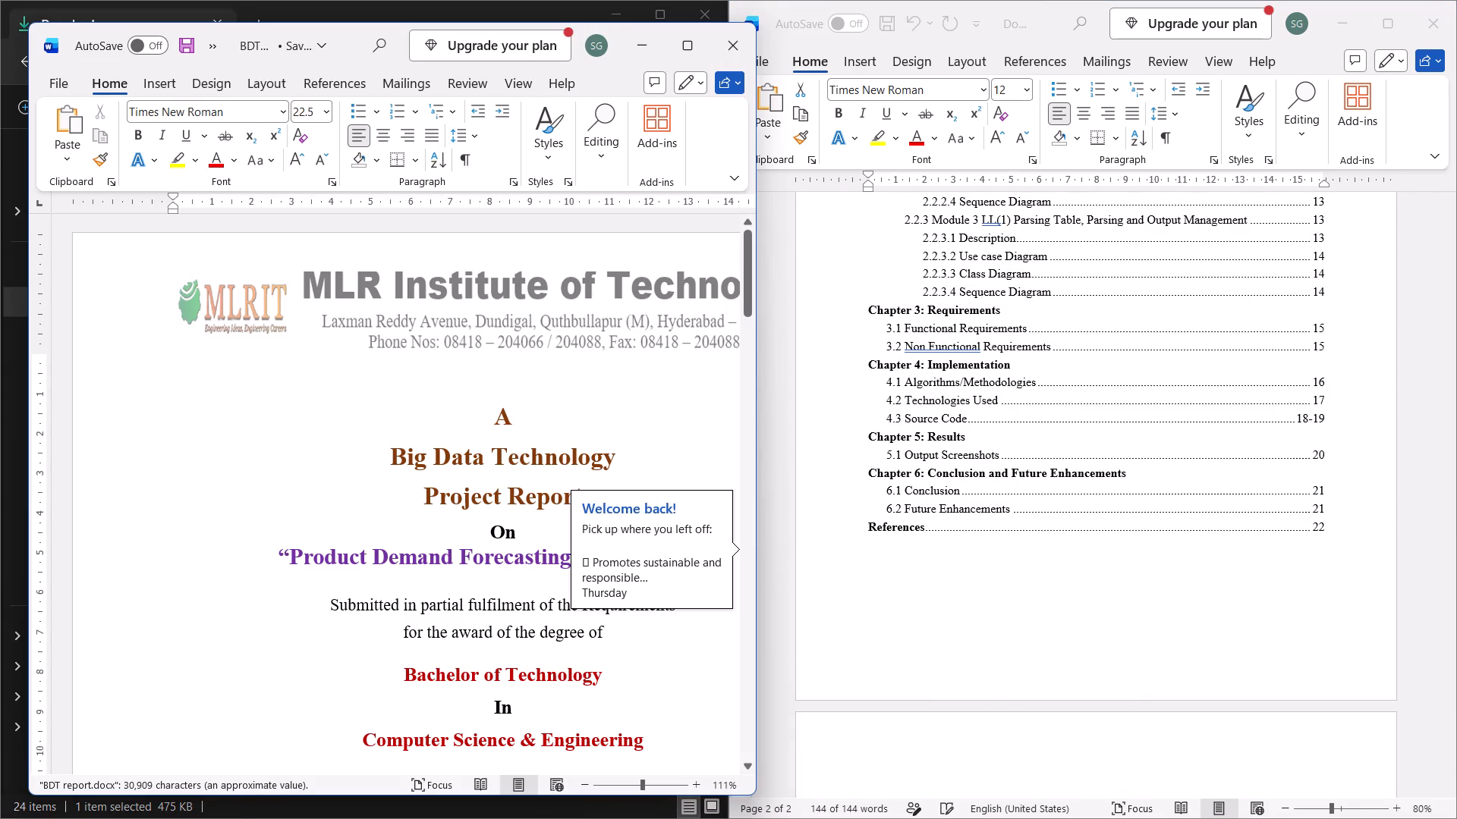
left_click_drag(347, 57, 0, 181)
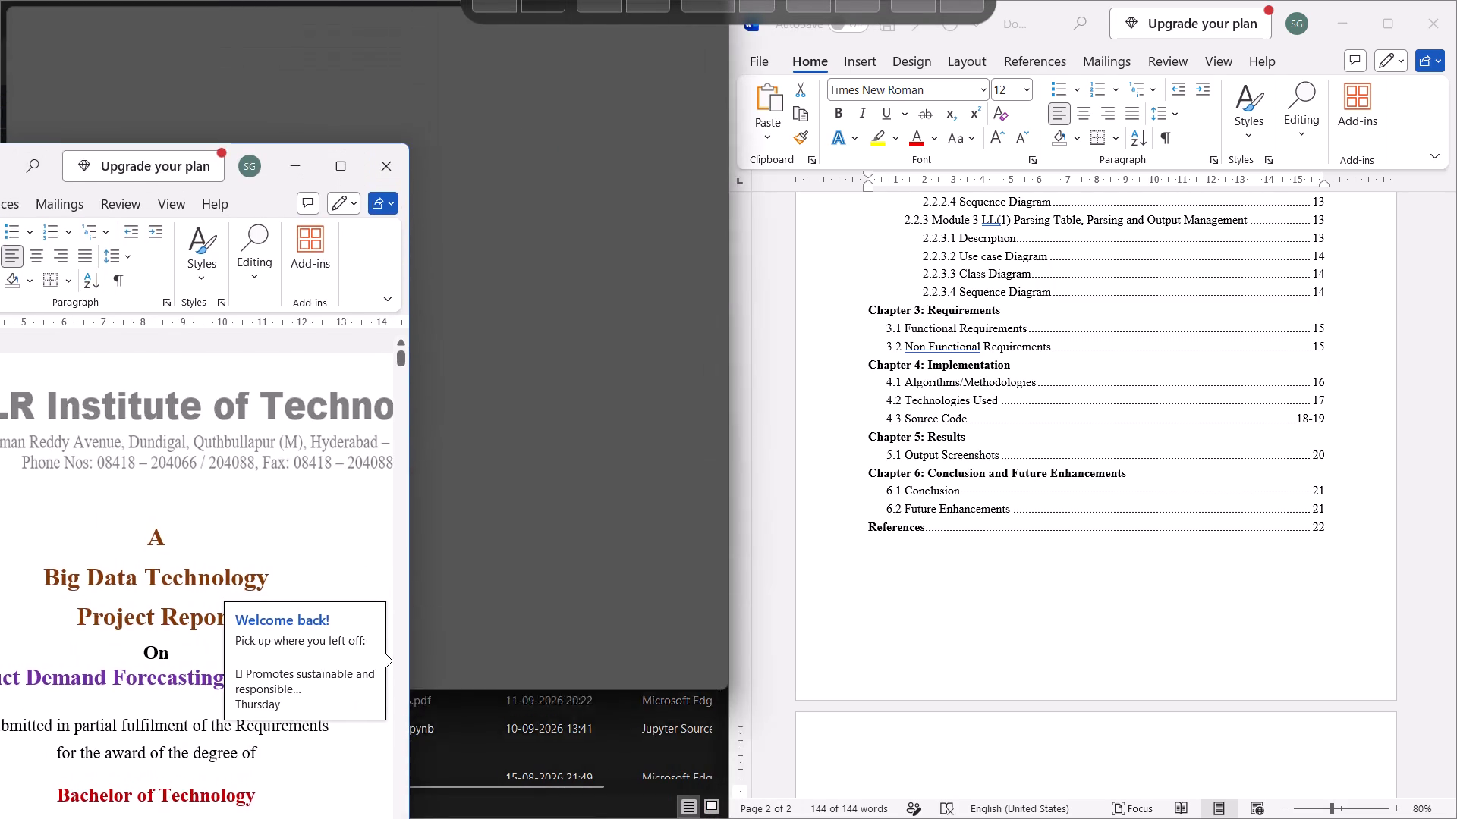
left_click_drag(0, 181, 0, 195)
Look through the BDT report's front matter as far as the end of its contents list.
scroll(567, 398, "down", 2, "ctrl")
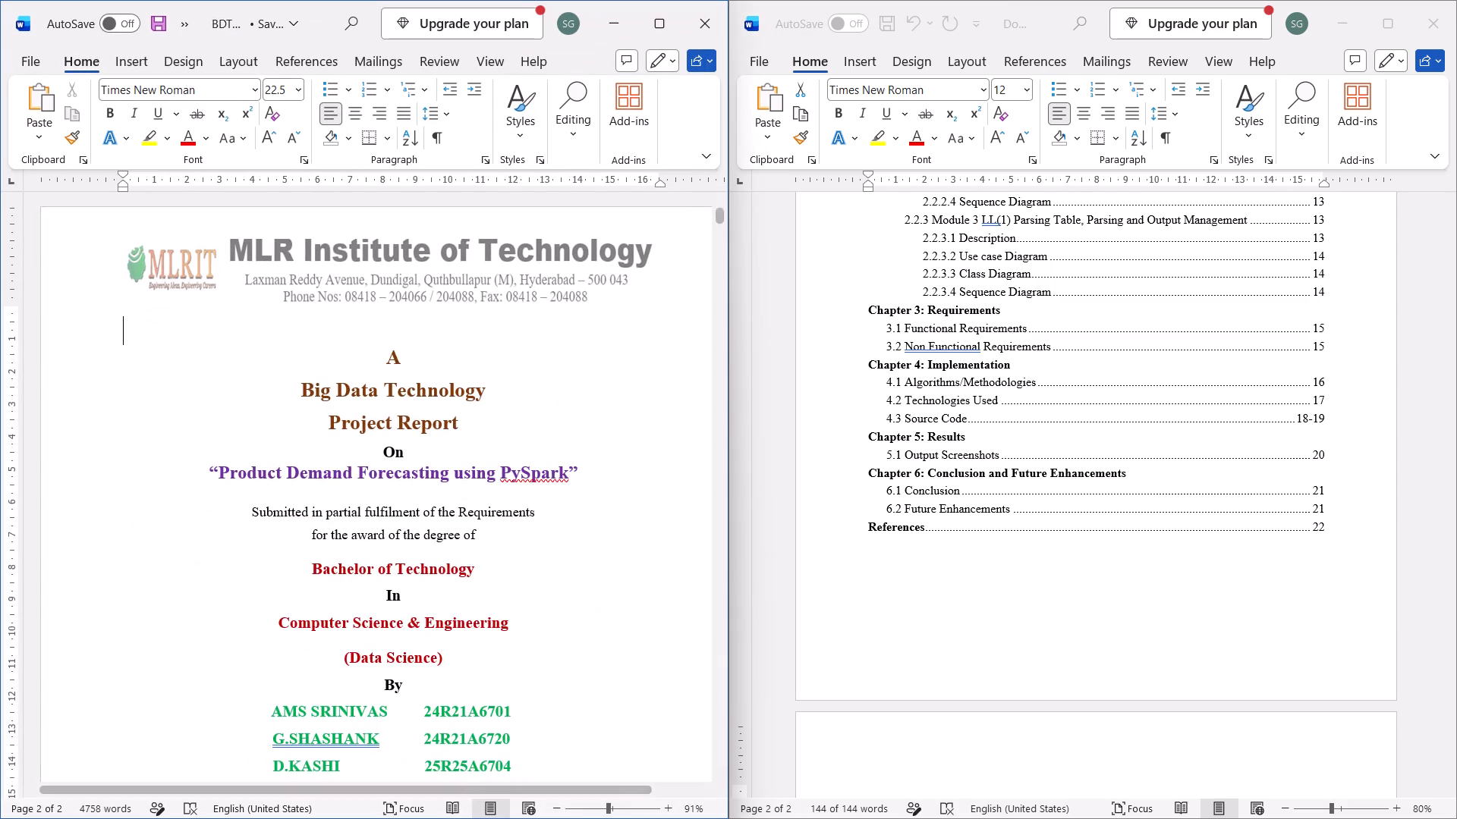
scroll(567, 398, "down", 3)
scroll(567, 398, "right", 1)
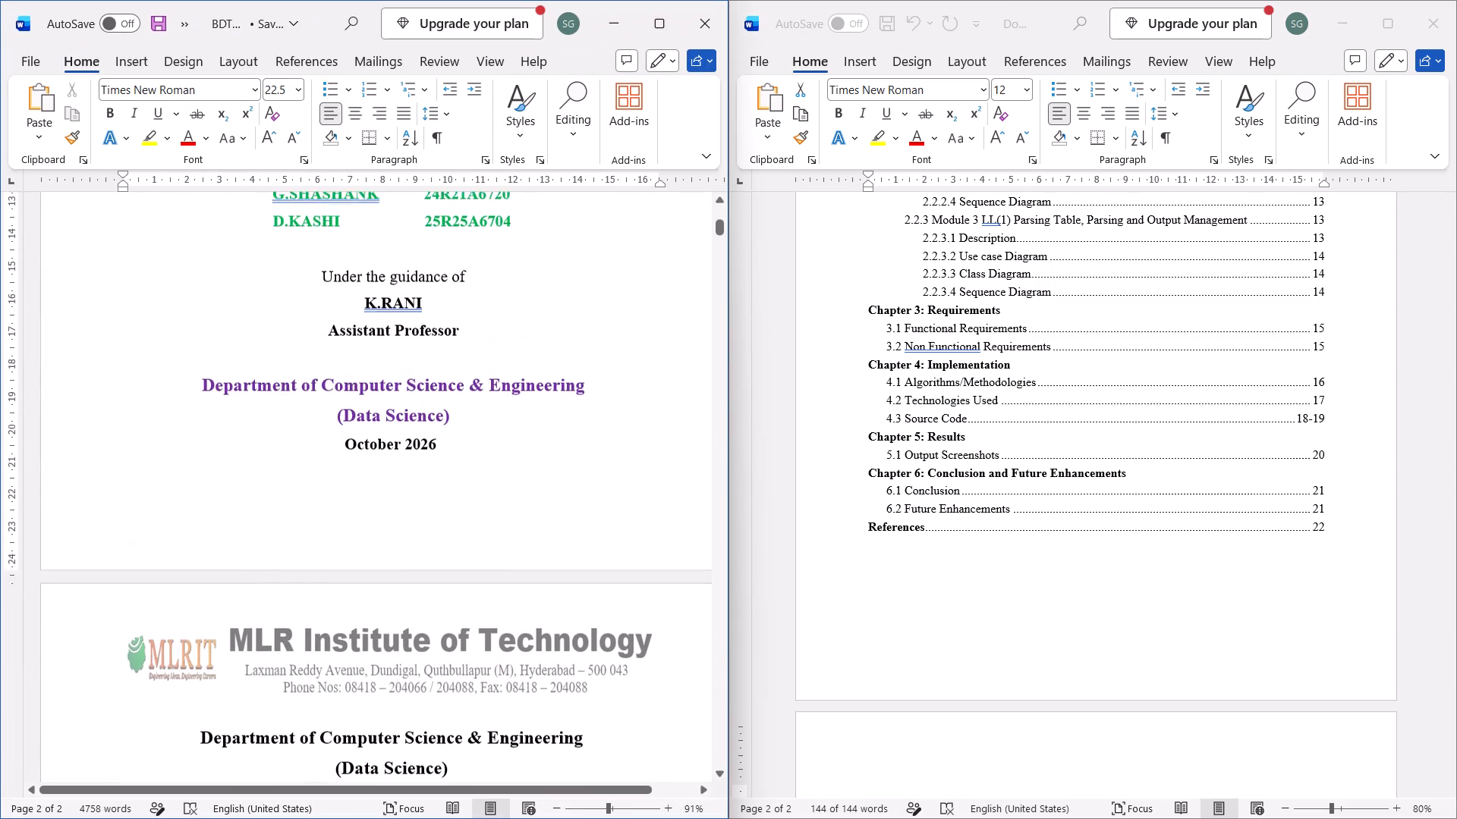
scroll(567, 398, "right", 2)
scroll(567, 398, "down", 1)
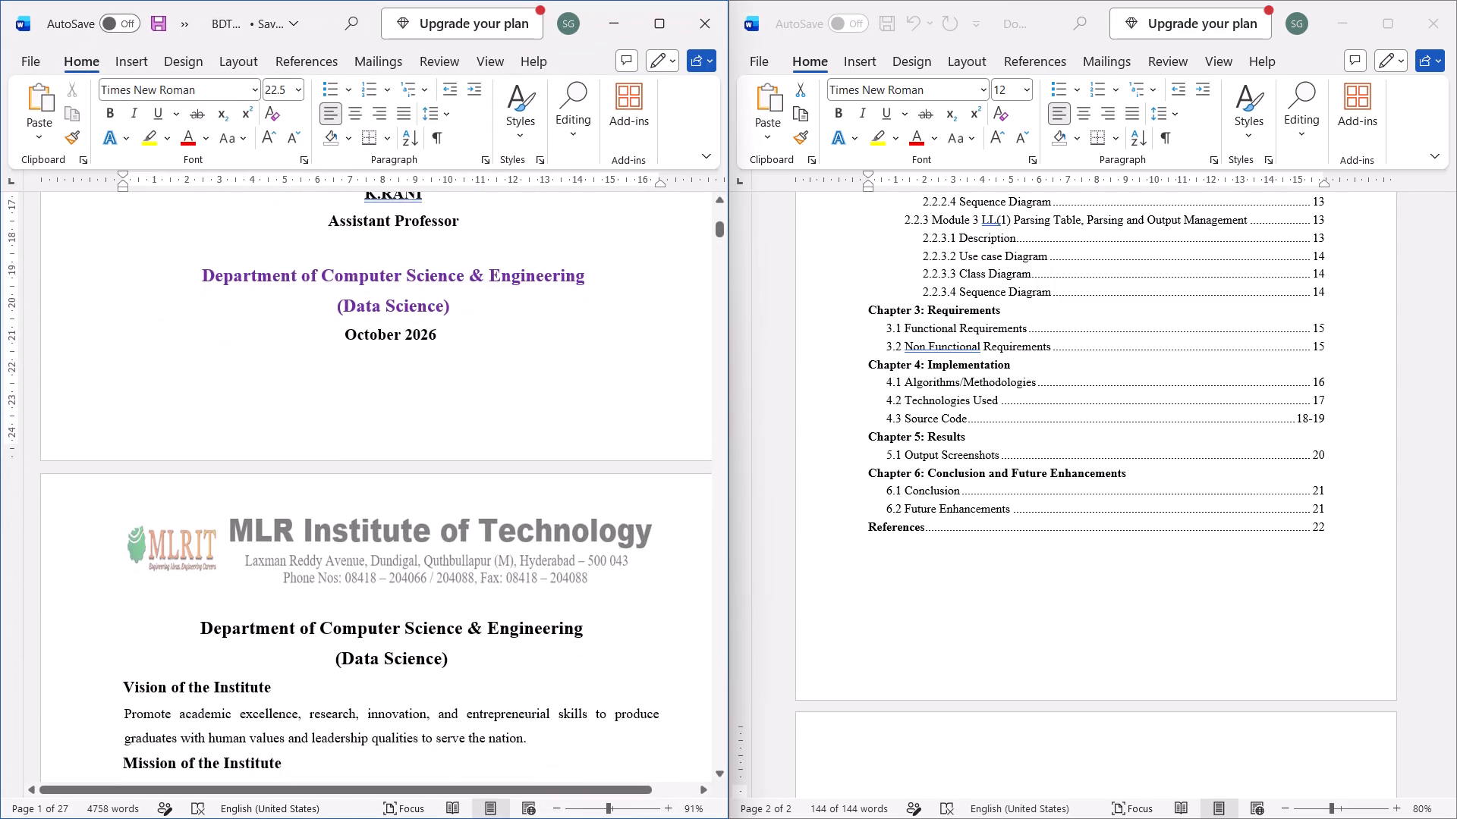
scroll(567, 398, "down", 3)
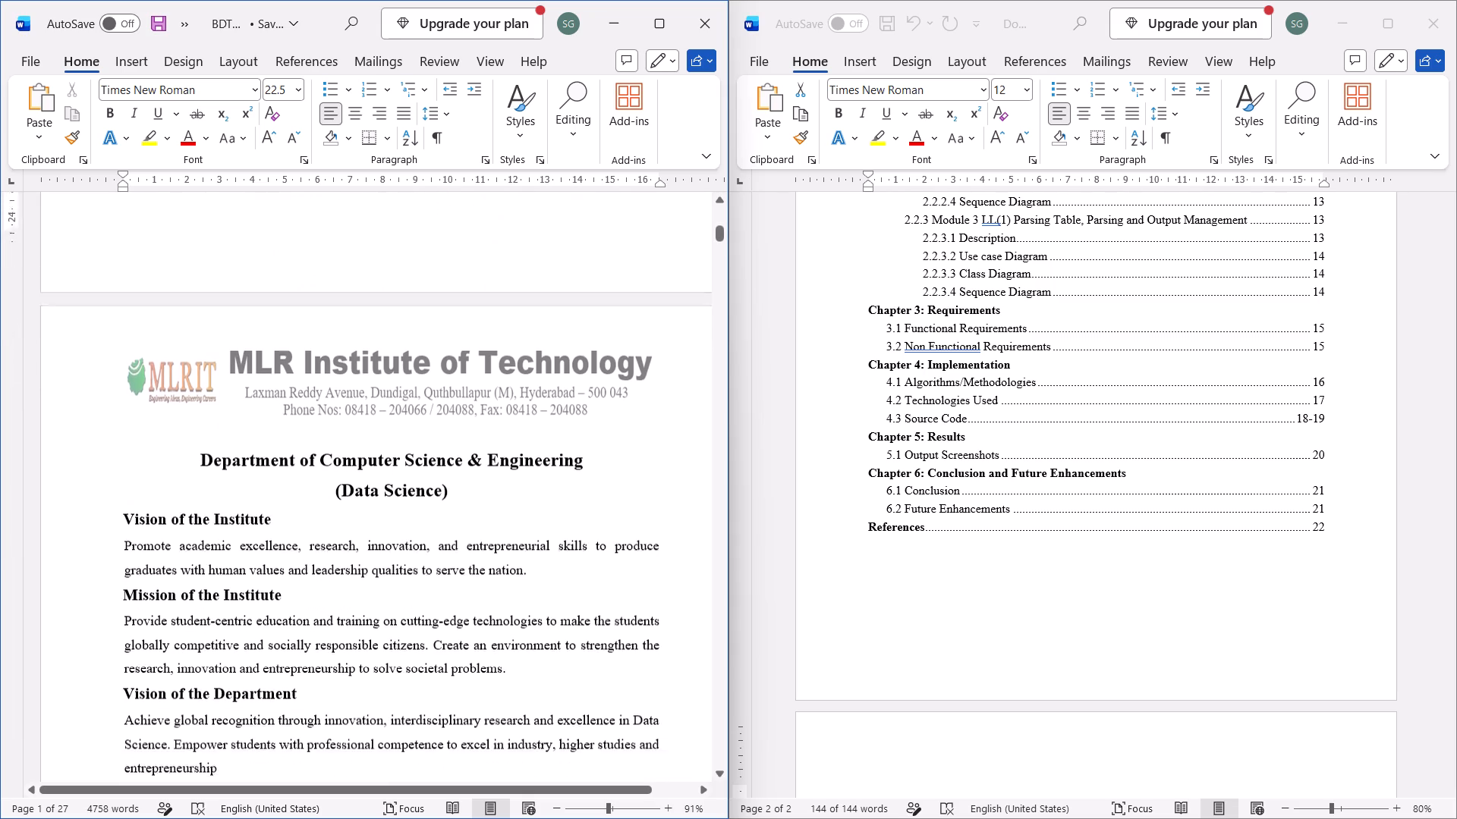
scroll(567, 398, "down", 4)
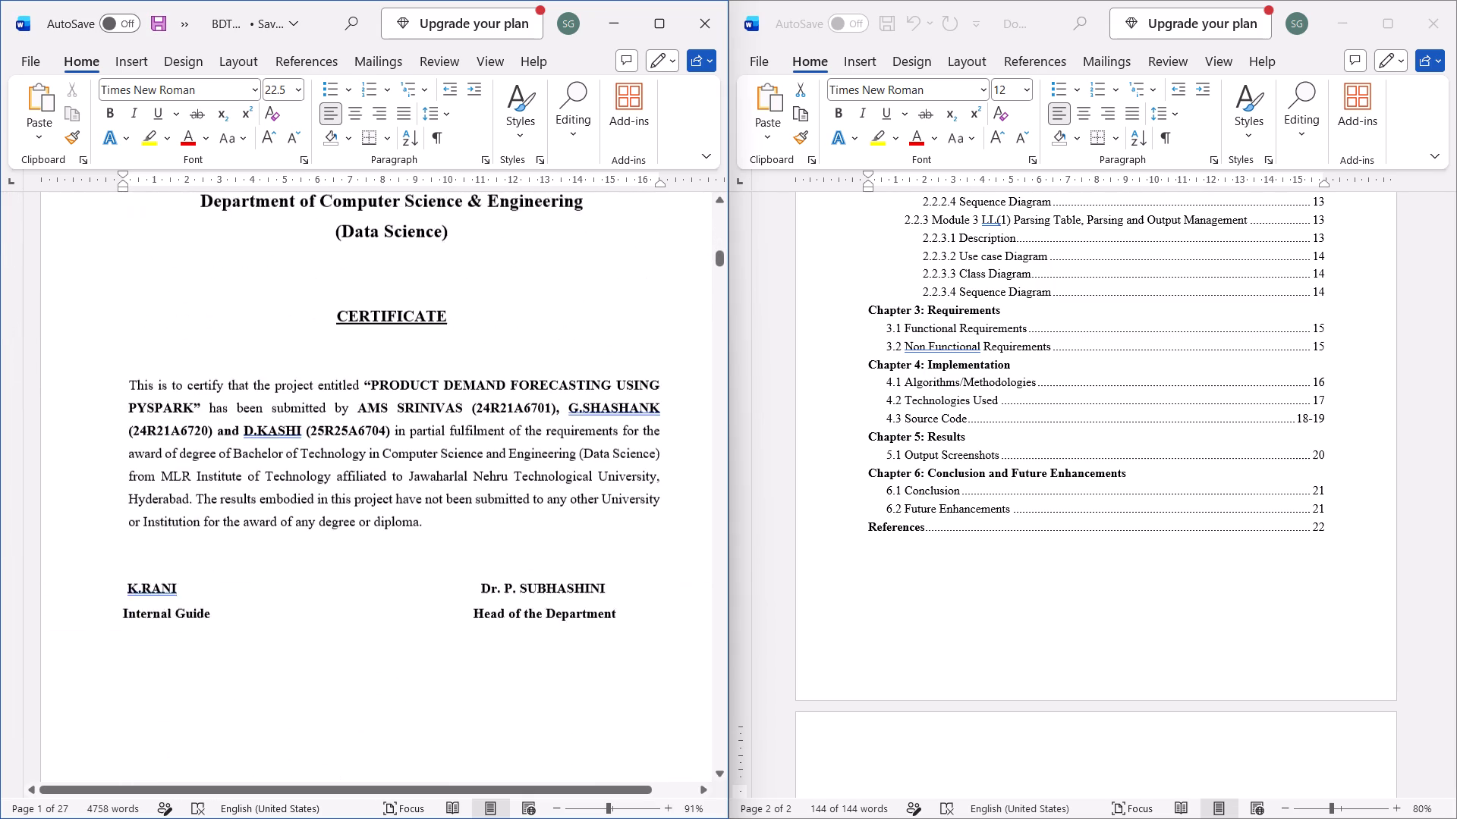
scroll(567, 398, "down", 6)
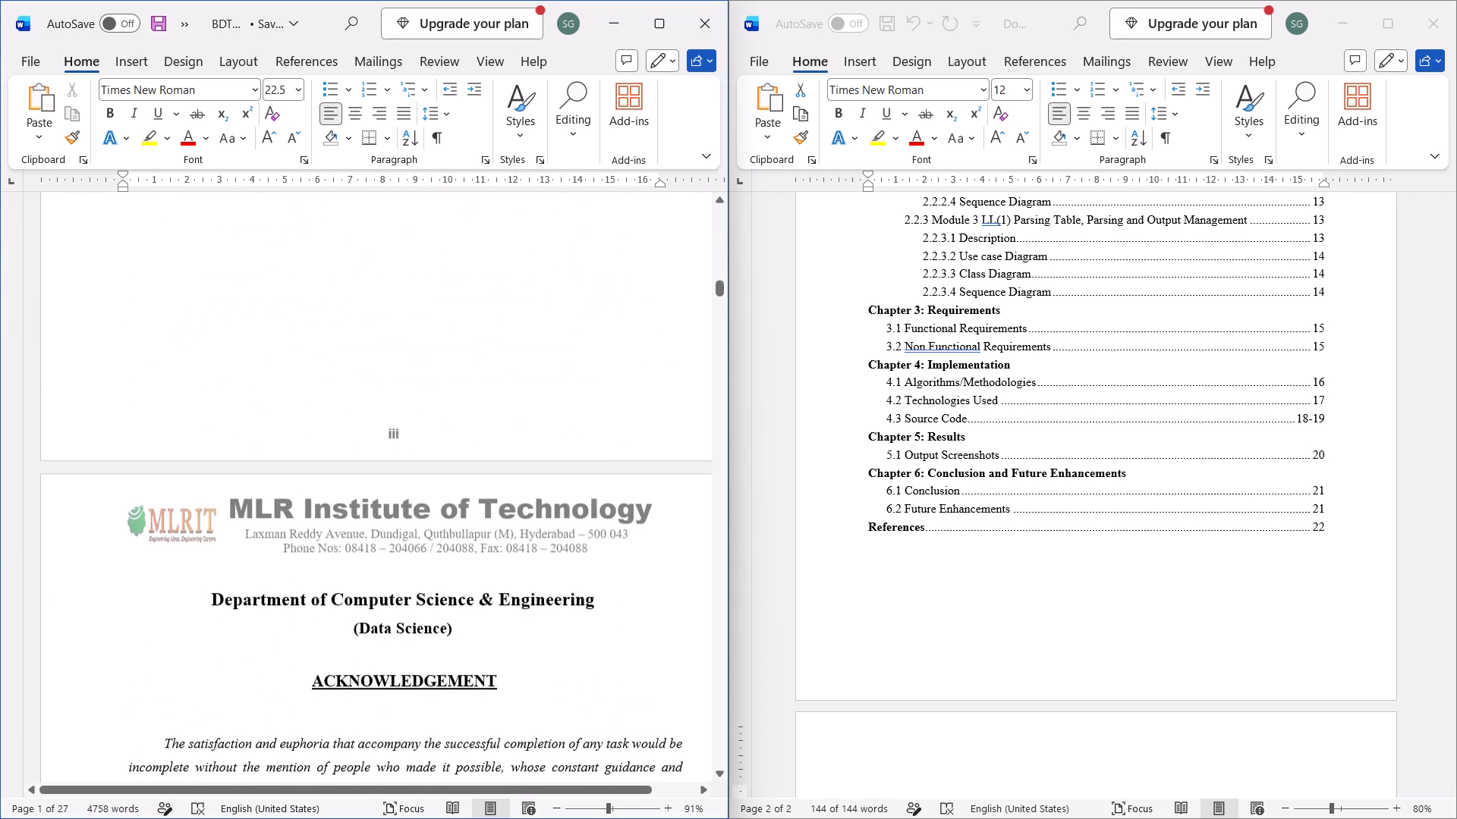
scroll(567, 398, "down", 1)
scroll(567, 398, "up", 1)
scroll(567, 398, "down", 2)
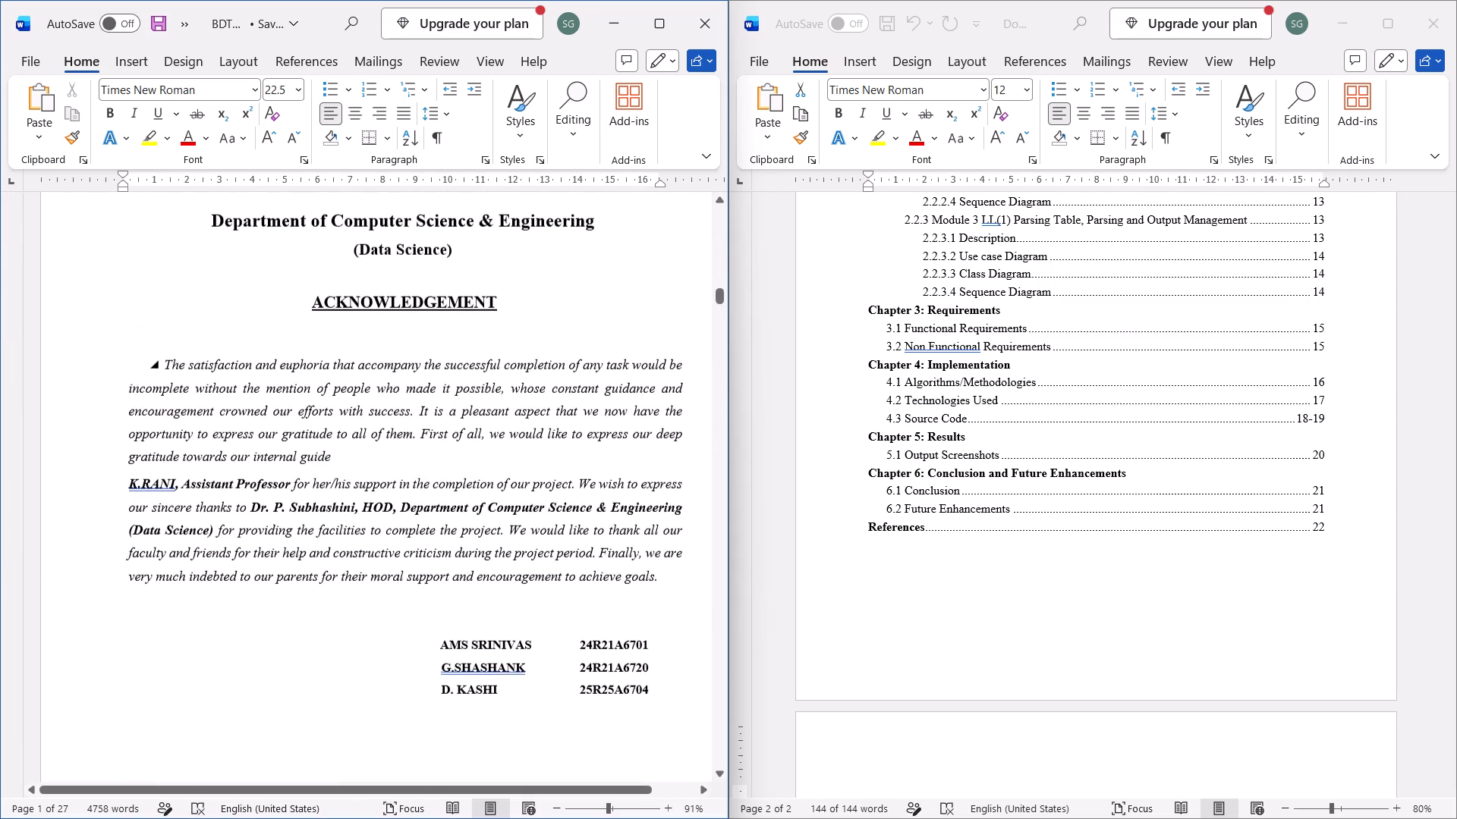
scroll(567, 398, "down", 4)
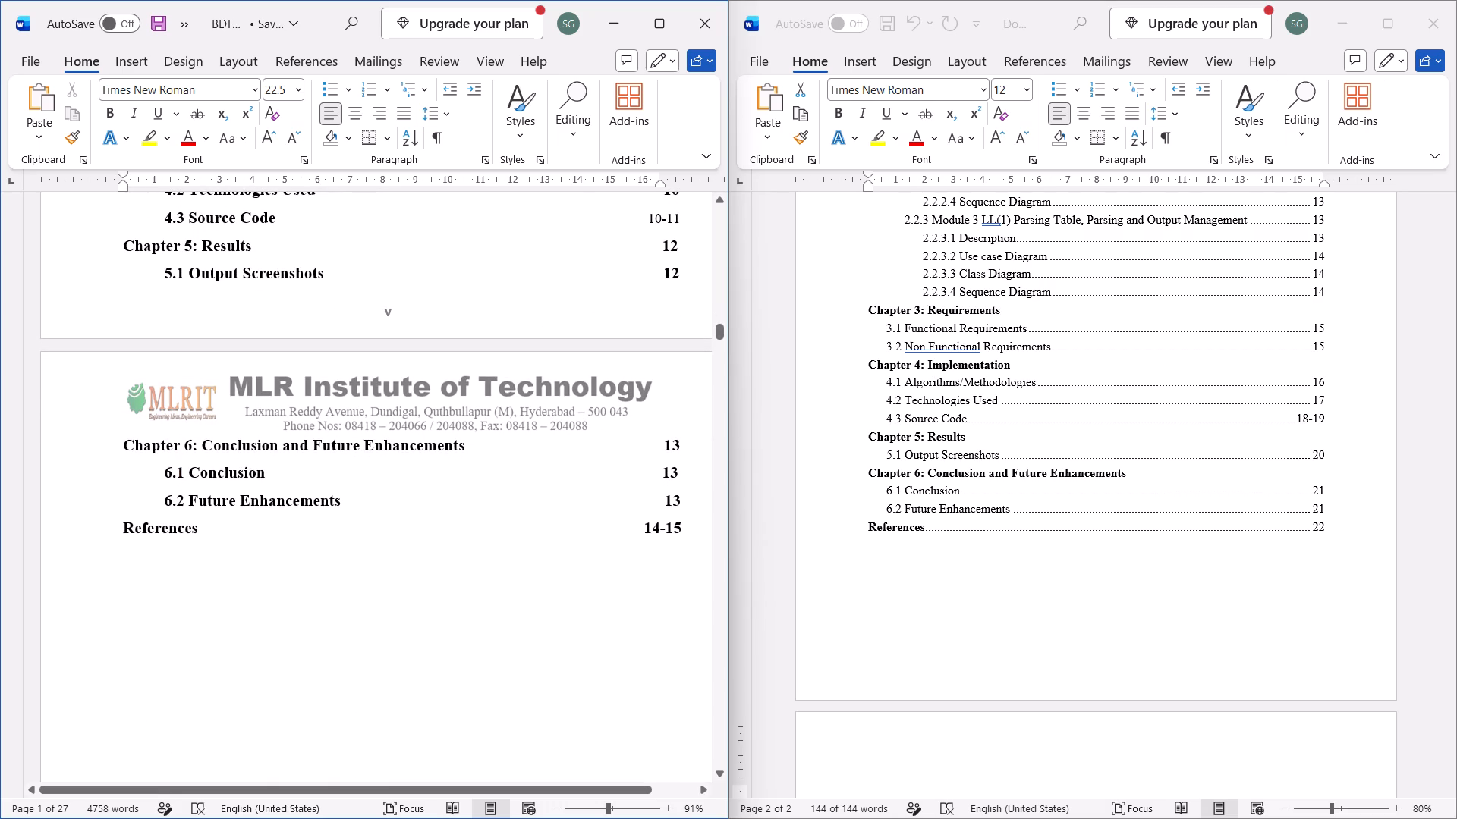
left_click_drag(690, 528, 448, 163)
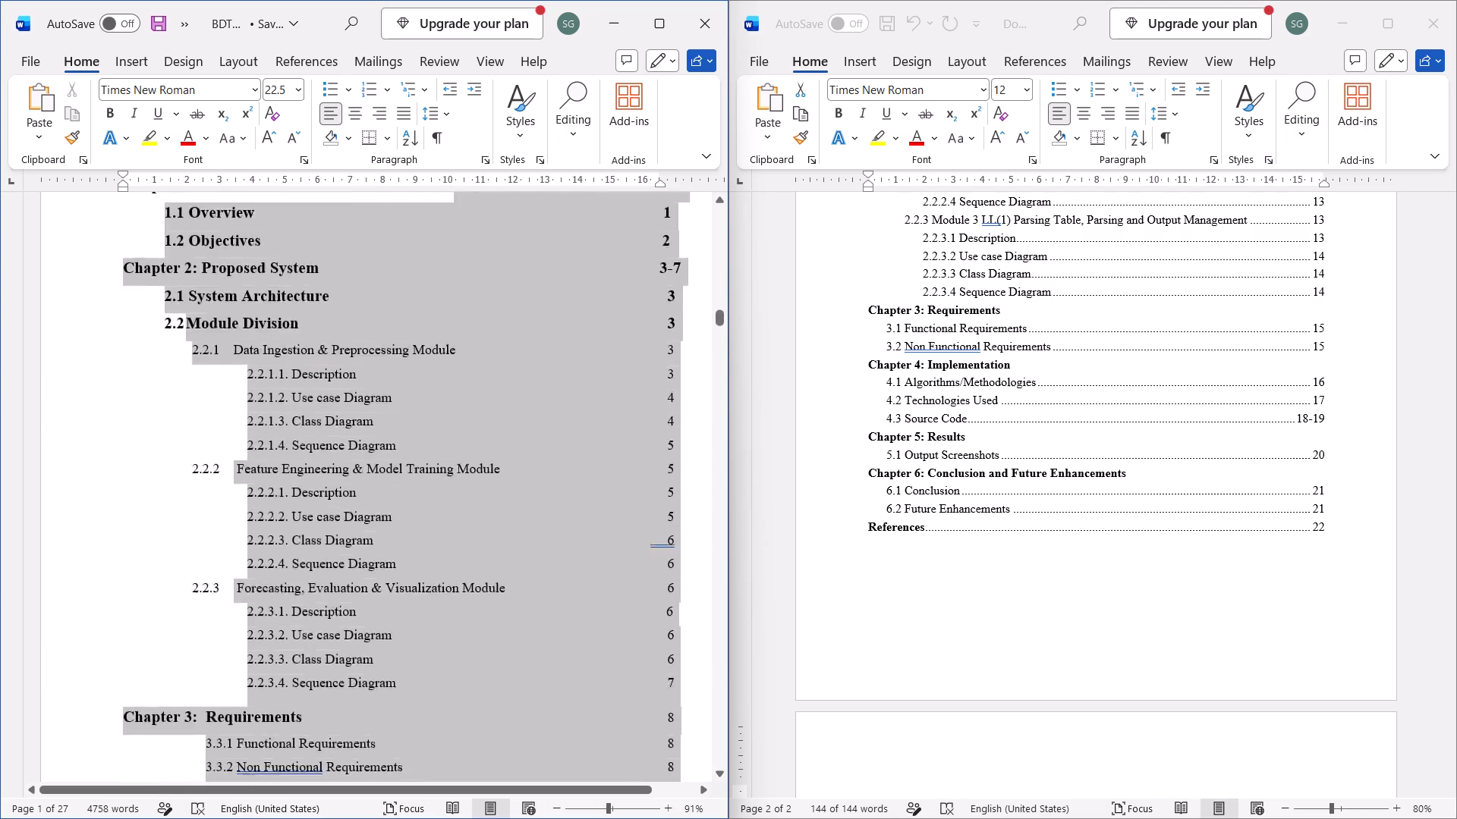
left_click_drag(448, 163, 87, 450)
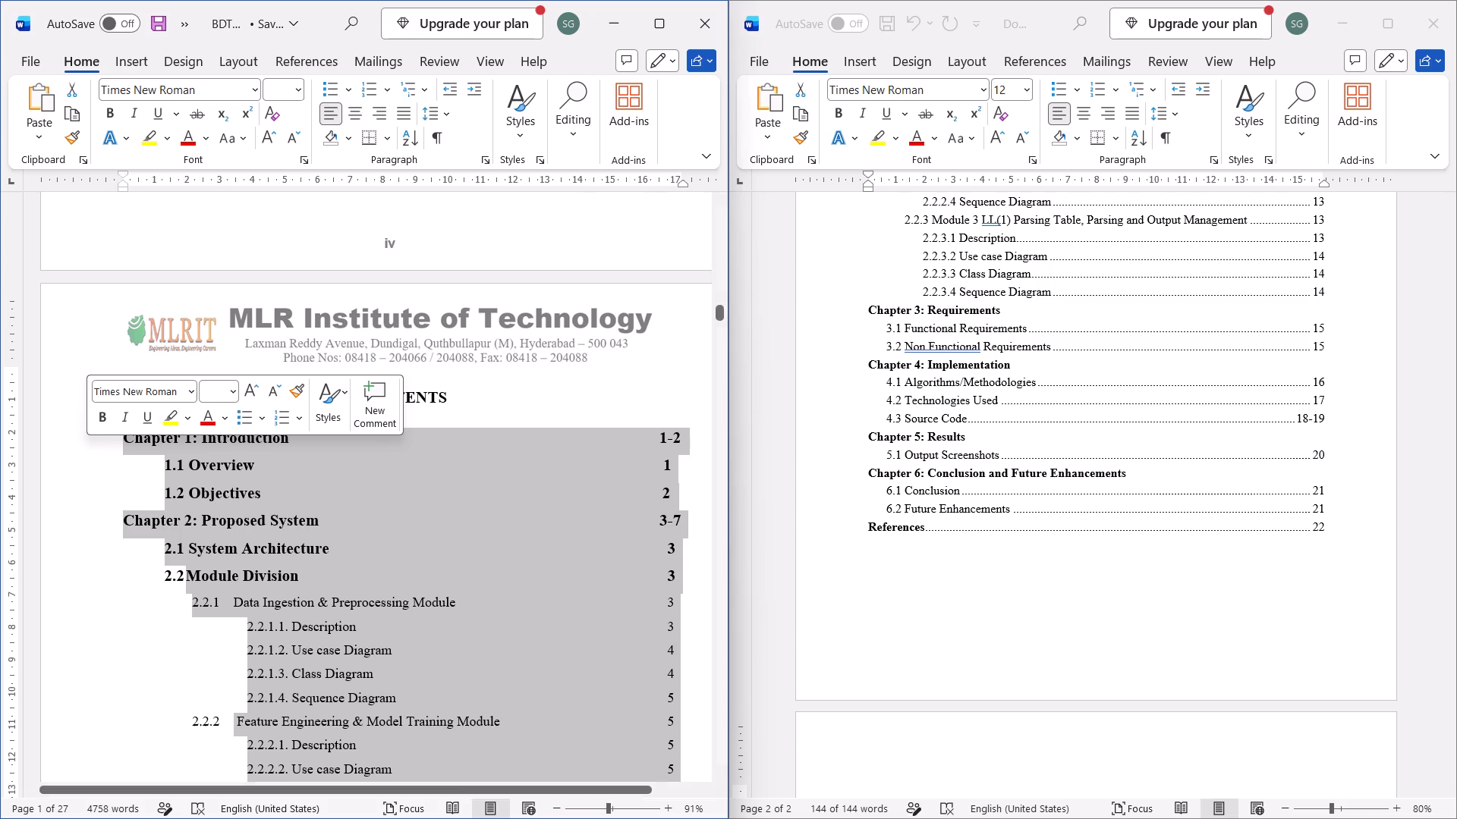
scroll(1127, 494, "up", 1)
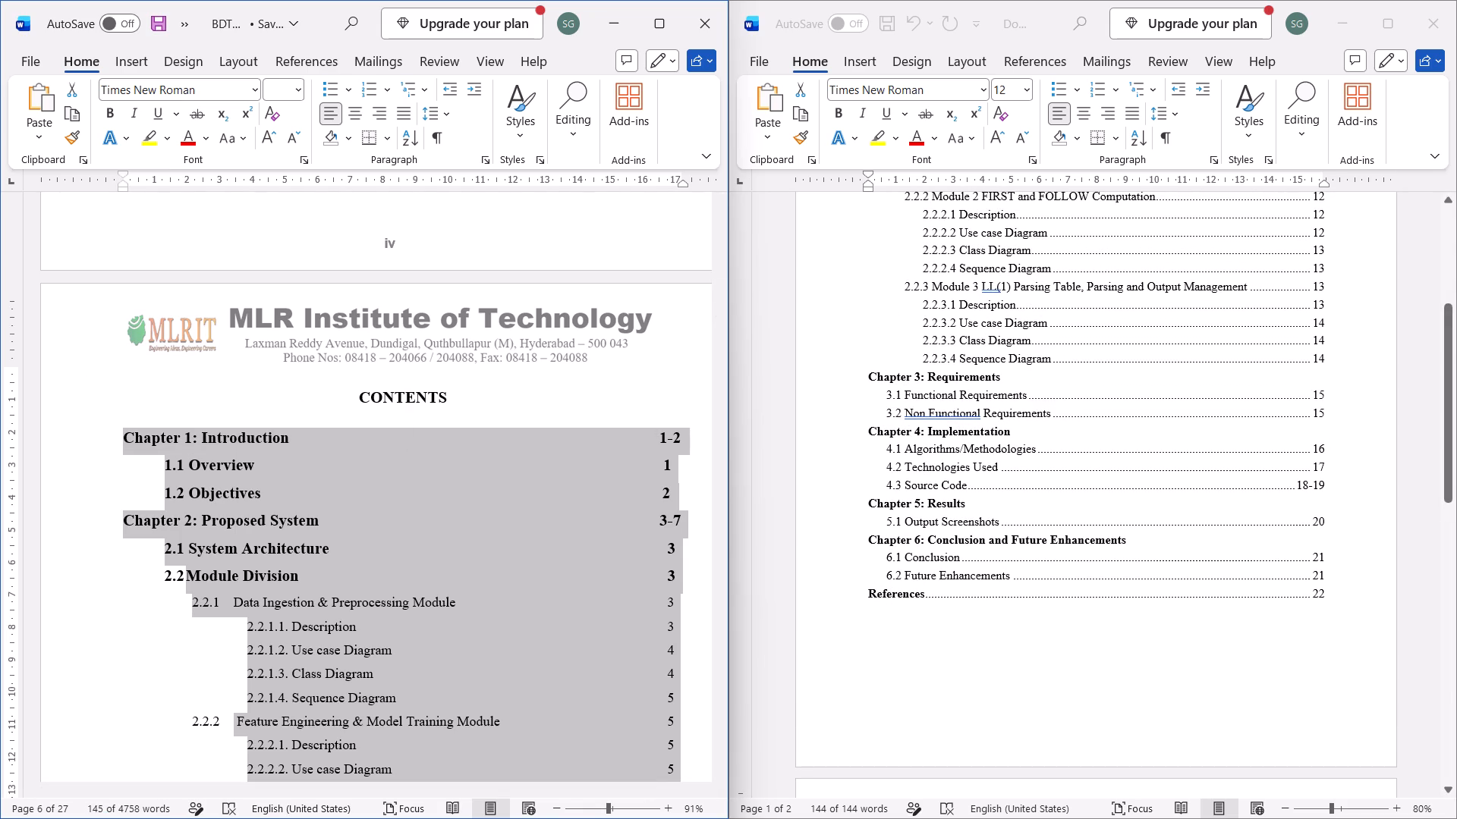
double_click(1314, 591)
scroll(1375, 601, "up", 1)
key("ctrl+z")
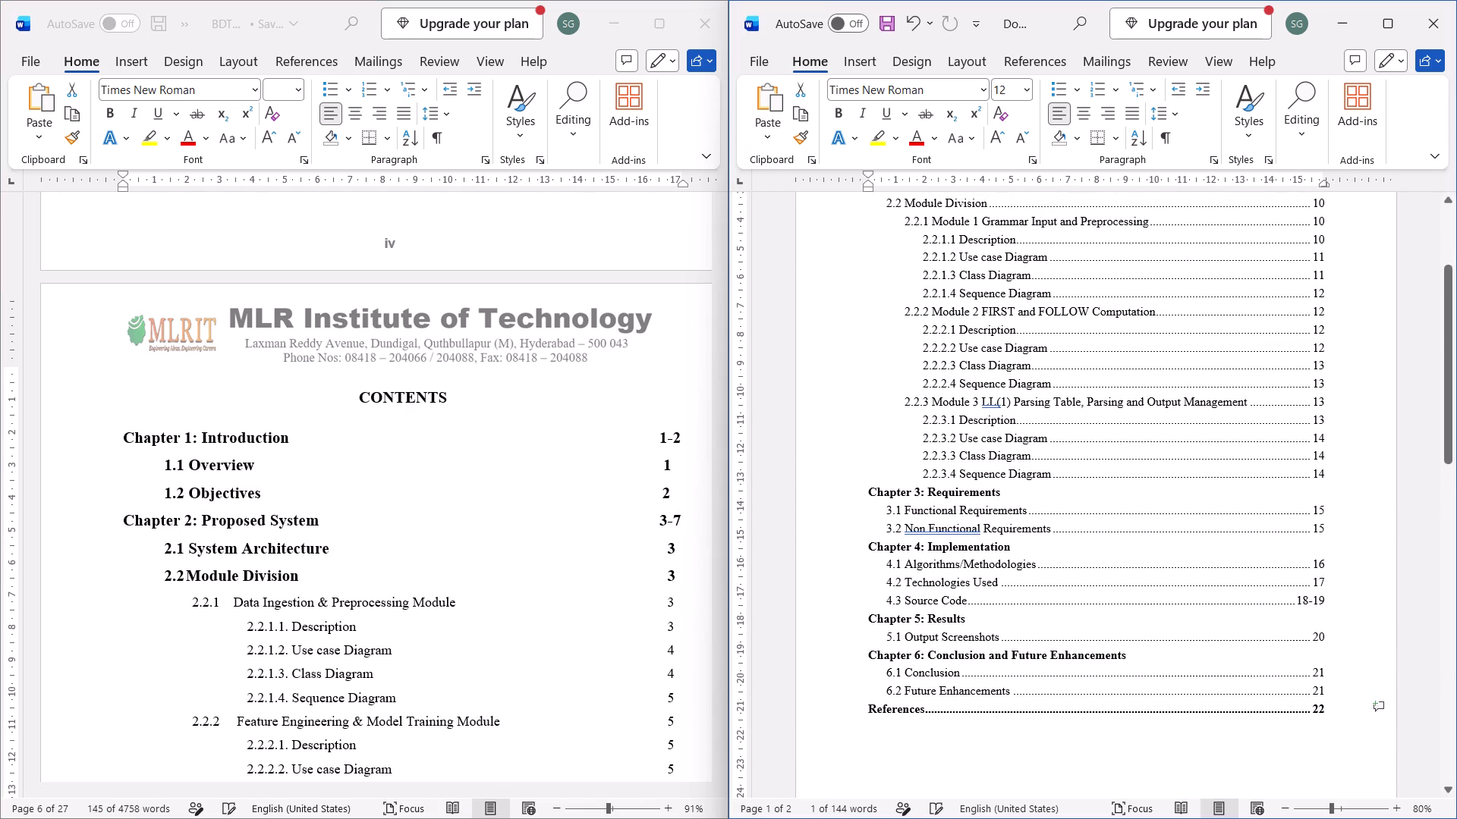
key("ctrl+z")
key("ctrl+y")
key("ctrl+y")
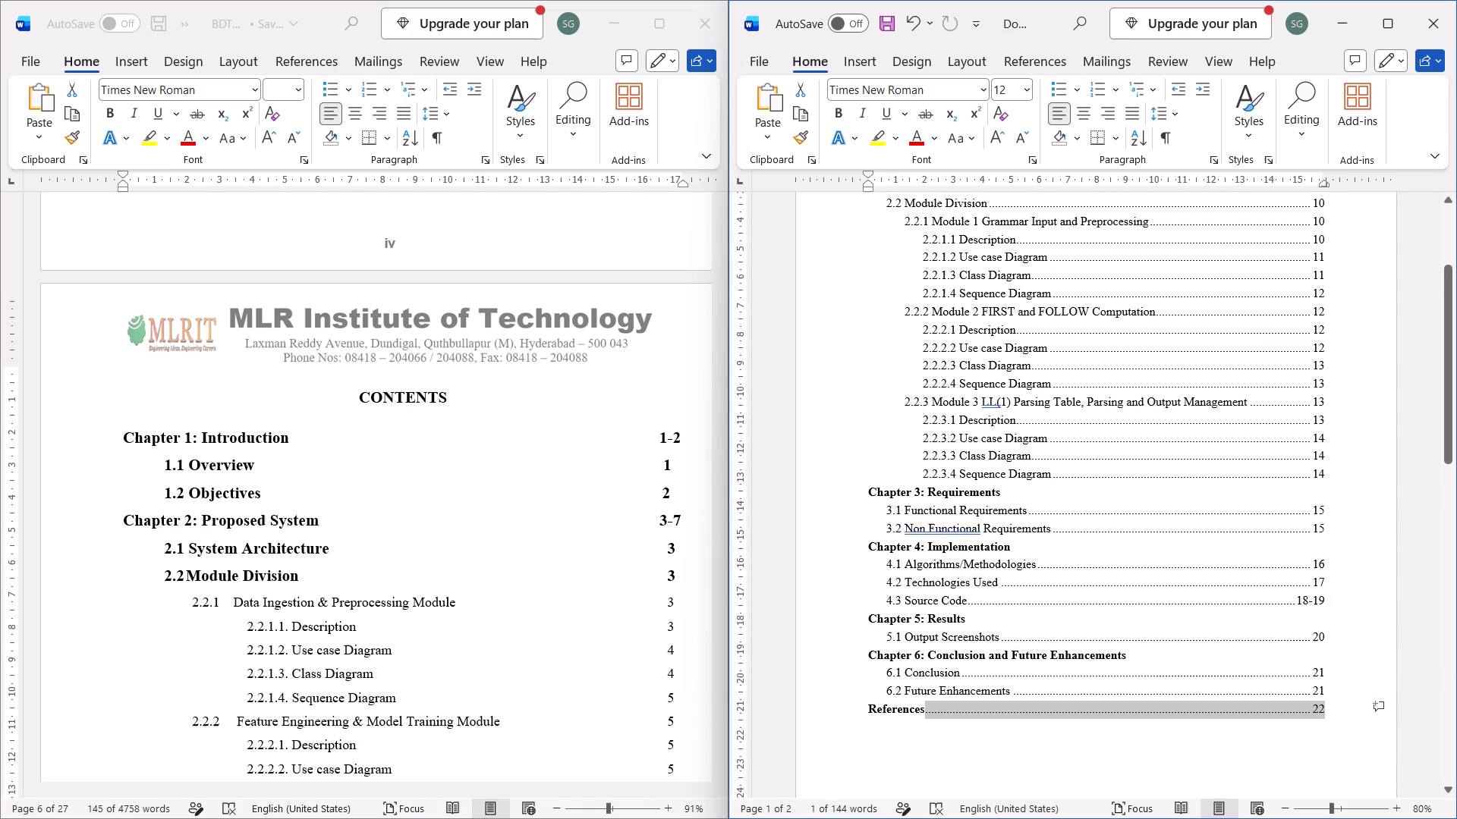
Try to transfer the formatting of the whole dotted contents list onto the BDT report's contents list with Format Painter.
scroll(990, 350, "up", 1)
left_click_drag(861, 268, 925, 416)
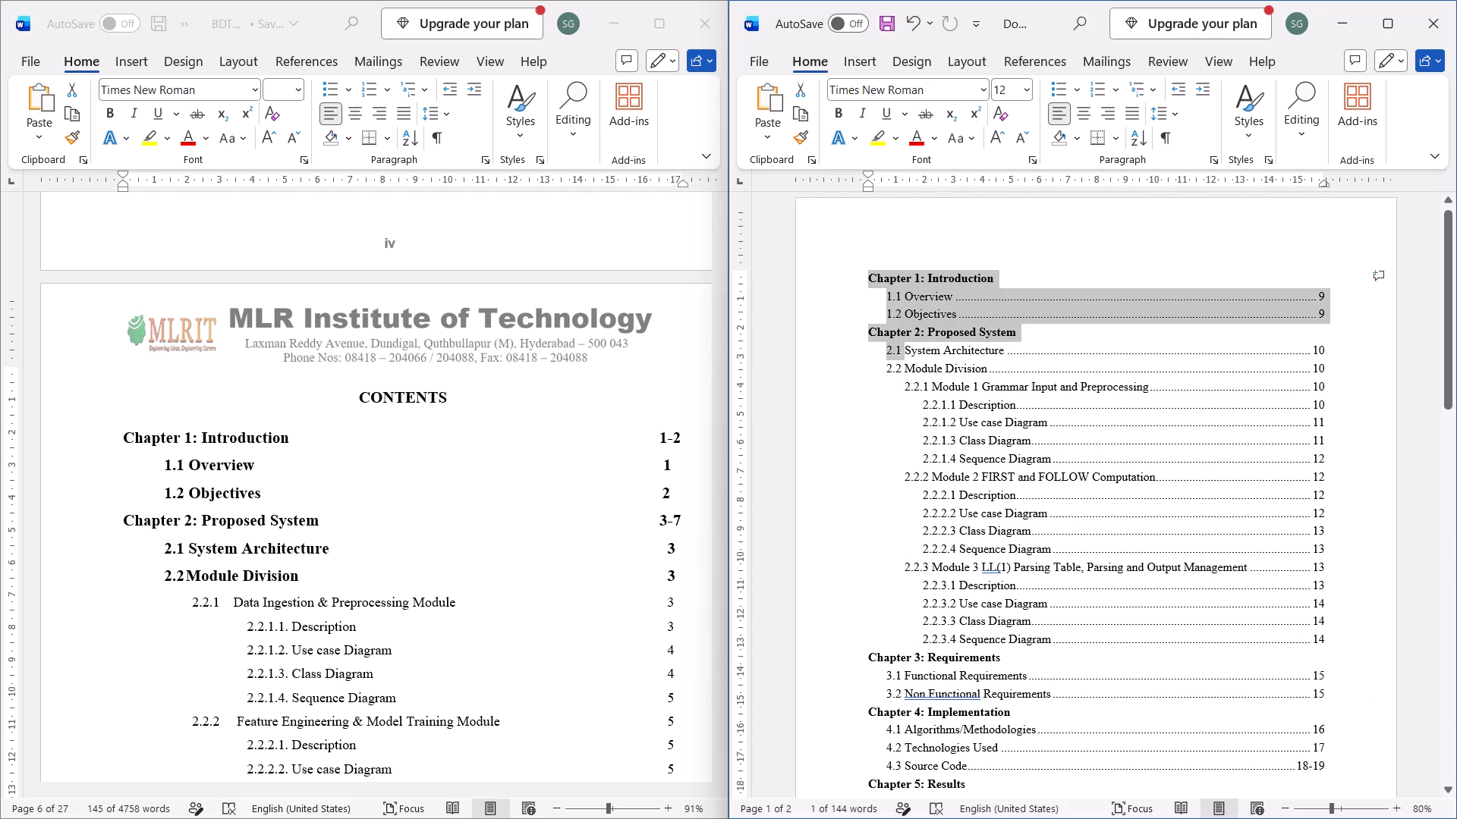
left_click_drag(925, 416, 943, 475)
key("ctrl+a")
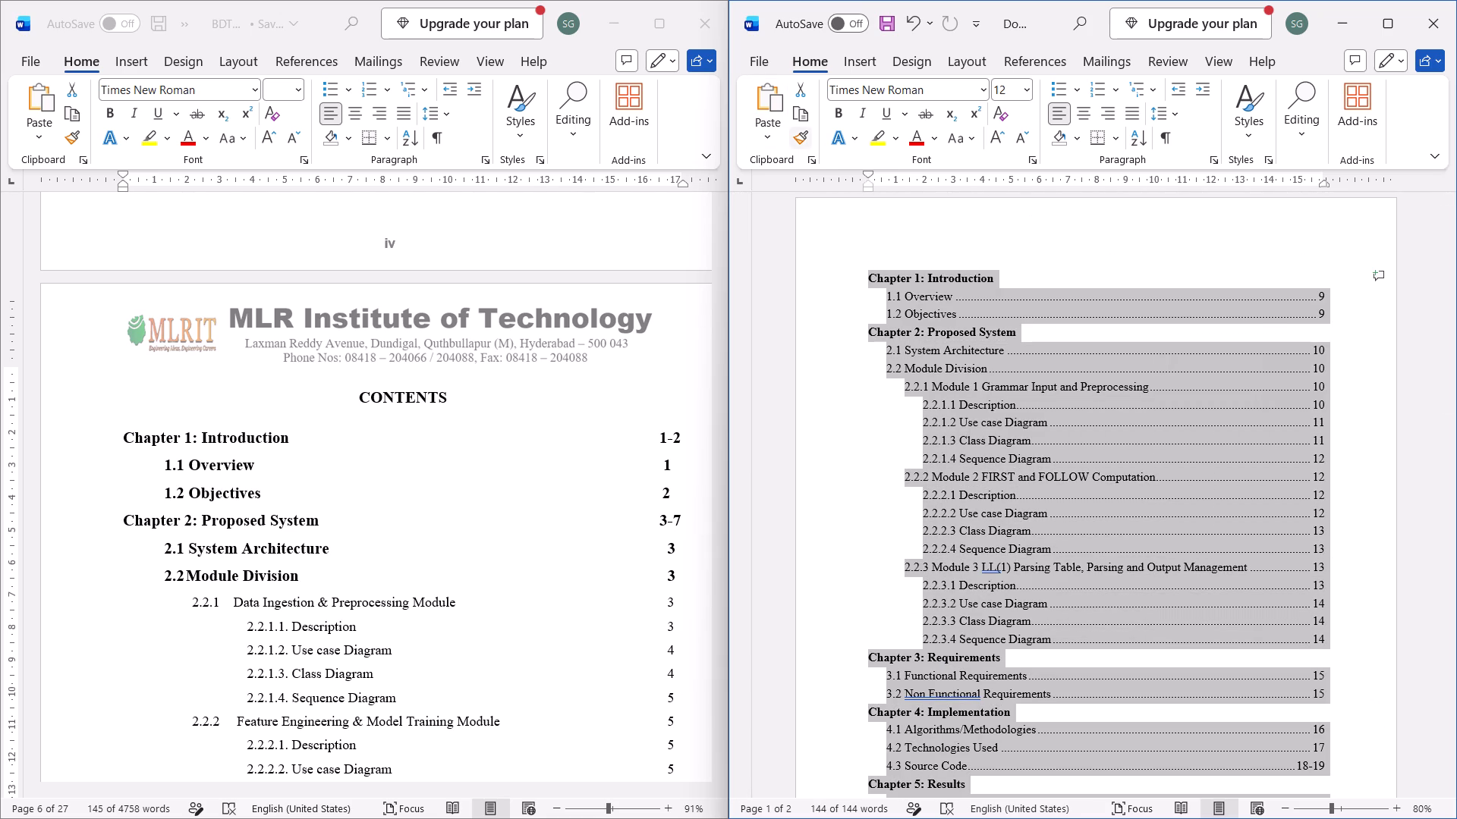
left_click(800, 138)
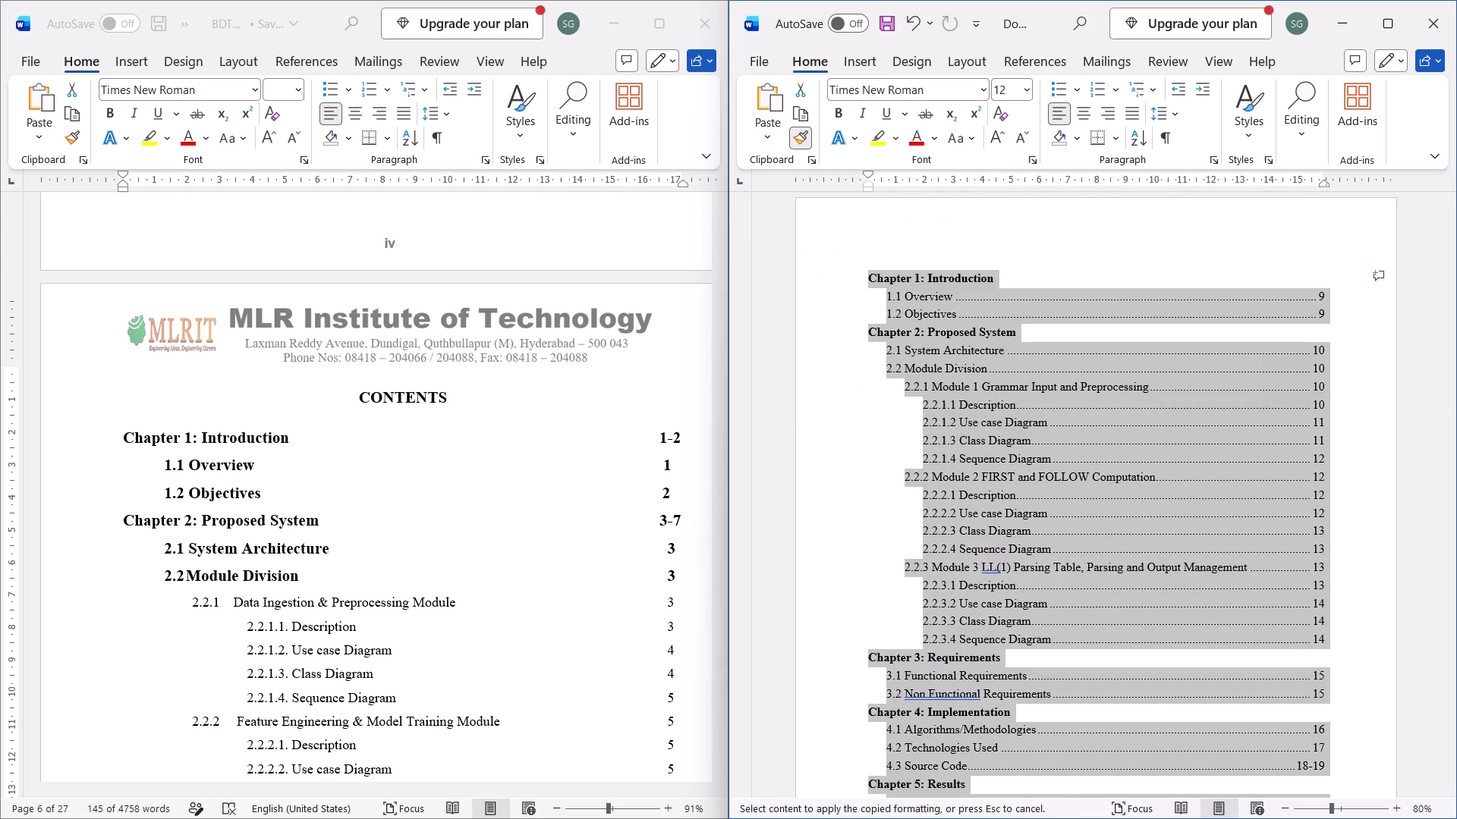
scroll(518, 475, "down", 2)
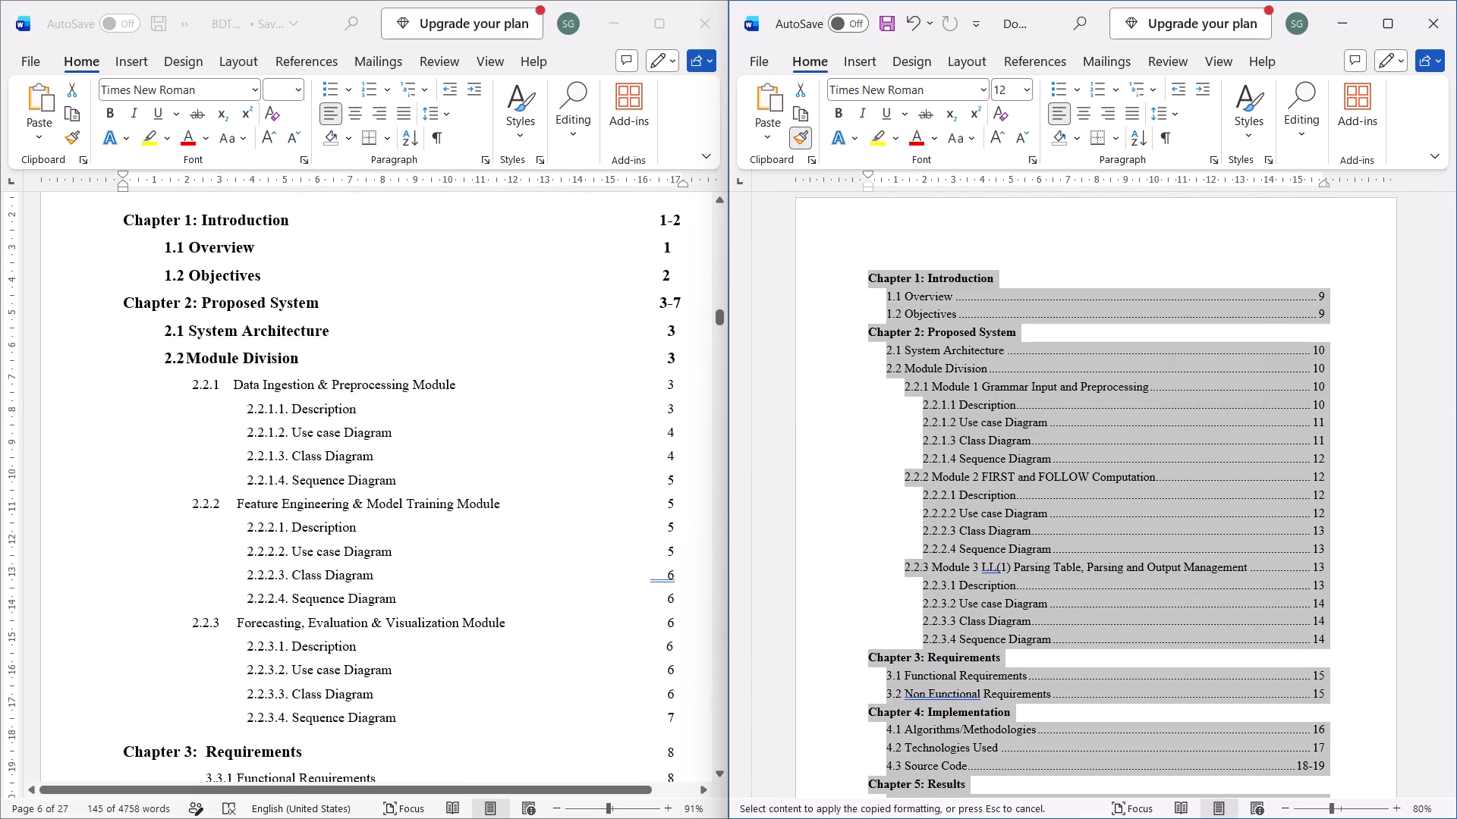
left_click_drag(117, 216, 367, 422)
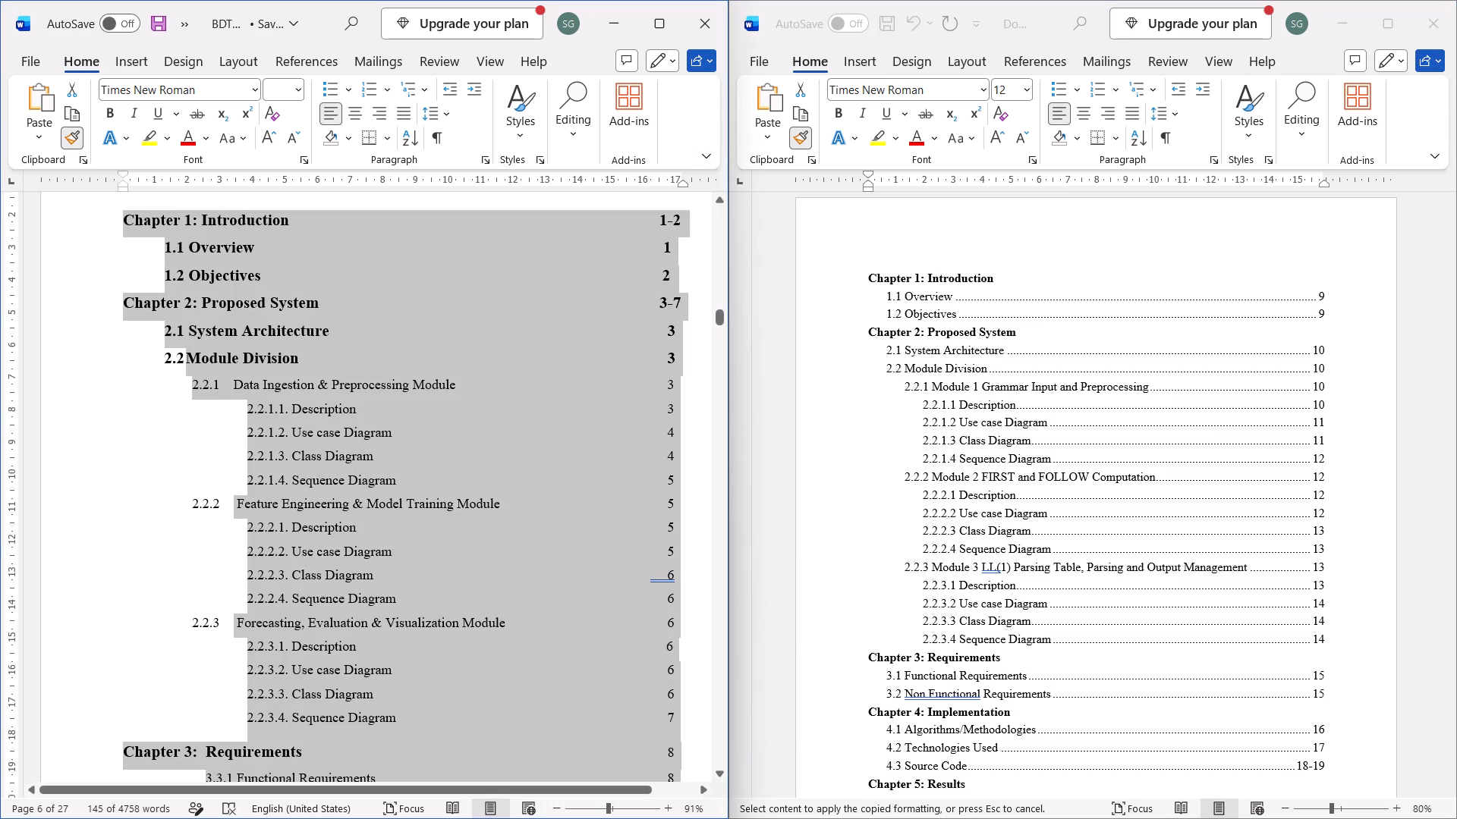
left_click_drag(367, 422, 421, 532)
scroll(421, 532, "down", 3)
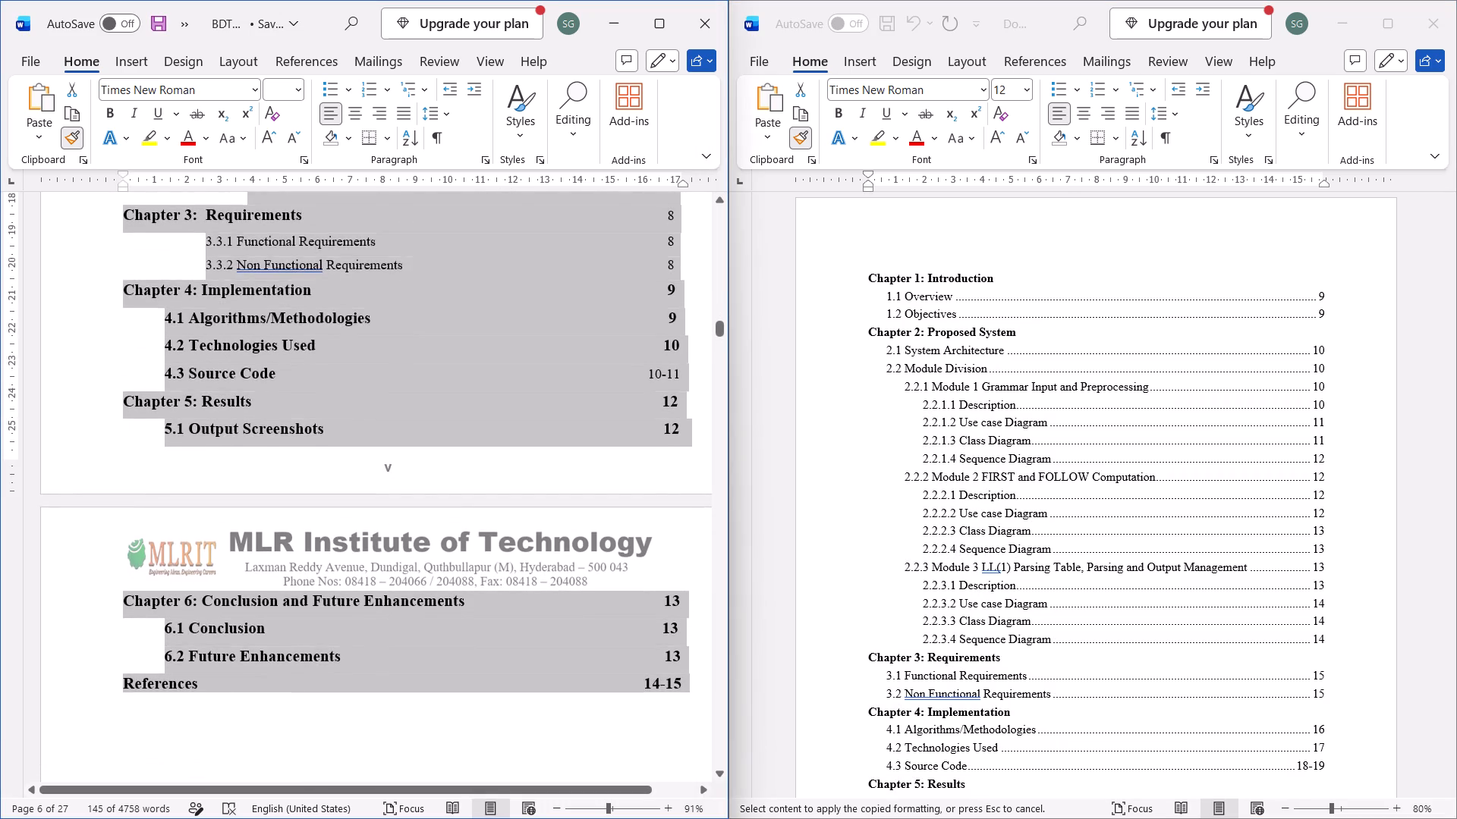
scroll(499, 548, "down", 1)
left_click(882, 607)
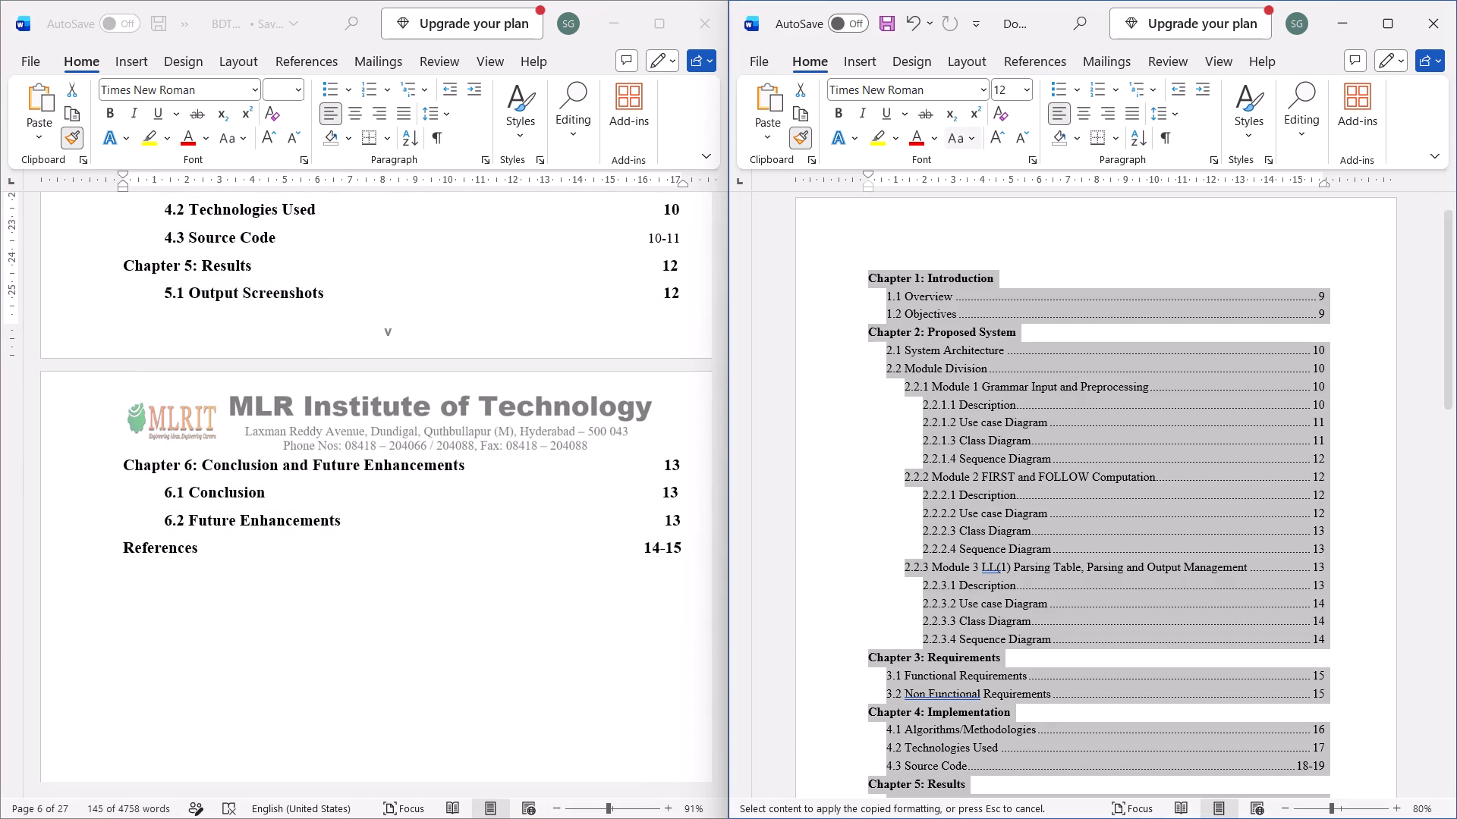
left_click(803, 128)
Copy the entire dotted contents list and paste it on a new line below References in the BDT report's contents.
scroll(323, 320, "up", 1)
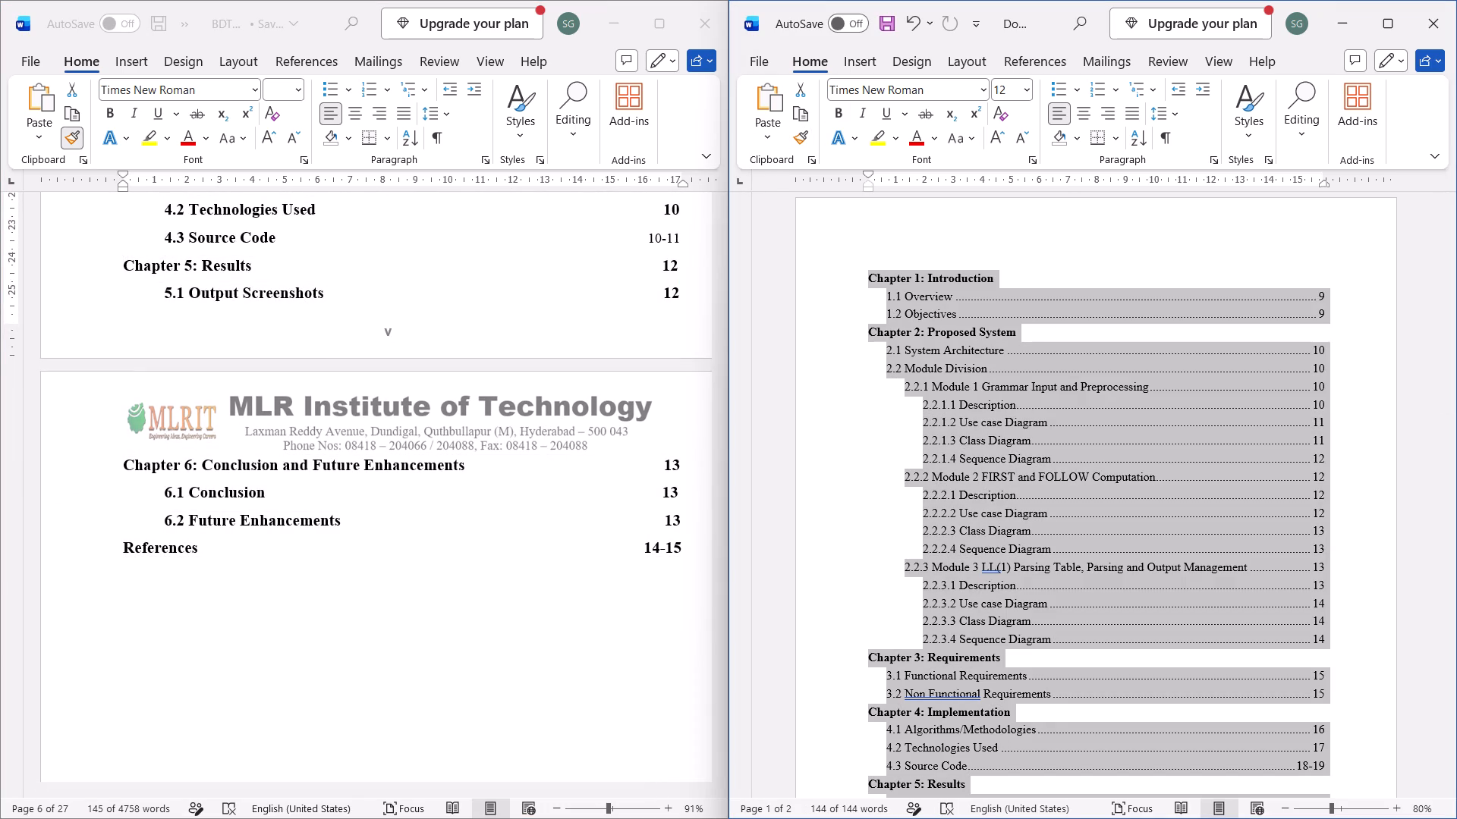
scroll(323, 320, "up", 1)
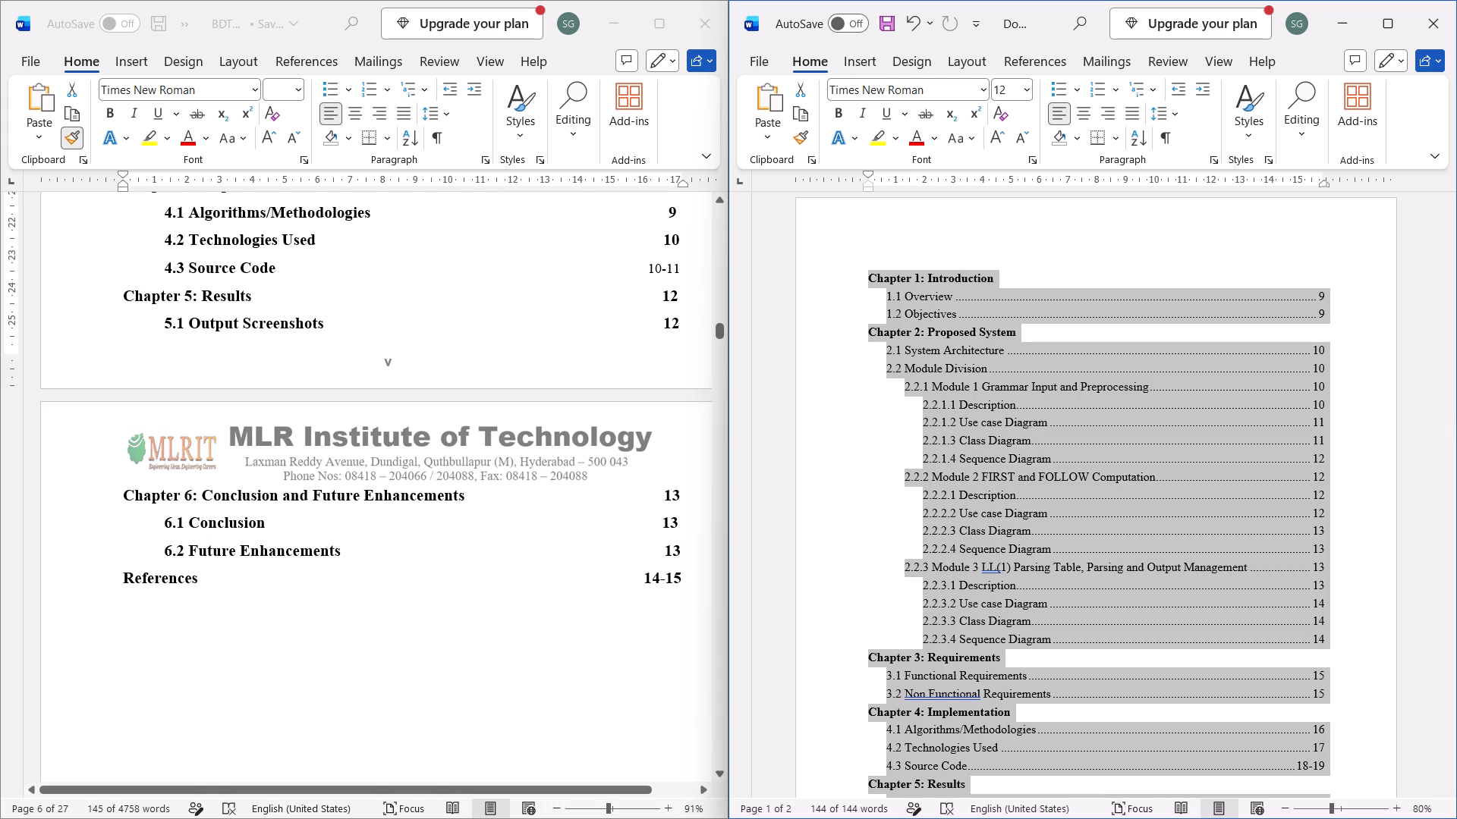
left_click_drag(675, 576, 613, 526)
left_click(1043, 557)
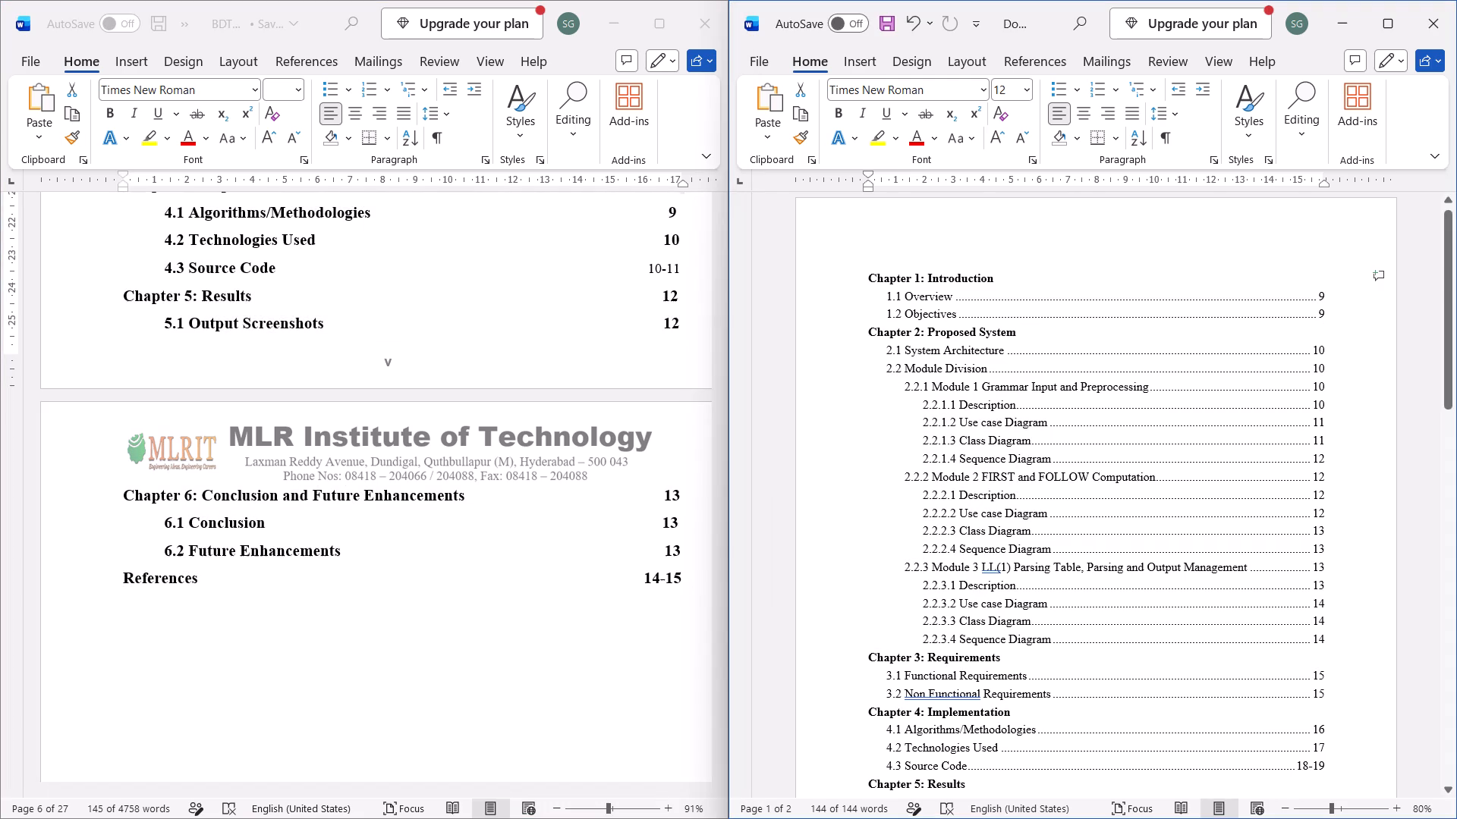
key("ctrl+c")
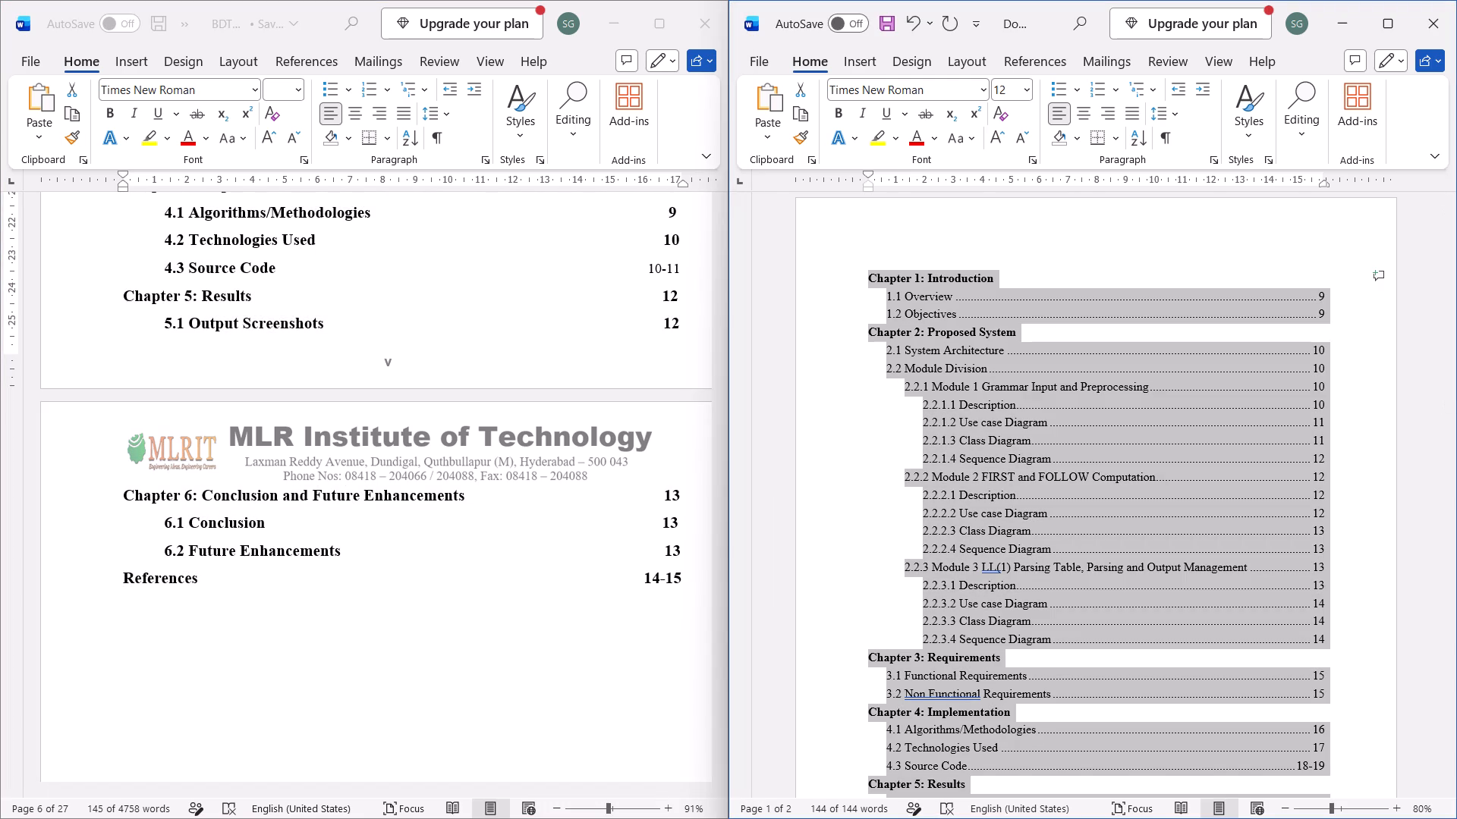
left_click(688, 574)
key("Right")
key("Return")
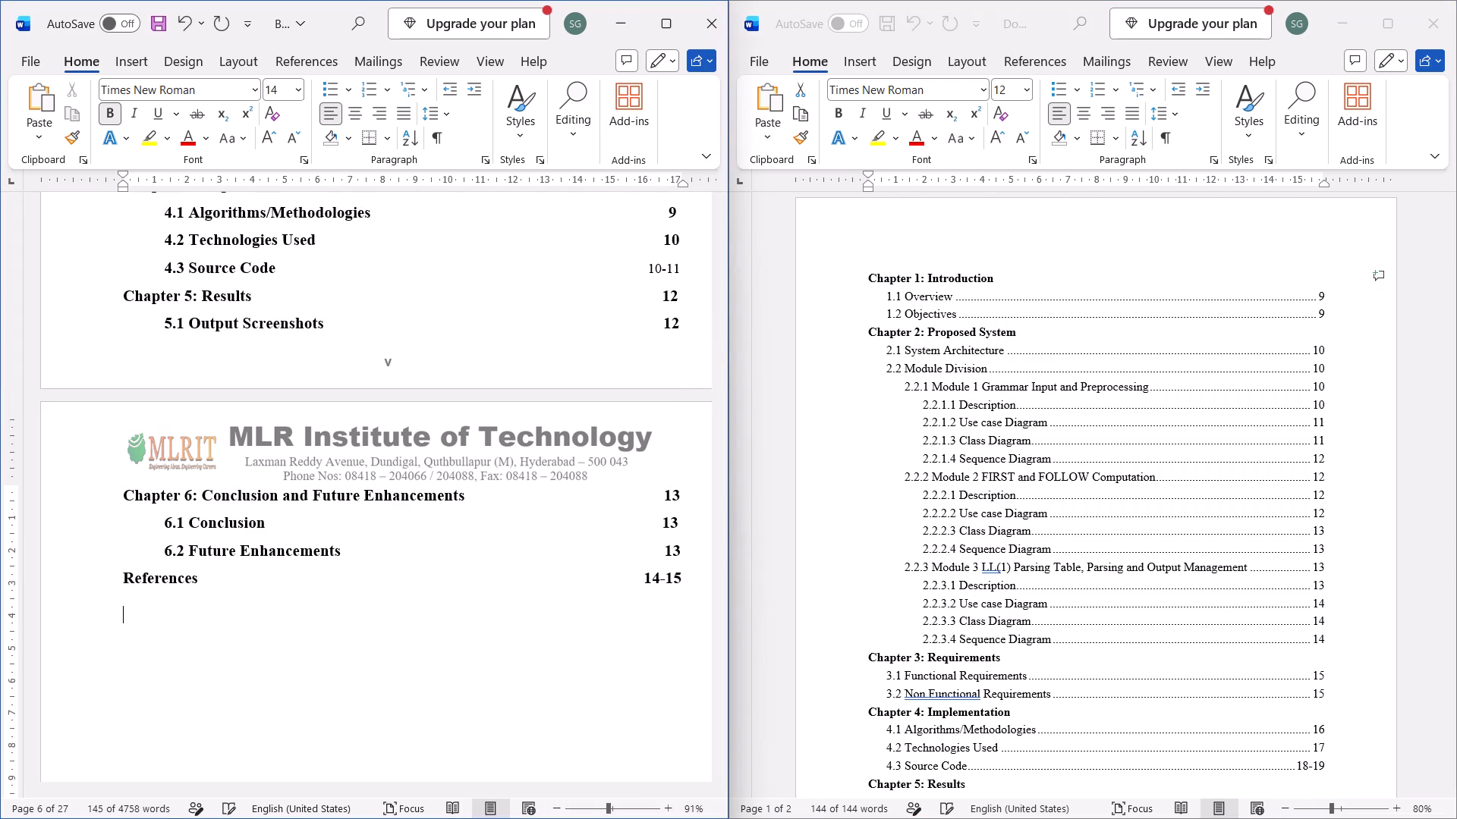
key("ctrl+v")
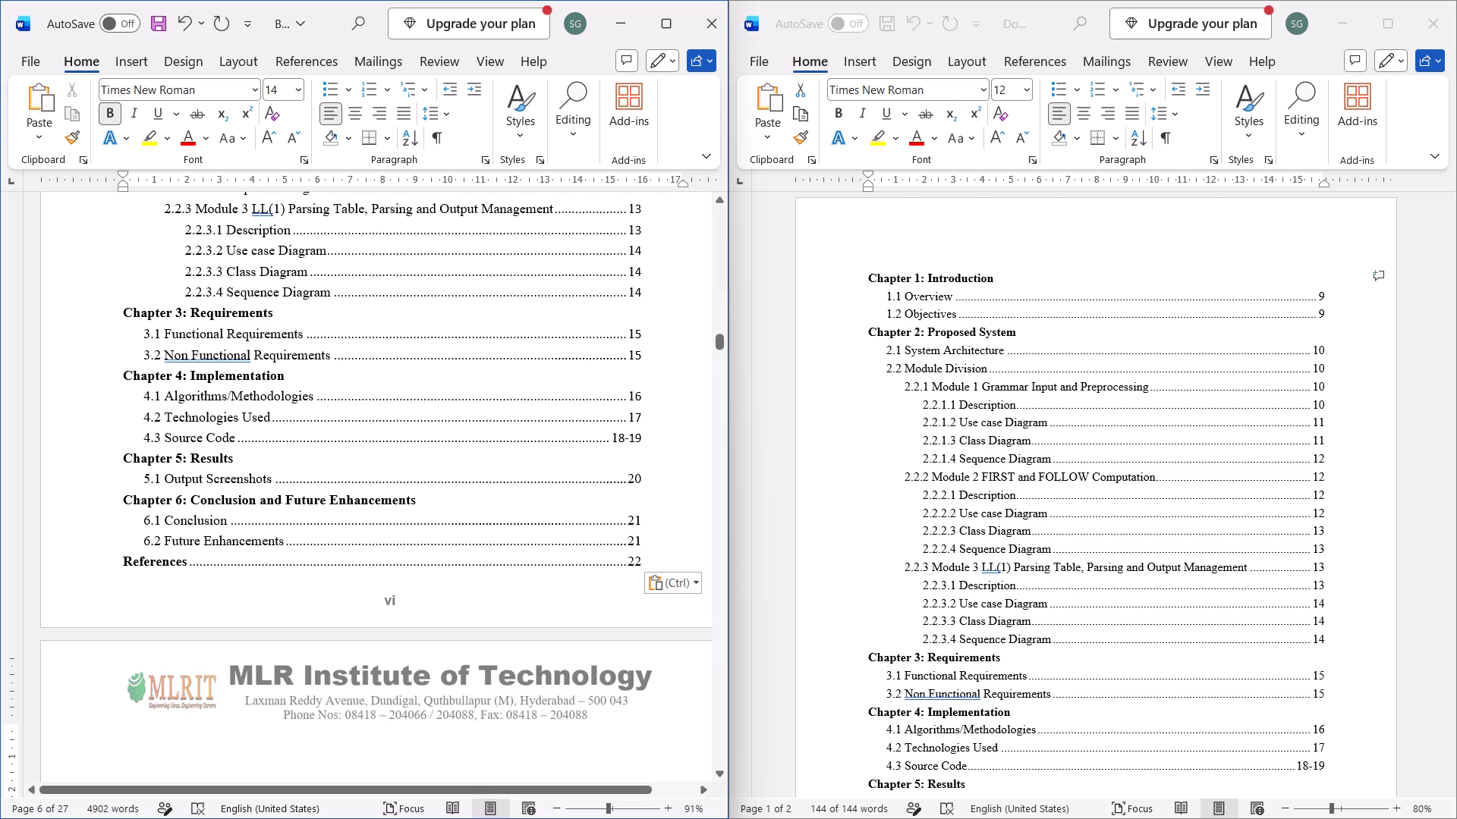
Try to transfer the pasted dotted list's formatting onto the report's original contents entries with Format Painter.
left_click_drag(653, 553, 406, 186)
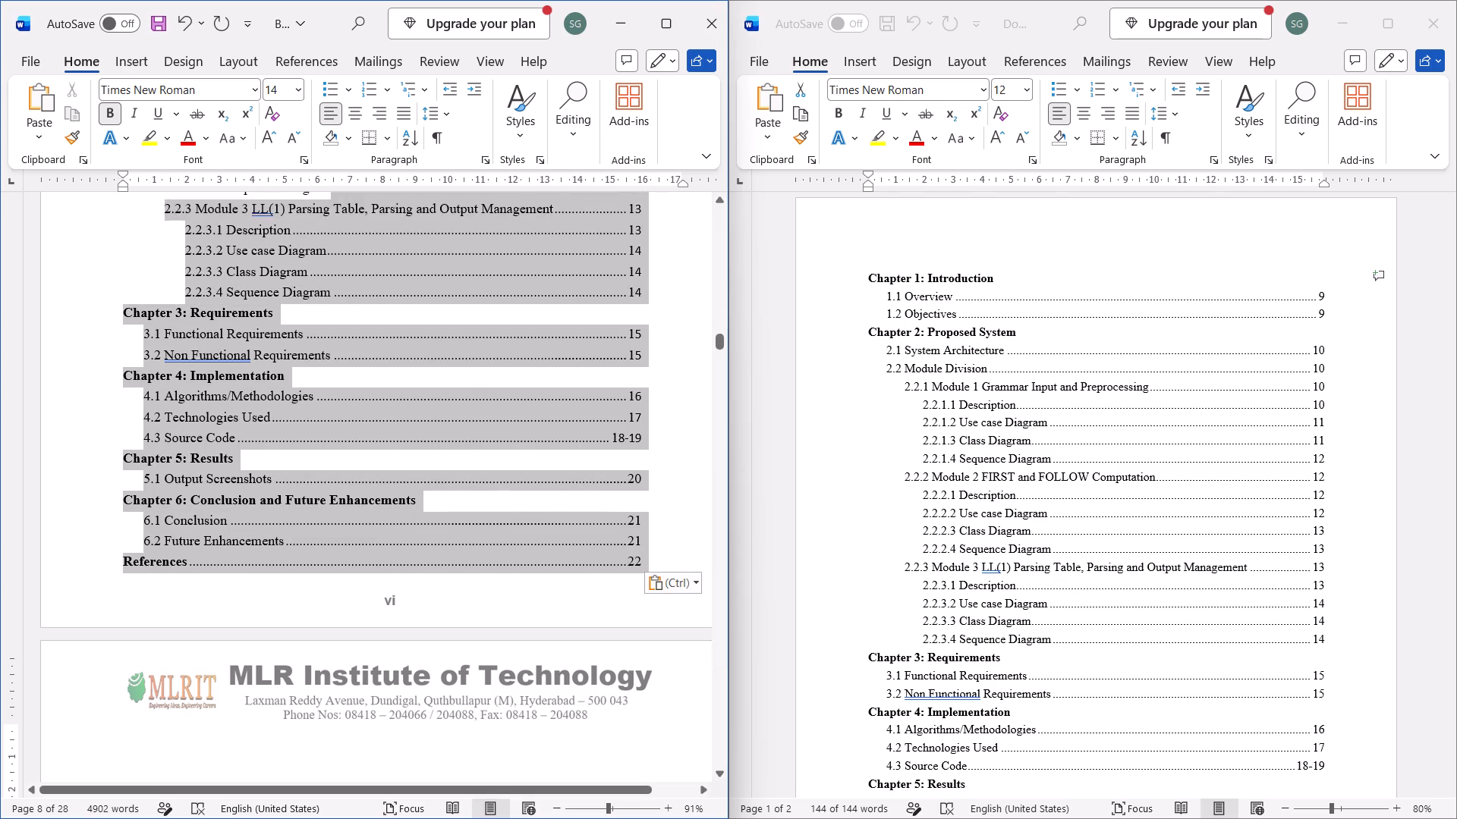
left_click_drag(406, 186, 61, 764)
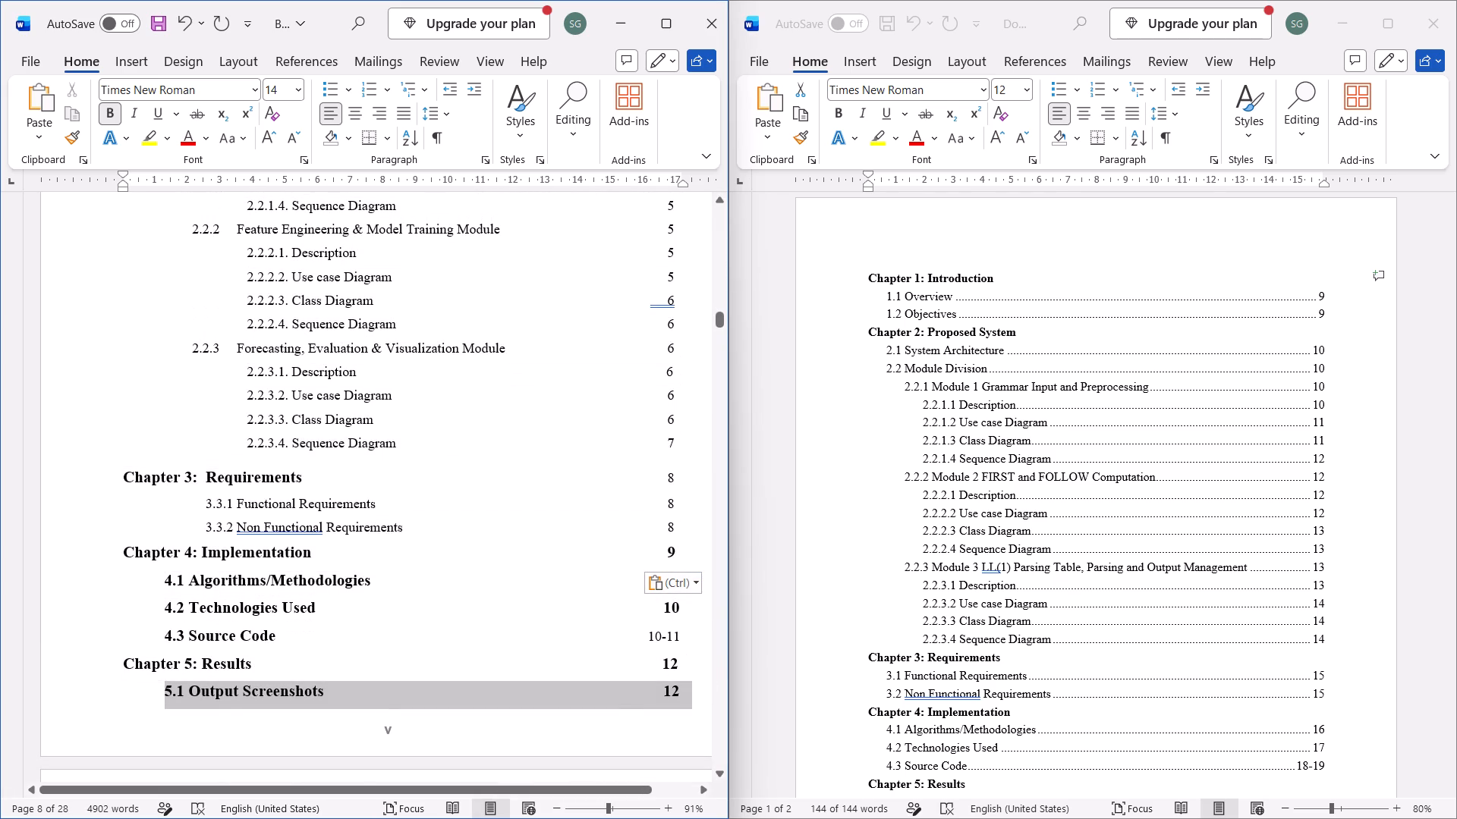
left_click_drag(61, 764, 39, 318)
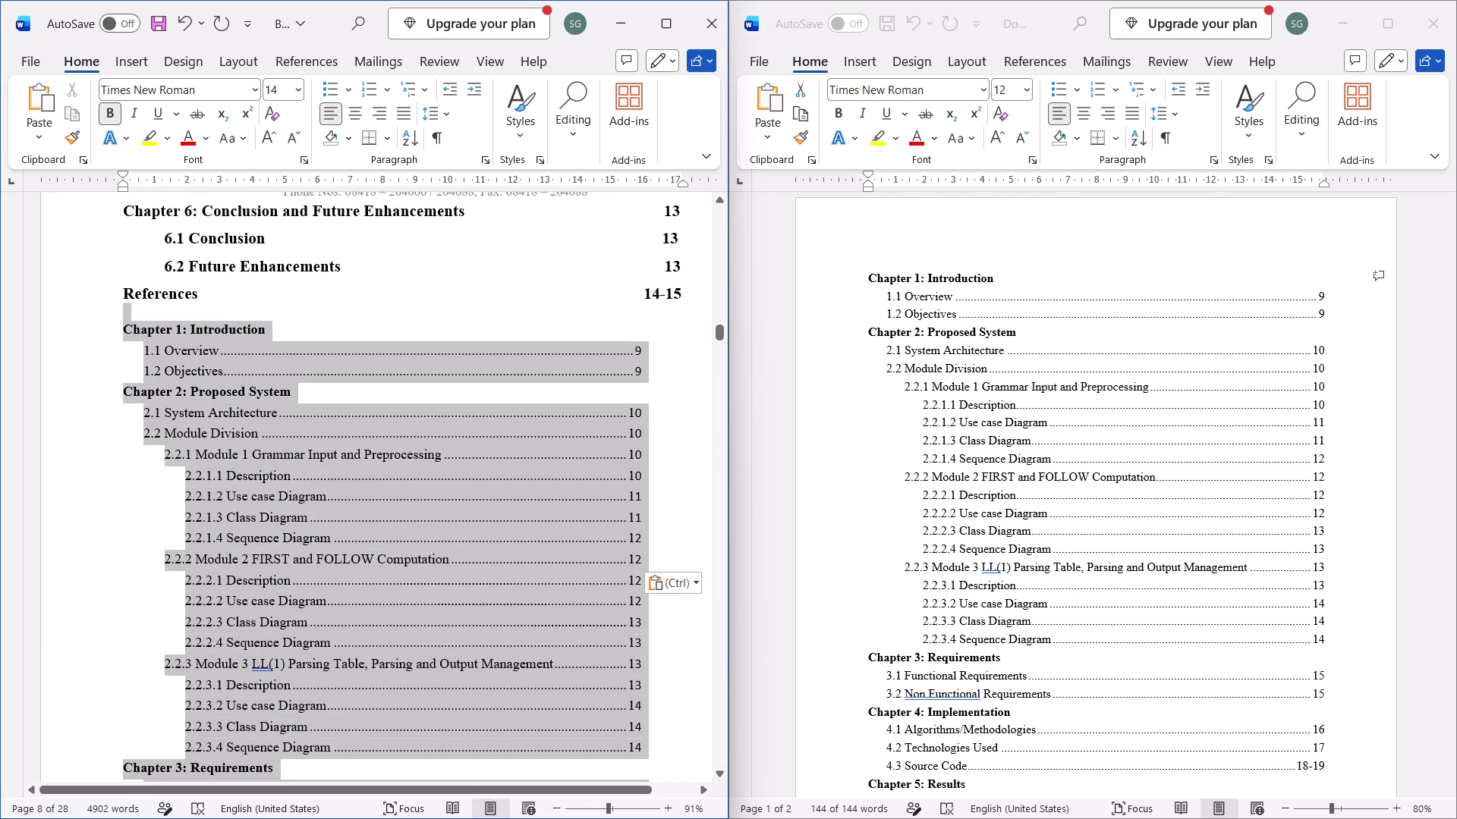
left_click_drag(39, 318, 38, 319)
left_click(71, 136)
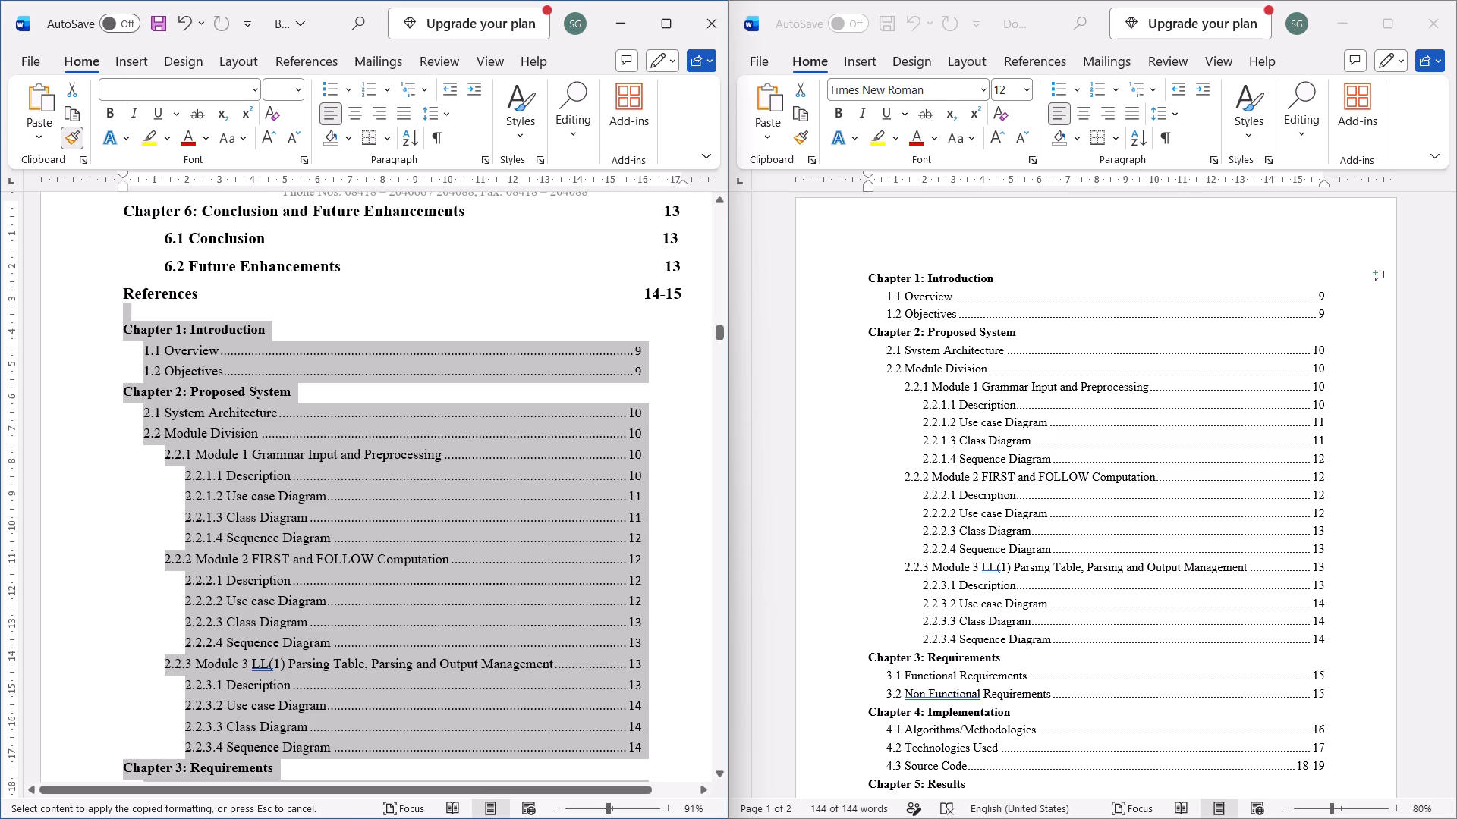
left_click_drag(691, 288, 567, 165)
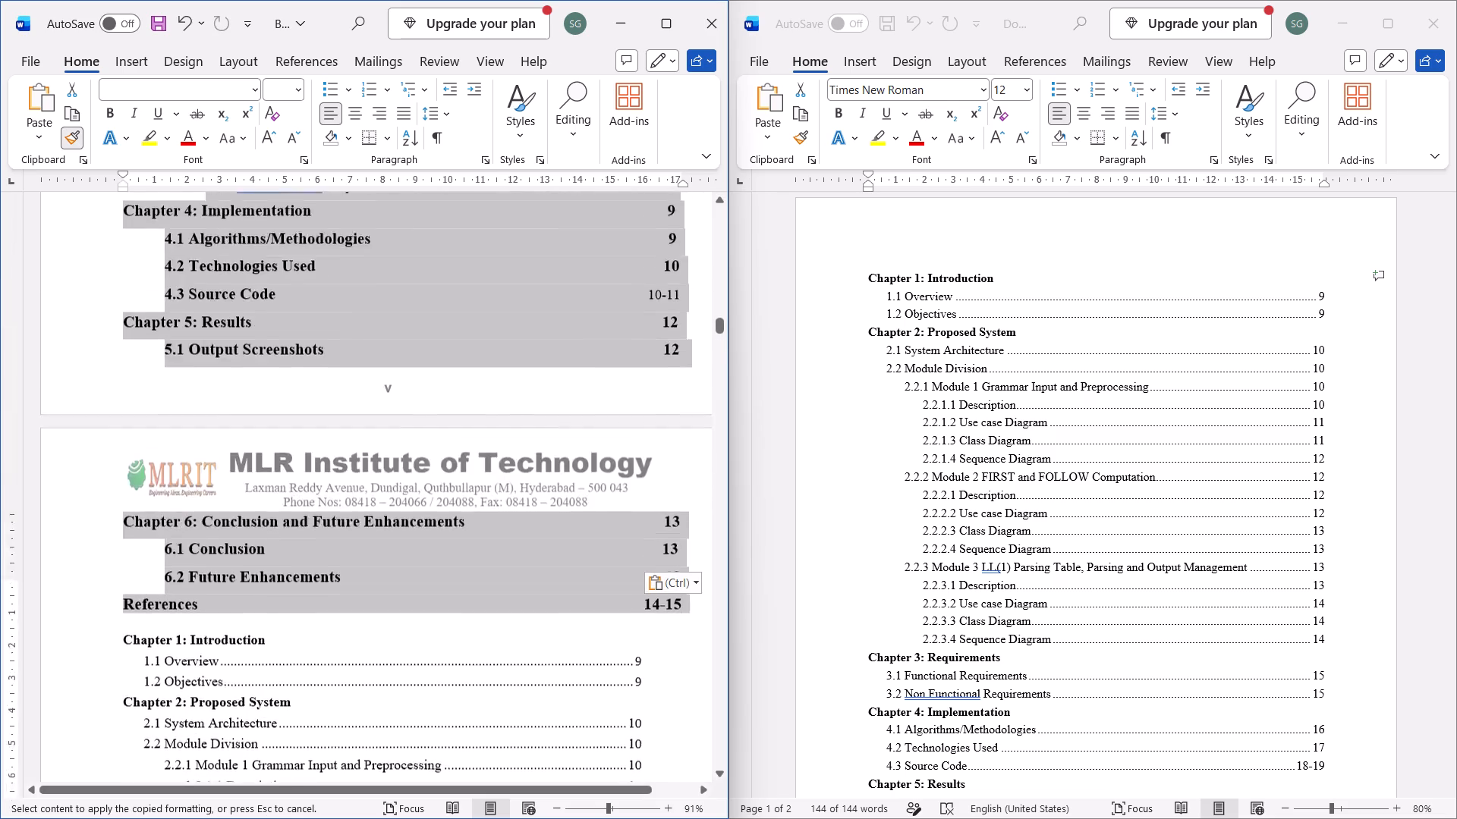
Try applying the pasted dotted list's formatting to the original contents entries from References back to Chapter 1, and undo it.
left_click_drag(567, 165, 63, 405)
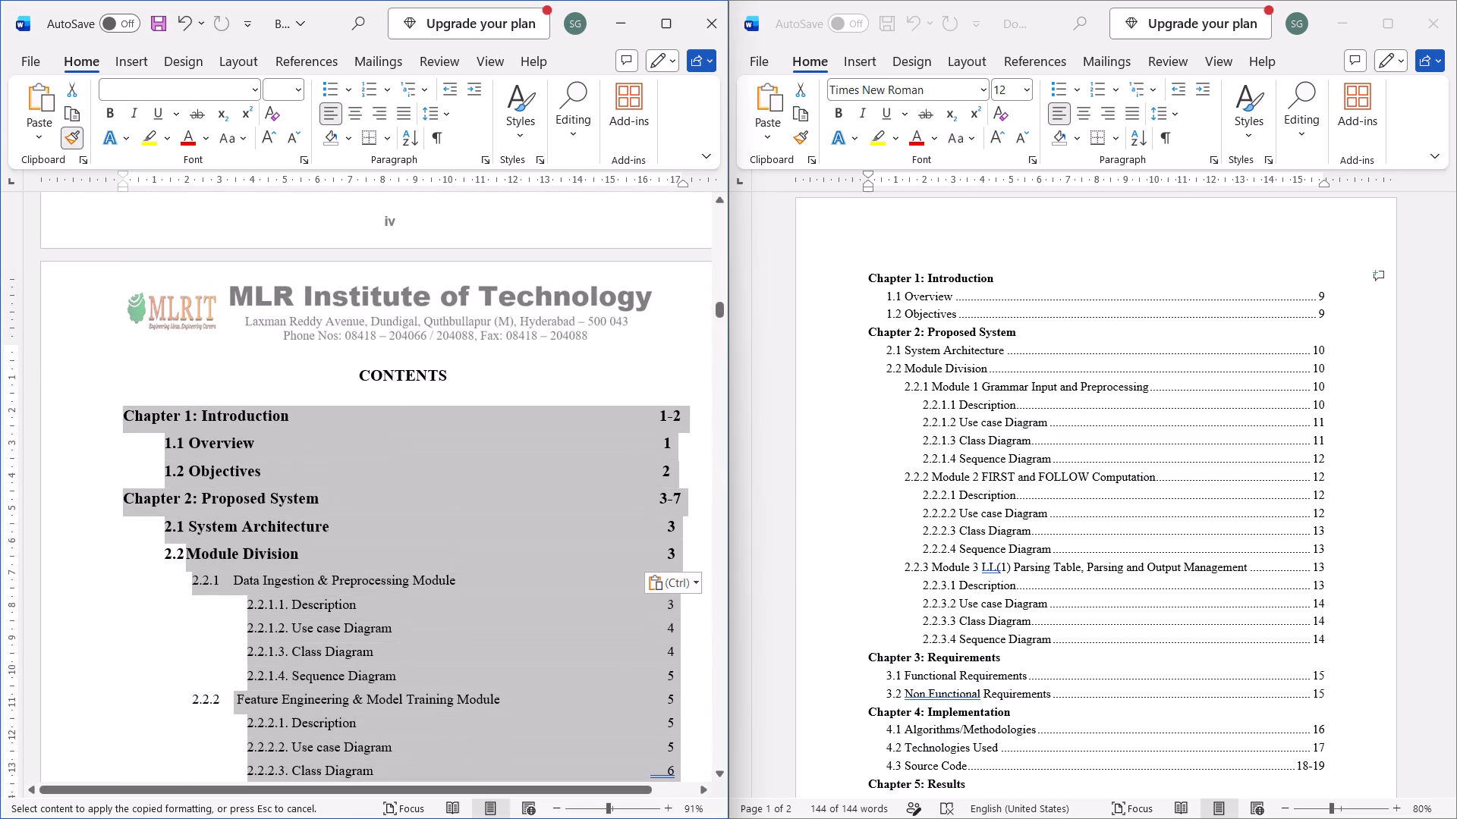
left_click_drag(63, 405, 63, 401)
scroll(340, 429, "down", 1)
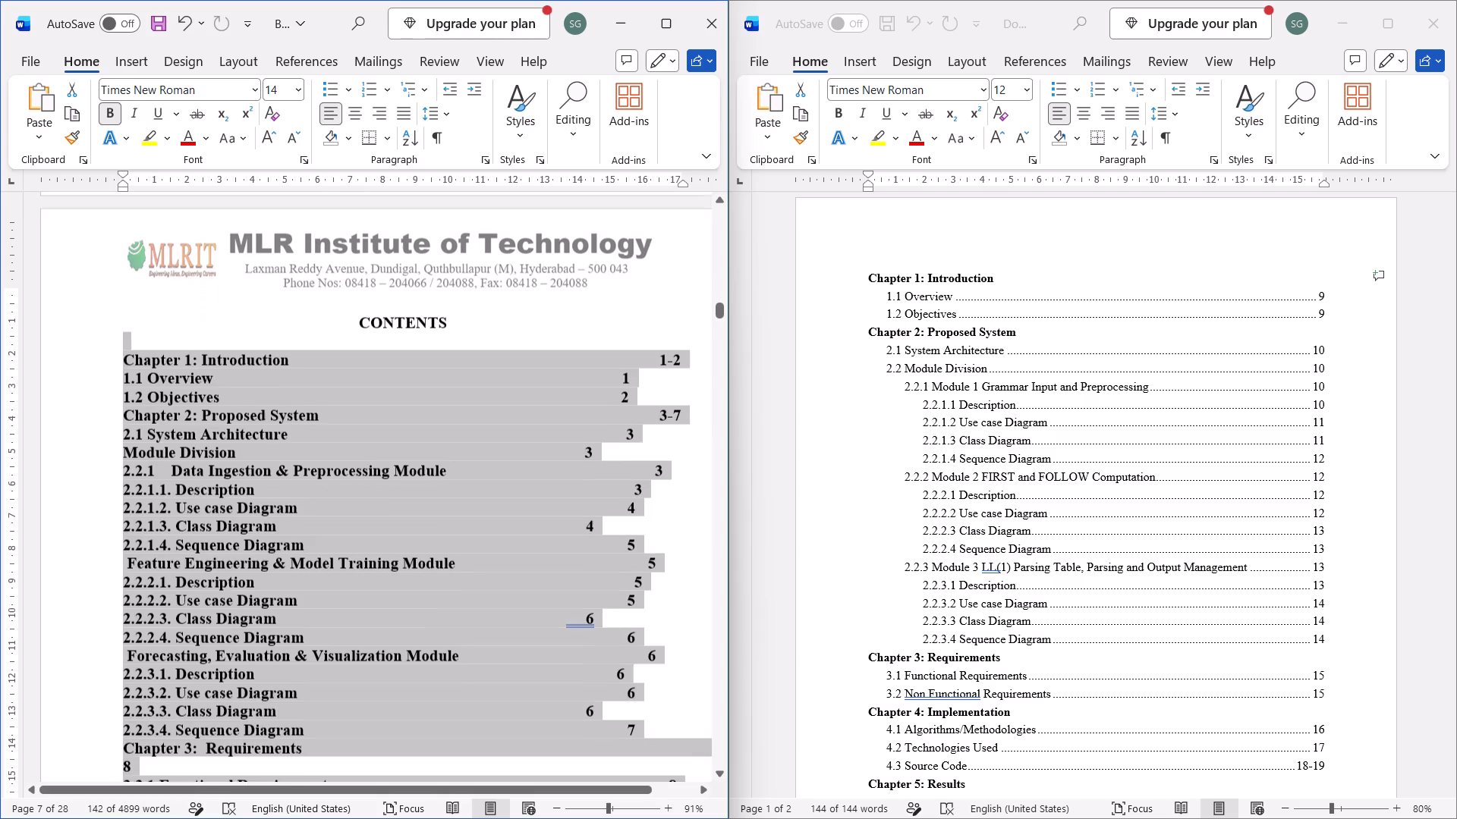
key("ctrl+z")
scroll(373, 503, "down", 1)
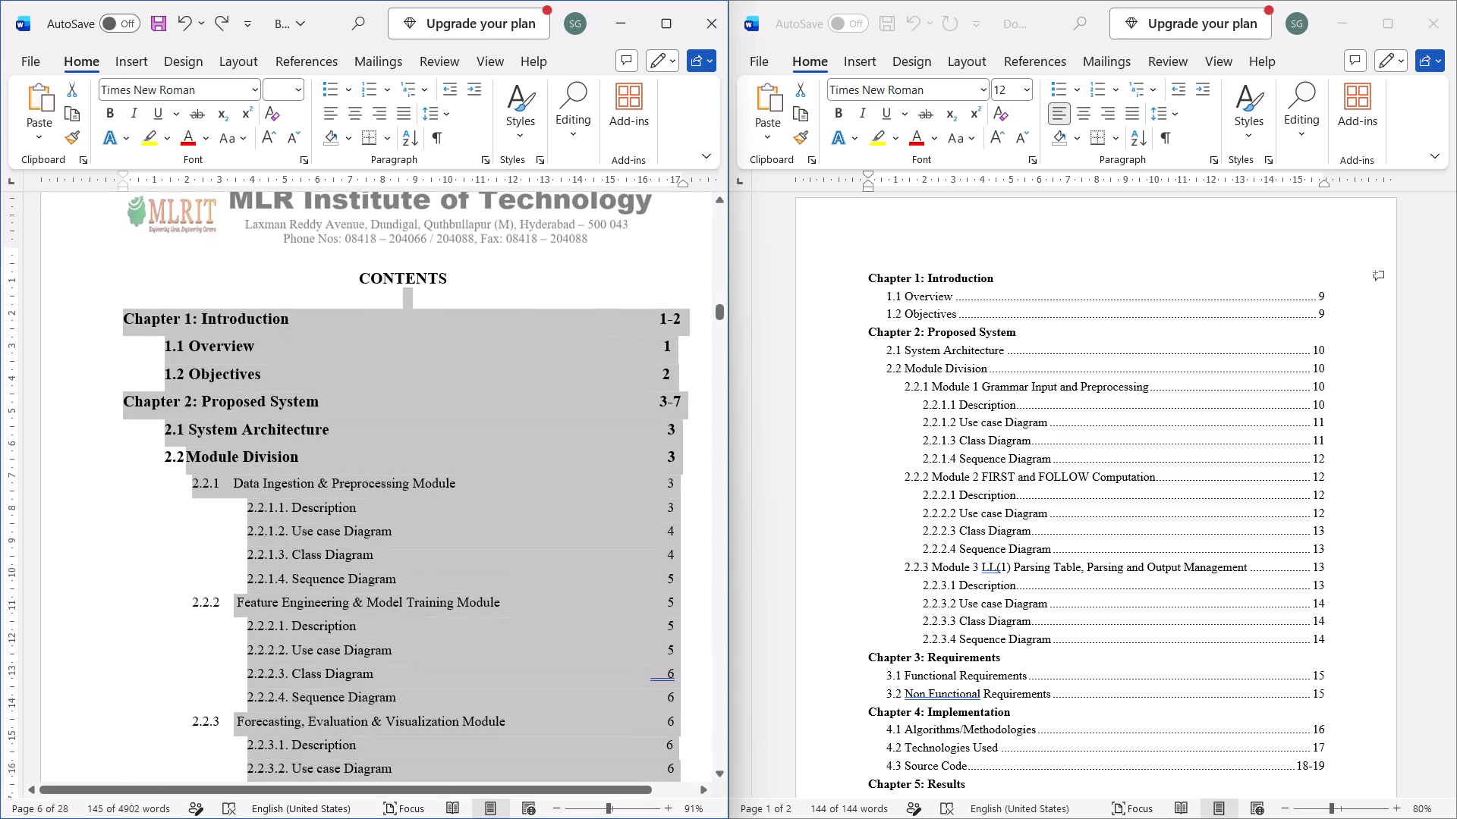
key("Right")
Capture a screen snip of the pasted dotted contents list from Chapter 1: Introduction through the Chapter 3: Requirements entries.
scroll(568, 384, "down", 1)
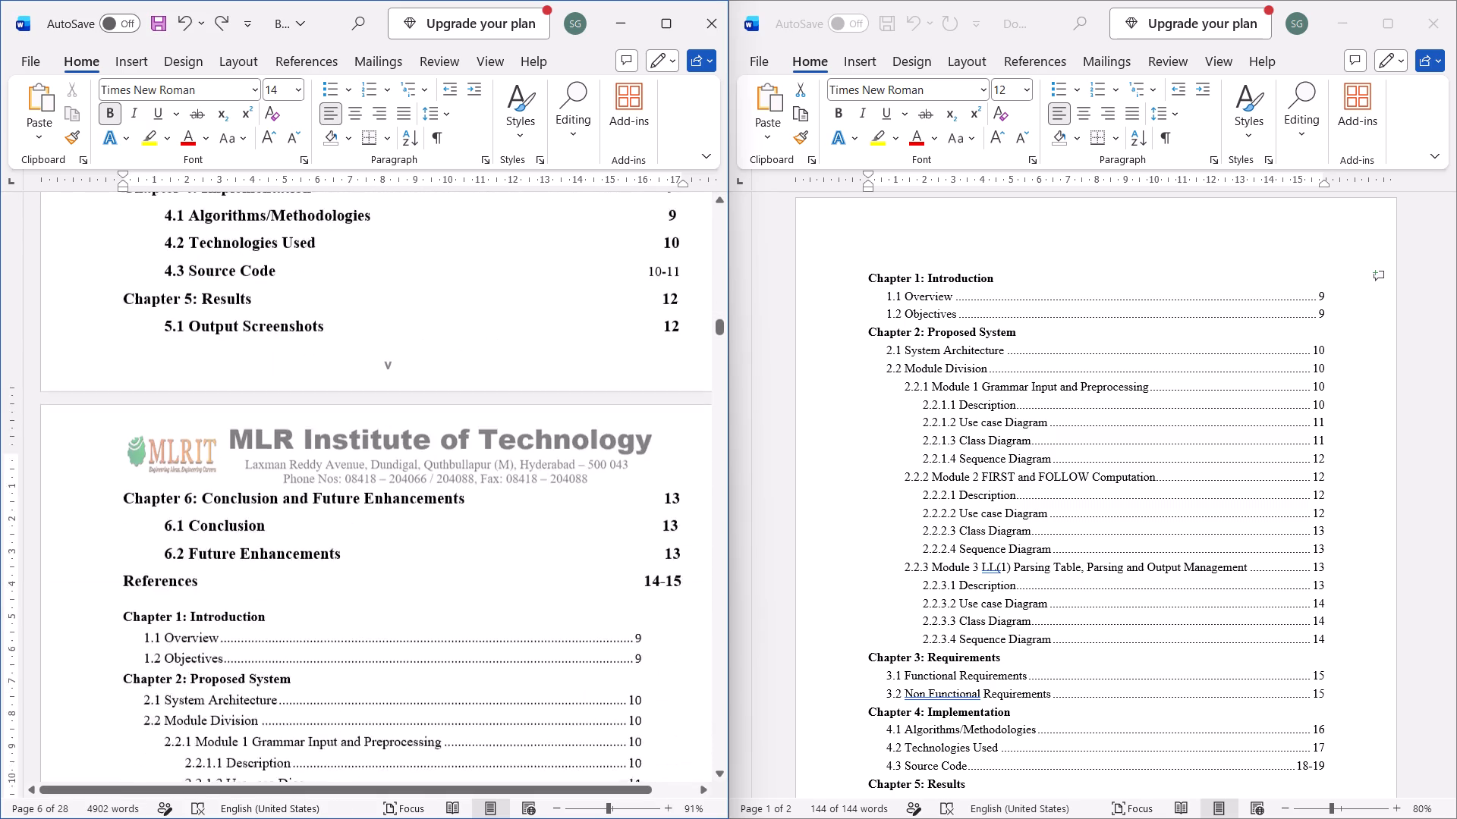
scroll(568, 384, "down", 2)
left_click(626, 269)
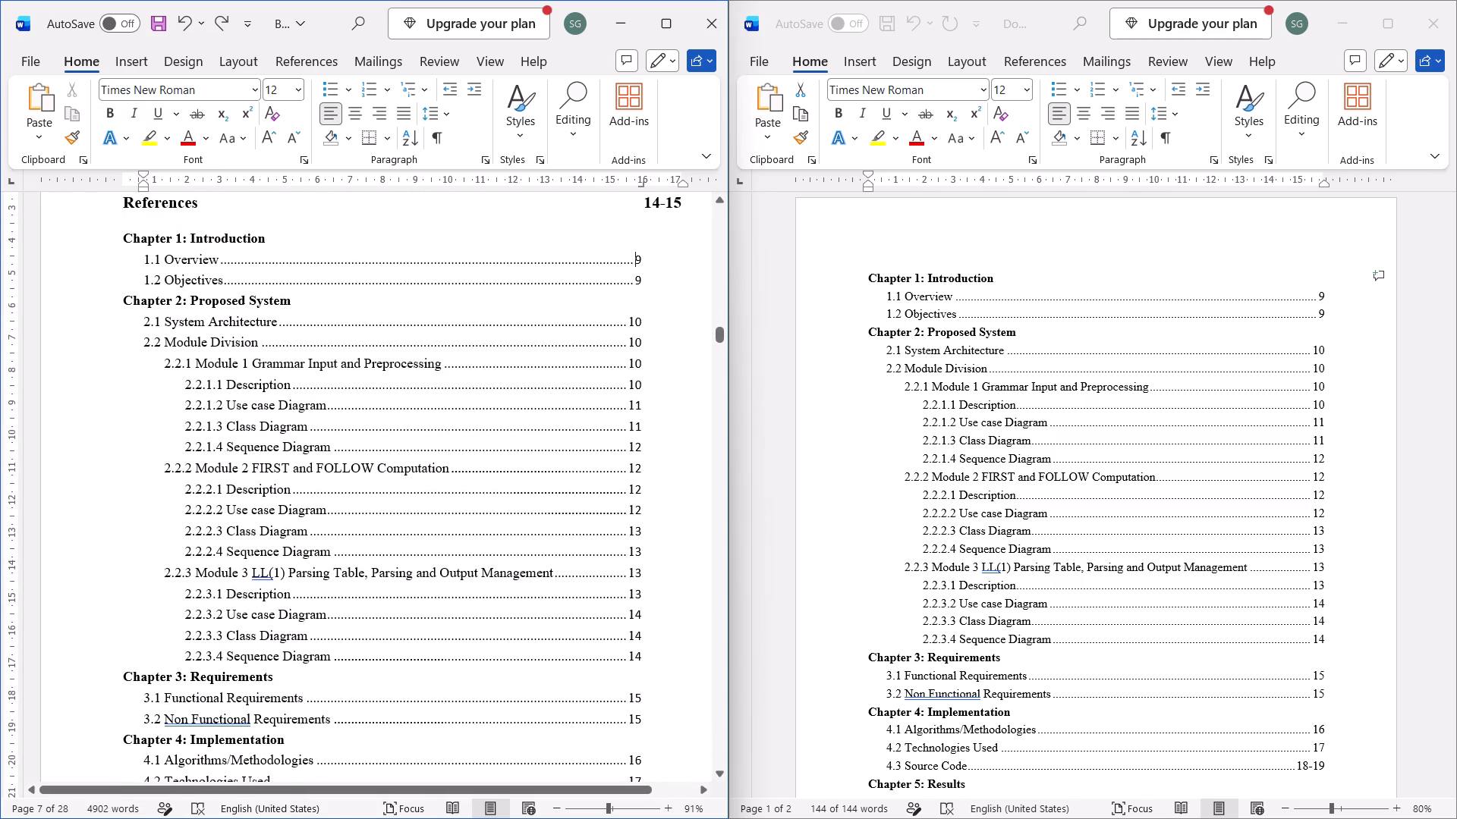
key("shift+super+s")
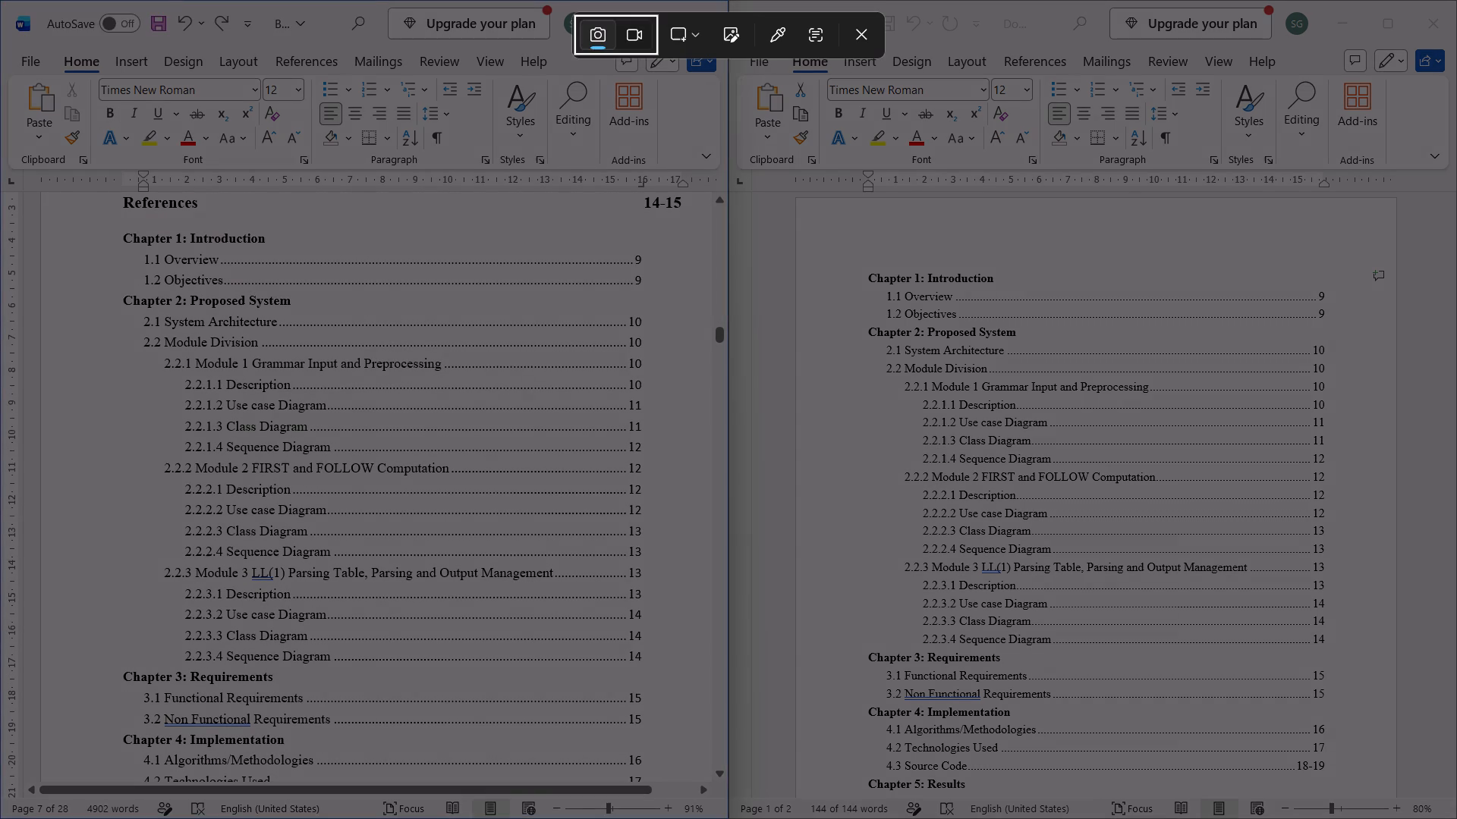
left_click_drag(100, 217, 691, 687)
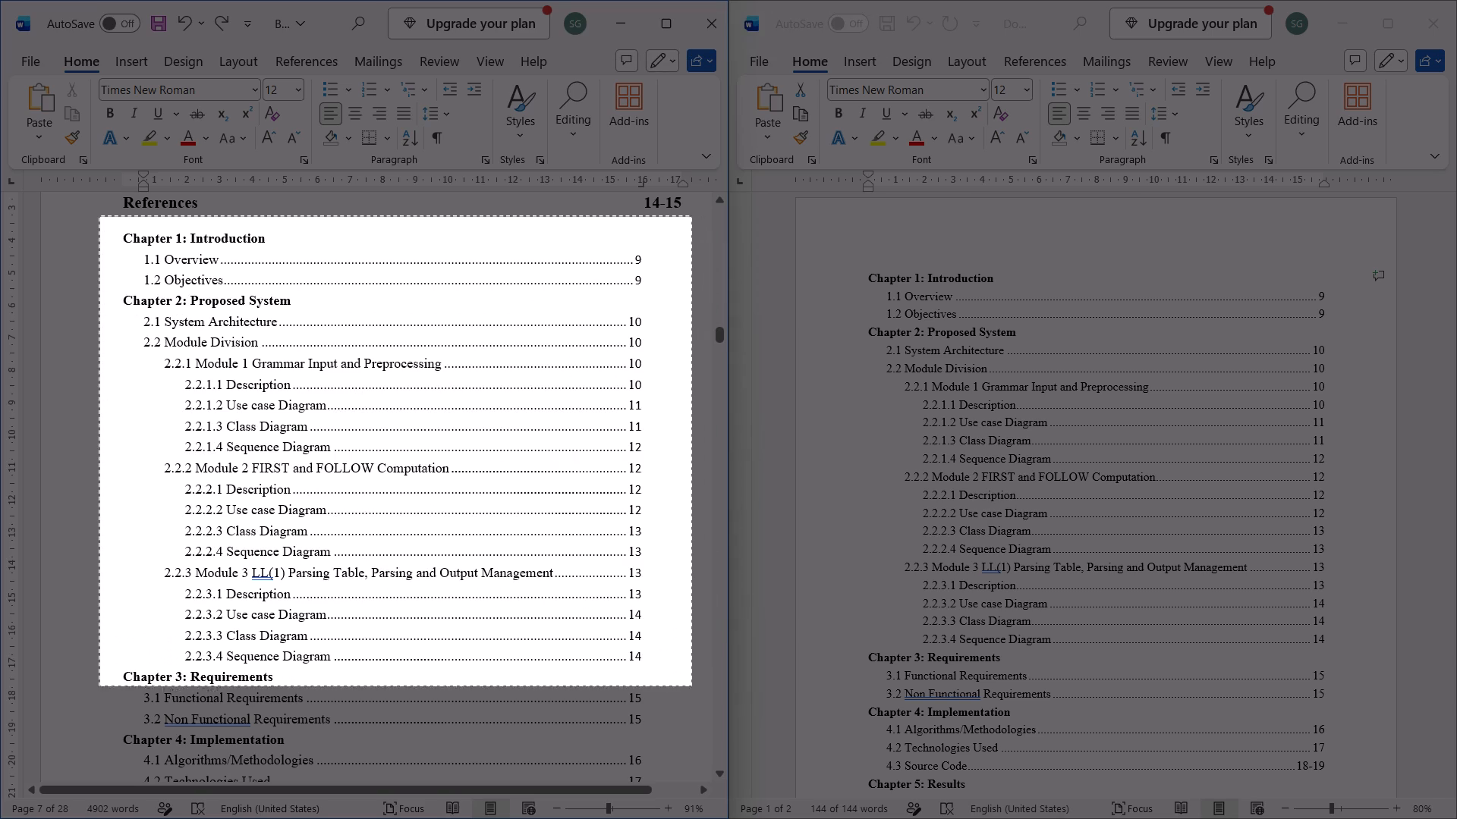
left_click_drag(691, 687, 681, 724)
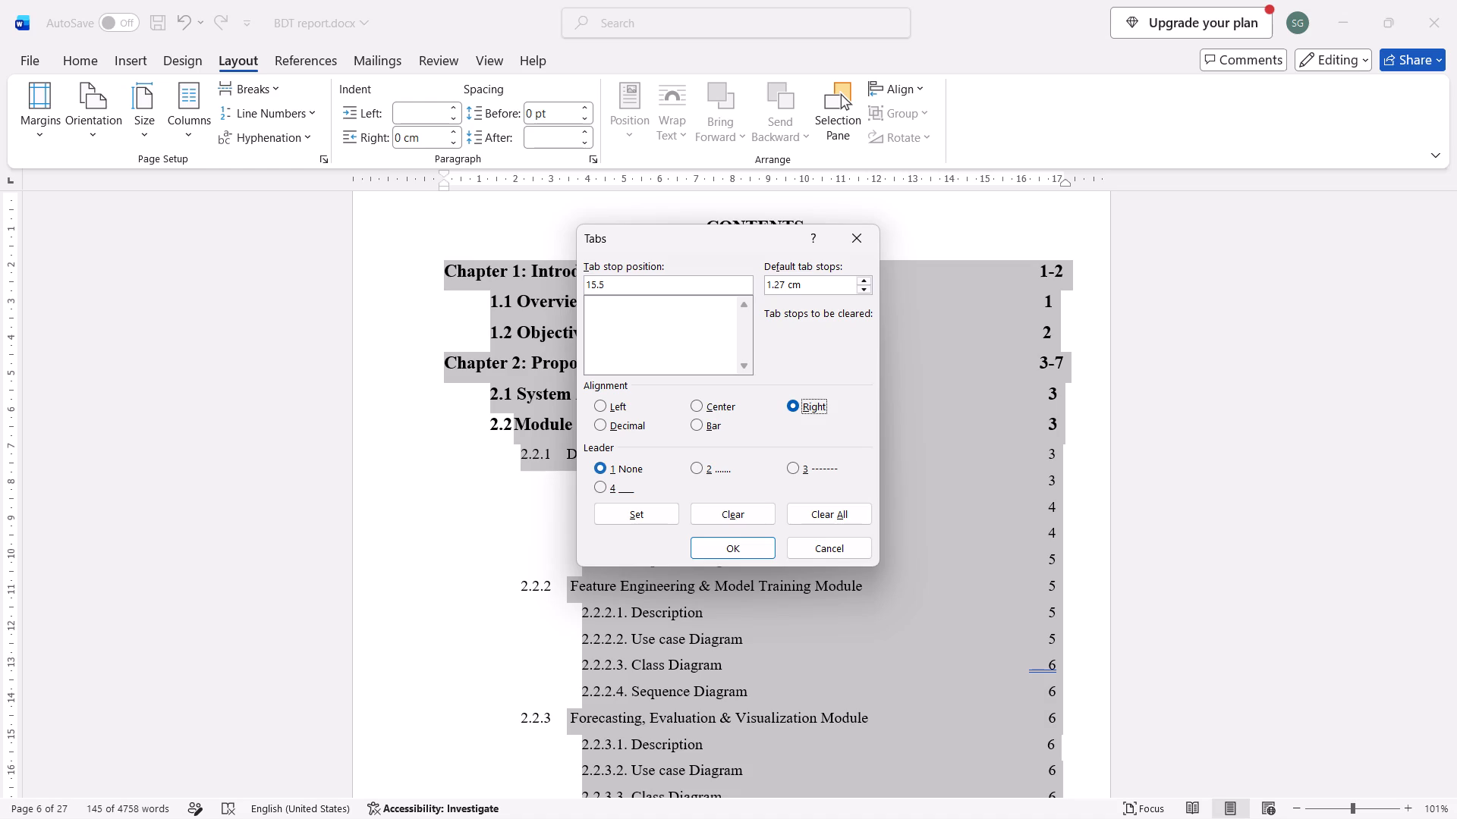
left_click(618, 474)
left_click(704, 468)
left_click(653, 516)
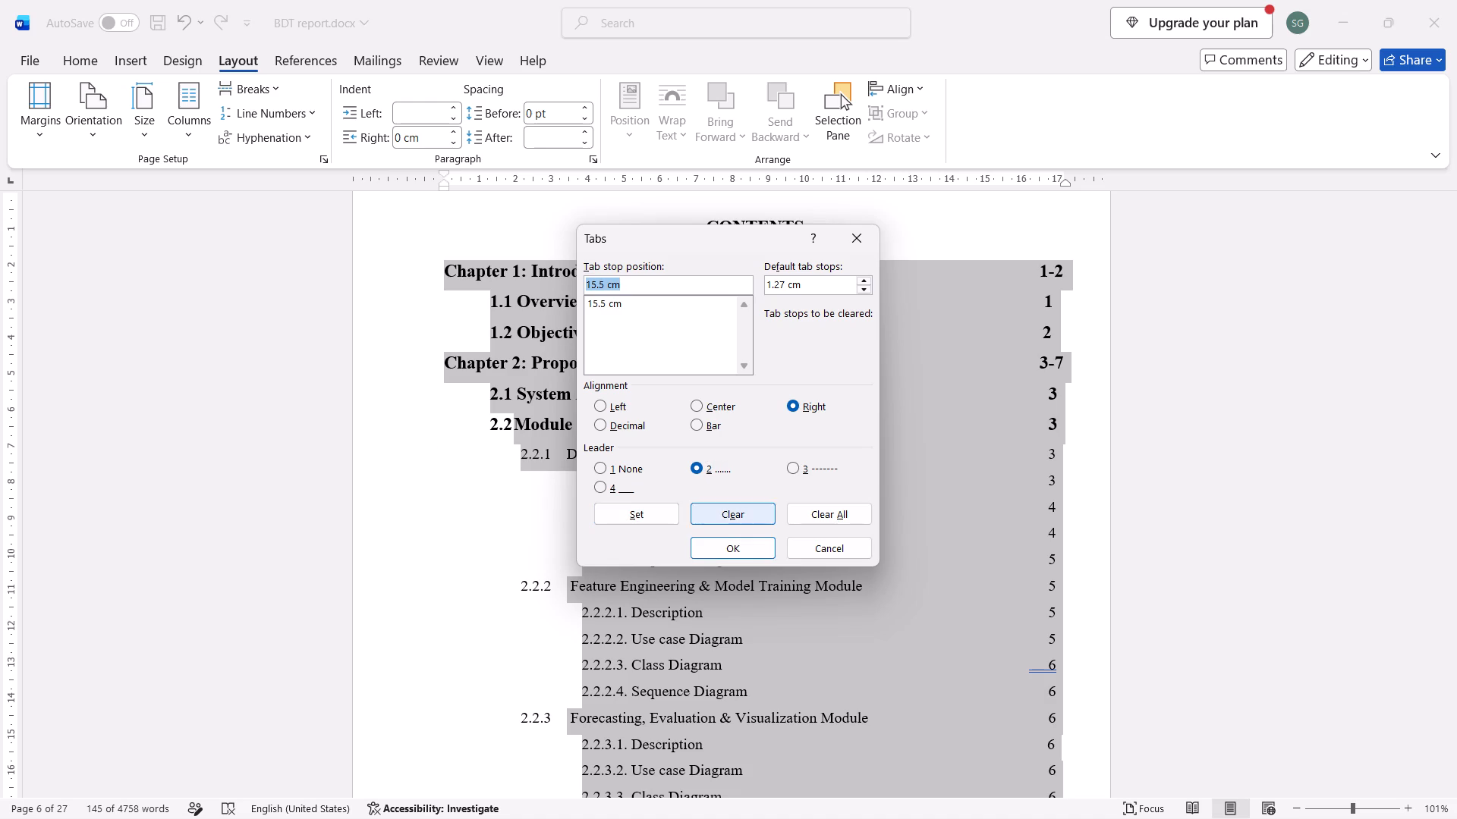
left_click(744, 541)
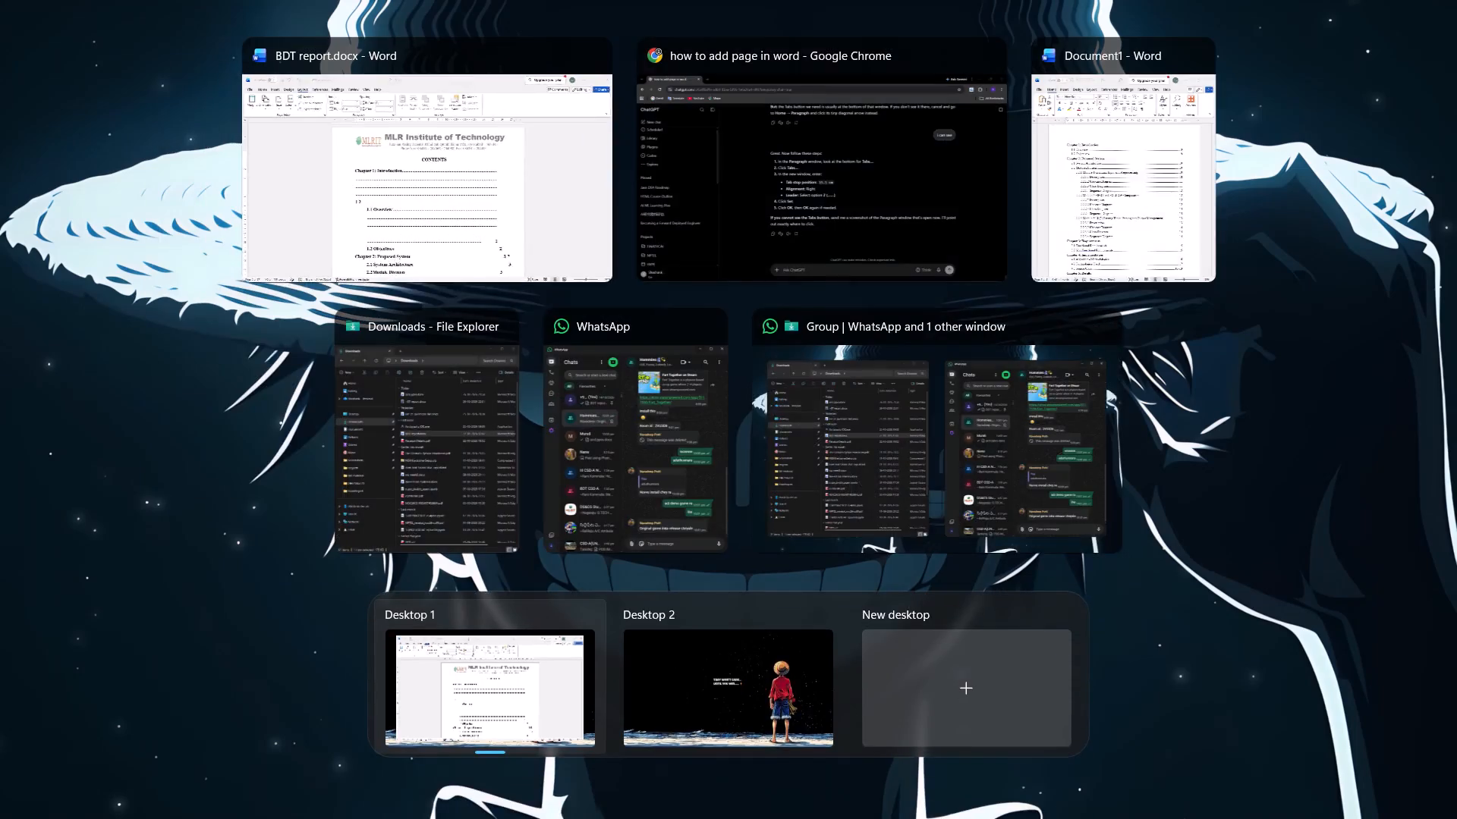
Examine how the leaders and page numbers are laid out across the contents entries.
scroll(770, 492, "down", 7)
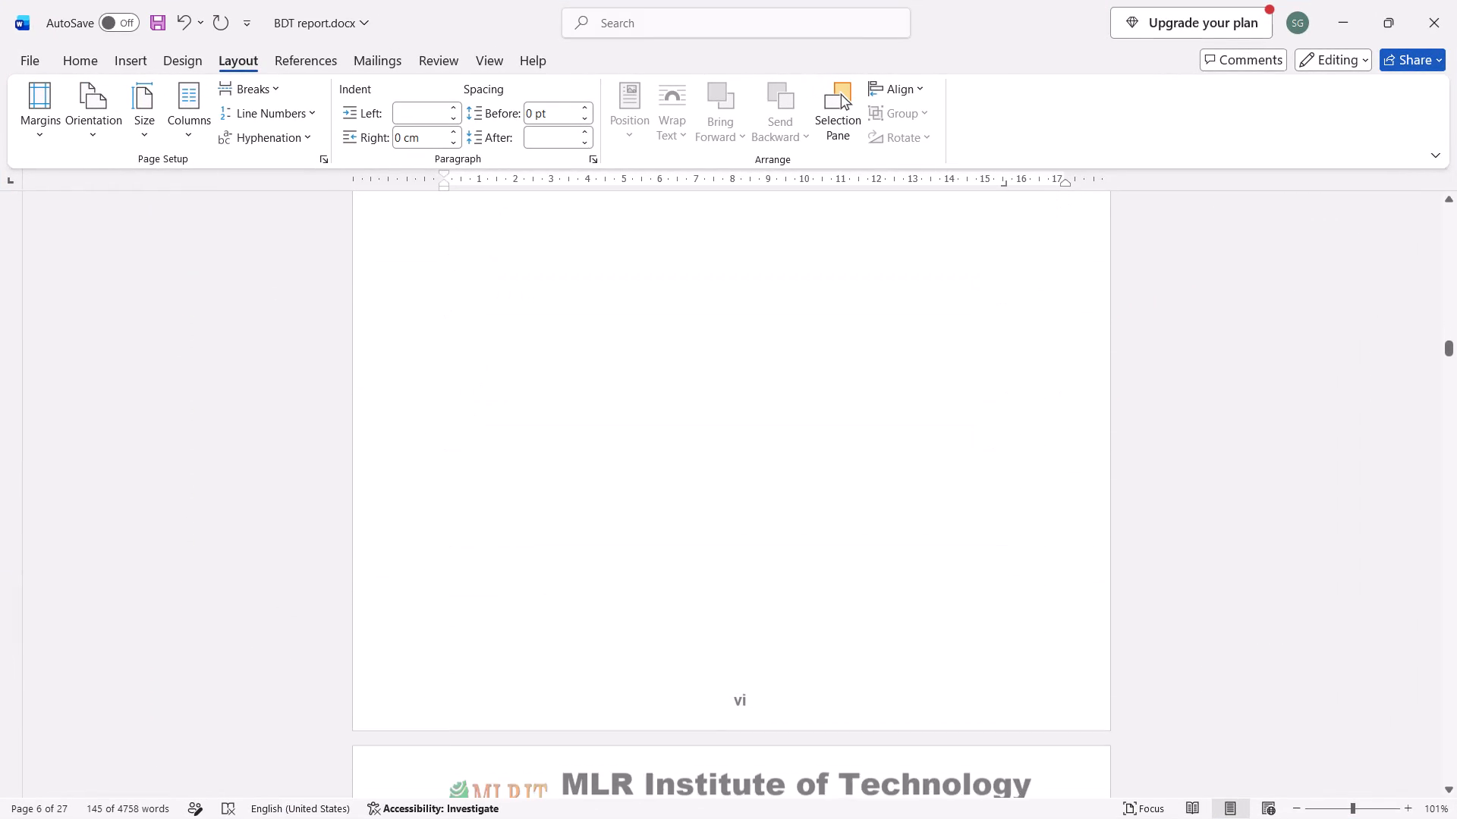
scroll(1018, 422, "up", 5)
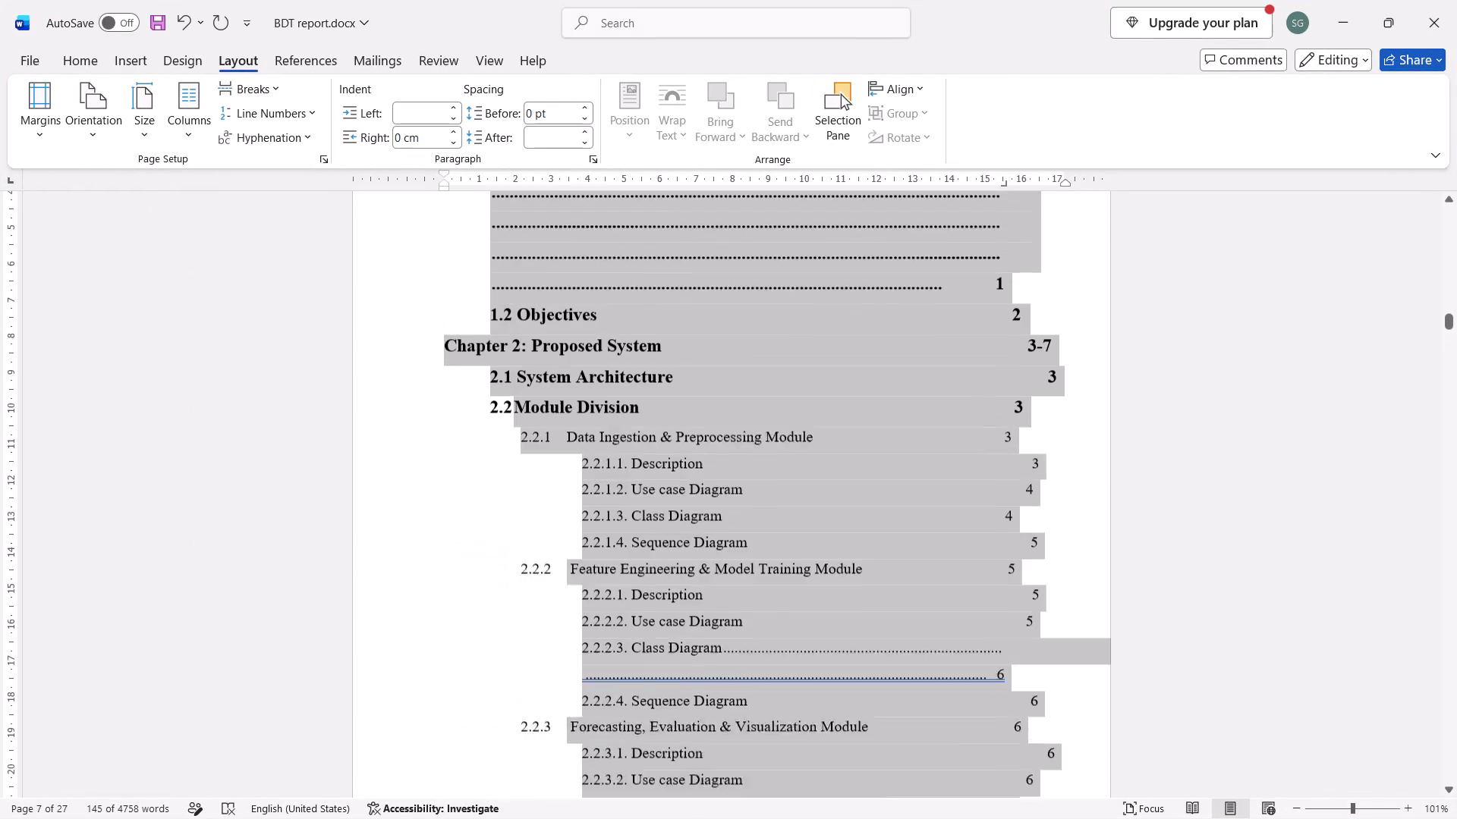
scroll(1018, 422, "up", 1)
scroll(1018, 422, "down", 1)
scroll(1018, 422, "up", 1)
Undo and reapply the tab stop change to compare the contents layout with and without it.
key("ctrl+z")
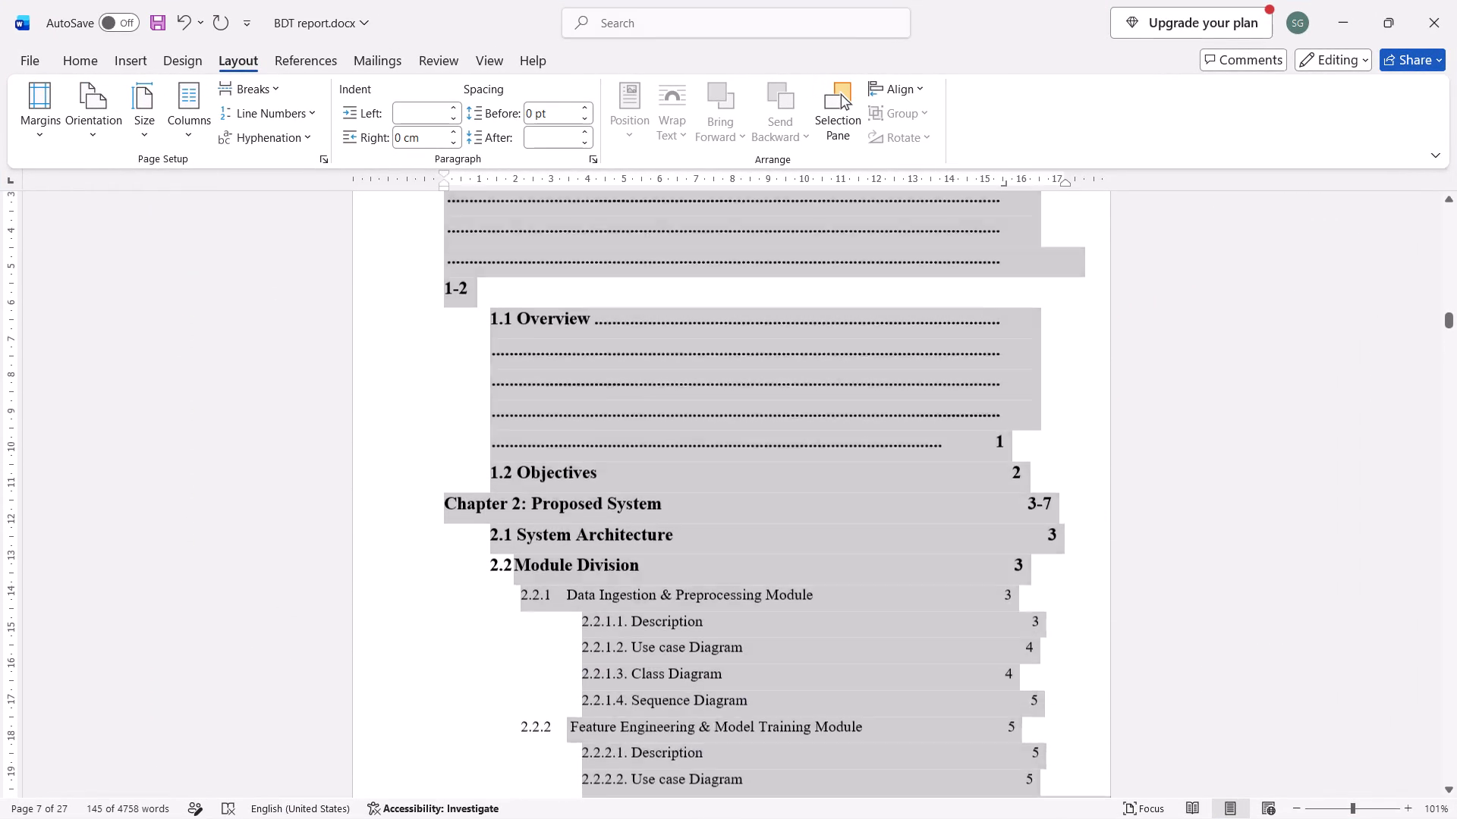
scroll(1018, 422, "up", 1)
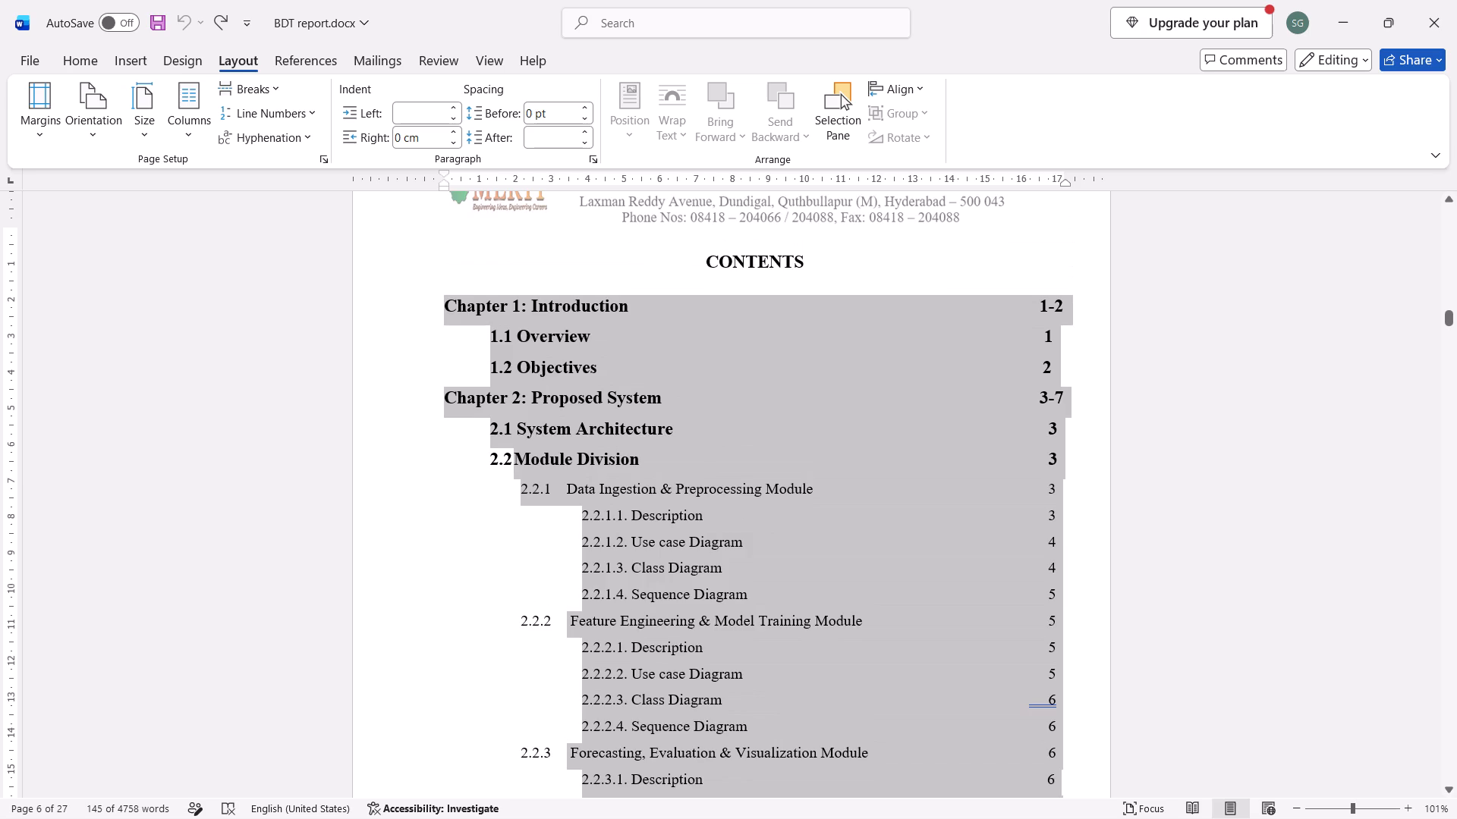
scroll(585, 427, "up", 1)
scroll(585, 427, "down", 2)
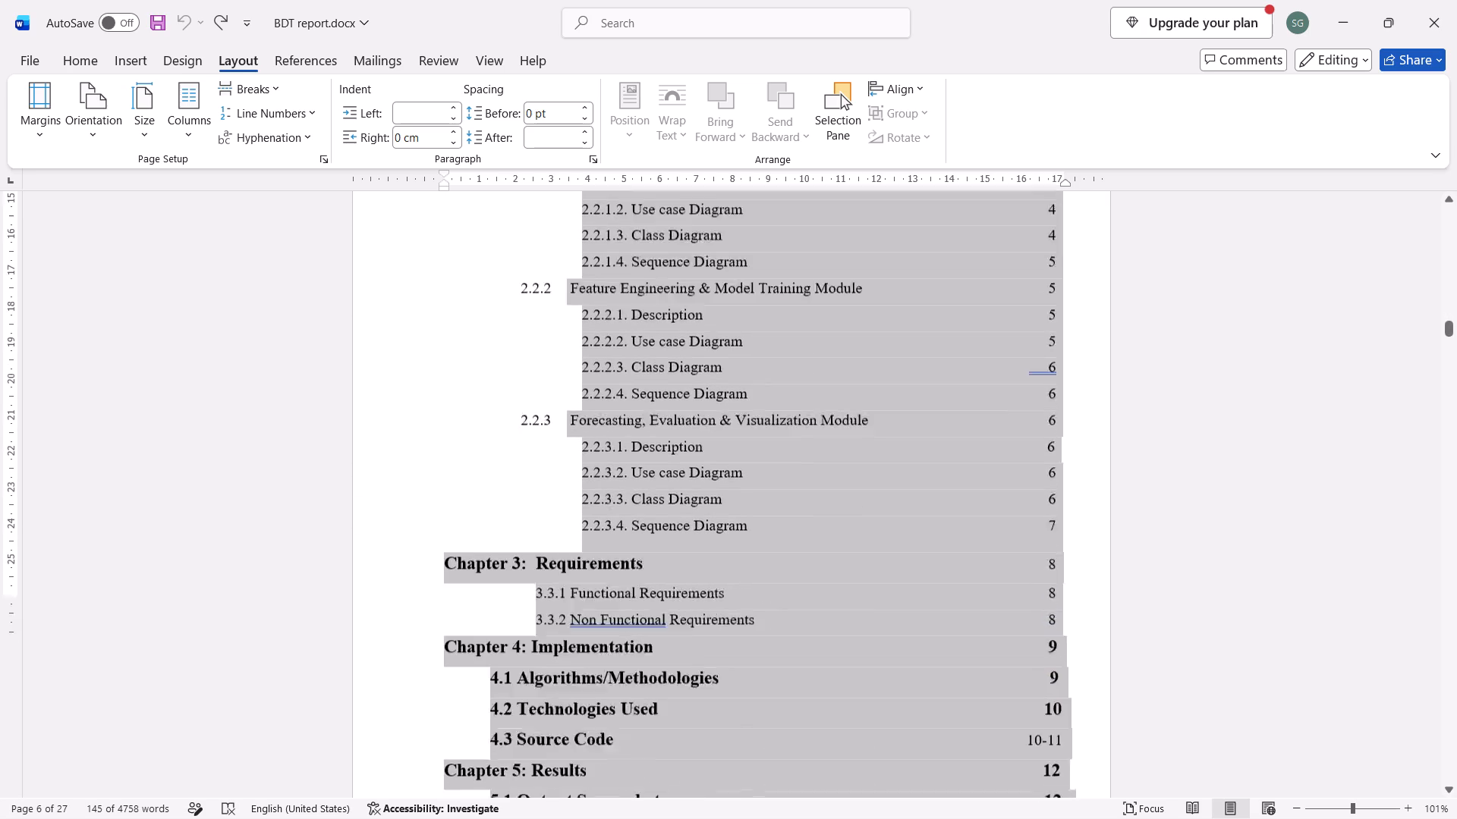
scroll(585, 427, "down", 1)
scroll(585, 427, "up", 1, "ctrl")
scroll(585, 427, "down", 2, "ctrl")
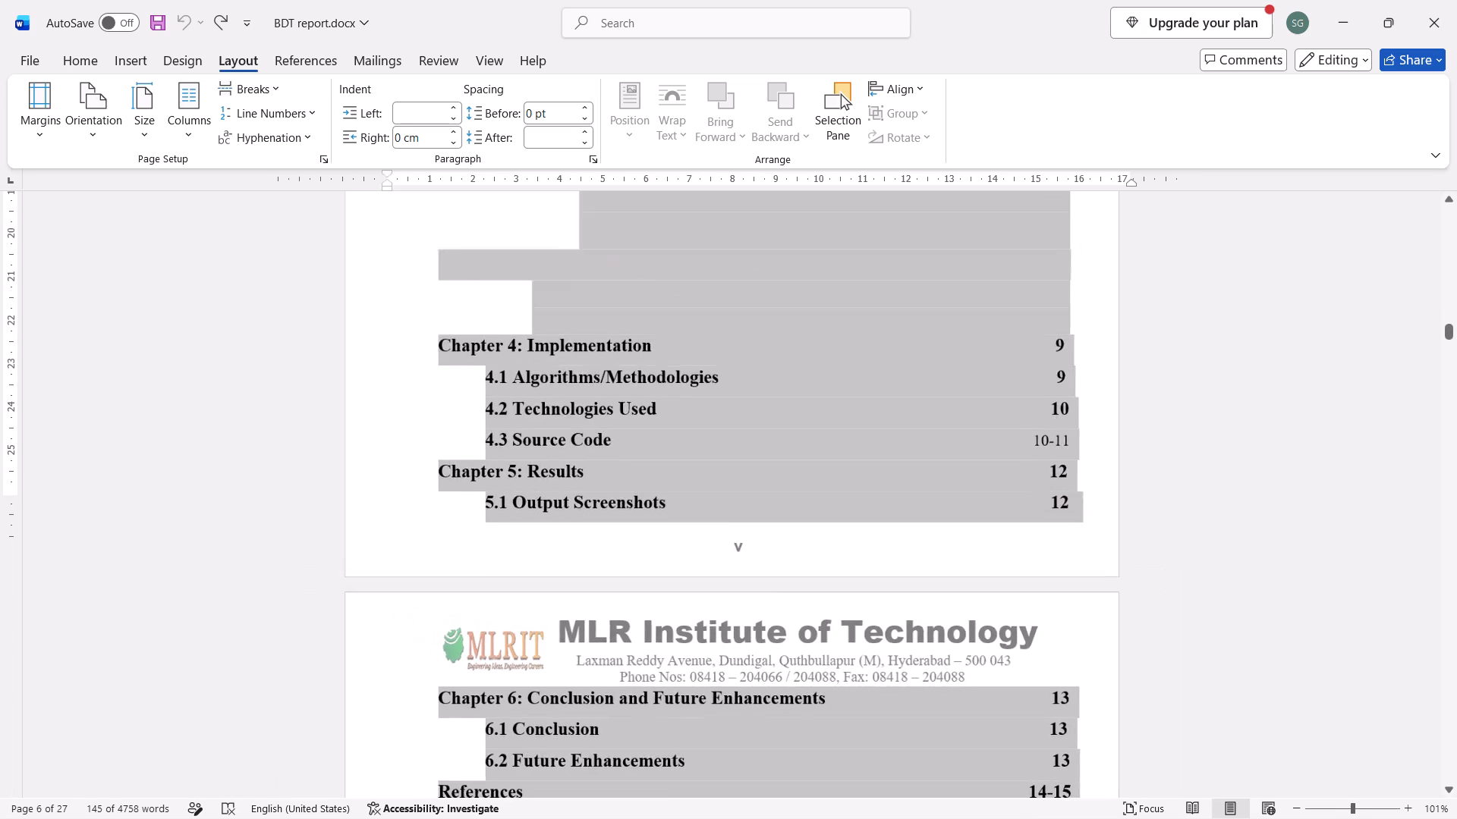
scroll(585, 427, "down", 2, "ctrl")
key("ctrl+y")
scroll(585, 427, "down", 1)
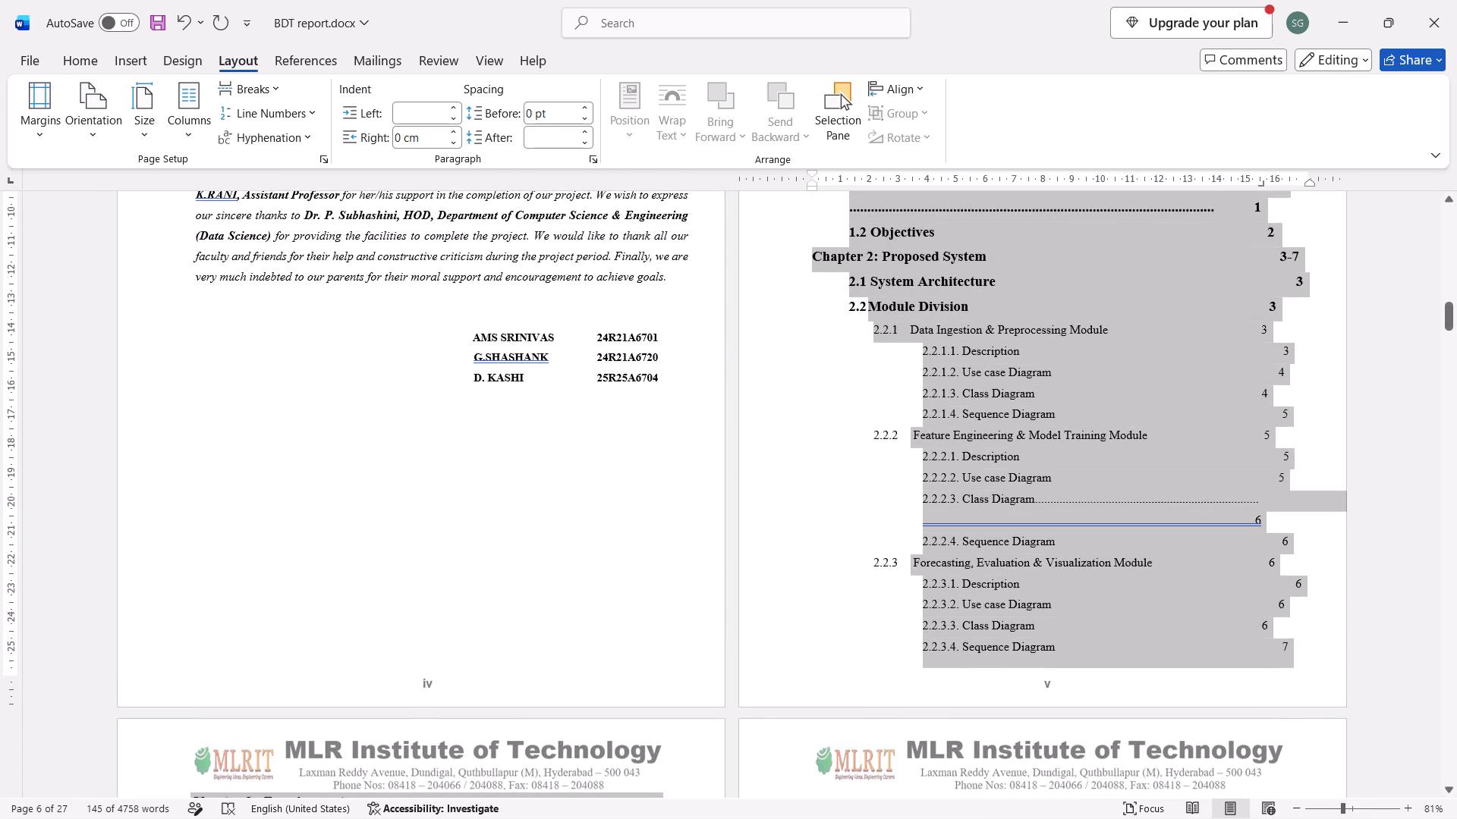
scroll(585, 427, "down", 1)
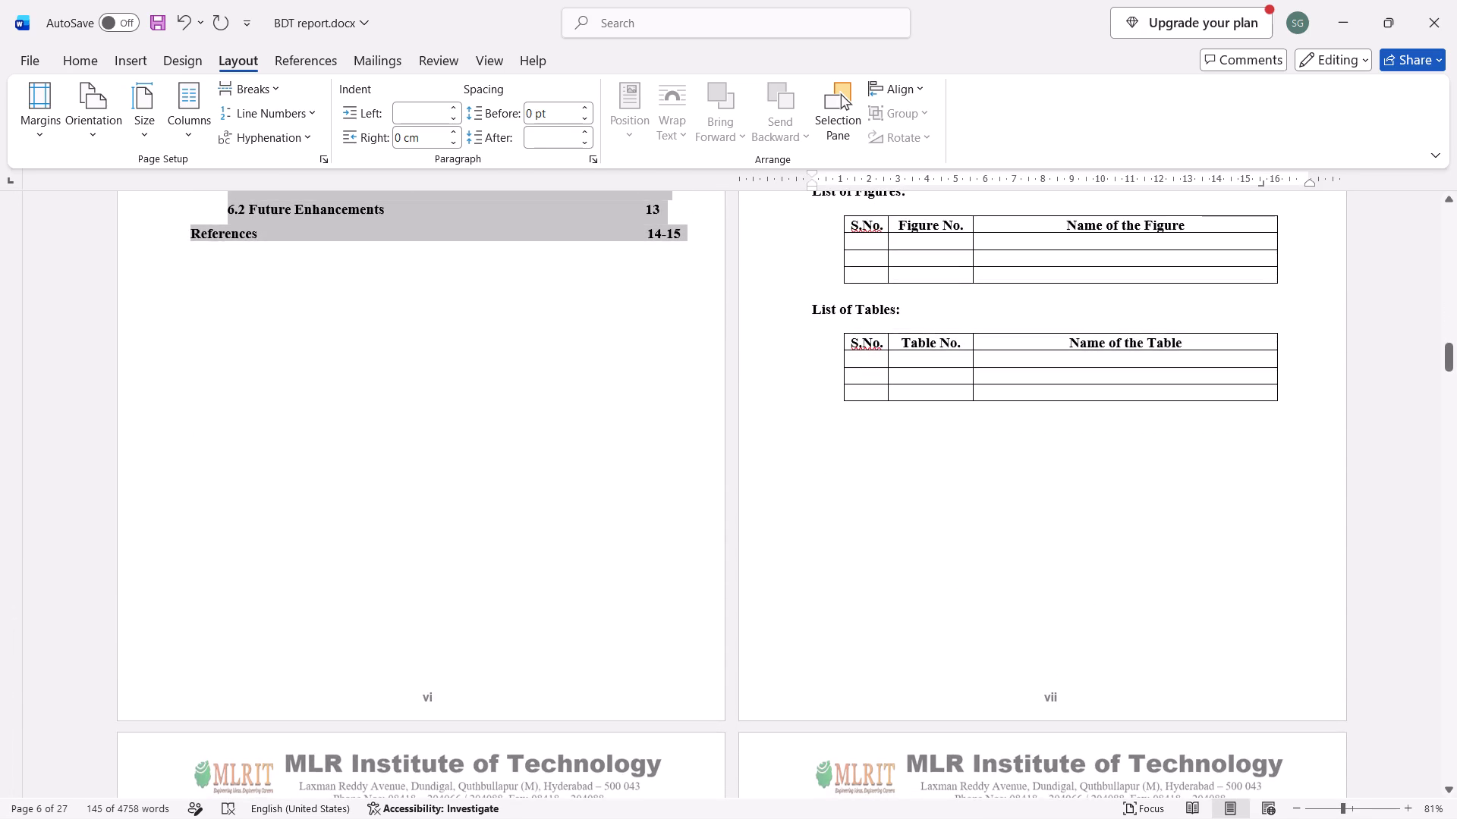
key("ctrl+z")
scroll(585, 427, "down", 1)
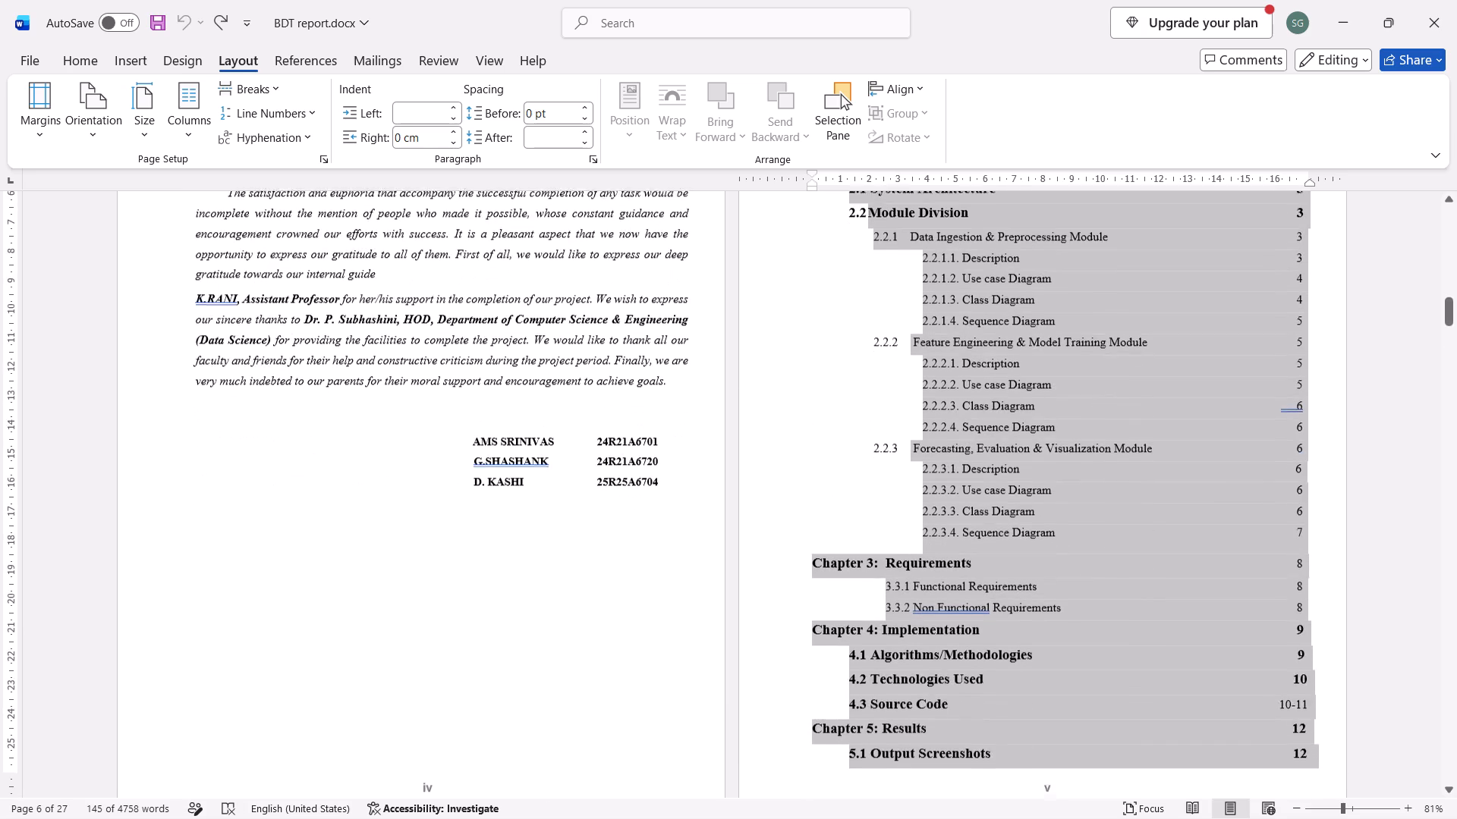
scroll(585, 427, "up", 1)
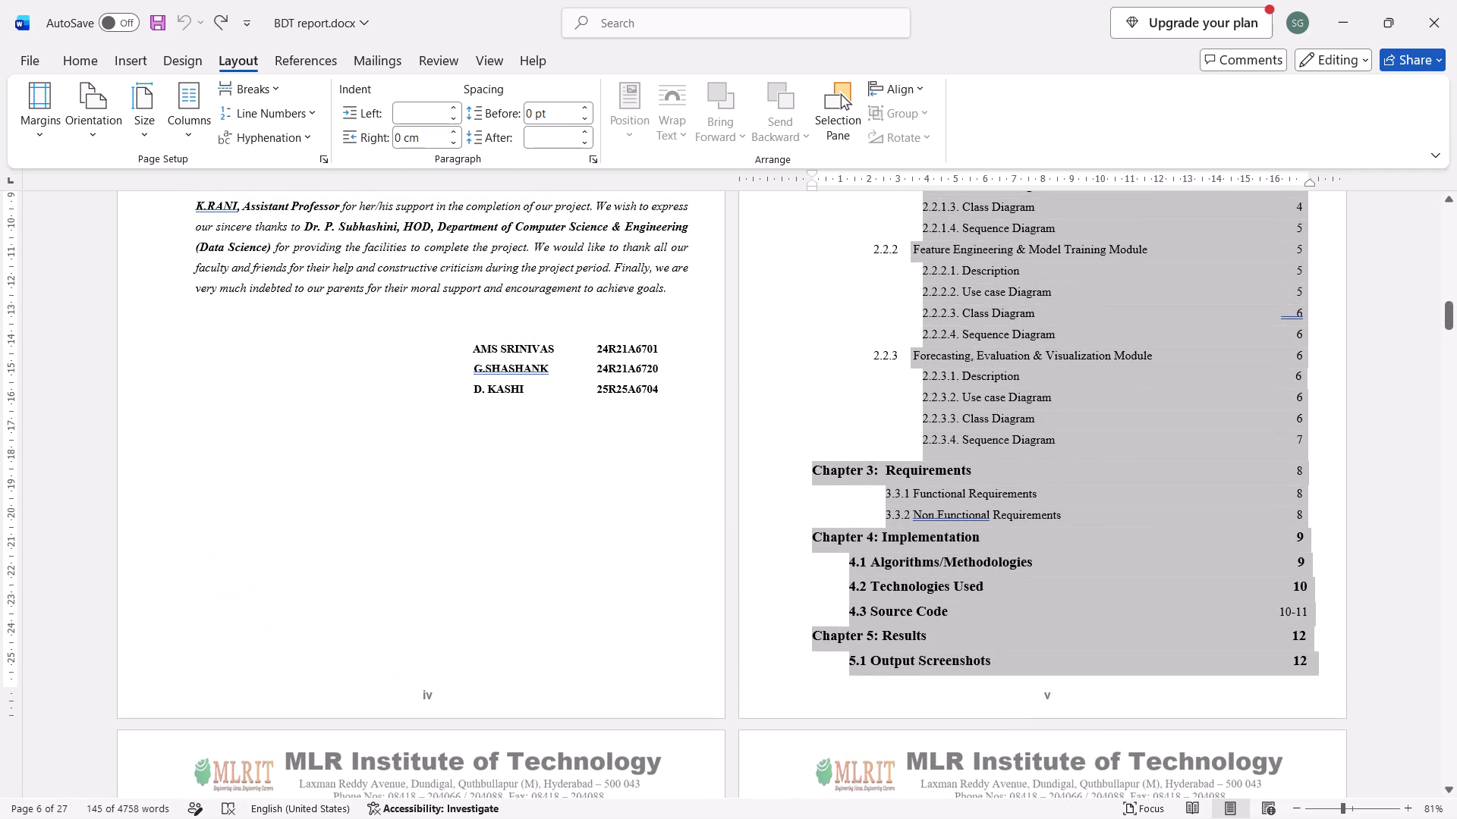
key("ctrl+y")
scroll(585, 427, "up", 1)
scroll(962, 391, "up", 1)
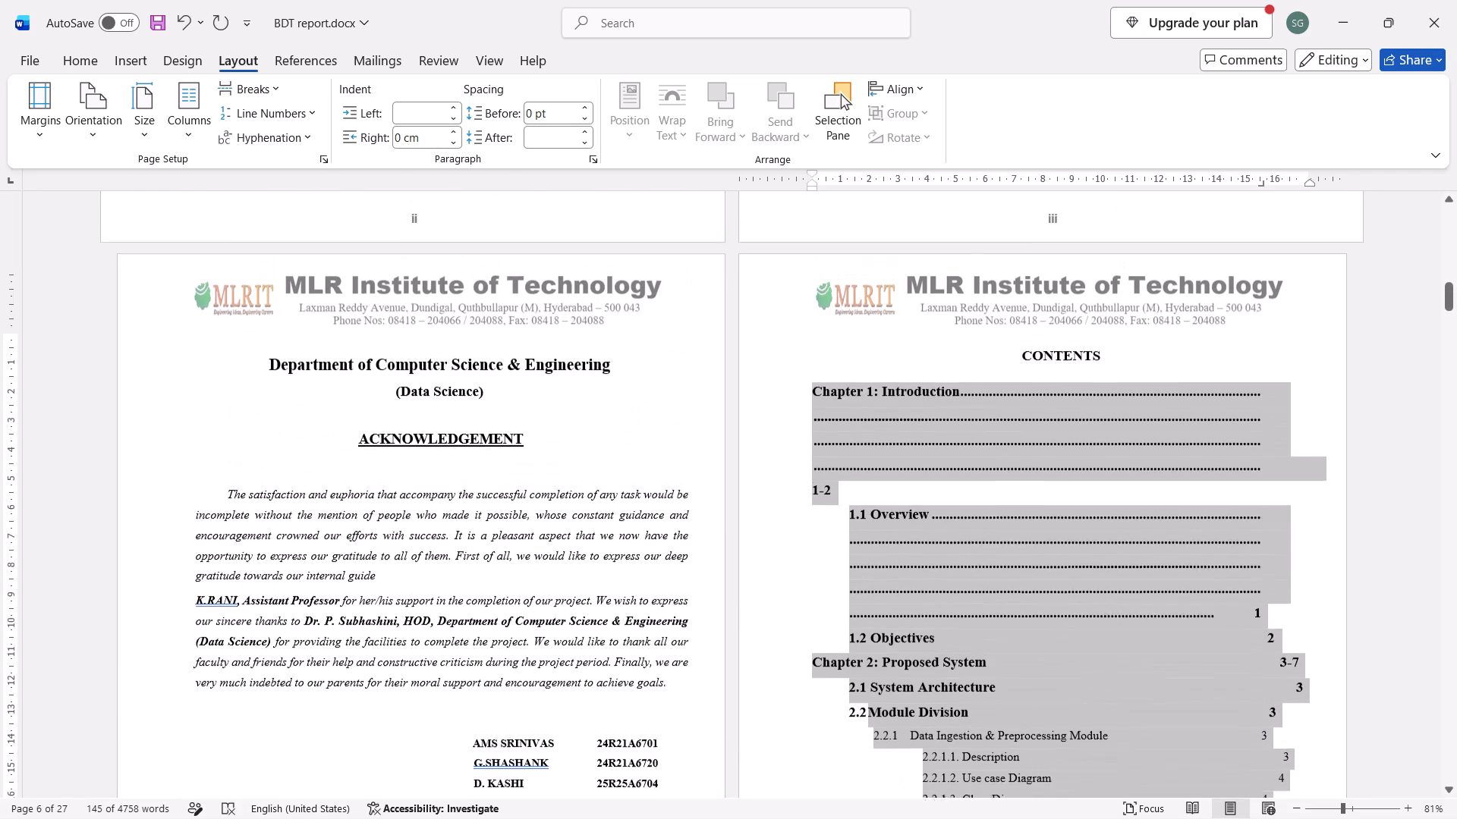
Delete the surplus tabs in the "Chapter 1: Introduction" entry so one leader line runs to page number 1-2.
left_click(1018, 406)
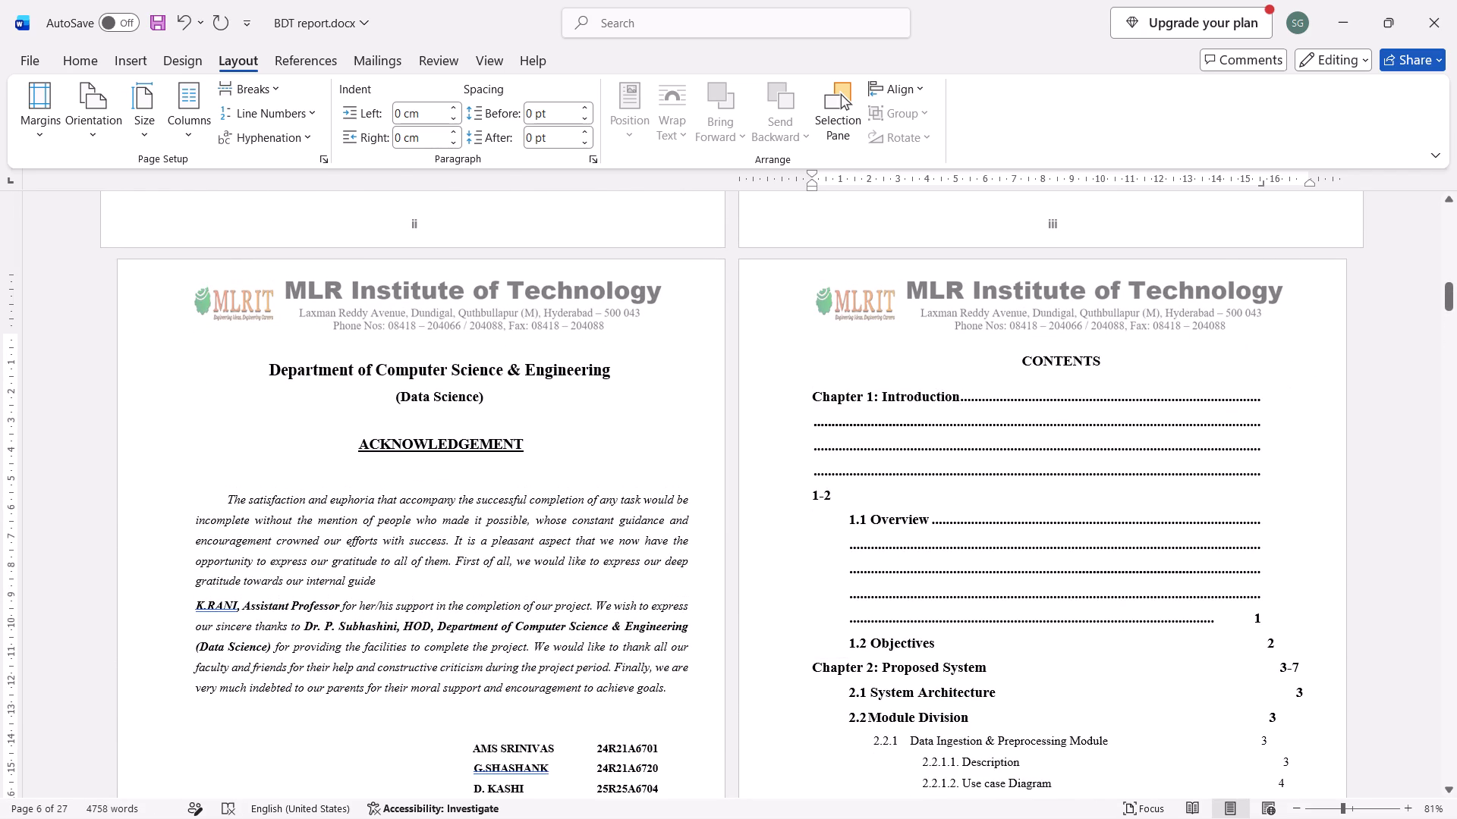
left_click(1248, 467)
key("BackSpace")
key("BackSpace")
key("BackSpace")
key("BackSpace")
key("BackSpace")
key("BackSpace")
key("BackSpace")
key("BackSpace")
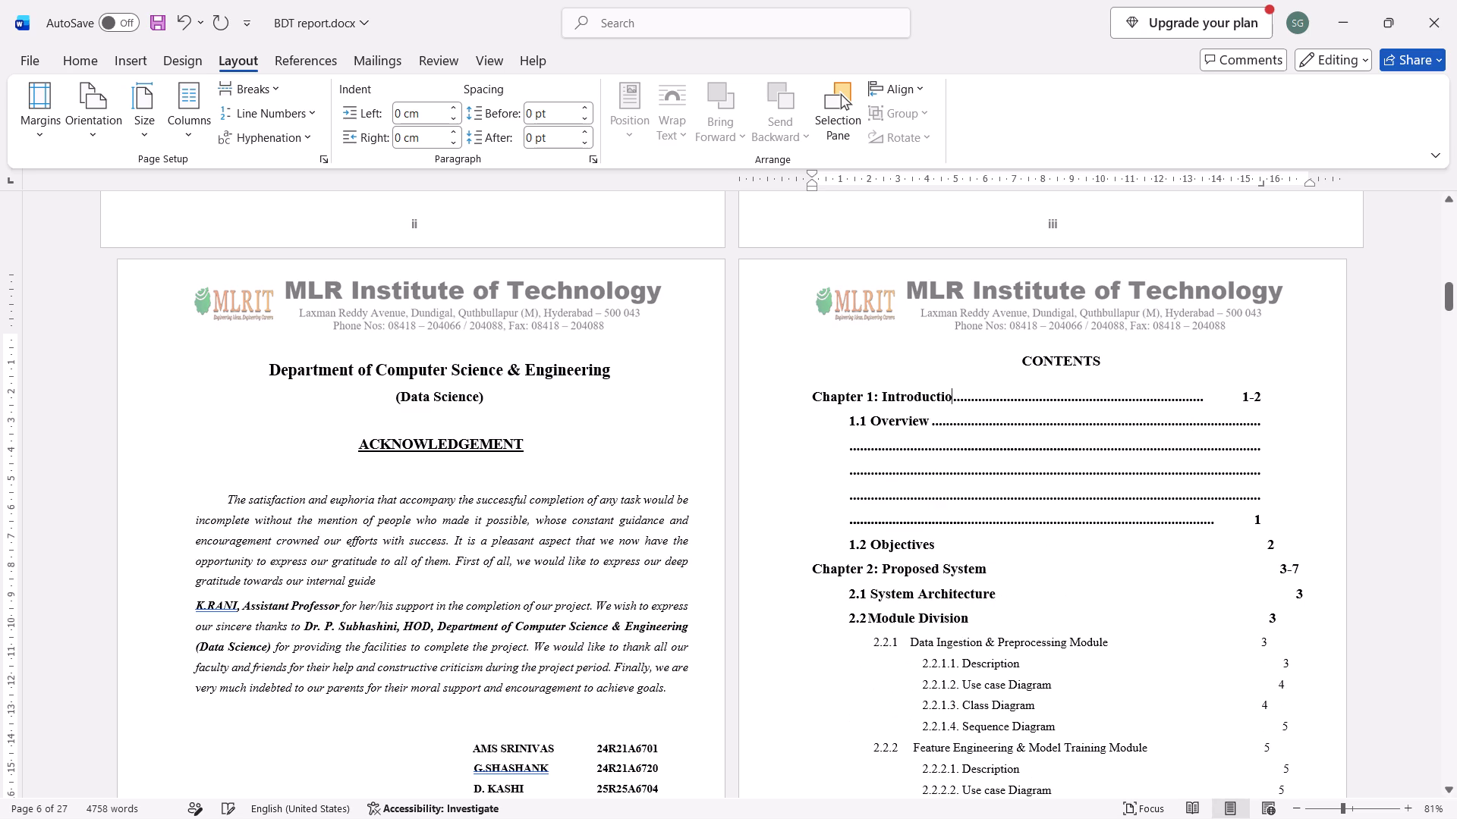
key("ctrl+z")
key("ctrl+z")
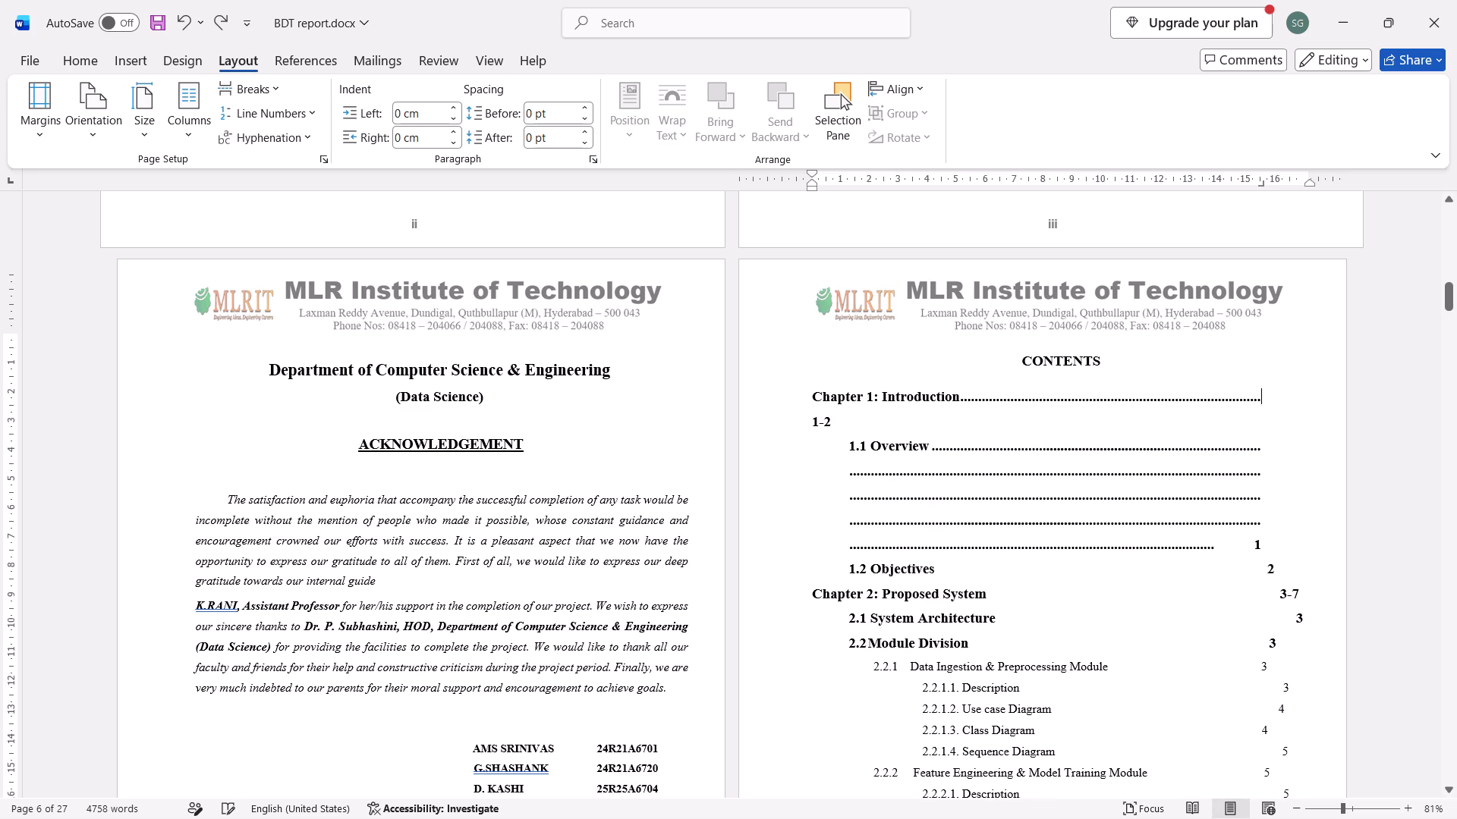
key("BackSpace")
key("Right")
key("ctrl+Right")
key("BackSpace")
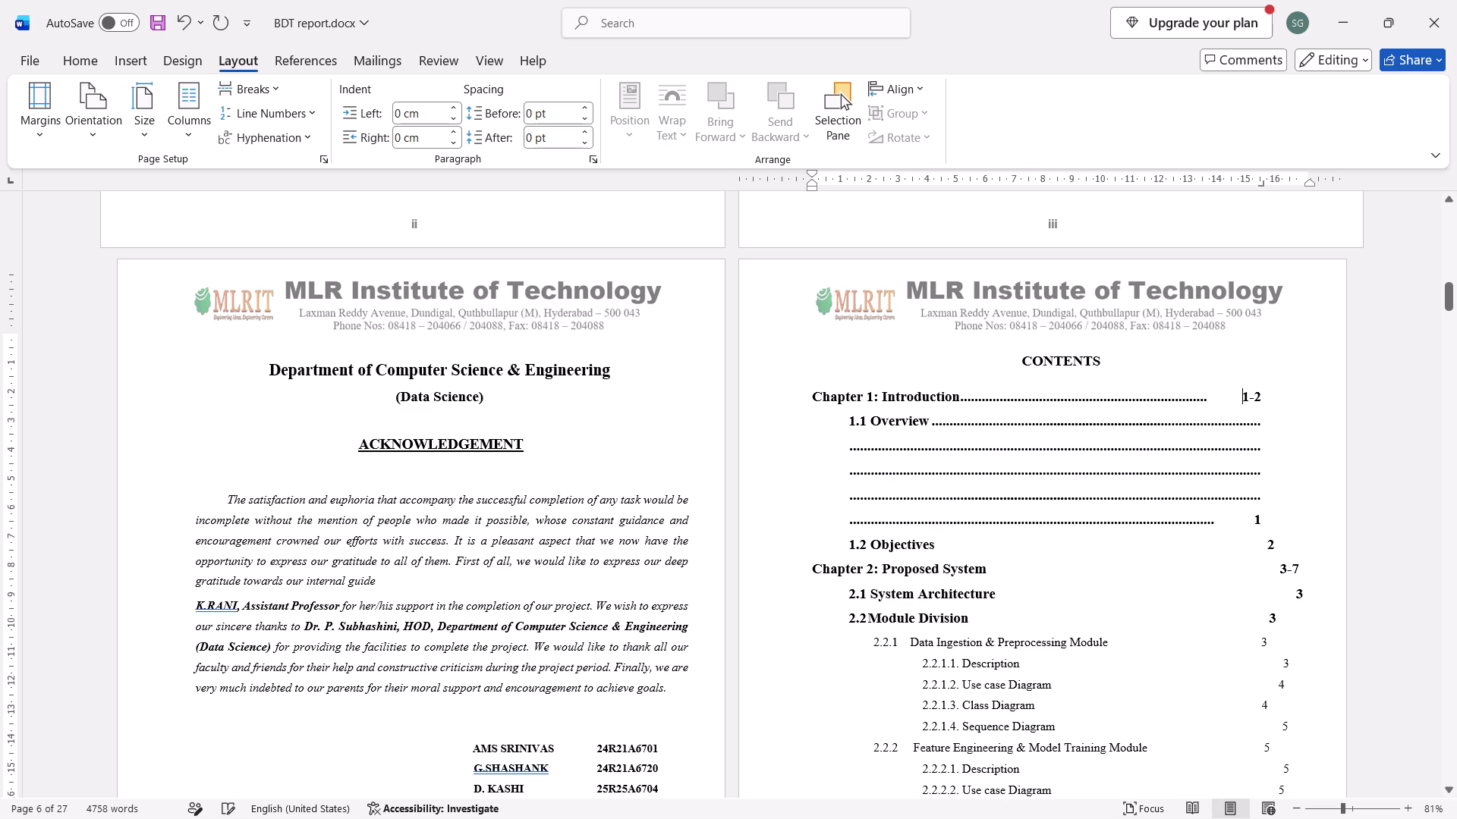
Remove the extra spaces before page number 1-2 in the Chapter 1 entry, leaving a single space.
key("BackSpace")
key("BackSpace")
key("BackSpace")
key("BackSpace")
key("BackSpace")
key("BackSpace")
key("BackSpace")
key("BackSpace")
key("BackSpace")
key("BackSpace")
key("ctrl+z")
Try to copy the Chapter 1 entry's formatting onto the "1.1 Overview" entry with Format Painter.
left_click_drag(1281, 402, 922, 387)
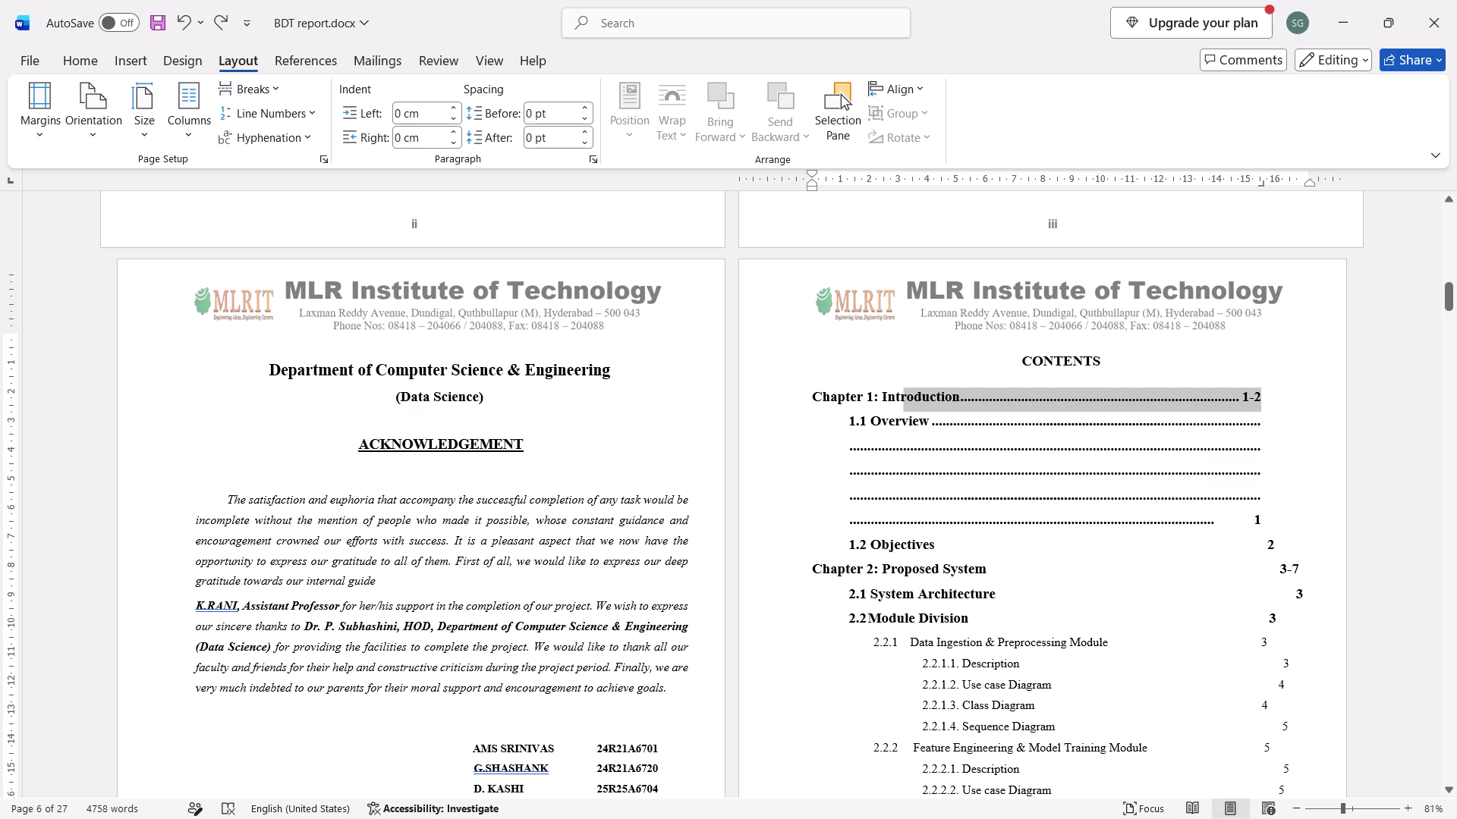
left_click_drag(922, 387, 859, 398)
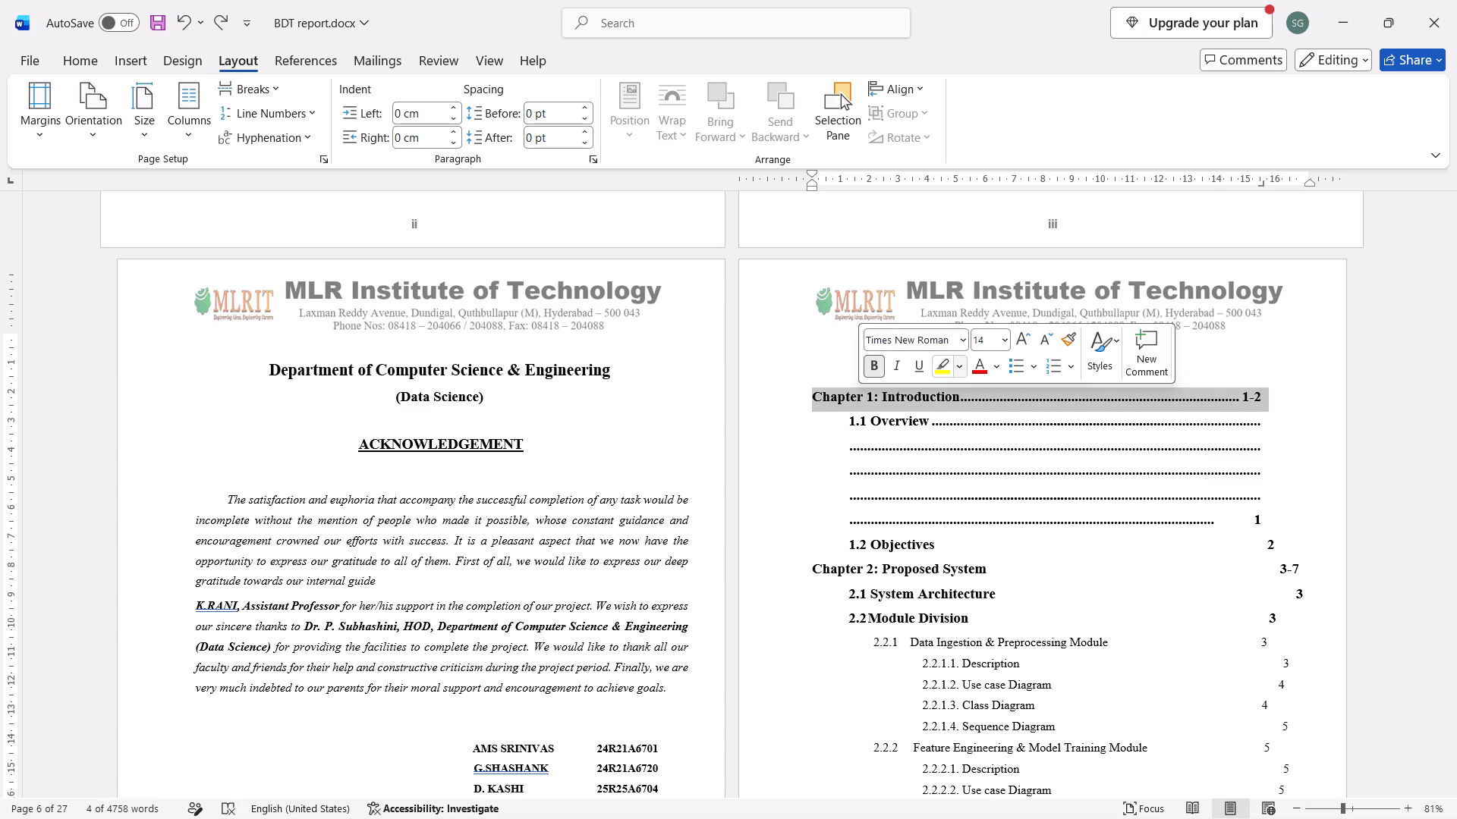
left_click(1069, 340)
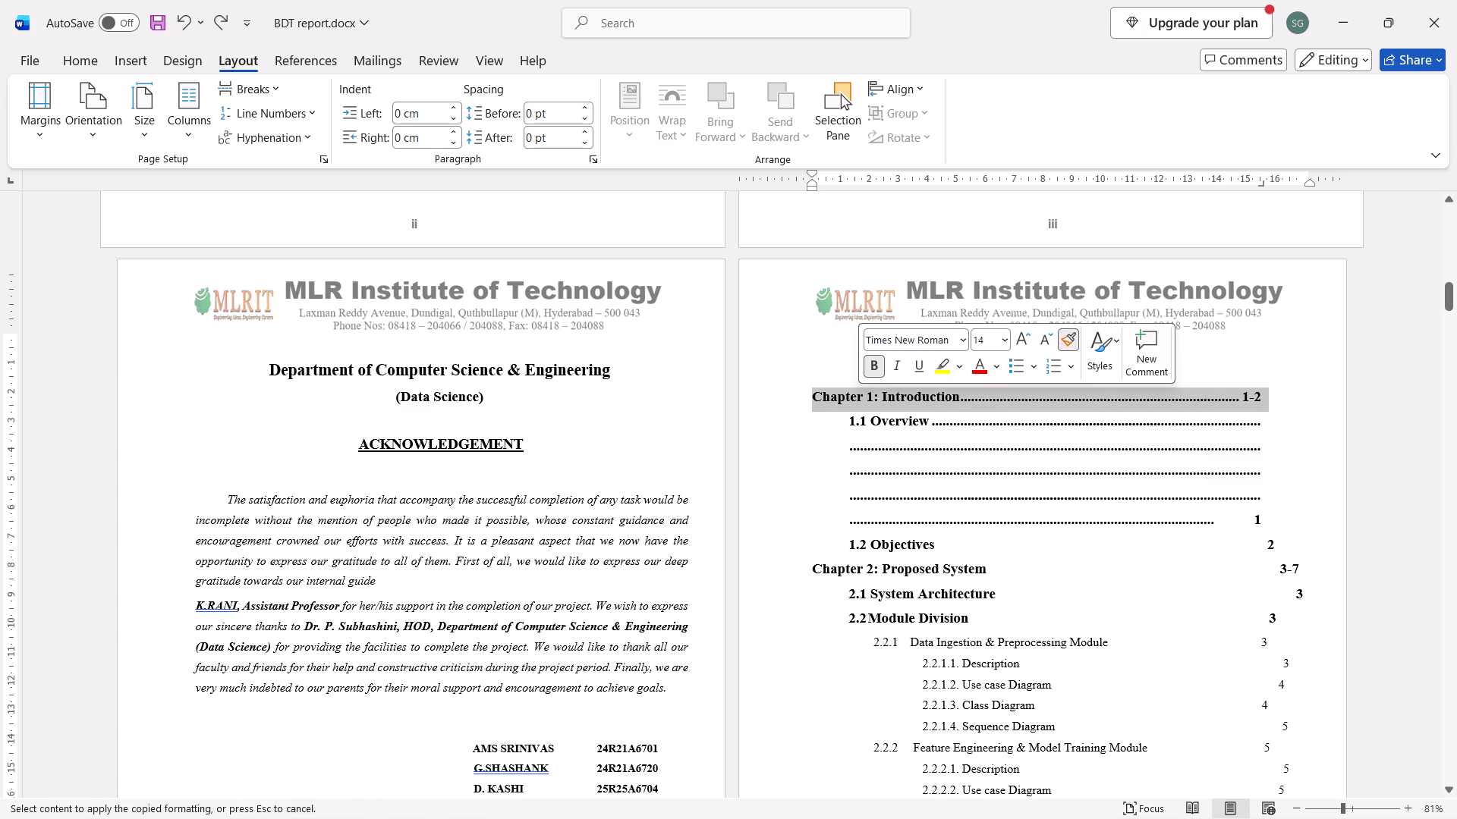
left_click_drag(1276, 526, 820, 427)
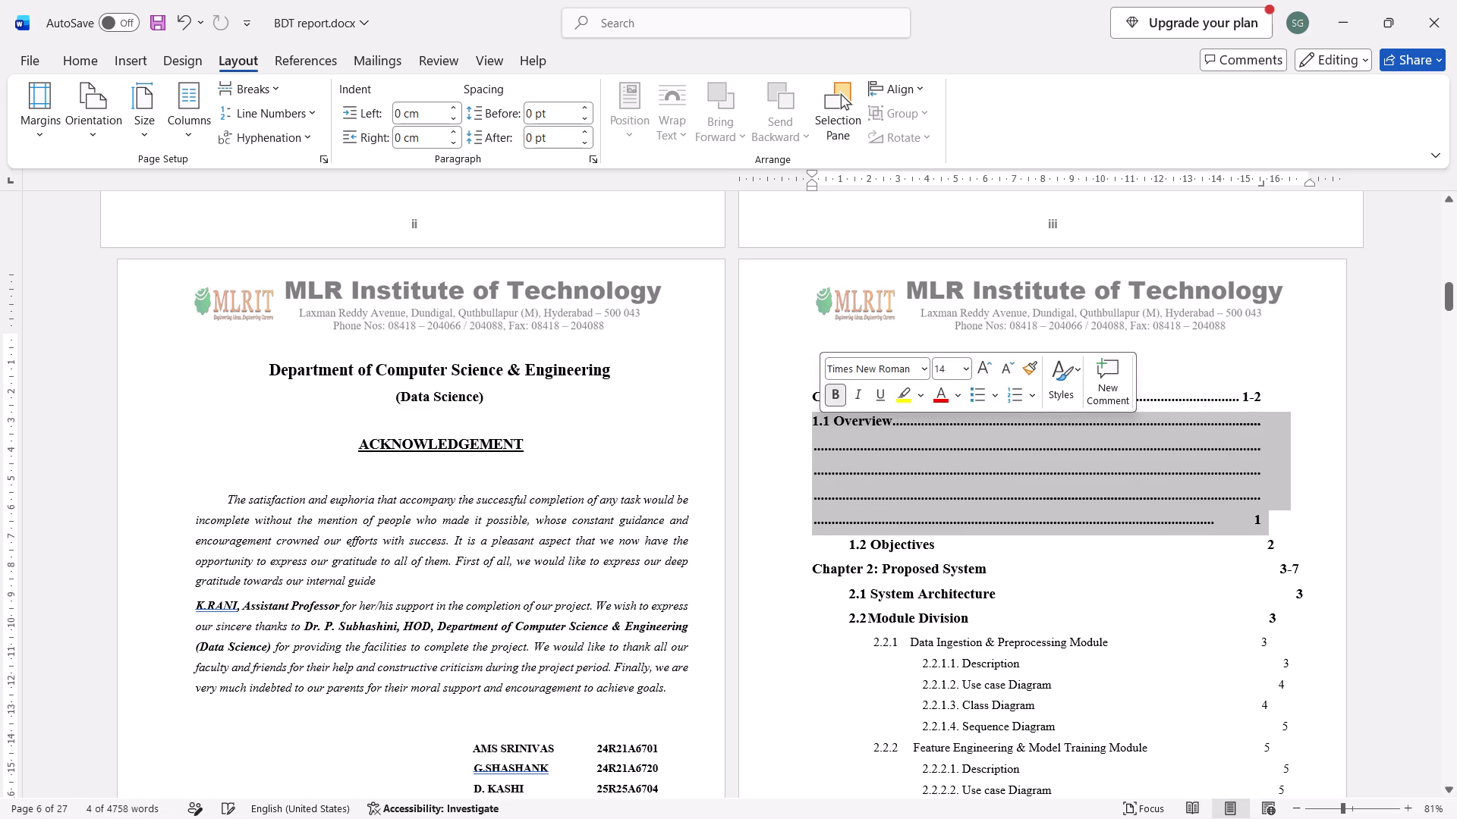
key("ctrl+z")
Delete the surplus tabs and spaces in the "1.1 Overview" entry so one leader line runs to page number 1.
key("Right")
key("Right")
key("Right")
key("Right")
key("Right")
key("Right")
key("Right")
key("Right")
key("Right")
key("Right")
key("Right")
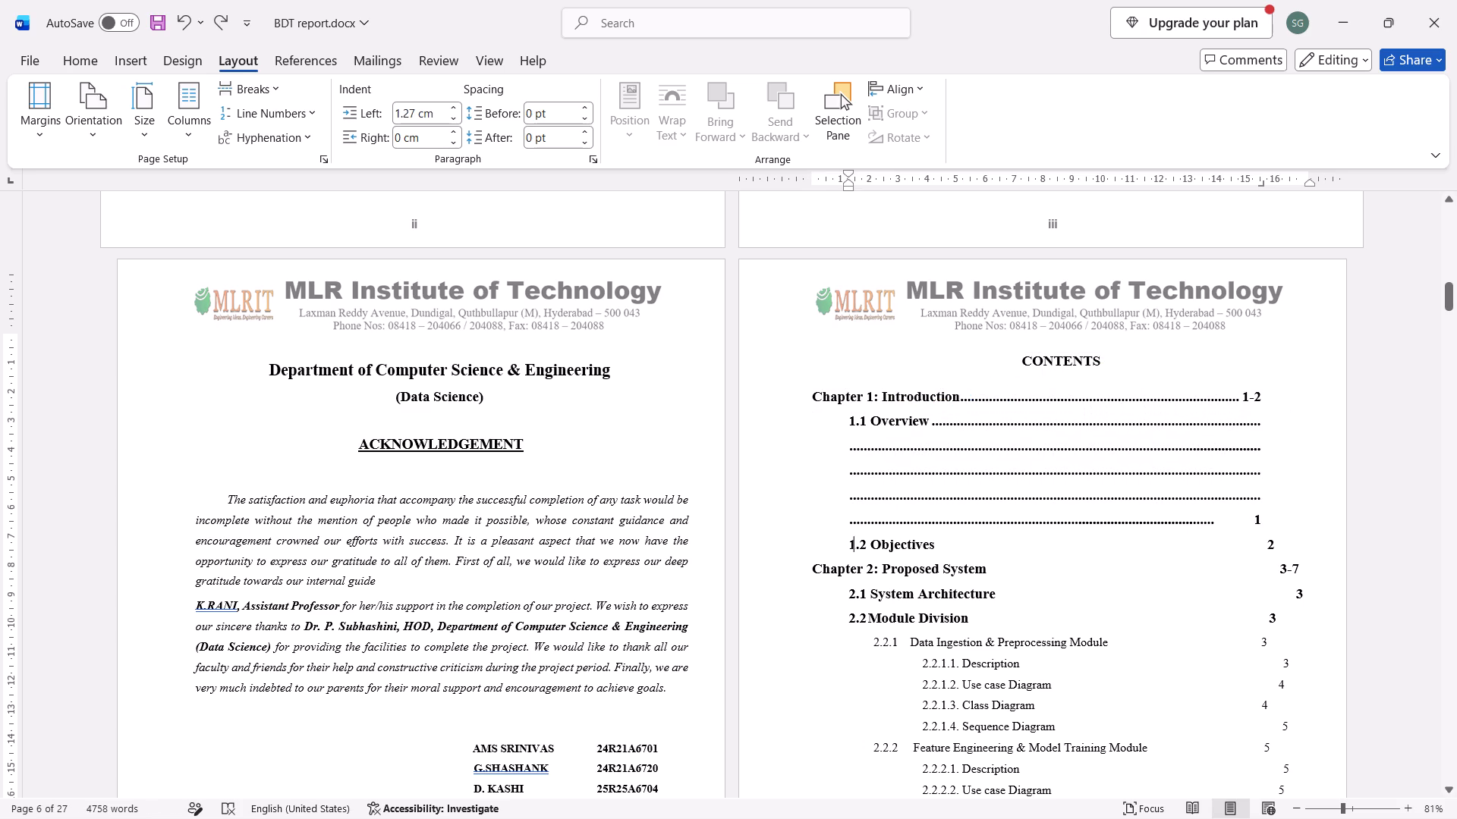
key("Up")
key("ctrl+Right")
key("ctrl+Right")
key("ctrl+BackSpace")
key("ctrl+BackSpace")
key("ctrl+BackSpace")
key("ctrl+BackSpace")
key("ctrl+BackSpace")
key("ctrl+BackSpace")
key("ctrl+BackSpace")
key("ctrl+BackSpace")
key("ctrl+BackSpace")
key("ctrl+BackSpace")
key("ctrl+BackSpace")
key("ctrl+BackSpace")
key("ctrl+BackSpace")
key("ctrl+BackSpace")
key("ctrl+BackSpace")
key("ctrl+BackSpace")
key("ctrl+z")
key("ctrl+z")
key("ctrl+z")
key("ctrl+z")
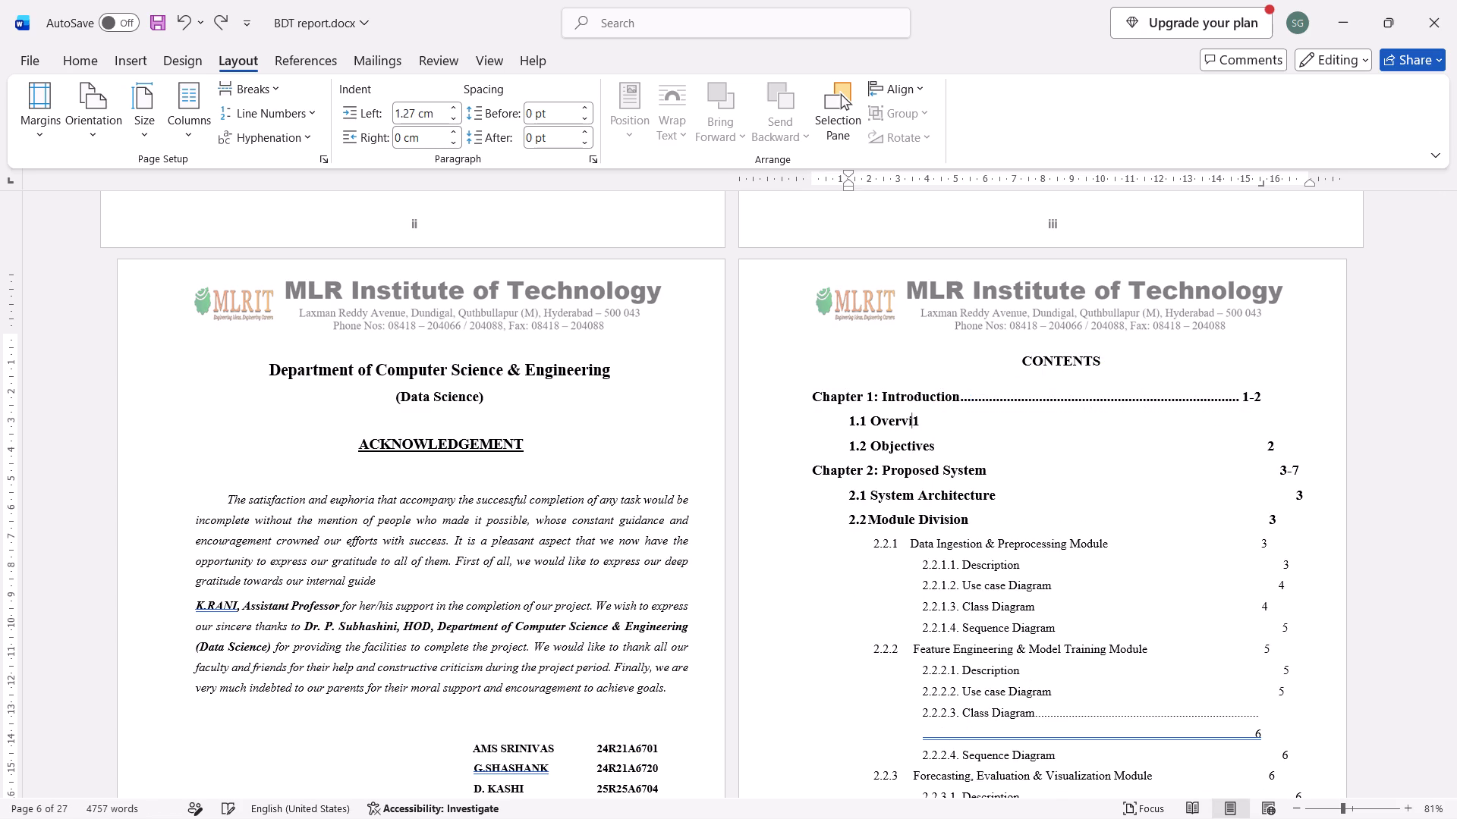
key("ctrl+z")
key("ctrl+z")
key("ctrl+z")
key("BackSpace")
key("ctrl+z")
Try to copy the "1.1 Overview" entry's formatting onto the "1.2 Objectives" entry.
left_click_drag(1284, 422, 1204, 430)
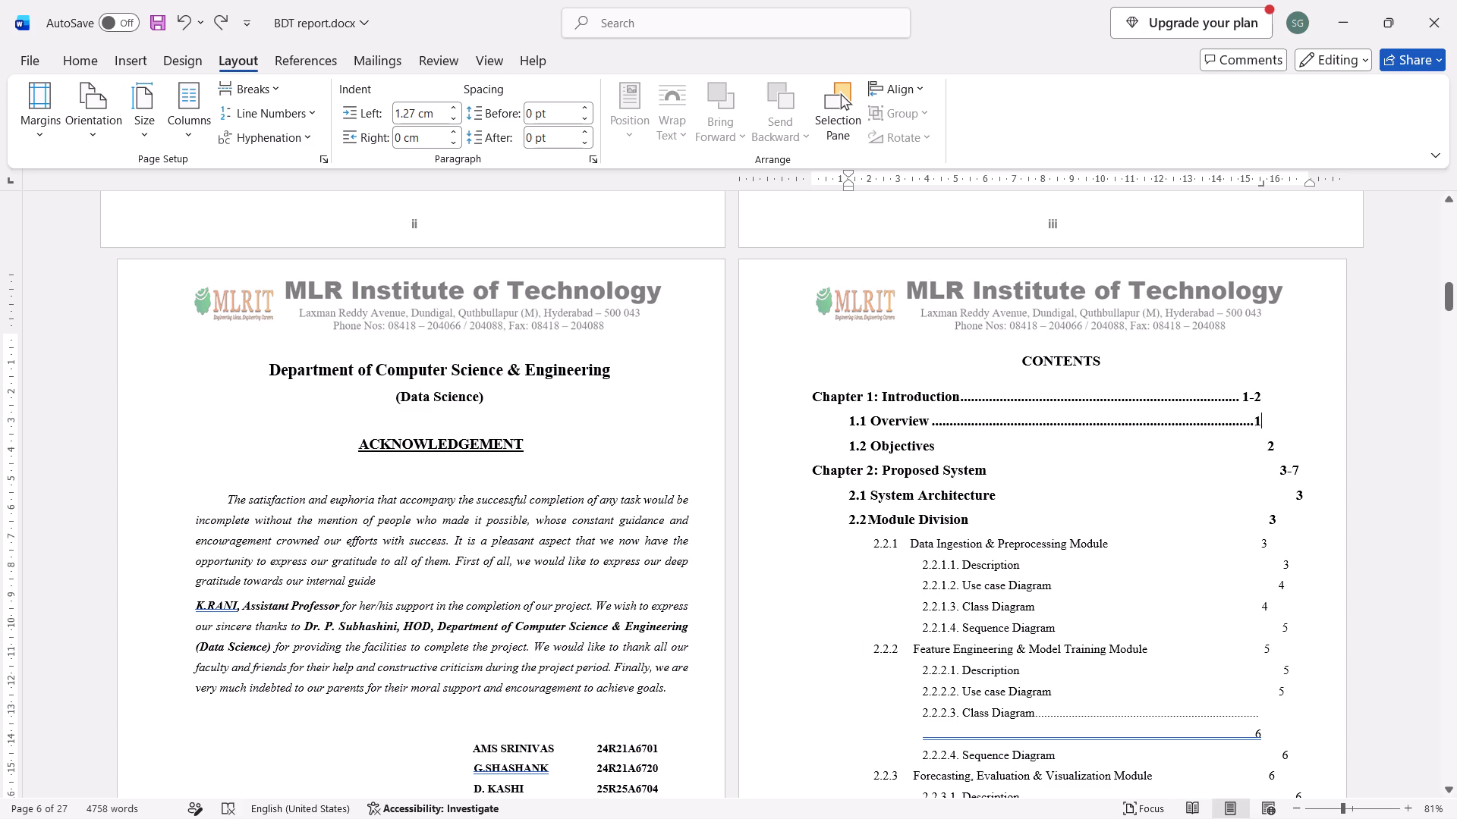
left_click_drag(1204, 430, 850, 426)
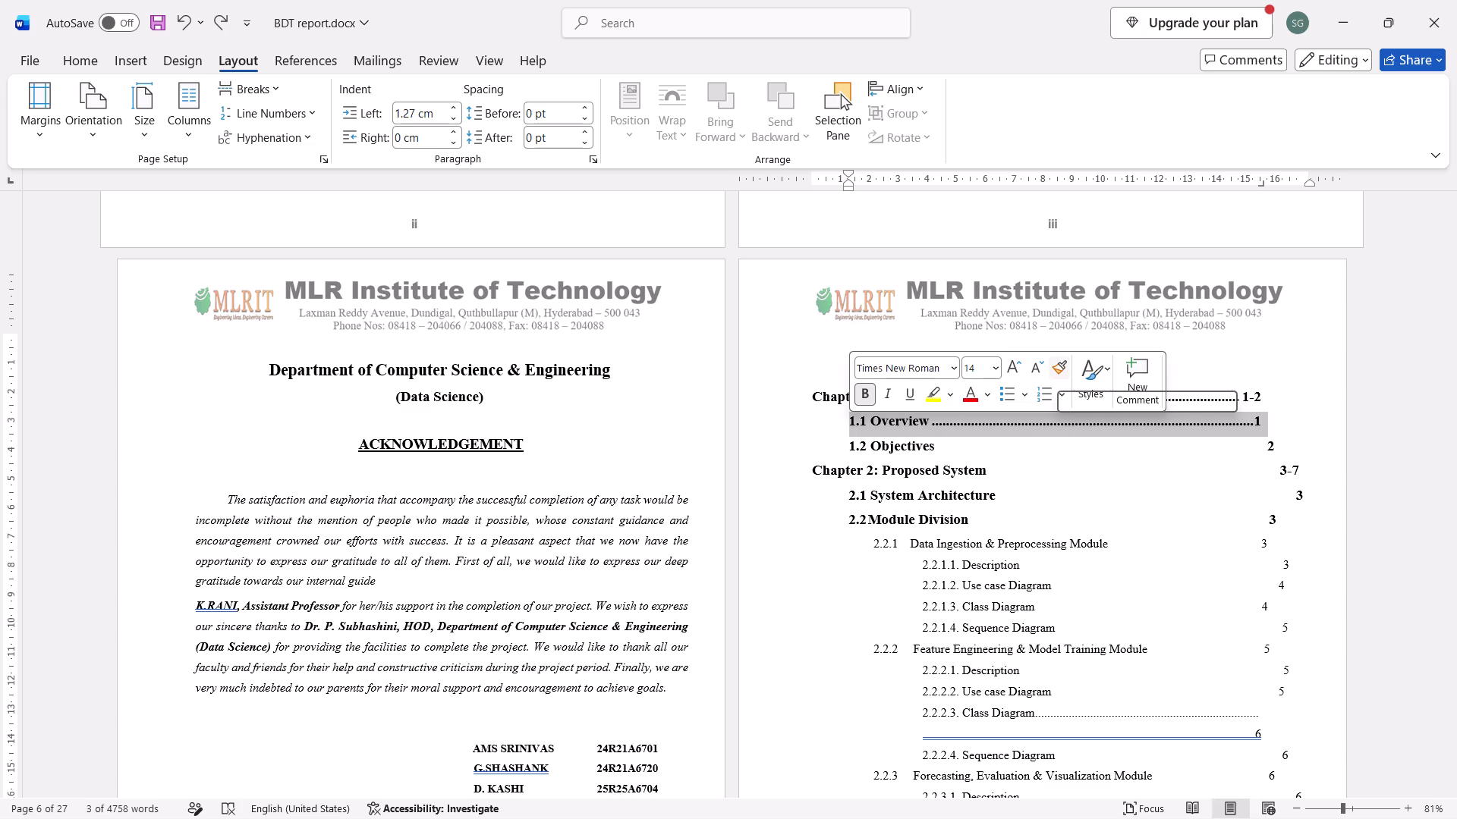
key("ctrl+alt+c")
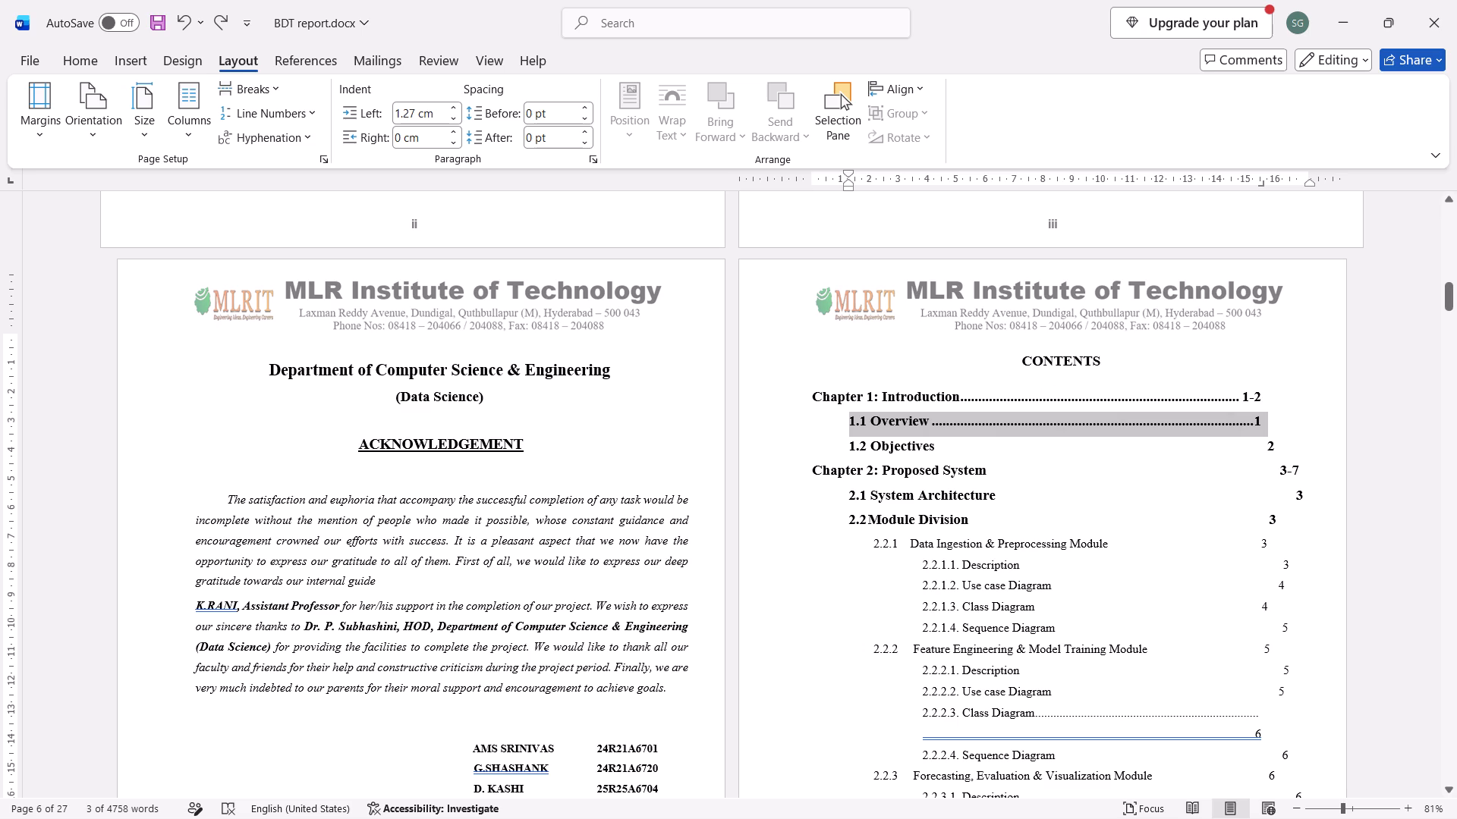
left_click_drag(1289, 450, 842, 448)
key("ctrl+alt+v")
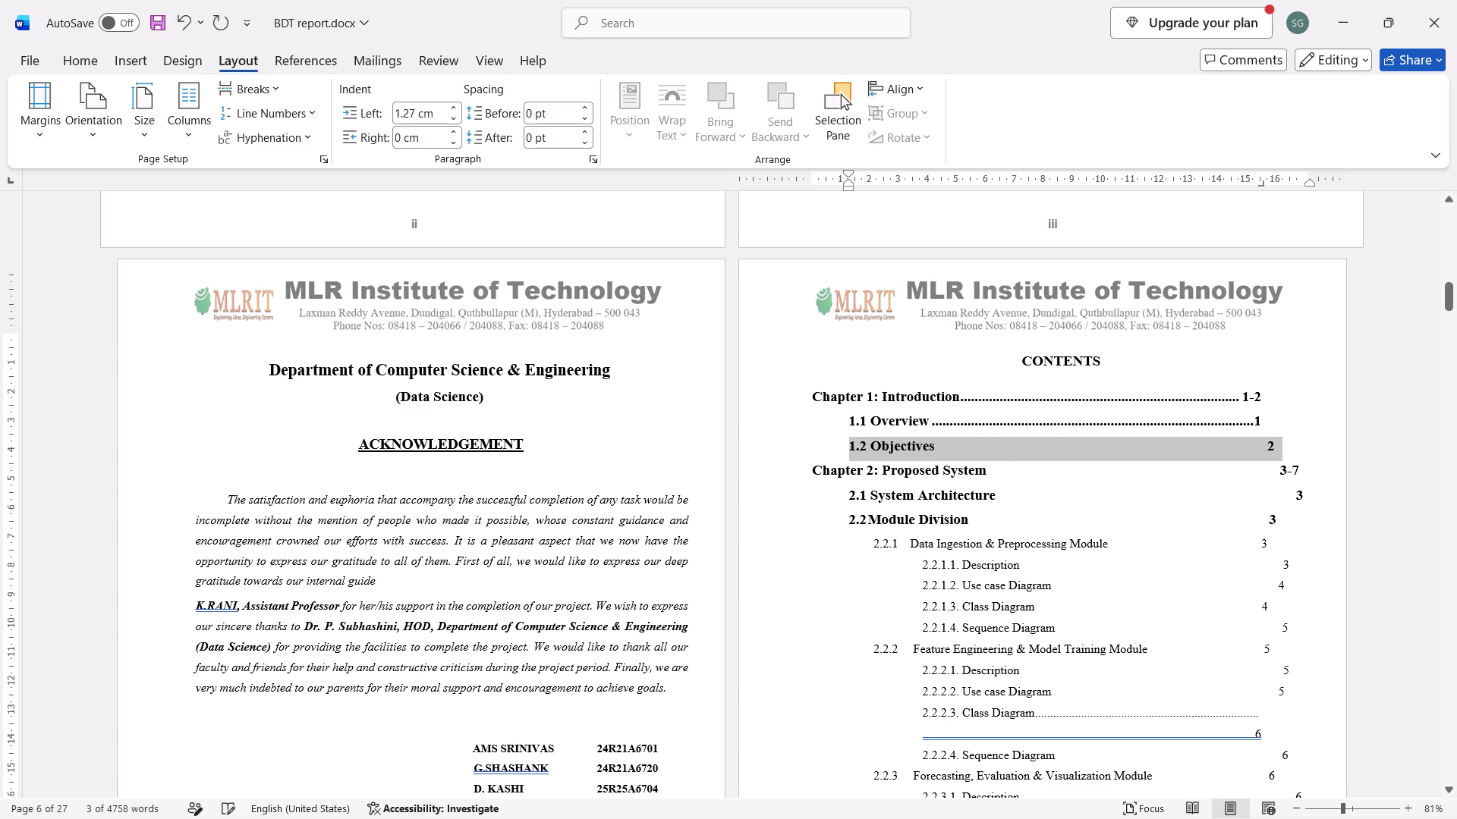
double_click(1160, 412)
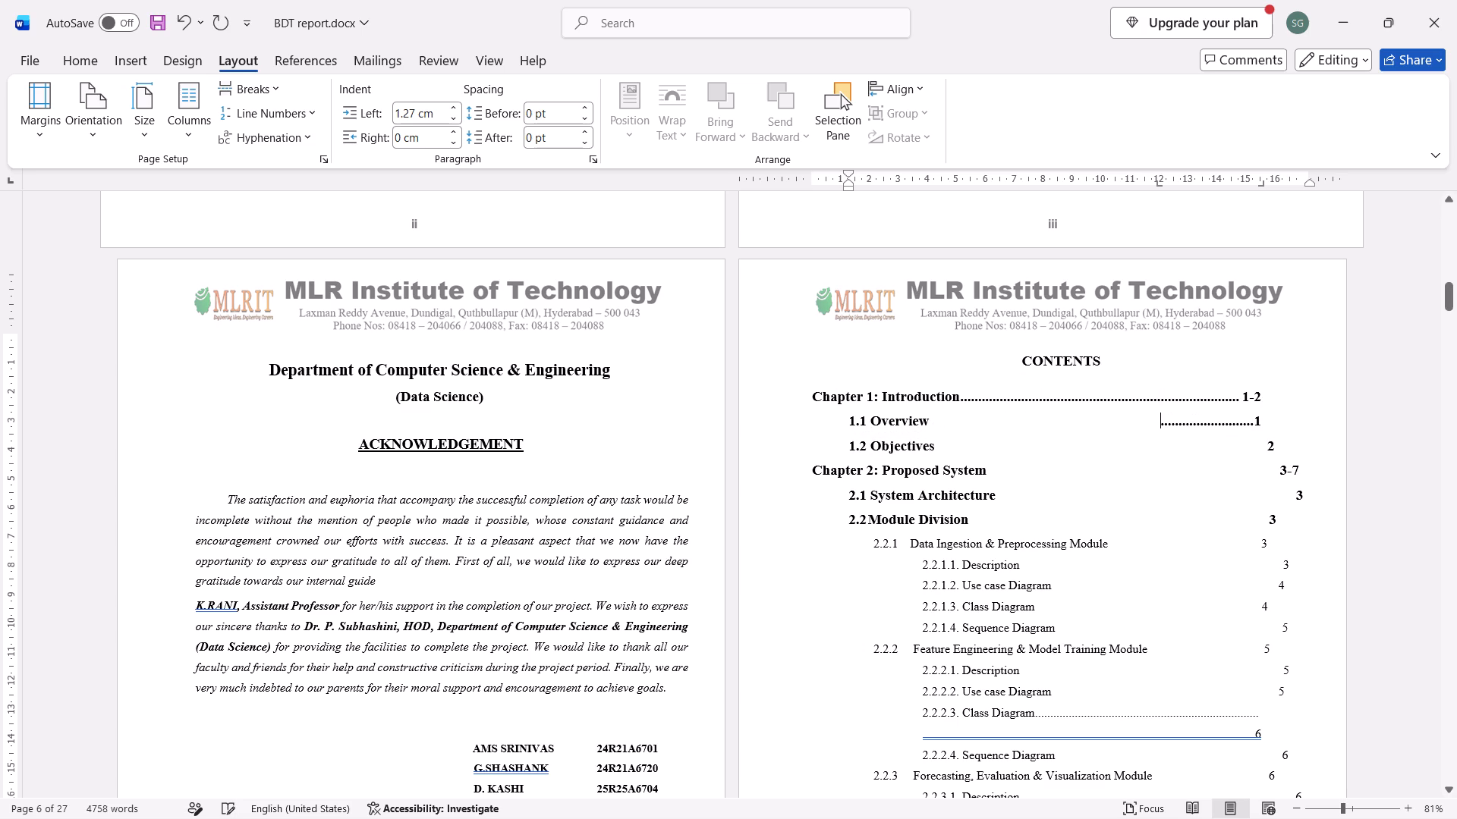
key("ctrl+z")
Copy the "1.1 Overview" entry's formatting onto the "1.2 Objectives" entry with Format Painter.
left_click_drag(1273, 417, 958, 438)
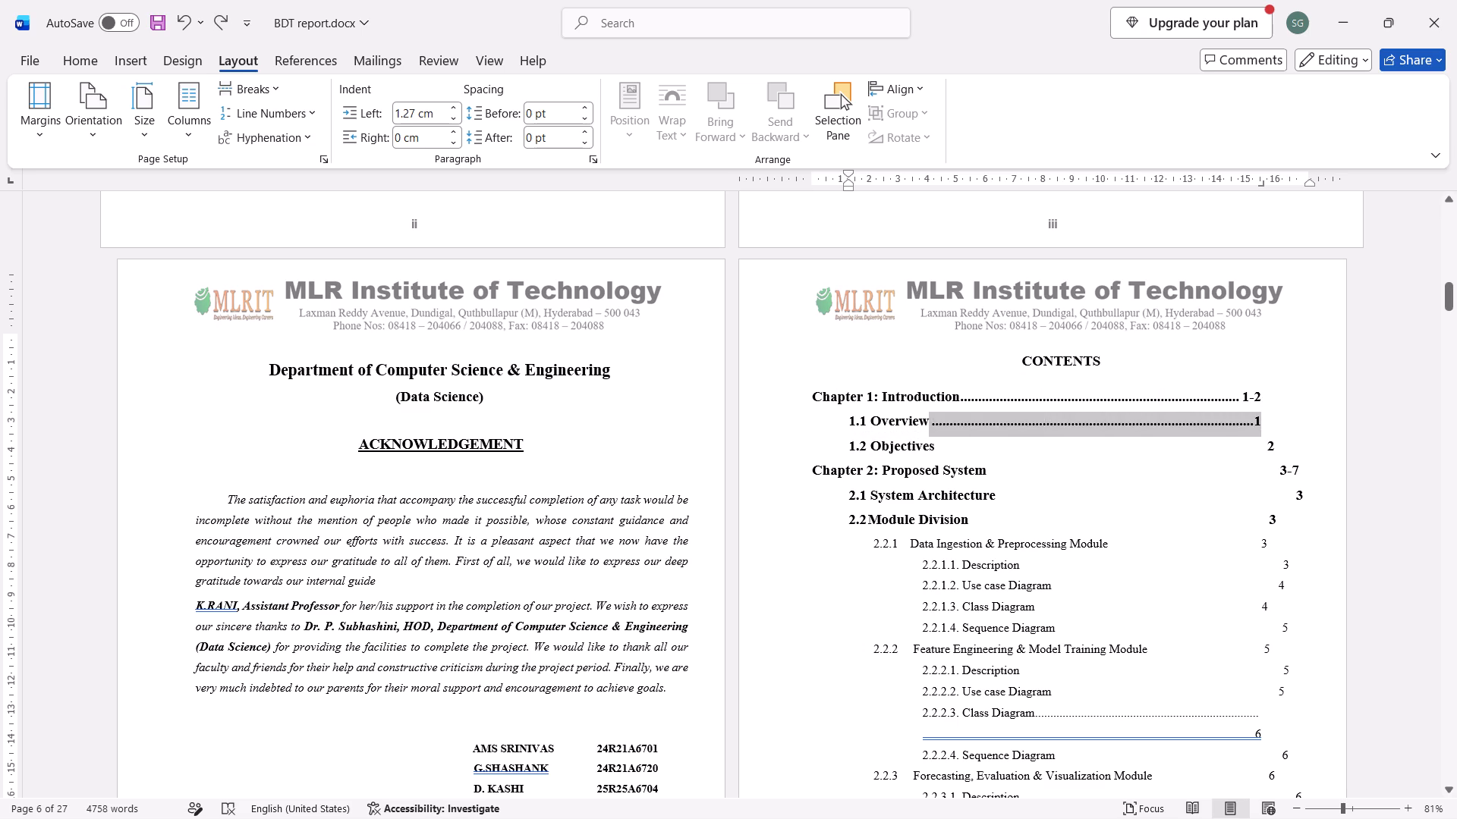
left_click_drag(958, 438, 831, 425)
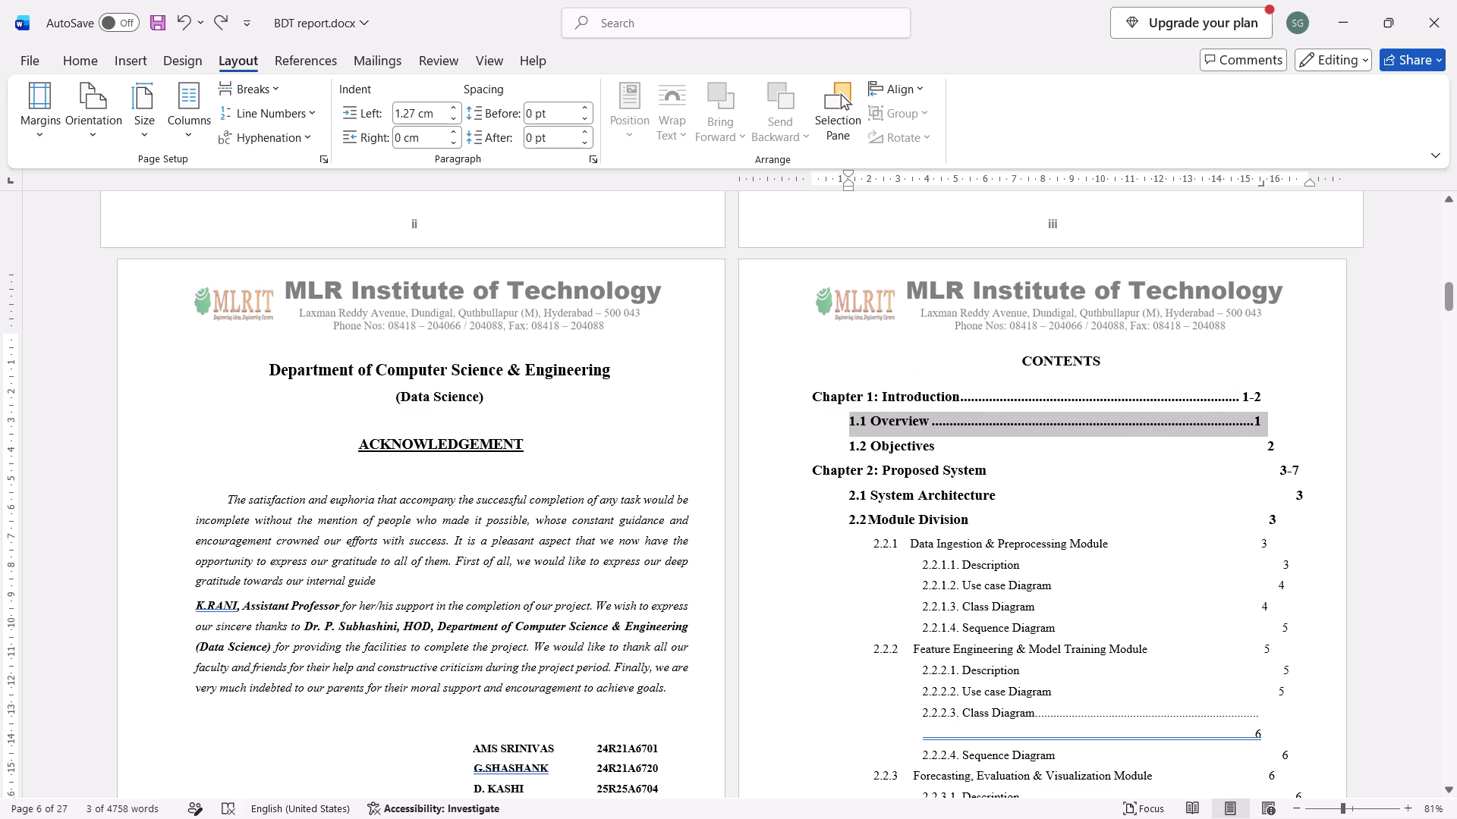
key("ctrl+alt+c")
left_click(67, 63)
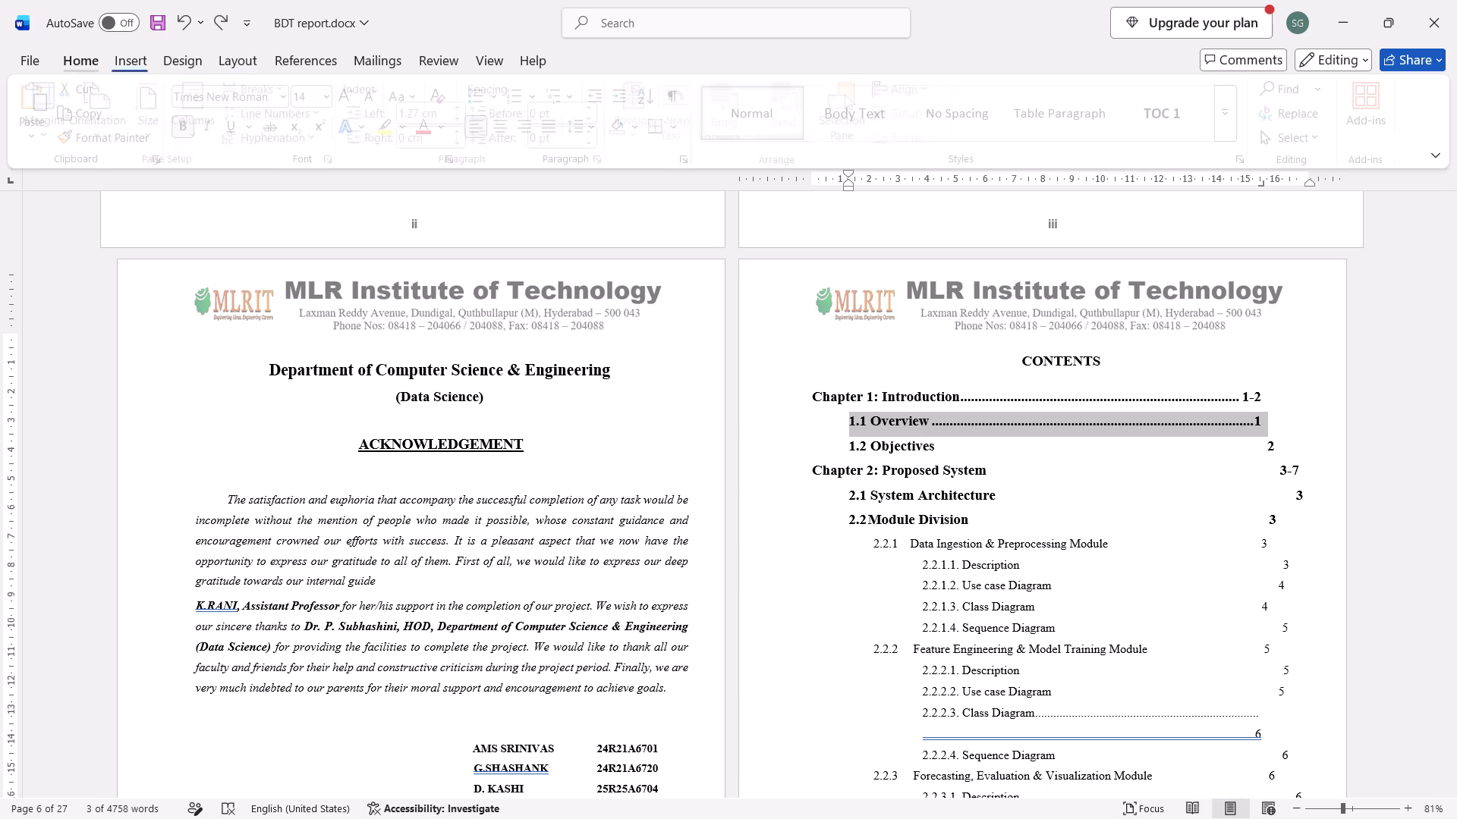
left_click(90, 127)
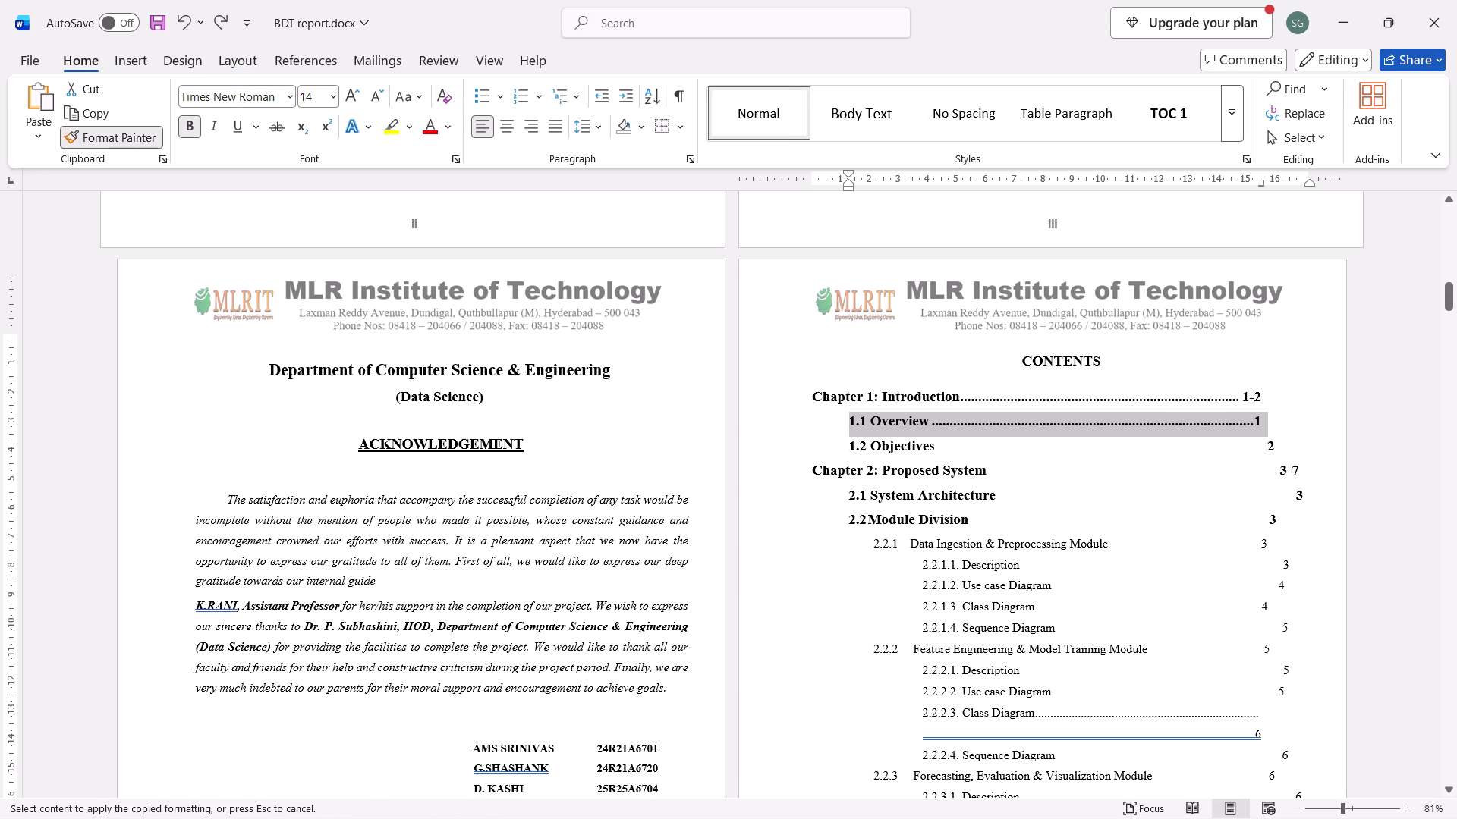
left_click_drag(1295, 451, 842, 450)
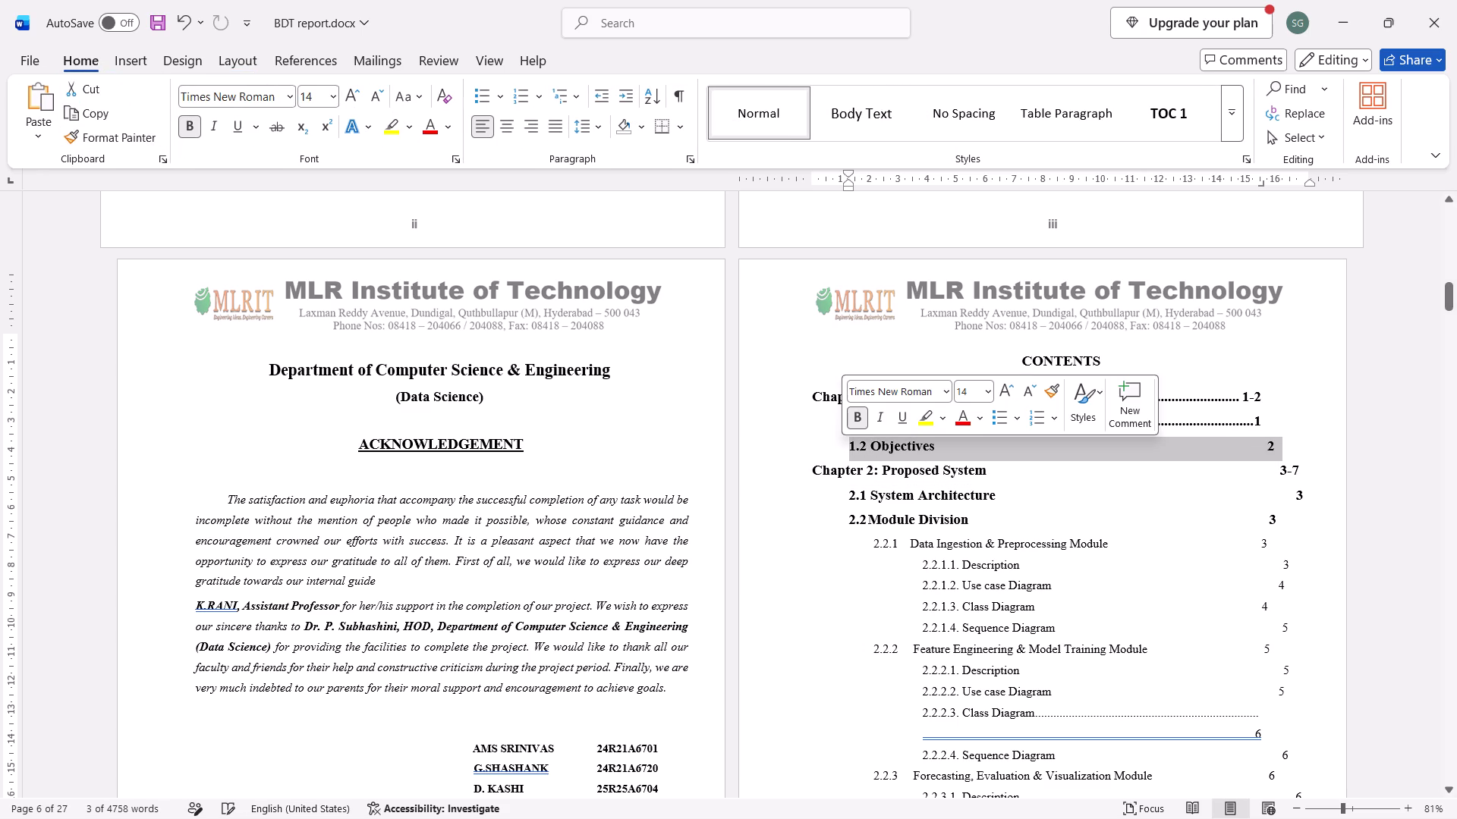
Paste the copied "1.1 Overview" formatting onto the "Chapter 2: Proposed System" entry.
left_click(1254, 491)
left_click_drag(1338, 475, 801, 467)
key("ctrl+alt+v")
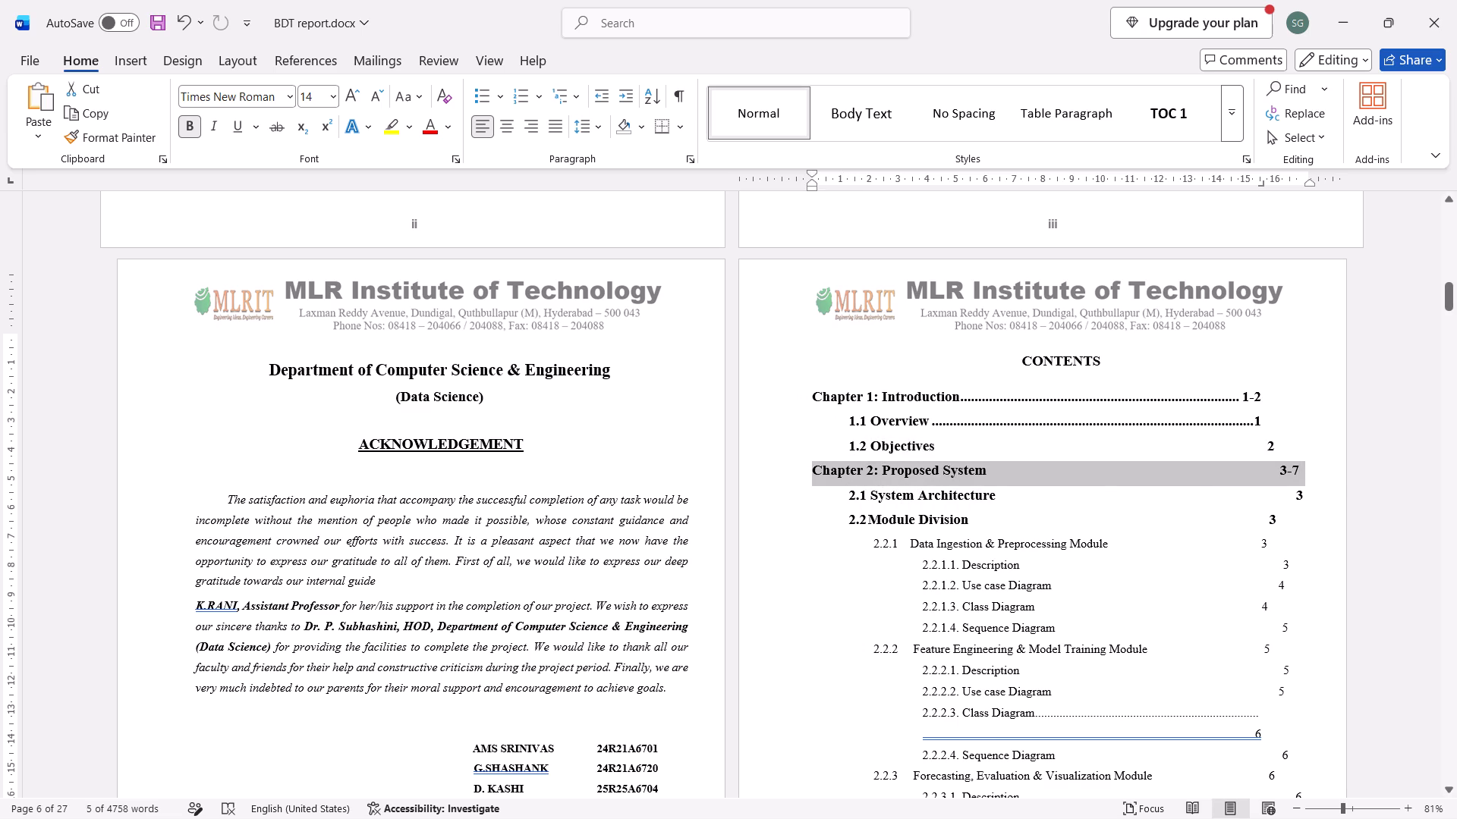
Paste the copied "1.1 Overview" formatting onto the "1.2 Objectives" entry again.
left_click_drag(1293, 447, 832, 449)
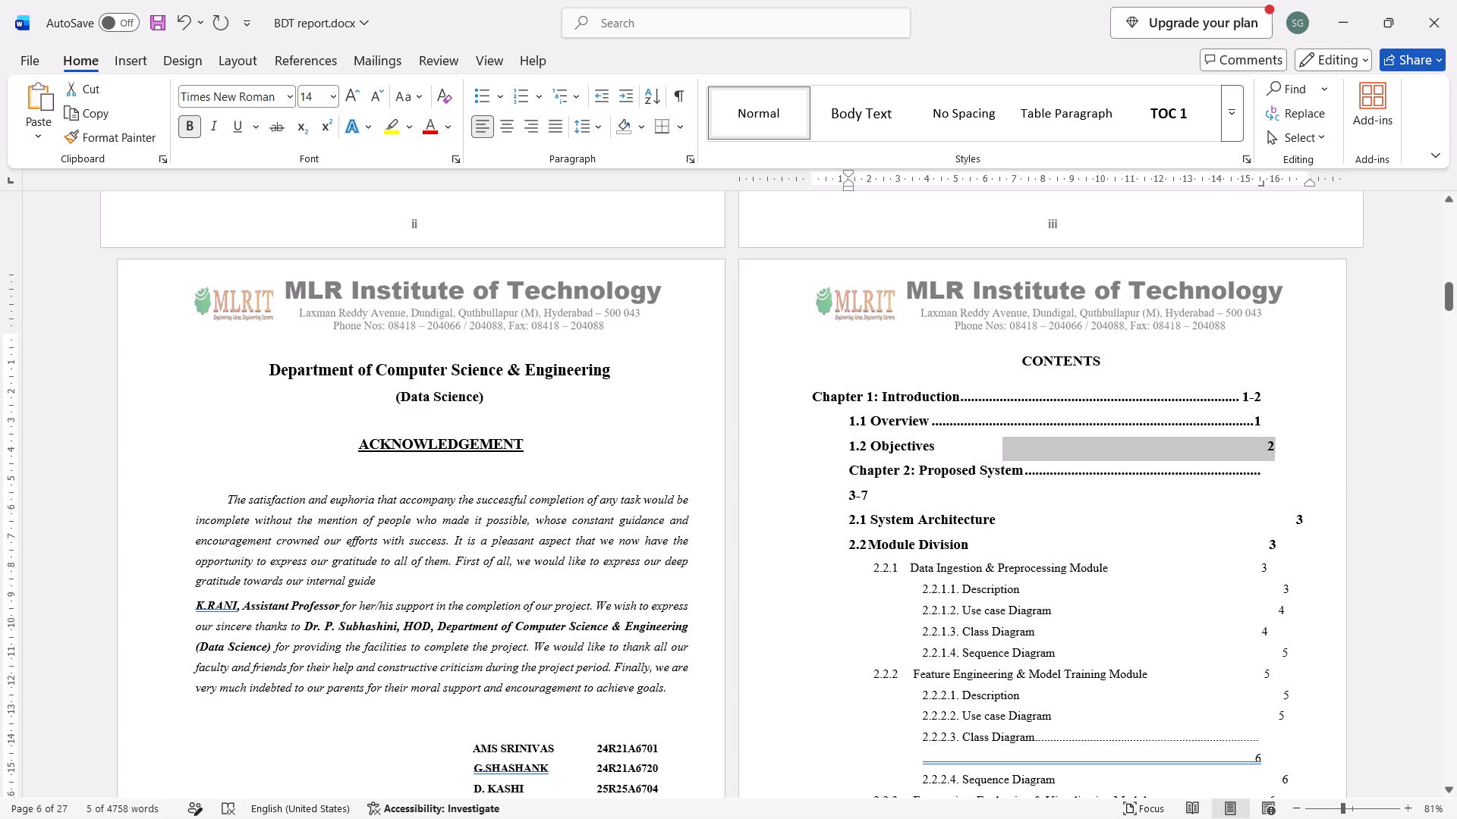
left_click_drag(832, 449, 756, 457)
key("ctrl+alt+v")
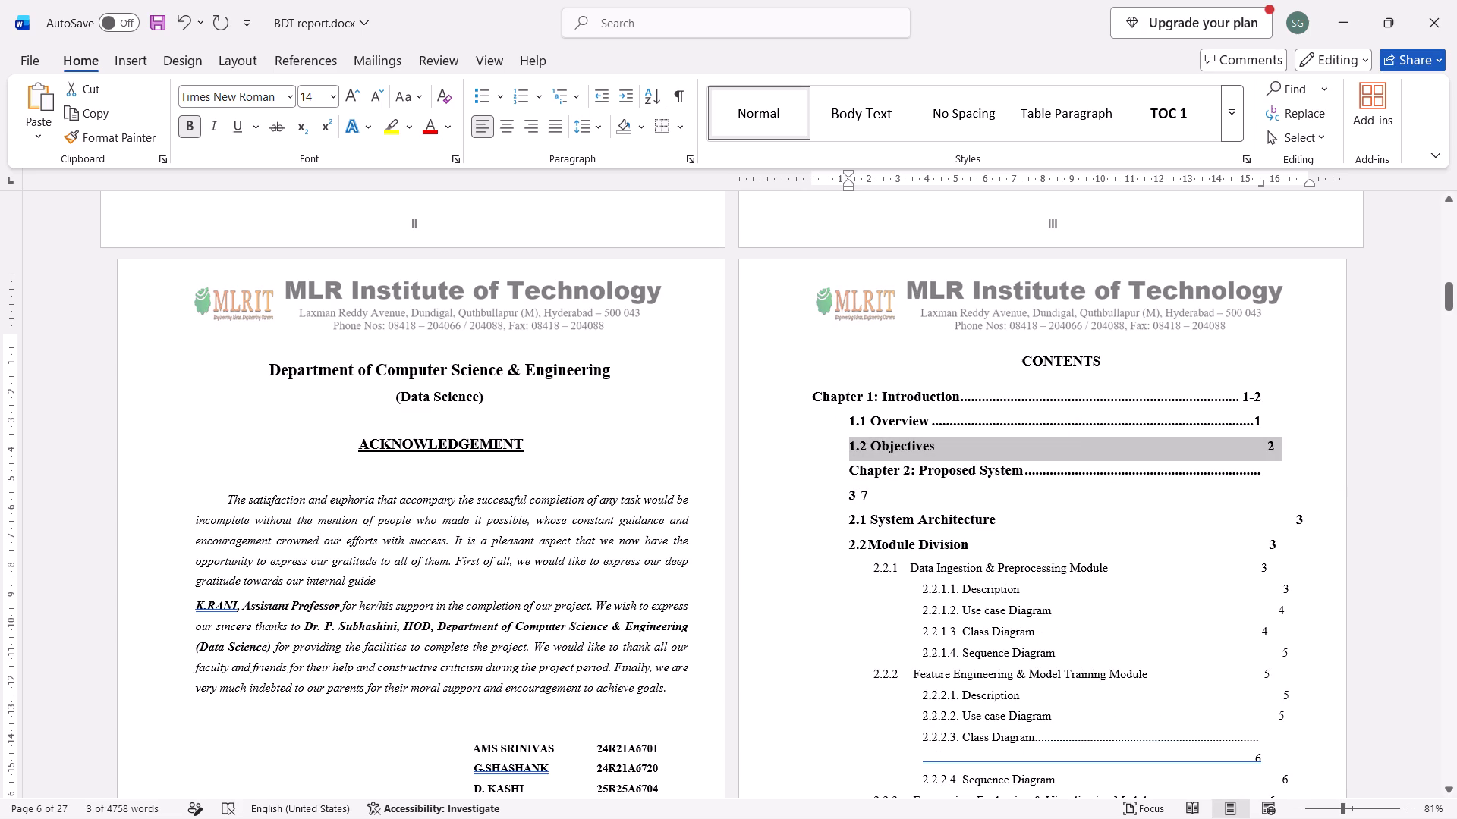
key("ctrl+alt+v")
Delete the surplus tabs and spaces in the "1.2 Objectives" entry so one leader line runs to page number 2.
key("Right")
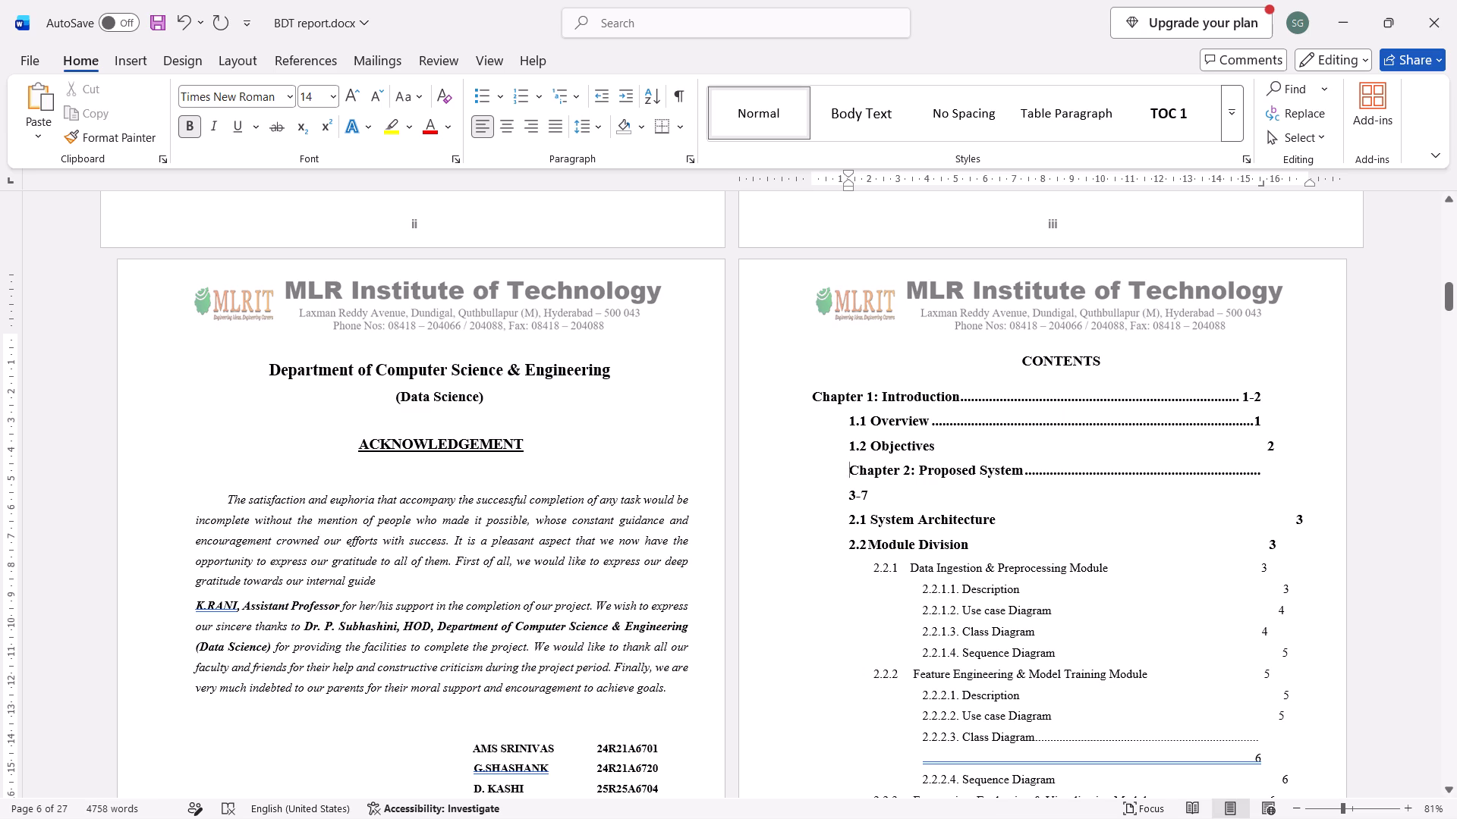
key("Up")
key("ctrl+Right")
key("ctrl+Right")
key("ctrl+Right")
key("ctrl+Right")
key("ctrl+Right")
key("ctrl+Right")
key("BackSpace")
key("BackSpace")
key("BackSpace")
key("BackSpace")
key("BackSpace")
key("BackSpace")
key("BackSpace")
key("BackSpace")
key("BackSpace")
key("BackSpace")
key("BackSpace")
key("BackSpace")
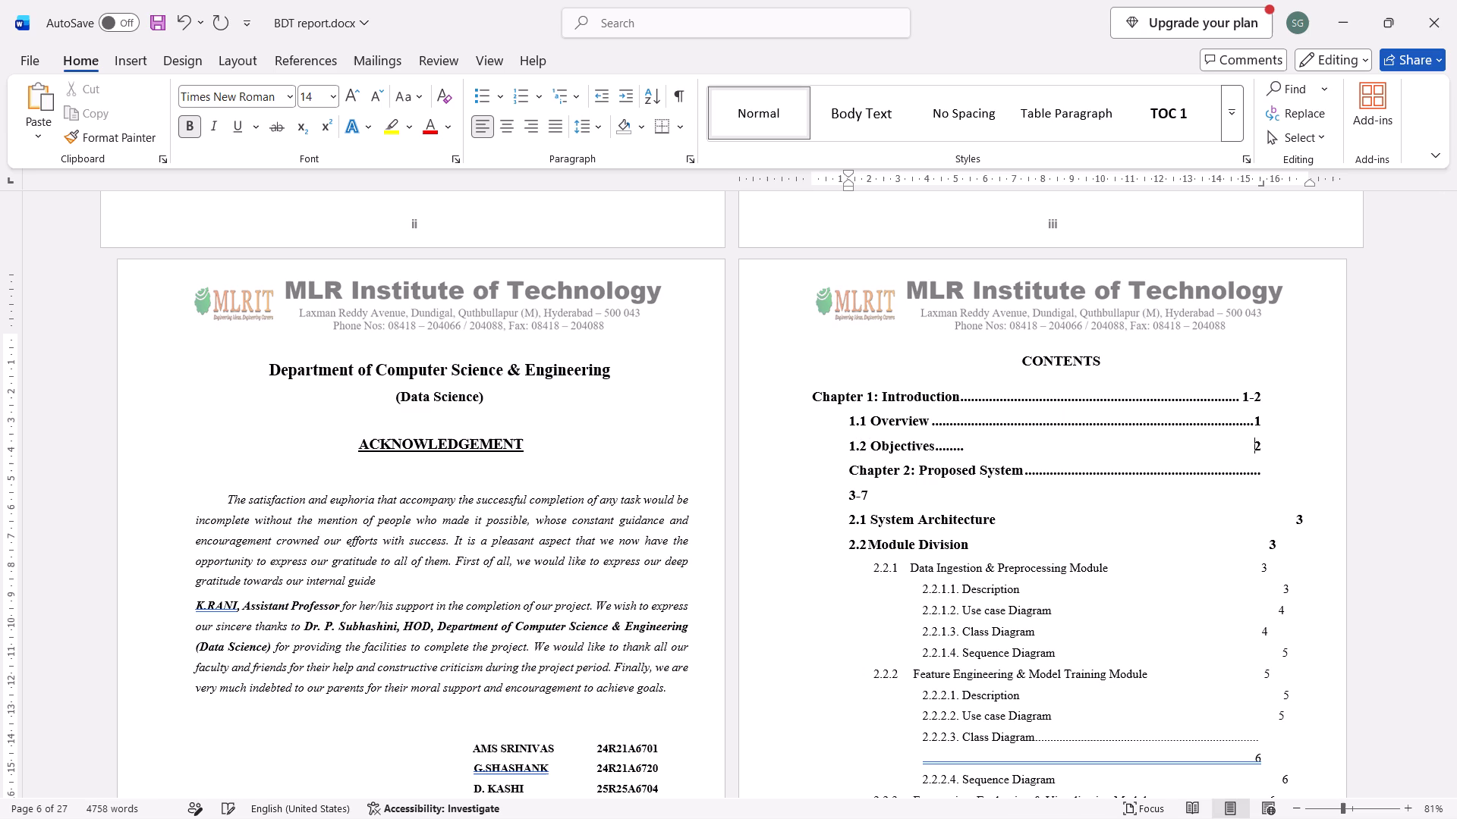
key("BackSpace")
key("BackSpace")
key("BackSpace")
key("BackSpace")
key("BackSpace")
key("BackSpace")
key("BackSpace")
key("BackSpace")
key("BackSpace")
key("BackSpace")
key("BackSpace")
key("BackSpace")
key("BackSpace")
key("BackSpace")
key("BackSpace")
key("BackSpace")
key("BackSpace")
key("BackSpace")
key("BackSpace")
key("BackSpace")
key("BackSpace")
Delete the surplus tabs and spaces in the "Chapter 2: Proposed System" entry so one leader line runs to page number 3-7.
key("Down")
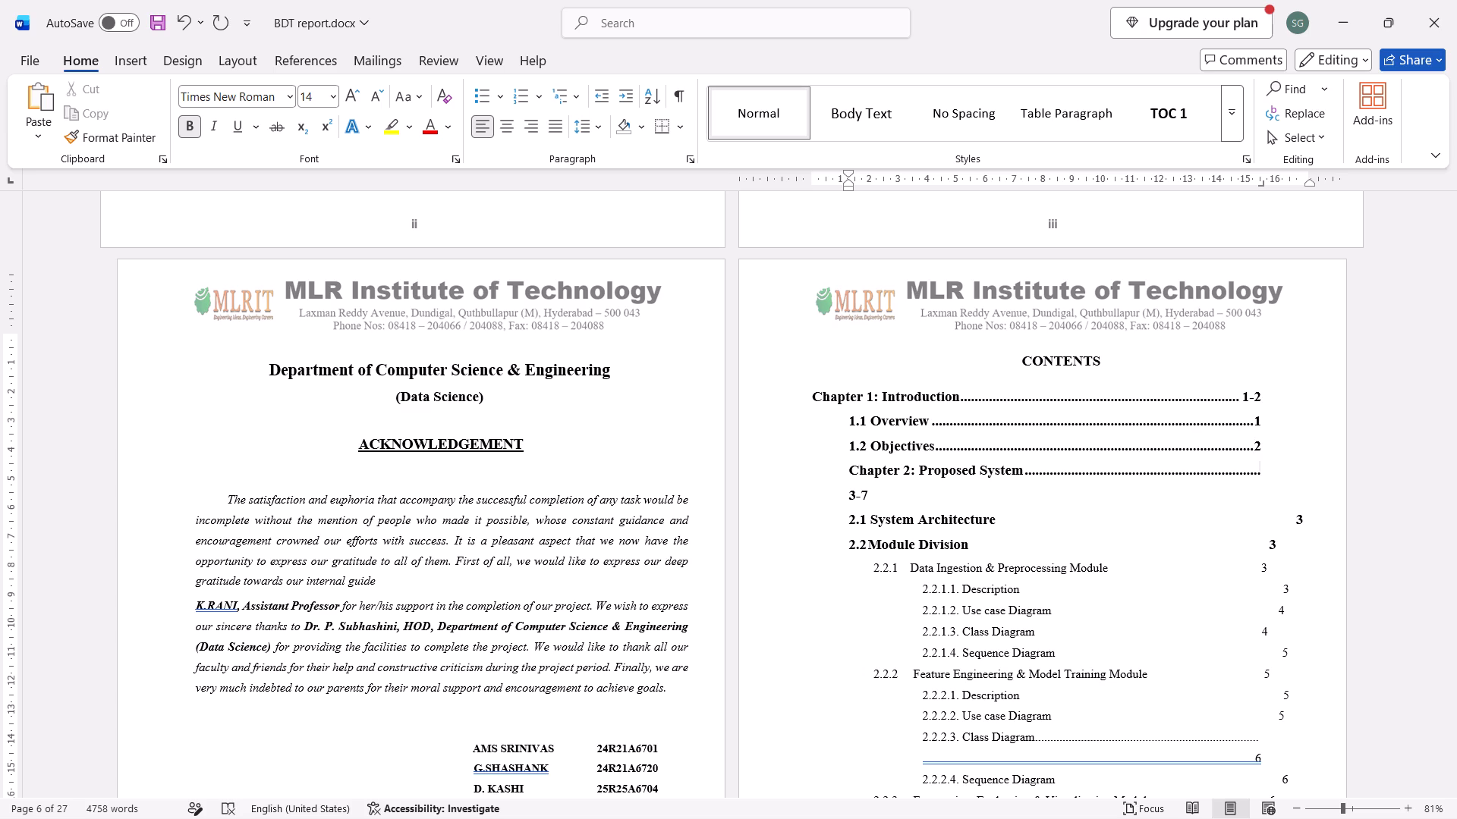
key("BackSpace")
key("ctrl+z")
key("Right")
key("BackSpace")
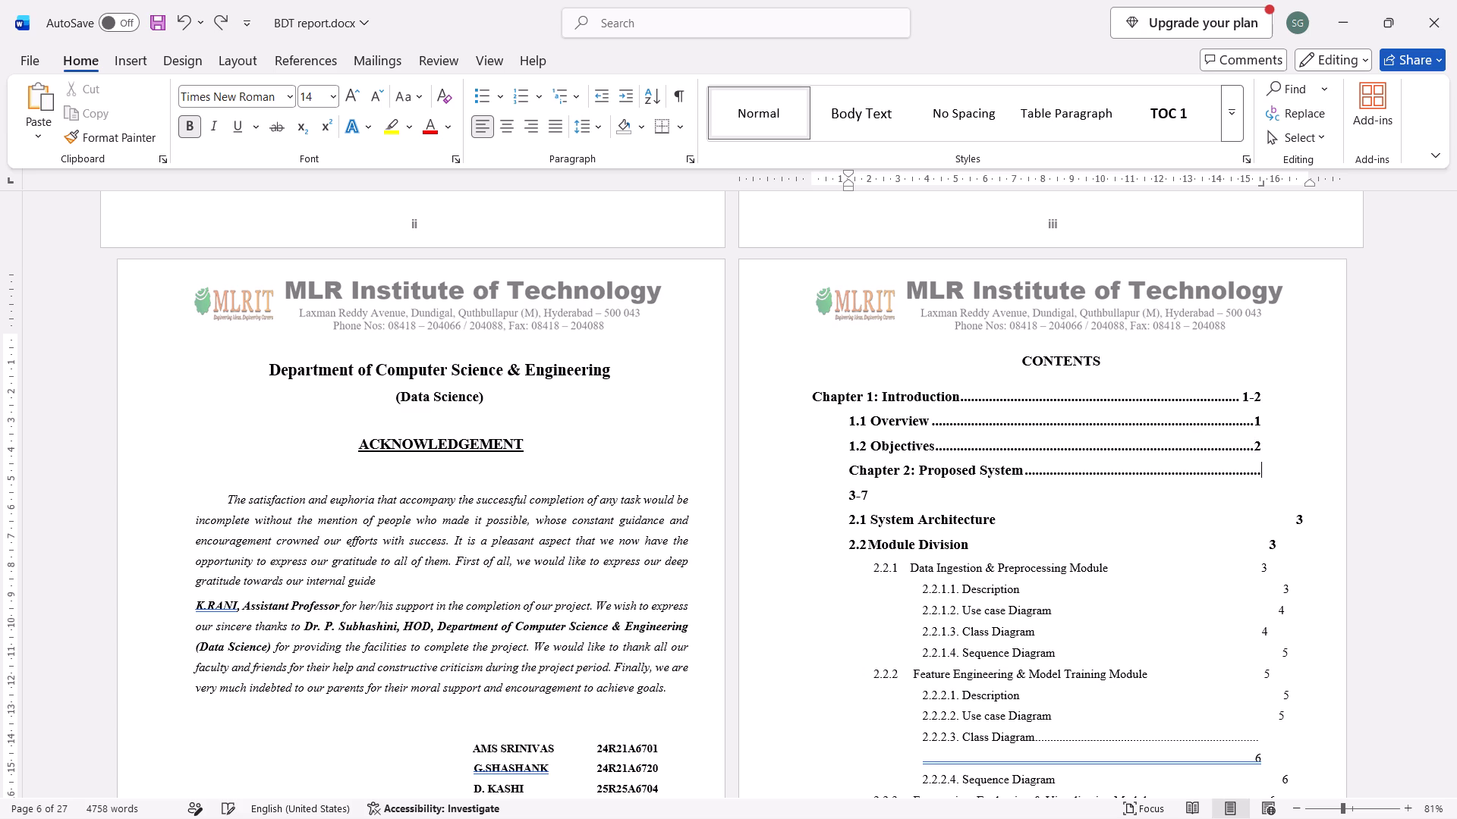
key("Right")
key("Right")
key("Right")
key("Right")
key("Right")
key("Right")
key("Right")
key("Right")
key("Right")
key("Right")
key("Right")
key("Right")
key("Right")
key("Right")
key("Right")
key("Right")
key("ctrl+Right")
key("BackSpace")
key("BackSpace")
key("BackSpace")
key("BackSpace")
key("BackSpace")
key("BackSpace")
key("BackSpace")
key("BackSpace")
key("BackSpace")
key("BackSpace")
key("BackSpace")
key("BackSpace")
key("BackSpace")
key("BackSpace")
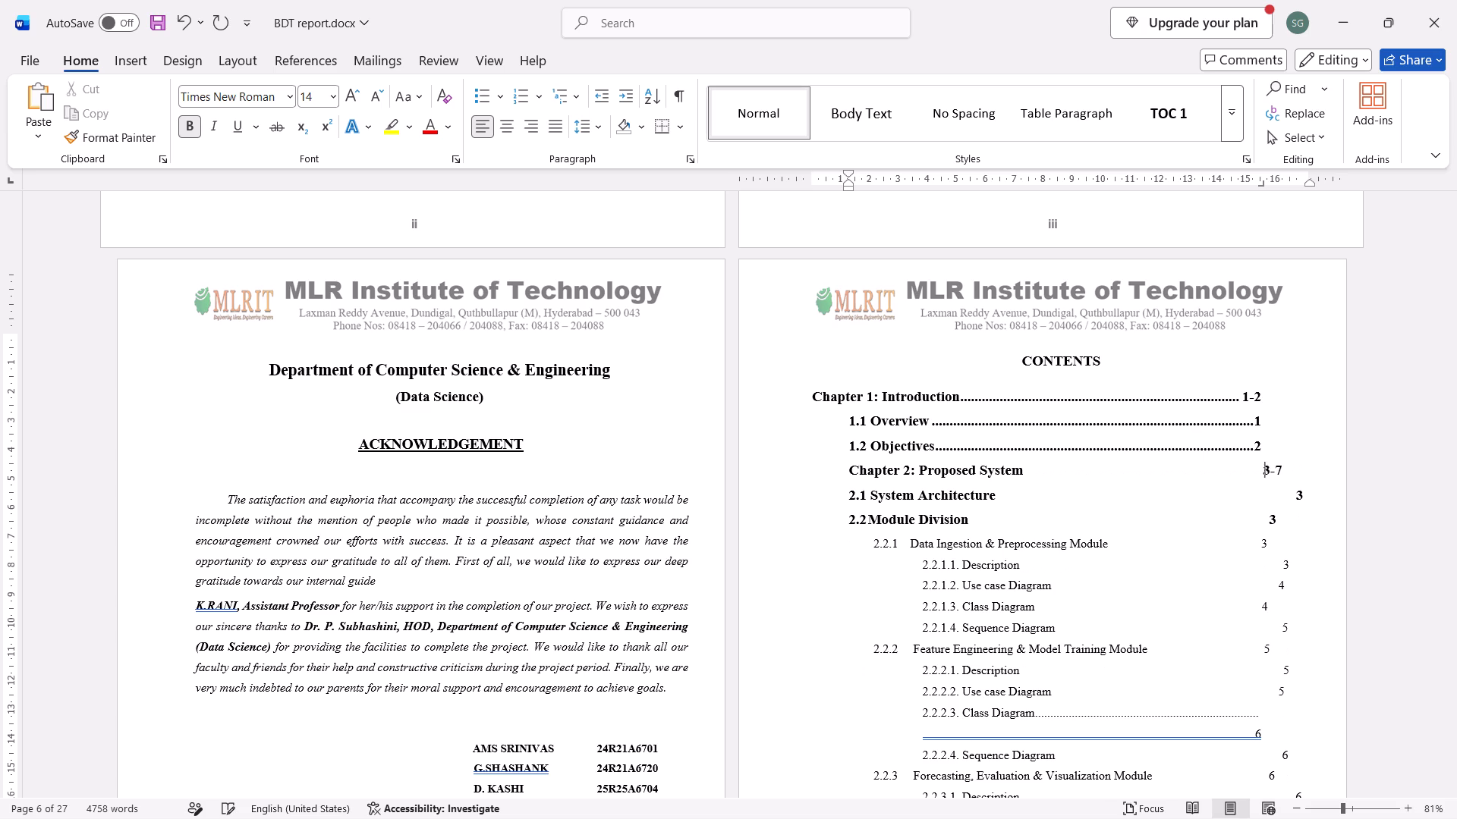
key("BackSpace")
key("BackSpace")
key("BackSpace")
key("BackSpace")
key("BackSpace")
key("BackSpace")
key("BackSpace")
key("BackSpace")
key("BackSpace")
key("BackSpace")
key("BackSpace")
key("BackSpace")
key("BackSpace")
key("BackSpace")
key("BackSpace")
key("BackSpace")
key("BackSpace")
key("BackSpace")
key("BackSpace")
key("BackSpace")
key("BackSpace")
key("BackSpace")
key("BackSpace")
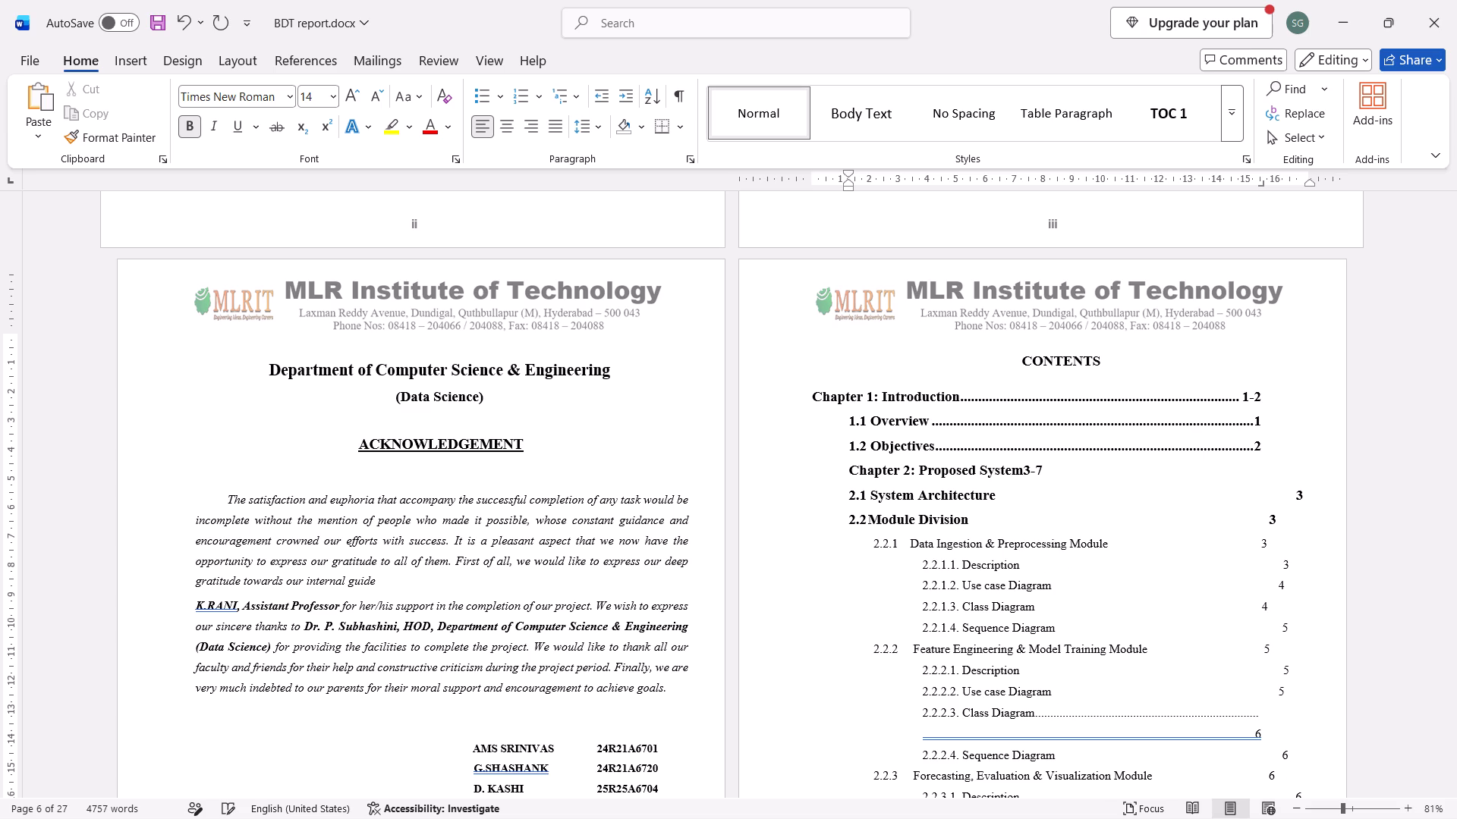
key("ctrl+z")
Delete the surplus spacing in the "2.1 System Architecture" entry so one leader line runs to page number 3.
key("Down")
key("ctrl+Right")
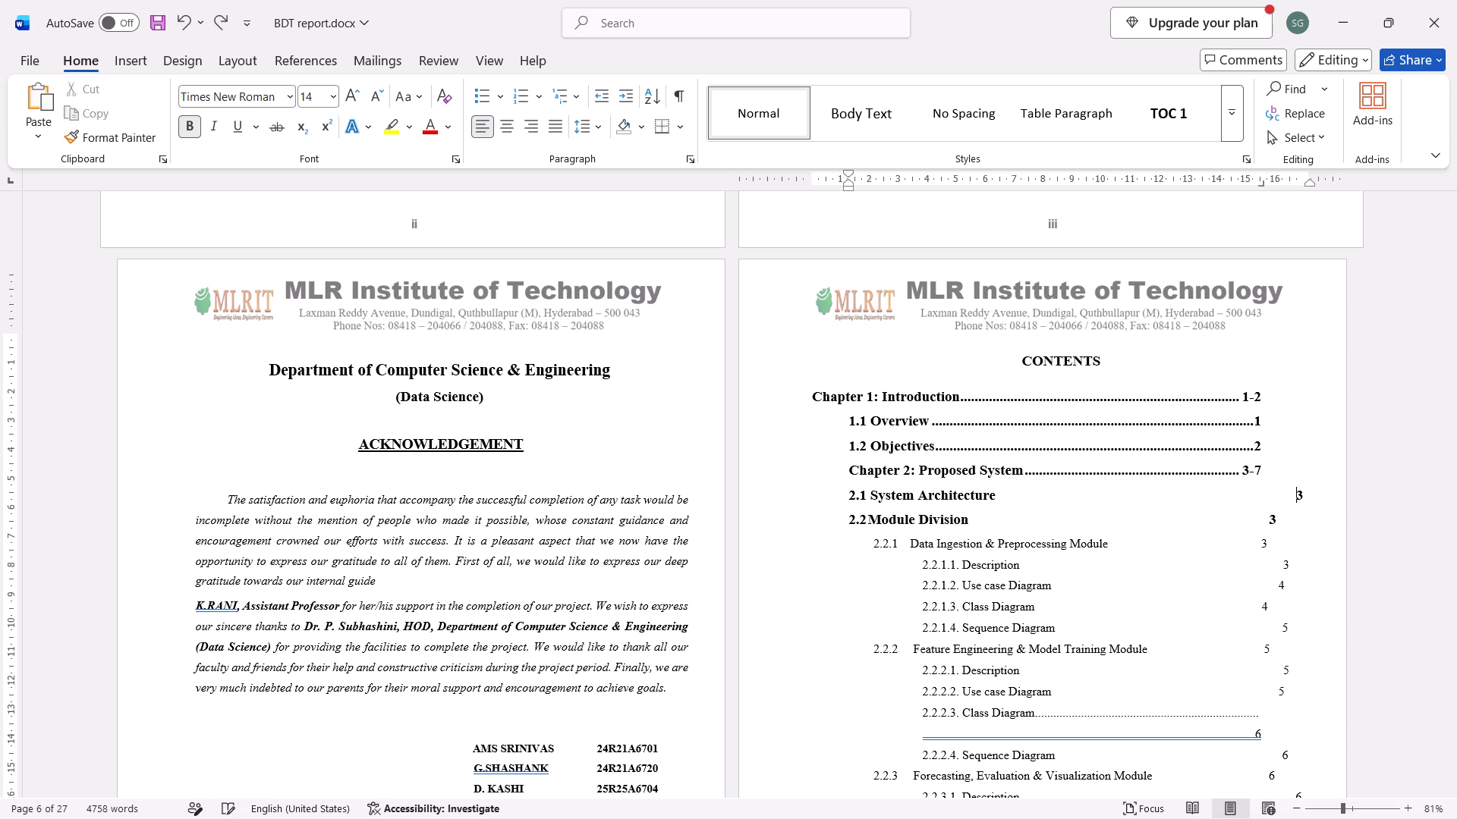
key("ctrl+BackSpace")
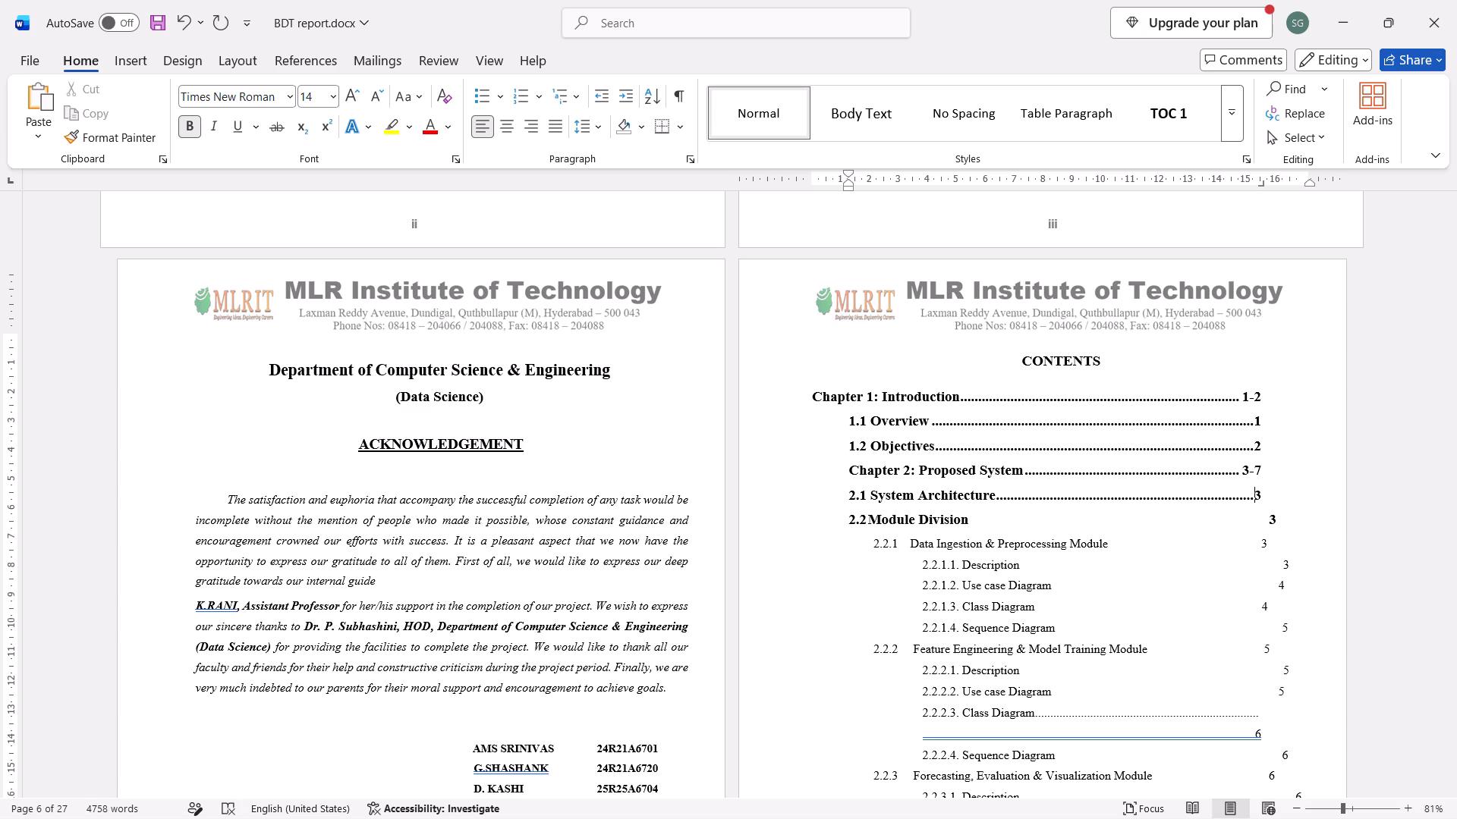
key("BackSpace")
key("ctrl+z")
Delete the surplus tabs and spaces in the "2.2 Module Division" entry so one leader line runs to page number 3.
key("Down")
key("ctrl+Right")
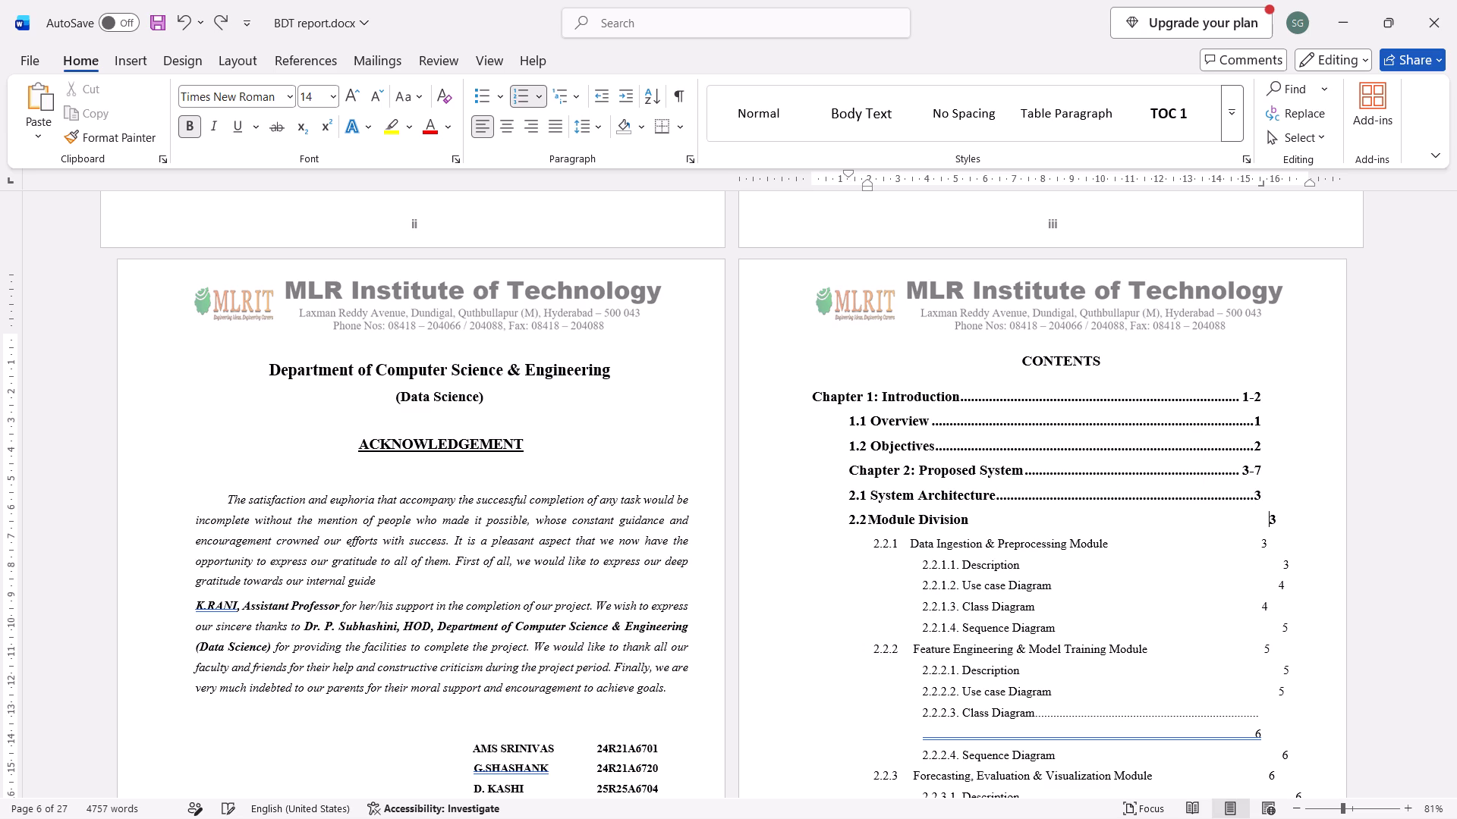
key("BackSpace")
key("BackSpace")
key("BackSpace")
key("BackSpace")
key("BackSpace")
key("BackSpace")
key("BackSpace")
key("BackSpace")
key("BackSpace")
key("BackSpace")
key("BackSpace")
key("BackSpace")
key("BackSpace")
key("BackSpace")
key("BackSpace")
key("BackSpace")
key("BackSpace")
key("BackSpace")
key("BackSpace")
key("BackSpace")
key("BackSpace")
key("BackSpace")
key("BackSpace")
key("BackSpace")
key("BackSpace")
key("BackSpace")
key("BackSpace")
key("BackSpace")
key("ctrl+z")
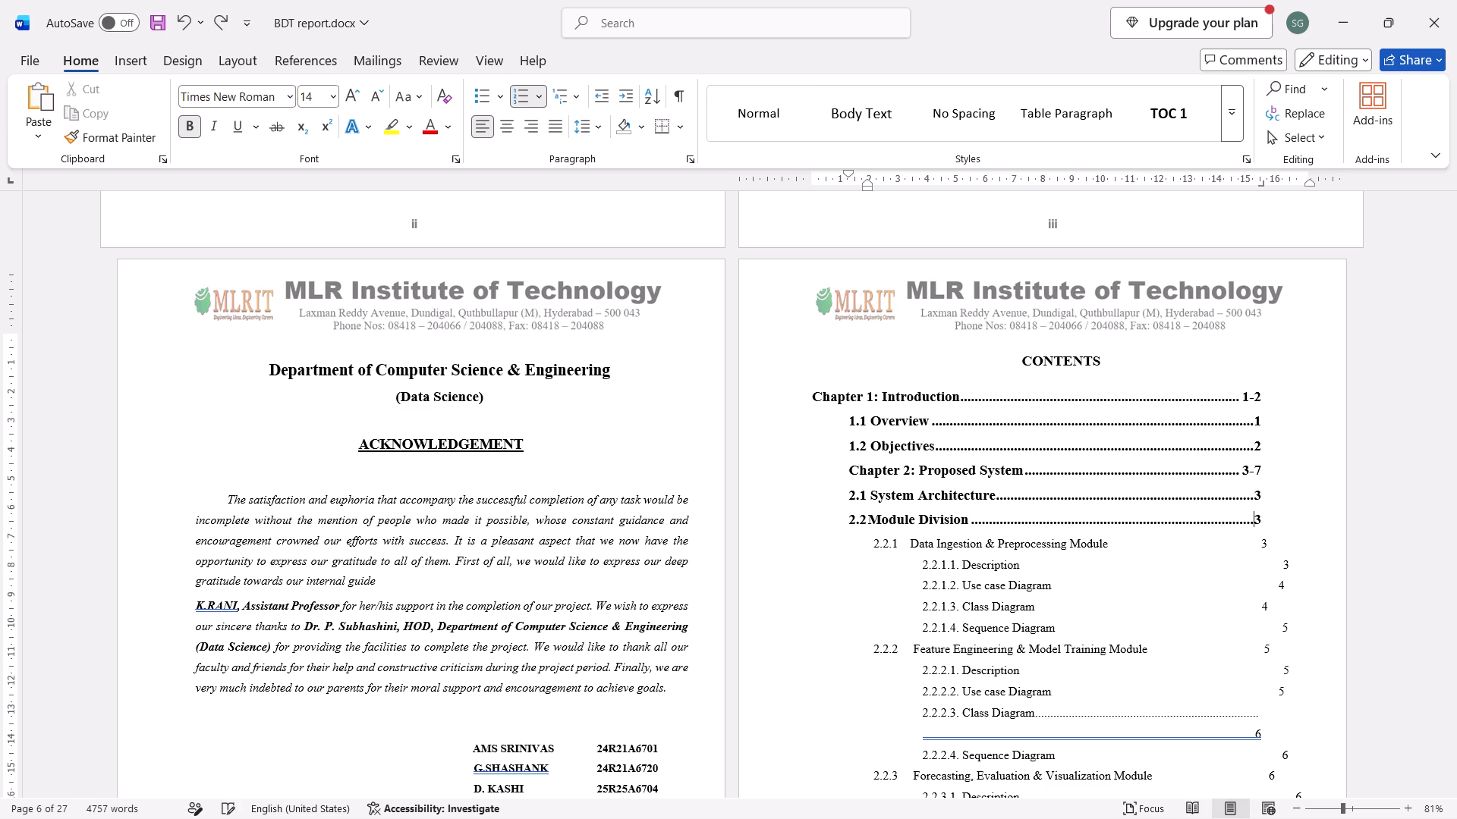
Delete the surplus spacing in the "2.2.1 Data Ingestion & Preprocessing Module" entry so one leader line runs to page number 3.
key("Down")
key("Right")
key("ctrl+BackSpace")
key("Right")
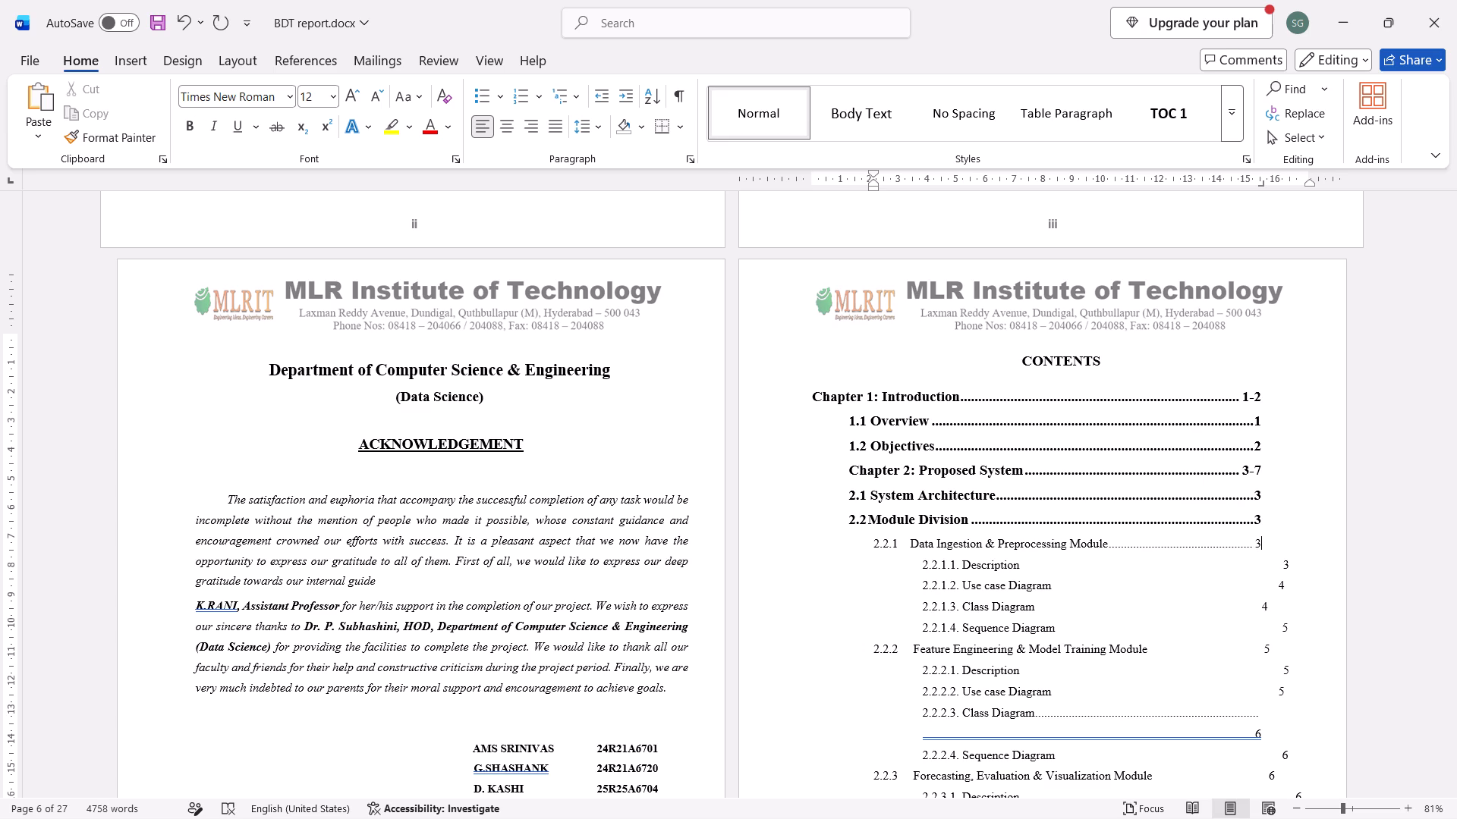
key("Left")
key("ctrl+BackSpace")
key("ctrl+z")
Delete the surplus tabs and spaces in the "2.2.1.1. Description" entry so one leader line runs to page number 3.
key("Down")
key("ctrl+Right")
key("BackSpace")
key("BackSpace")
key("BackSpace")
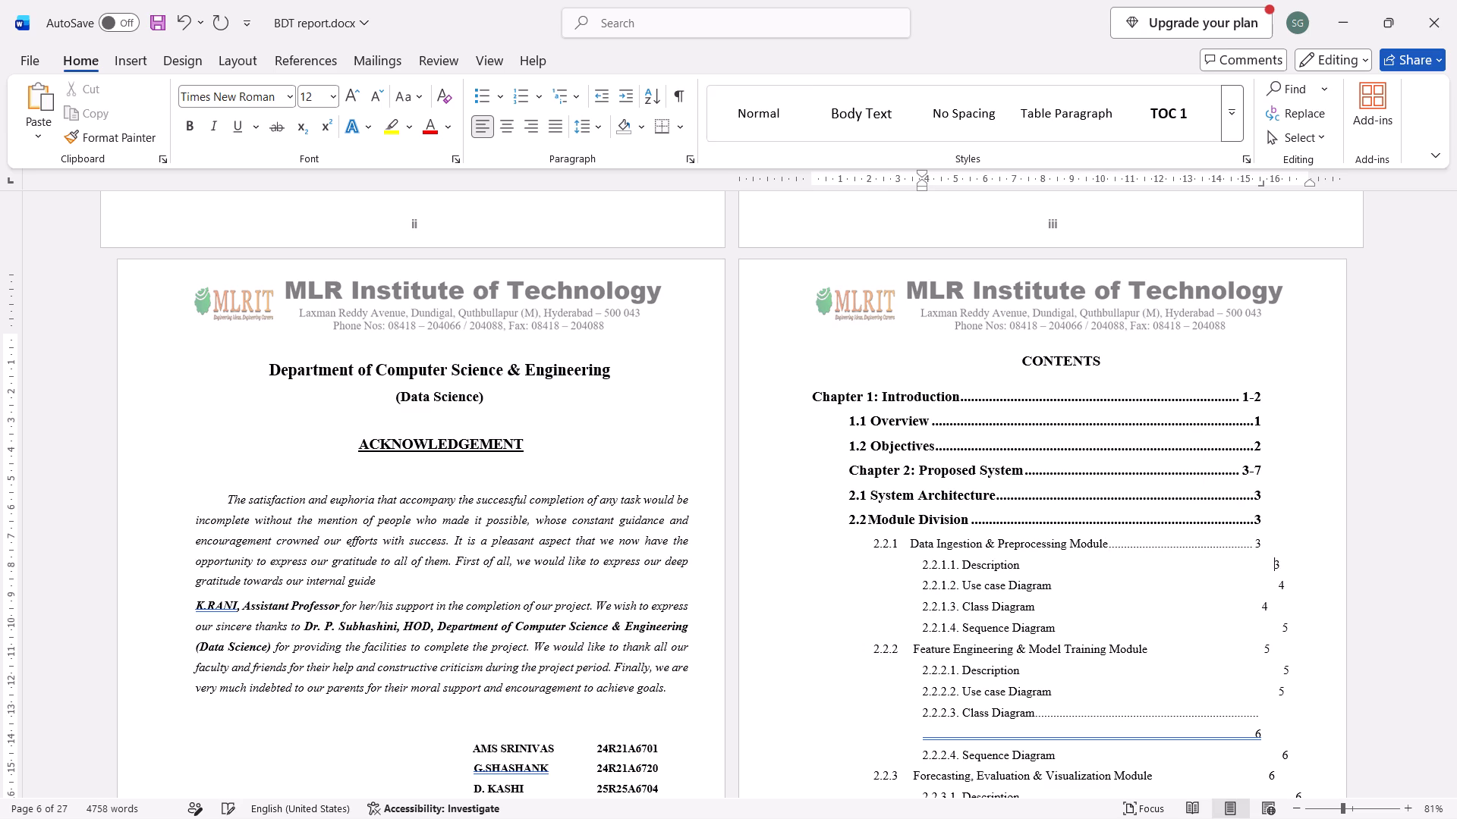
key("BackSpace")
key("BackSpace")
key("BackSpace")
key("BackSpace")
key("BackSpace")
key("BackSpace")
key("BackSpace")
key("BackSpace")
key("BackSpace")
key("BackSpace")
key("BackSpace")
key("BackSpace")
key("BackSpace")
key("BackSpace")
key("BackSpace")
key("BackSpace")
key("BackSpace")
key("BackSpace")
key("BackSpace")
key("BackSpace")
key("BackSpace")
key("BackSpace")
key("BackSpace")
key("BackSpace")
key("BackSpace")
key("BackSpace")
key("BackSpace")
key("BackSpace")
key("BackSpace")
key("BackSpace")
key("BackSpace")
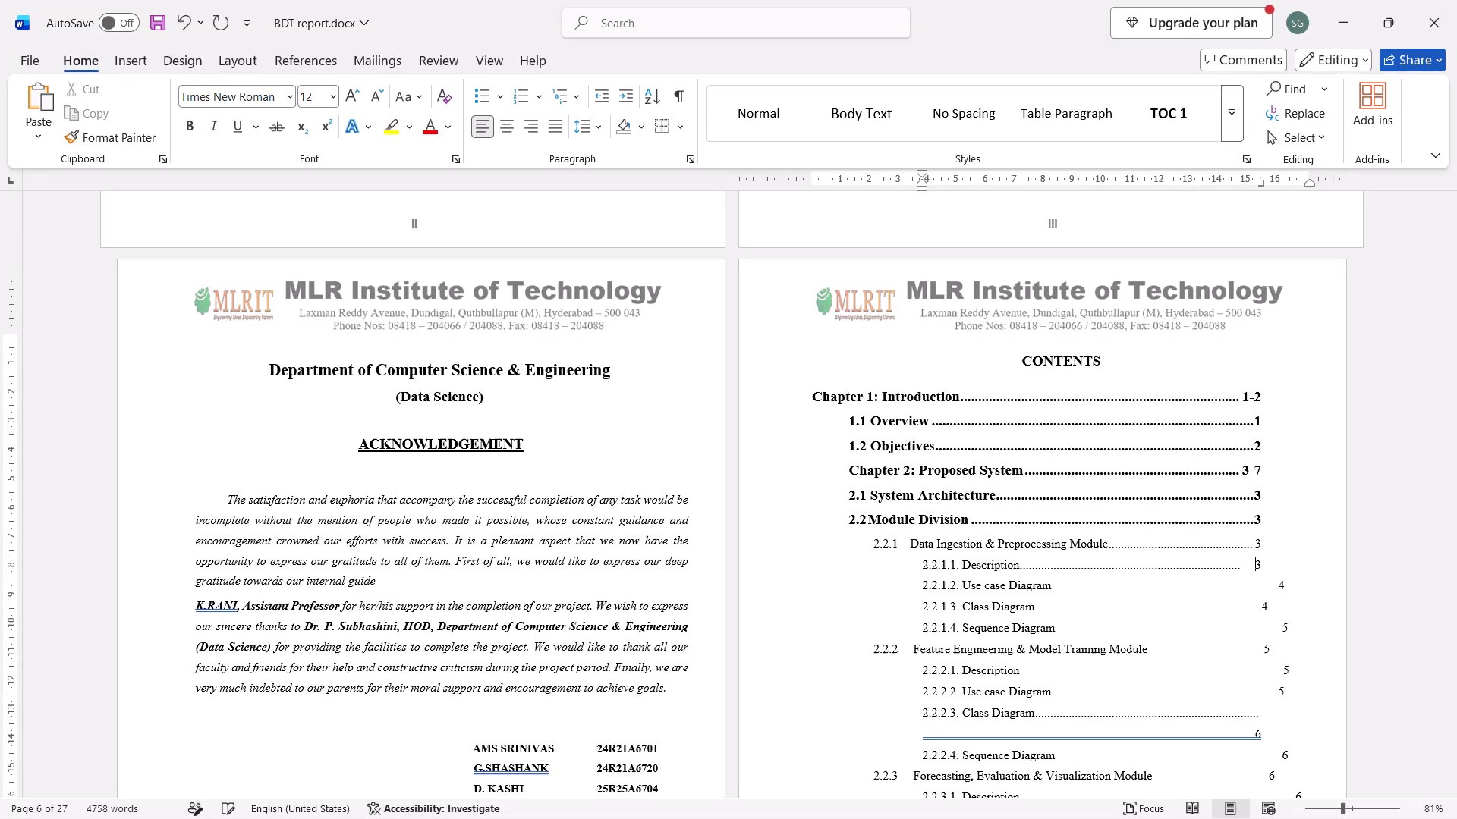
key("BackSpace")
key("BackSpace")
key("BackSpace")
Delete the surplus tabs and spaces in the "2.2.1.2. Use case Diagram" entry so one leader line runs to page number 4.
key("Down")
key("ctrl+Right")
key("BackSpace")
key("BackSpace")
key("BackSpace")
key("BackSpace")
key("BackSpace")
key("BackSpace")
key("BackSpace")
key("BackSpace")
key("BackSpace")
key("BackSpace")
key("BackSpace")
key("BackSpace")
key("BackSpace")
key("BackSpace")
key("BackSpace")
key("BackSpace")
key("BackSpace")
key("BackSpace")
key("BackSpace")
key("BackSpace")
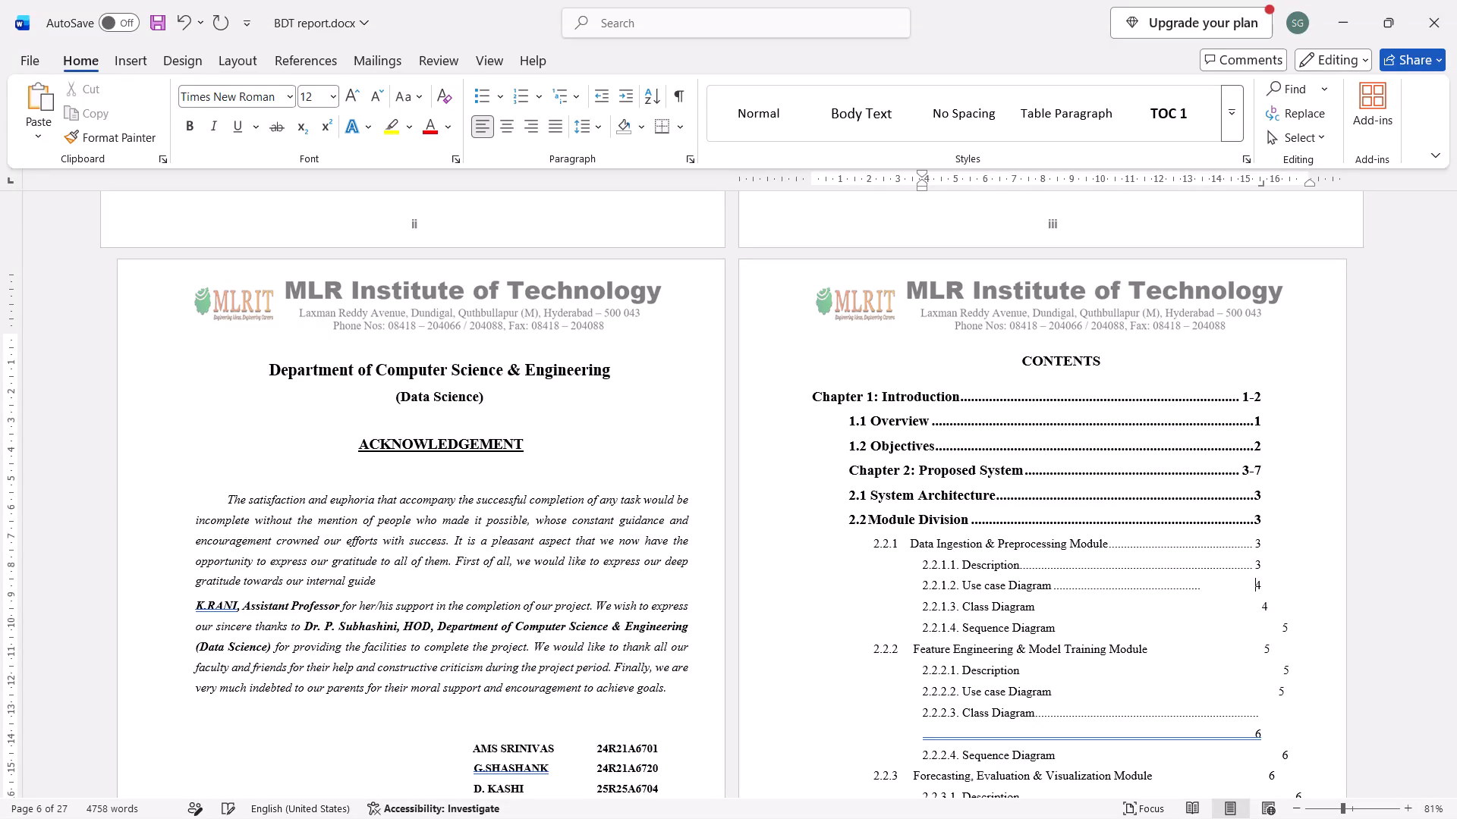
key("ctrl+z")
Delete the surplus spacing in the "2.2.1.3. Class Diagram" entry, keeping its title, so one leader line runs to page number 4.
key("Down")
key("ctrl+Right")
key("ctrl+BackSpace")
key("ctrl+BackSpace")
key("ctrl+BackSpace")
key("ctrl+BackSpace")
key("ctrl+BackSpace")
key("ctrl+BackSpace")
key("ctrl+BackSpace")
key("ctrl+z")
key("ctrl+z")
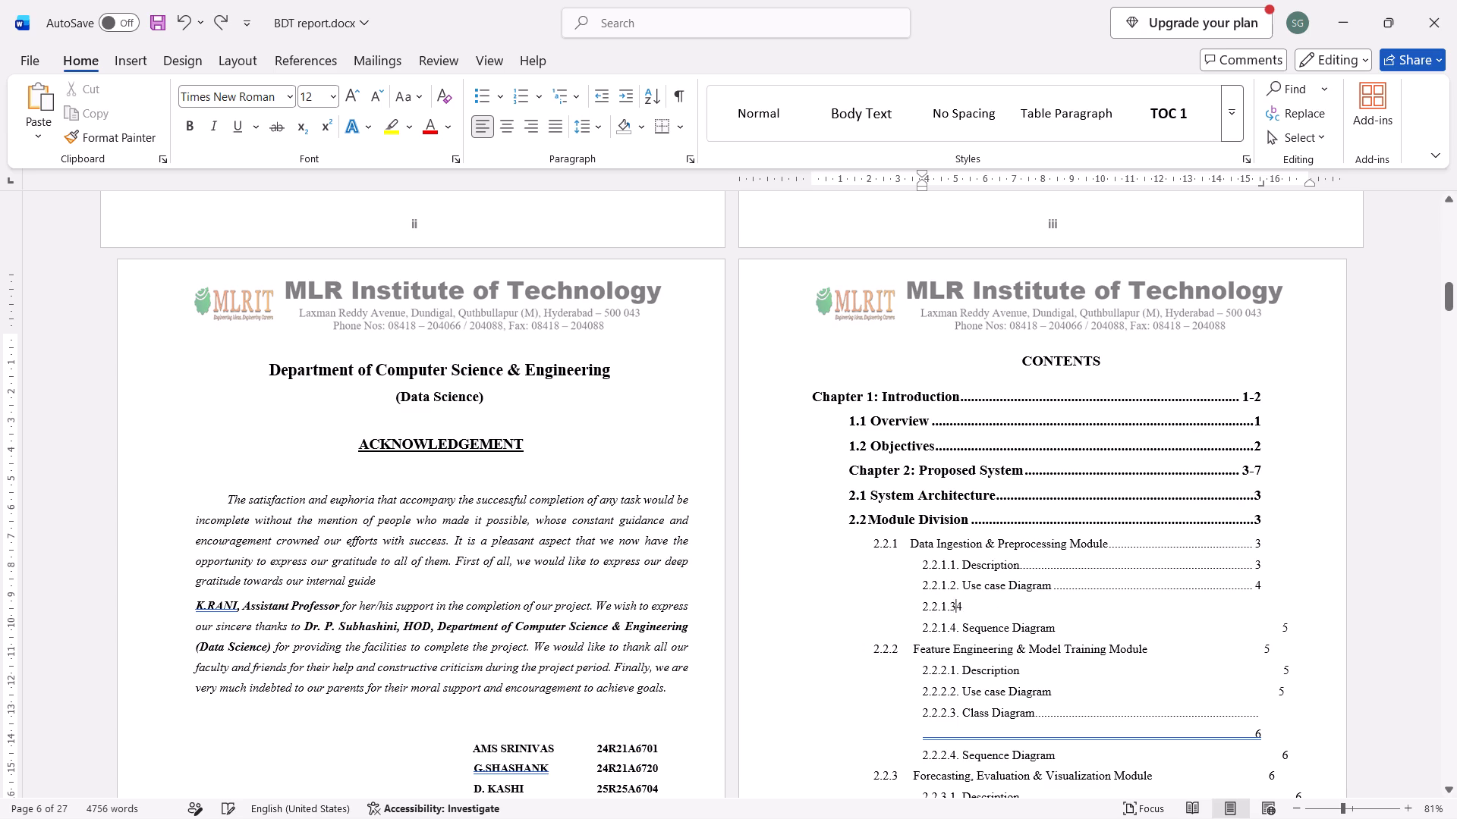
key("ctrl+z")
key("ctrl+z")
key("ctrl+z")
key("ctrl+z")
Delete the surplus tabs and spaces in the "2.2.1.4. Sequence Diagram" entry so one leader line runs to page number 5.
key("Down")
key("ctrl+Right")
key("BackSpace")
key("BackSpace")
key("BackSpace")
key("BackSpace")
key("BackSpace")
key("BackSpace")
key("BackSpace")
key("BackSpace")
key("BackSpace")
key("BackSpace")
key("BackSpace")
key("BackSpace")
key("BackSpace")
key("BackSpace")
key("BackSpace")
key("BackSpace")
key("BackSpace")
key("BackSpace")
key("BackSpace")
key("BackSpace")
key("BackSpace")
key("BackSpace")
key("BackSpace")
key("BackSpace")
key("BackSpace")
key("BackSpace")
key("BackSpace")
key("BackSpace")
key("BackSpace")
key("BackSpace")
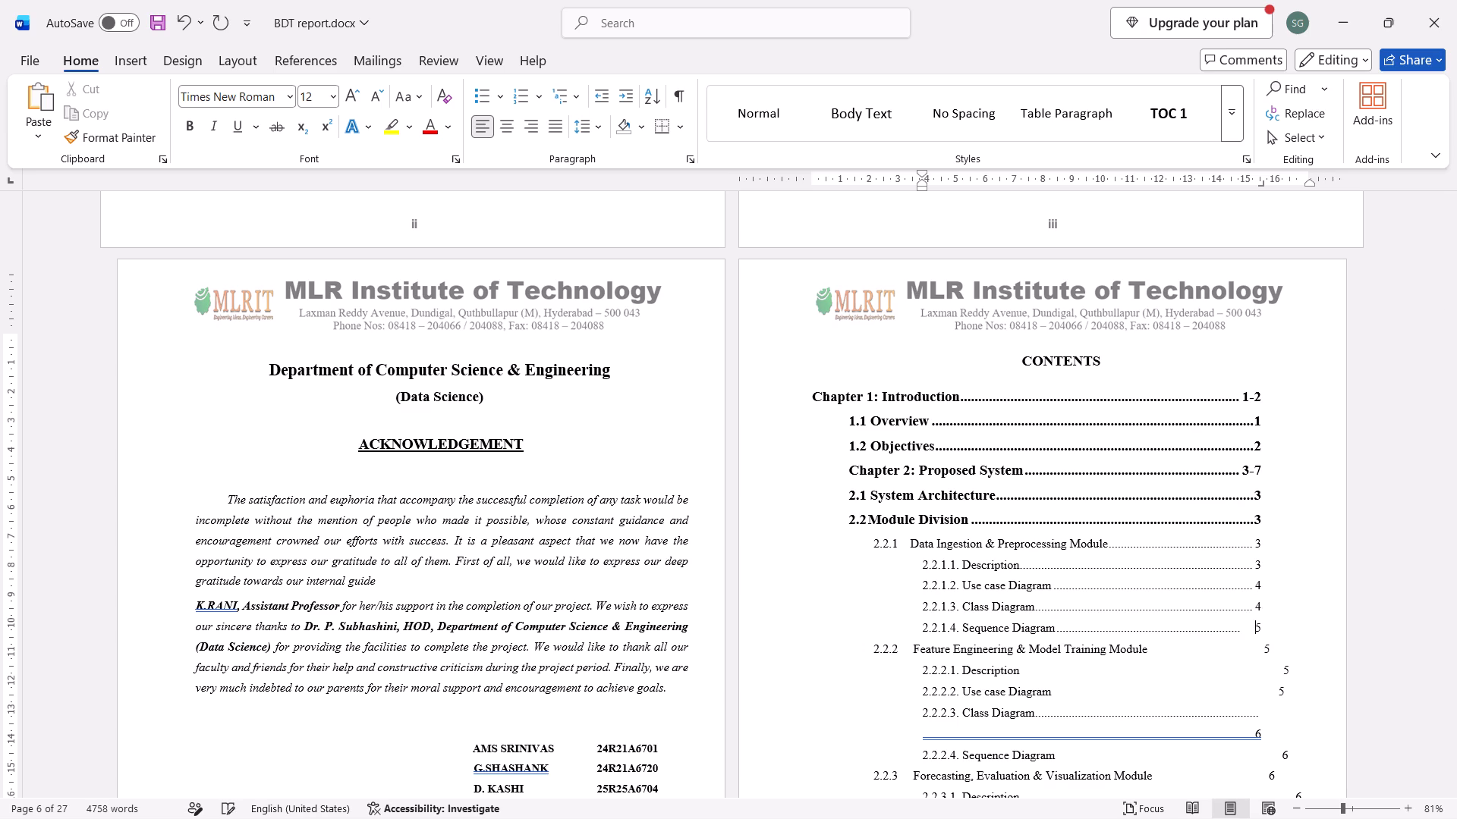
key("BackSpace")
key("BackSpace")
key("BackSpace")
Delete the surplus spacing in the "2.2.2 Feature Engineering & Model Training Module" entry so one leader line runs to page number 5.
key("Down")
key("ctrl+Right")
key("BackSpace")
key("BackSpace")
key("BackSpace")
key("BackSpace")
key("BackSpace")
key("BackSpace")
key("BackSpace")
key("BackSpace")
key("BackSpace")
key("ctrl+BackSpace")
Delete the surplus spacing in the "2.2.2.1. Description" and "2.2.2.2. Use case Diagram" entries so each has one leader line to page number 5.
key("Down")
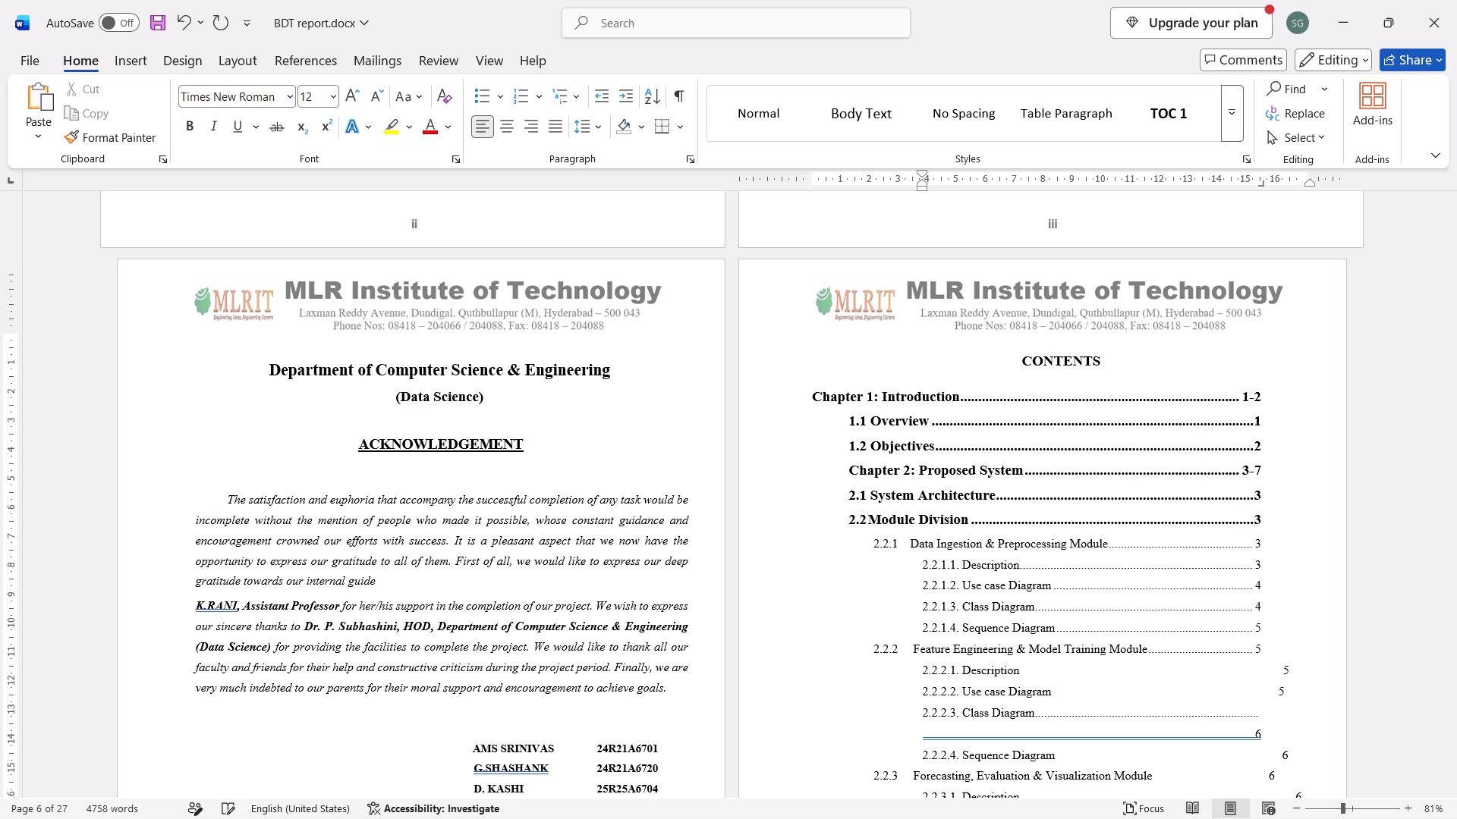
key("ctrl+Right")
key("ctrl+BackSpace")
key("Down")
key("ctrl+Right")
key("ctrl+BackSpace")
Delete the surplus tabs and spaces in the two-line "2.2.2.3. Class Diagram" entry so one leader line runs to page number 6.
key("Down")
key("Down")
key("ctrl+BackSpace")
key("ctrl+BackSpace")
key("ctrl+z")
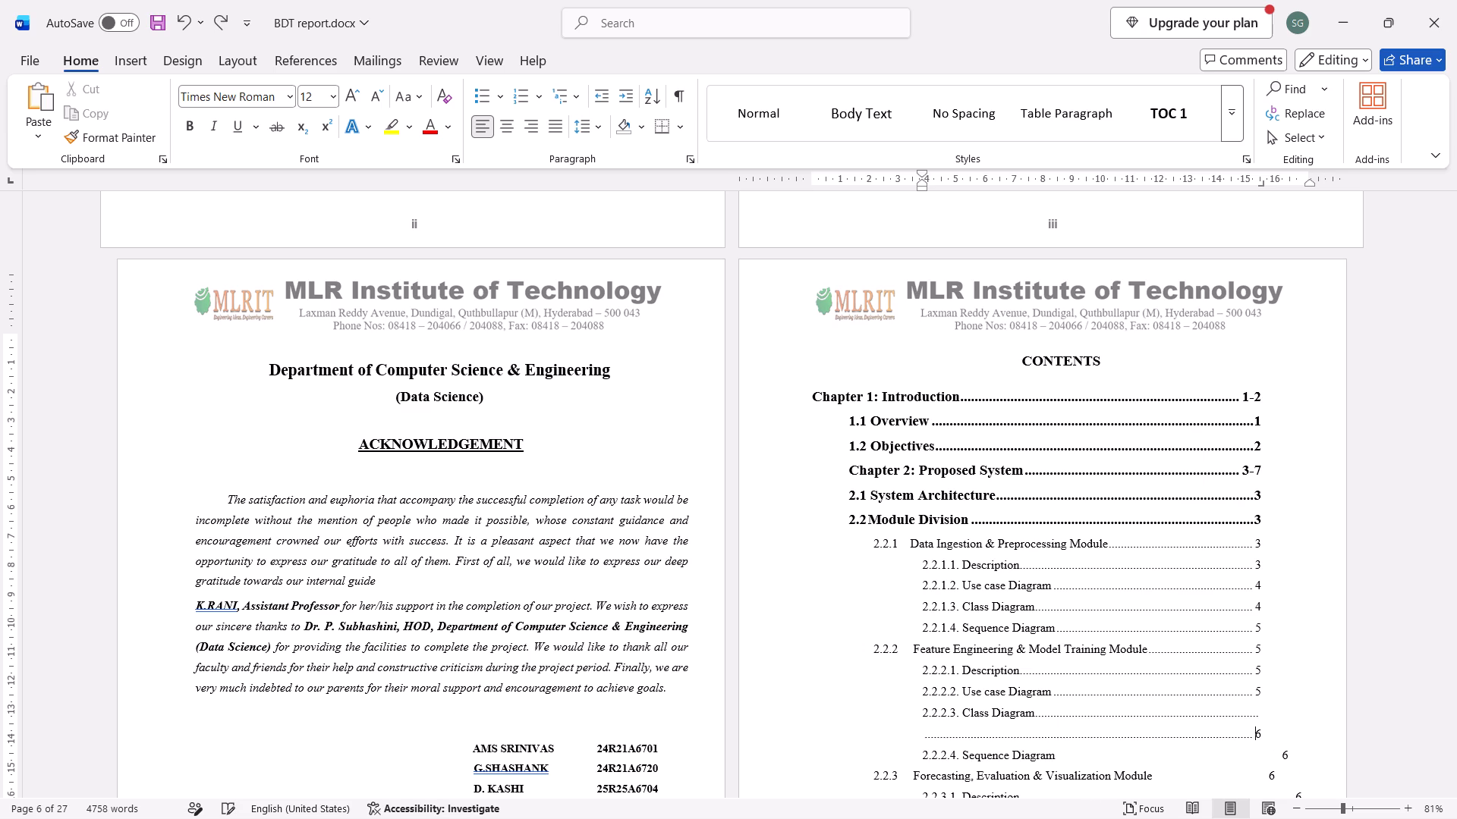
key("BackSpace")
key("BackSpace")
key("BackSpace")
key("BackSpace")
key("BackSpace")
key("BackSpace")
key("BackSpace")
key("ctrl+BackSpace")
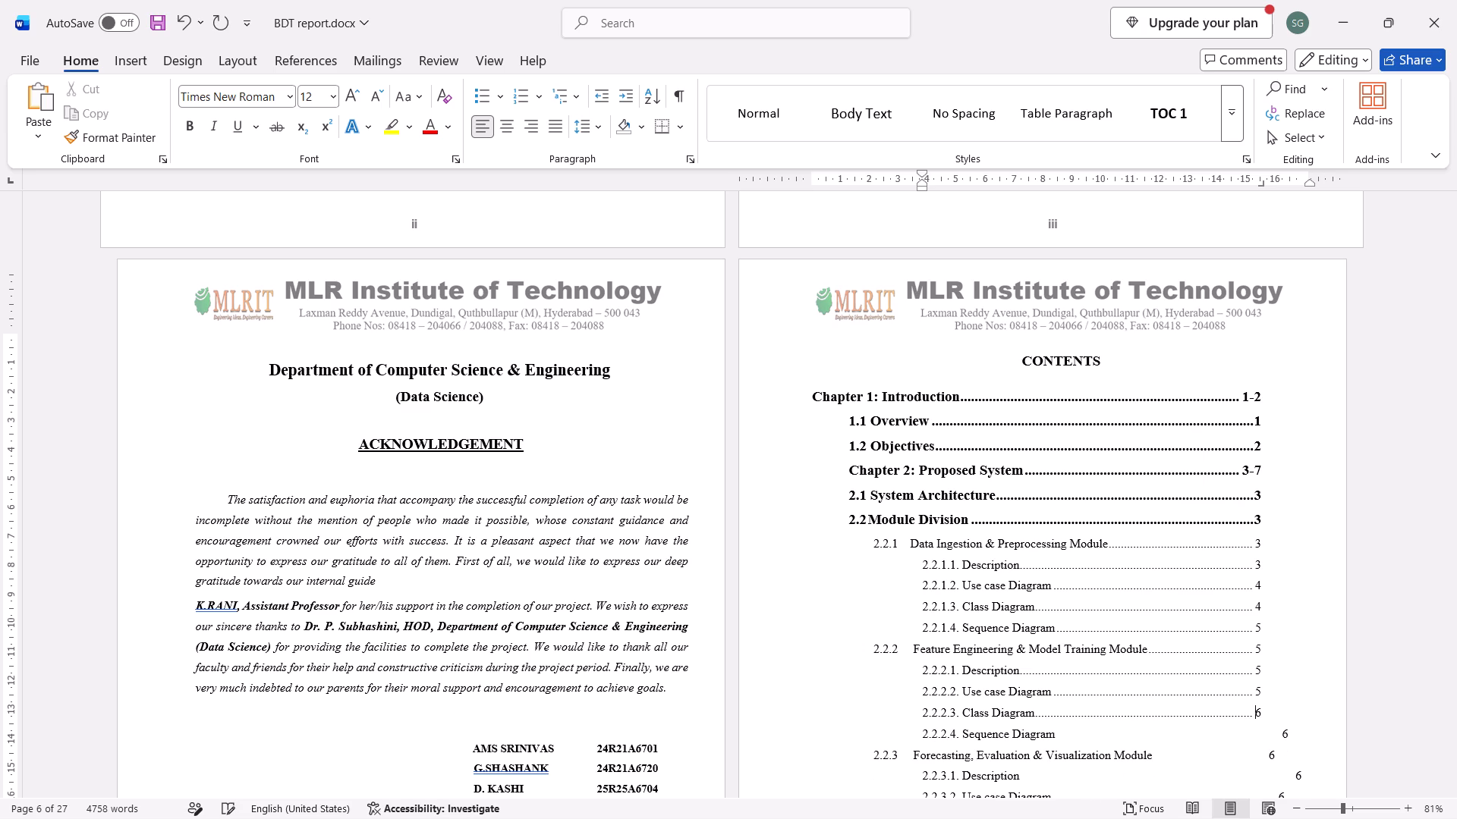
Delete the surplus spacing in the "2.2.2.4. Sequence Diagram" and "2.2.3 Forecasting, Evaluation & Visualization Module" entries so each has one leader line to page number 6.
key("Down")
key("ctrl+Right")
key("ctrl+BackSpace")
key("Down")
key("ctrl+Right")
key("ctrl+BackSpace")
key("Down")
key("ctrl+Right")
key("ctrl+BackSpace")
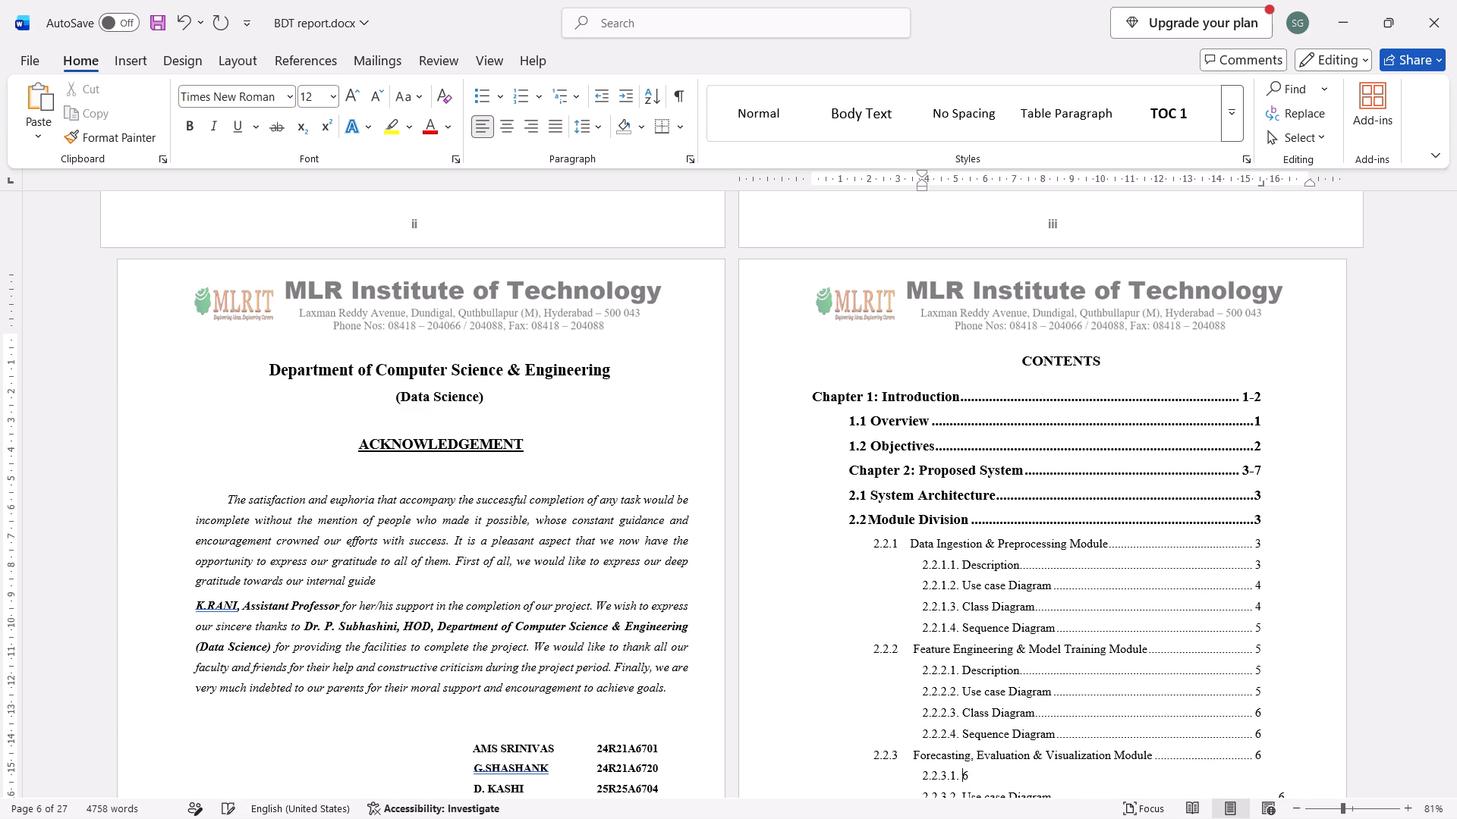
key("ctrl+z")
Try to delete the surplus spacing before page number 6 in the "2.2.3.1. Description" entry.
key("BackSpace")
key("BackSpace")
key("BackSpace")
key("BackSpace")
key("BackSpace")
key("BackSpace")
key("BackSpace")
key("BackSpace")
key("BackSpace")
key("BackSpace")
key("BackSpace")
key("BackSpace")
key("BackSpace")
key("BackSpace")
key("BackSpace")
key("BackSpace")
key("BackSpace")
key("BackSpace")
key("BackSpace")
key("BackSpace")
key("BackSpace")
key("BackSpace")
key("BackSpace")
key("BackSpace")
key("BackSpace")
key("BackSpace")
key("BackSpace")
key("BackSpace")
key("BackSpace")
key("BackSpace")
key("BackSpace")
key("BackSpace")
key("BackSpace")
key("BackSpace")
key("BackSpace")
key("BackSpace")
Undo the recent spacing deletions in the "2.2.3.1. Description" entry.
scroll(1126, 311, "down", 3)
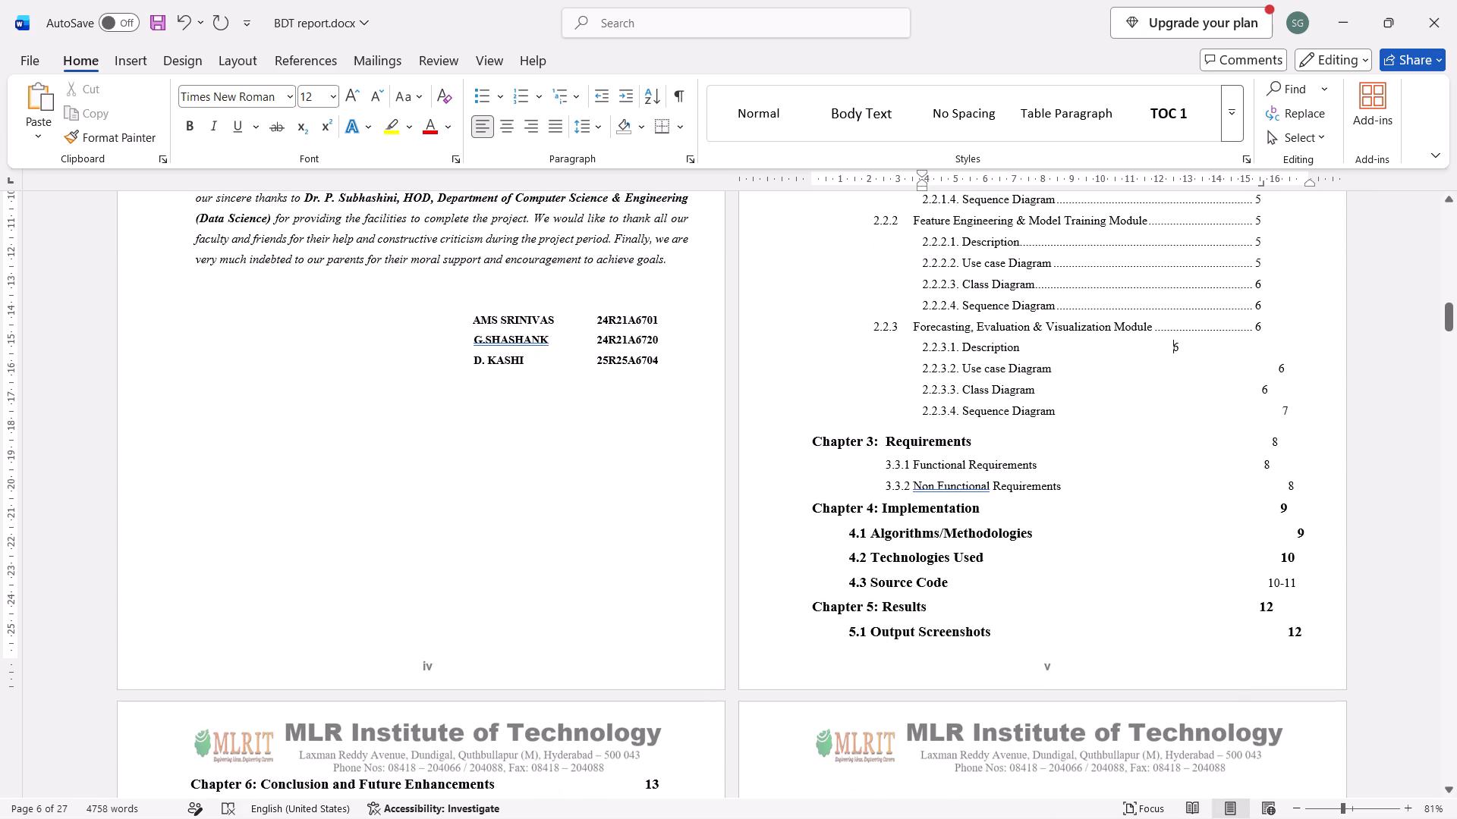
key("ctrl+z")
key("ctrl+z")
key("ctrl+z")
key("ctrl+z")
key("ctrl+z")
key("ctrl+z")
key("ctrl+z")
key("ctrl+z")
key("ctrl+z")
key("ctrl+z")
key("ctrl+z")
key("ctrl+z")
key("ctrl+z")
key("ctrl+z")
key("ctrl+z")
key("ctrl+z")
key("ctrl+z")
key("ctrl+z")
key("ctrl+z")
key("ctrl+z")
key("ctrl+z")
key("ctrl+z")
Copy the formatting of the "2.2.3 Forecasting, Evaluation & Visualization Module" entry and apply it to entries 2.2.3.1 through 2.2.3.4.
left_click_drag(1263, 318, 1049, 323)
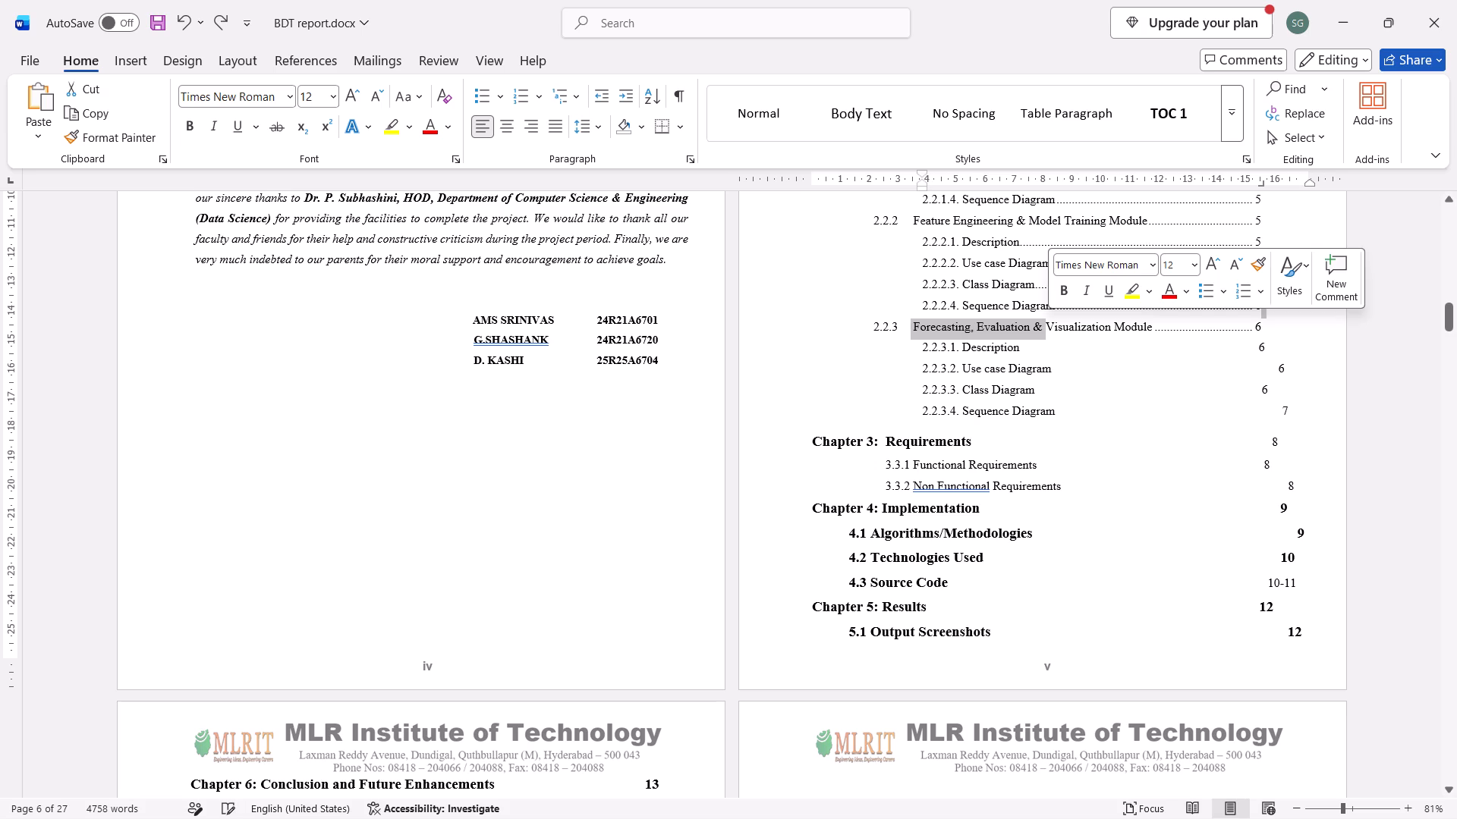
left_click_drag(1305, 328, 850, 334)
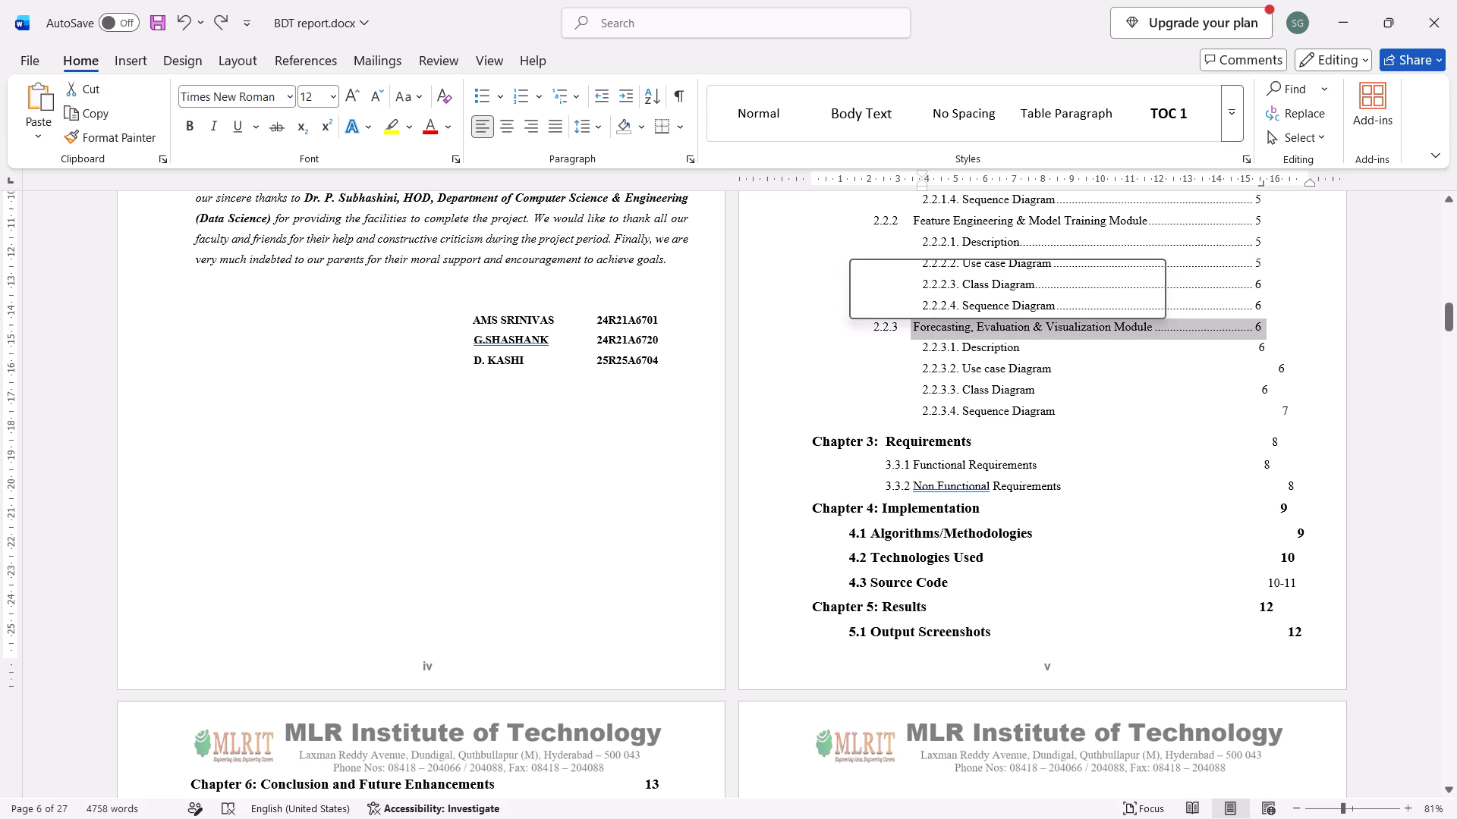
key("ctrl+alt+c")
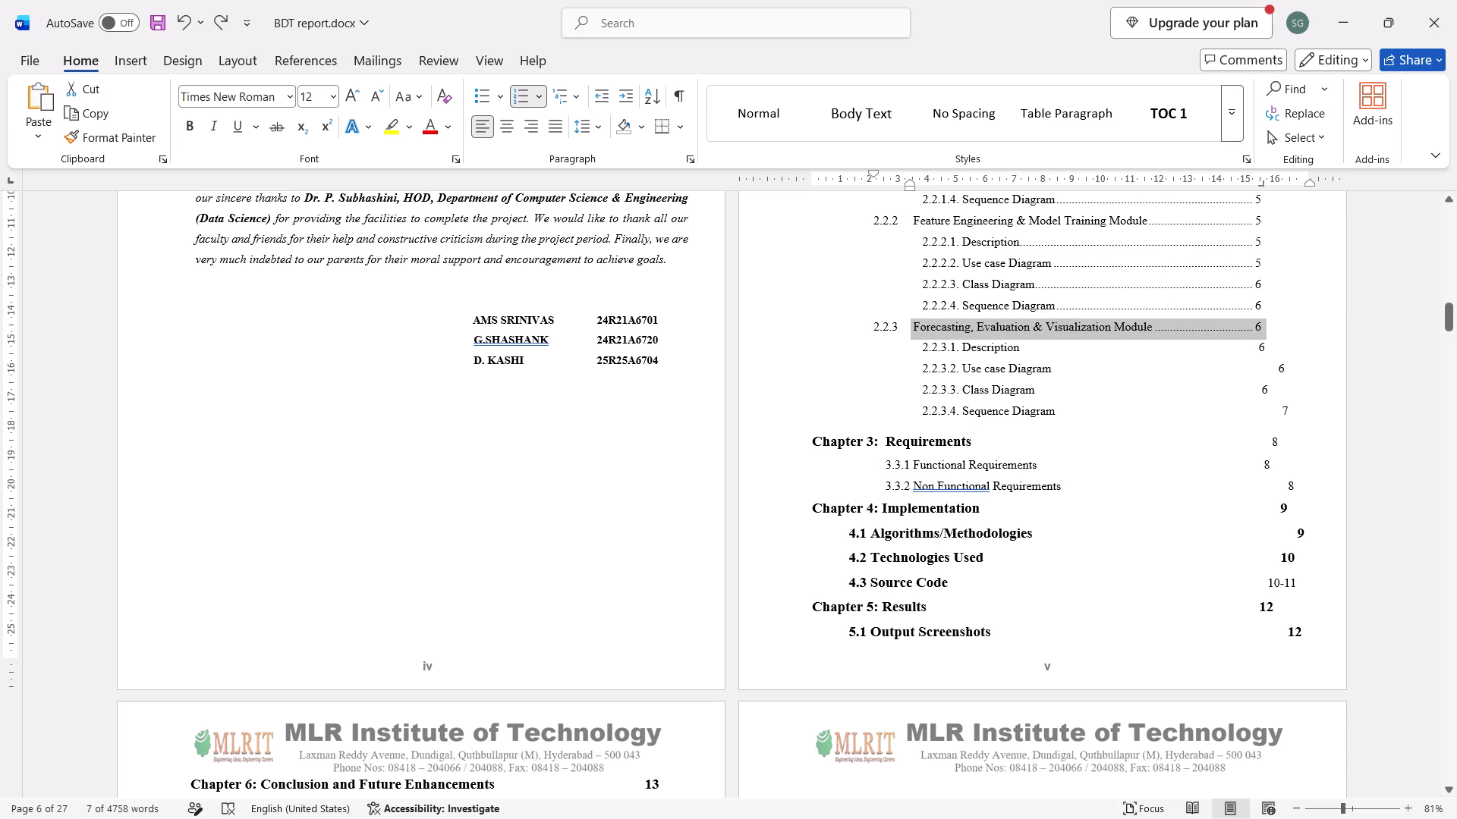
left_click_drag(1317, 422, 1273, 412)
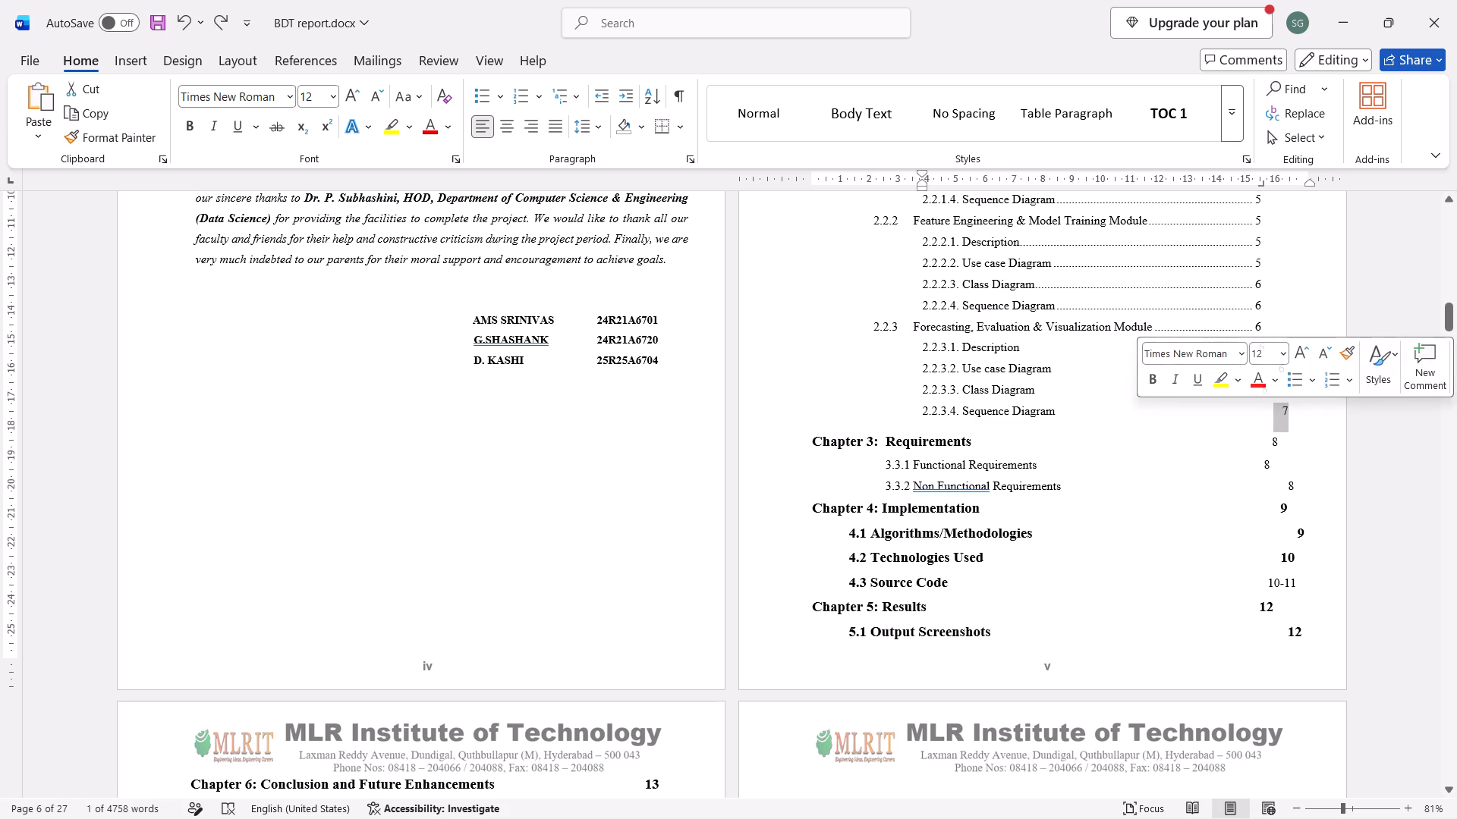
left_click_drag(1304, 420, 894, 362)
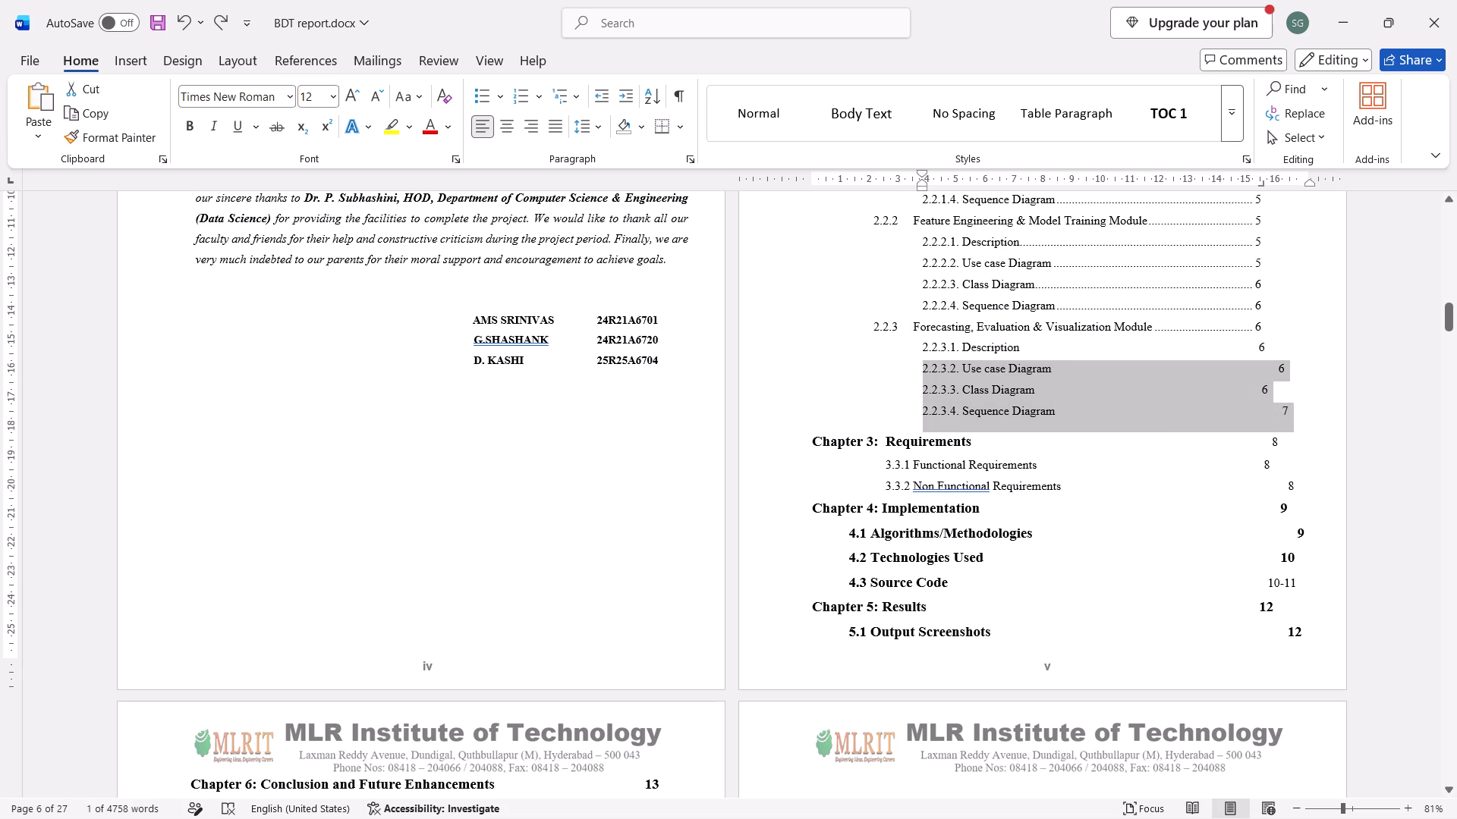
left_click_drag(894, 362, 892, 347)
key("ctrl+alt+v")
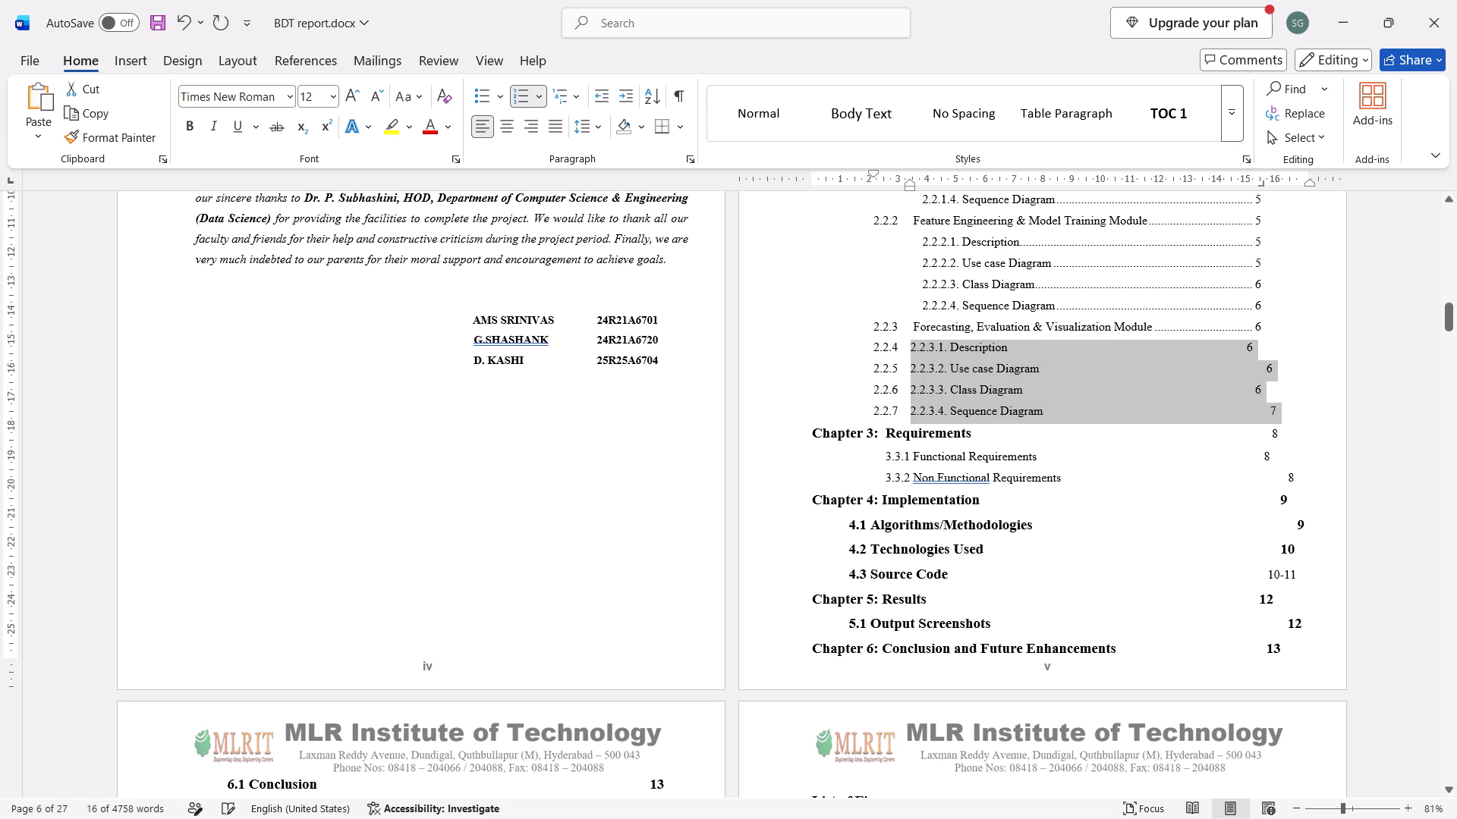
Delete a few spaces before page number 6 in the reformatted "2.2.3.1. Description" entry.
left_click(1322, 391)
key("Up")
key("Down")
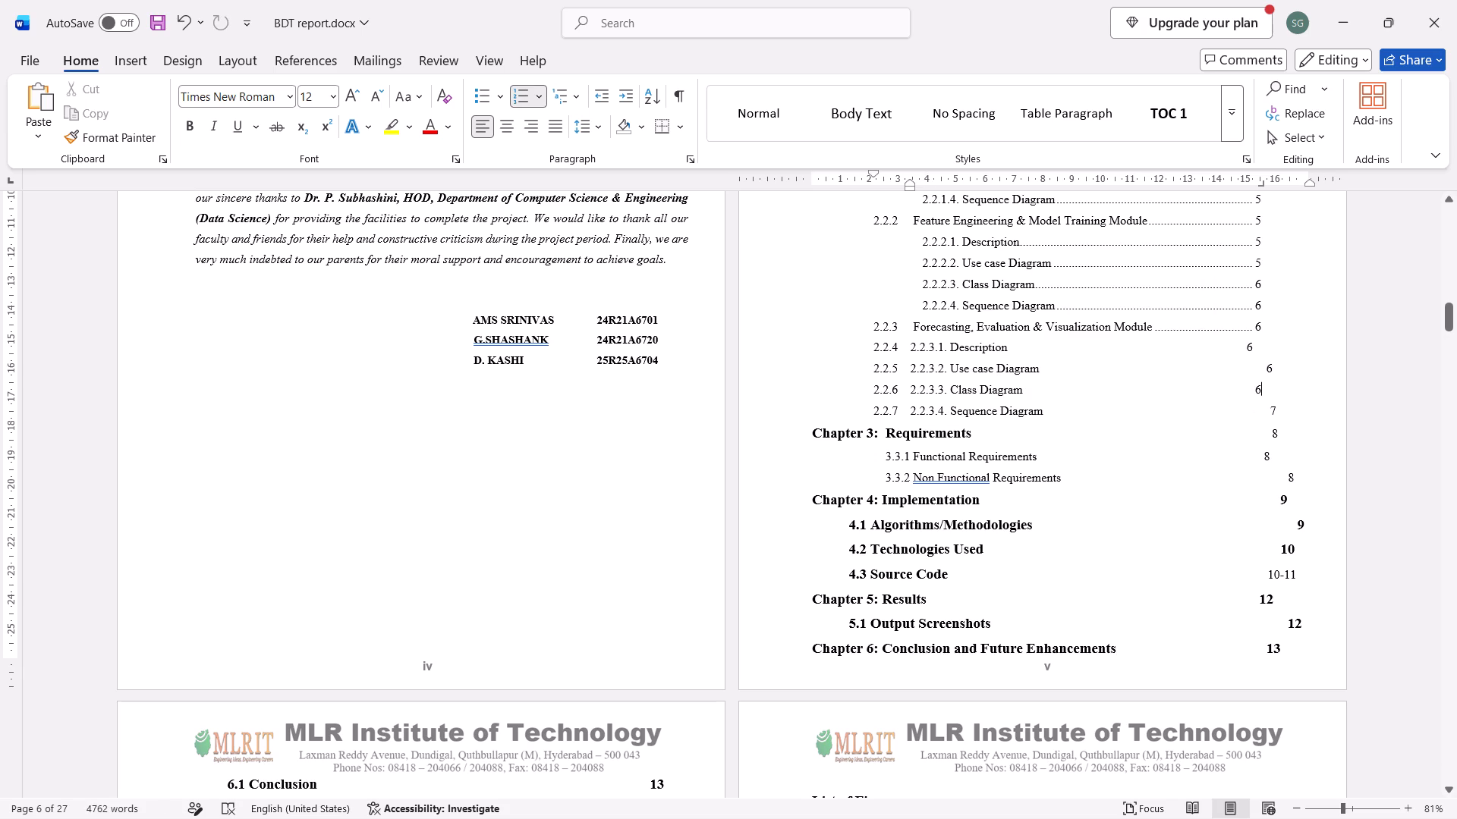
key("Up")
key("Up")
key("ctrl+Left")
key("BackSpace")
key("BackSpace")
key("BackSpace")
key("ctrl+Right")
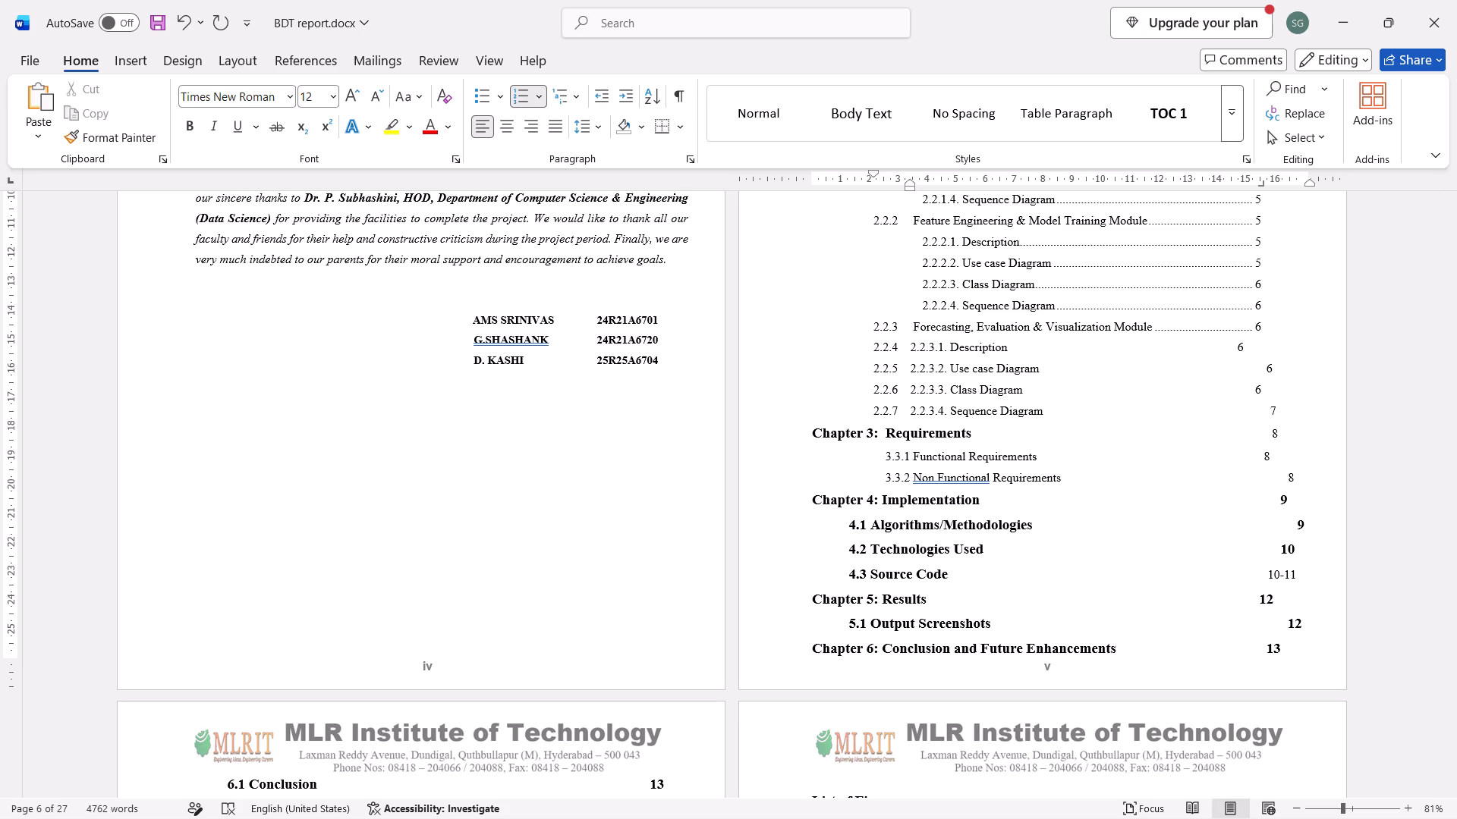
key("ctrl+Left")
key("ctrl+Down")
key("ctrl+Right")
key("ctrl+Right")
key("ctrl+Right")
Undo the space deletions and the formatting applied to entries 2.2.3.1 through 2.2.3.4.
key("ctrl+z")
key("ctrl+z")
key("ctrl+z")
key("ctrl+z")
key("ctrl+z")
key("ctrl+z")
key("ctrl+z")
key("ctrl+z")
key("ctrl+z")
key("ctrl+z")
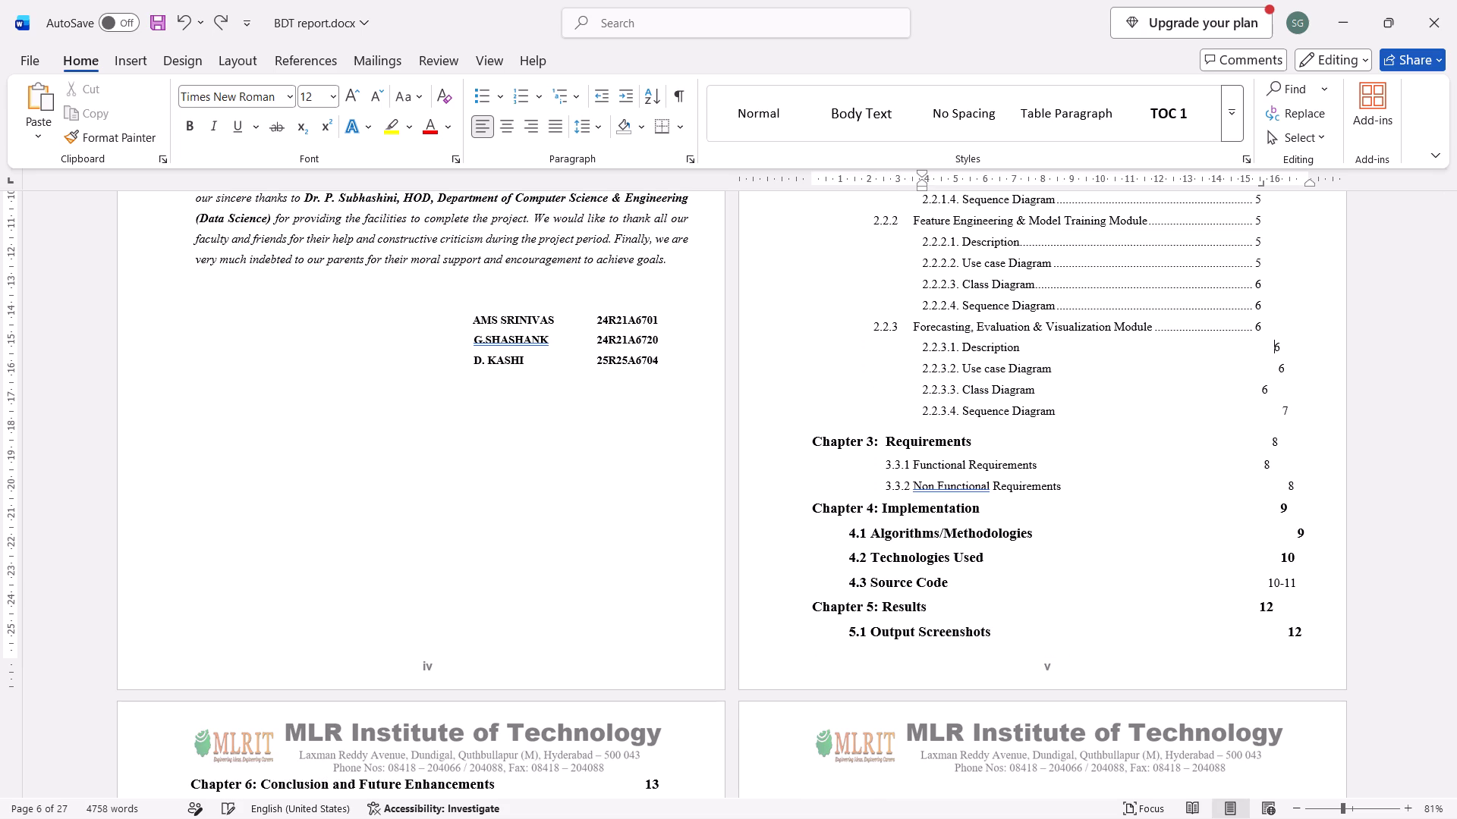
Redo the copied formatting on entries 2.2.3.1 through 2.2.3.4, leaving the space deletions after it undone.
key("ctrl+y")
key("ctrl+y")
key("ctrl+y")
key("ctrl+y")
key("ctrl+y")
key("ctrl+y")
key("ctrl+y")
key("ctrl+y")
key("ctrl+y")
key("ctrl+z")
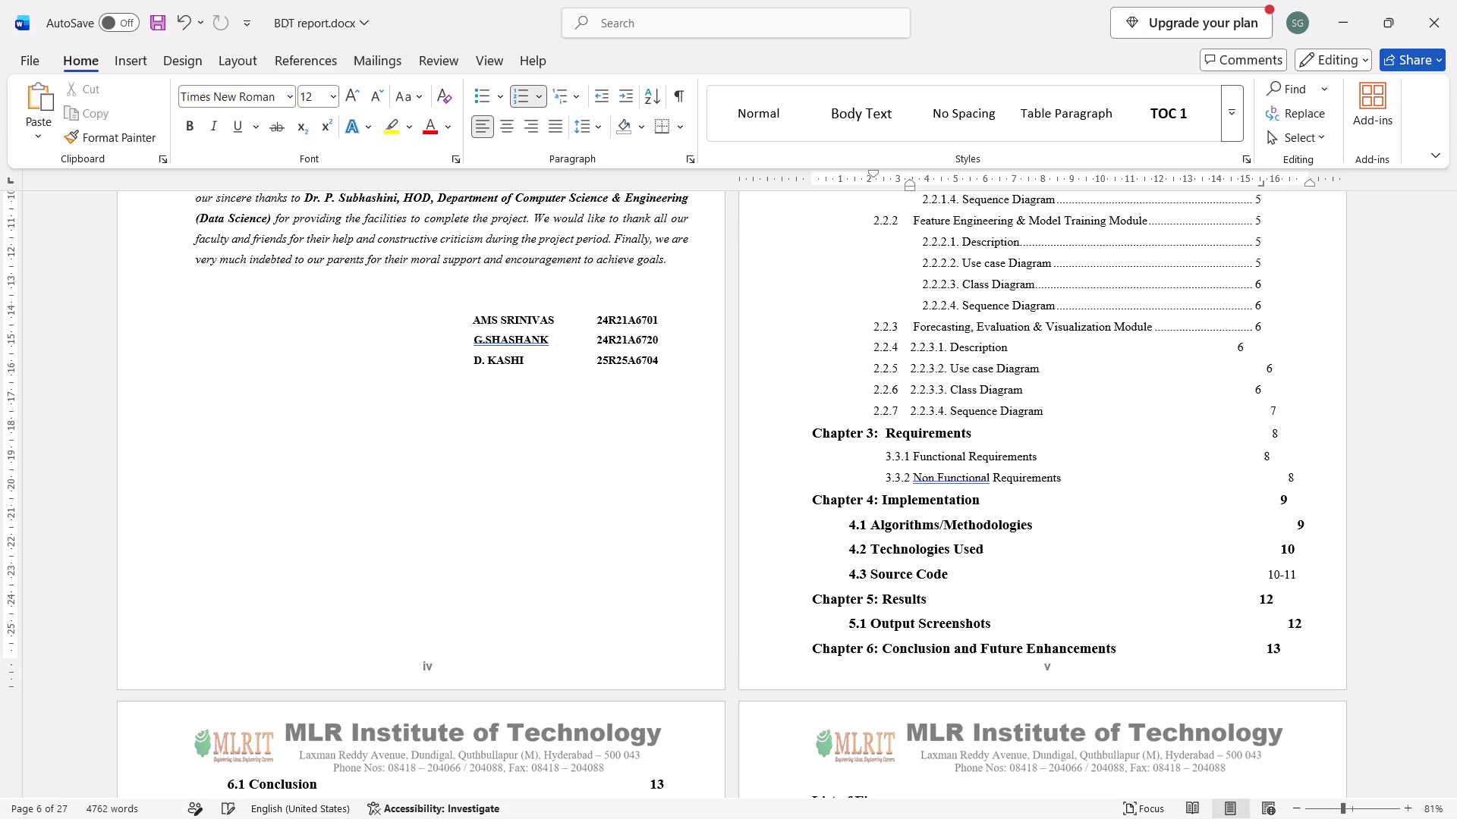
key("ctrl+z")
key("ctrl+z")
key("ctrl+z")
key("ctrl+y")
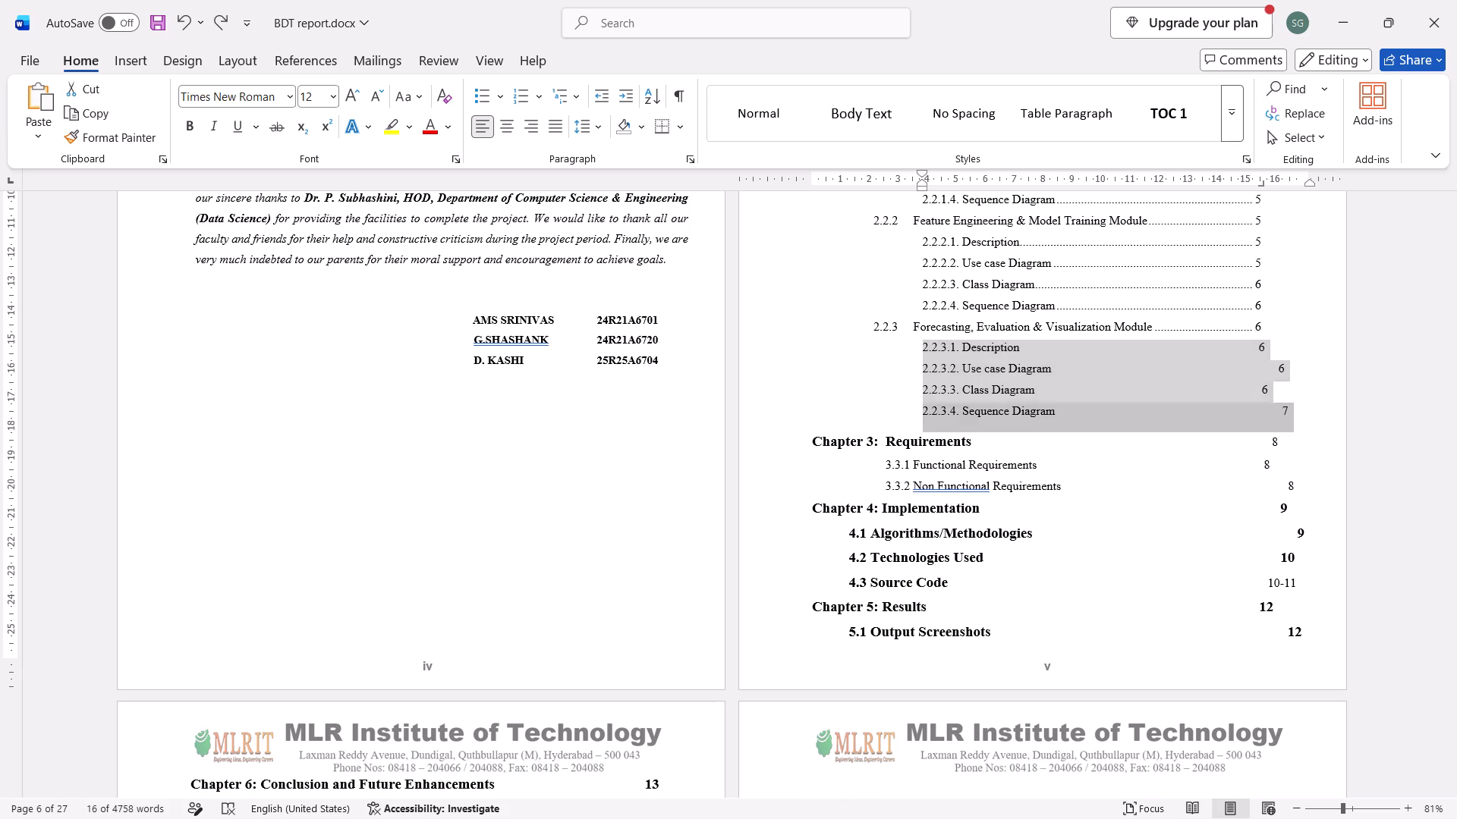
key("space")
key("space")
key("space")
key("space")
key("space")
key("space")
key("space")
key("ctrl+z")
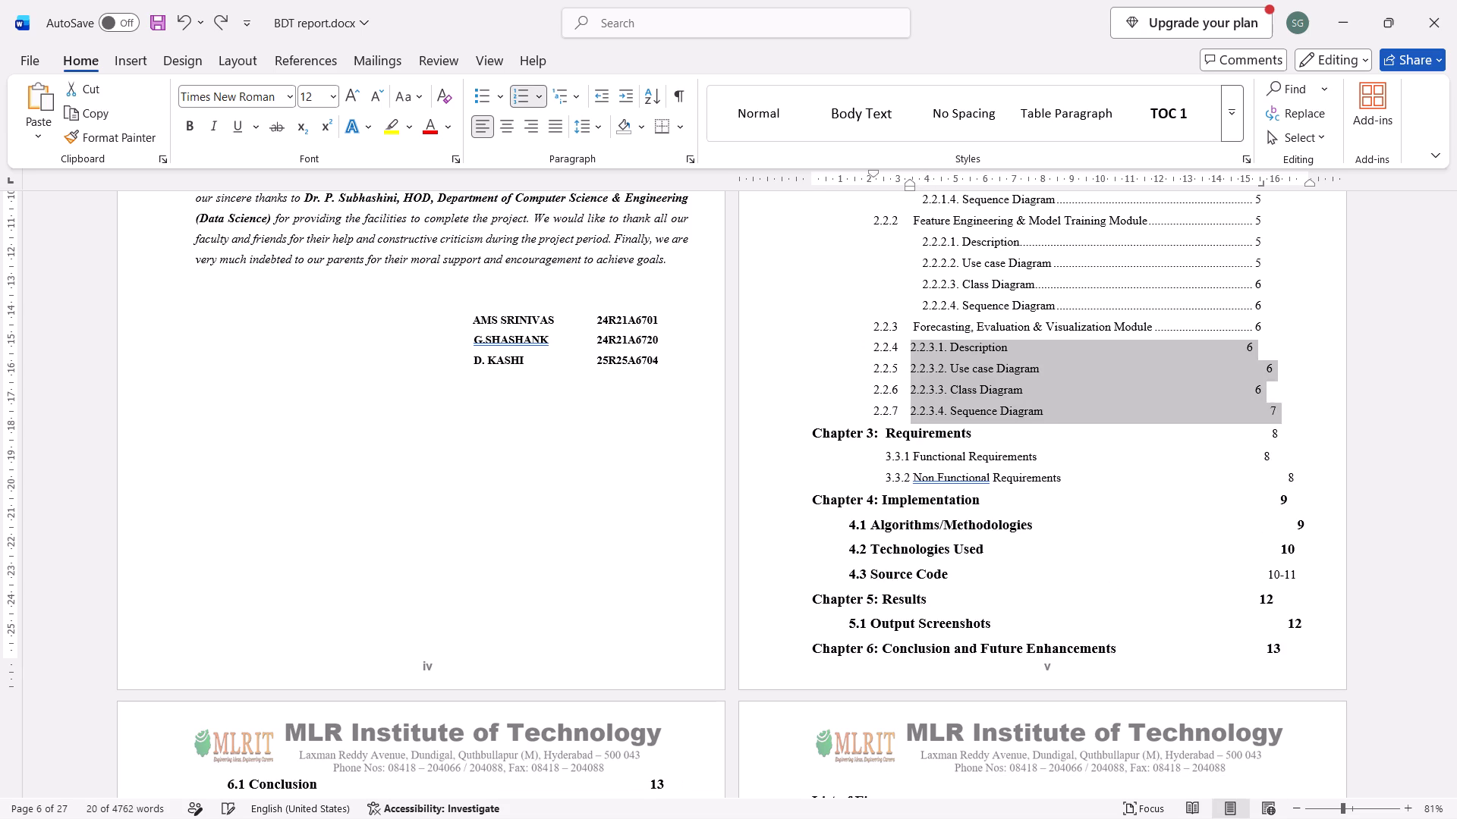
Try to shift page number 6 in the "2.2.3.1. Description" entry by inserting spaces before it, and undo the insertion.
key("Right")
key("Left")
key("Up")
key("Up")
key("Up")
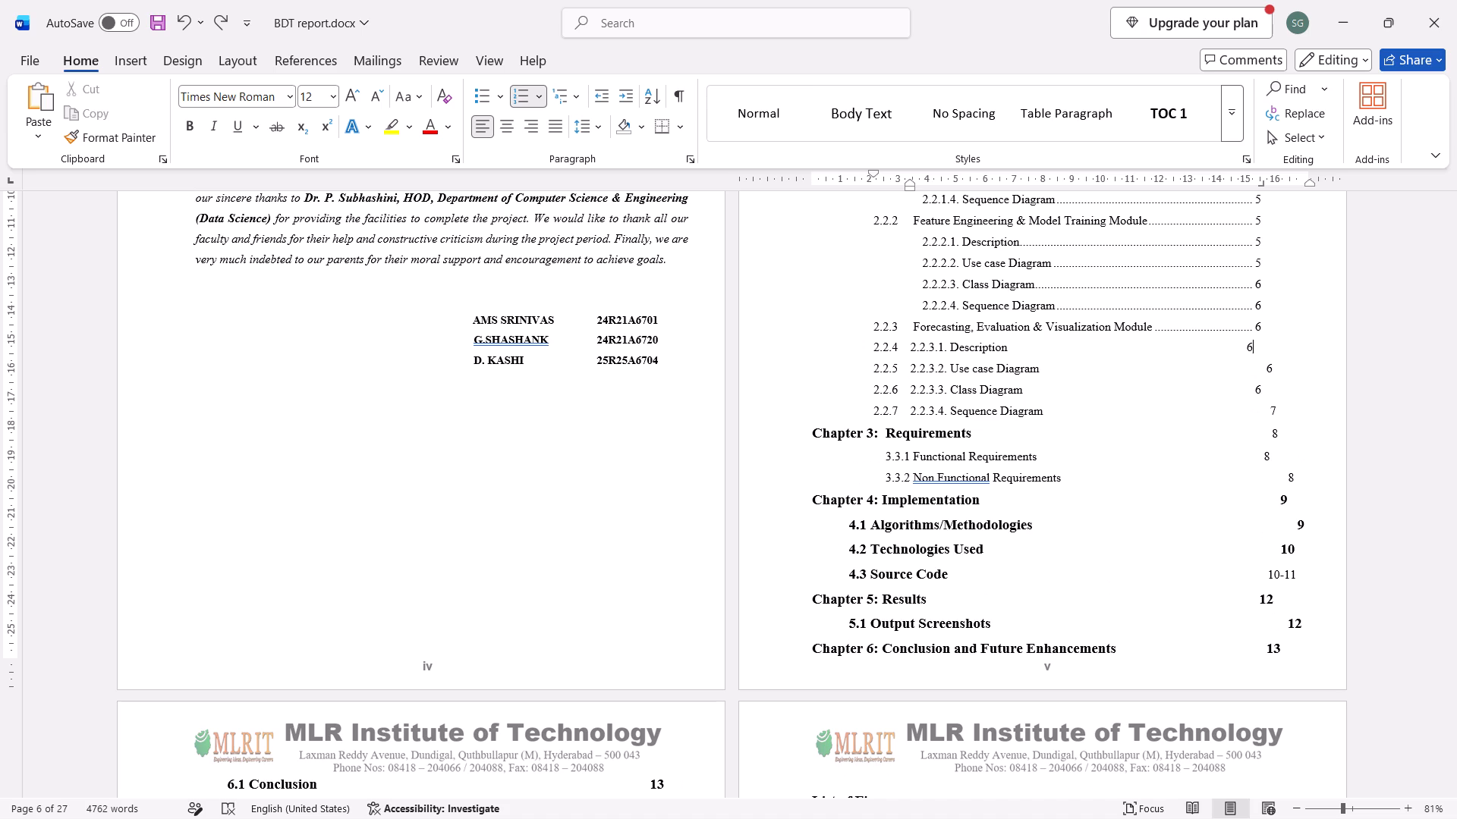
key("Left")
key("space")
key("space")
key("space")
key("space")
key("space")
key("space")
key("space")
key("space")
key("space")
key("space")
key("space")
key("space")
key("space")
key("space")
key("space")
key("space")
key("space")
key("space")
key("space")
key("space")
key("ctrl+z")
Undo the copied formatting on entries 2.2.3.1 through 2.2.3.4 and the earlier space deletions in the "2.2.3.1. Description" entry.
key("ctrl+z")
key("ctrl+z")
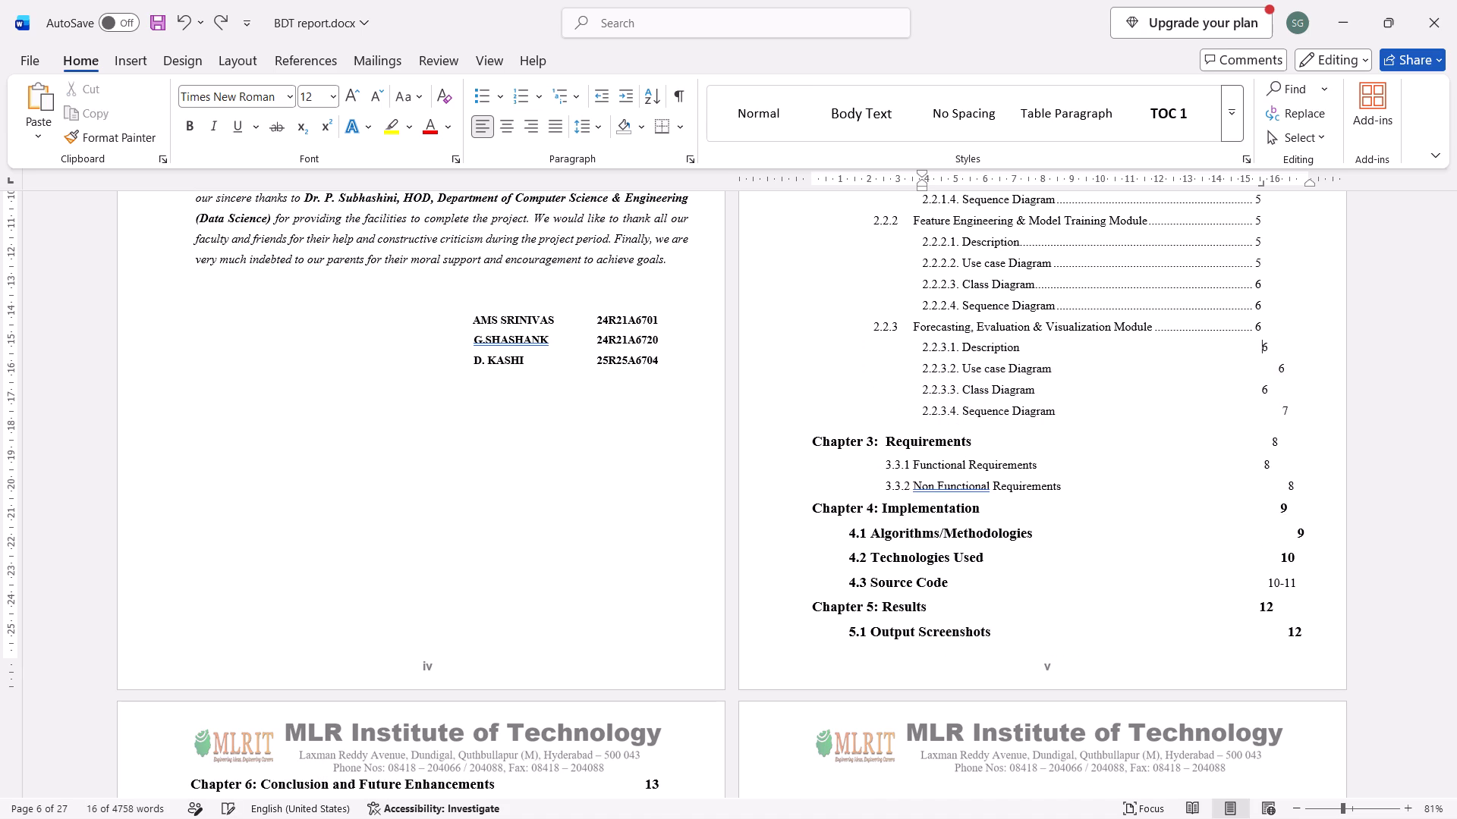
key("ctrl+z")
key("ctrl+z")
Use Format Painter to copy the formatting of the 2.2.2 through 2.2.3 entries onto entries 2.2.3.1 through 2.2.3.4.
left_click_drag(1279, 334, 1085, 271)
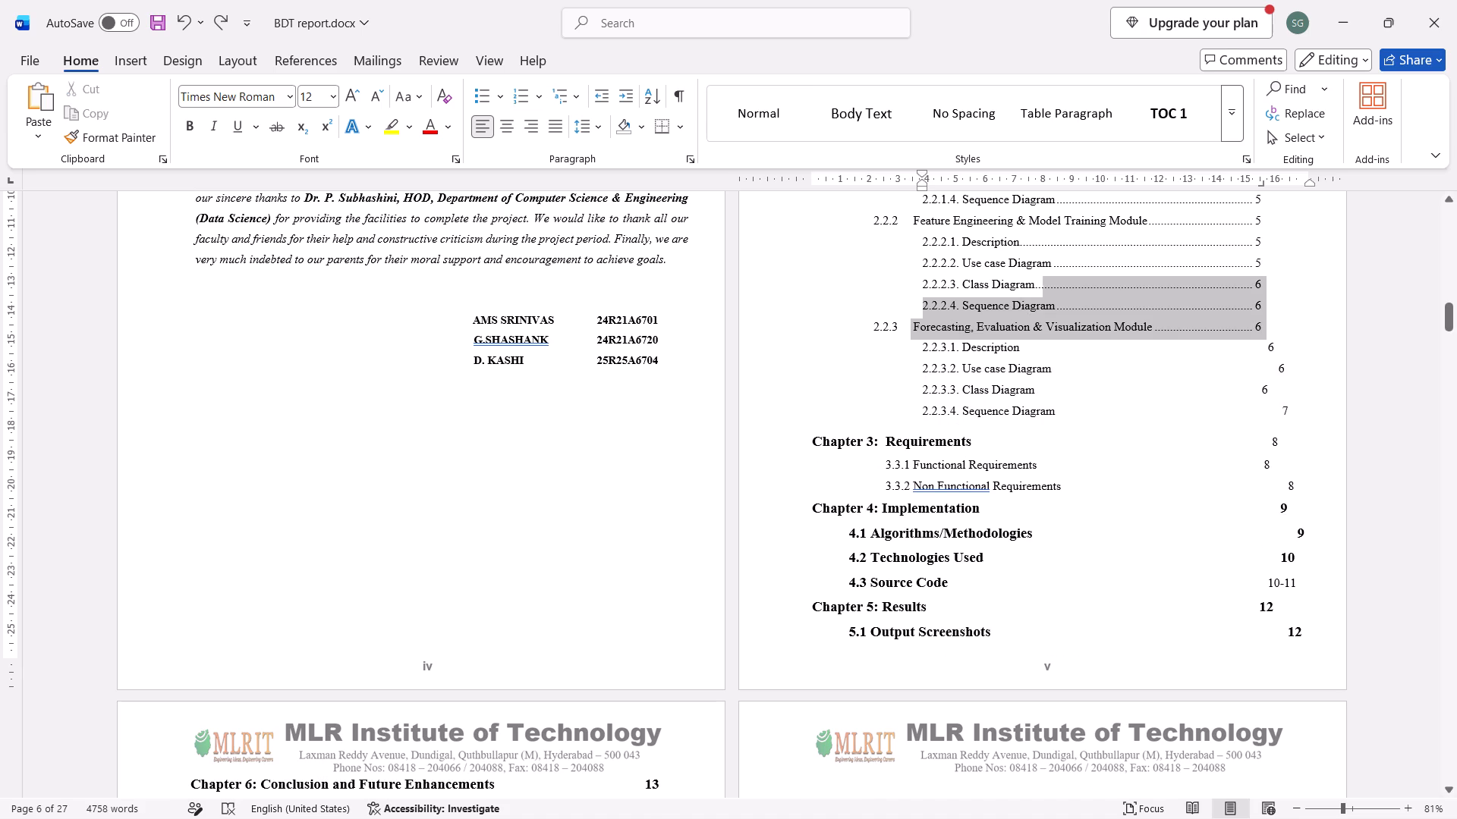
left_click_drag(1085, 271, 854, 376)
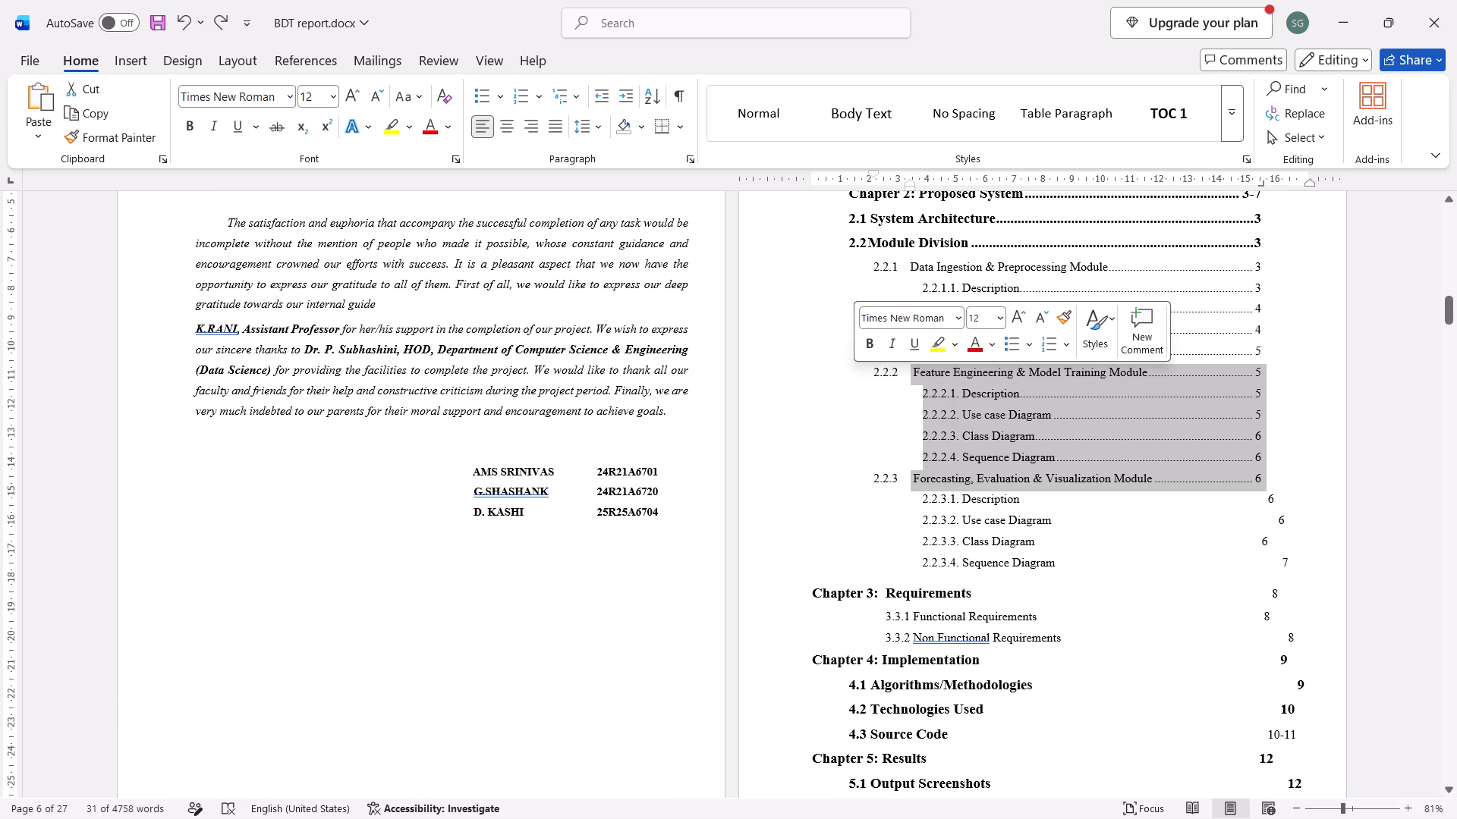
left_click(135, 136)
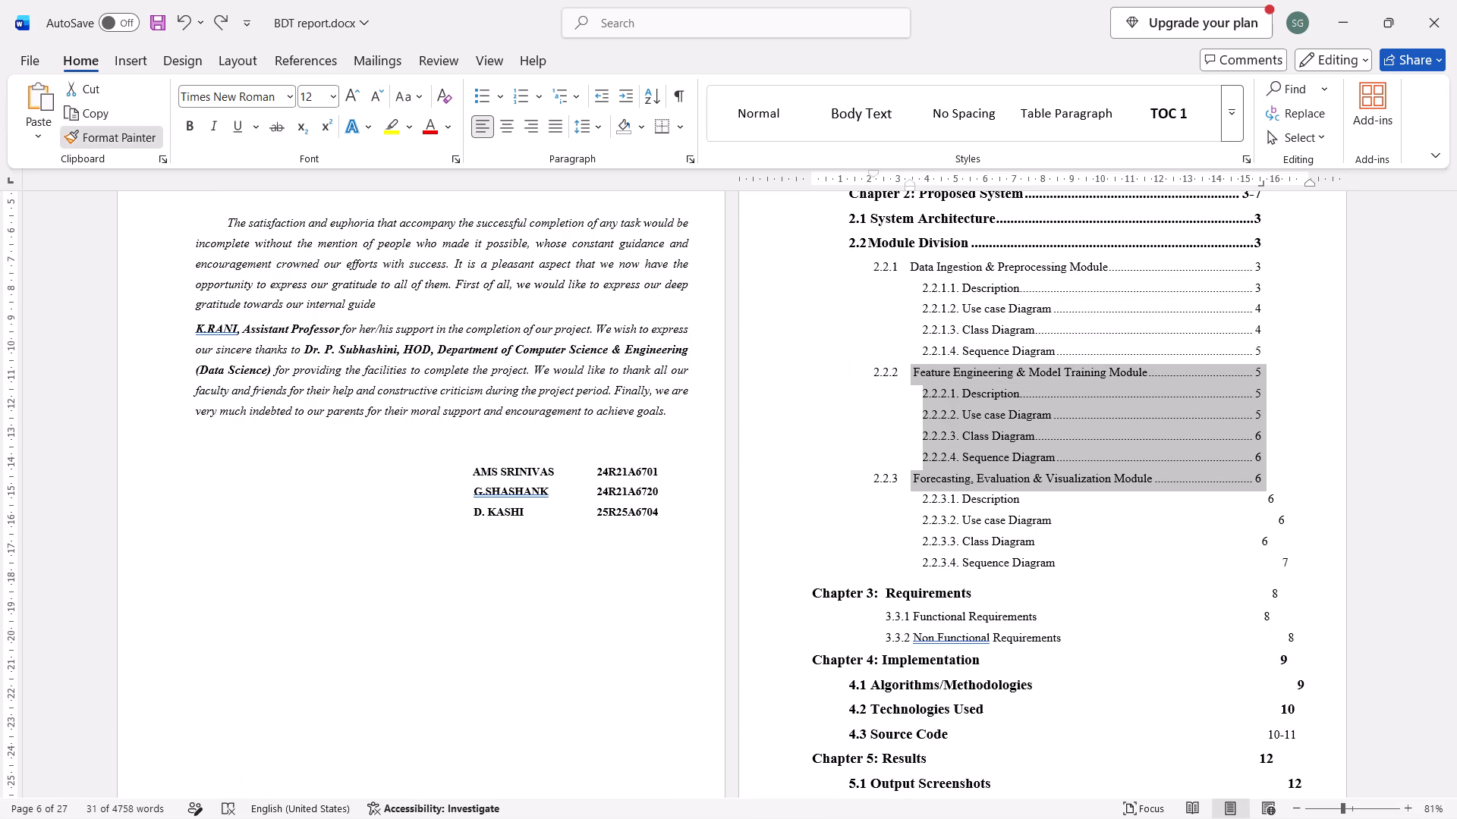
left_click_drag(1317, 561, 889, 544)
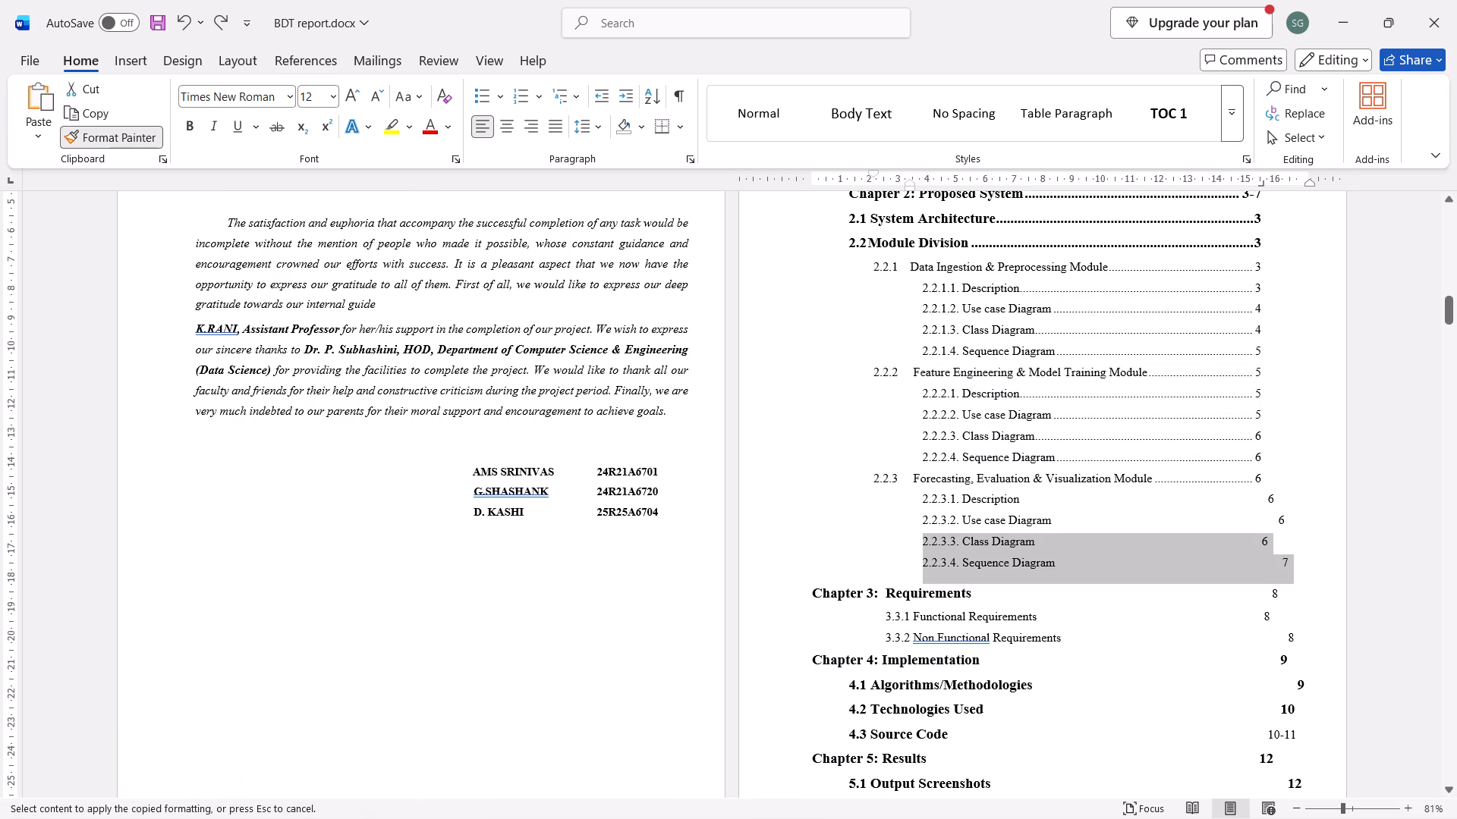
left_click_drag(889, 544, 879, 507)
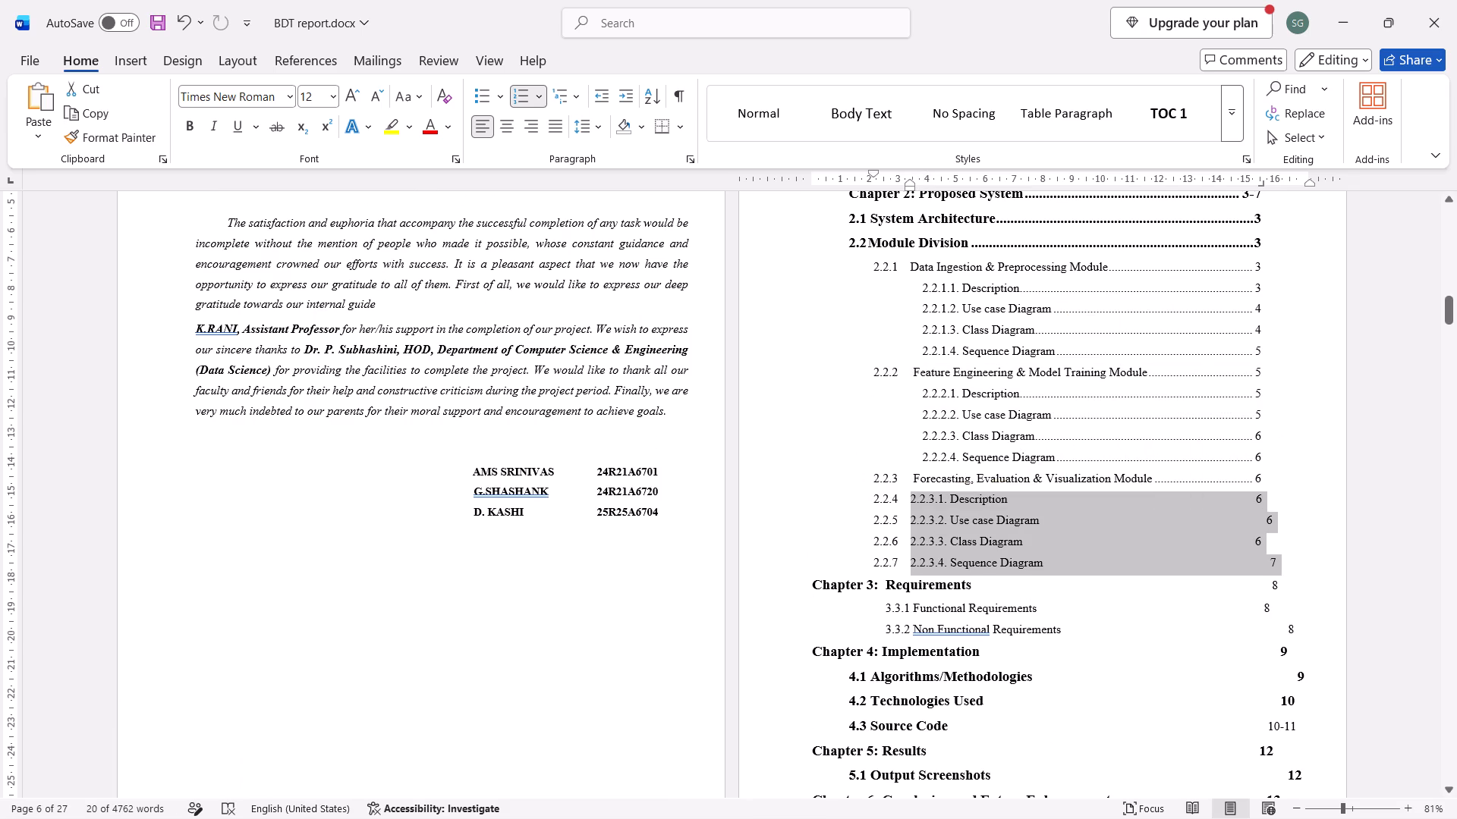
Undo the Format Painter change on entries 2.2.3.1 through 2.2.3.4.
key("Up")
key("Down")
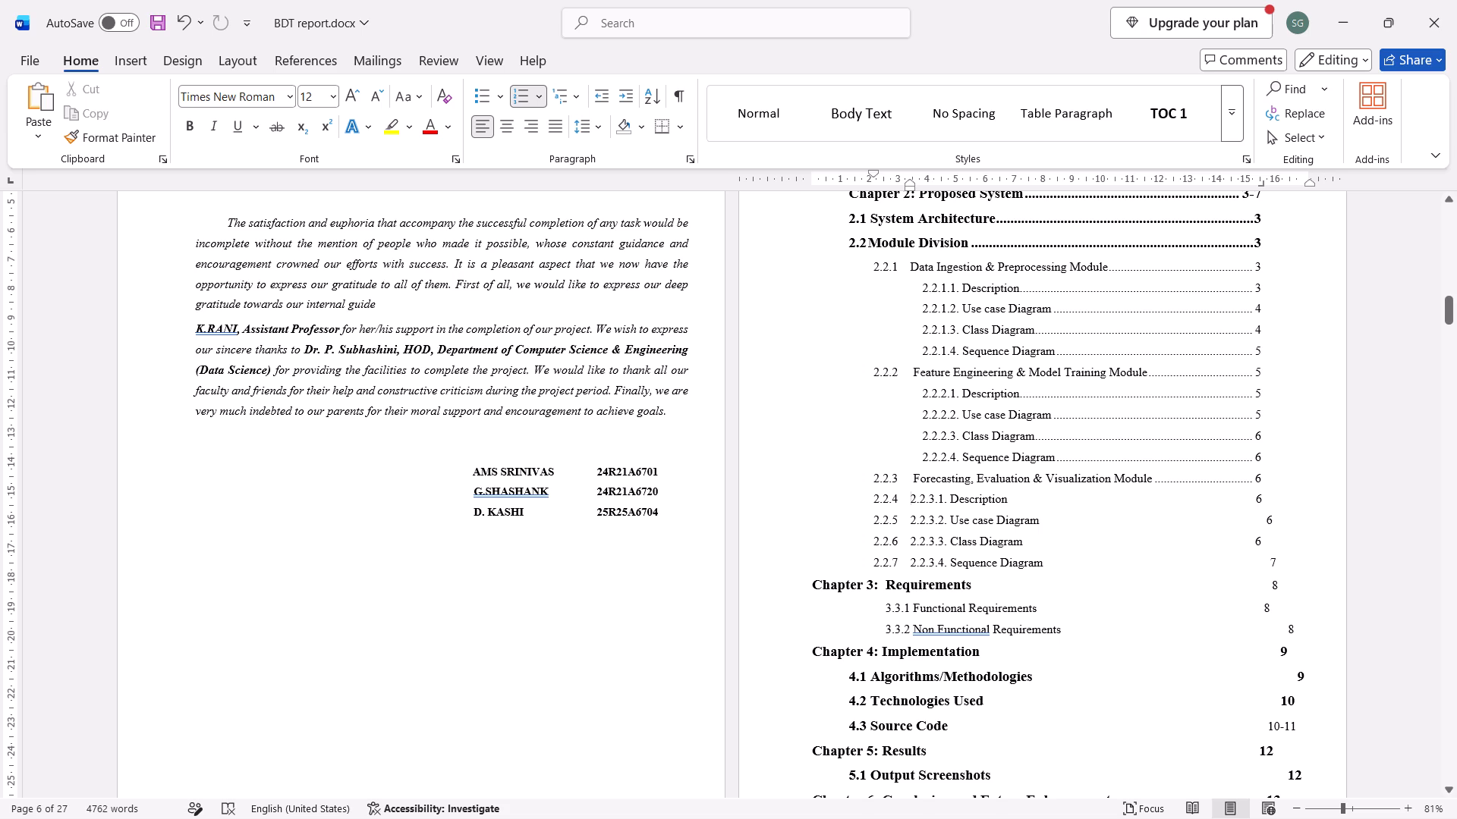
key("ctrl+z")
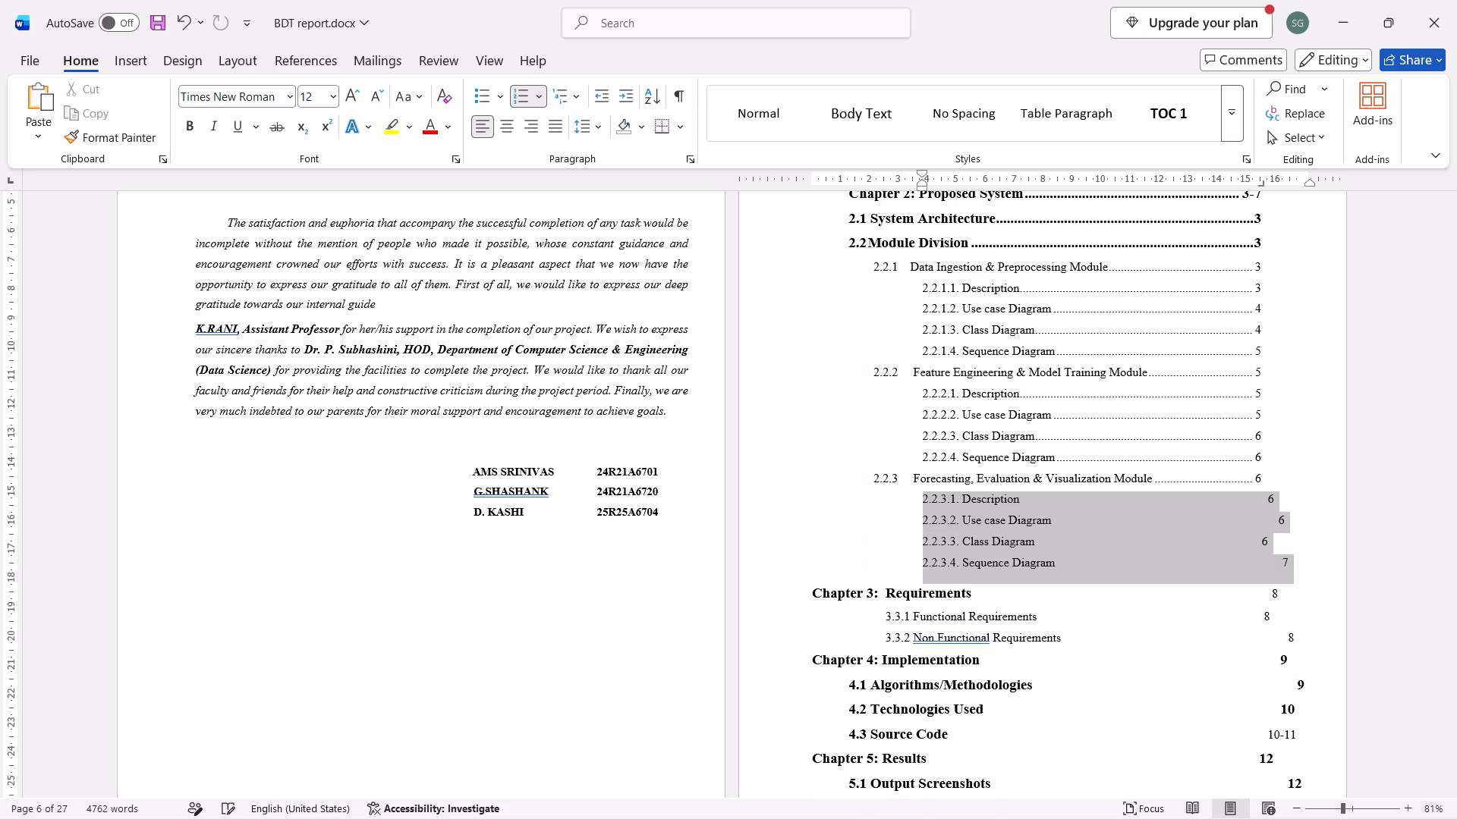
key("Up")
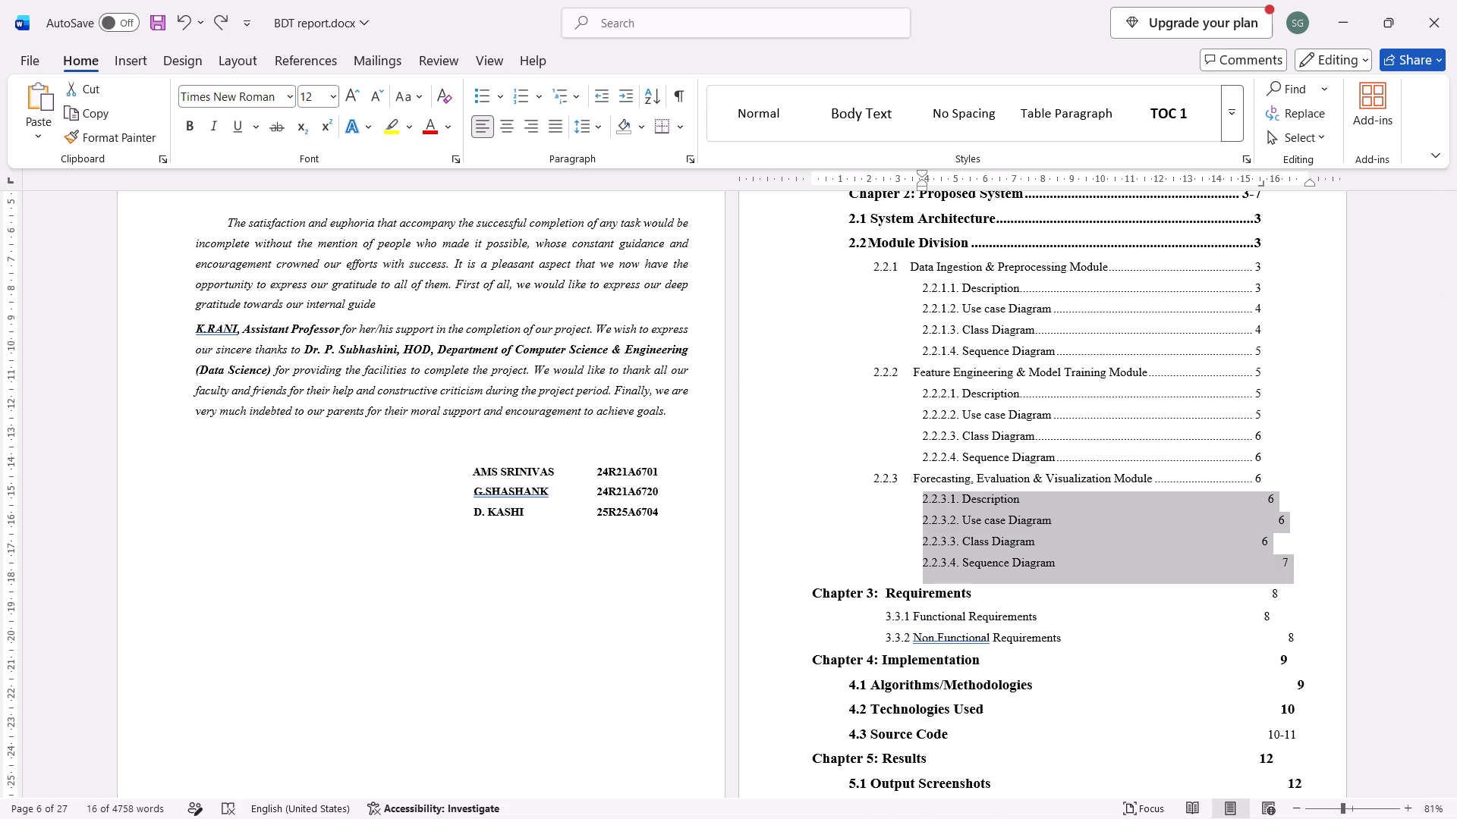
Use Format Painter to copy the formatting of entries 2.2.2.1 through 2.2.2.4 onto entries 2.2.3.1 through 2.2.3.4.
key("Down")
left_click_drag(1274, 453, 904, 399)
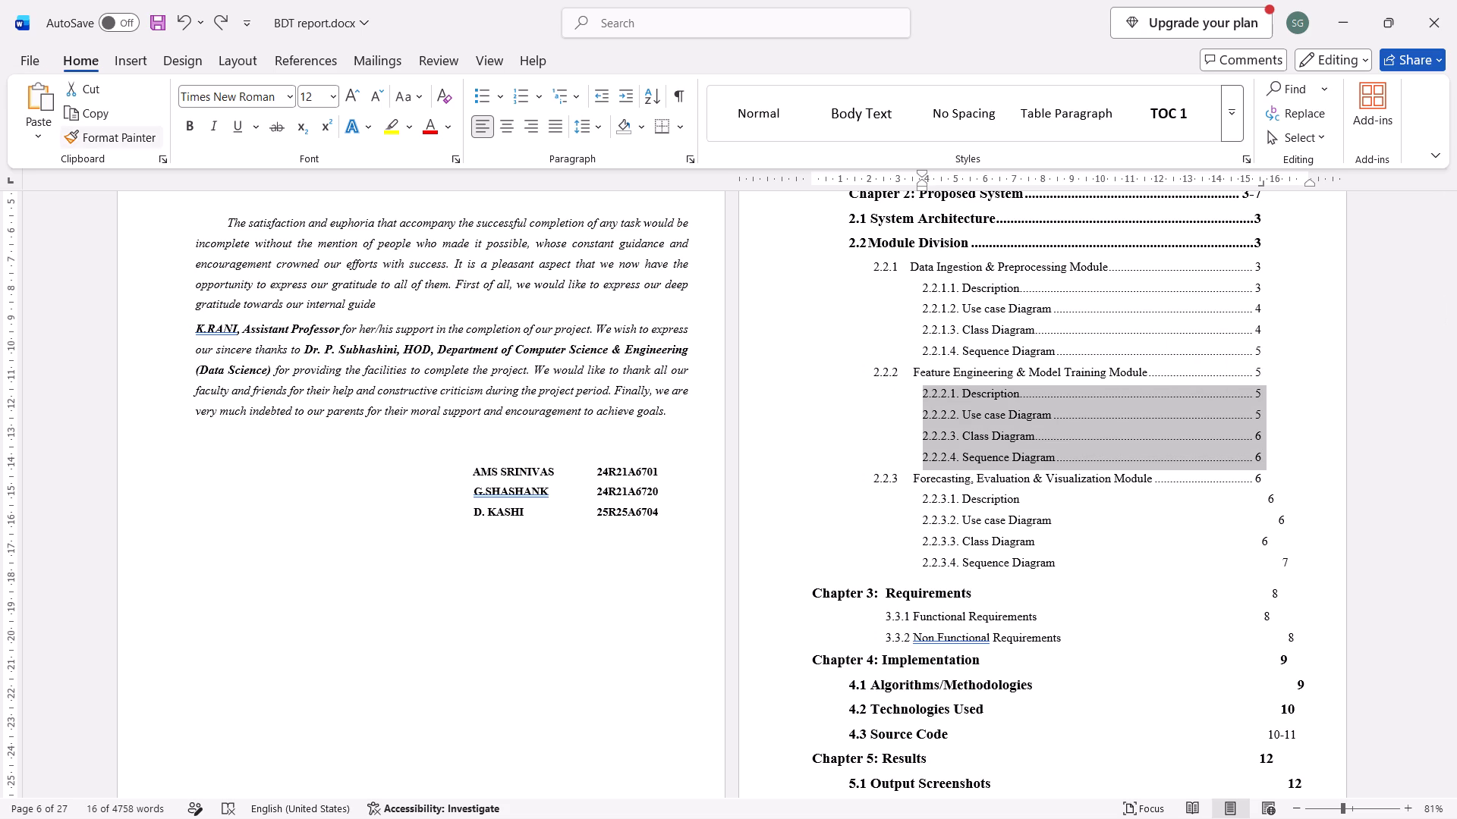
left_click(80, 138)
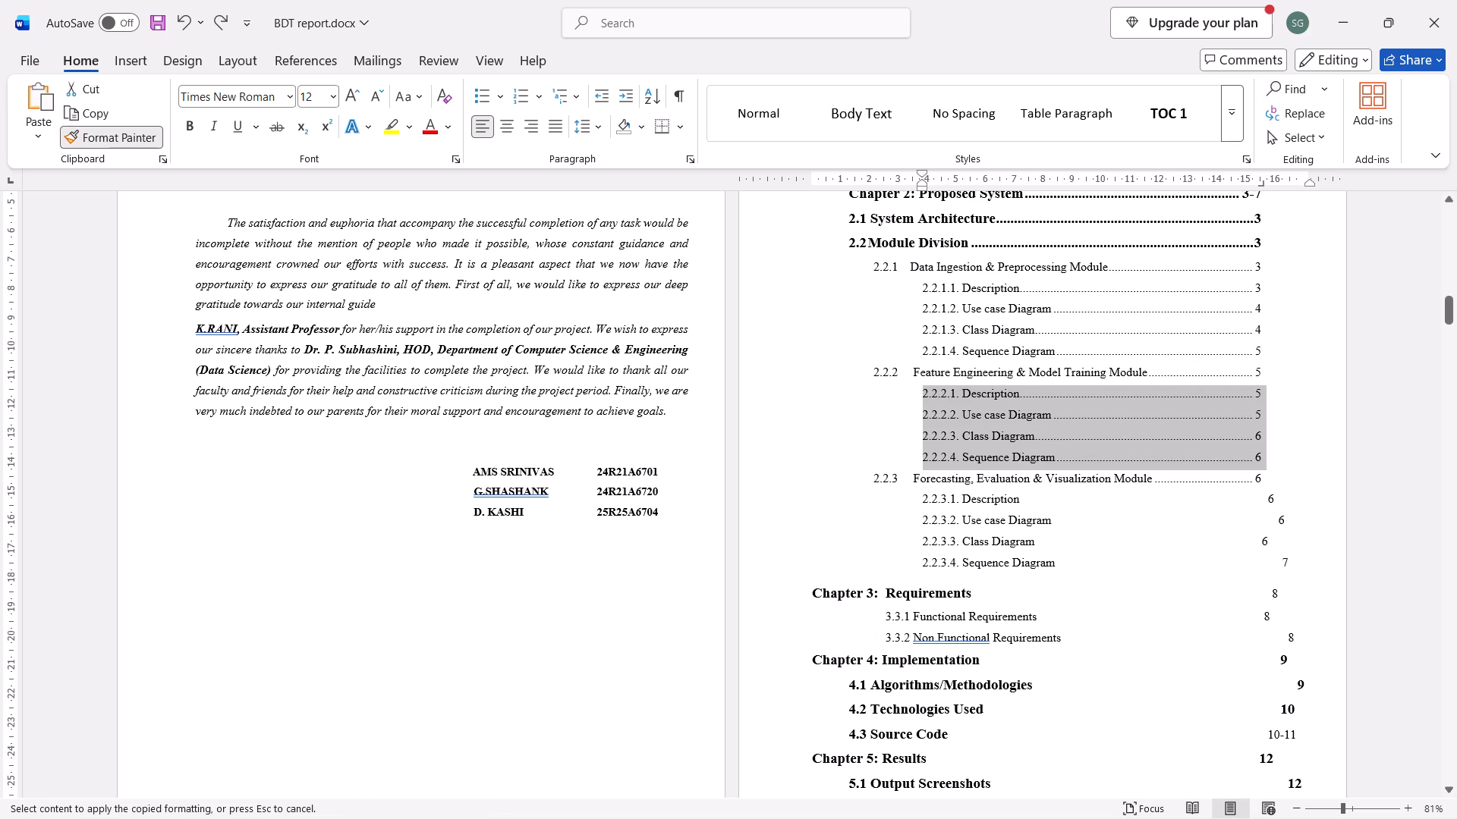
left_click_drag(1303, 562, 873, 508)
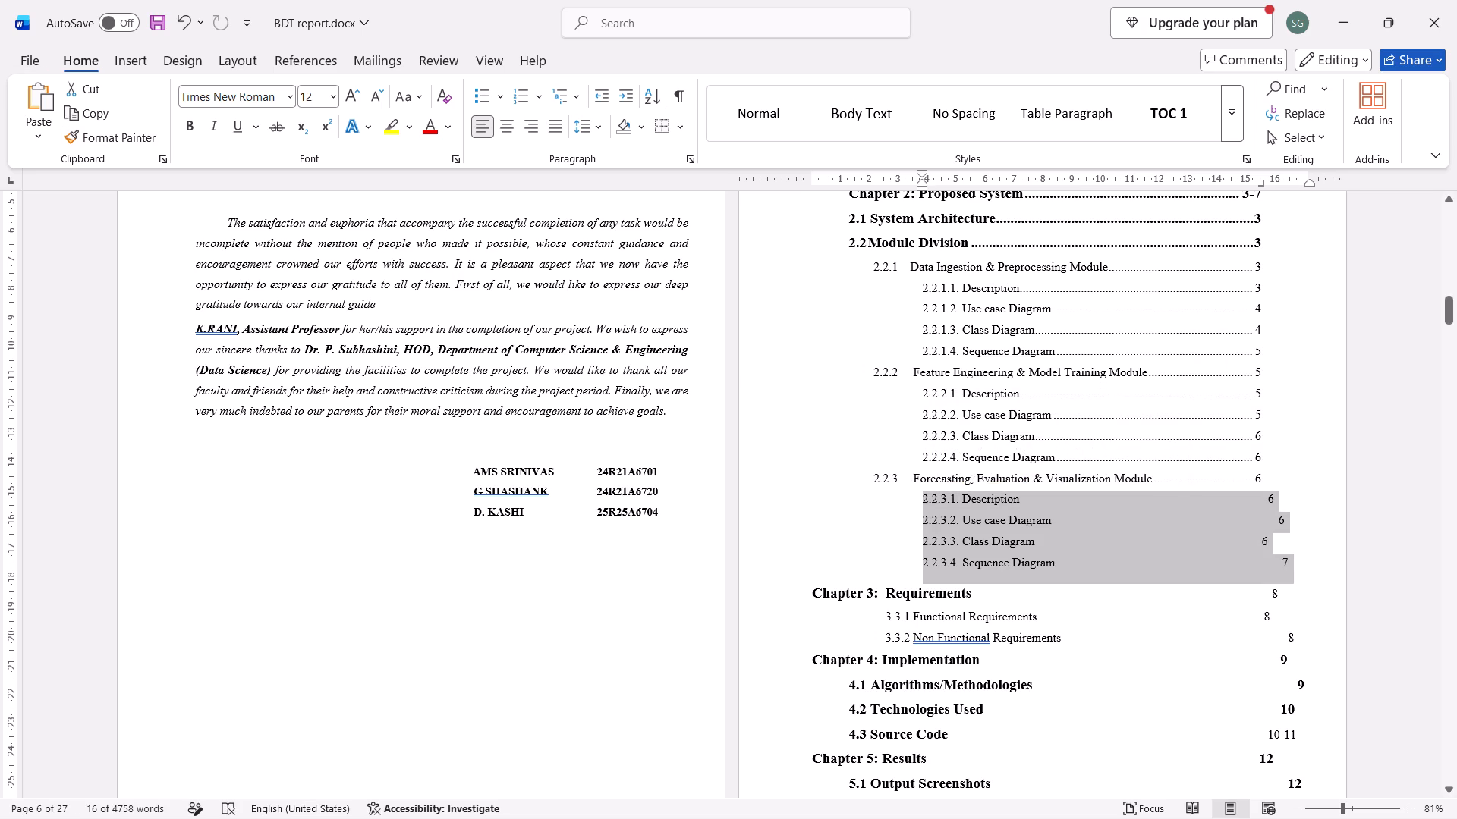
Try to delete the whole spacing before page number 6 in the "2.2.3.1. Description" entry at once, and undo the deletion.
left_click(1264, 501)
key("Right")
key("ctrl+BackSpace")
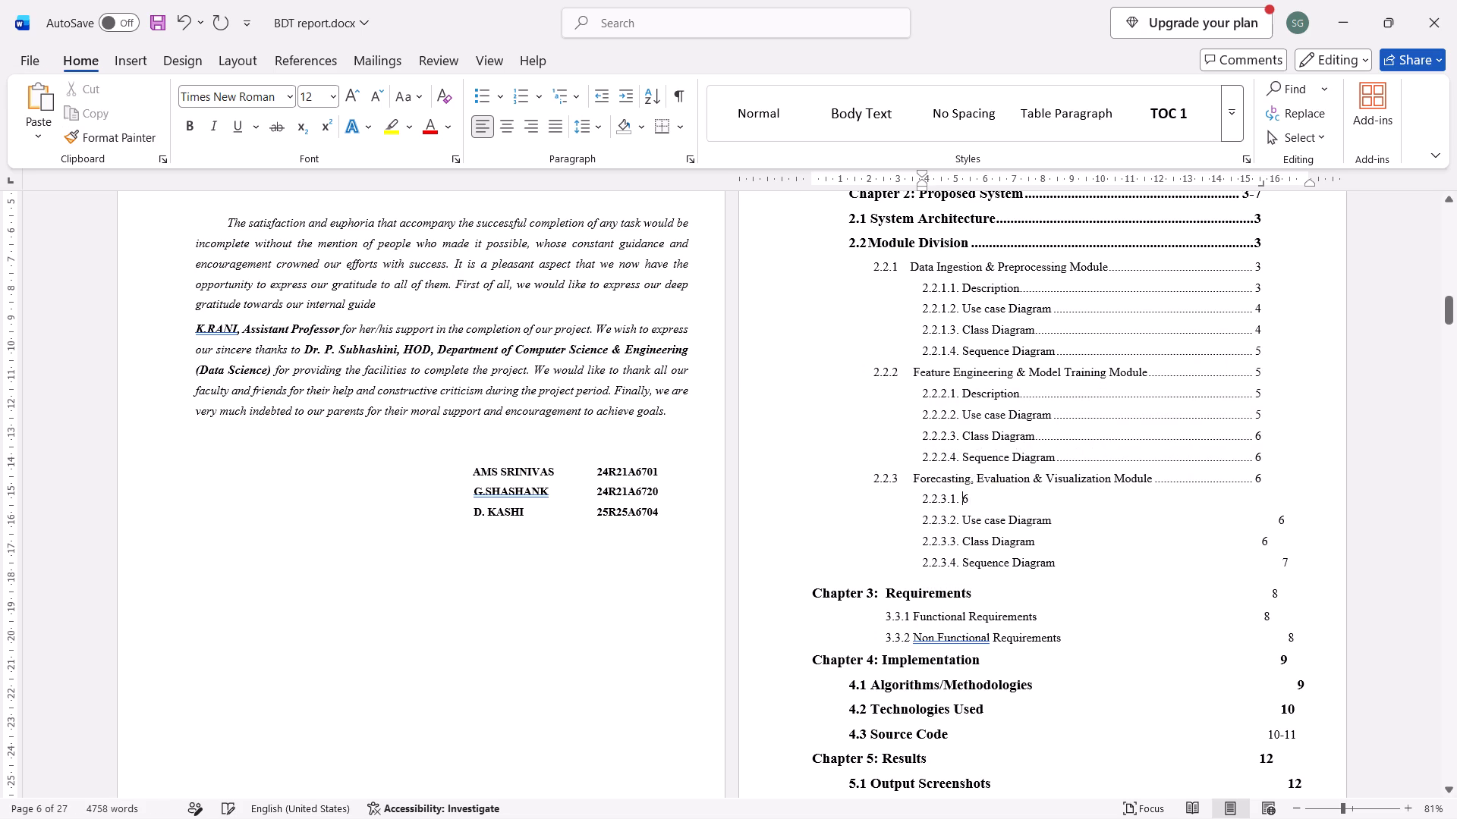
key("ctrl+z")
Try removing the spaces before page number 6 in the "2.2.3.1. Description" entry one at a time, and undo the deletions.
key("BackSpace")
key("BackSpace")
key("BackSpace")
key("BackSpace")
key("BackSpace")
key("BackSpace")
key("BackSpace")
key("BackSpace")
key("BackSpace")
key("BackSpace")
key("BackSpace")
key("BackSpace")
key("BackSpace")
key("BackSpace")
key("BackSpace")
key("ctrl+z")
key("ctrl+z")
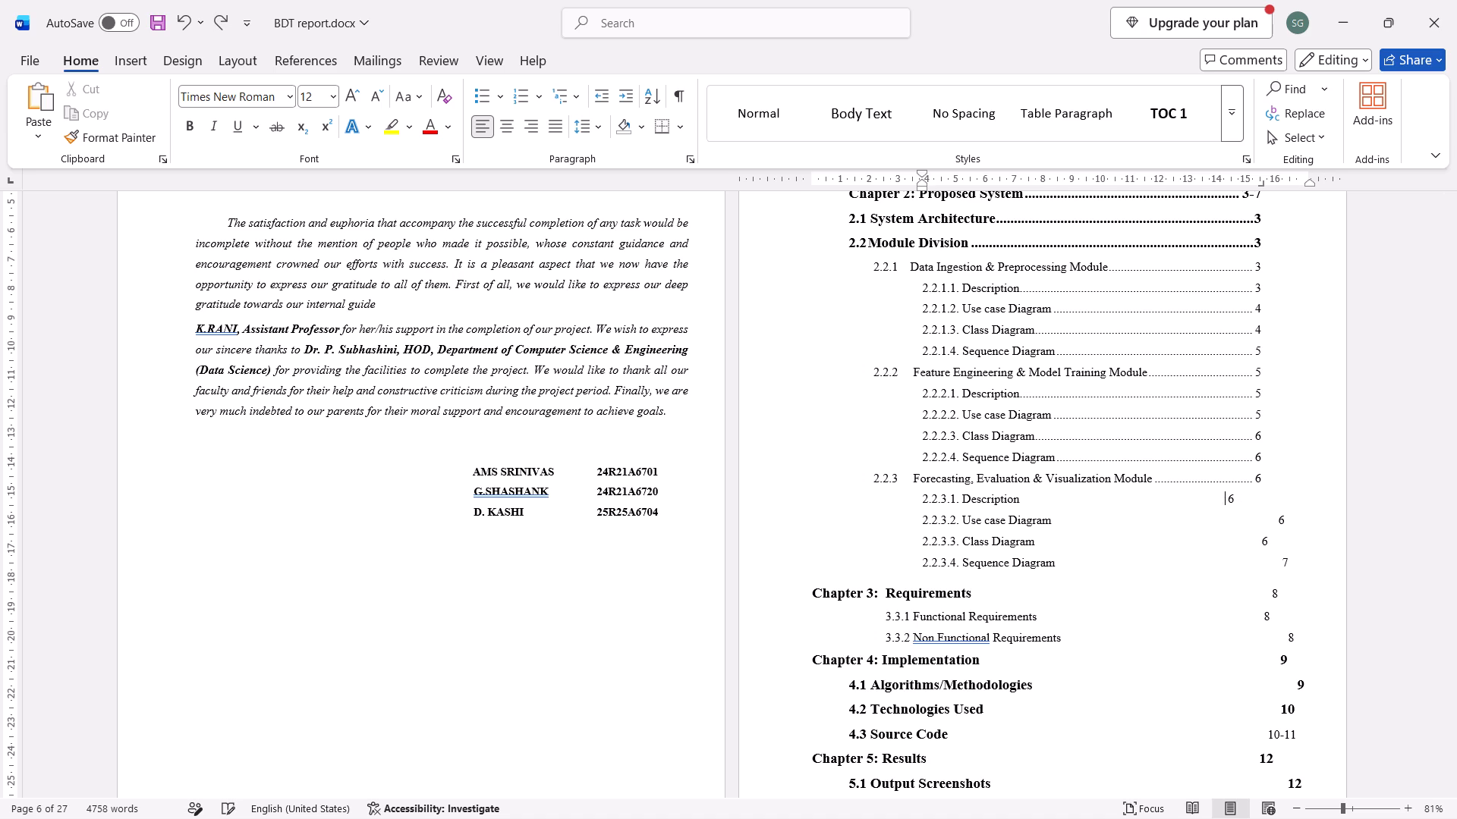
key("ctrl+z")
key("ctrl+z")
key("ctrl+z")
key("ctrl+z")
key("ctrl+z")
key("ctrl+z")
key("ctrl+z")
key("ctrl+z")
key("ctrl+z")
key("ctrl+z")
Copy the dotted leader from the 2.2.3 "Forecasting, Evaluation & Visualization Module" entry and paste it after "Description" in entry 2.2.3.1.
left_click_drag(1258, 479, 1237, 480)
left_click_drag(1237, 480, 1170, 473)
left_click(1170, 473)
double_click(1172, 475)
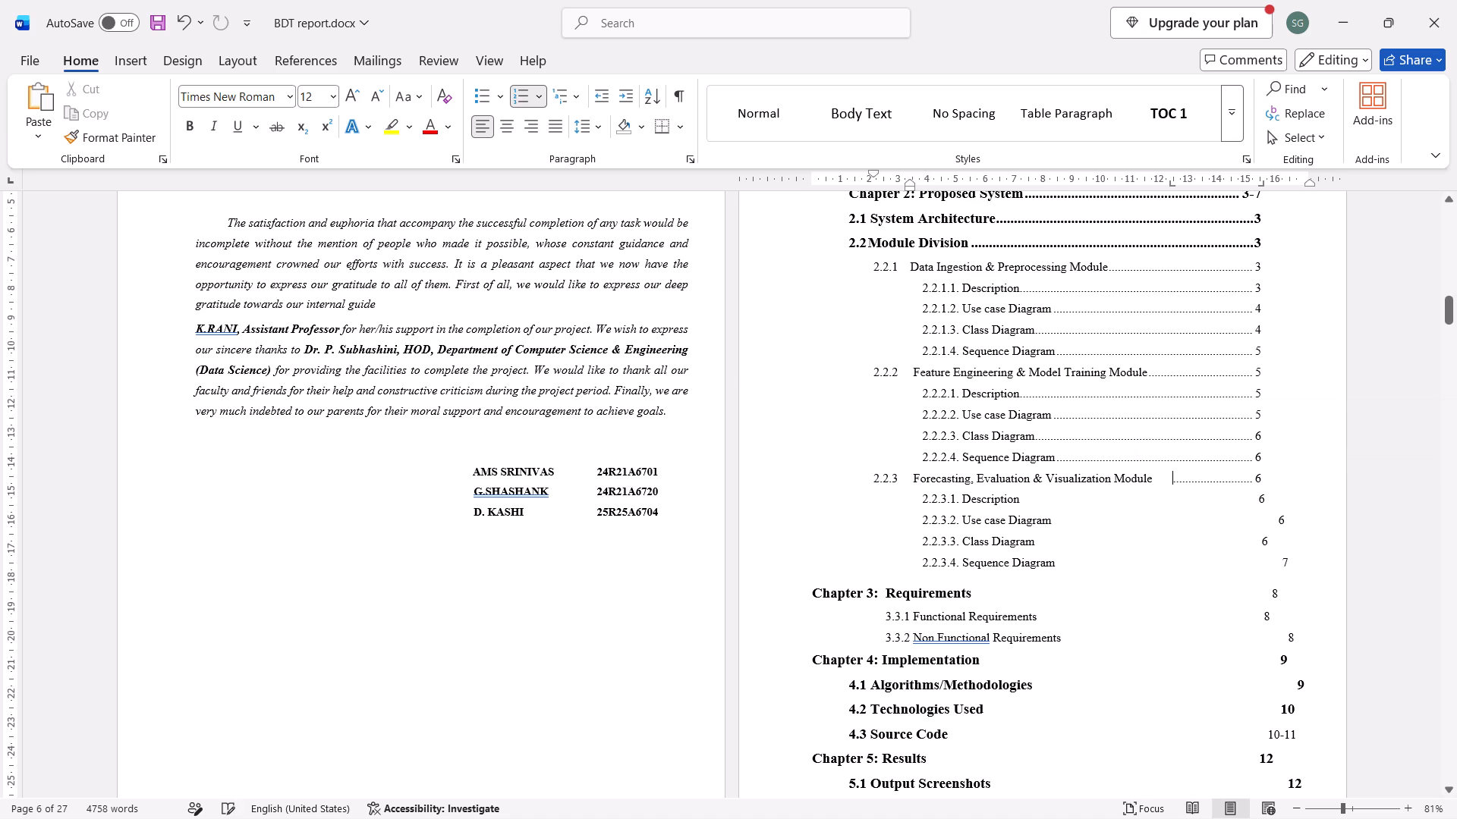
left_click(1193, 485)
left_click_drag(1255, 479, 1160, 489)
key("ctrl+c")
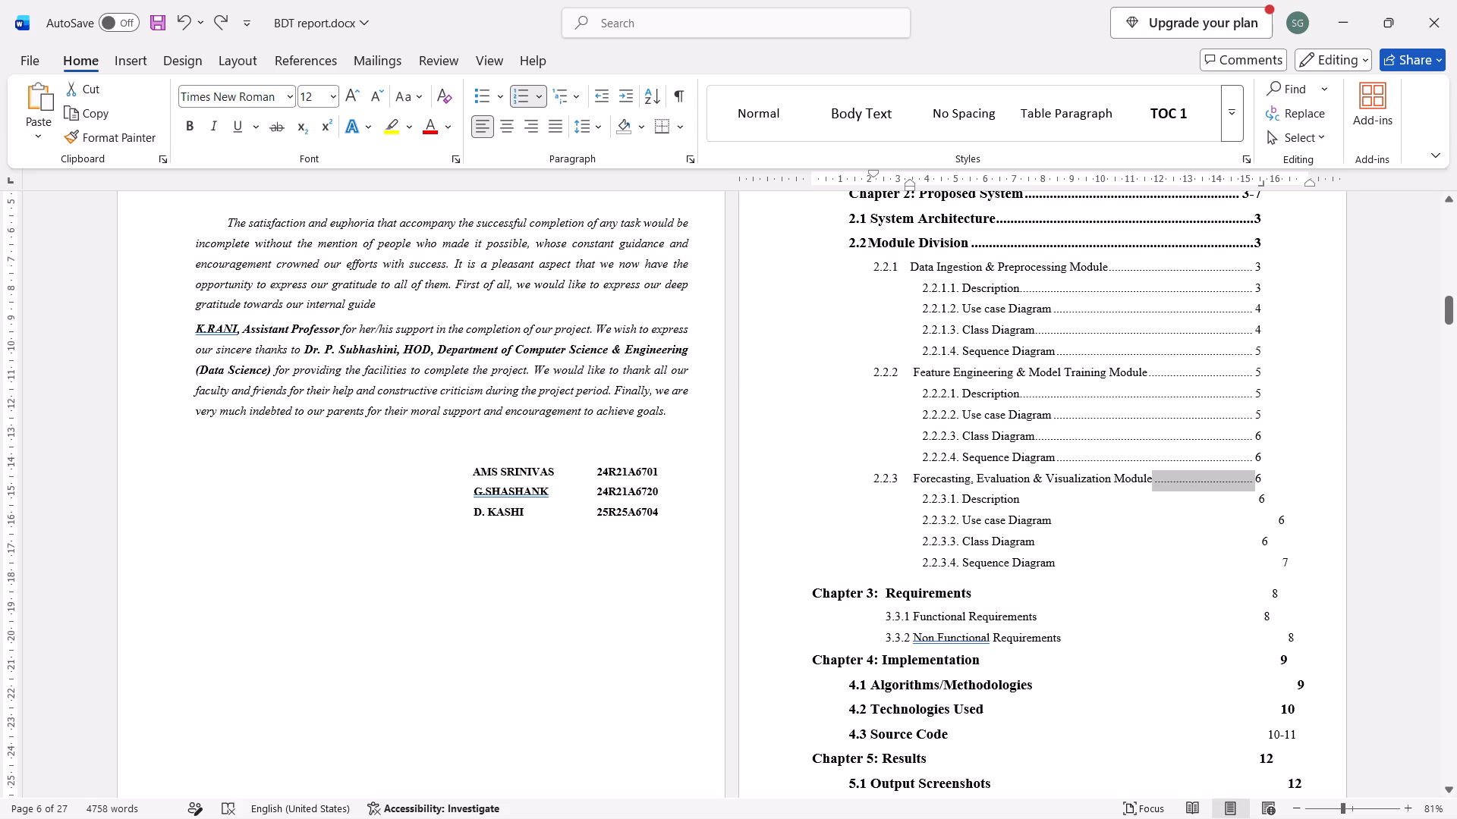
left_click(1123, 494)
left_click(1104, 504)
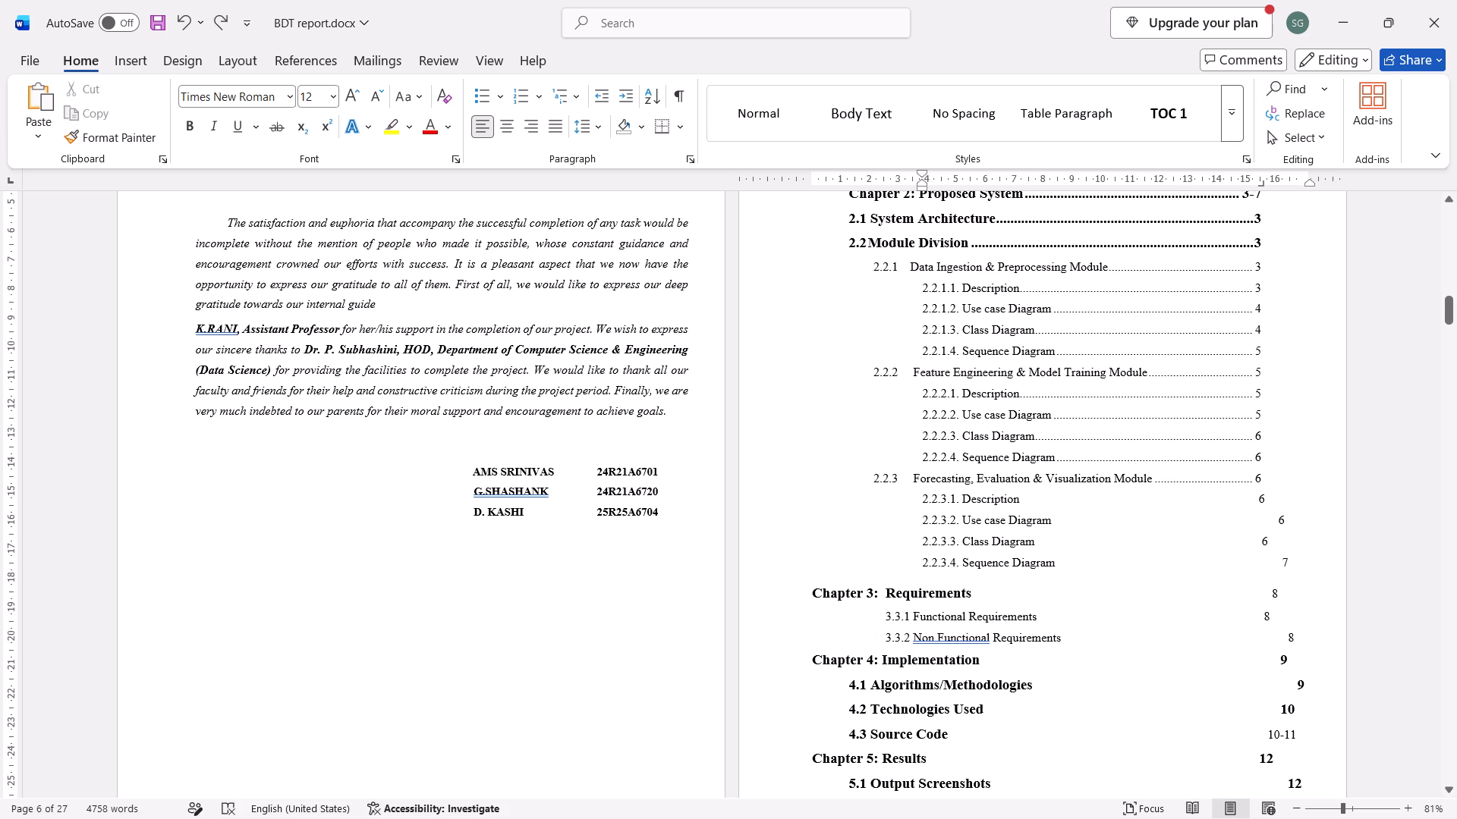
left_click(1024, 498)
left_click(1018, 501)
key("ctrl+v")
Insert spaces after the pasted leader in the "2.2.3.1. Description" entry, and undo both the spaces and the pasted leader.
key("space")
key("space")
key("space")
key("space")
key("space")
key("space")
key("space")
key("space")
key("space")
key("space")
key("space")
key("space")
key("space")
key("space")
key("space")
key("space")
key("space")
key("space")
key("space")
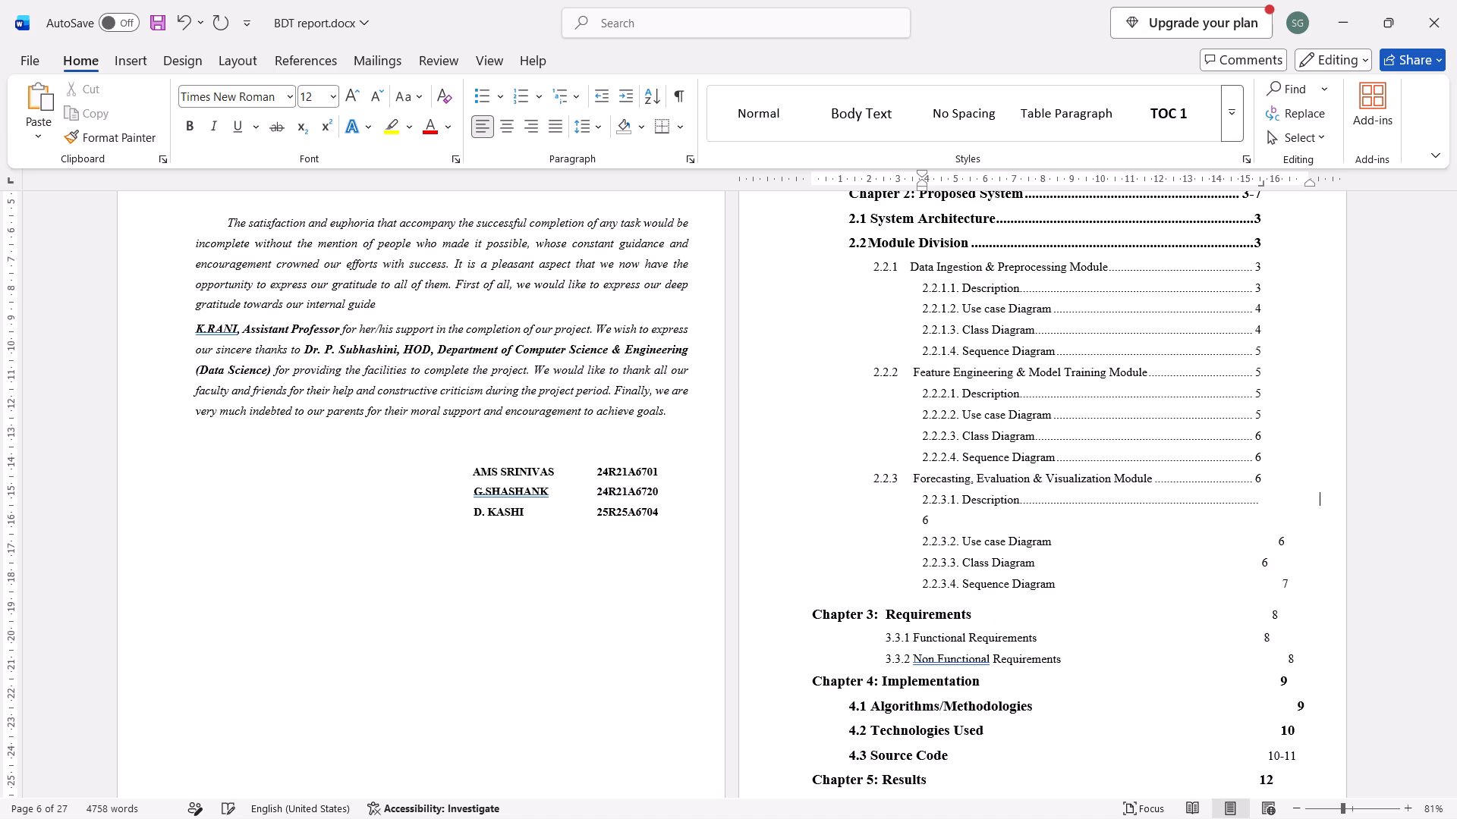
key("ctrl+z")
Delete the extra spacing before the page numbers in entries 2.2.3.1 through 2.2.3.4 so the dotted leaders fill in.
key("ctrl+Right")
key("ctrl+Right")
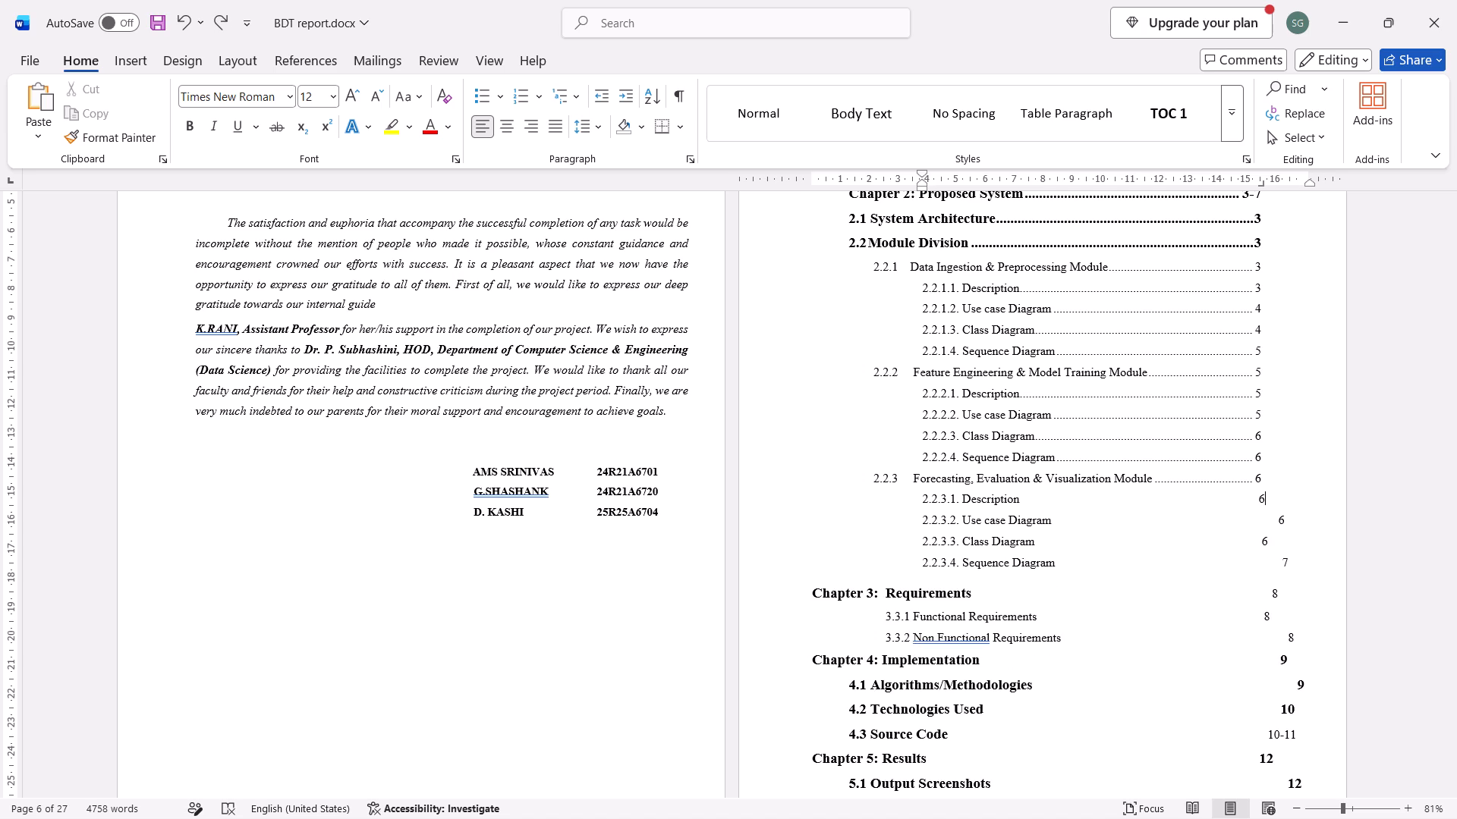
key("ctrl+Left")
key("ctrl+BackSpace")
key("Down")
key("ctrl+Right")
key("ctrl+BackSpace")
key("Down")
key("ctrl+Right")
key("ctrl+BackSpace")
key("Down")
key("ctrl+Right")
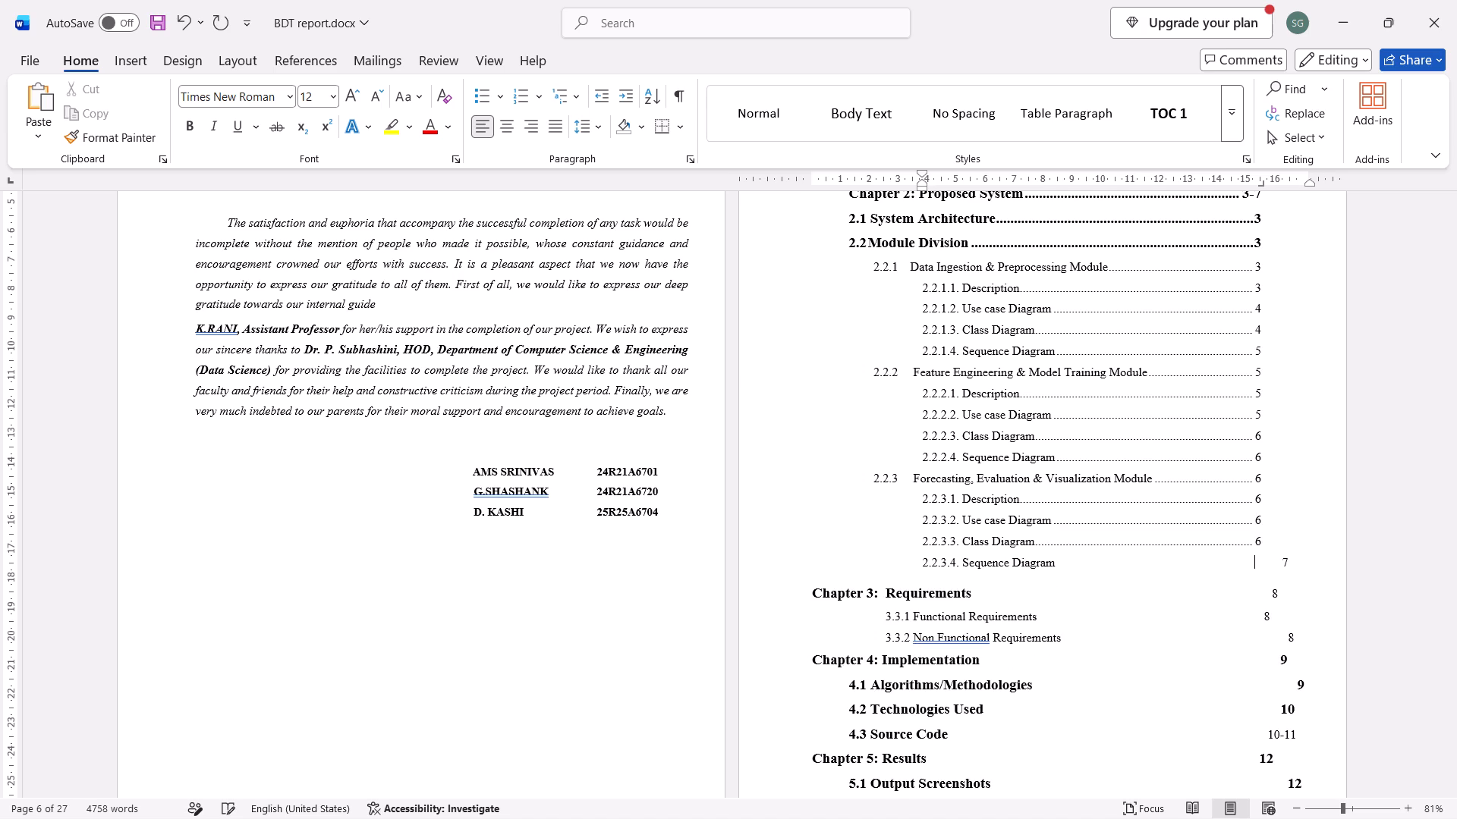
key("ctrl+BackSpace")
Delete the extra spacing before the page numbers in the "Chapter 3: Requirements", 3.3.1 and 3.3.2 entries.
key("Down")
key("Right")
key("ctrl+Right")
key("ctrl+BackSpace")
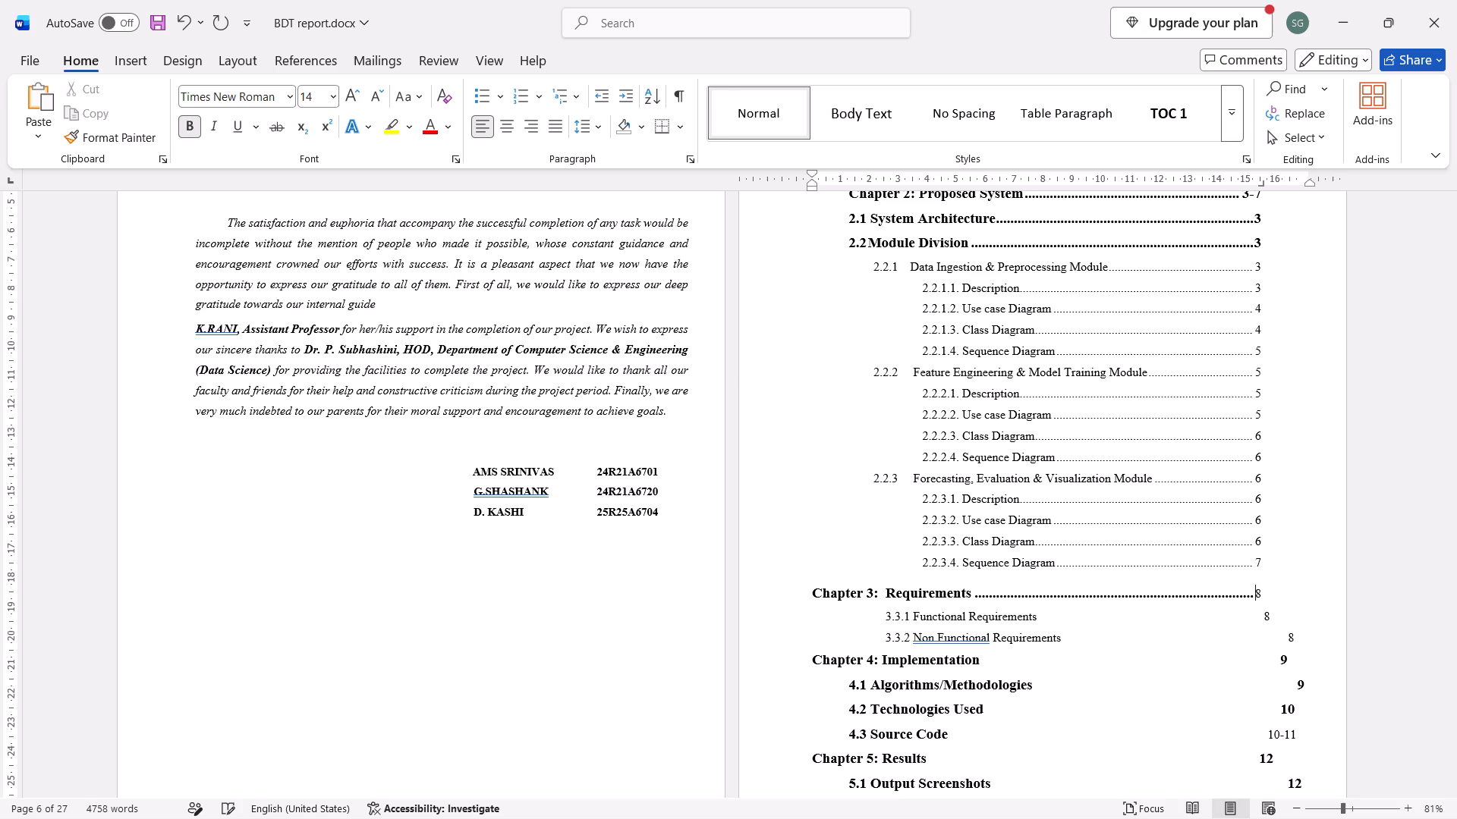
key("Down")
key("ctrl+Right")
key("ctrl+BackSpace")
key("Down")
key("ctrl+Right")
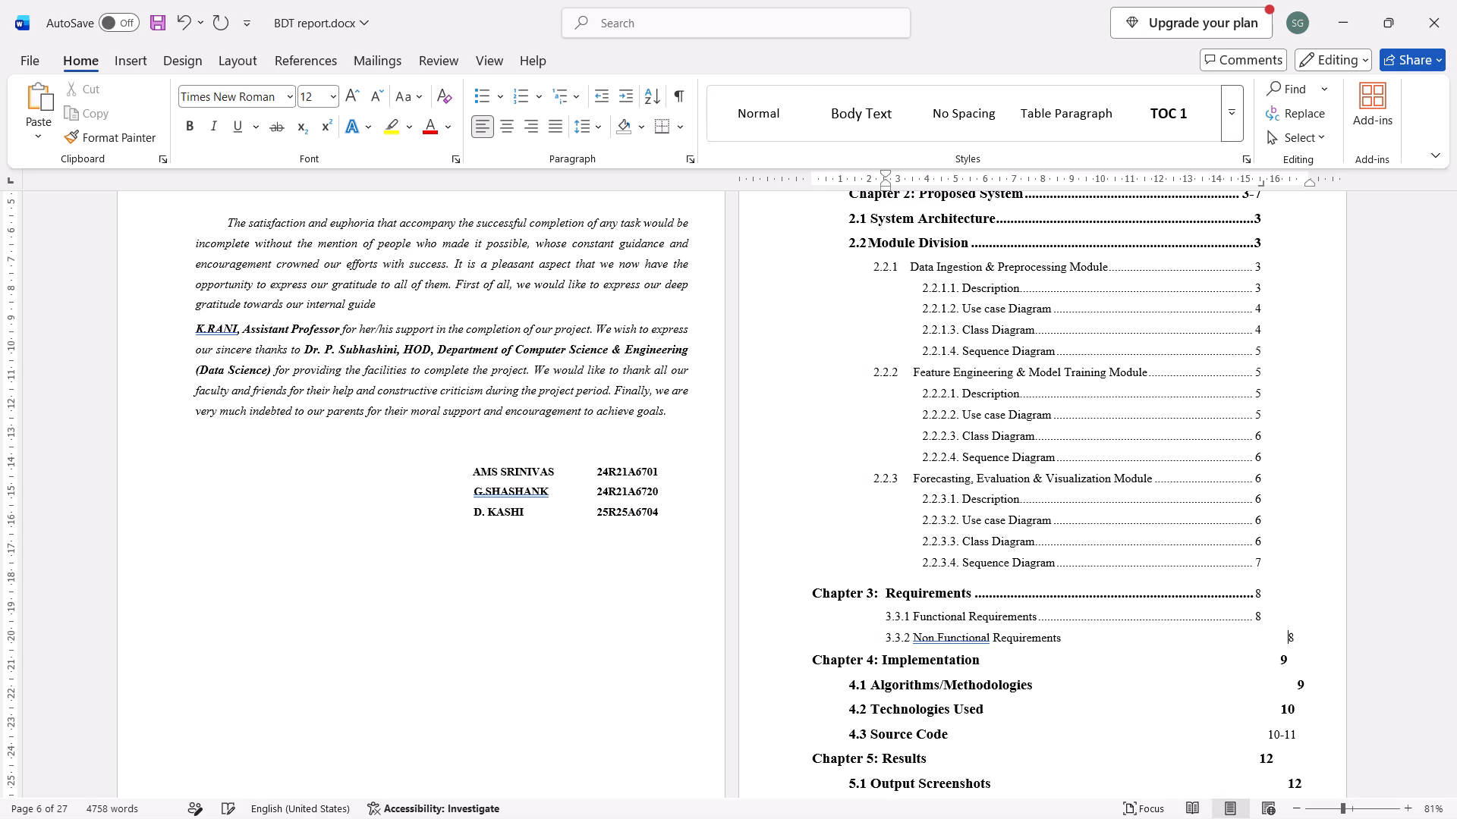
key("ctrl+BackSpace")
Delete the extra spacing before the page numbers in the "Chapter 4: Implementation", 4.1, 4.2 and 4.3 entries.
key("Down")
key("ctrl+Right")
key("ctrl+BackSpace")
key("Down")
key("ctrl+Right")
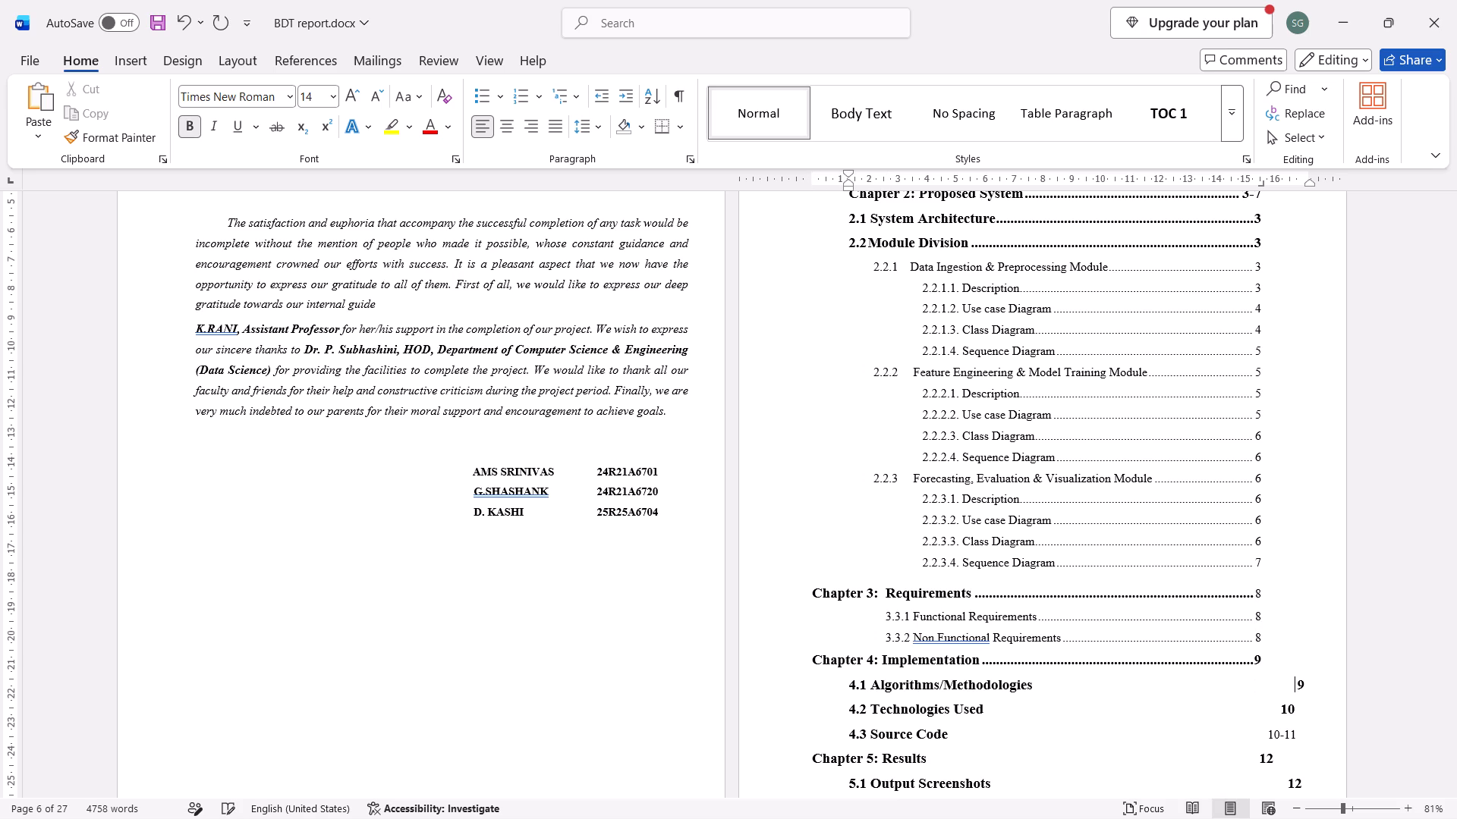
key("ctrl+BackSpace")
key("Down")
key("ctrl+Right")
key("ctrl+BackSpace")
key("Down")
key("ctrl+Right")
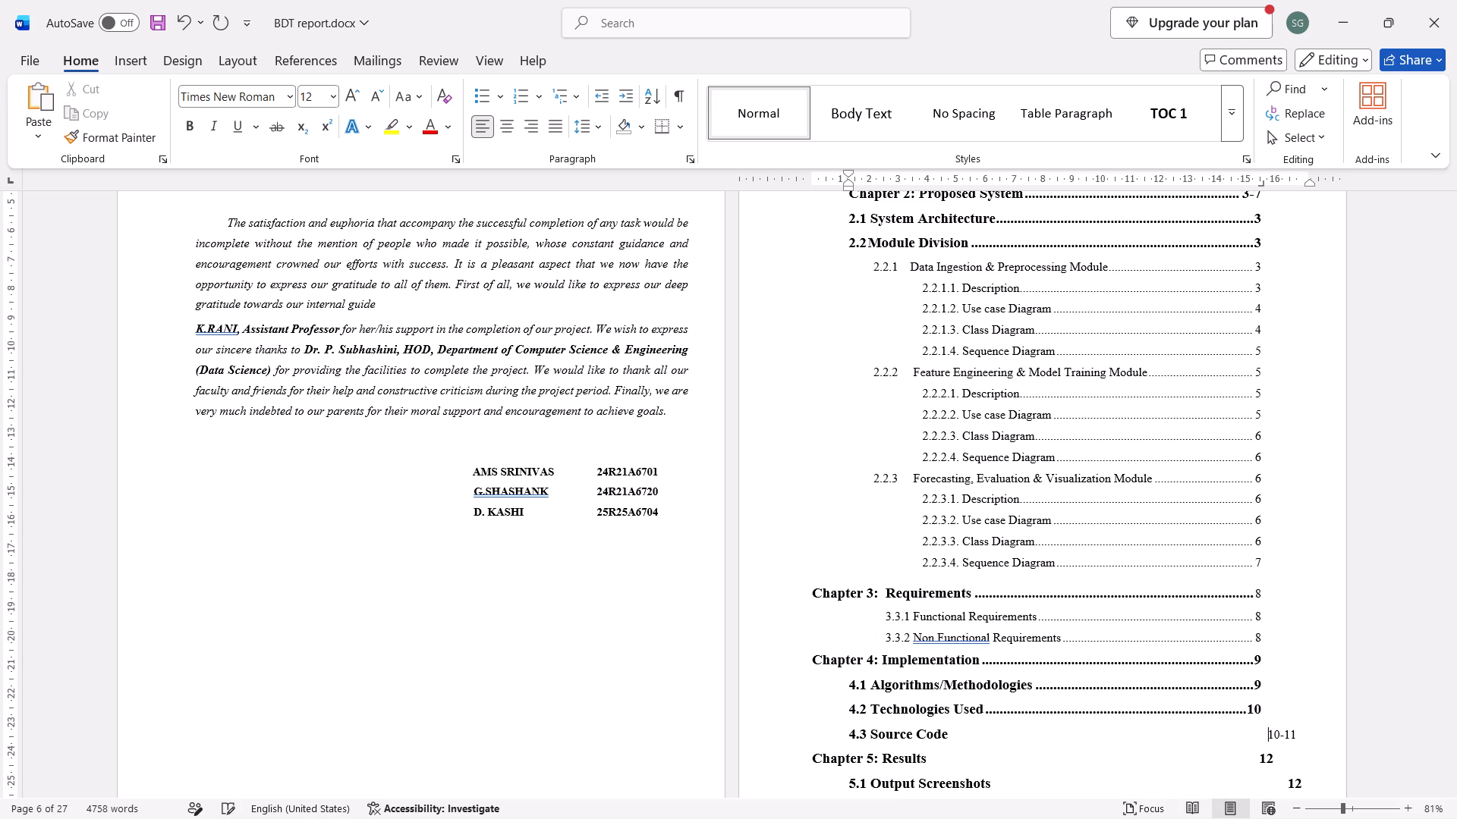
key("ctrl+BackSpace")
Delete the extra spacing before the page numbers in the "Chapter 5: Results" and "5.1 Output Screenshots" entries.
key("Down")
key("ctrl+Right")
key("ctrl+BackSpace")
key("Down")
key("ctrl+Right")
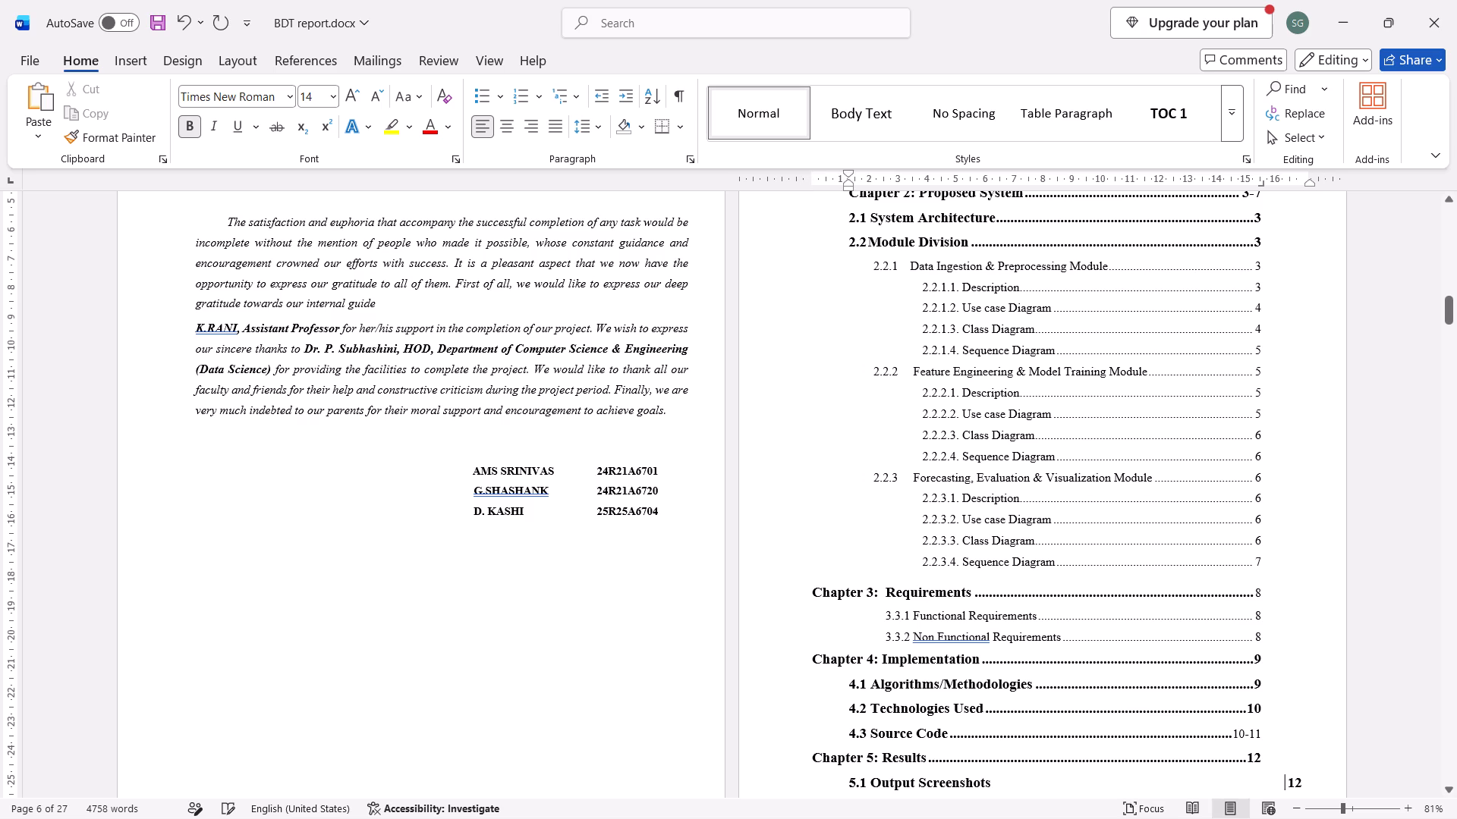
key("ctrl+BackSpace")
Delete the extra spacing before the page numbers in the "Chapter 6: Conclusion and Future Enhancements" and "6.1 Conclusion" entries.
key("Down")
key("Down")
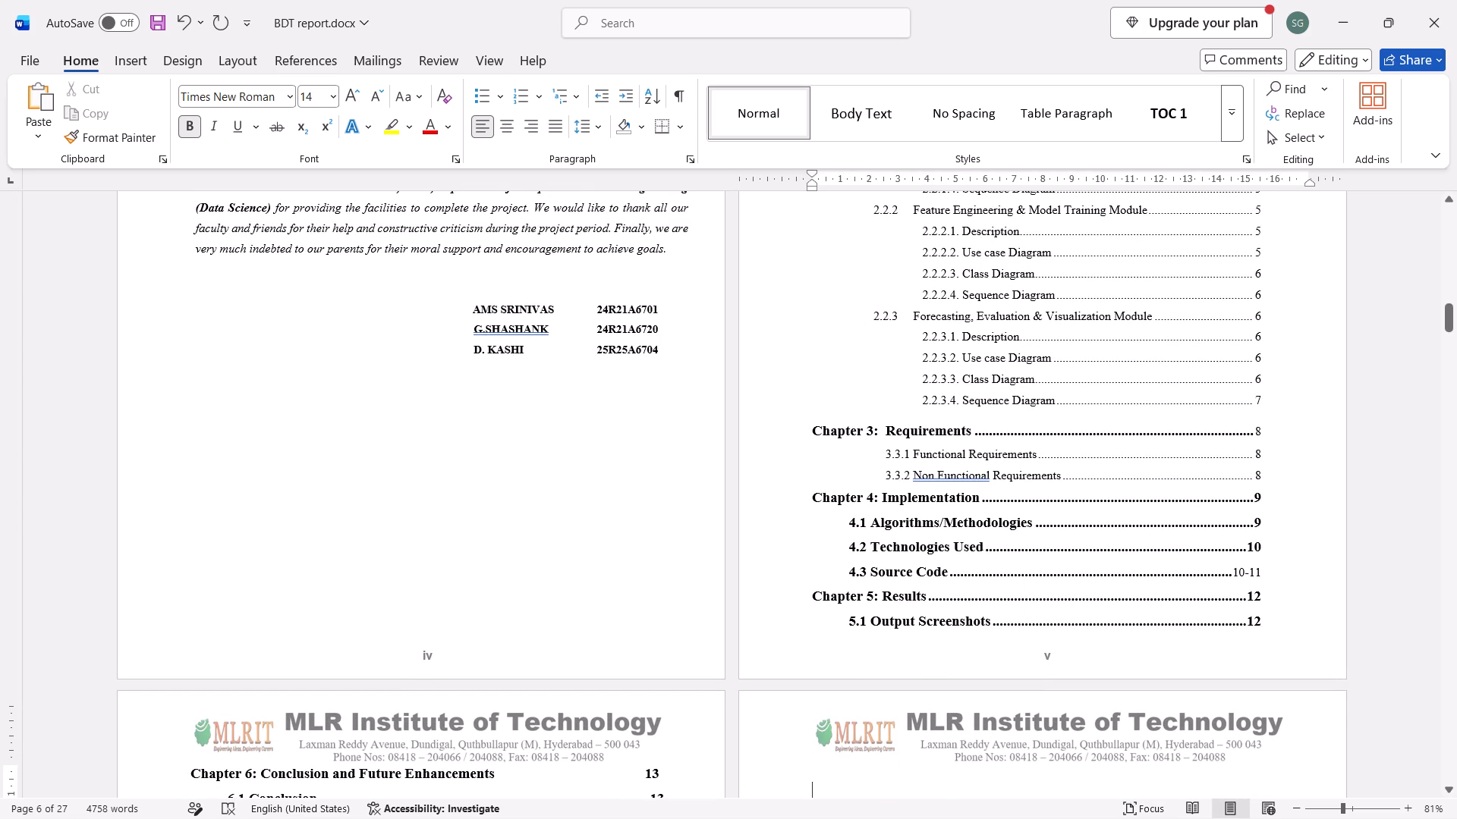
key("Up")
scroll(1372, 507, "down", 1)
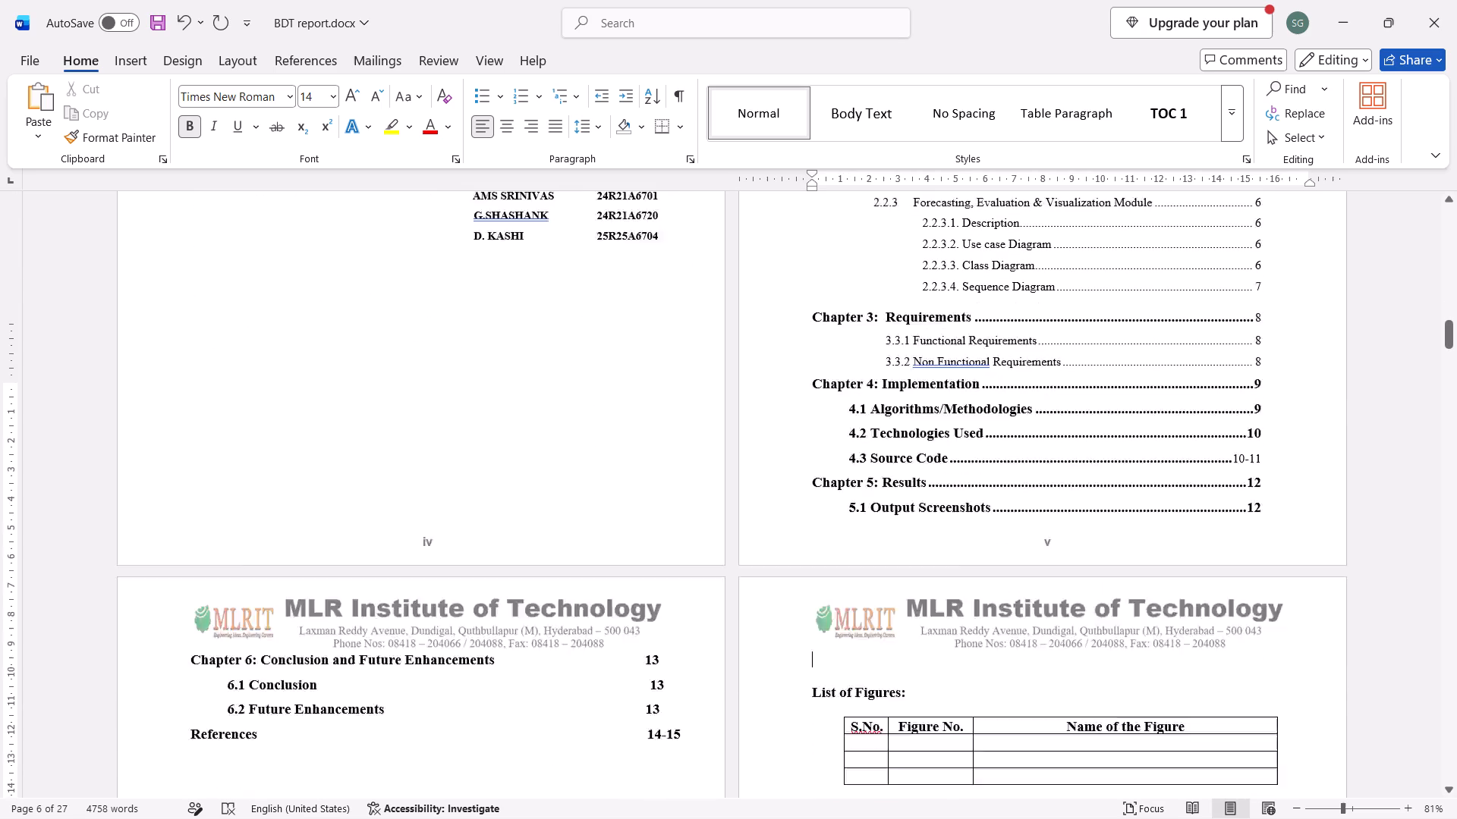
scroll(1372, 507, "down", 2)
scroll(1296, 264, "up", 1)
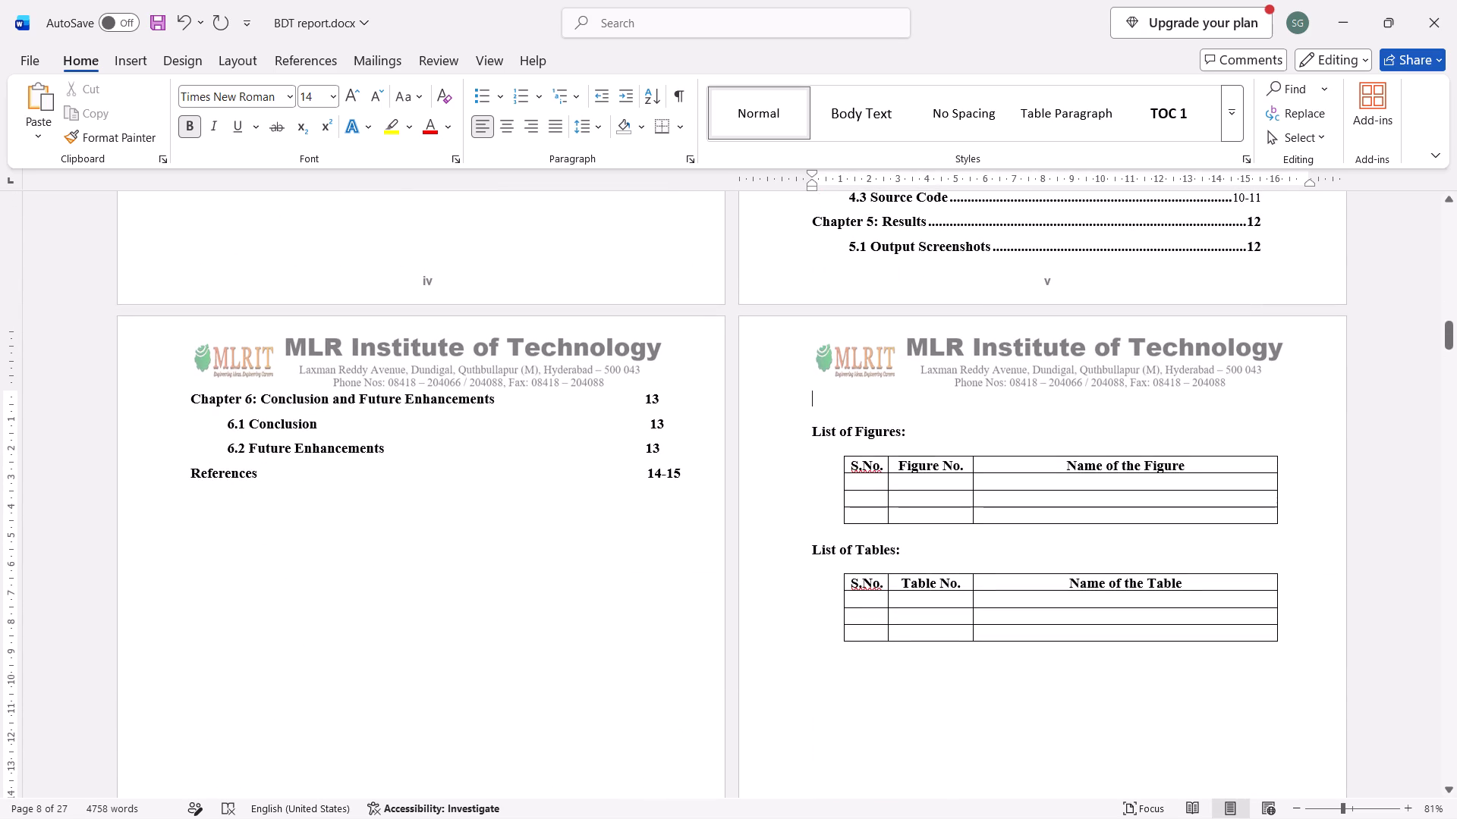
key("Left")
scroll(745, 419, "up", 1)
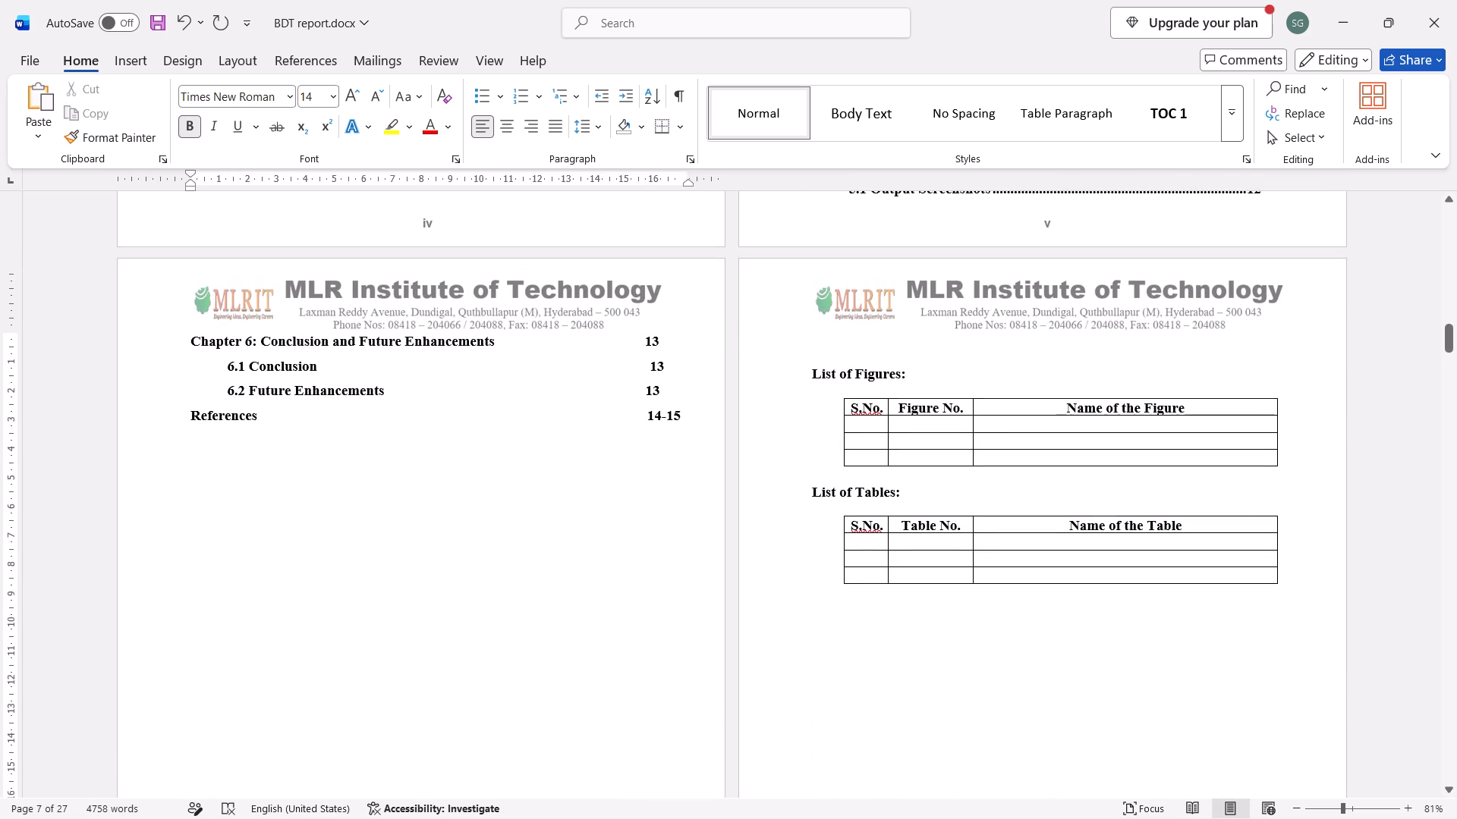
left_click(640, 349)
key("ctrl+Right")
key("ctrl+BackSpace")
key("Down")
key("ctrl+Right")
key("ctrl+BackSpace")
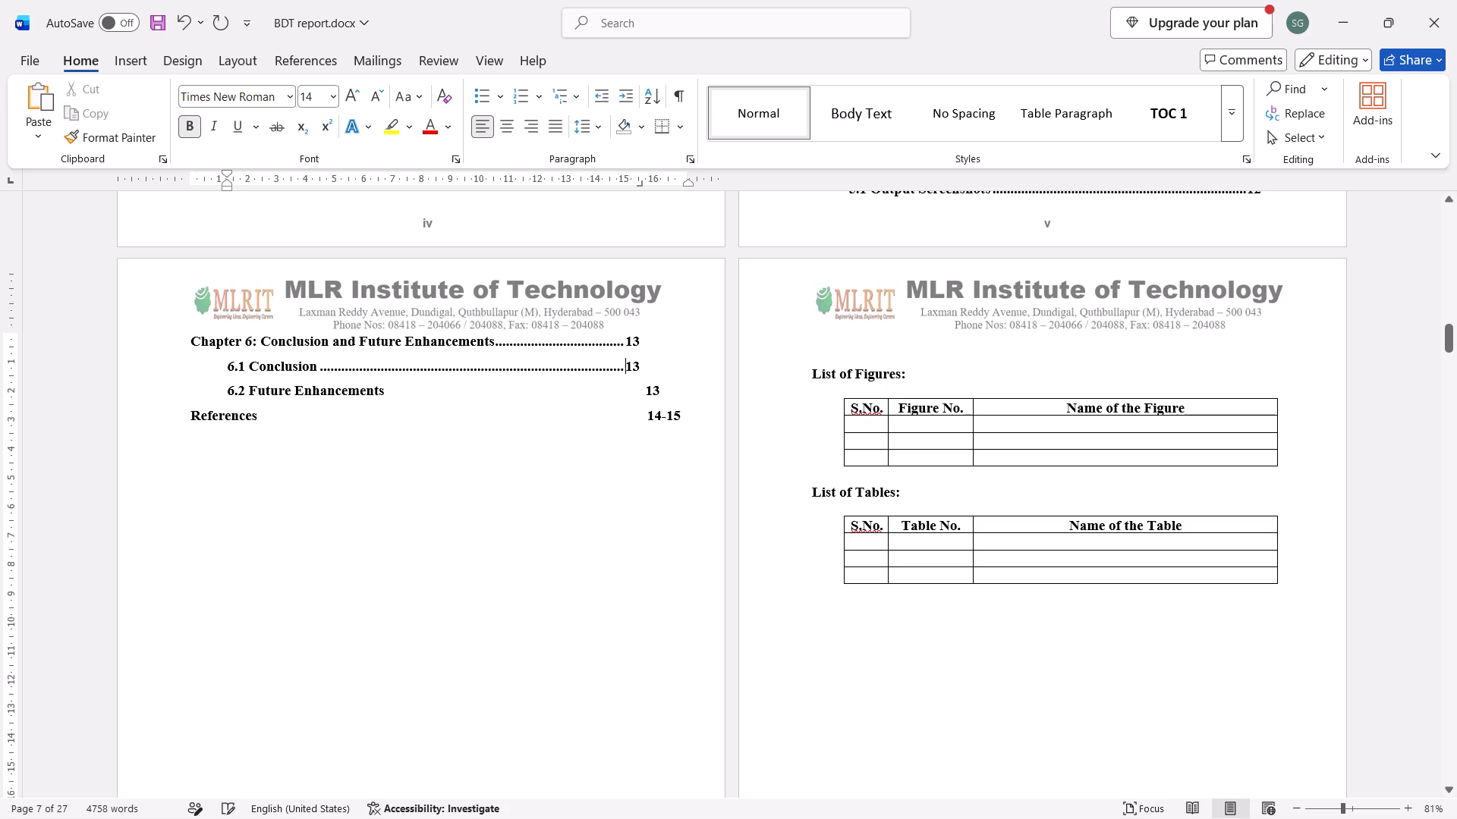
Delete the extra spacing before the page numbers in the "6.2 Future Enhancements" and "References" entries.
key("ctrl+Down")
key("ctrl+Right")
key("ctrl+Right")
key("ctrl+Right")
key("ctrl+Right")
key("ctrl+Right")
key("ctrl+Right")
key("ctrl+Right")
key("ctrl+BackSpace")
key("Down")
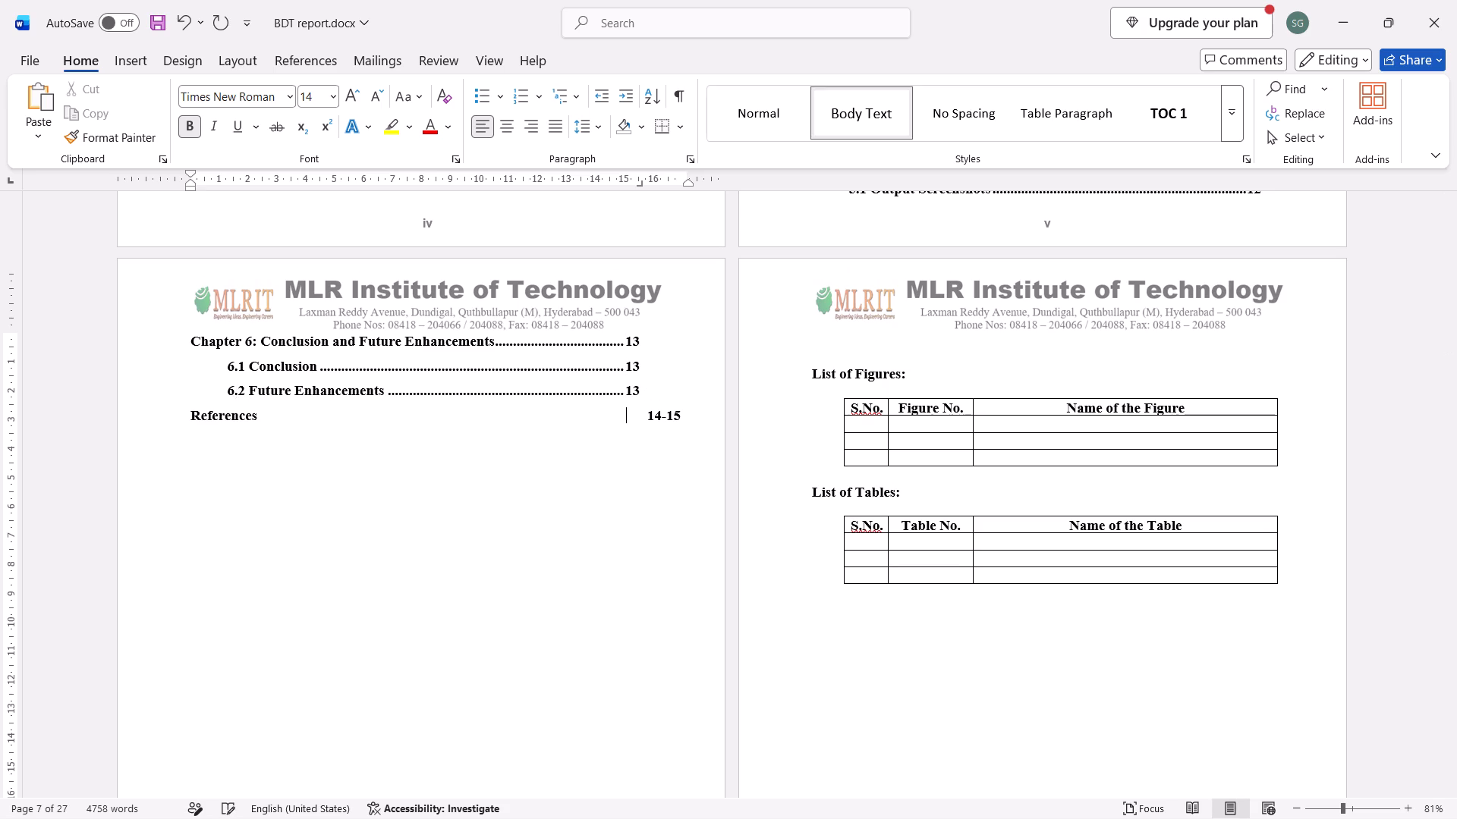
key("ctrl+Right")
key("ctrl+BackSpace")
Reduce the font size of all contents entries, from "Chapter 1: Introduction" through "References", by one size step.
scroll(683, 452, "up", 2)
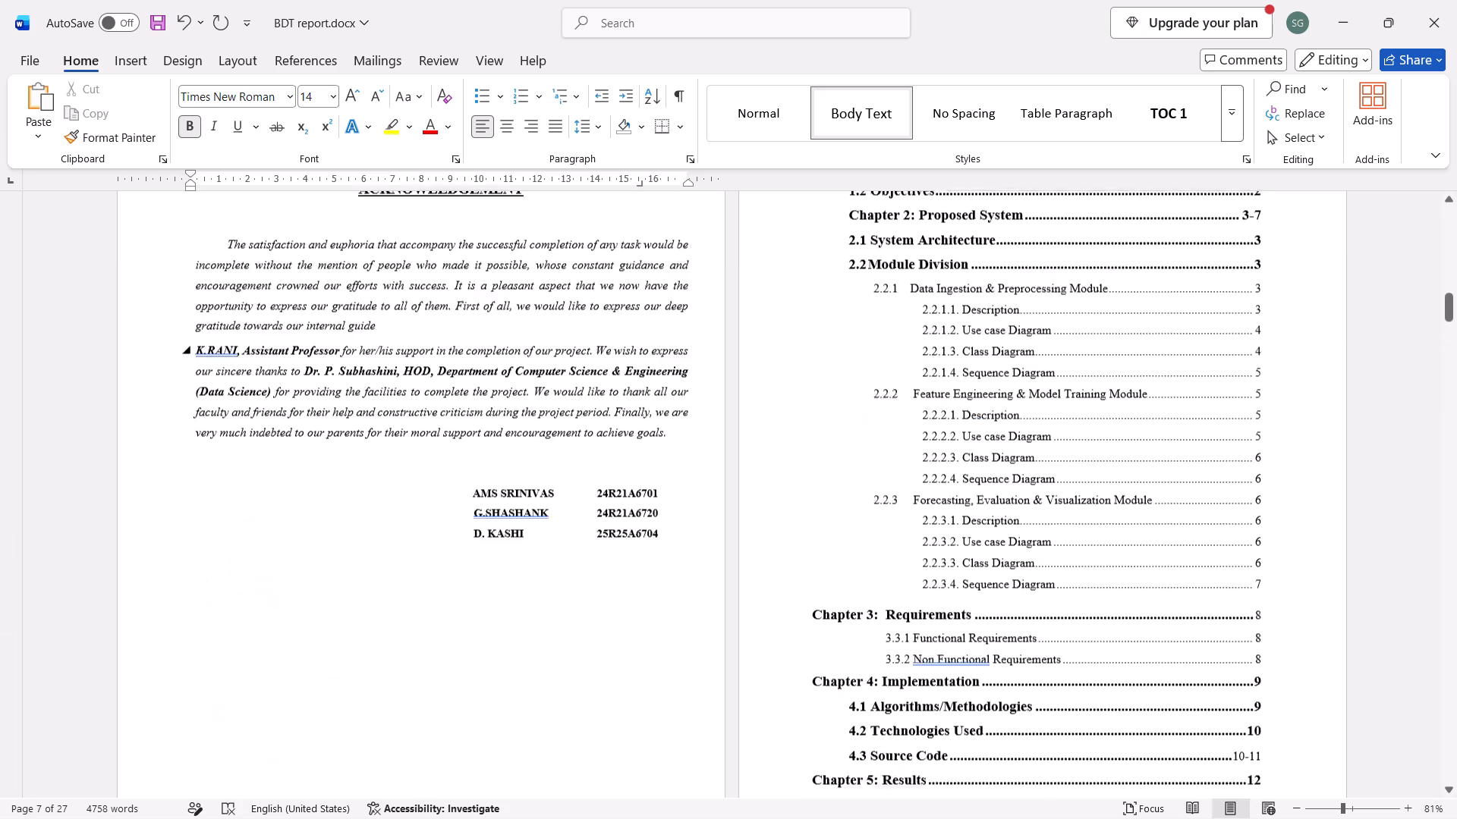
scroll(683, 452, "down", 1)
scroll(949, 542, "down", 1)
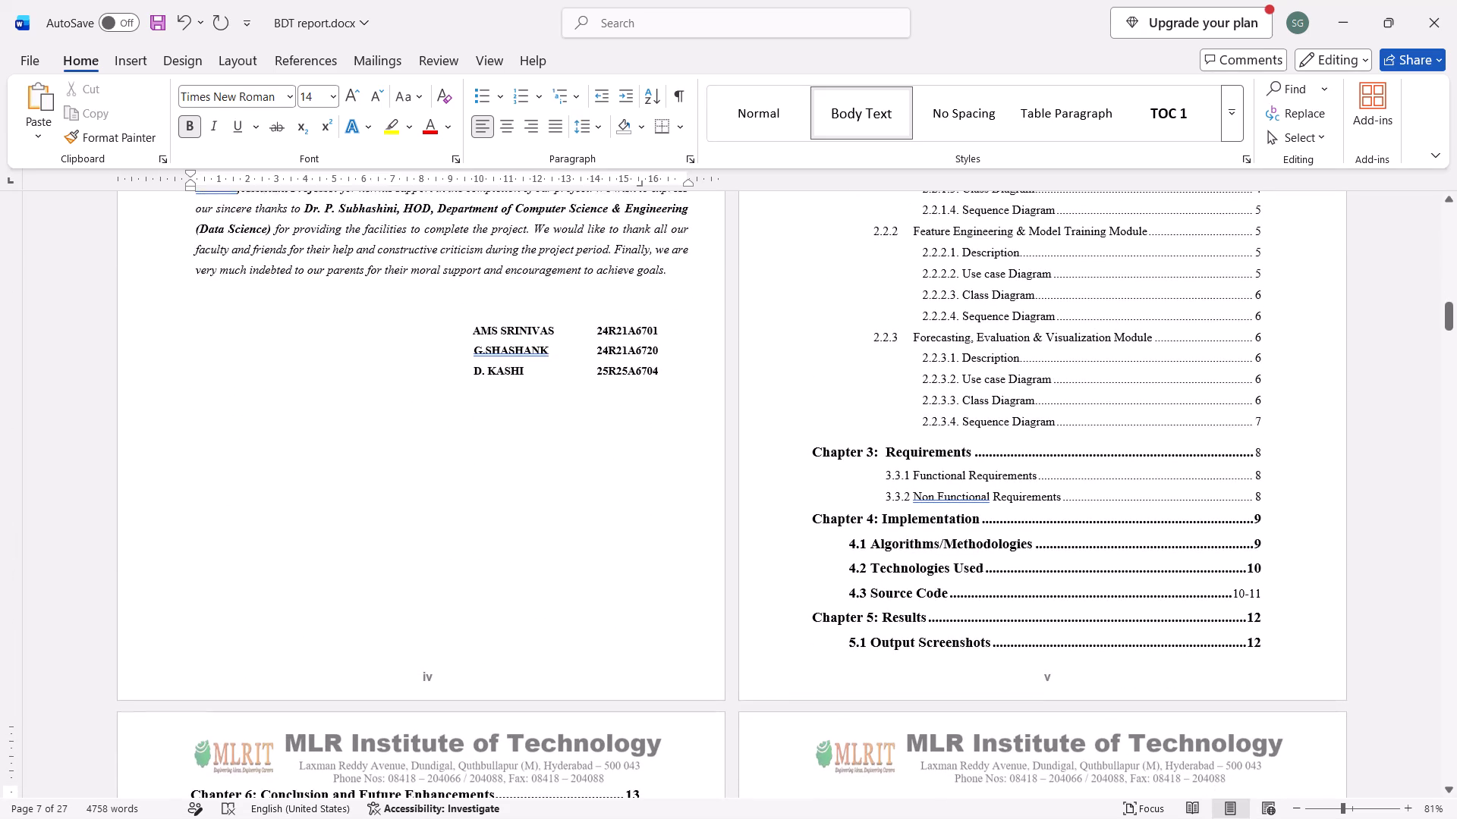
scroll(1112, 592, "down", 1)
scroll(1112, 592, "up", 2)
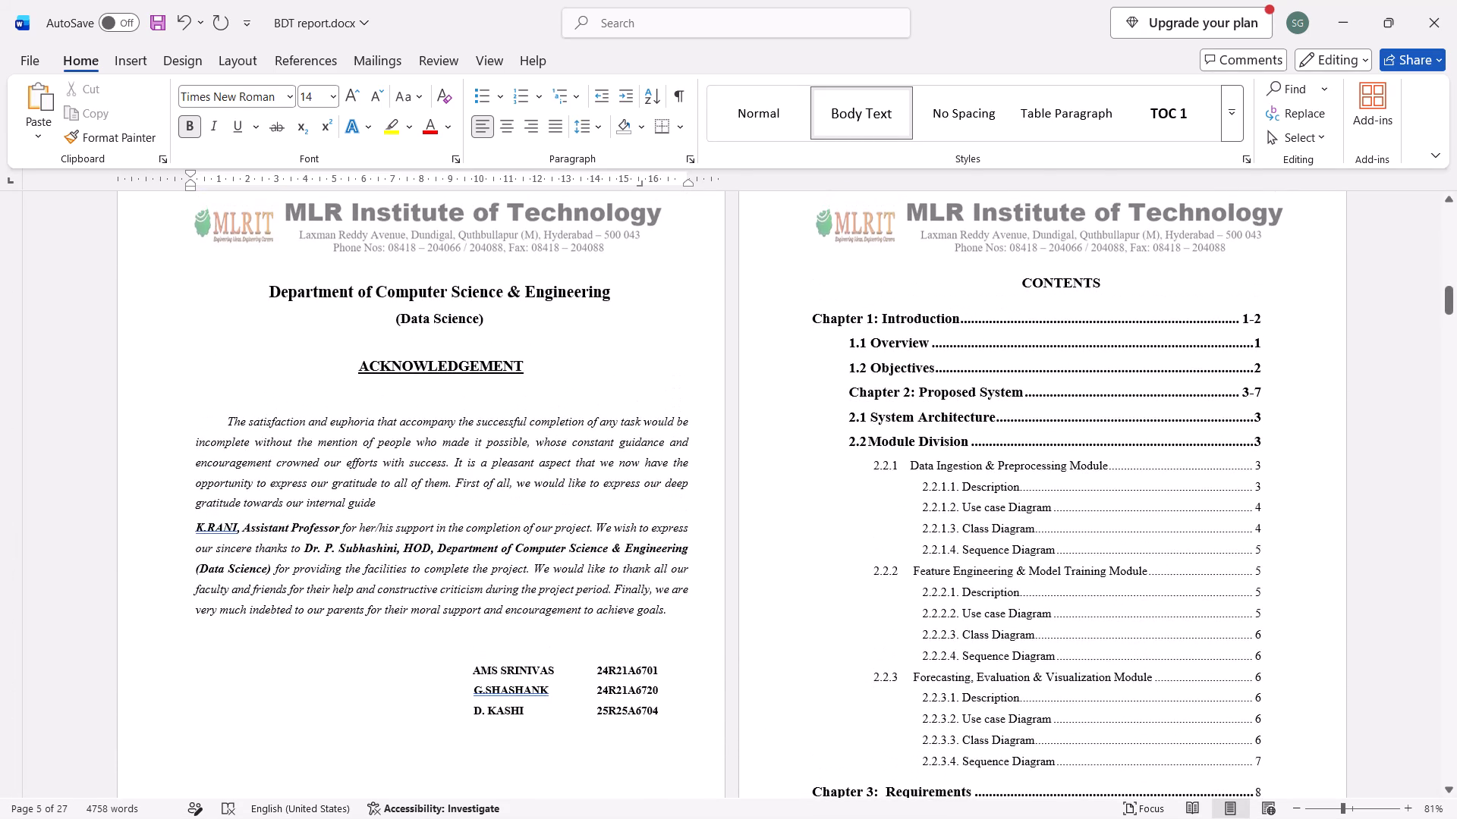
left_click(1138, 301)
left_click_drag(1027, 278, 1018, 362)
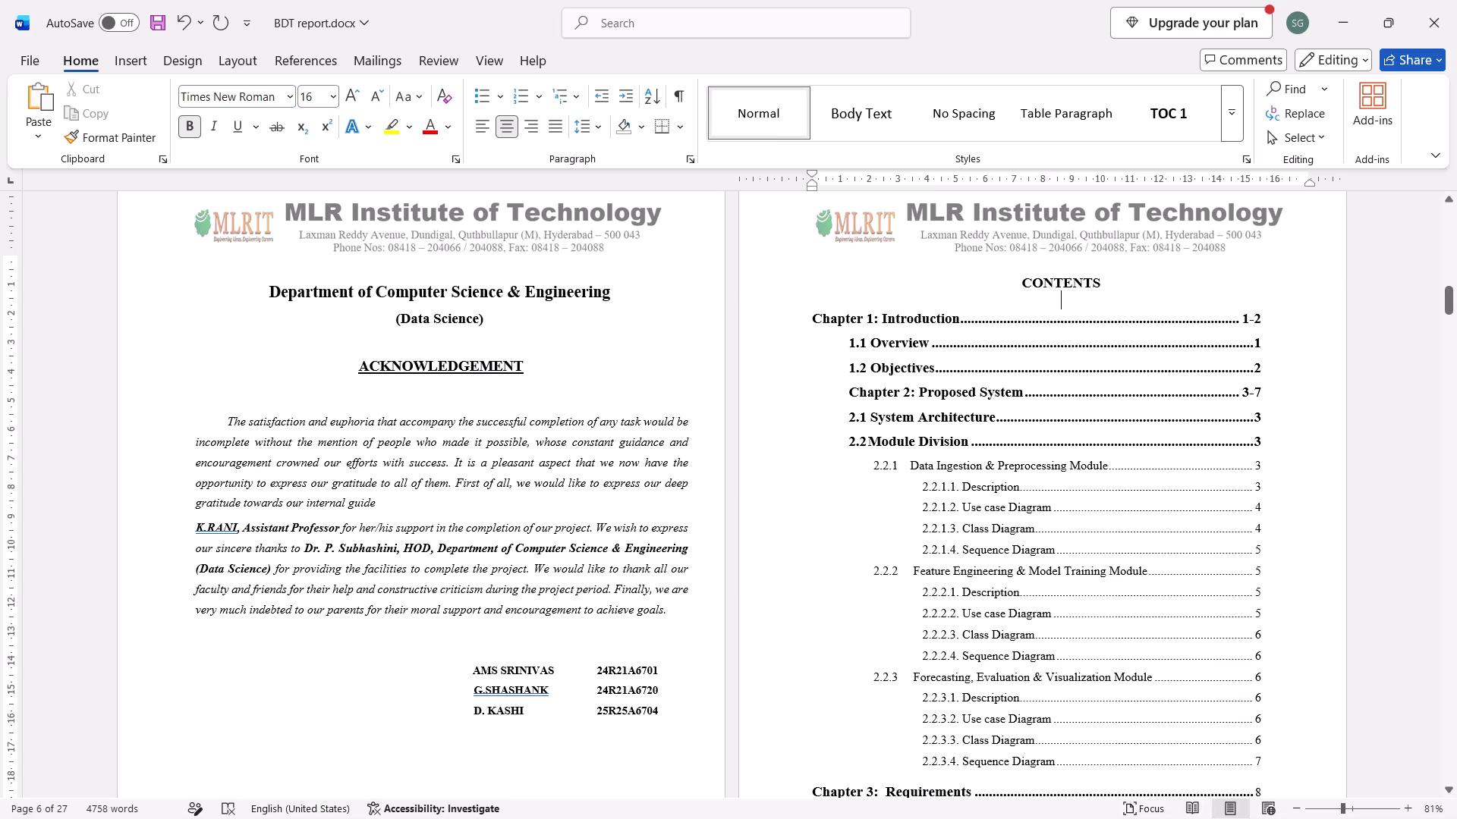
left_click_drag(1018, 362, 706, 806)
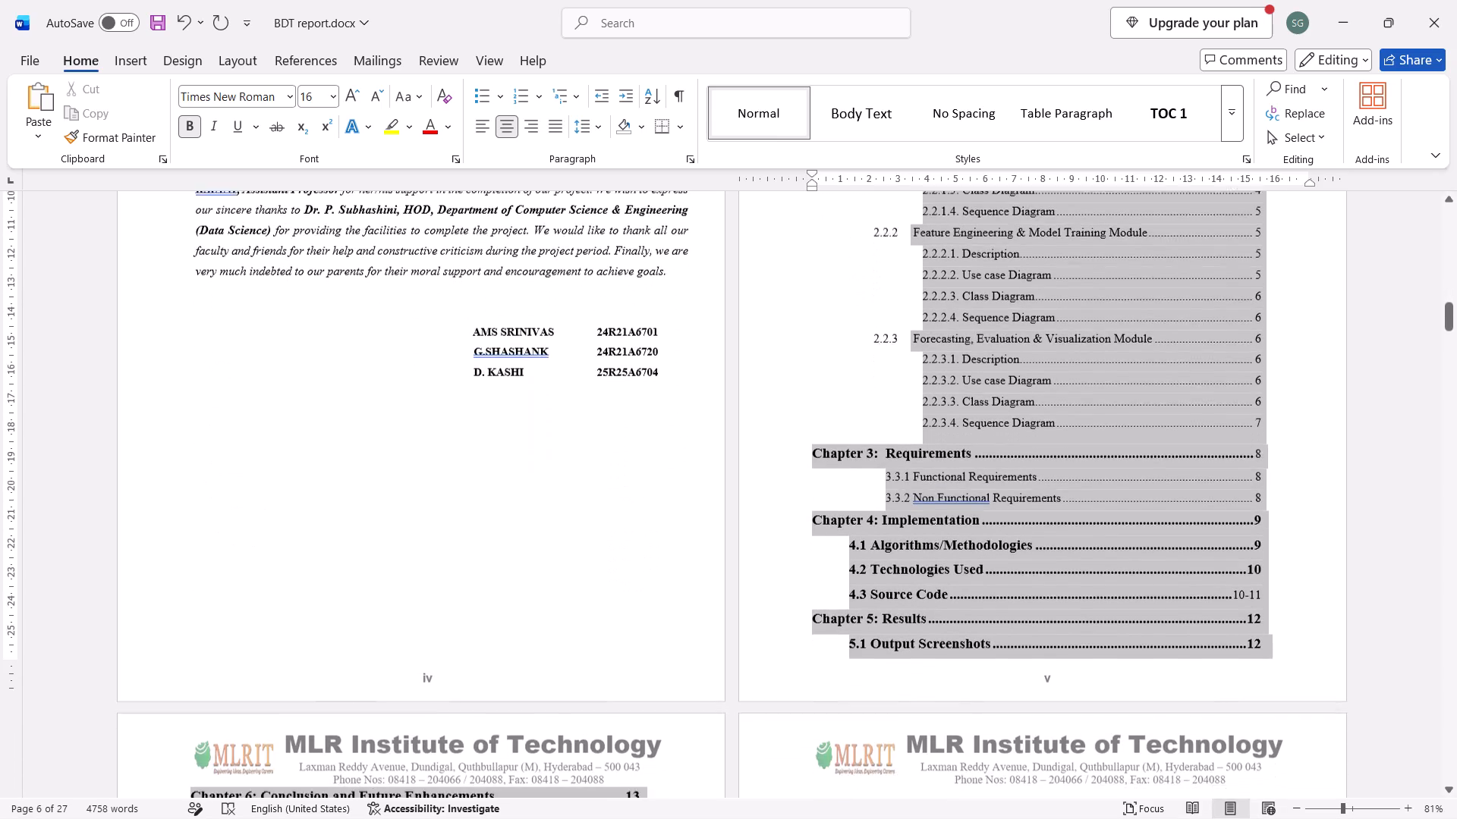
left_click_drag(706, 806, 672, 661)
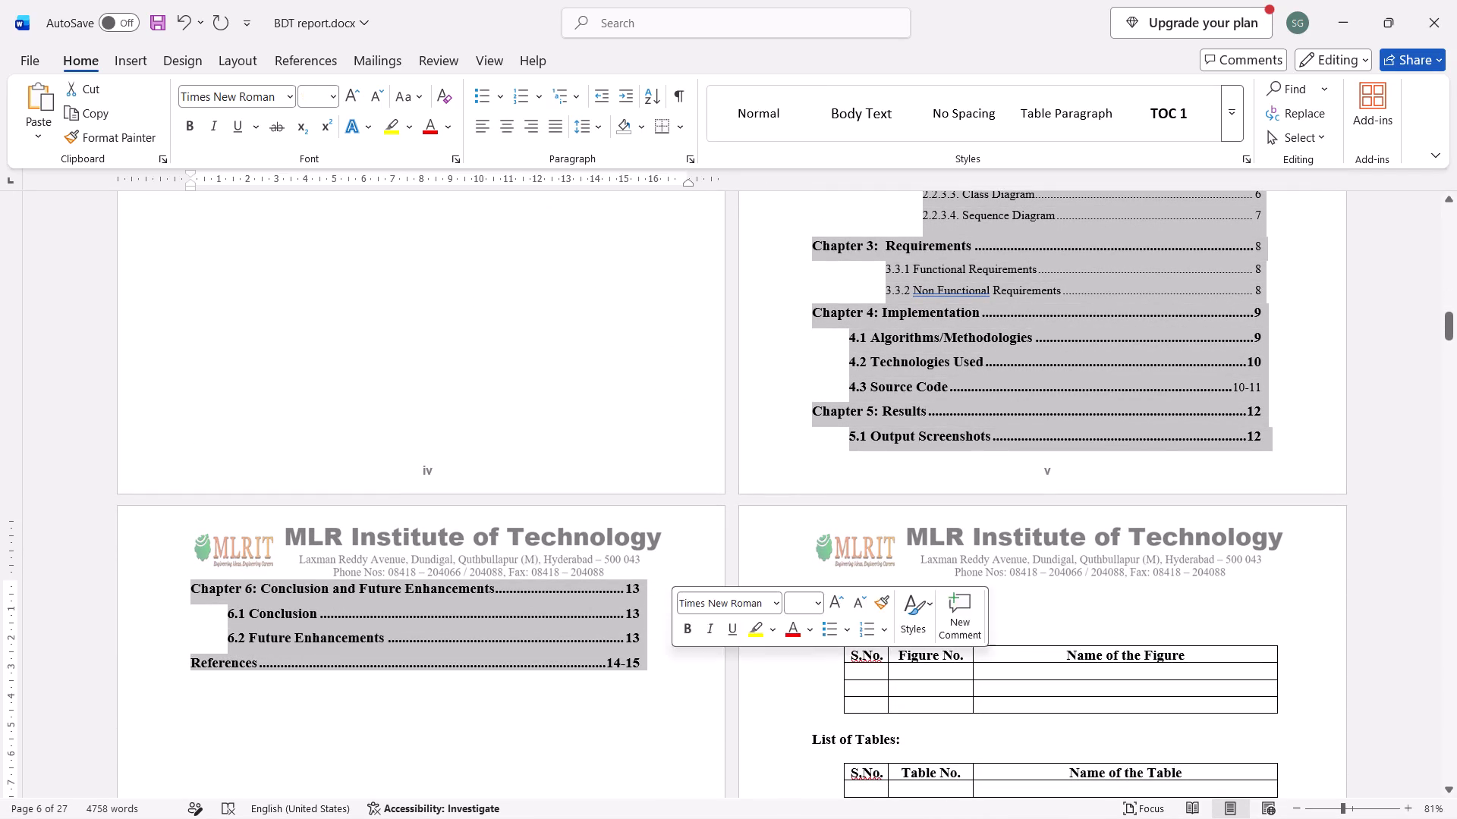
key("ctrl+shift+comma")
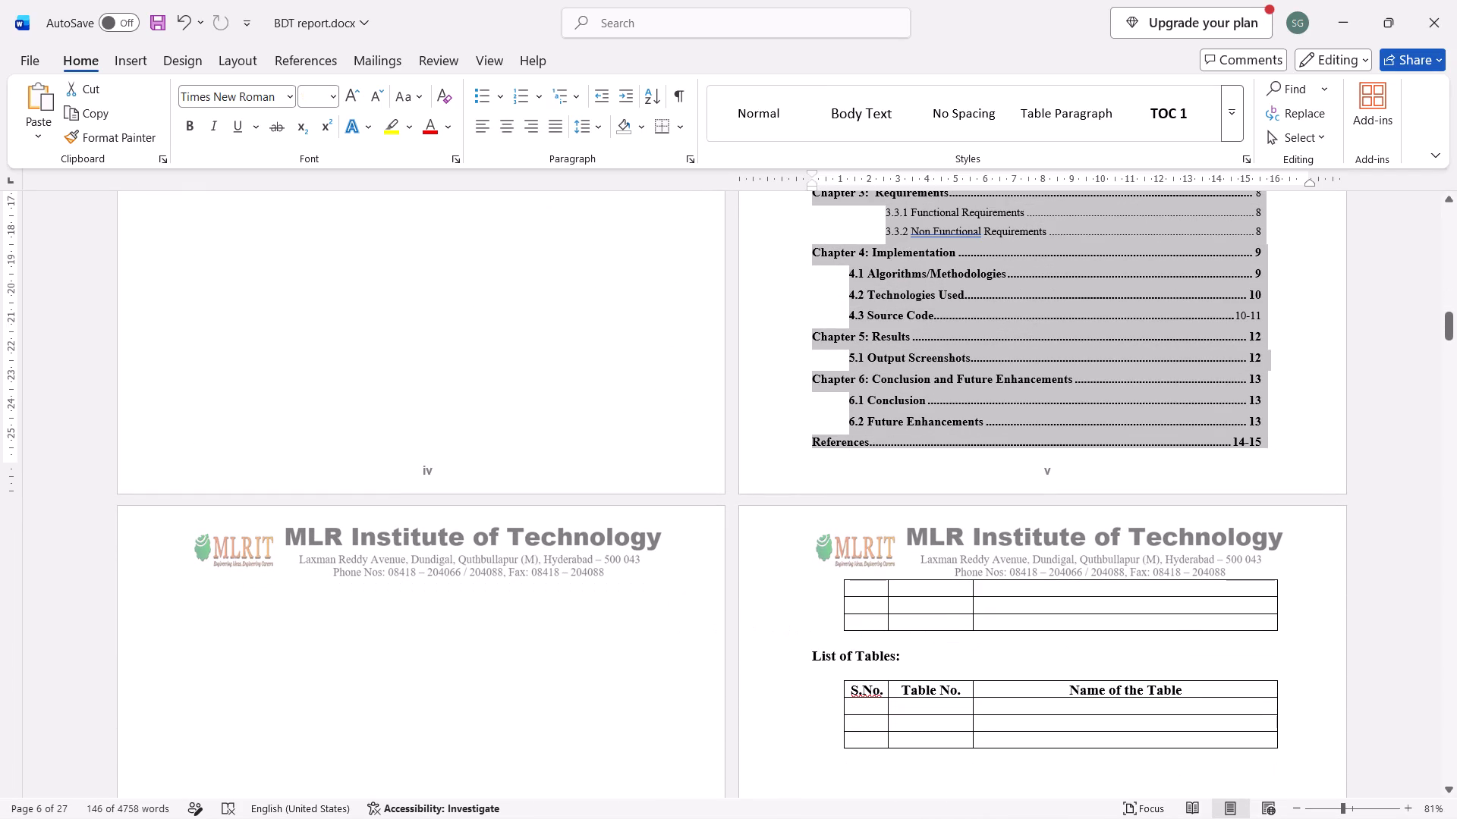
key("ctrl+shift+comma")
key("ctrl+shift+period")
Review the contents list and the pages following it for shifted content and leftover blank space.
scroll(946, 639, "down", 1)
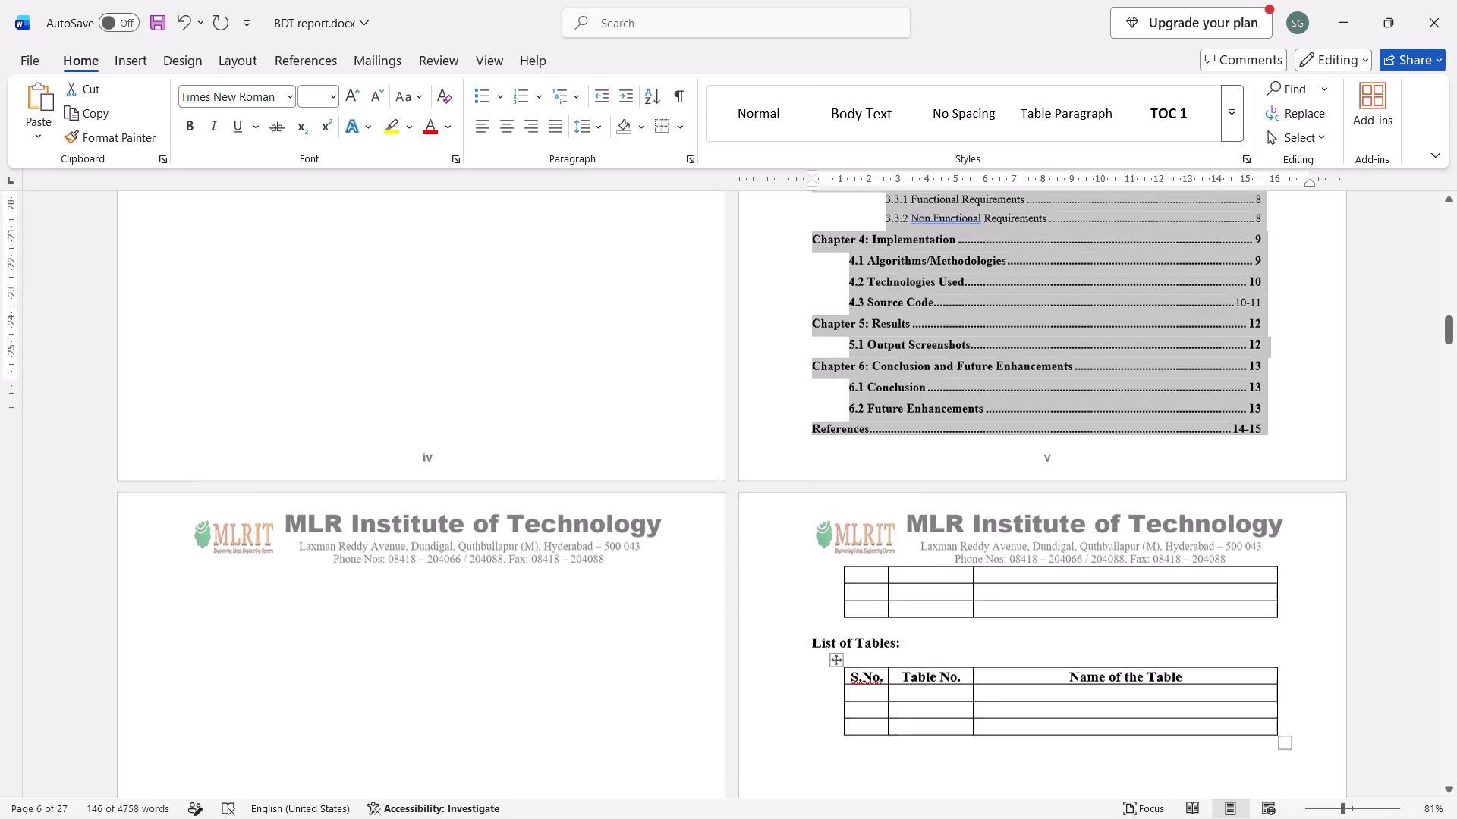
scroll(946, 639, "down", 2)
scroll(946, 639, "up", 4, "ctrl")
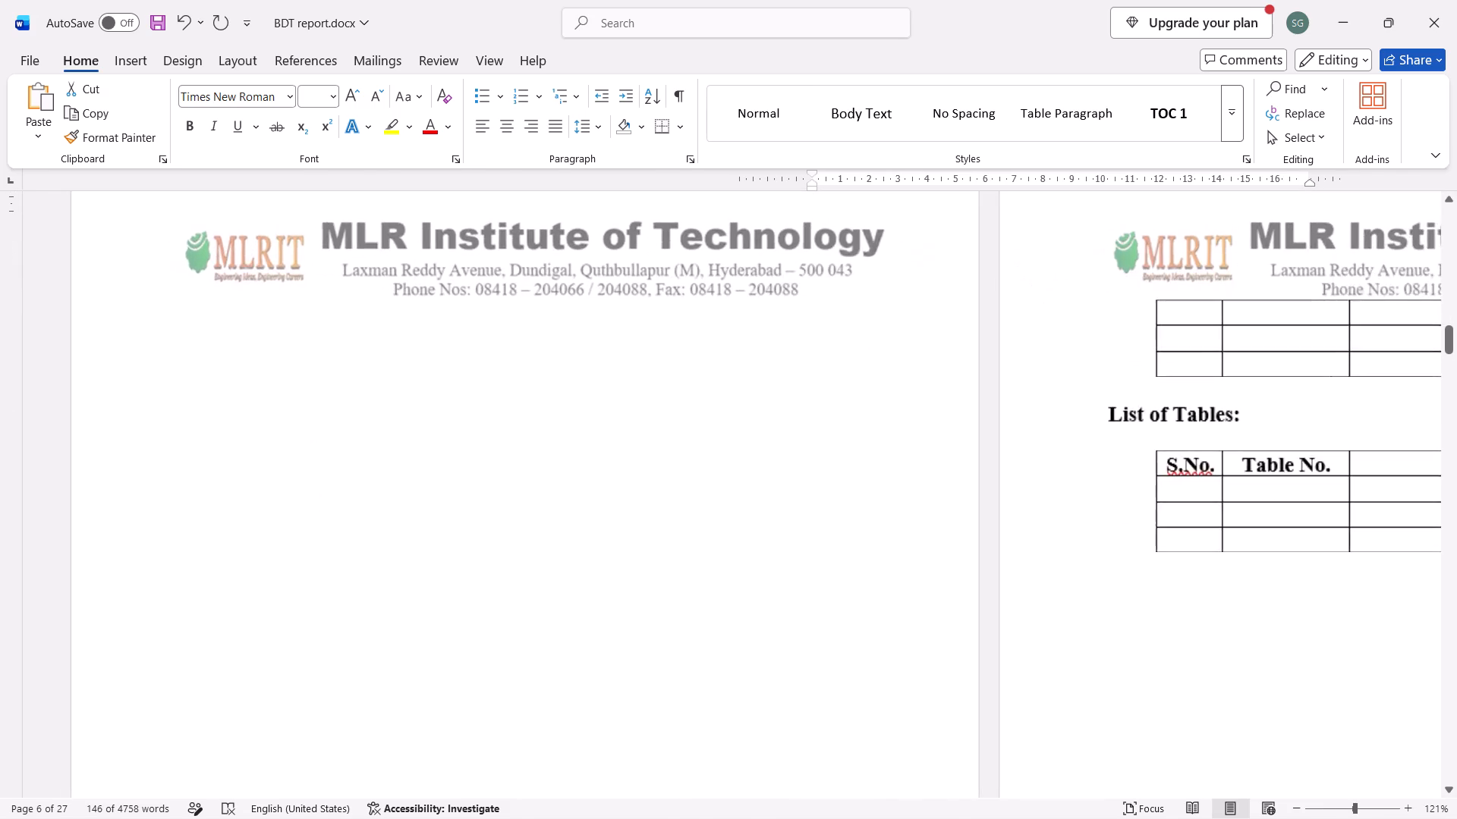
scroll(946, 639, "down", 5, "ctrl")
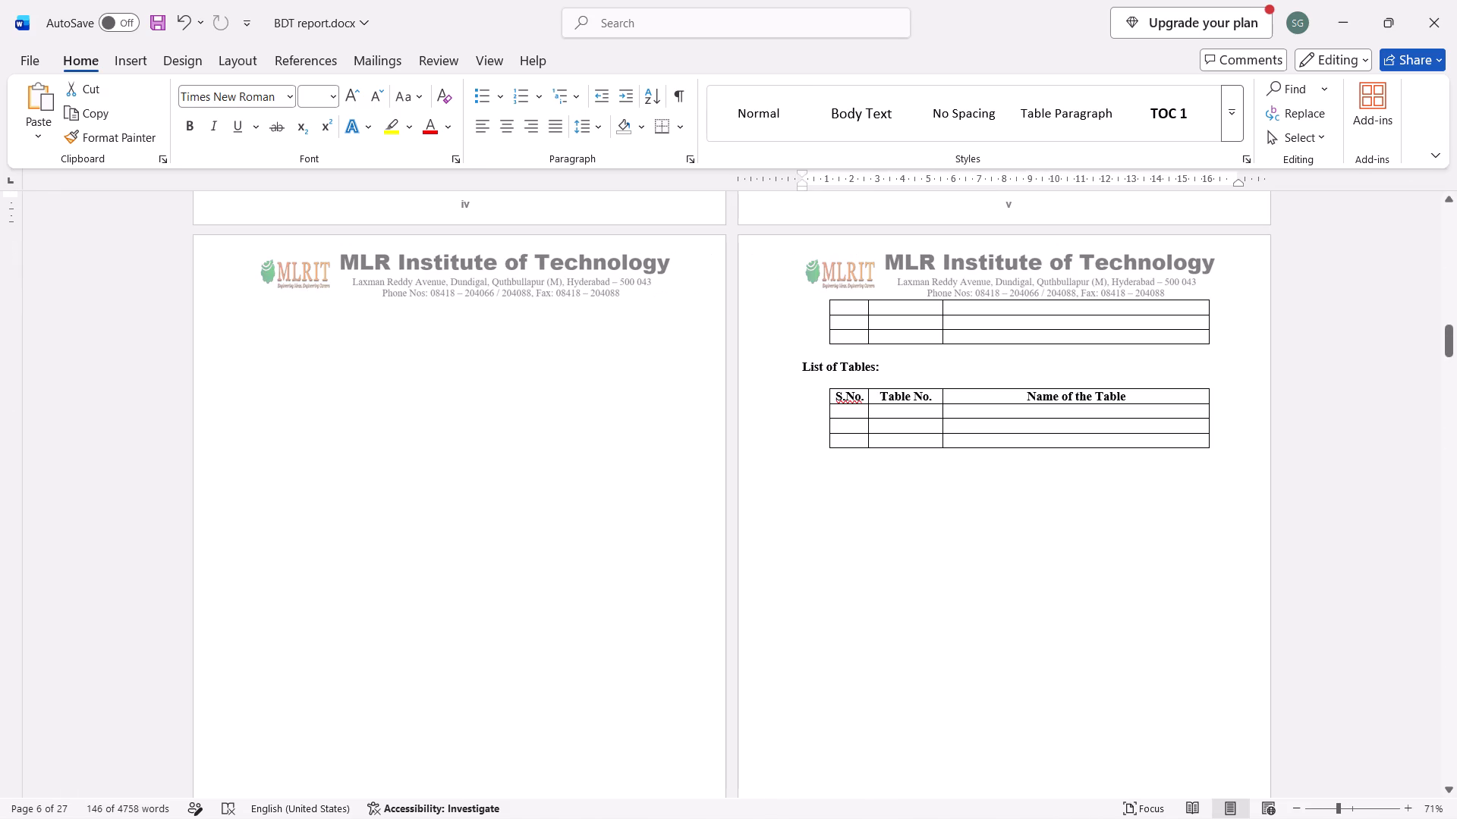
scroll(980, 563, "up", 8)
scroll(980, 563, "up", 6, "ctrl")
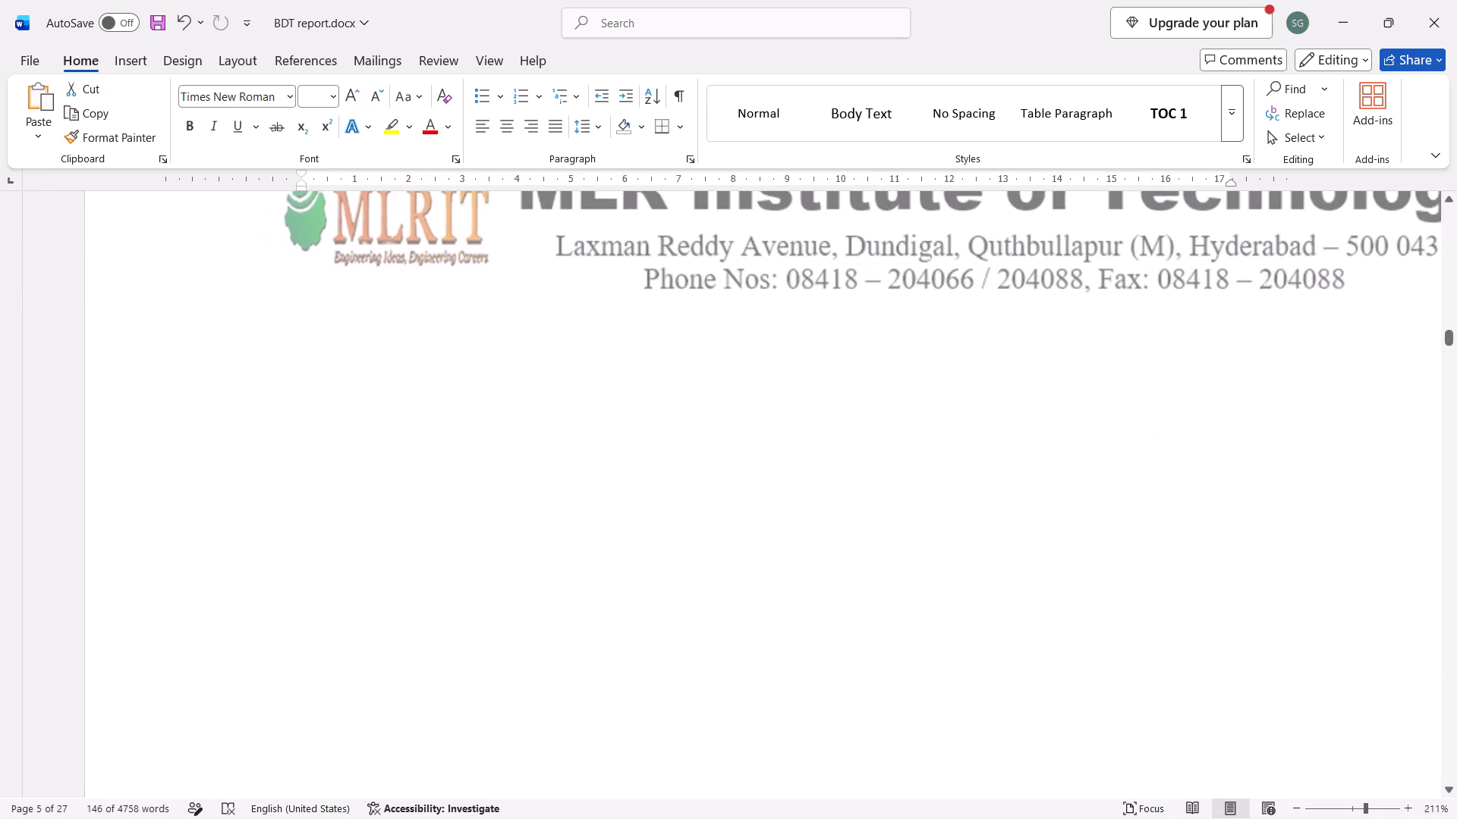
scroll(980, 563, "down", 7, "ctrl")
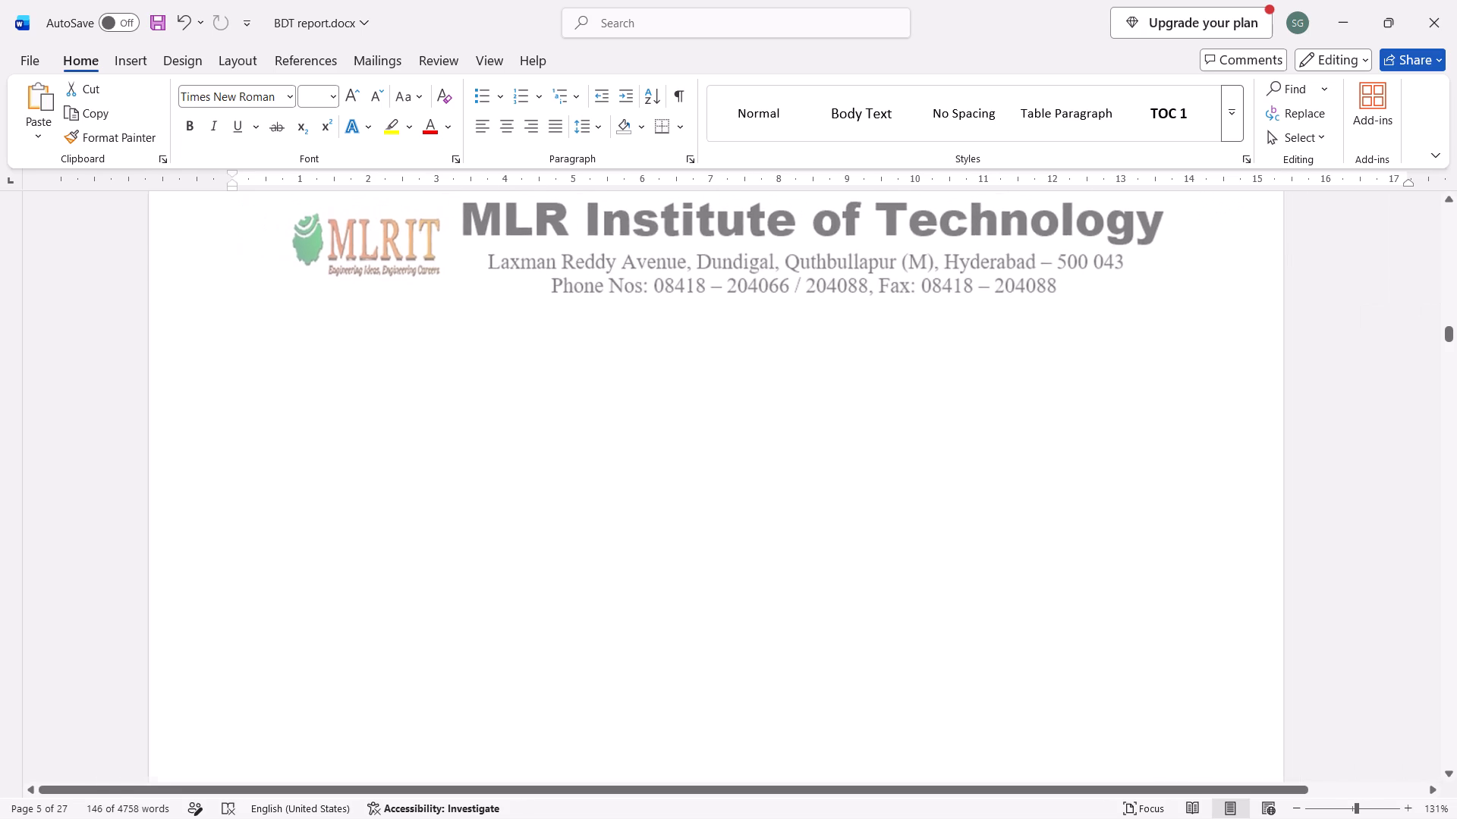
scroll(980, 563, "down", 2, "ctrl")
scroll(984, 485, "down", 3, "ctrl")
scroll(984, 485, "down", 2)
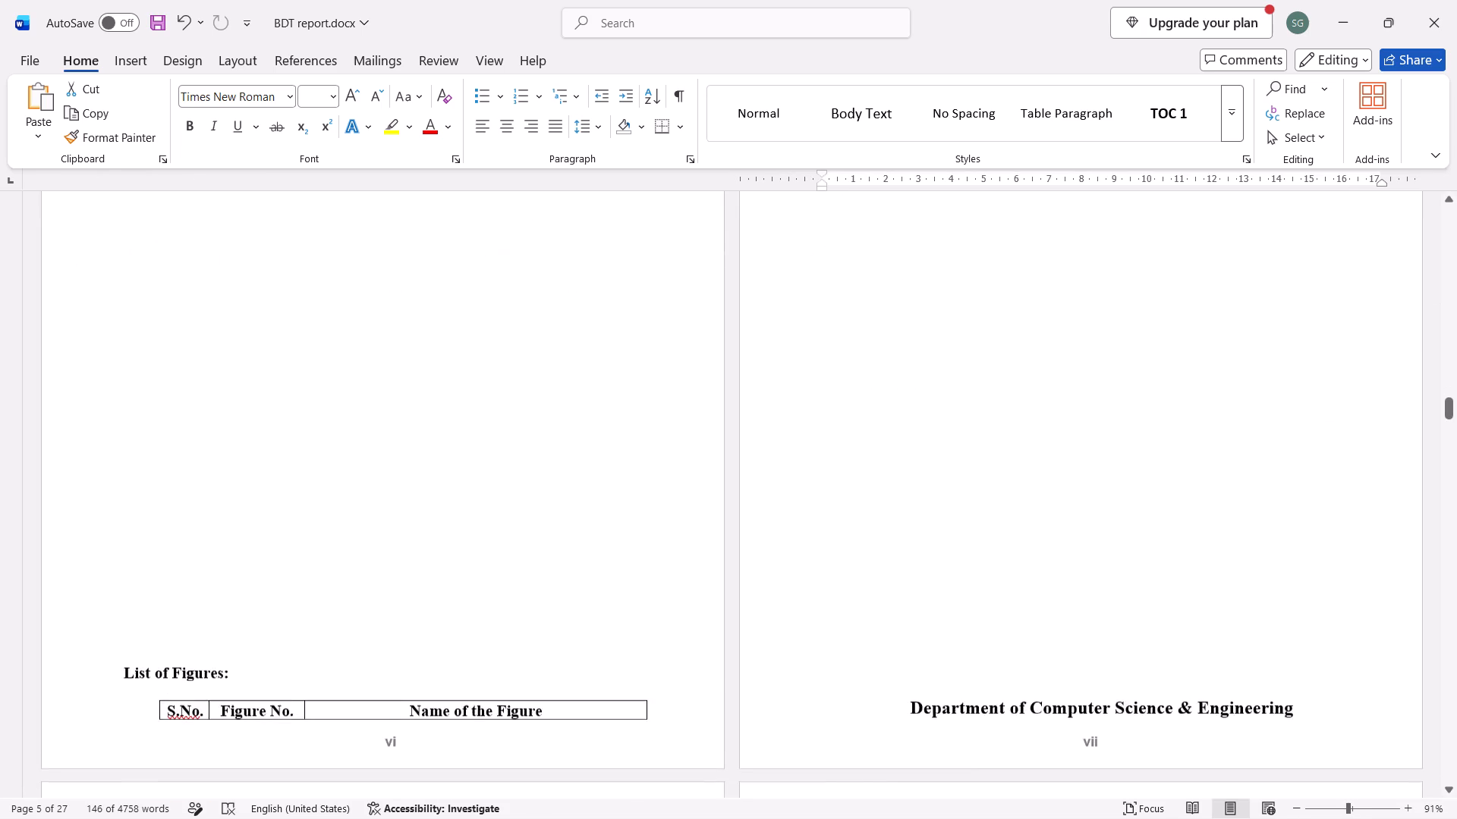
scroll(984, 485, "down", 2)
scroll(984, 485, "up", 3)
scroll(984, 485, "down", 2, "ctrl")
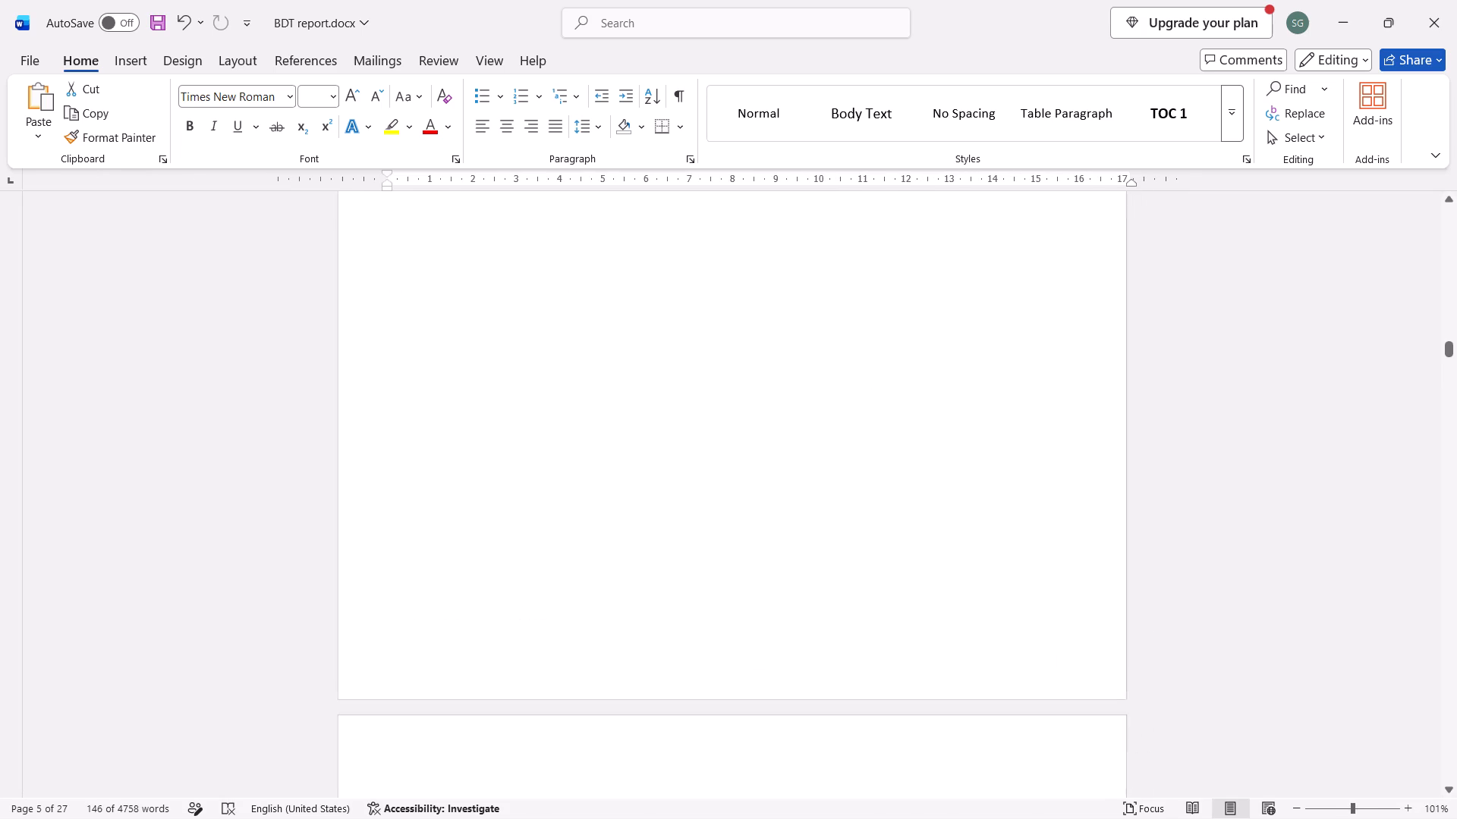
scroll(902, 544, "down", 4)
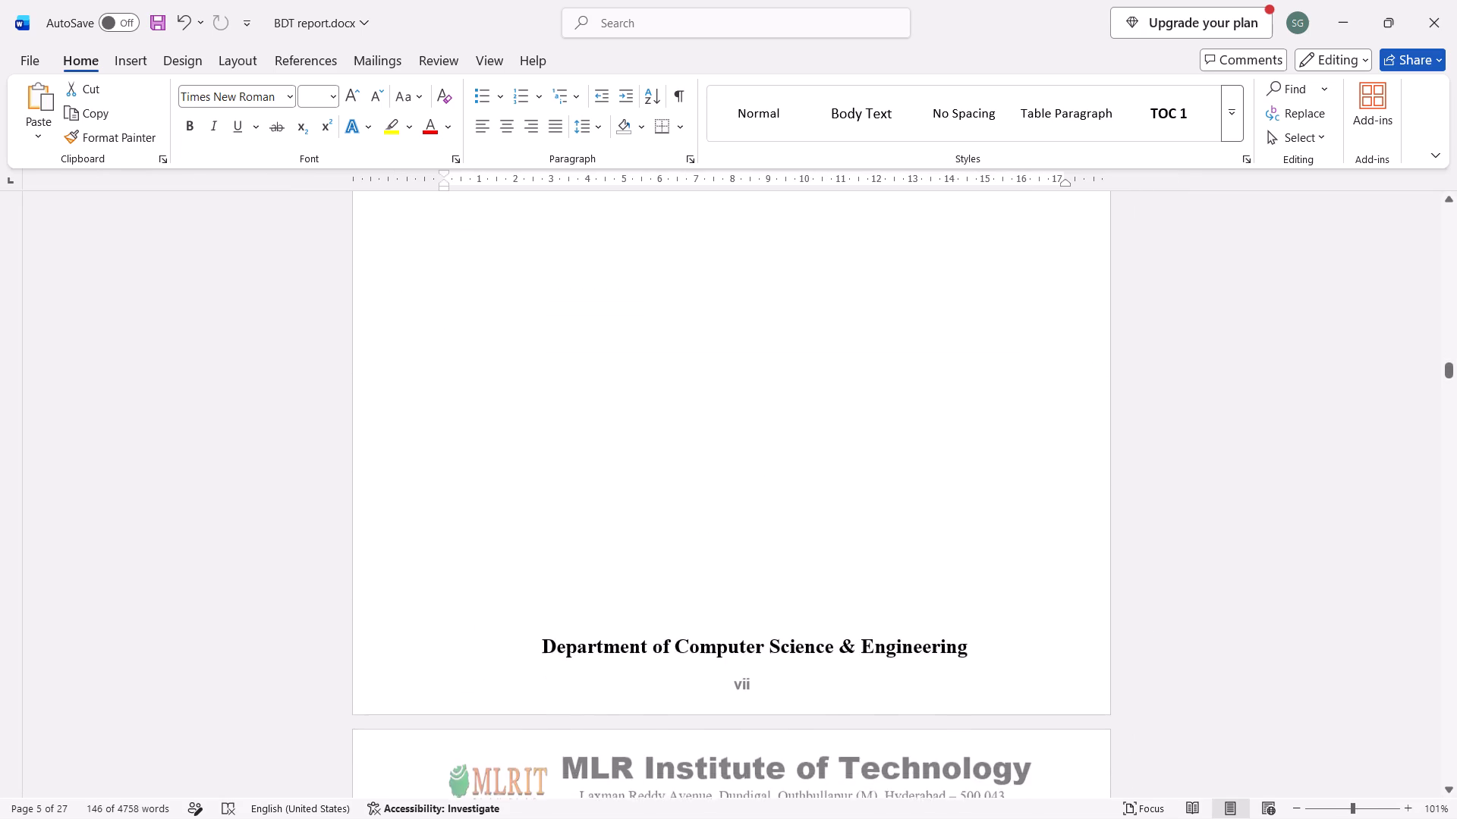
scroll(902, 544, "down", 2)
scroll(902, 544, "up", 6)
scroll(902, 544, "down", 1)
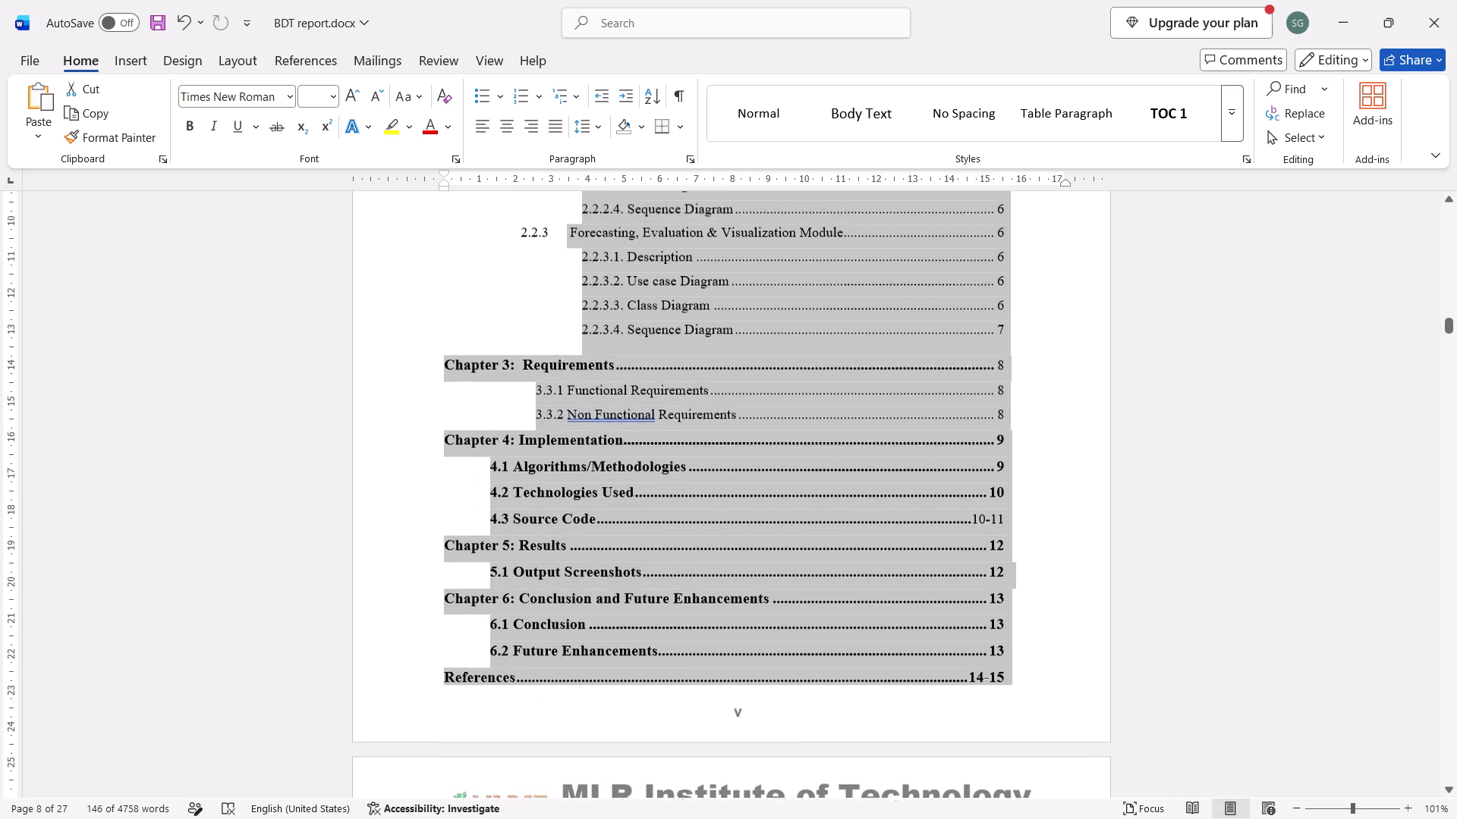
Delete the empty lines between the contents list and "List of Figures:", keeping that heading at the top of the page after the contents.
scroll(902, 544, "down", 1)
left_click(854, 529)
key("BackSpace")
key("BackSpace")
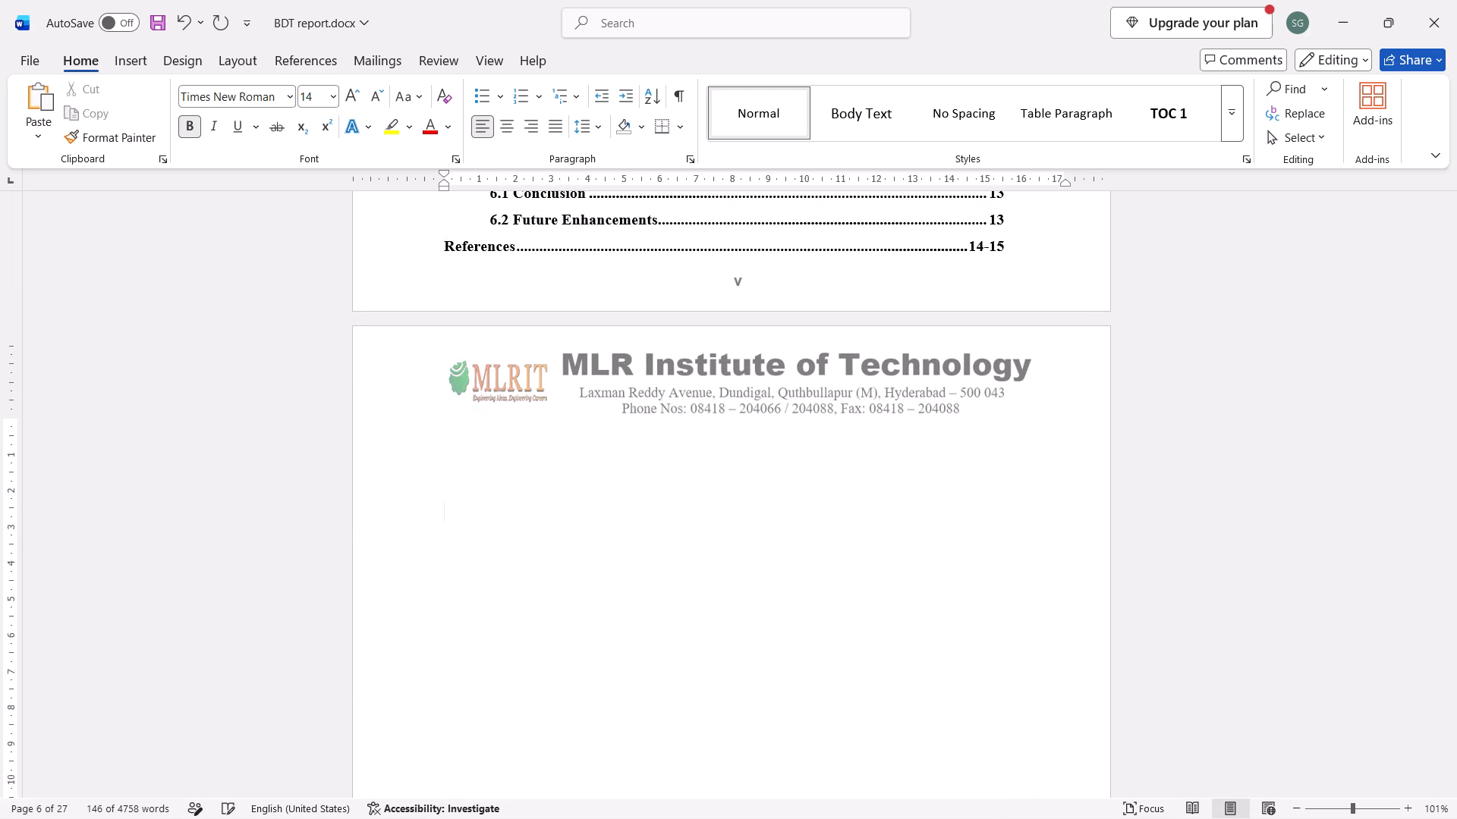
key("Down")
key("Up")
key("Down")
key("Down")
key("Down")
key("Down")
key("Down")
key("Down")
key("Down")
key("Down")
key("Down")
key("Down")
key("Down")
key("Down")
key("Down")
key("Down")
key("Down")
key("Down")
key("Down")
key("Down")
key("Down")
key("Down")
key("Down")
key("Down")
key("Down")
key("Down")
key("Down")
key("Down")
key("Down")
key("Down")
key("Down")
key("Down")
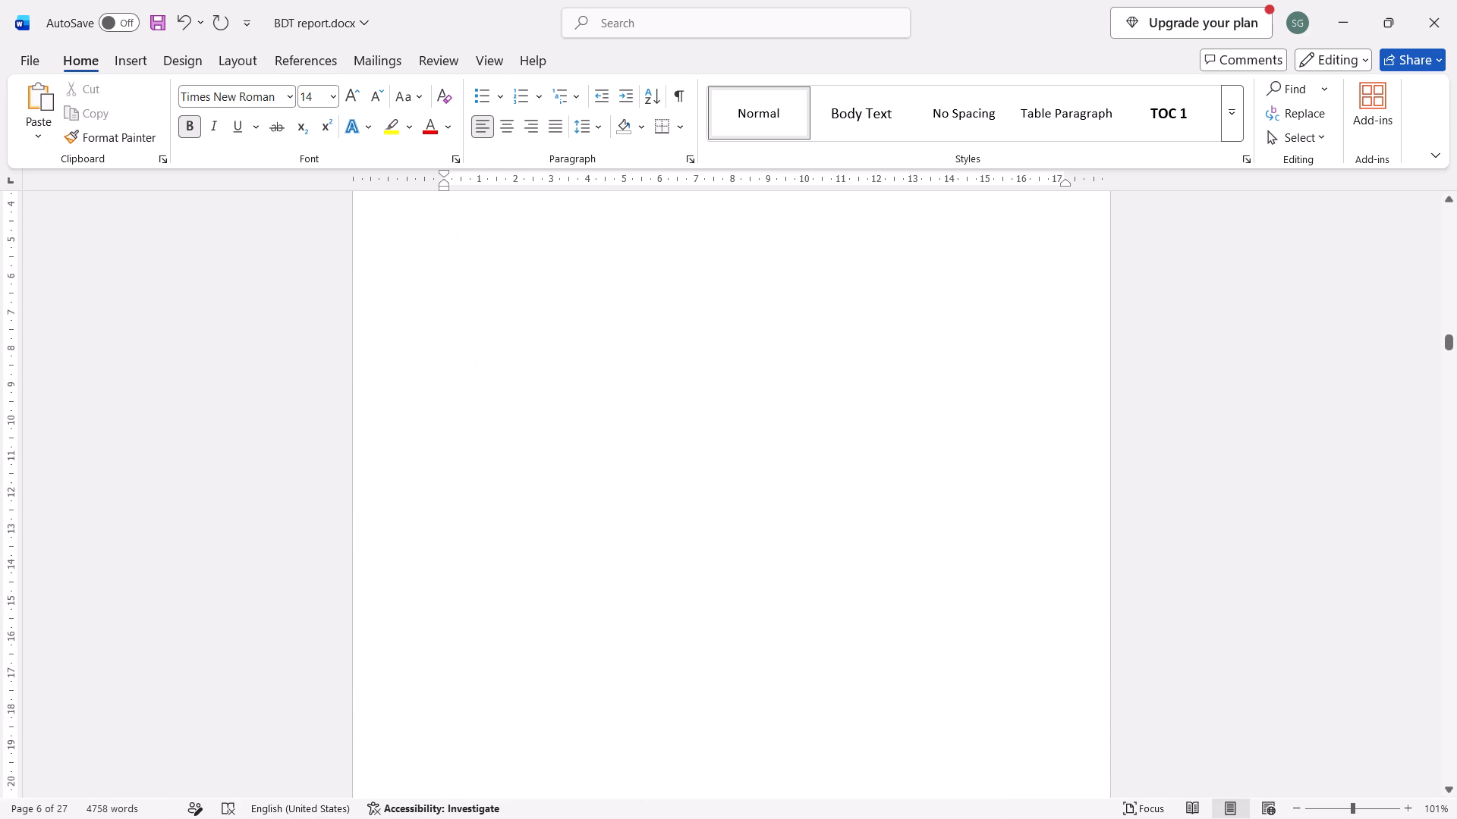
key("Up")
key("Up")
key("Up")
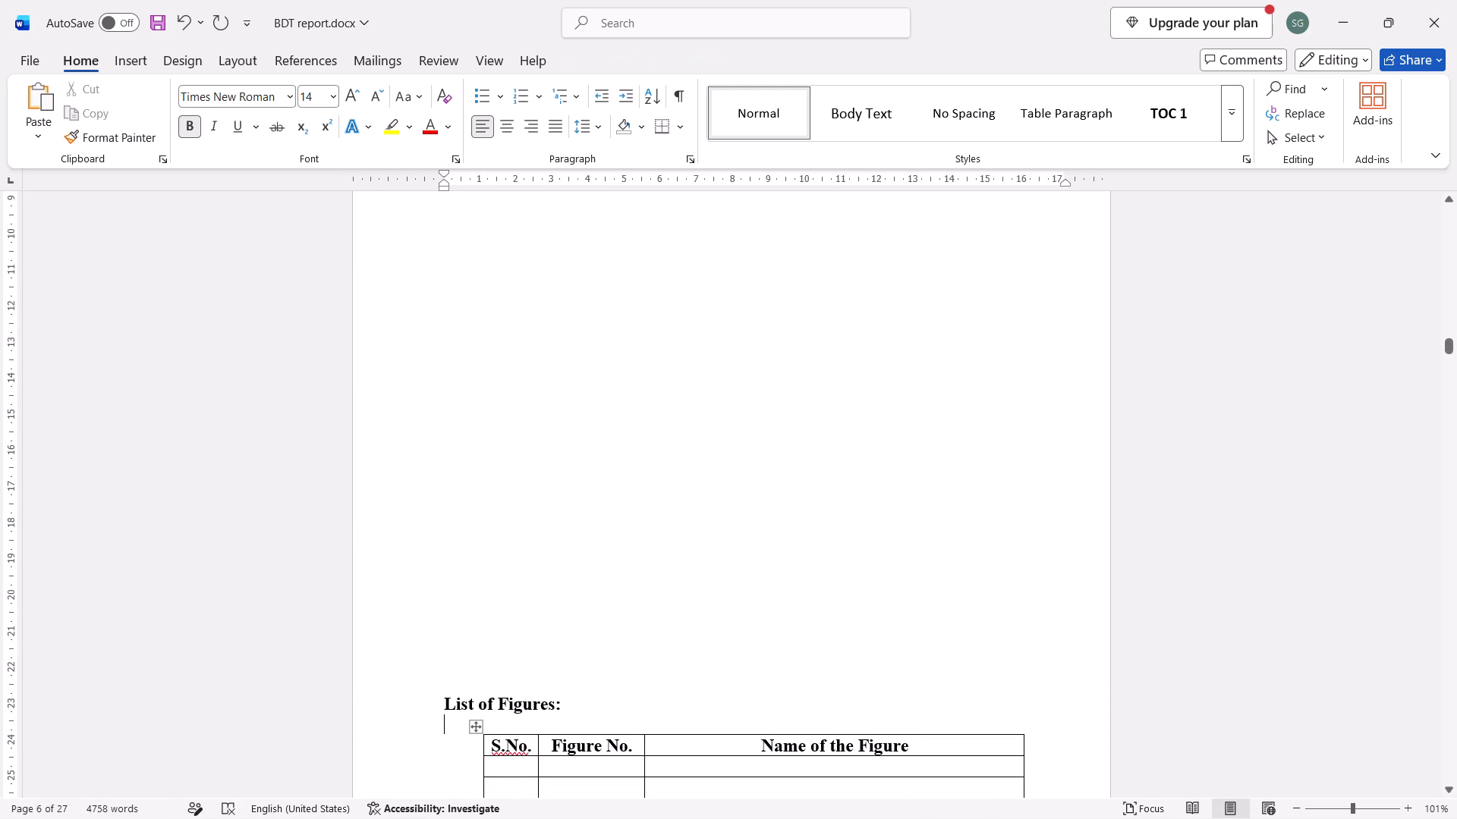
key("Up")
key("BackSpace")
key("BackSpace")
key("BackSpace")
key("BackSpace")
key("BackSpace")
key("BackSpace")
key("BackSpace")
key("BackSpace")
key("BackSpace")
key("BackSpace")
key("BackSpace")
key("BackSpace")
key("BackSpace")
key("BackSpace")
key("BackSpace")
key("BackSpace")
key("BackSpace")
key("BackSpace")
key("BackSpace")
key("BackSpace")
key("BackSpace")
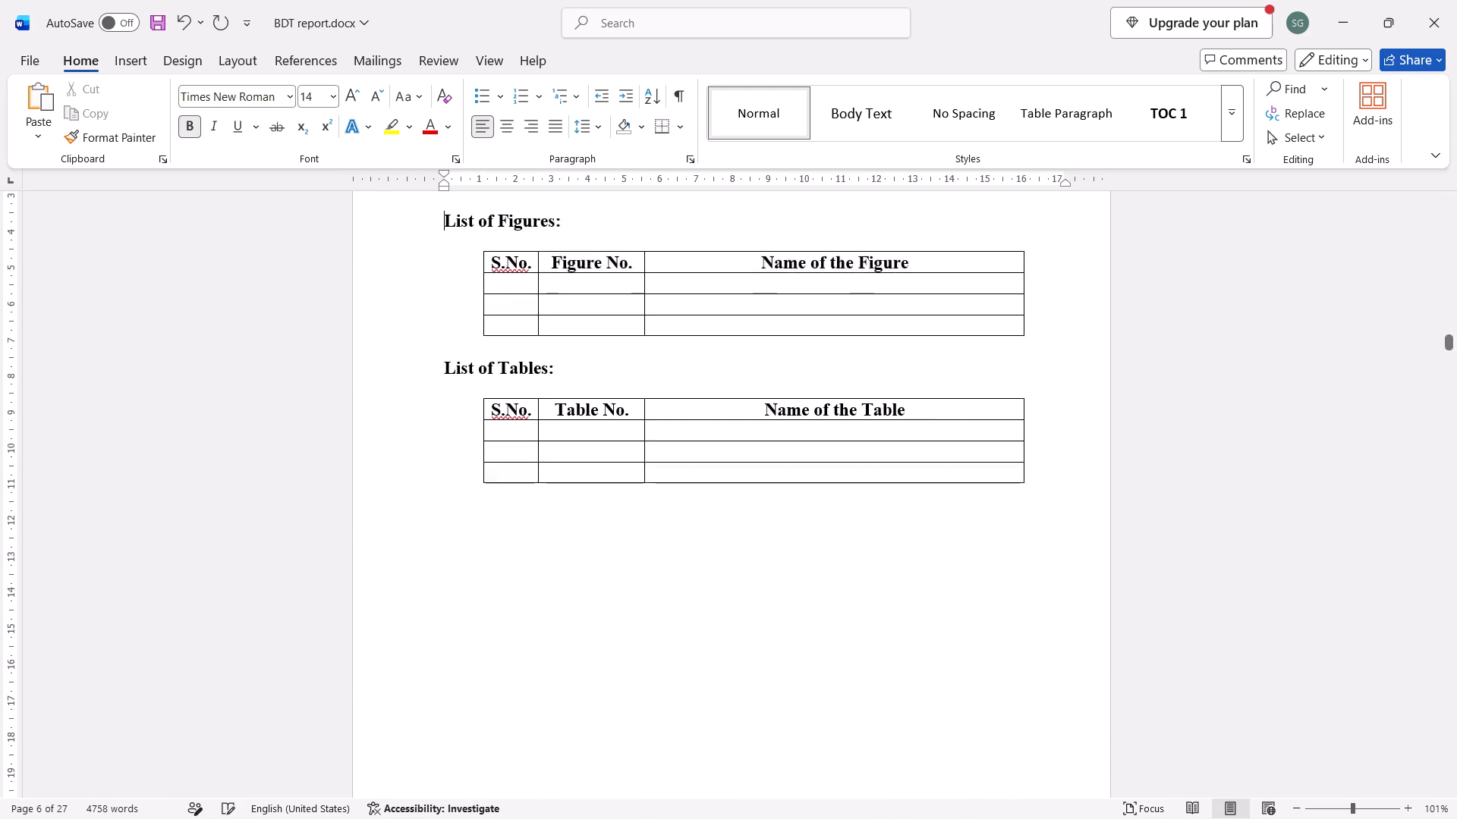
key("BackSpace")
key("BackSpace")
key("BackSpace")
key("BackSpace")
key("BackSpace")
key("BackSpace")
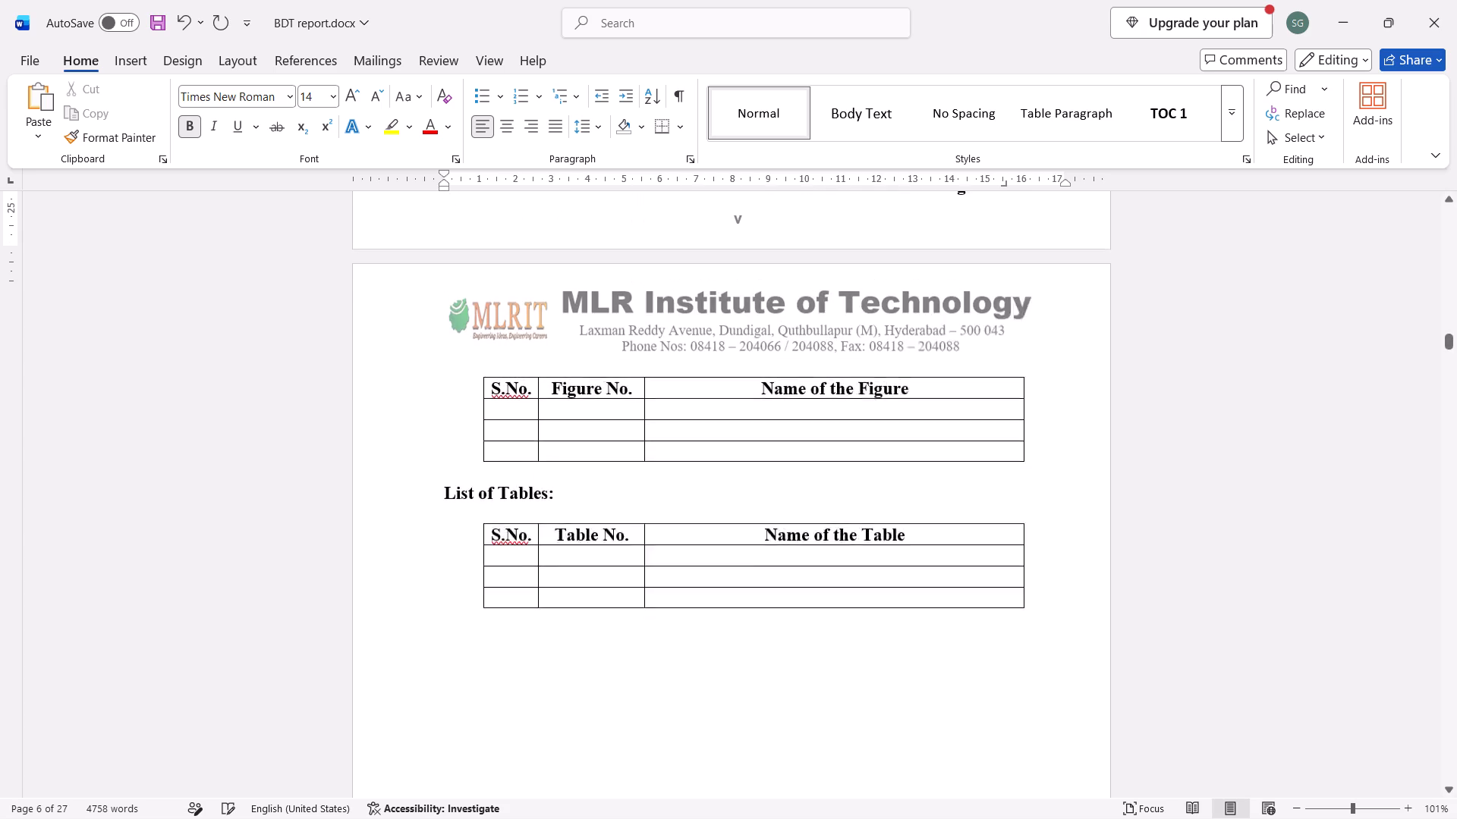
key("ctrl+z")
key("ctrl+z")
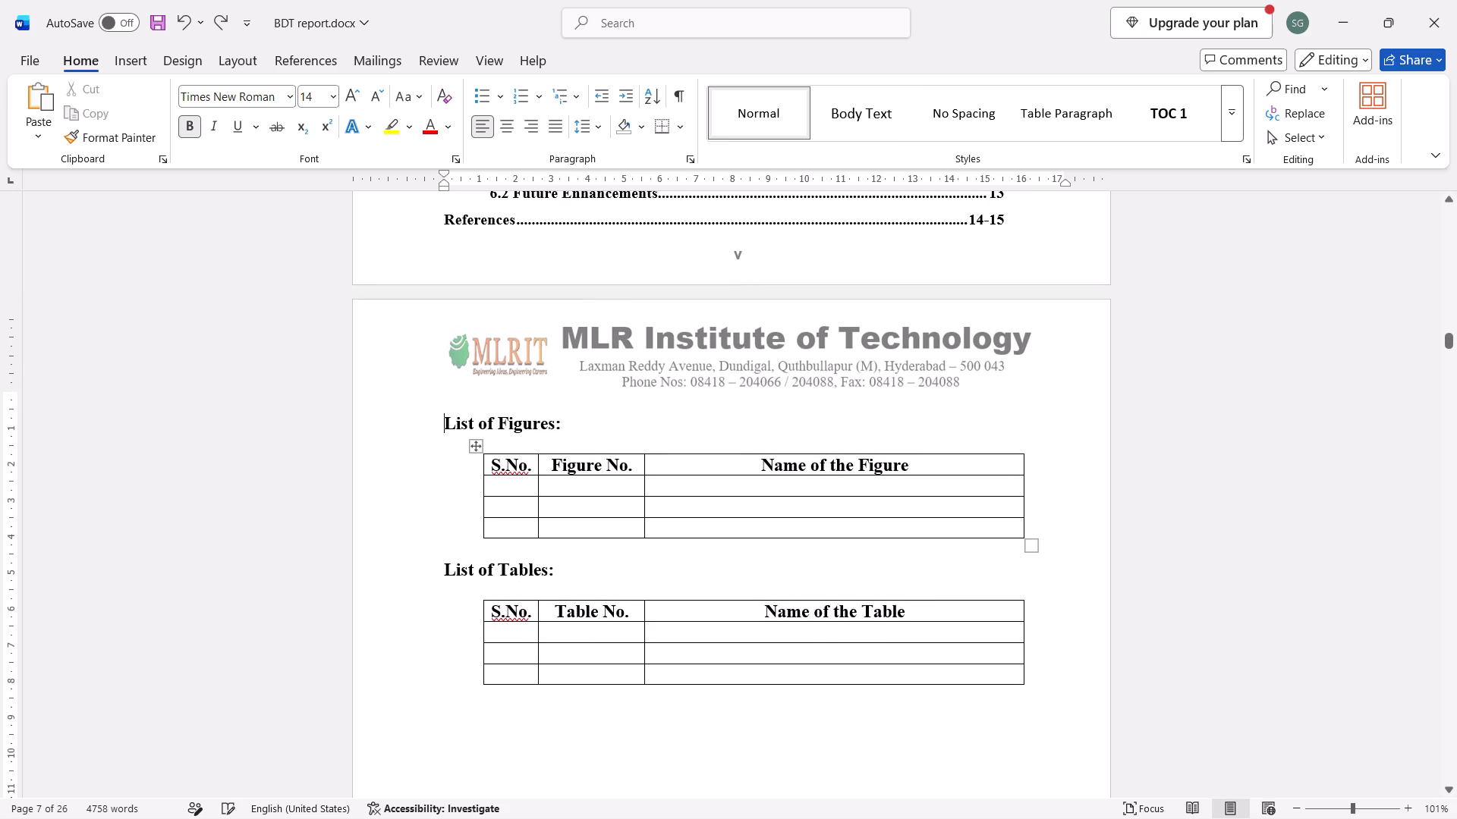
Insert an empty line above the "Keywords" paragraph at the top of the page following the abstract.
scroll(854, 529, "down", 6)
scroll(854, 529, "up", 1)
scroll(854, 529, "down", 2)
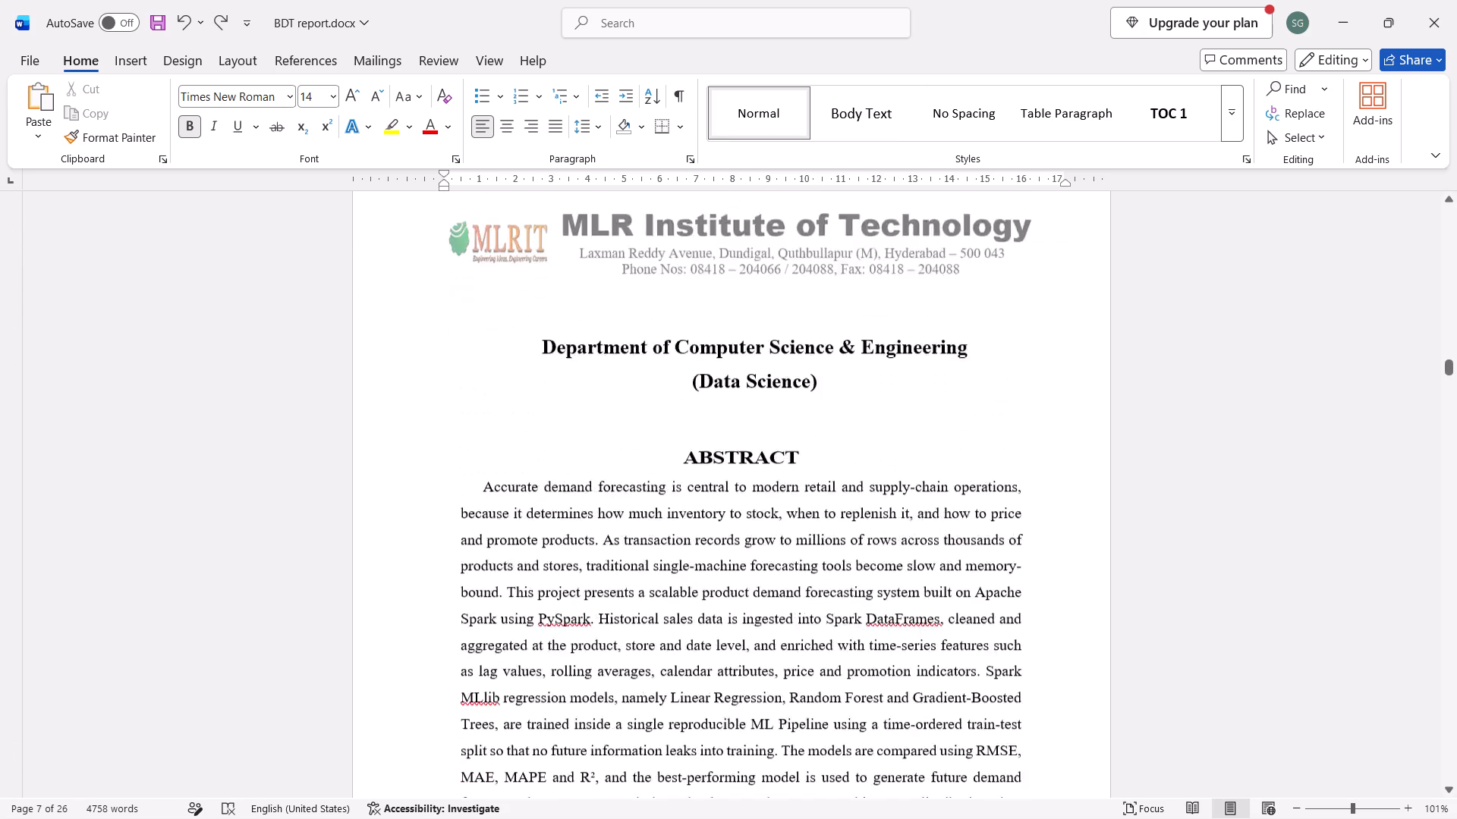
scroll(854, 529, "down", 5)
scroll(854, 529, "up", 1)
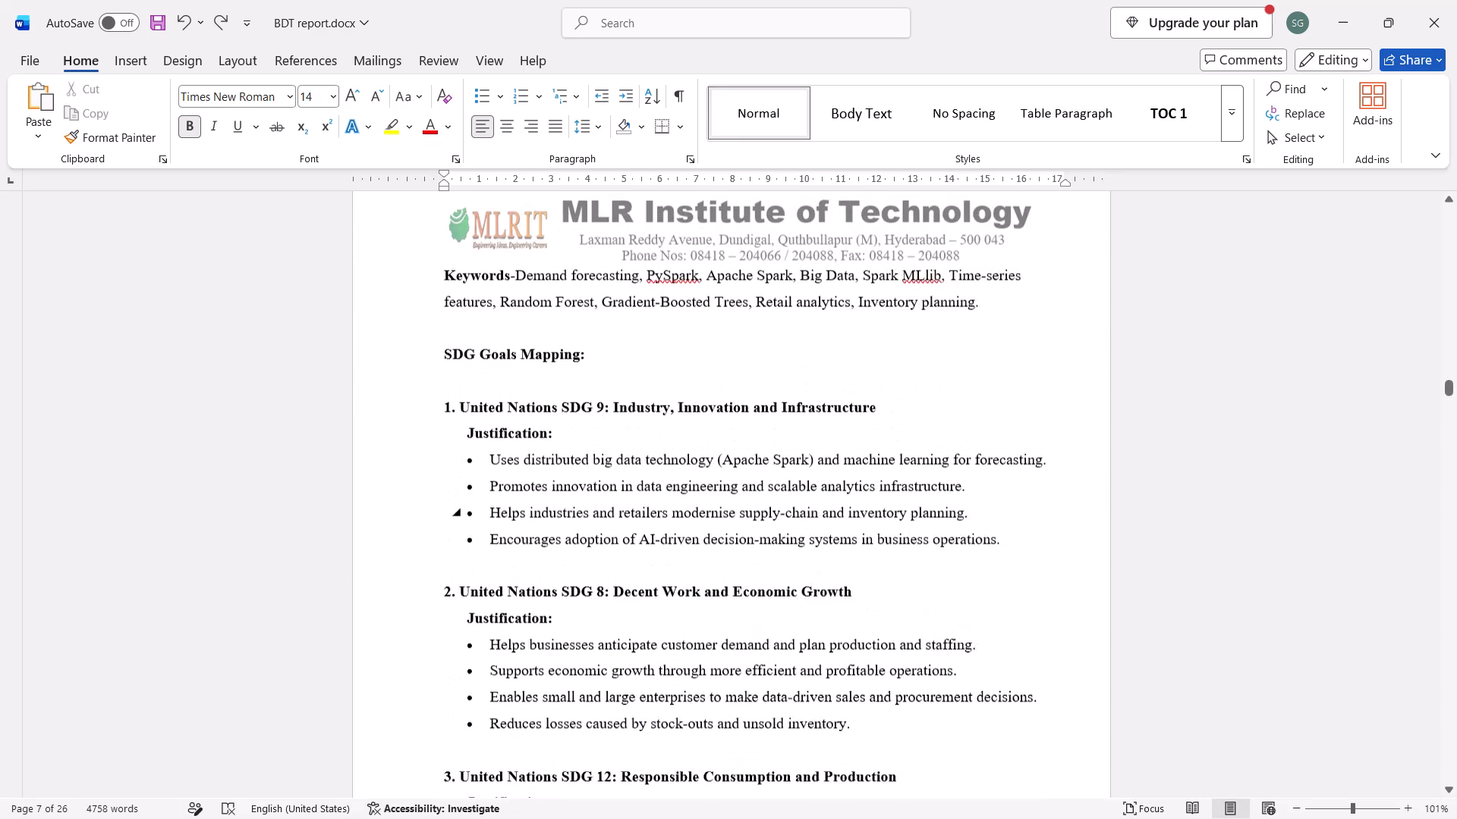
scroll(854, 529, "up", 1)
left_click(1088, 302)
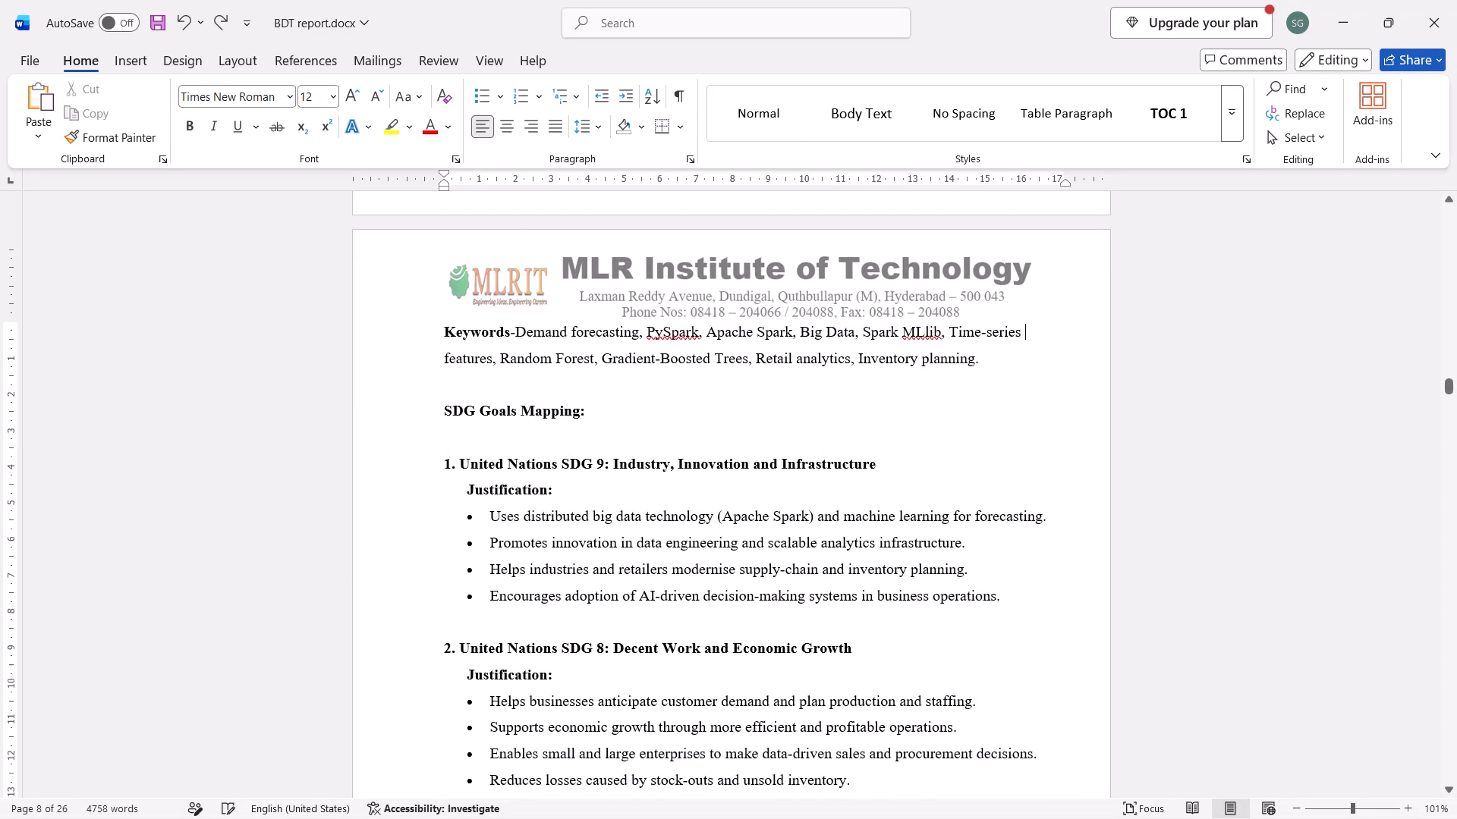
key("Up")
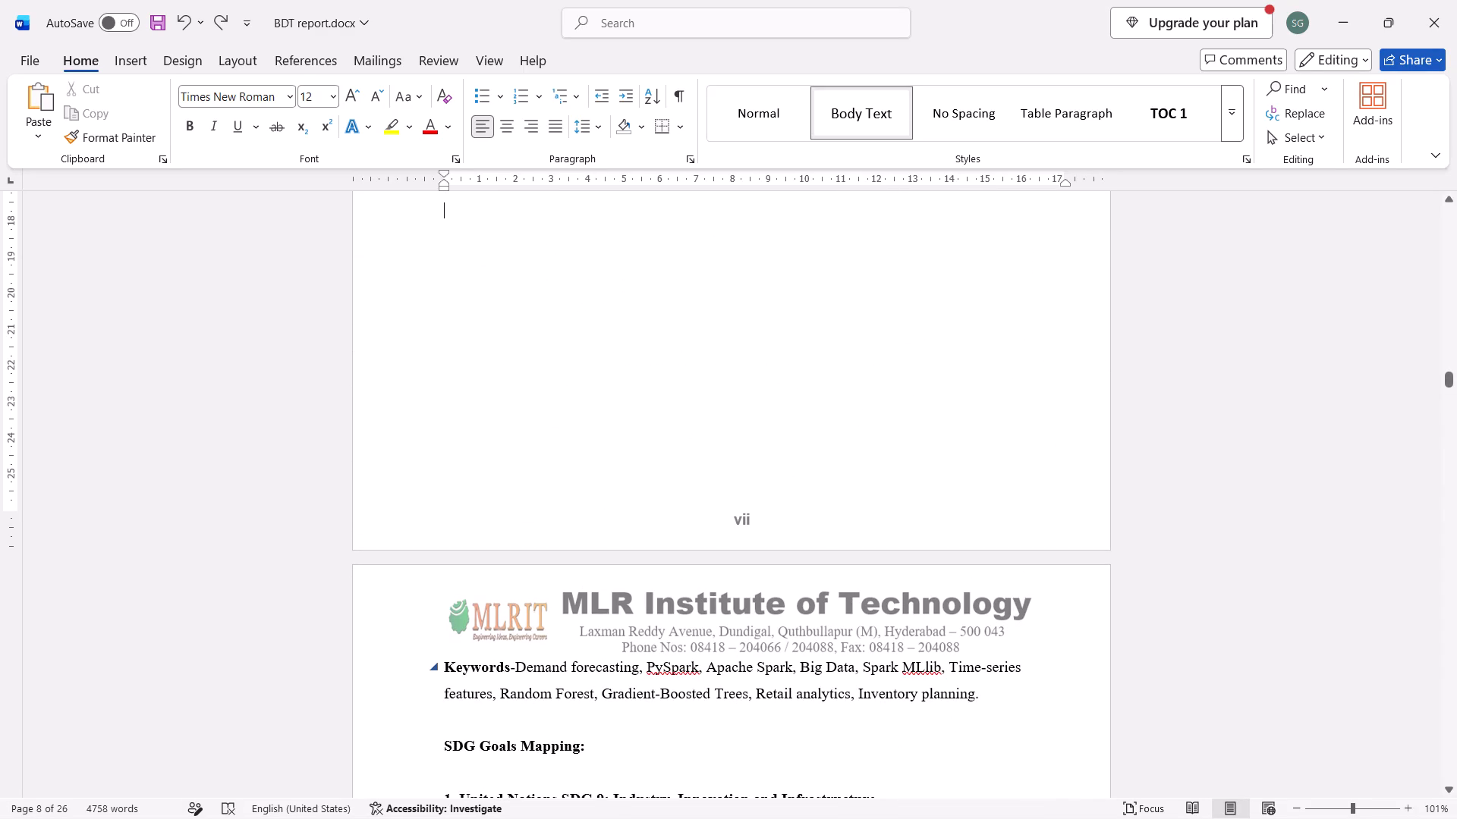
left_click(432, 669)
left_click(449, 664)
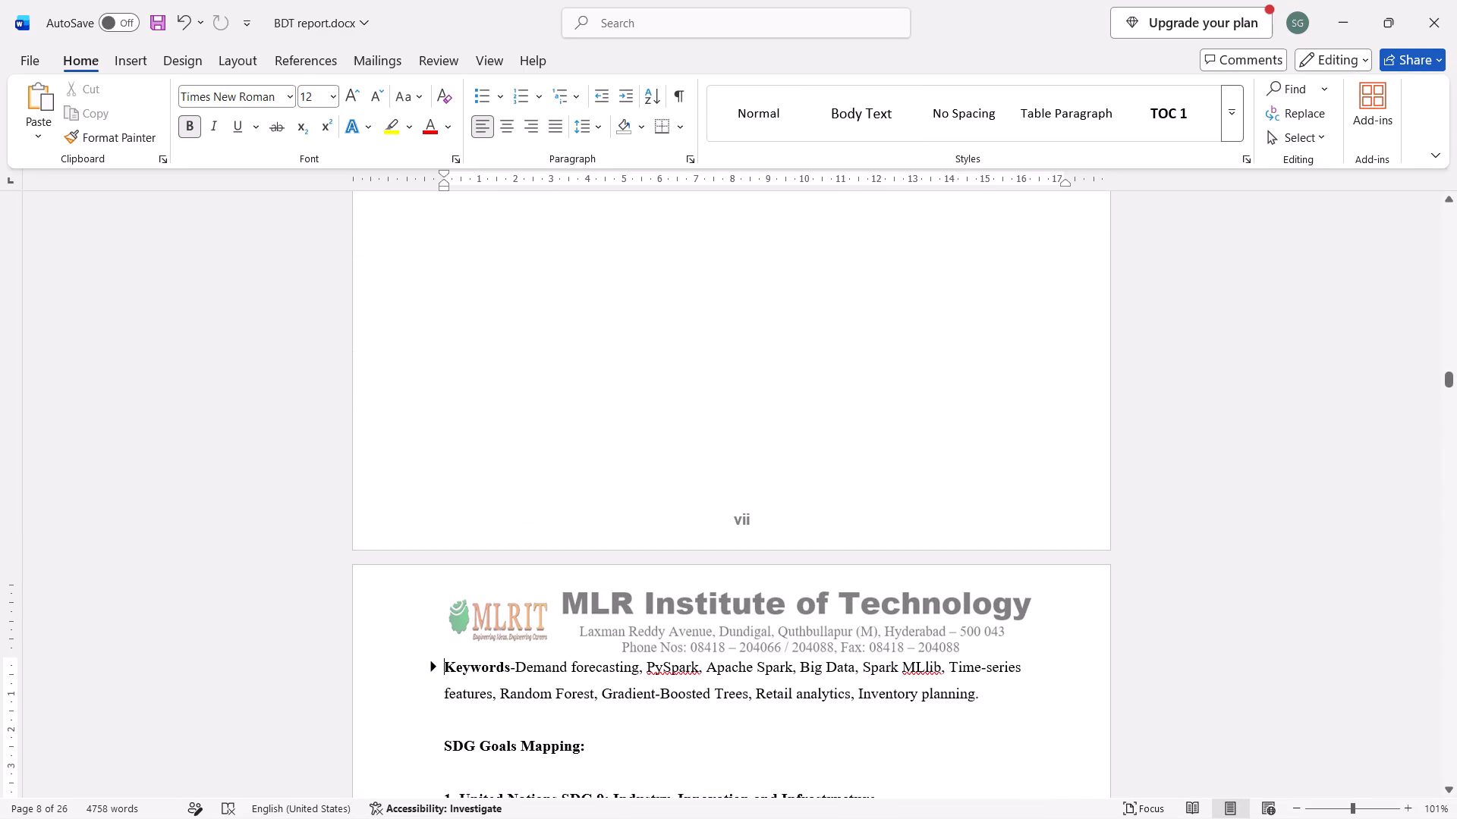
key("backslash")
key("Return")
key("BackSpace")
key("Return")
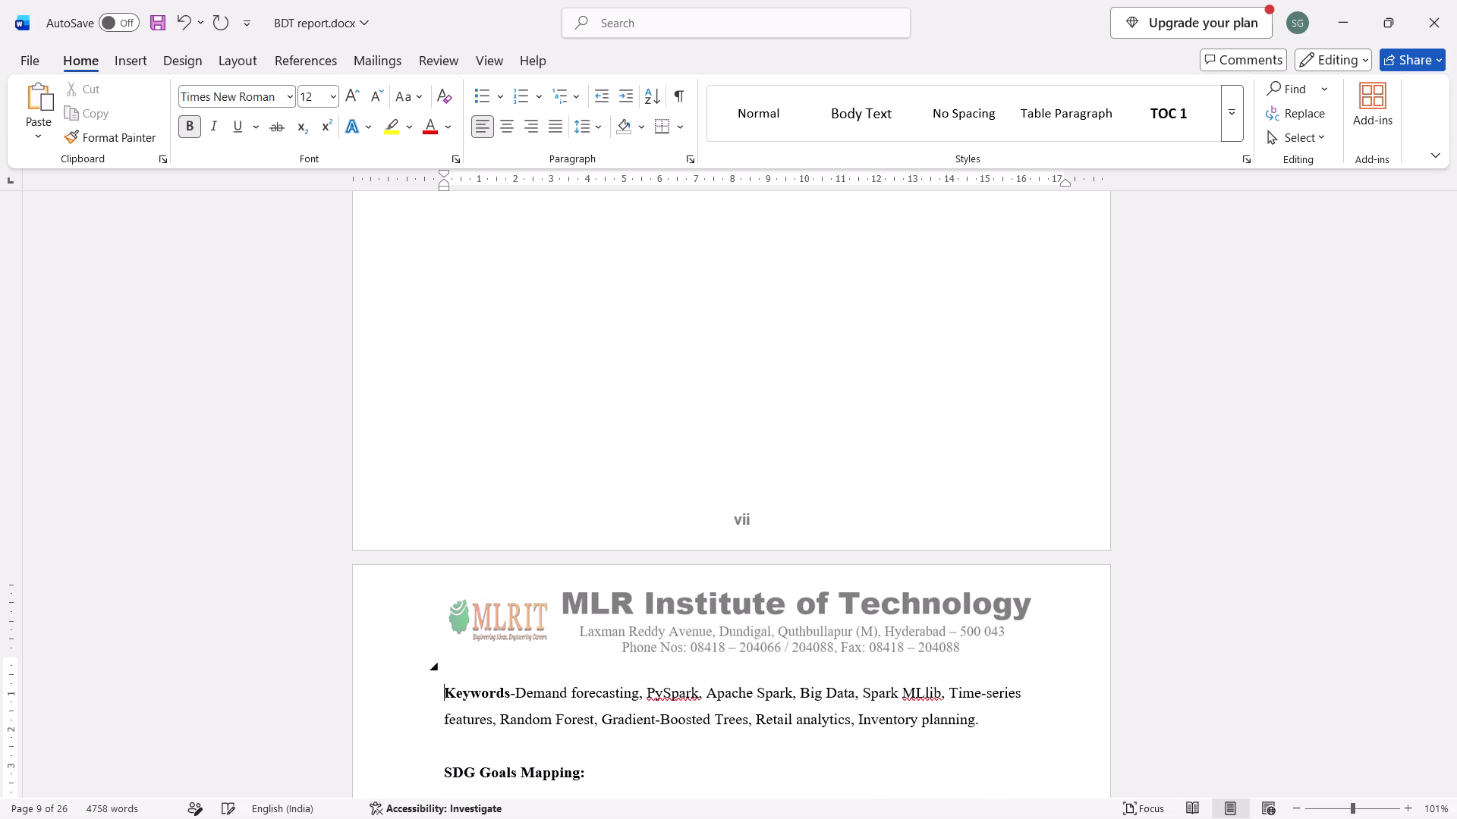
Remove the bold formatting from the dotted leader and page number of the "Chapter 1: Introduction" contents entry.
scroll(449, 664, "down", 2)
scroll(878, 604, "down", 4)
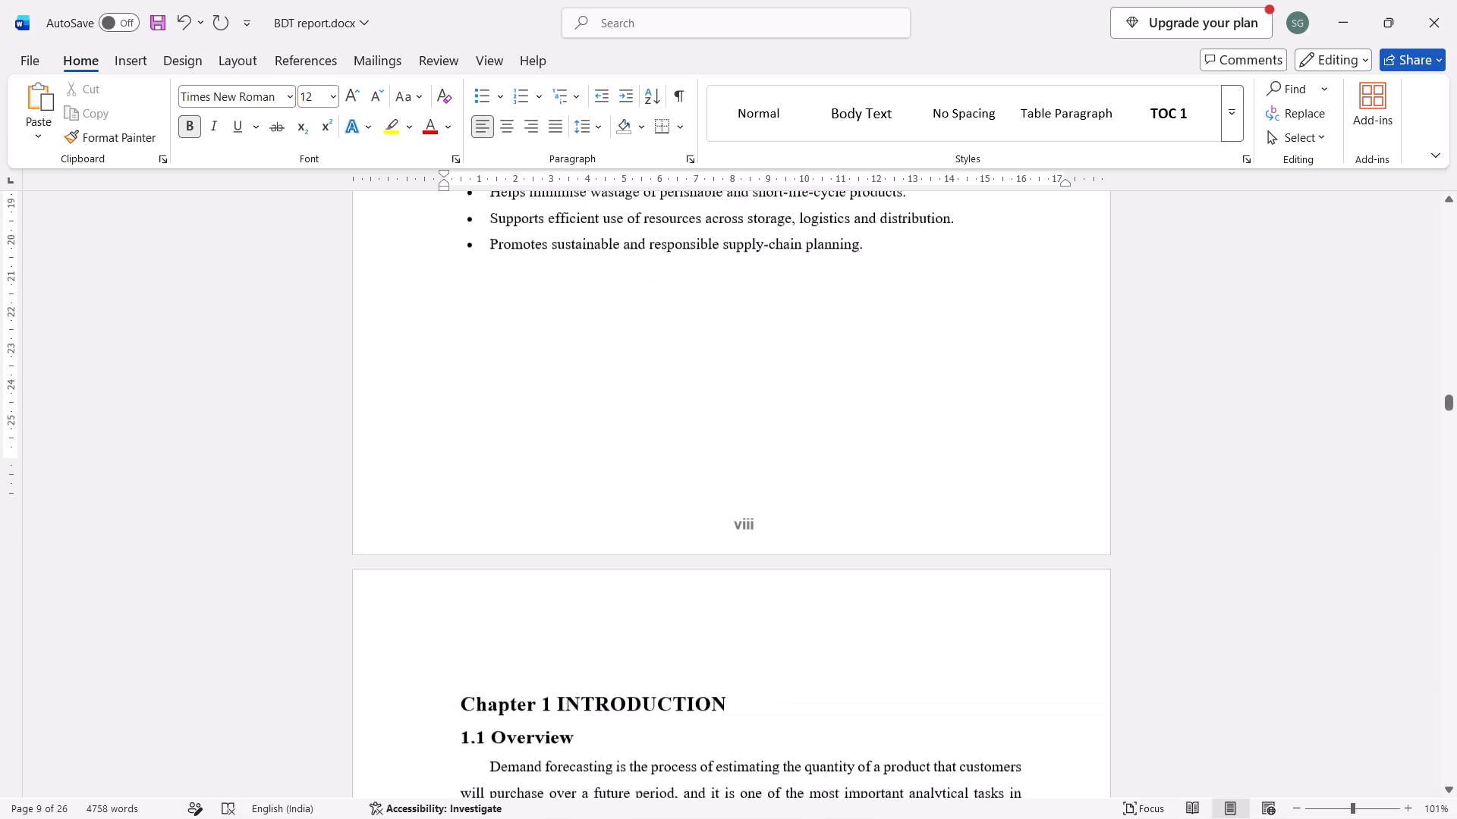
scroll(878, 604, "up", 4)
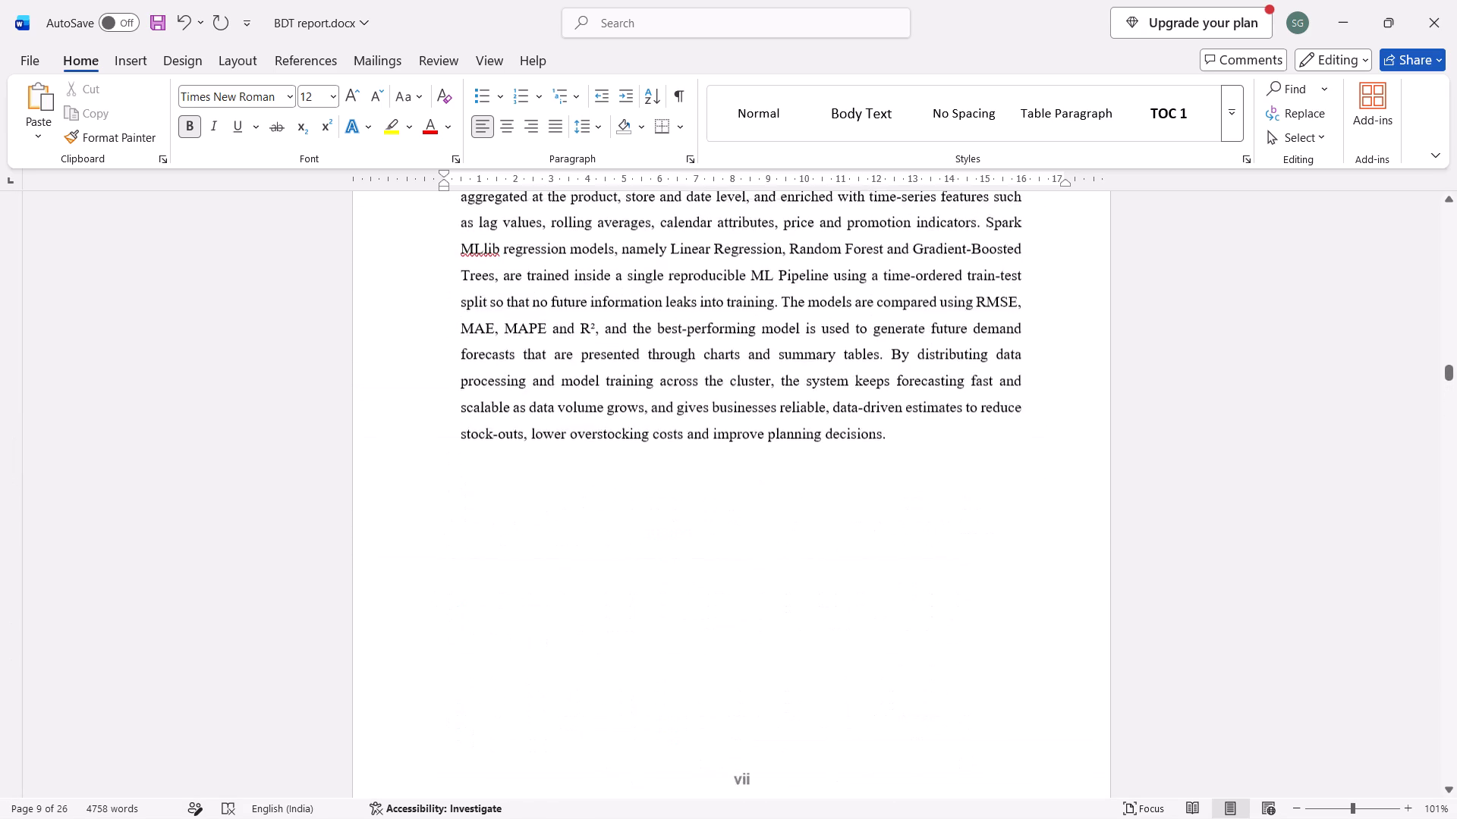
scroll(878, 604, "up", 5)
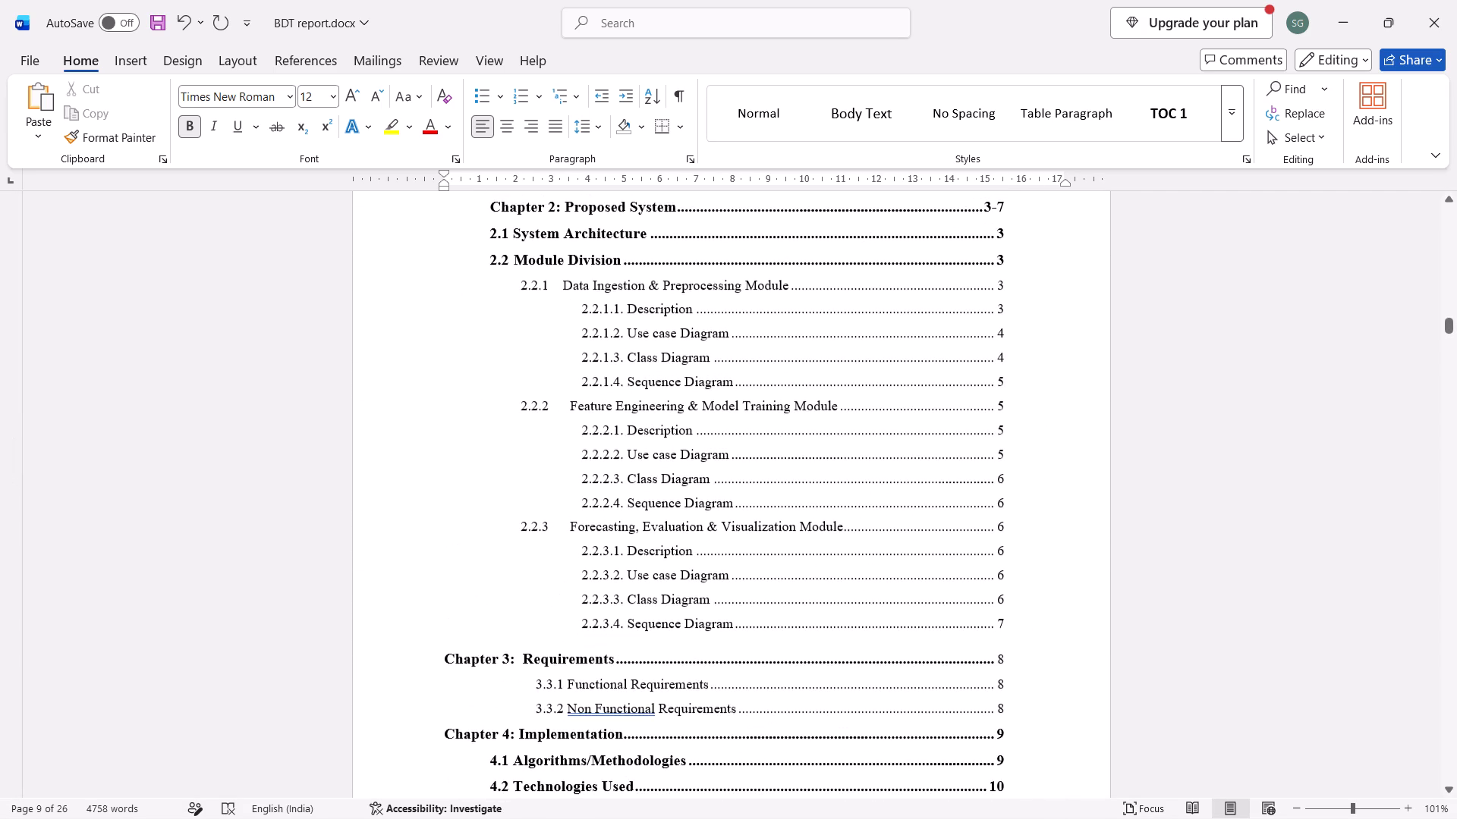
scroll(878, 604, "up", 2)
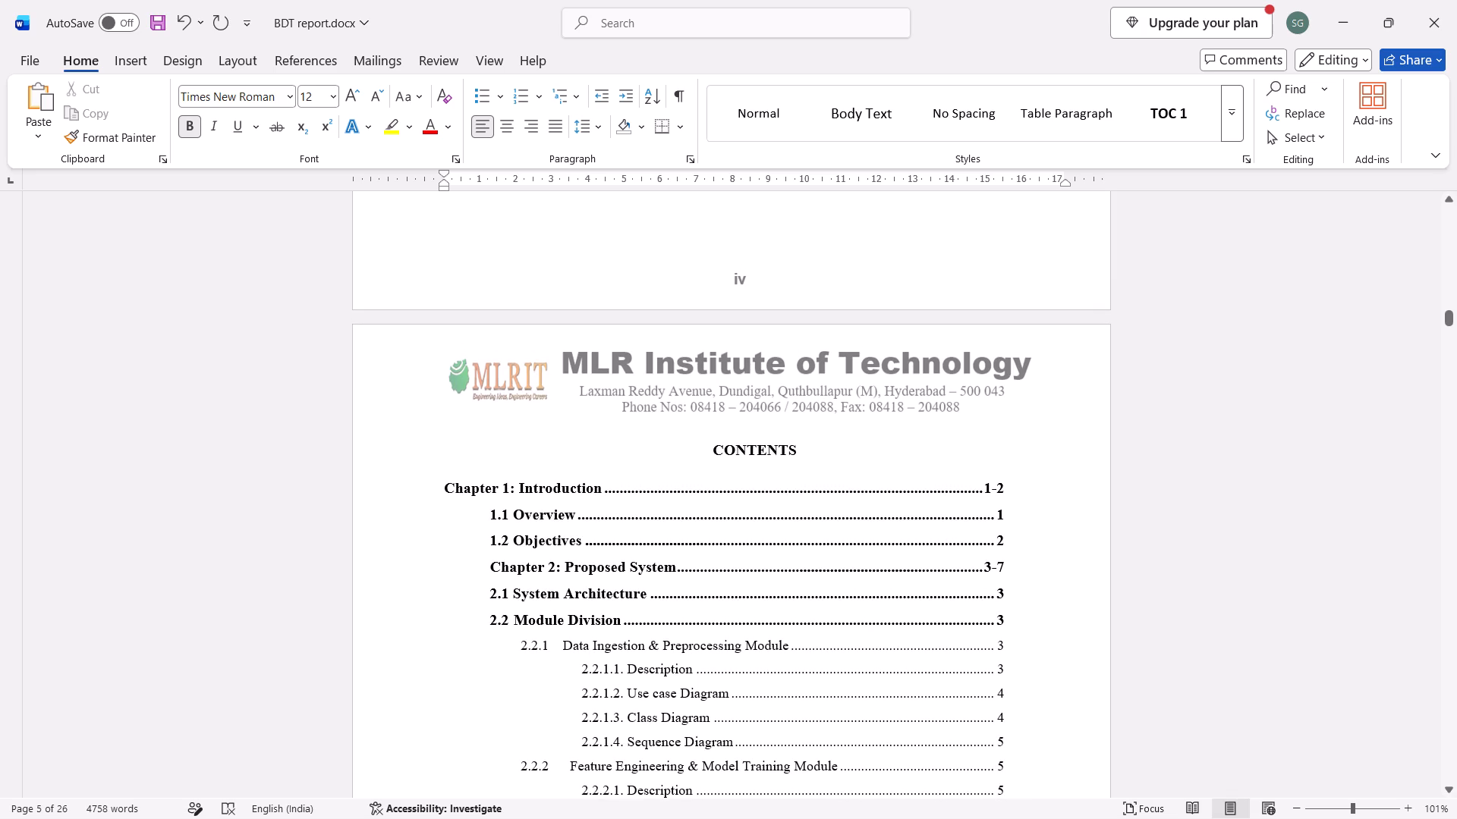
left_click_drag(1013, 485, 625, 482)
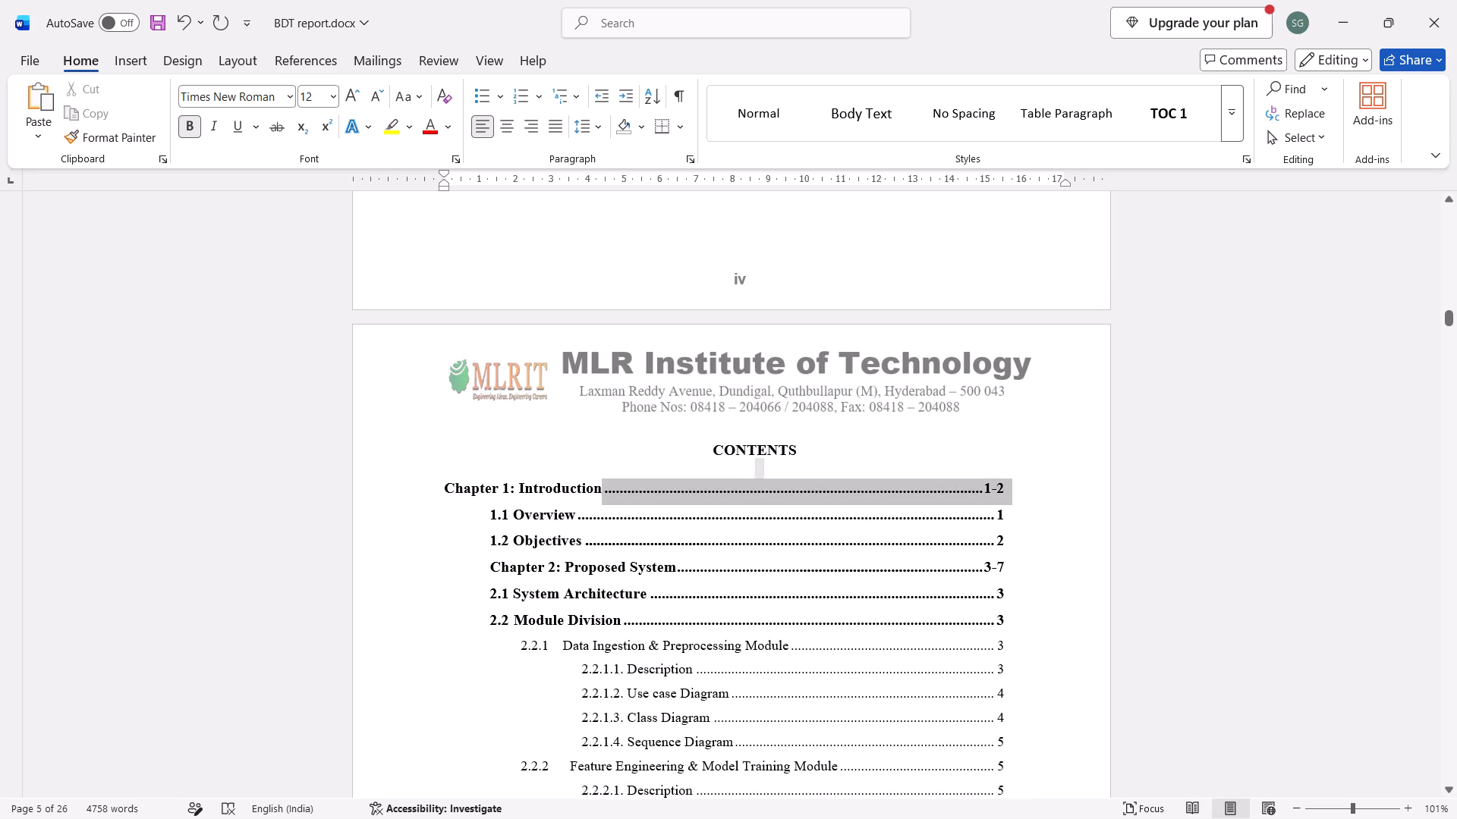
left_click_drag(625, 482, 616, 488)
key("ctrl+b")
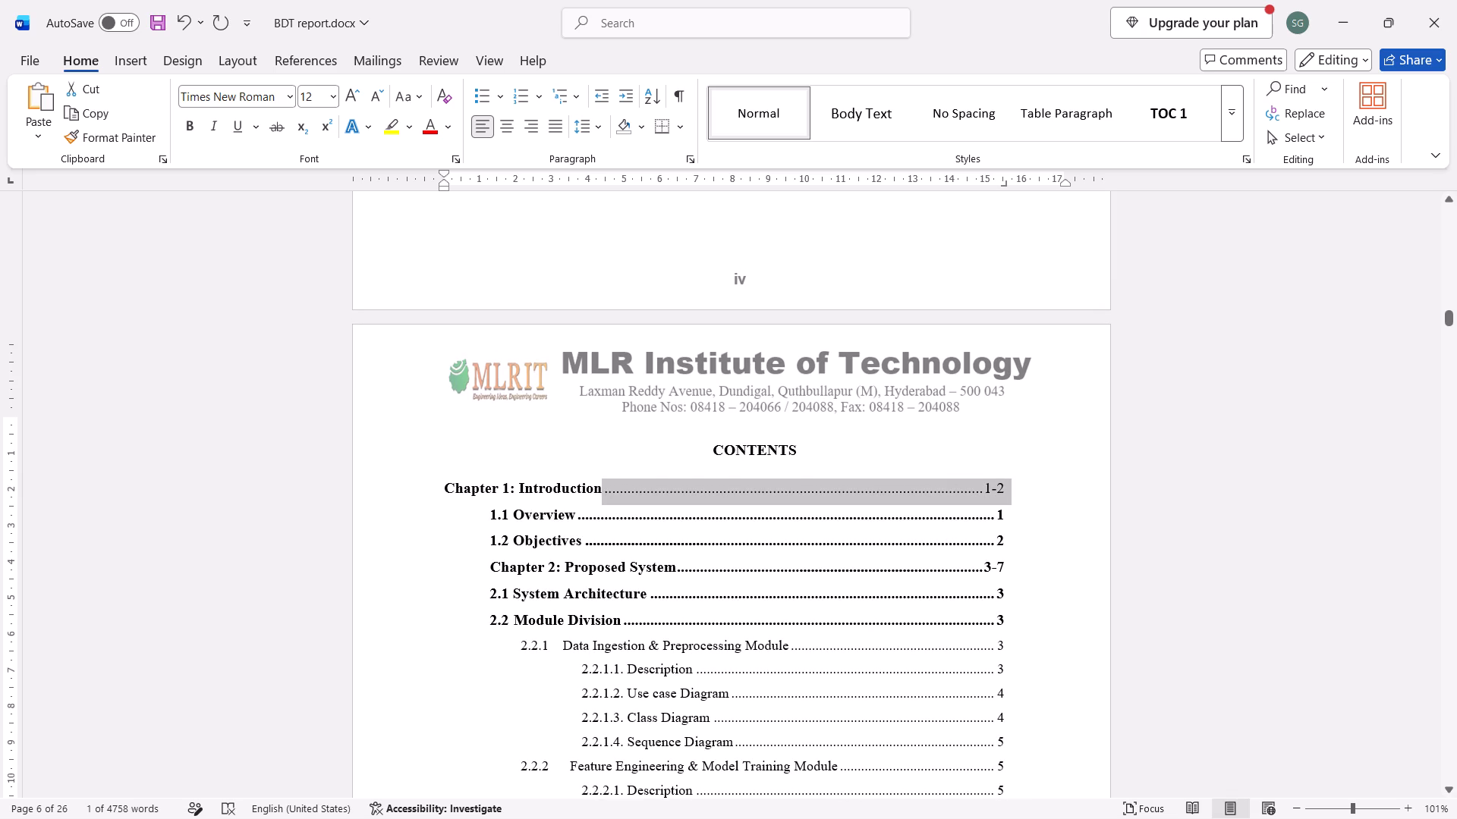
Check the chapter and subheading formatting in the other document's contents list, then return to the BDT report.
double_click(1016, 527)
left_click(1017, 521)
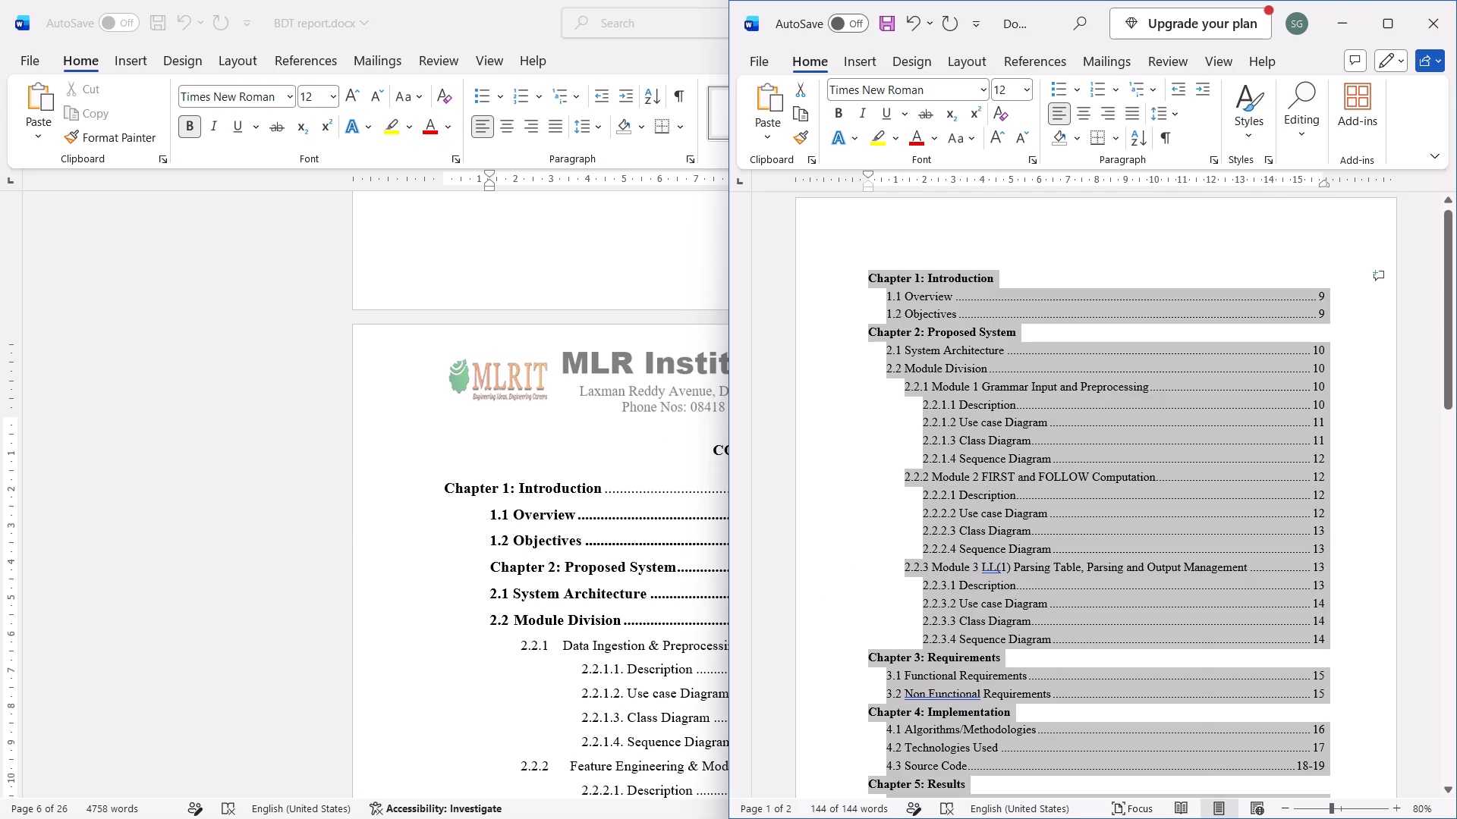
scroll(1150, 437, "down", 1)
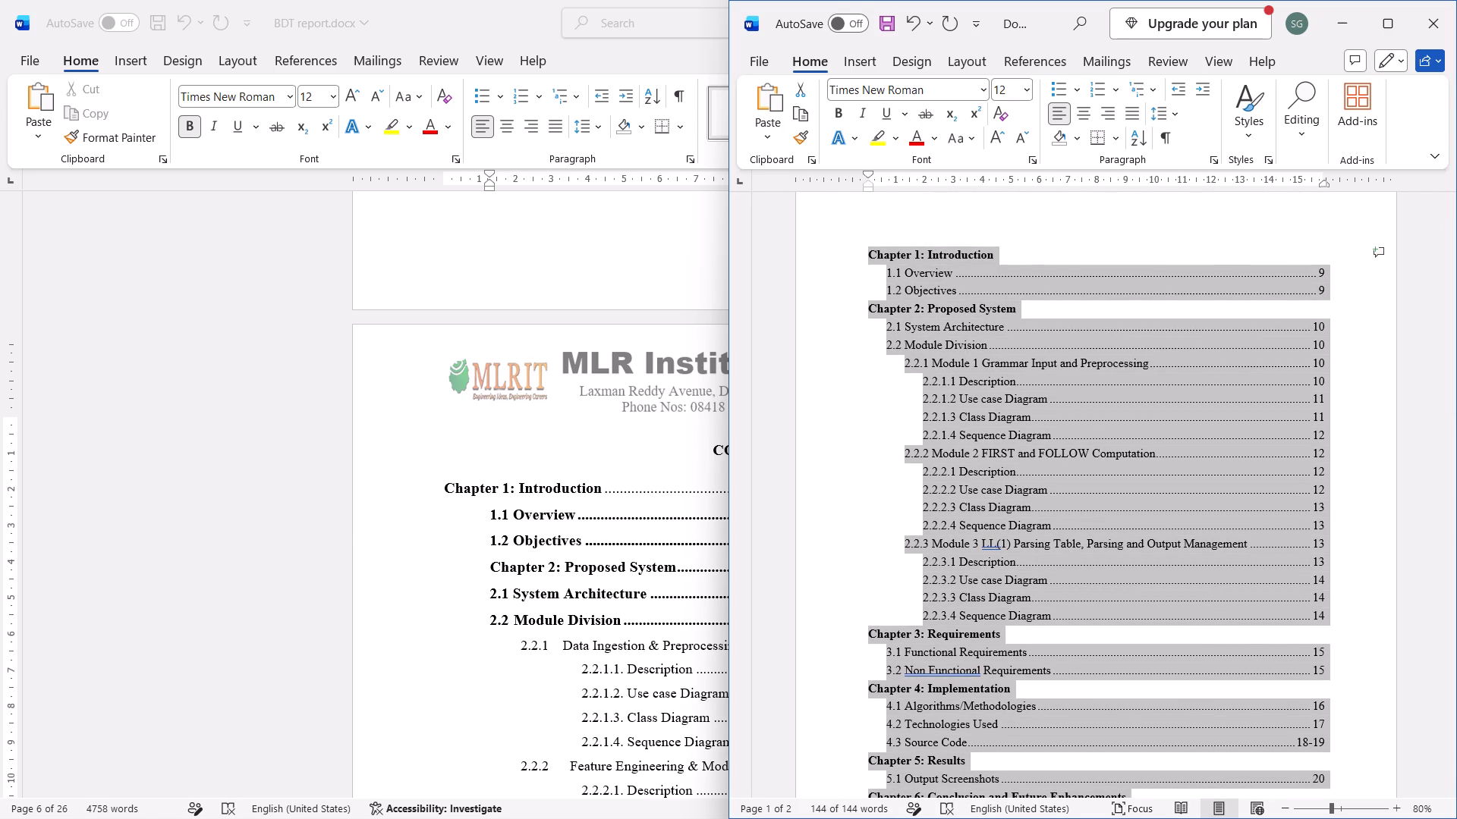
left_click(572, 516)
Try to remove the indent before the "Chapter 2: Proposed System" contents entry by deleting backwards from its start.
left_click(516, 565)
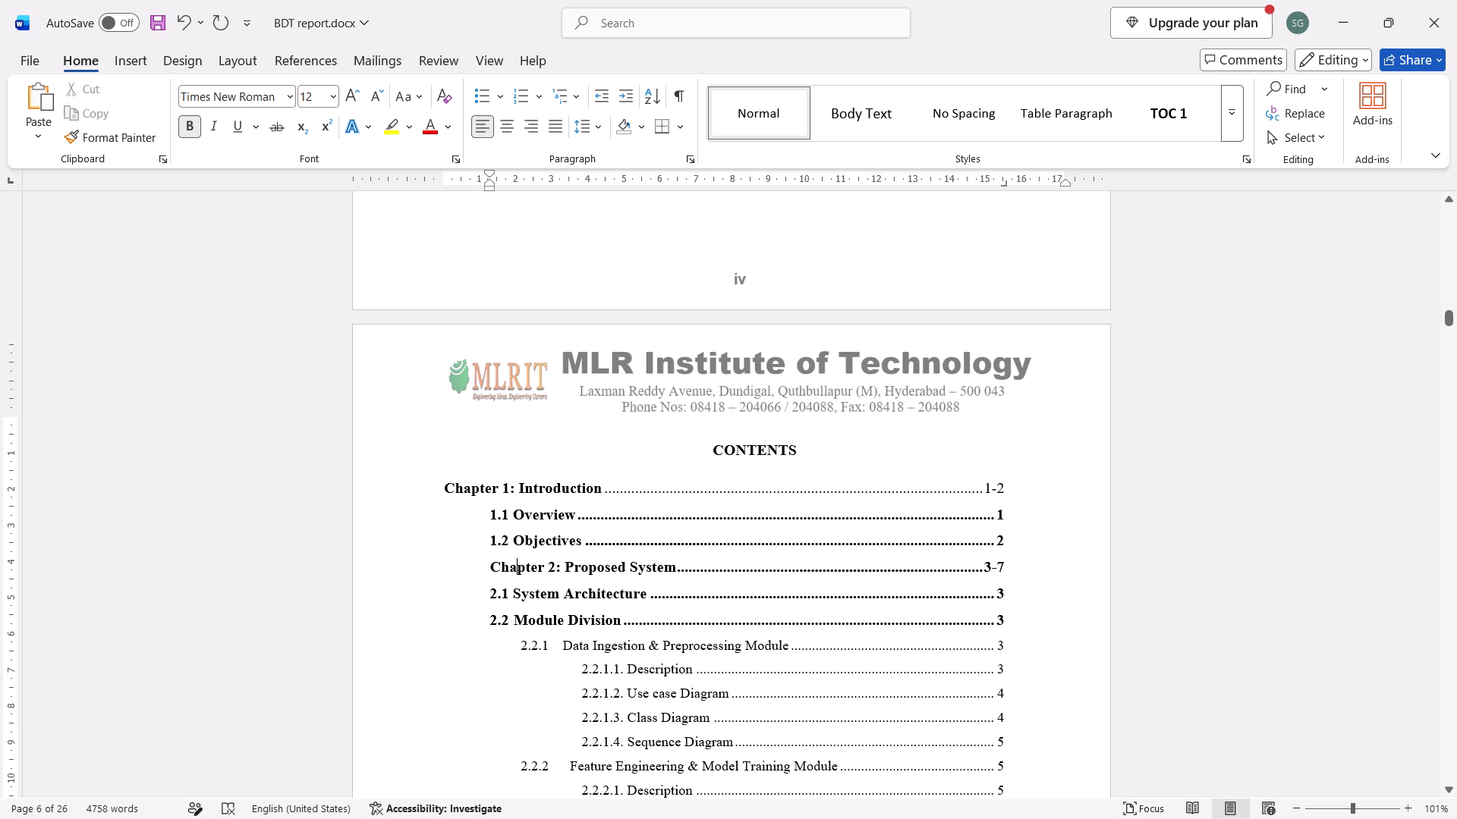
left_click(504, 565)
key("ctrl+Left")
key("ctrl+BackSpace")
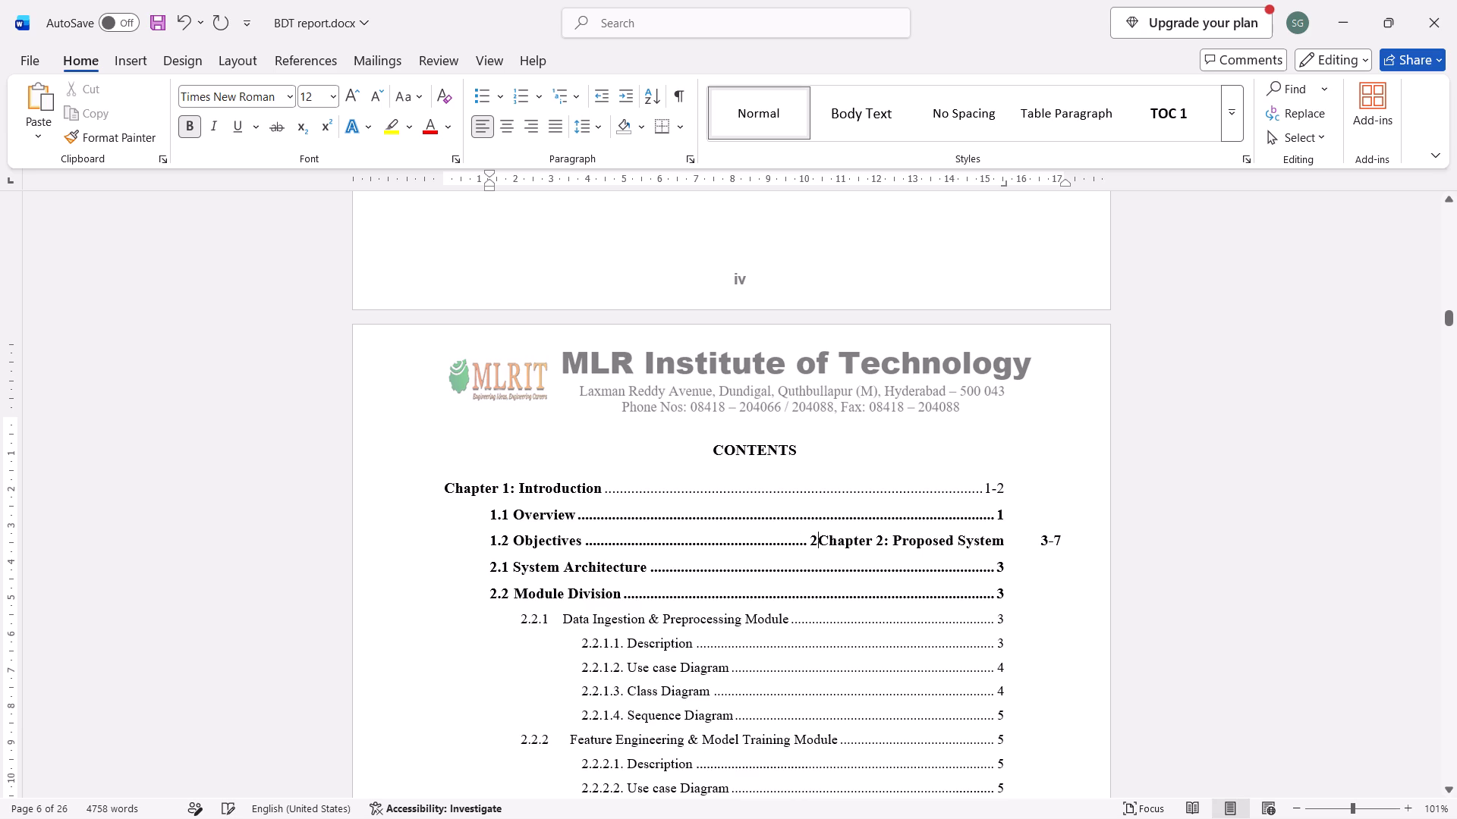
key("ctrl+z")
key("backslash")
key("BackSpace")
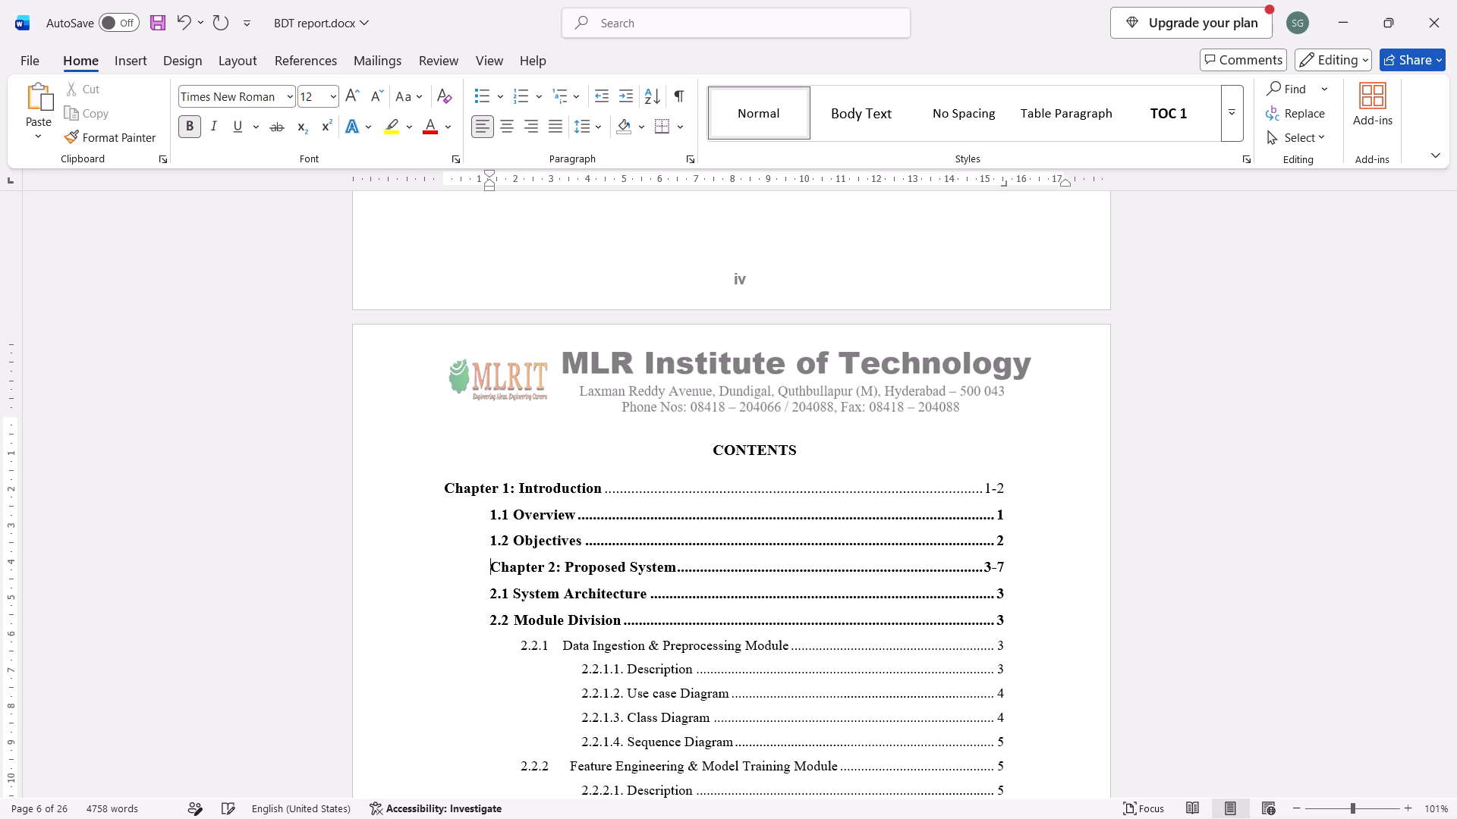
Copy the formatting of the "Chapter 1: Introduction" contents entry onto the "Chapter 2: Proposed System" entry.
left_click_drag(1046, 498, 513, 494)
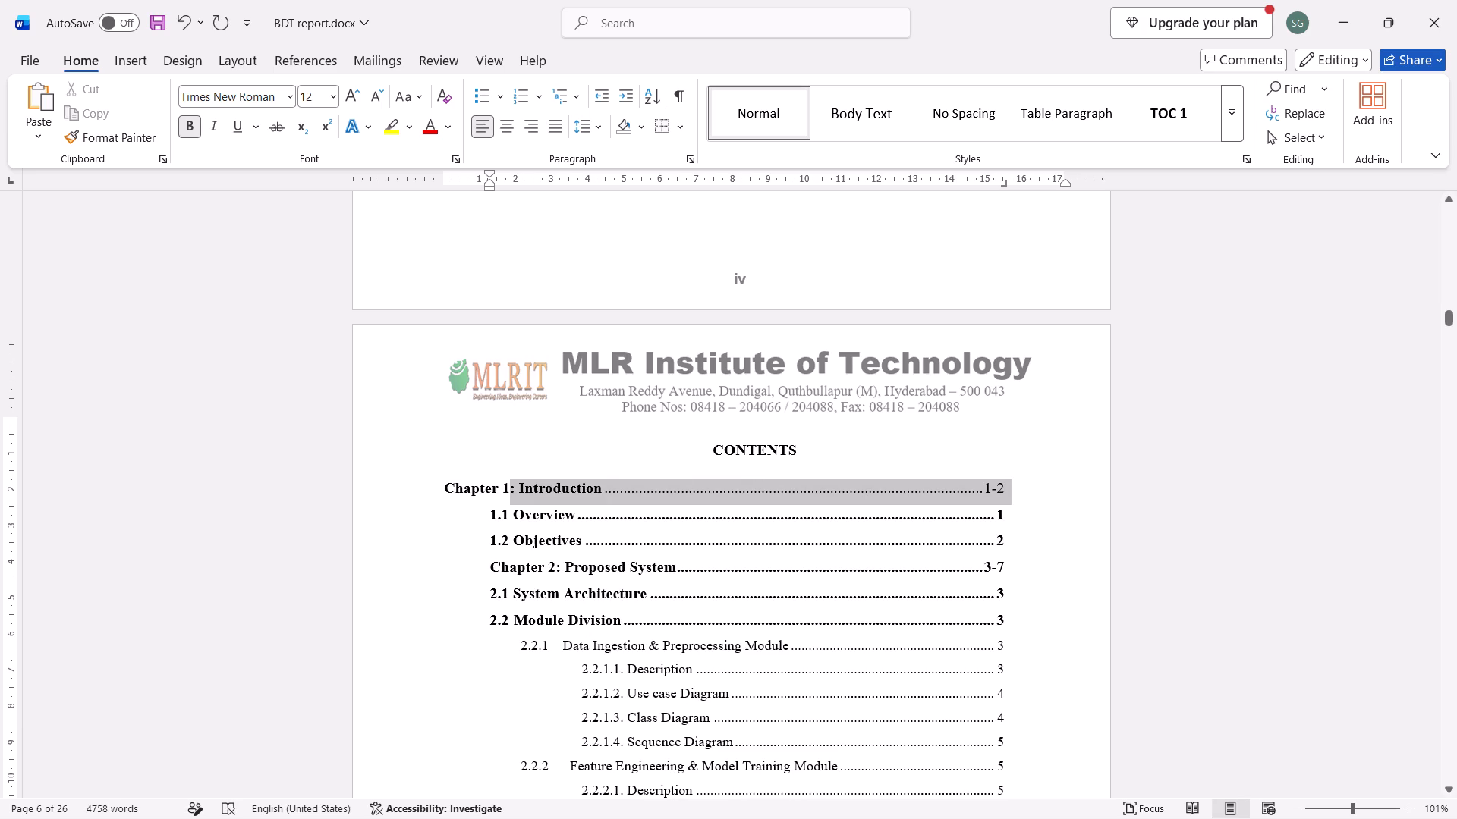
left_click_drag(513, 494, 430, 494)
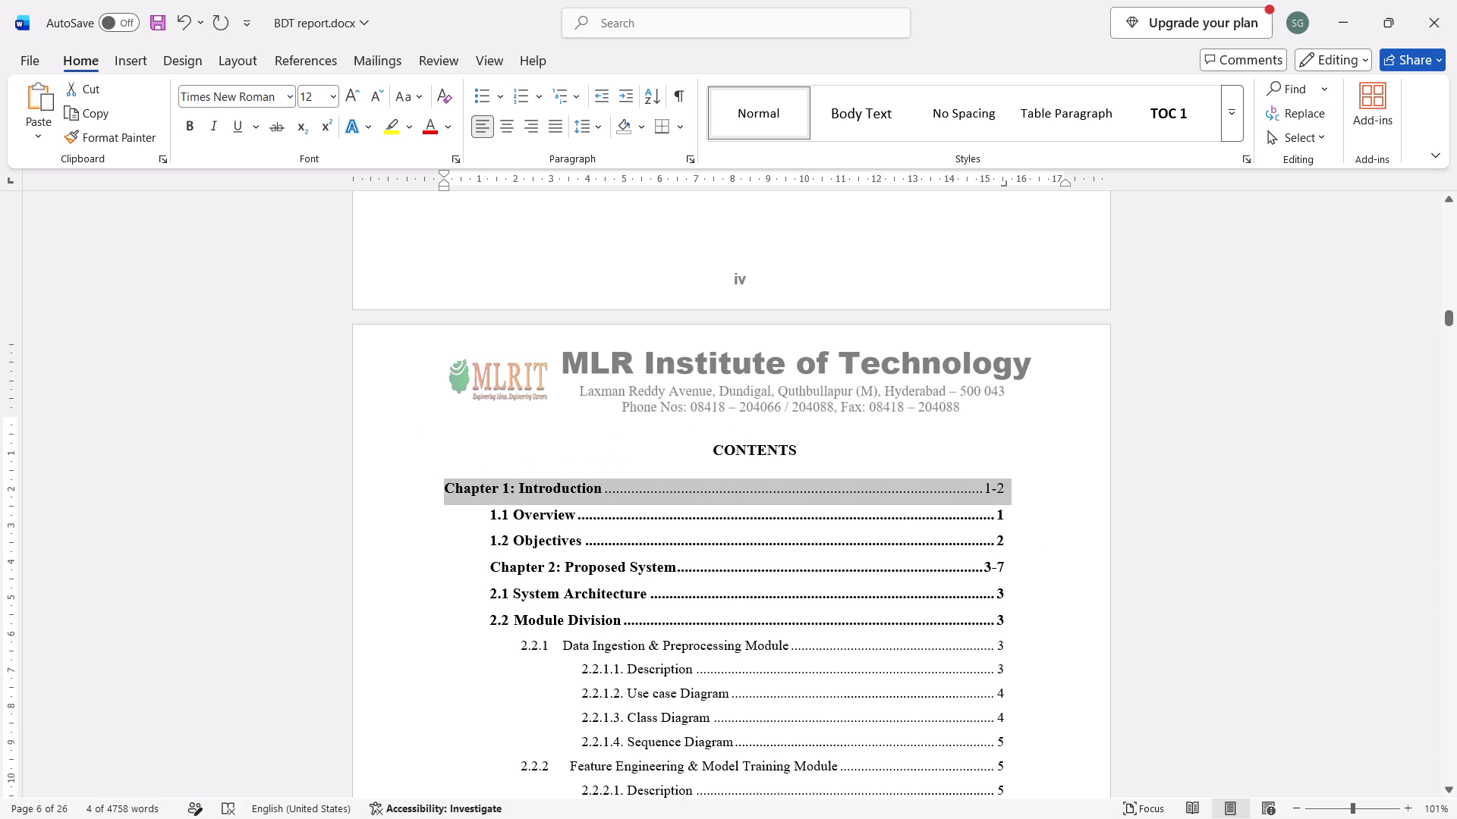
key("ctrl+alt+c")
left_click_drag(484, 568, 990, 575)
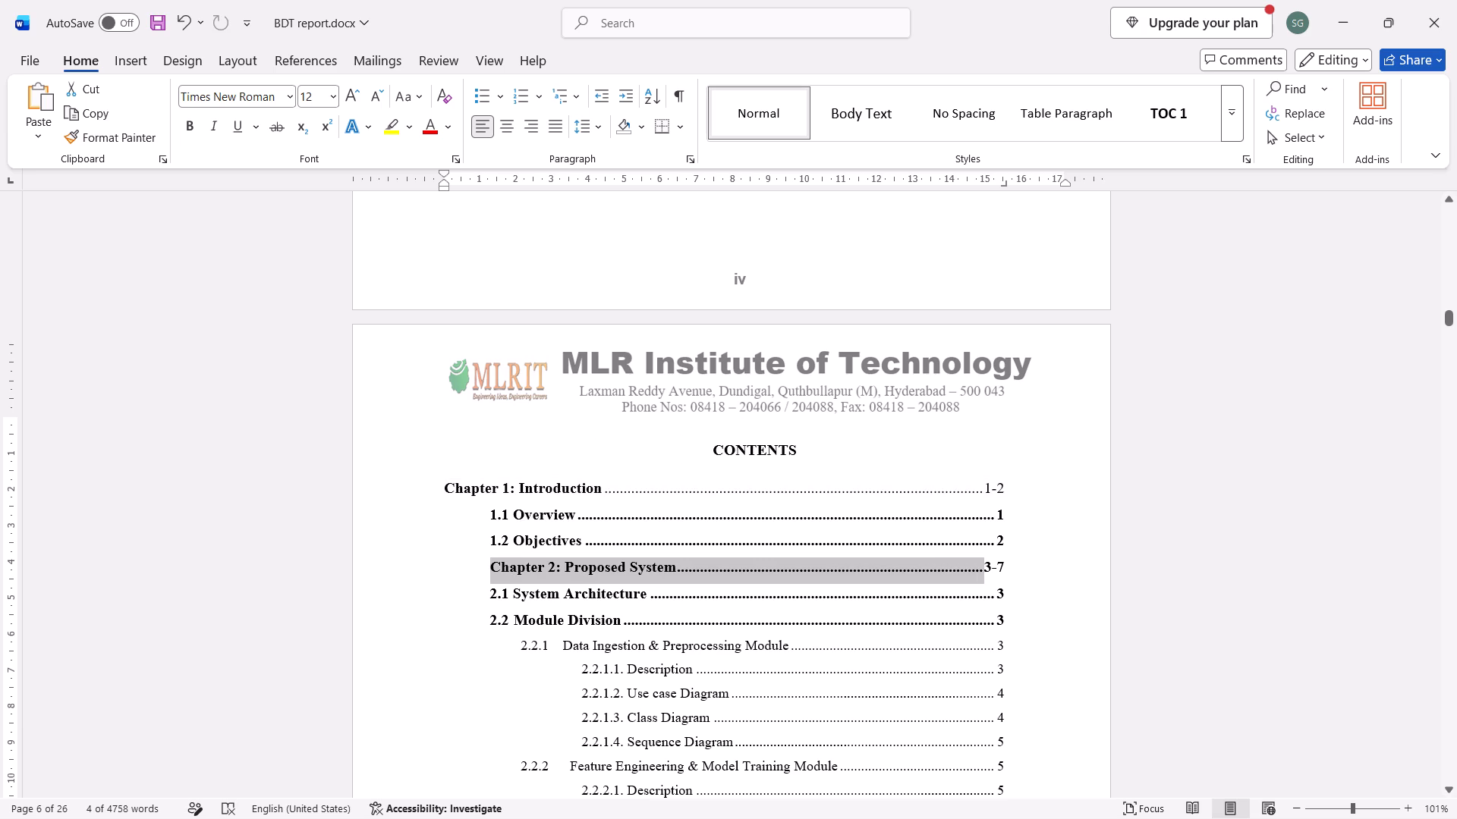
left_click_drag(990, 575, 1006, 574)
key("ctrl+alt+v")
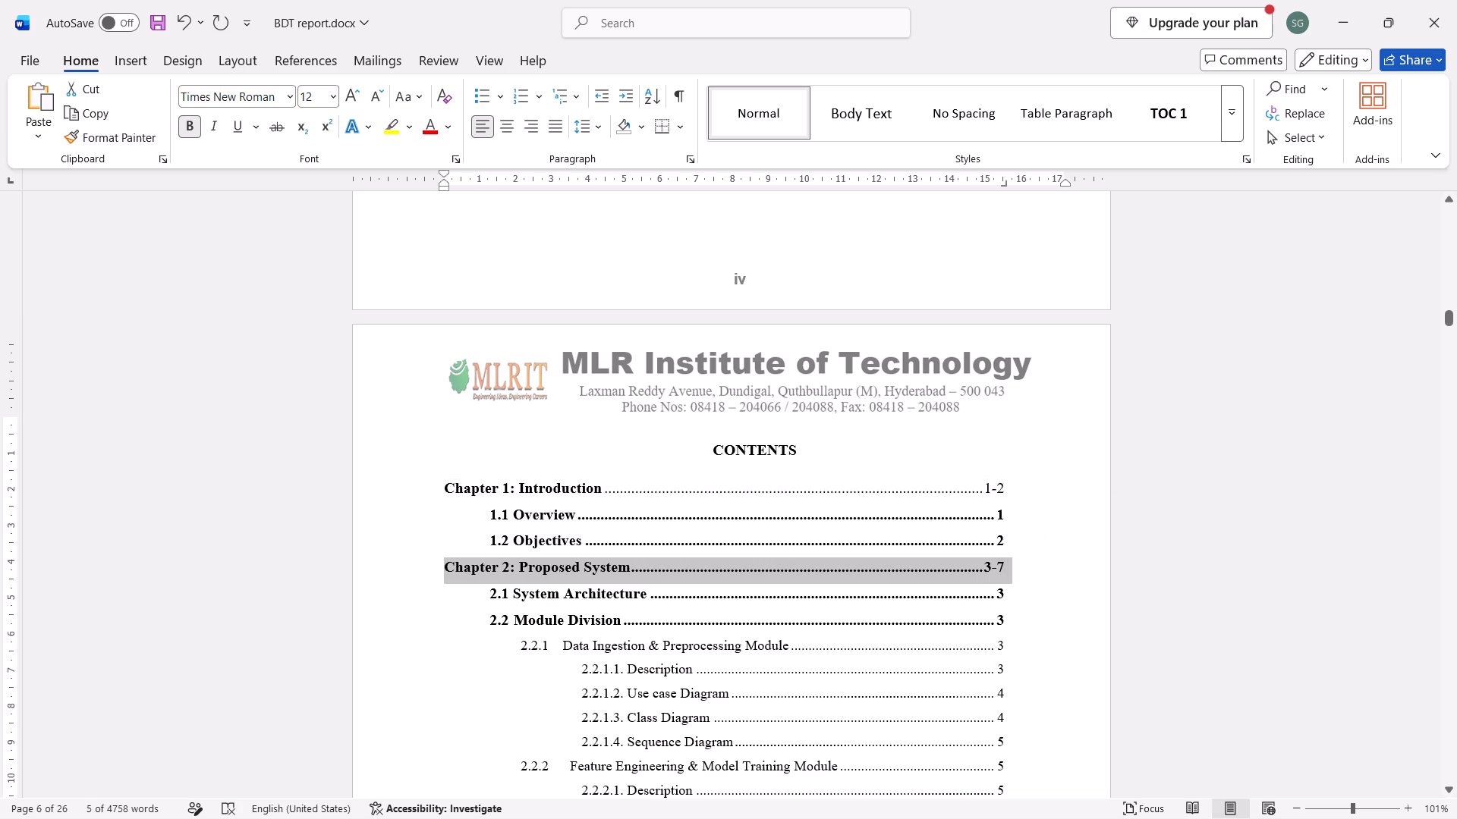
Remove the bold formatting from the whole "1.1 Overview" and "1.2 Objectives" contents entries.
scroll(1006, 570, "down", 1)
scroll(935, 478, "down", 1)
scroll(789, 517, "down", 1)
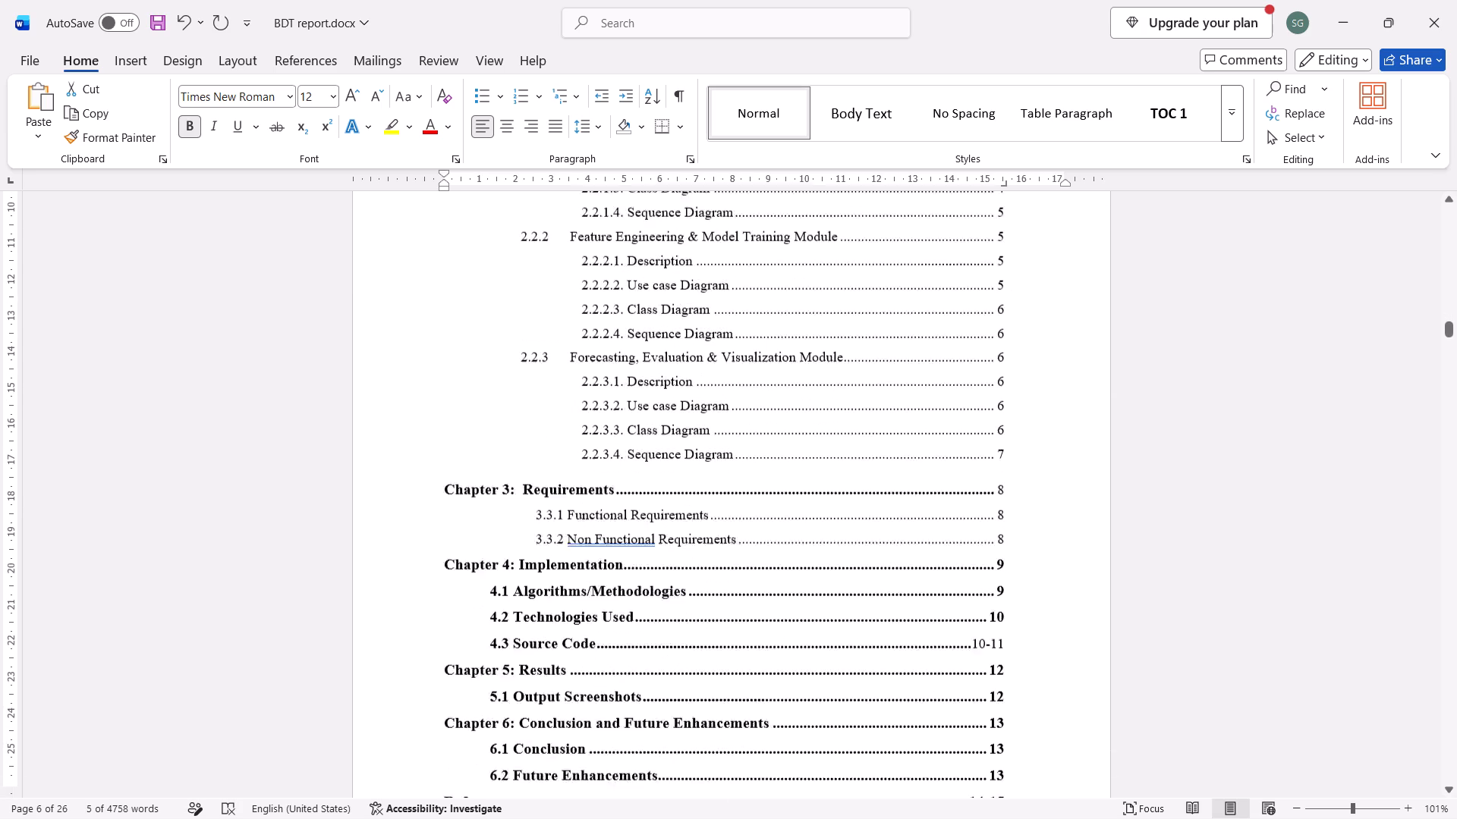
scroll(789, 517, "down", 1)
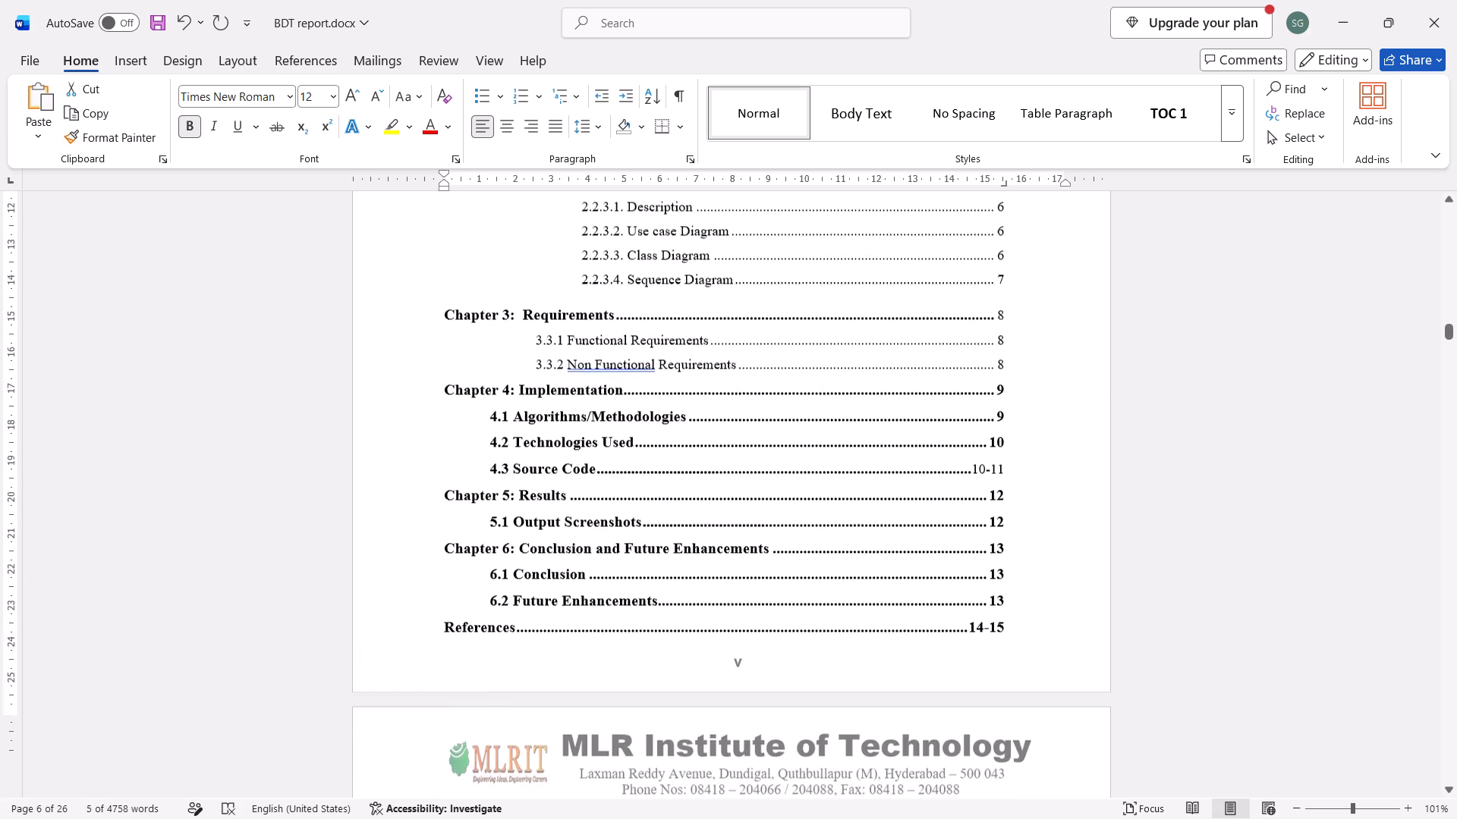
scroll(789, 517, "down", 1)
scroll(789, 517, "up", 1)
scroll(779, 380, "up", 1)
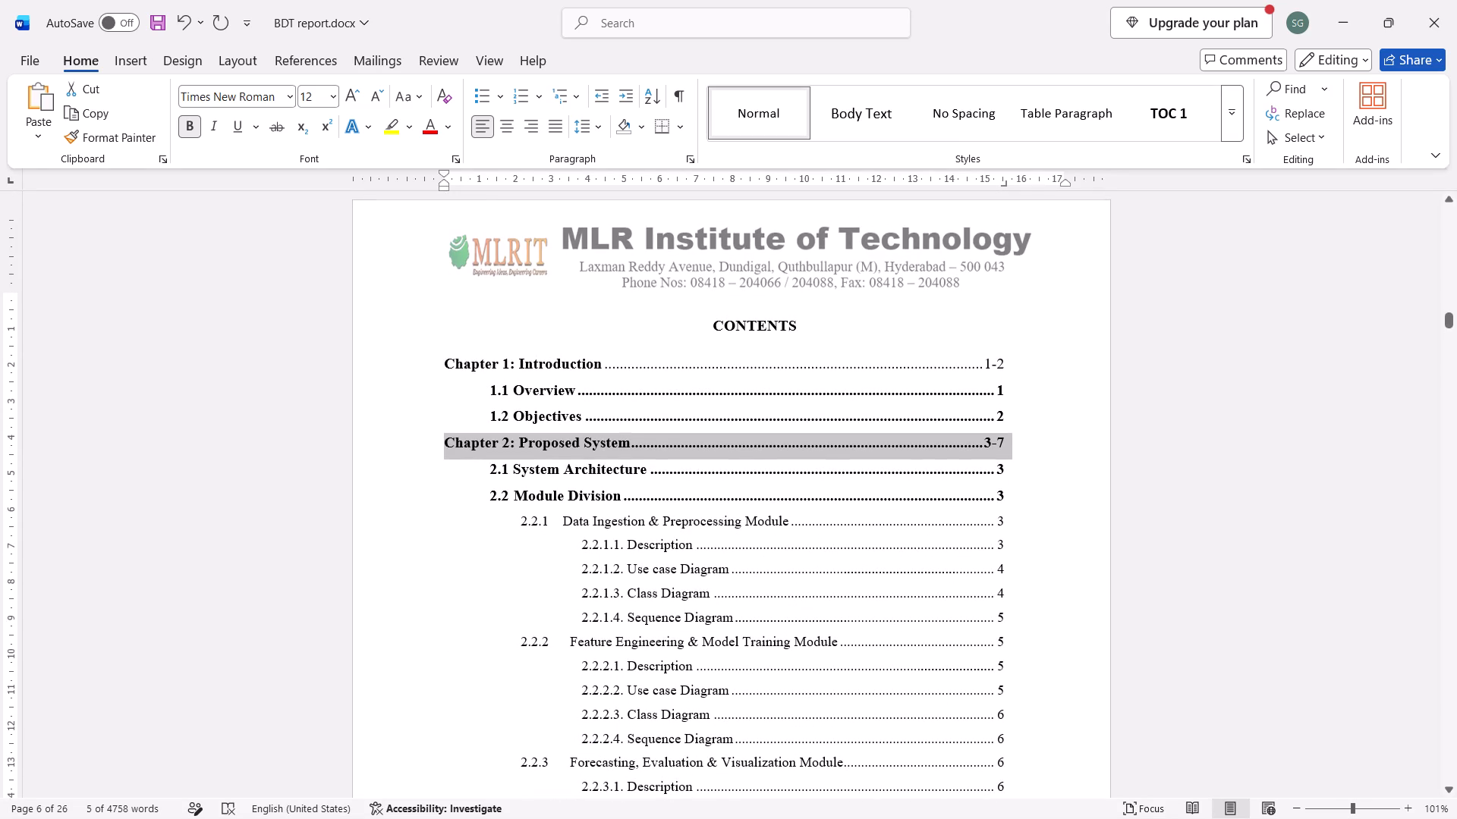
left_click(590, 424)
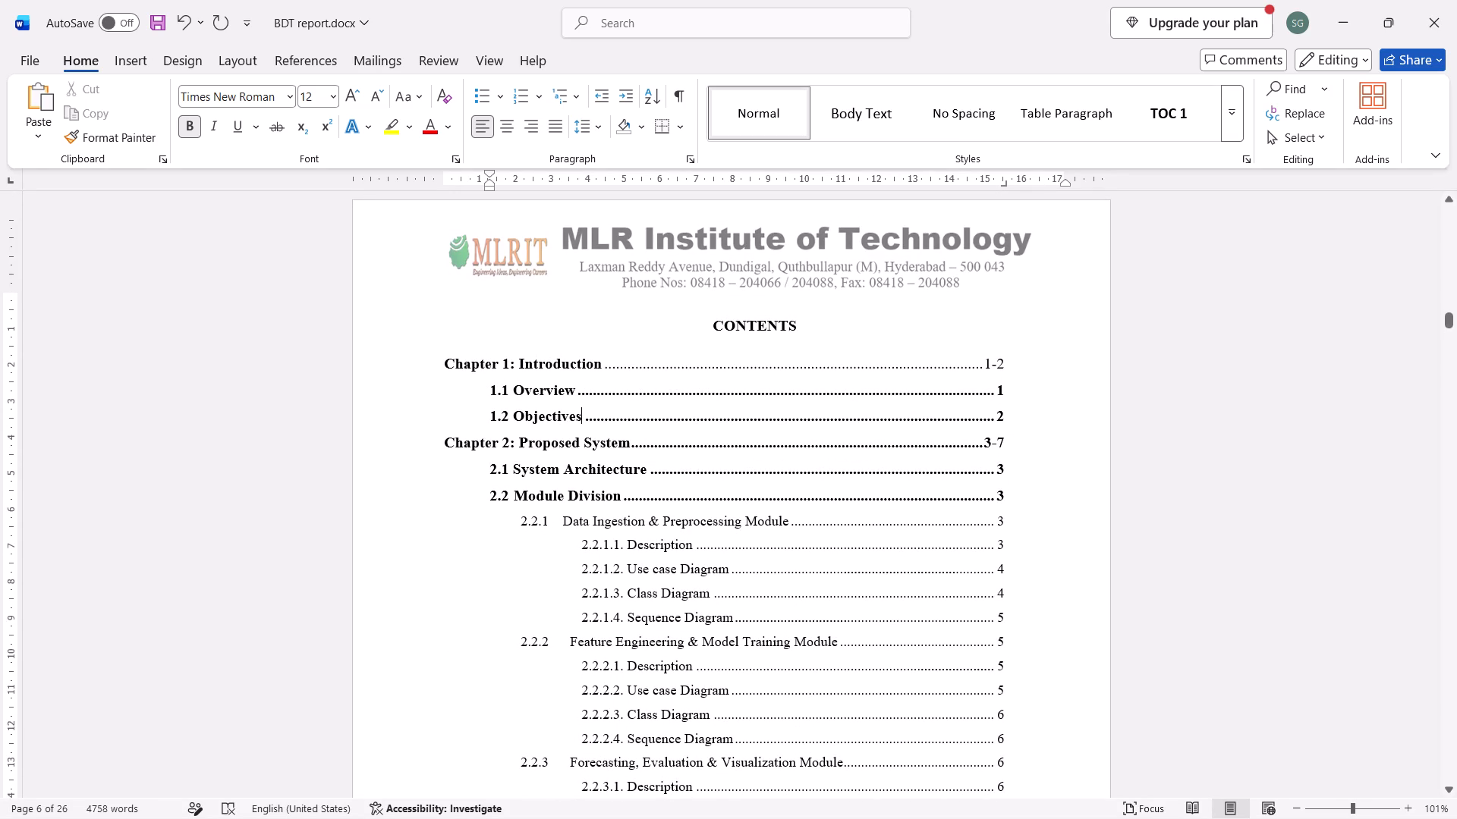
left_click_drag(1027, 411, 473, 399)
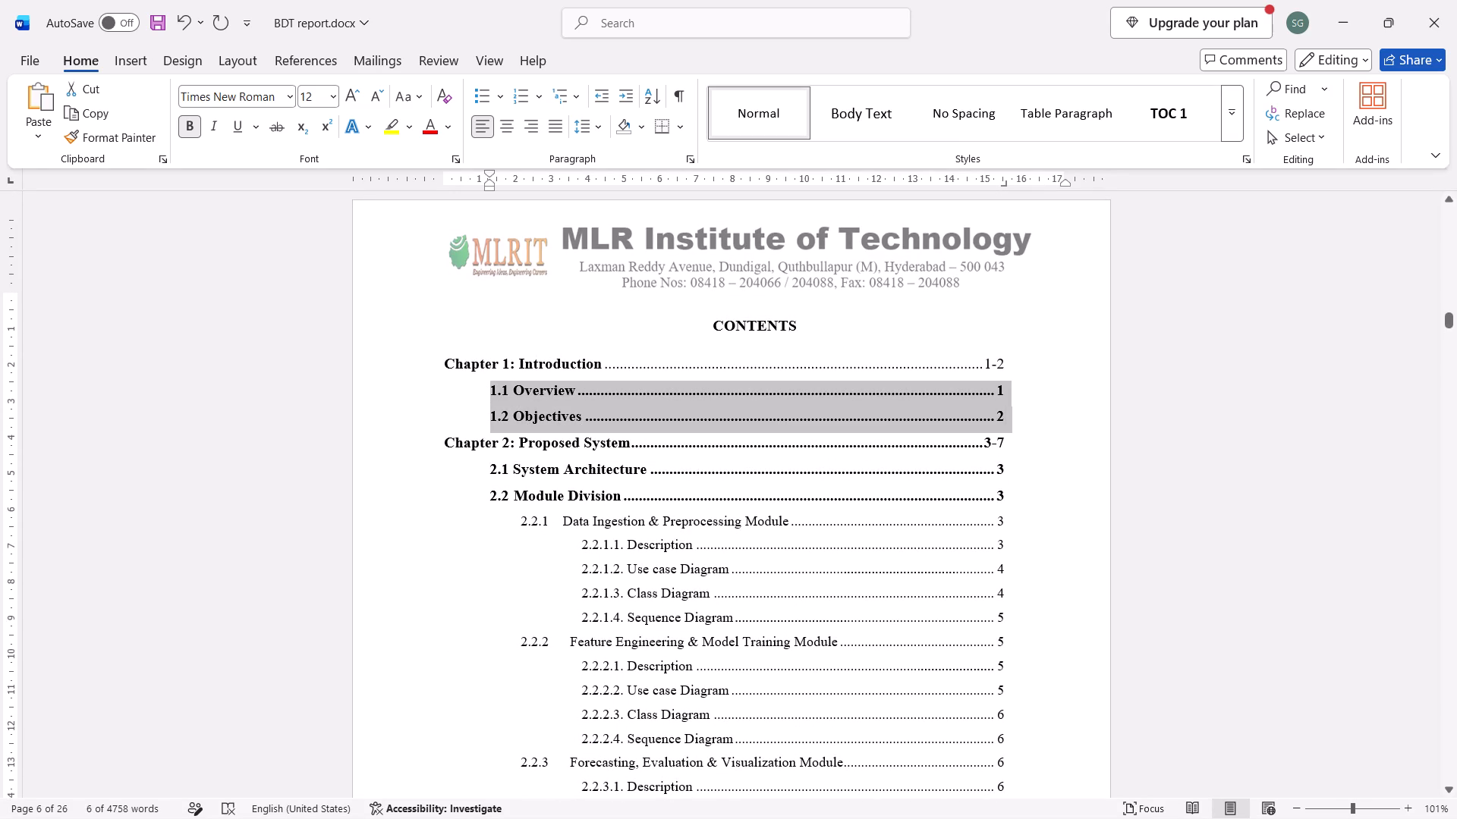
key("ctrl+b")
Unbold the dotted leaders and page numbers of the "Chapter 2: Proposed System", "2.1 System Architecture" and "2.2 Module Division" entries.
left_click_drag(1022, 456, 684, 452)
key("ctrl+b")
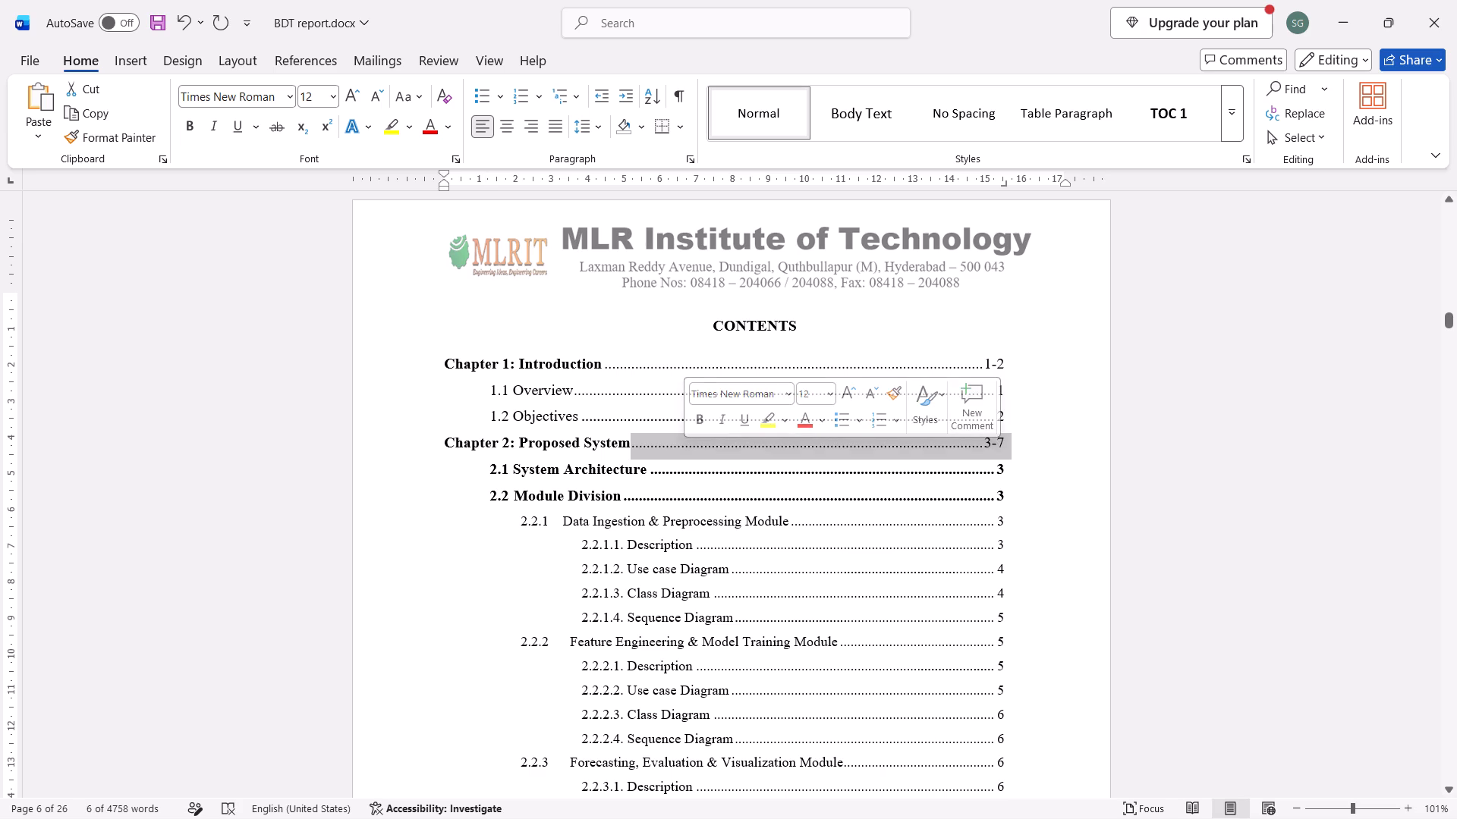
left_click_drag(1033, 472, 724, 475)
key("ctrl+b")
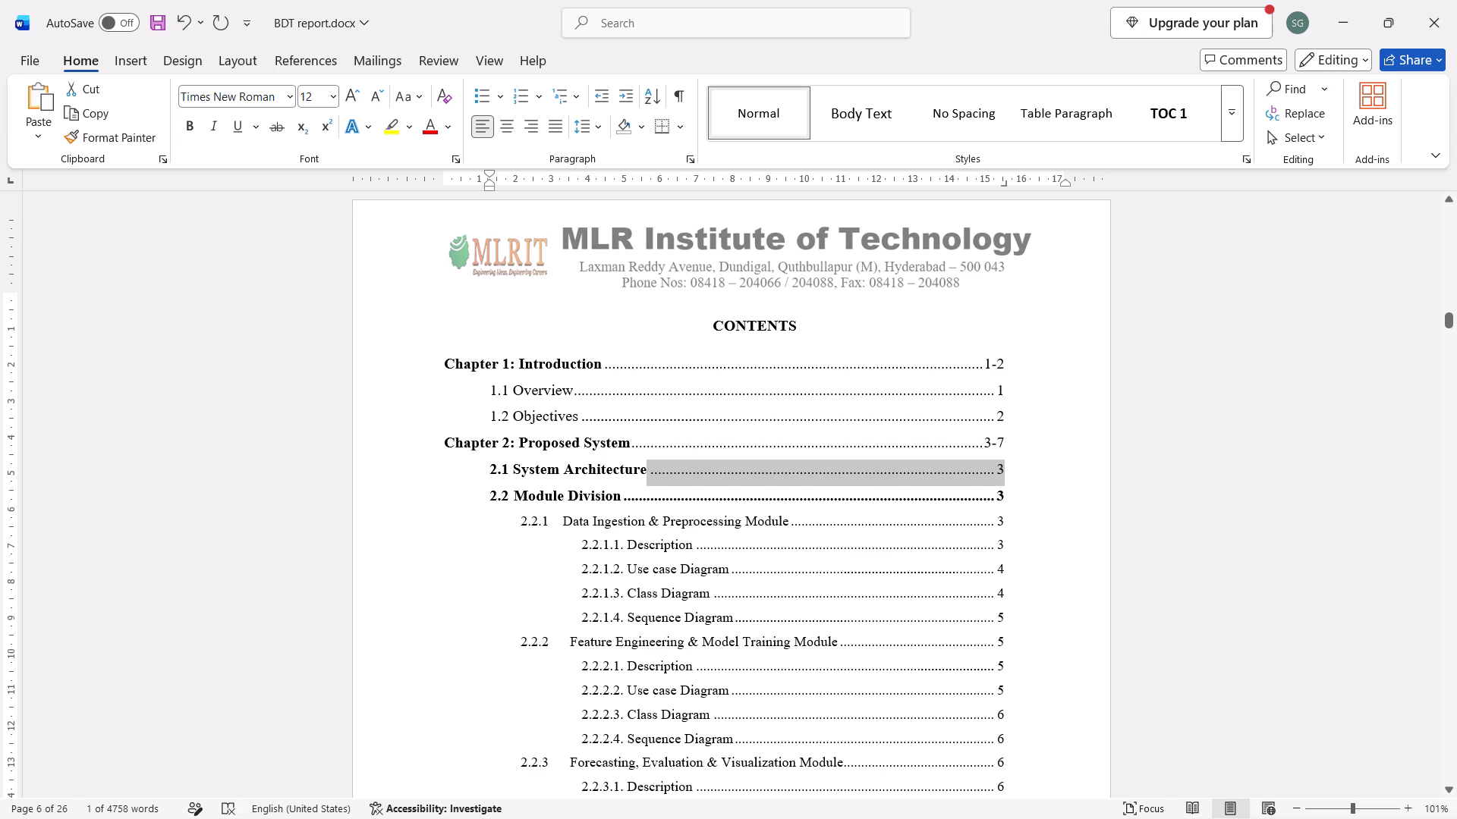
left_click_drag(1034, 489, 716, 499)
key("ctrl+b")
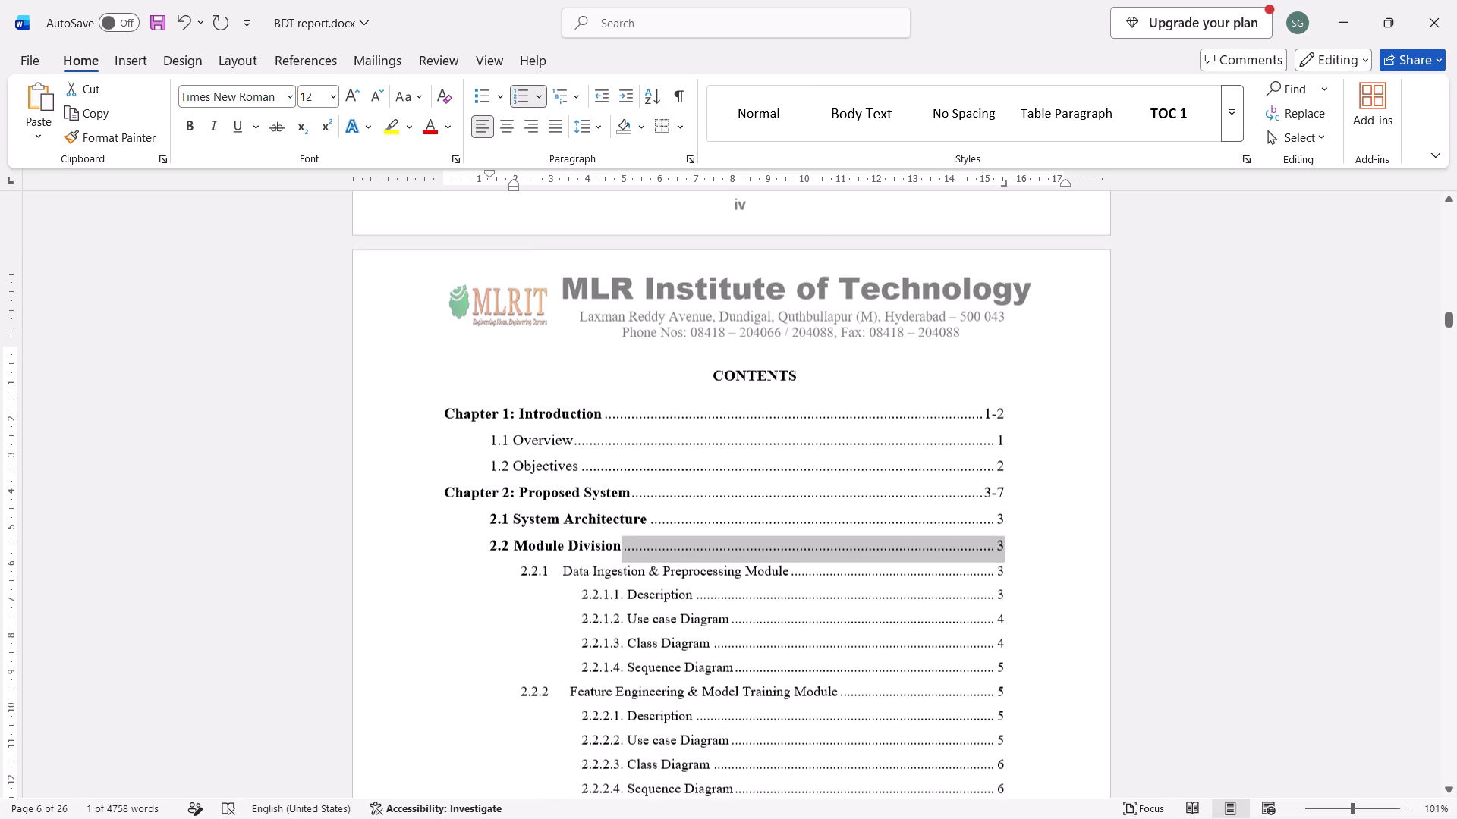
Toggle bold on the dotted leader and page number of the "Chapter 3: Requirements" contents entry.
scroll(1062, 533, "down", 1)
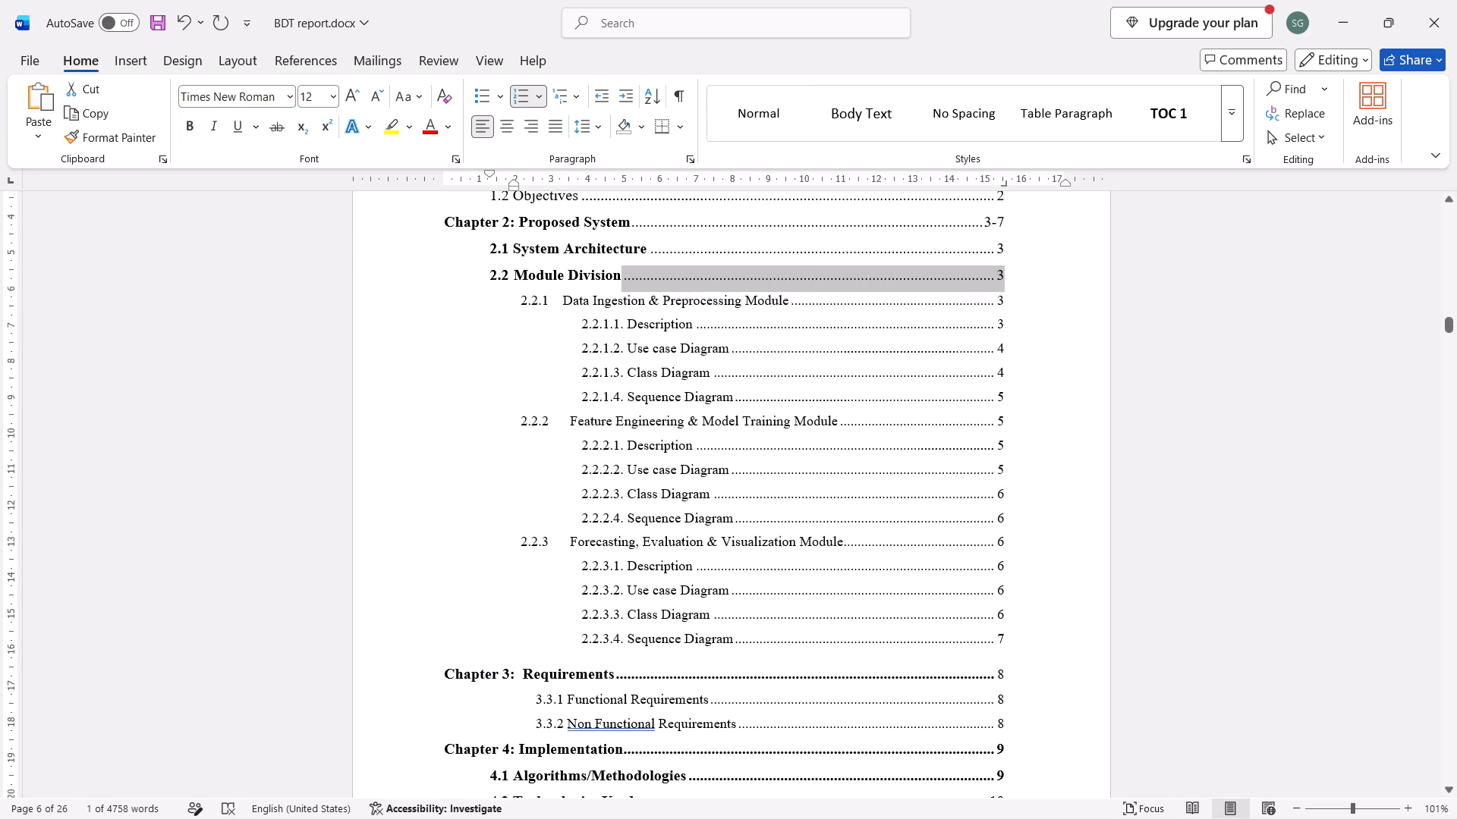
left_click_drag(1014, 674, 741, 670)
key("ctrl+b")
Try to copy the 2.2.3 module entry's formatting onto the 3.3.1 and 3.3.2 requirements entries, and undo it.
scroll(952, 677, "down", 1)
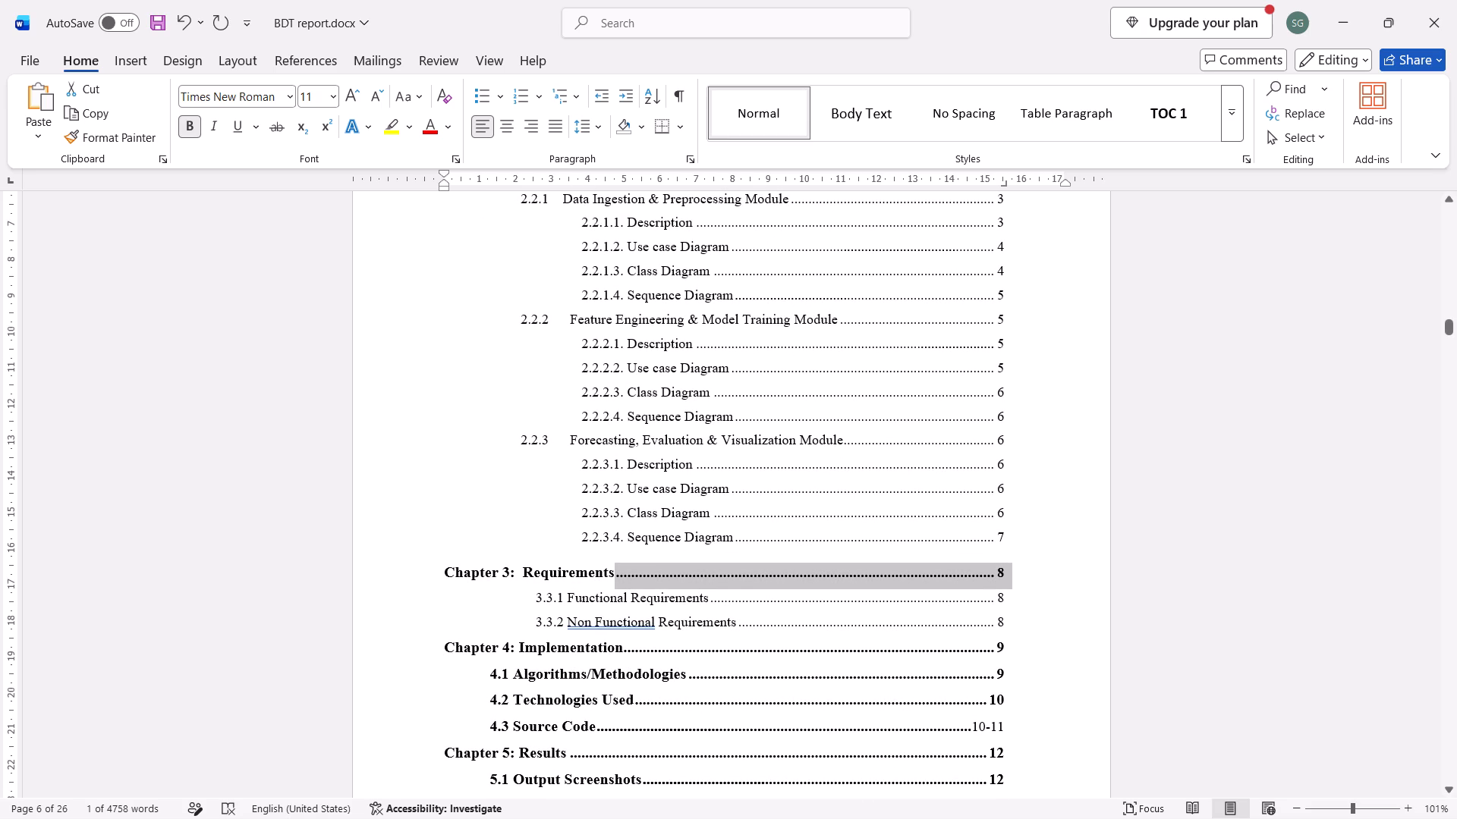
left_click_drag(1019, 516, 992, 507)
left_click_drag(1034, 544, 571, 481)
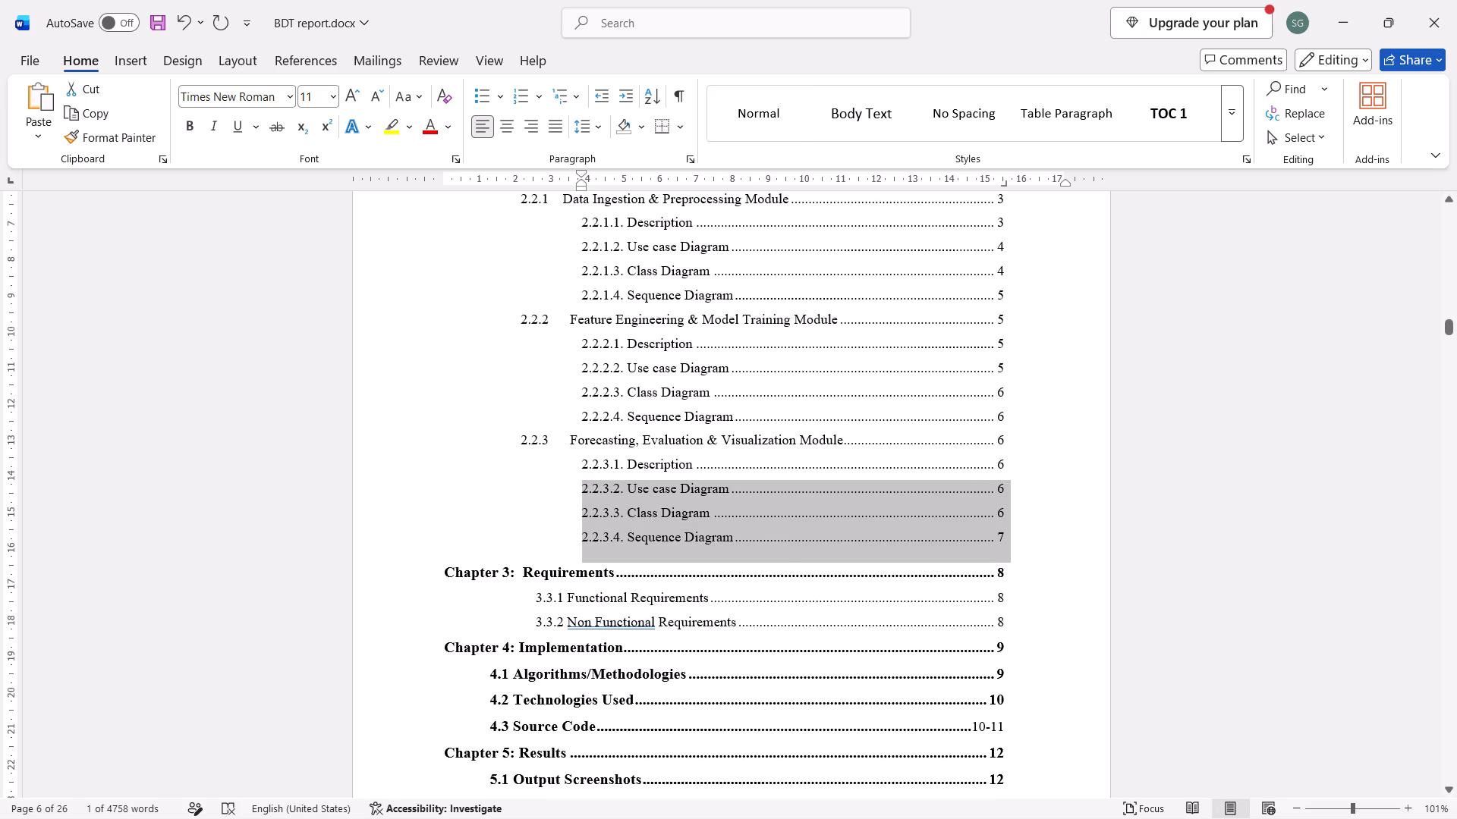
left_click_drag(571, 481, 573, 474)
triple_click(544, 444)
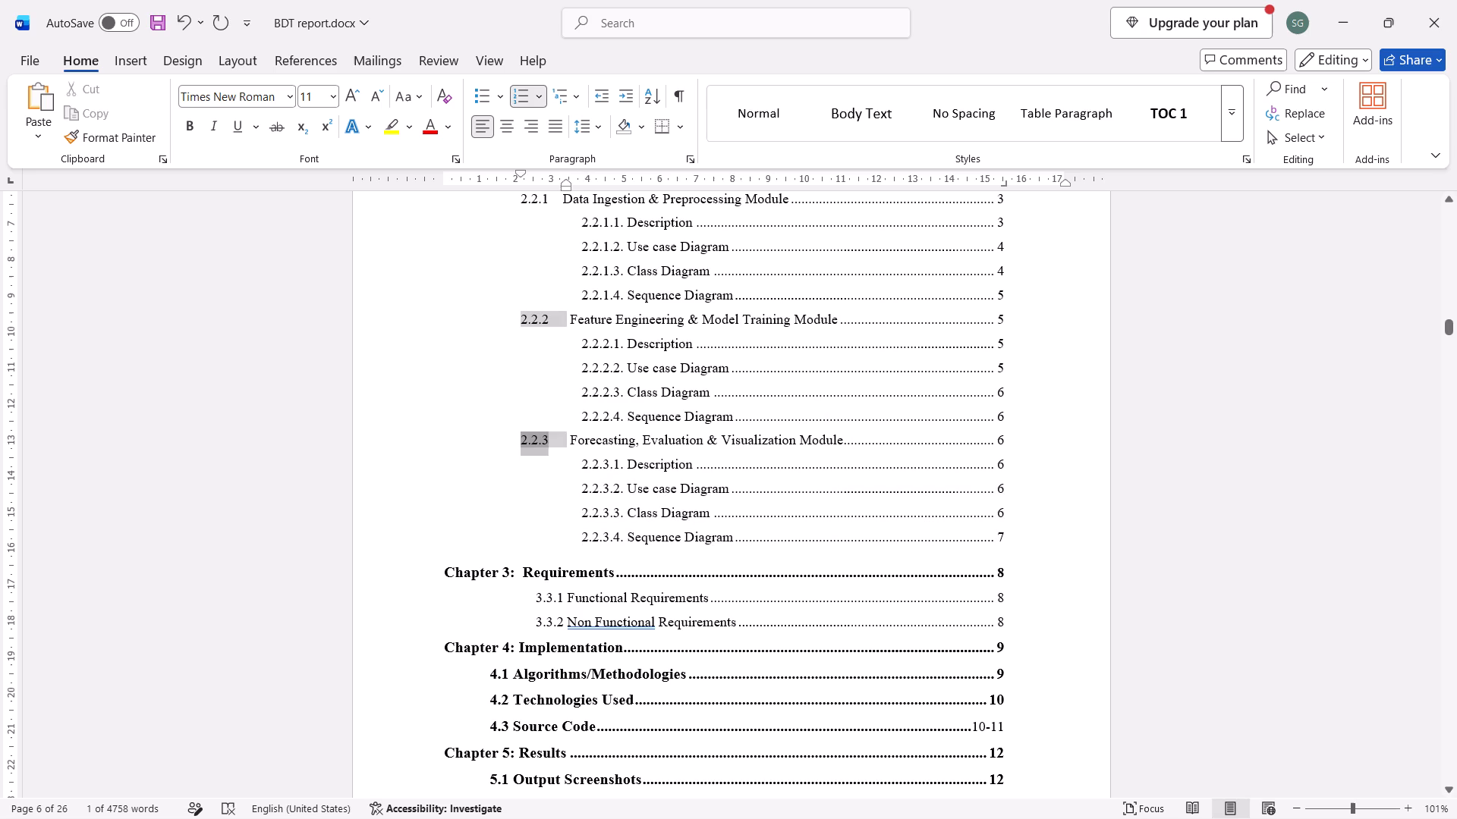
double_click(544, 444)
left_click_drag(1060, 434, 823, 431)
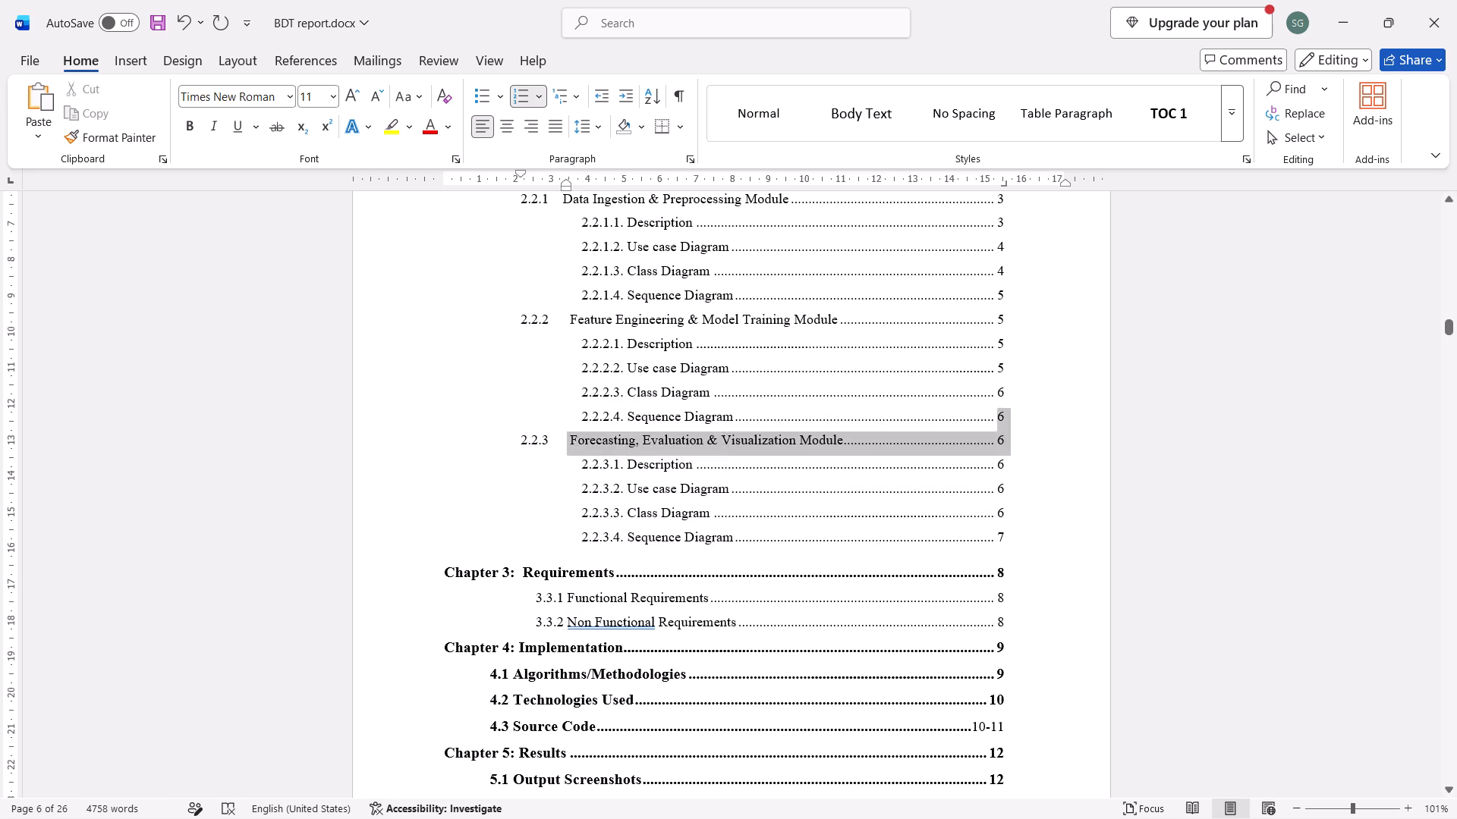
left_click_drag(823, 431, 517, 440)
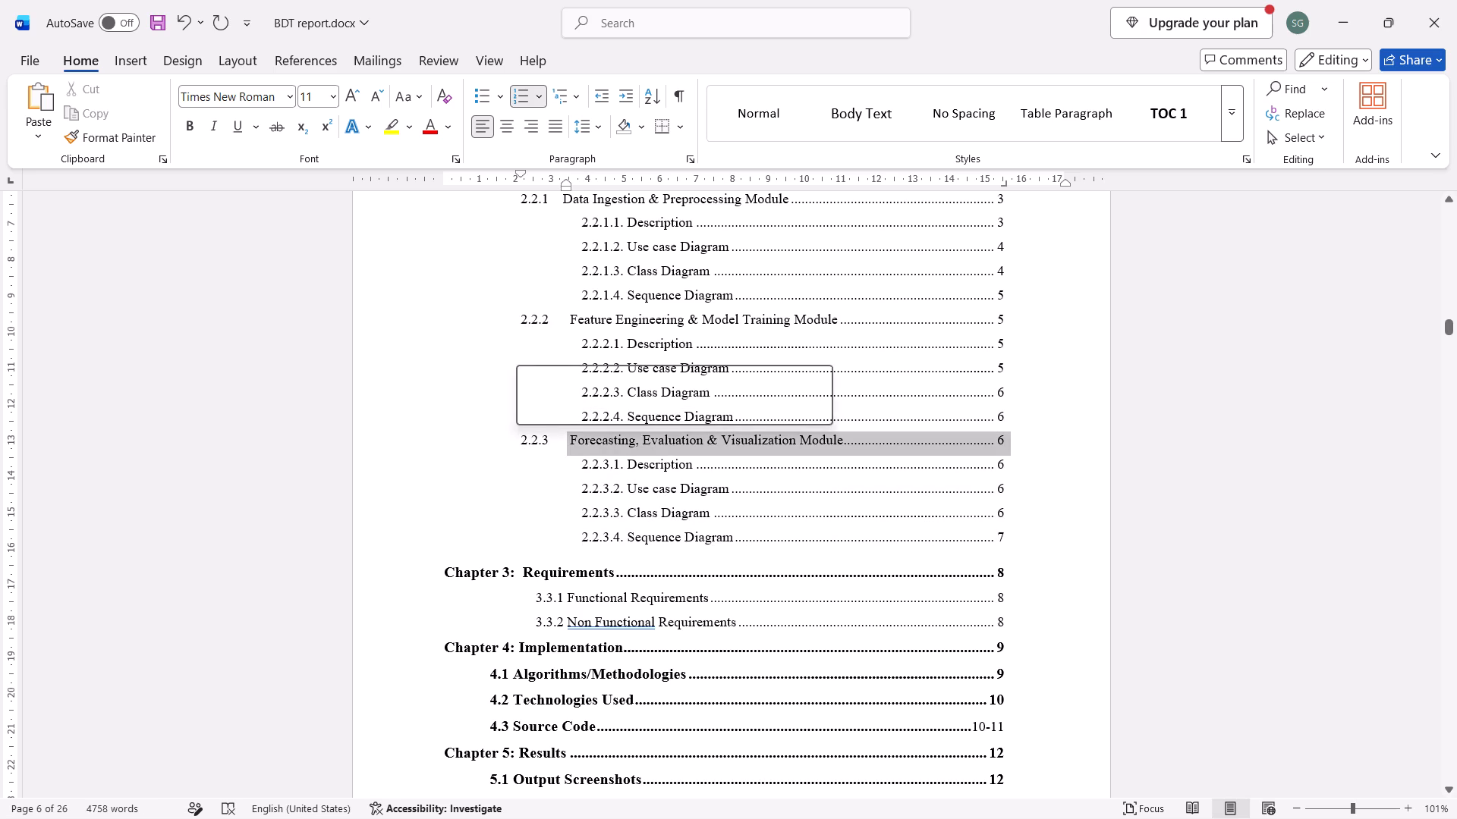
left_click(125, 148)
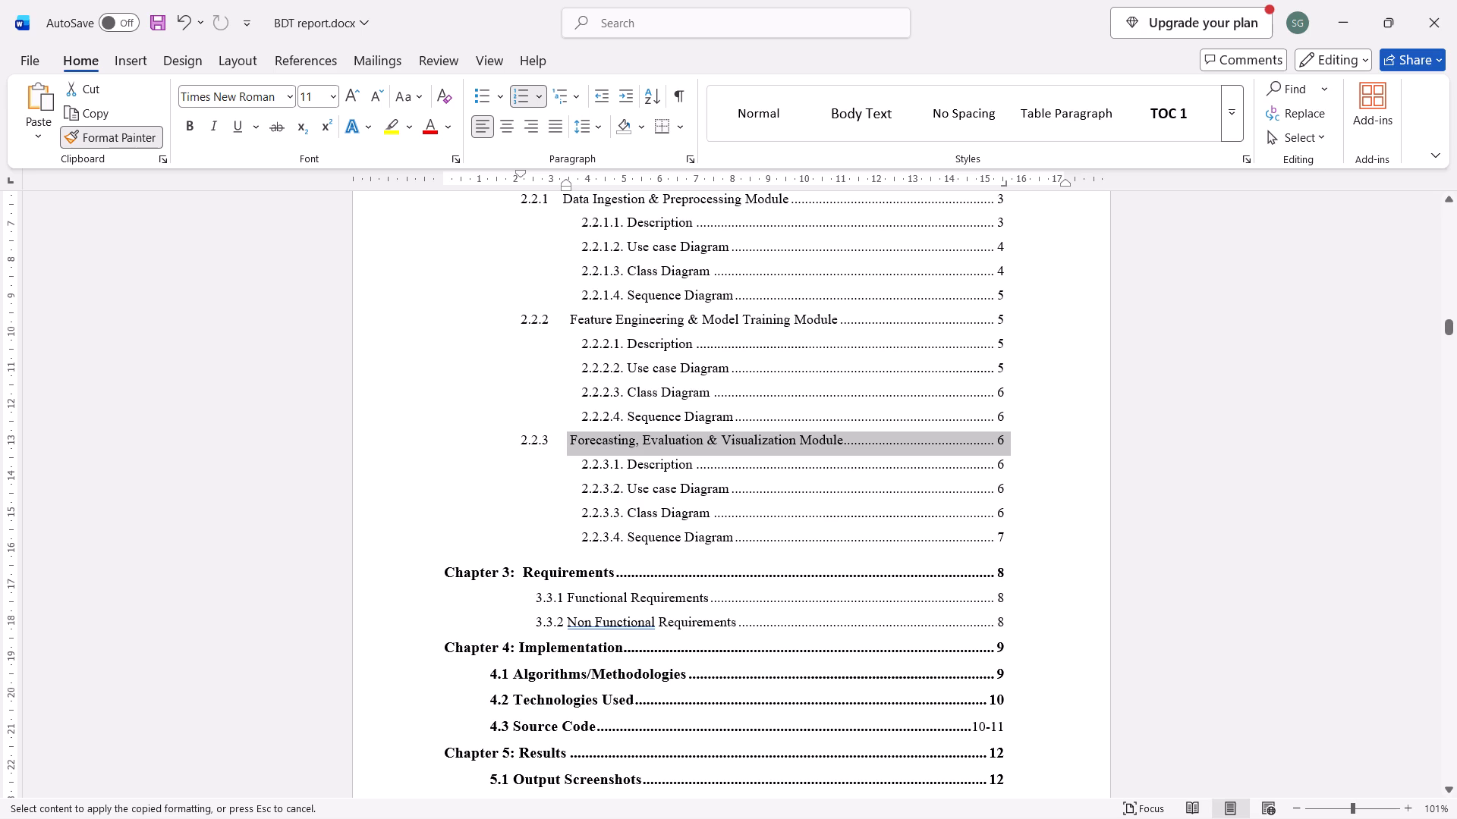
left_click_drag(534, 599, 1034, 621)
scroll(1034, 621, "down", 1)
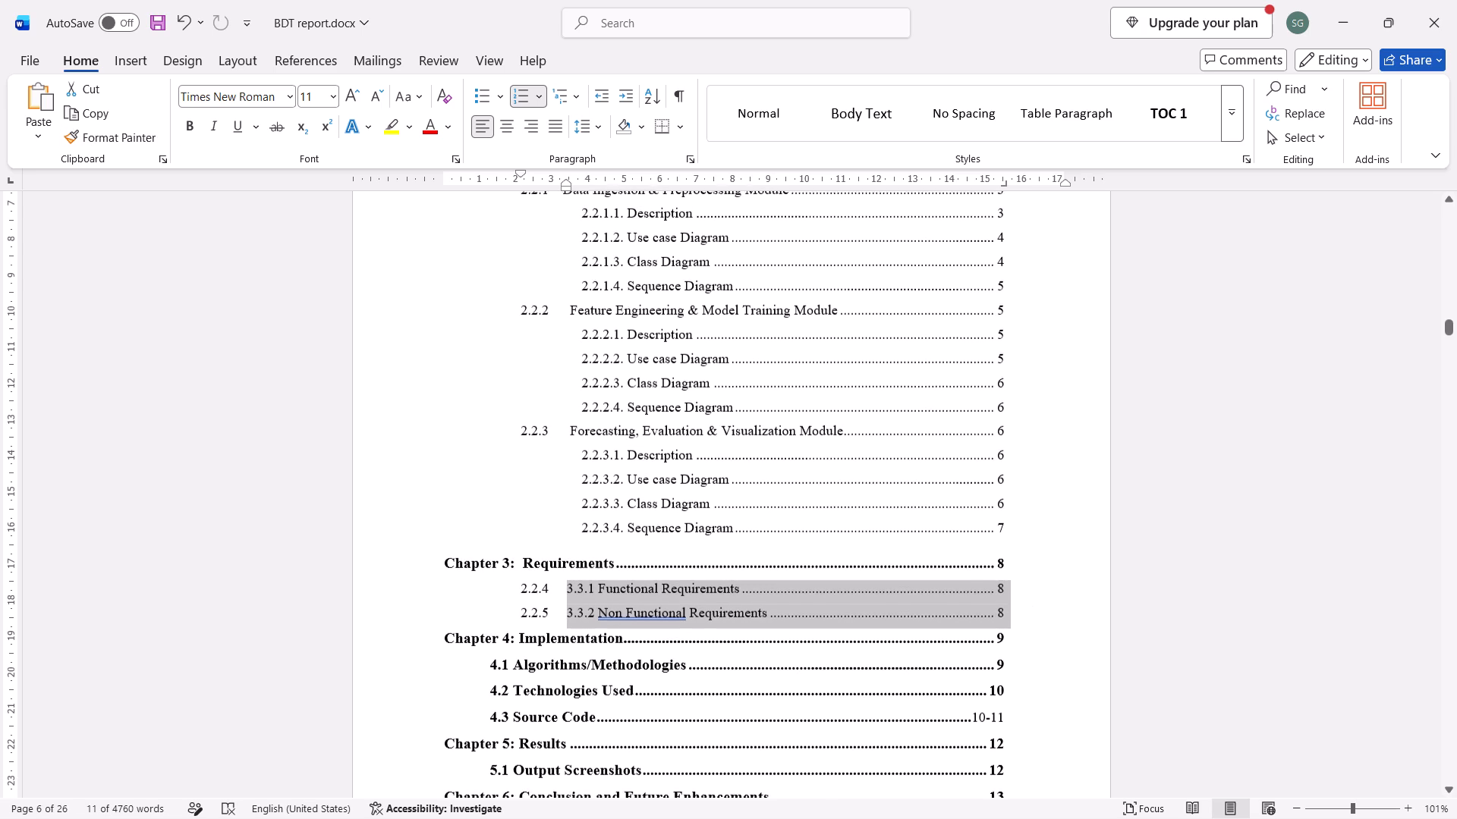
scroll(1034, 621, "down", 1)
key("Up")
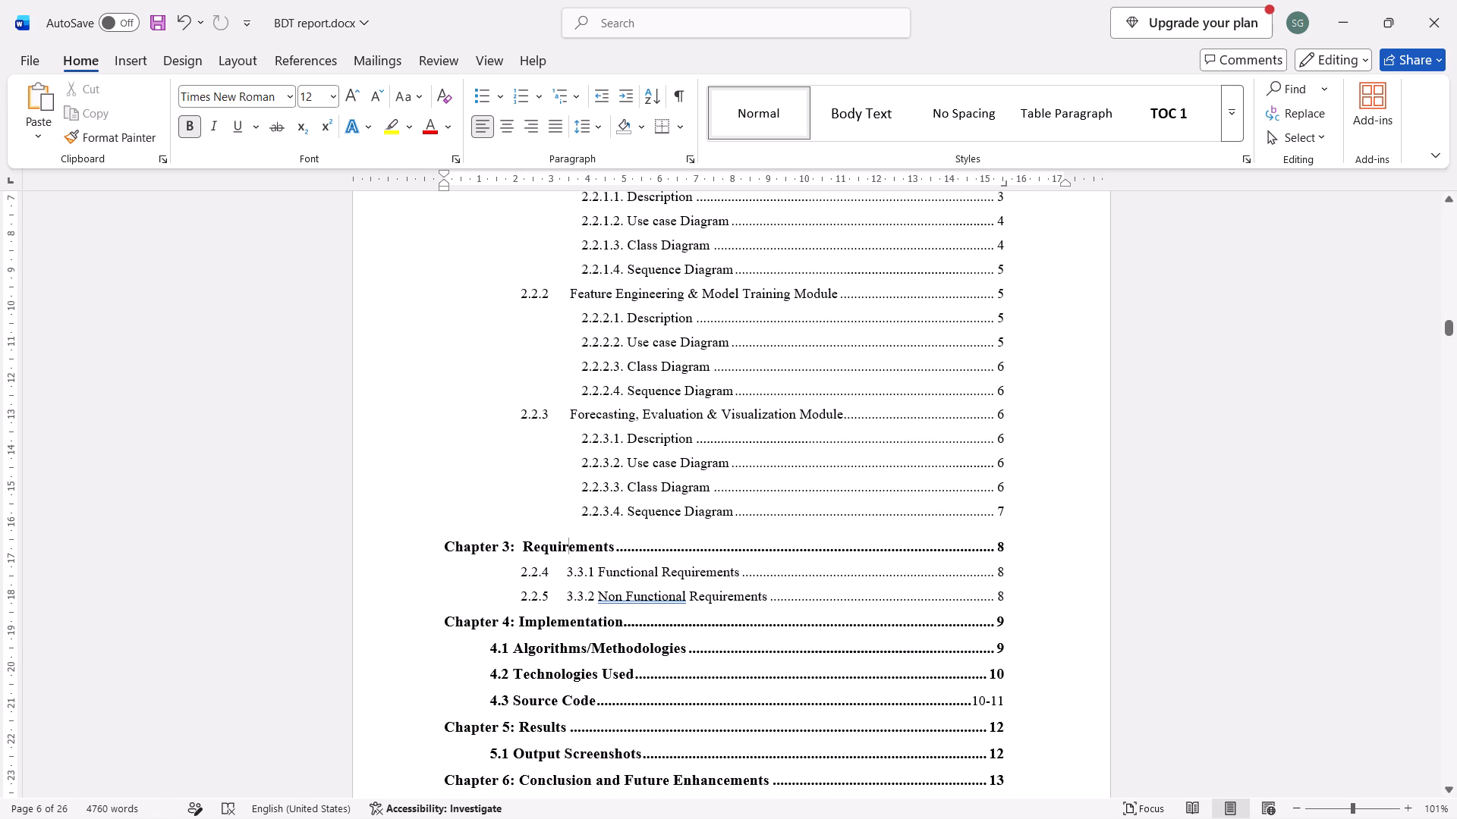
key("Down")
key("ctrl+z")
Copy the formatting of the "2.2.1 Data Ingestion & Preprocessing Module" entry onto the 3.3.1 and 3.3.2 requirements entries with Format Painter.
scroll(1034, 621, "up", 1)
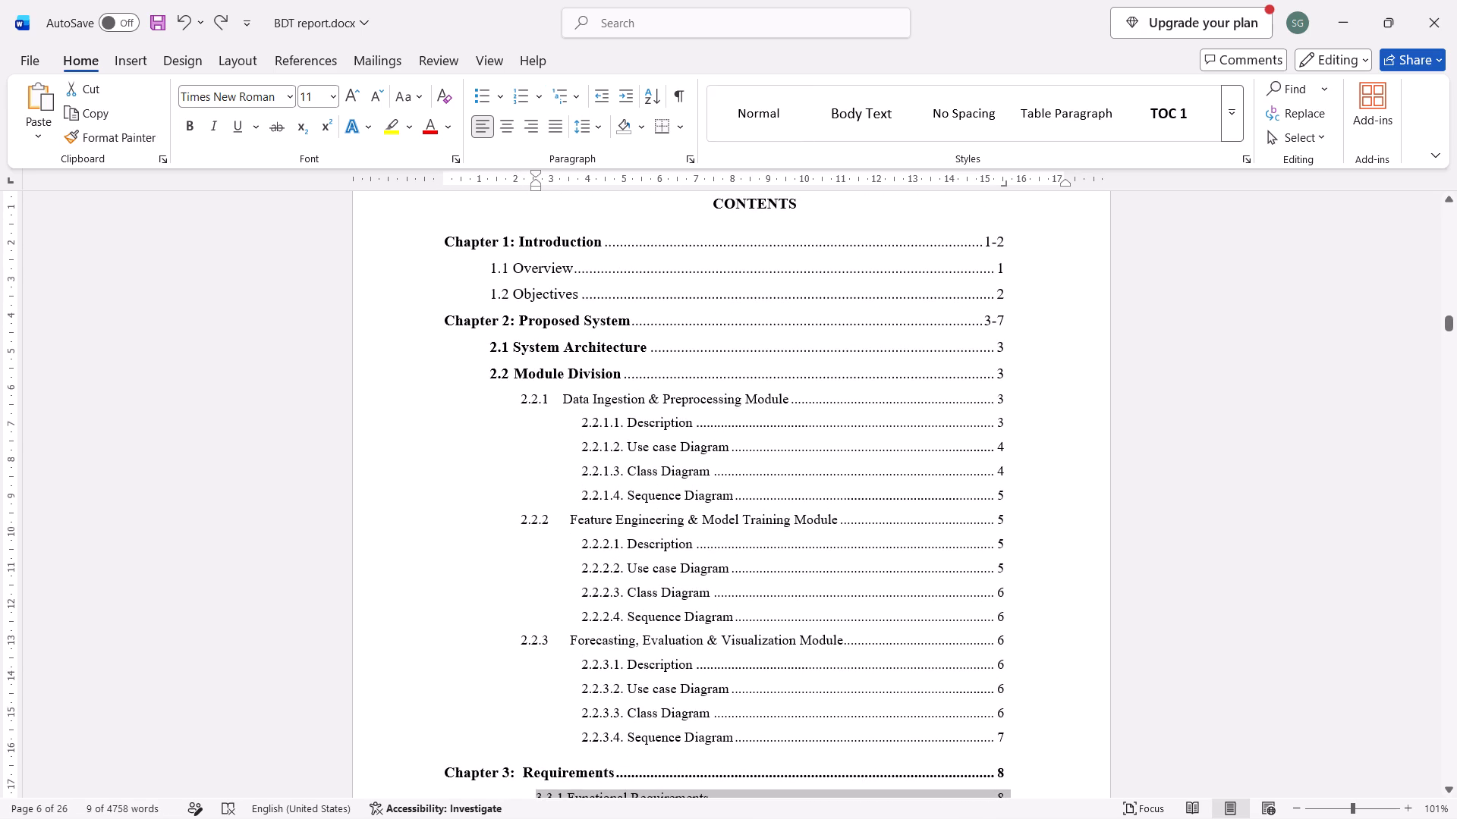
left_click(596, 381)
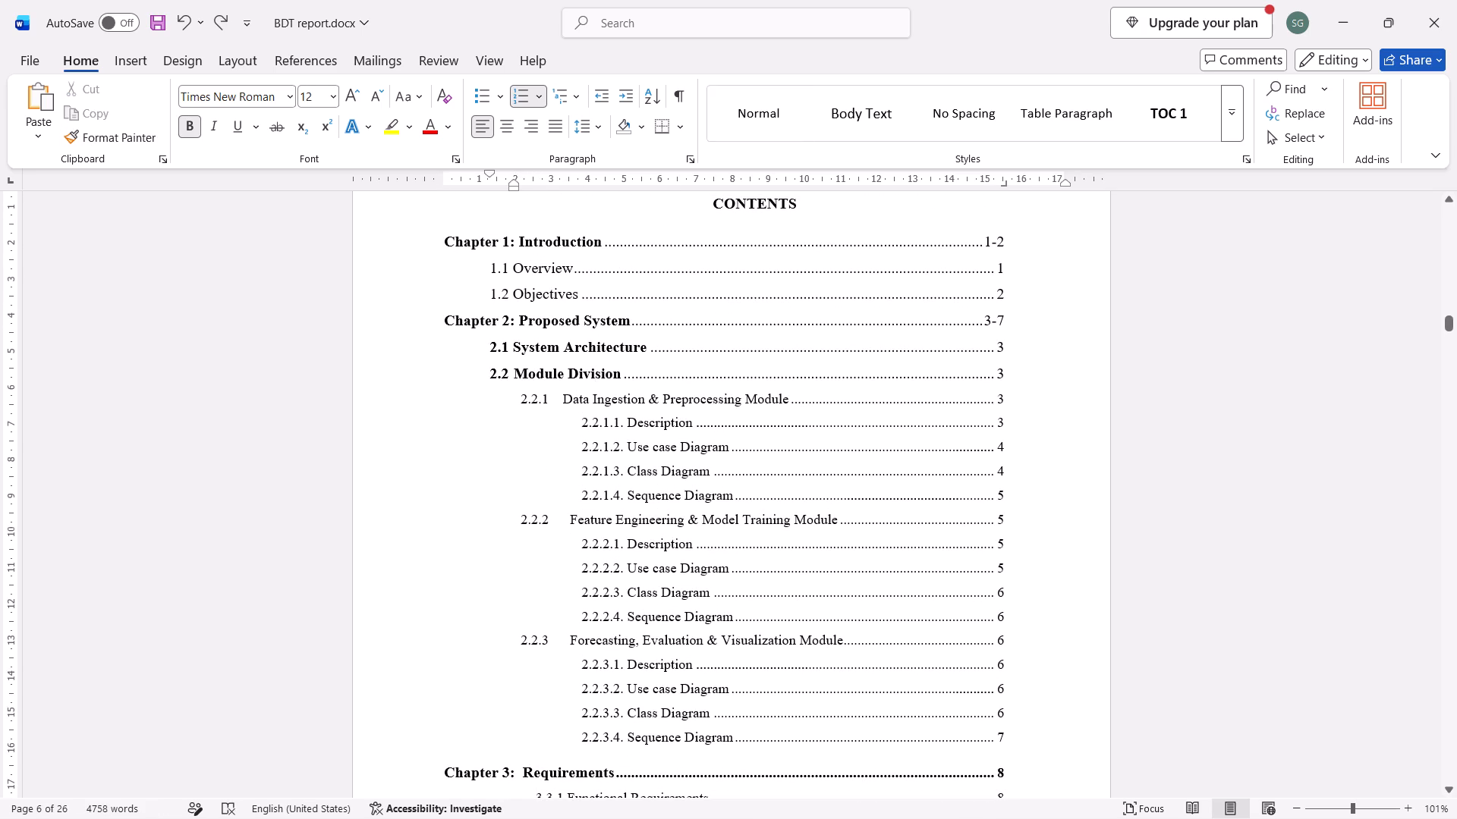
scroll(717, 394, "down", 1)
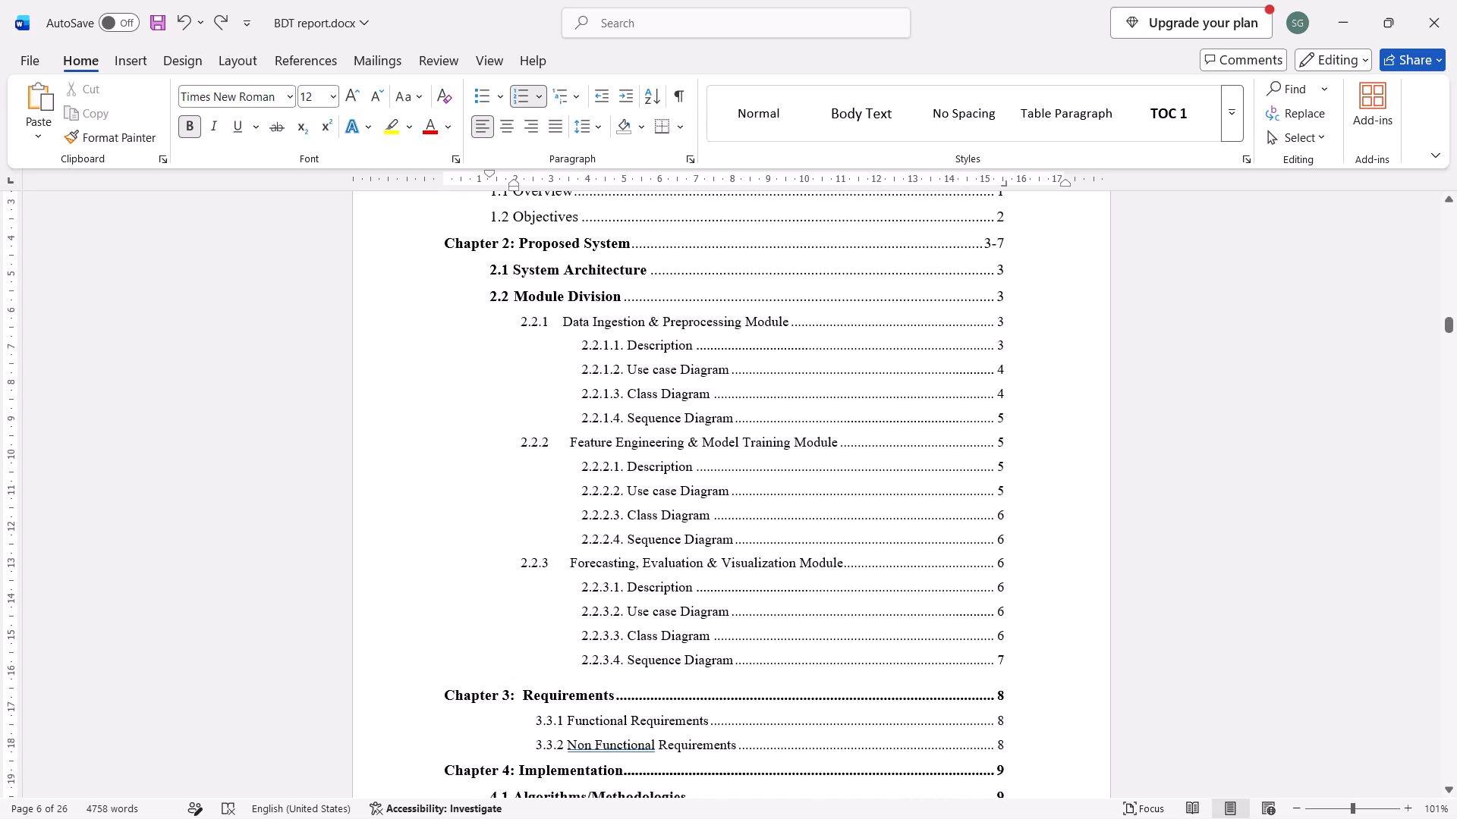
left_click_drag(1020, 322, 494, 332)
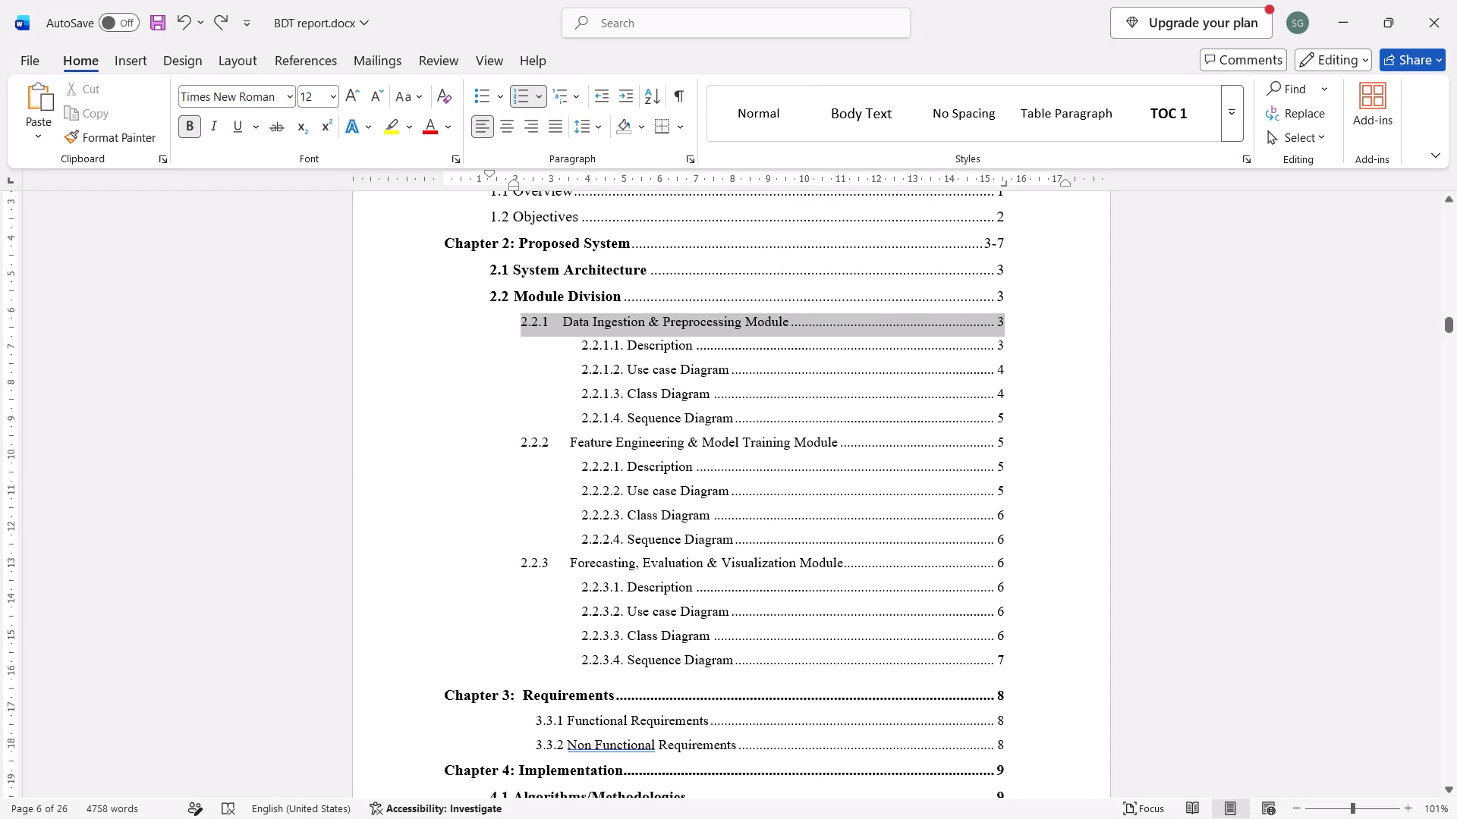
left_click_drag(494, 332, 489, 329)
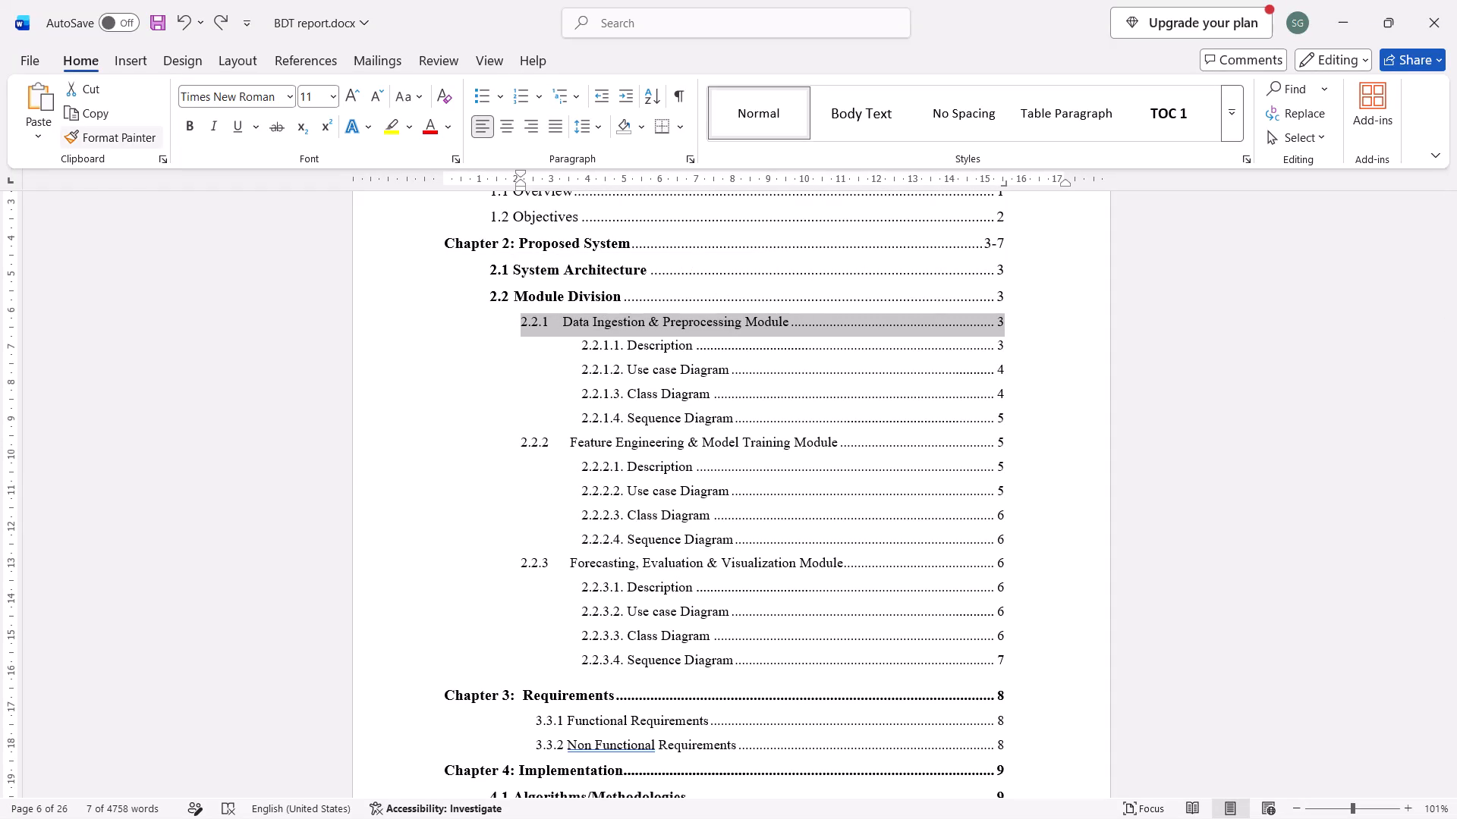
left_click(139, 141)
scroll(439, 478, "down", 1)
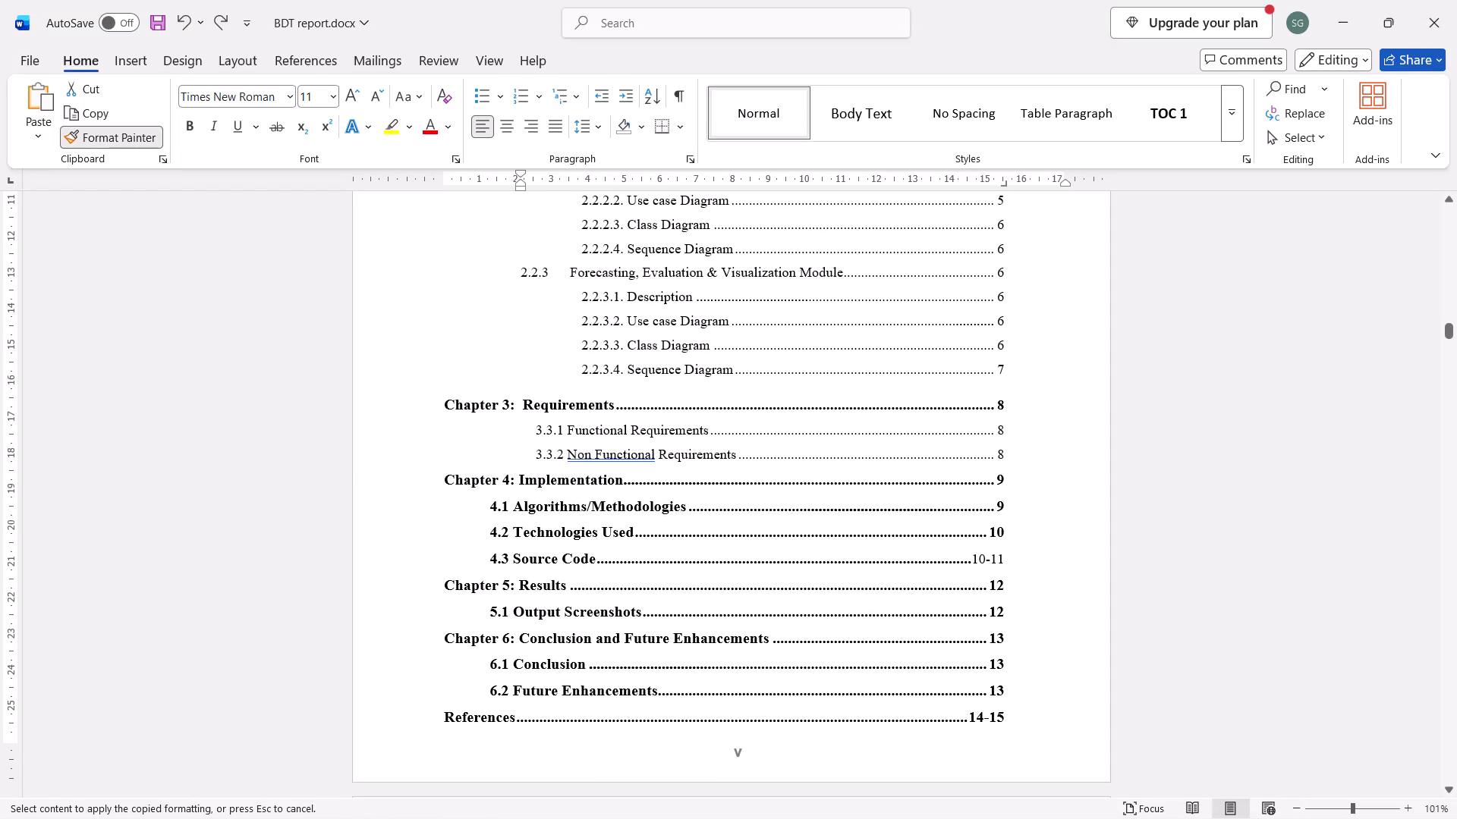
left_click_drag(1015, 456, 522, 432)
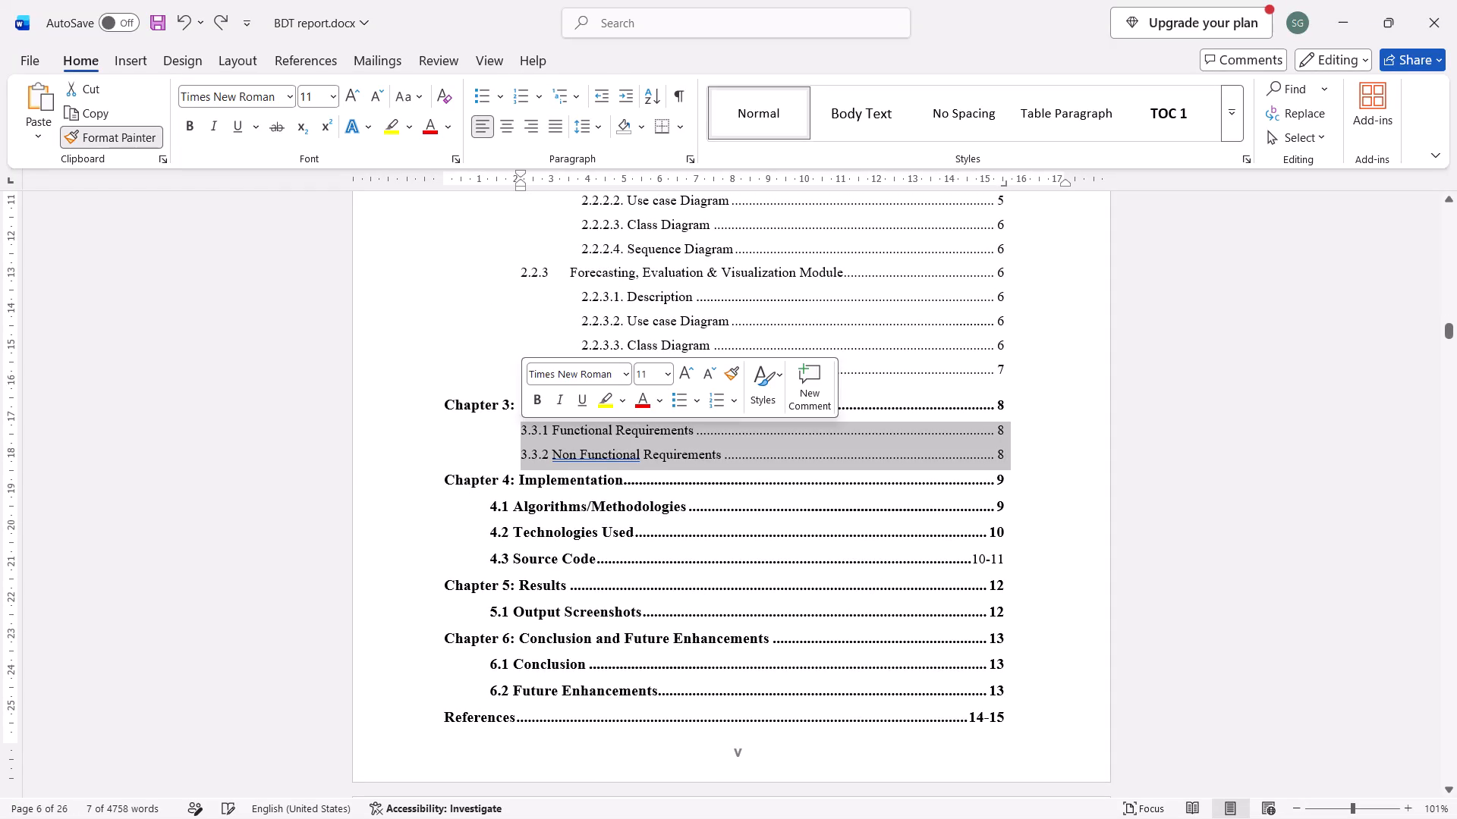
scroll(522, 432, "up", 1)
left_click(1049, 476)
Unbold the dotted leaders and page numbers of the "Chapter 3: Requirements" and "Chapter 4: Implementation" contents entries.
scroll(1049, 476, "down", 1)
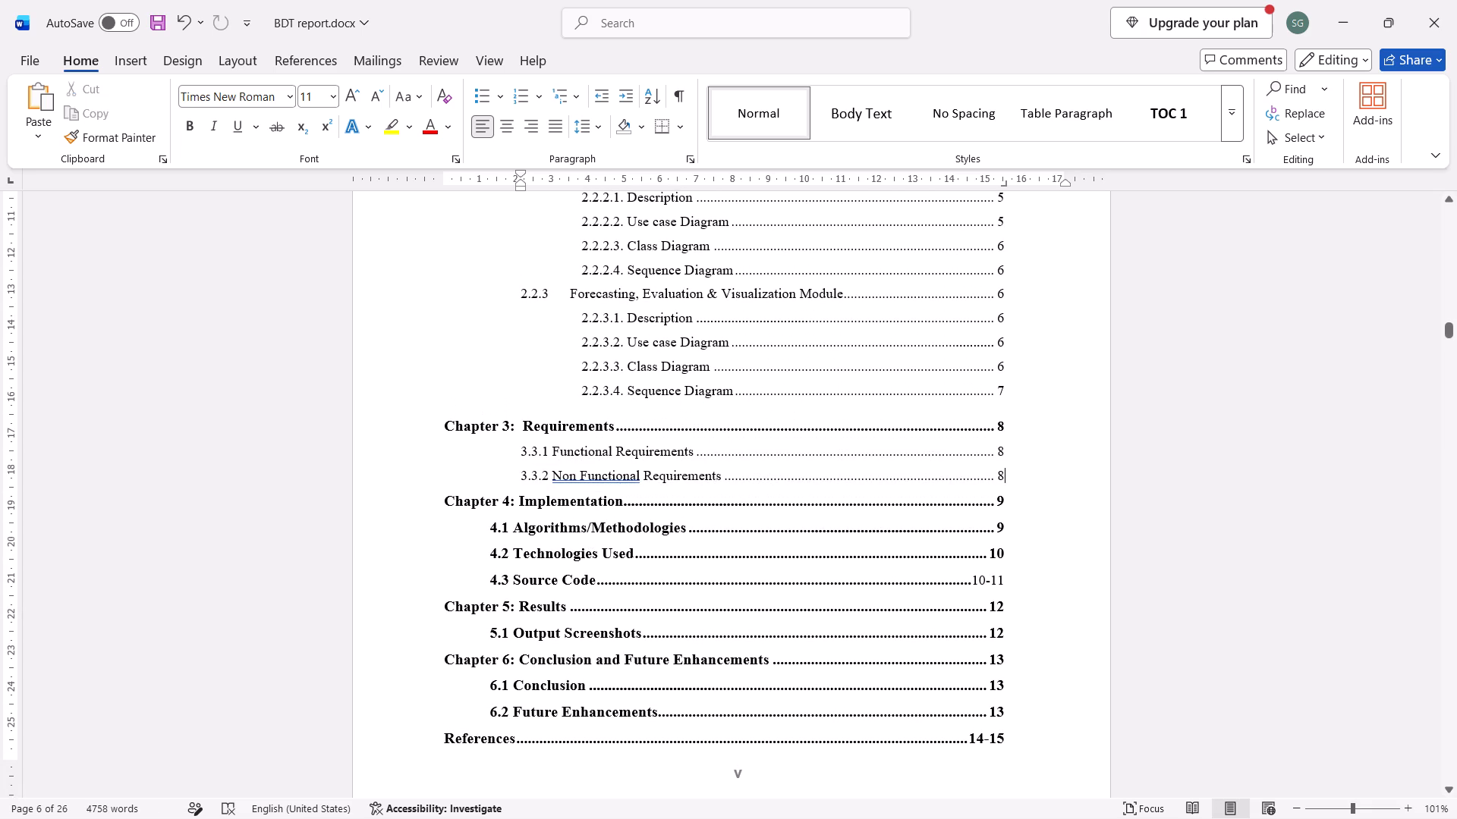
scroll(1049, 476, "down", 1)
left_click(1029, 412)
key("Left")
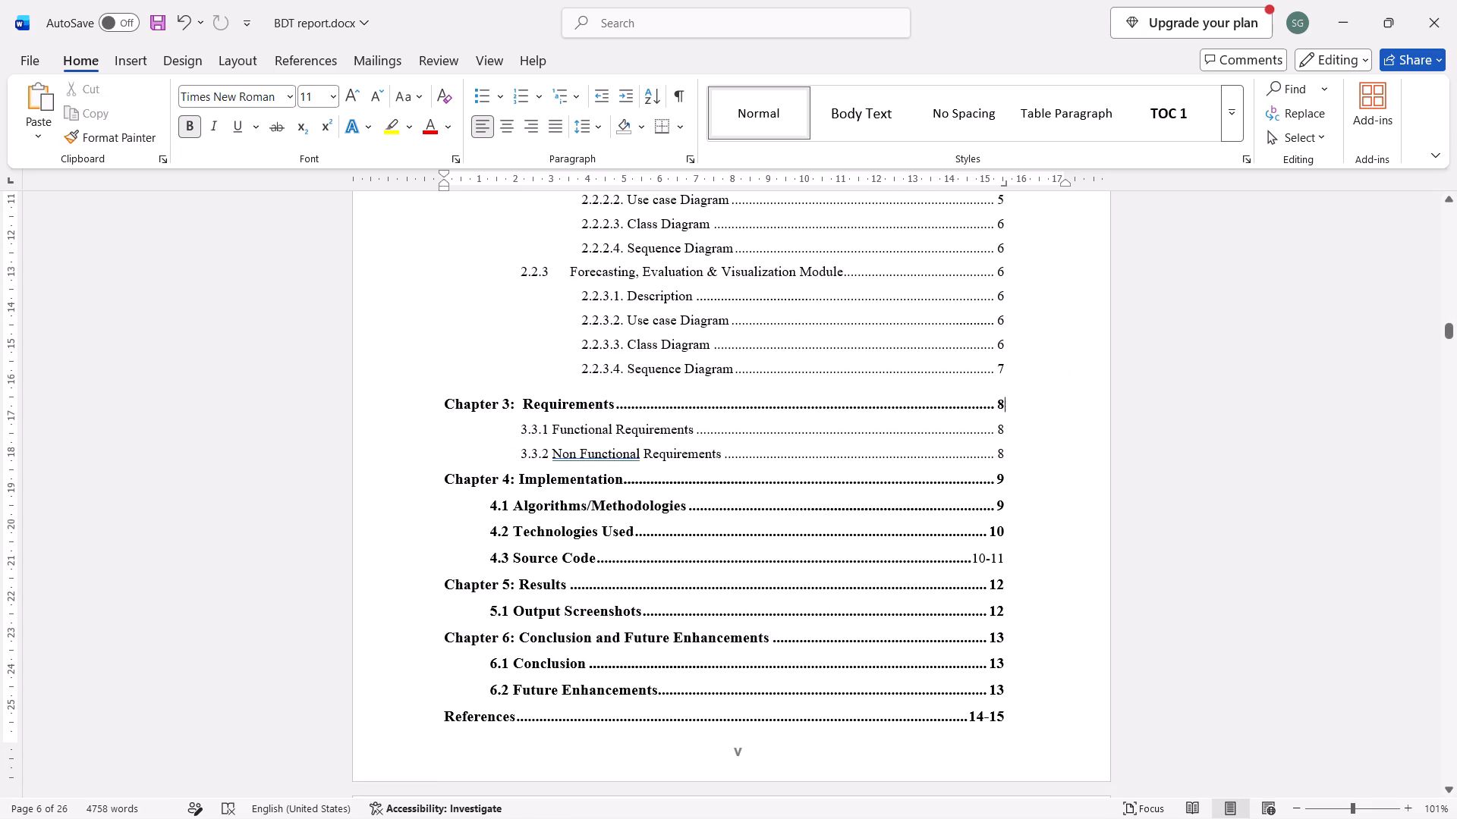
key("ctrl+shift+Left")
key("ctrl+shift+Left")
key("ctrl+b")
key("Down")
key("Down")
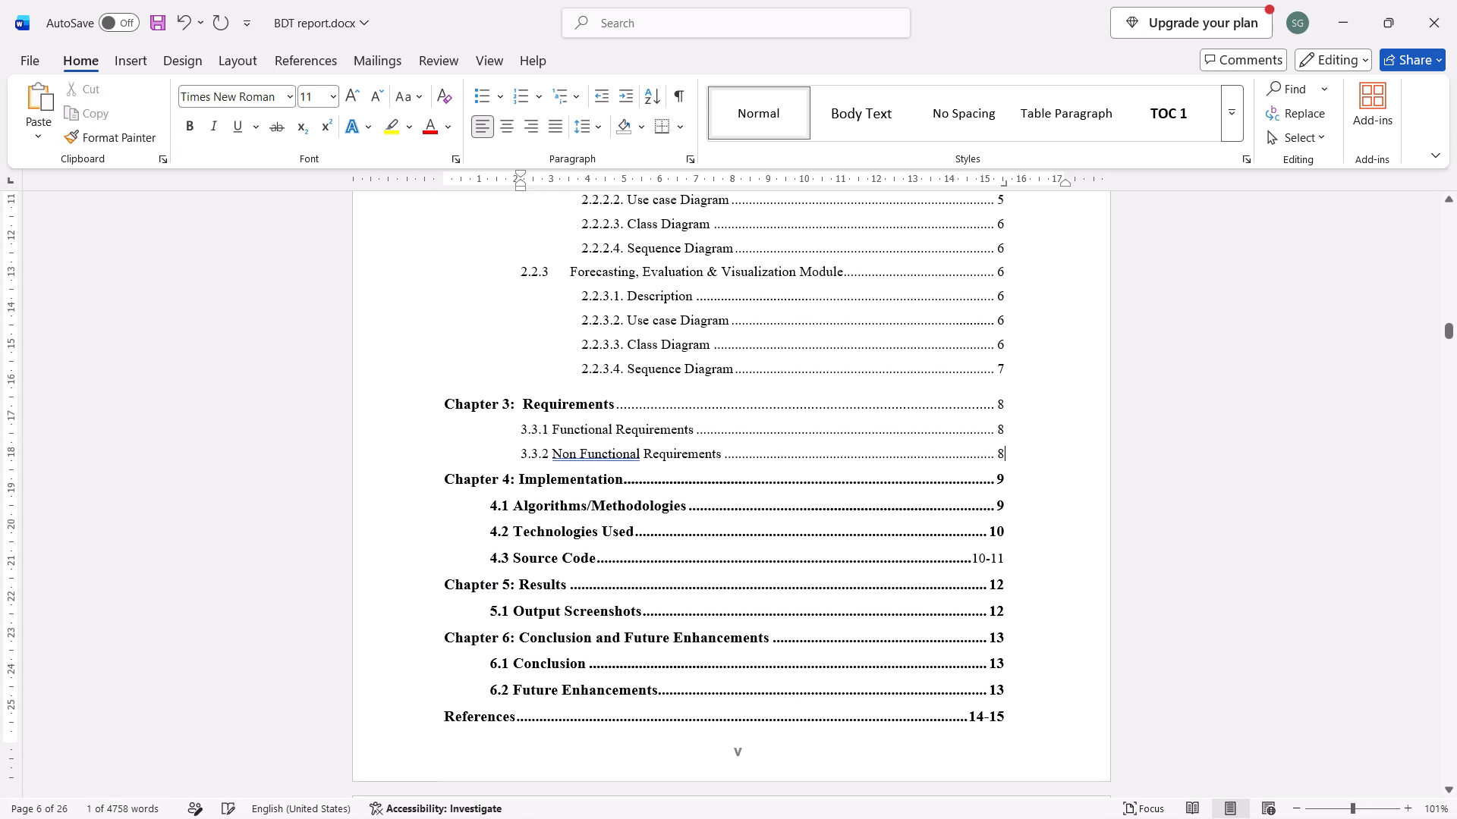
key("Down")
key("ctrl+shift+Left")
key("ctrl+shift+Left")
key("ctrl+b")
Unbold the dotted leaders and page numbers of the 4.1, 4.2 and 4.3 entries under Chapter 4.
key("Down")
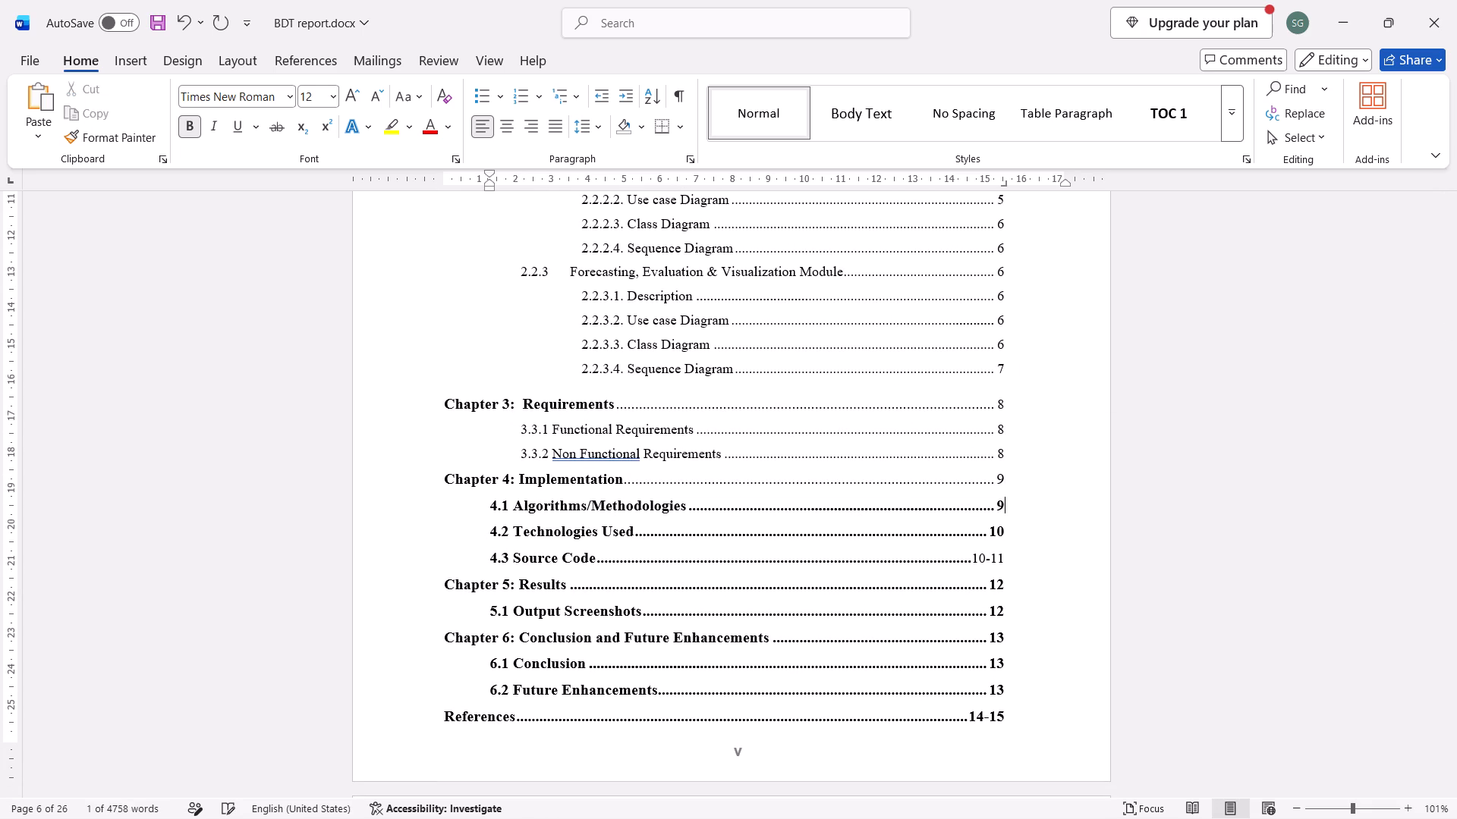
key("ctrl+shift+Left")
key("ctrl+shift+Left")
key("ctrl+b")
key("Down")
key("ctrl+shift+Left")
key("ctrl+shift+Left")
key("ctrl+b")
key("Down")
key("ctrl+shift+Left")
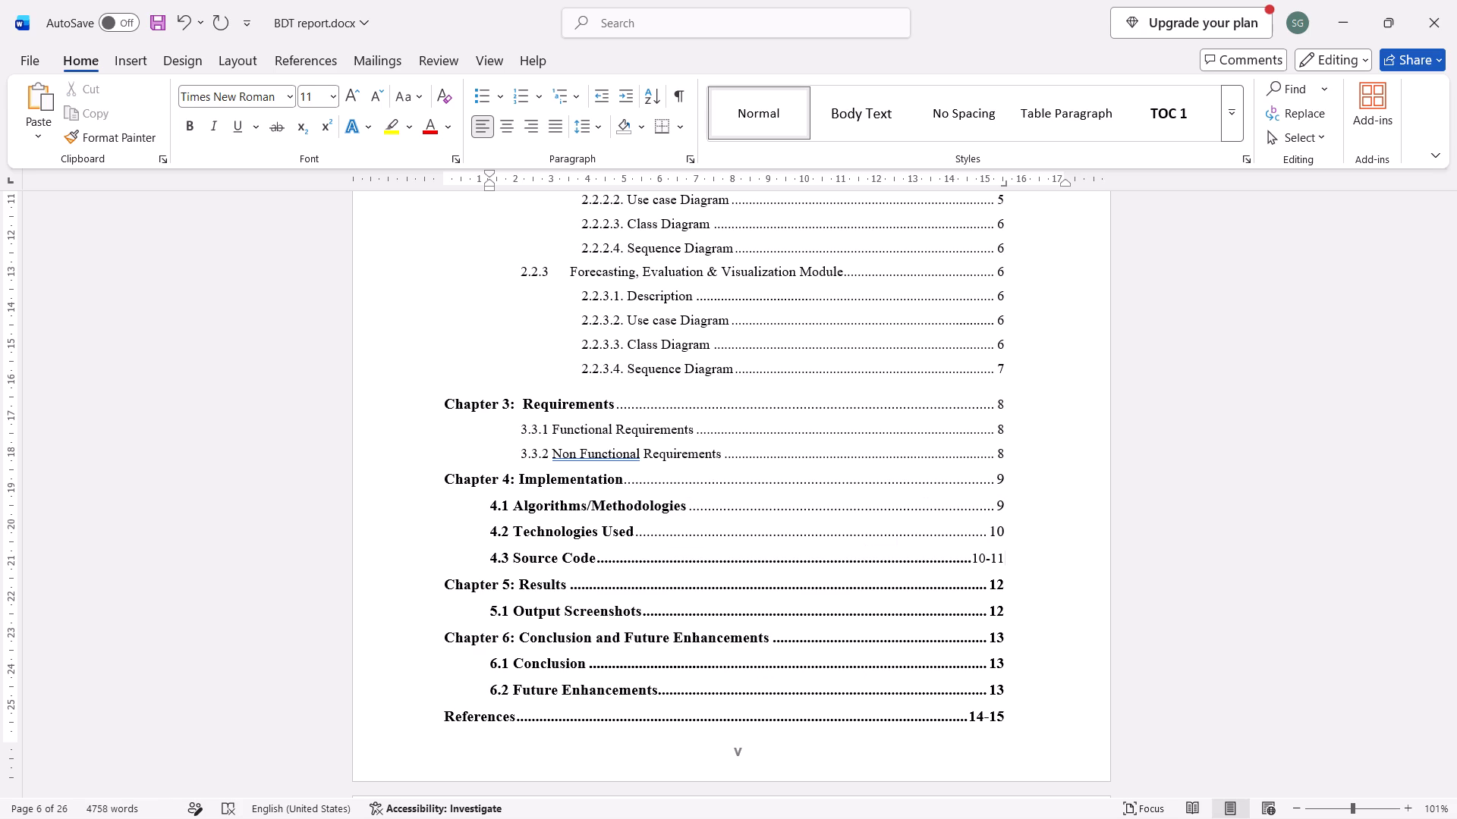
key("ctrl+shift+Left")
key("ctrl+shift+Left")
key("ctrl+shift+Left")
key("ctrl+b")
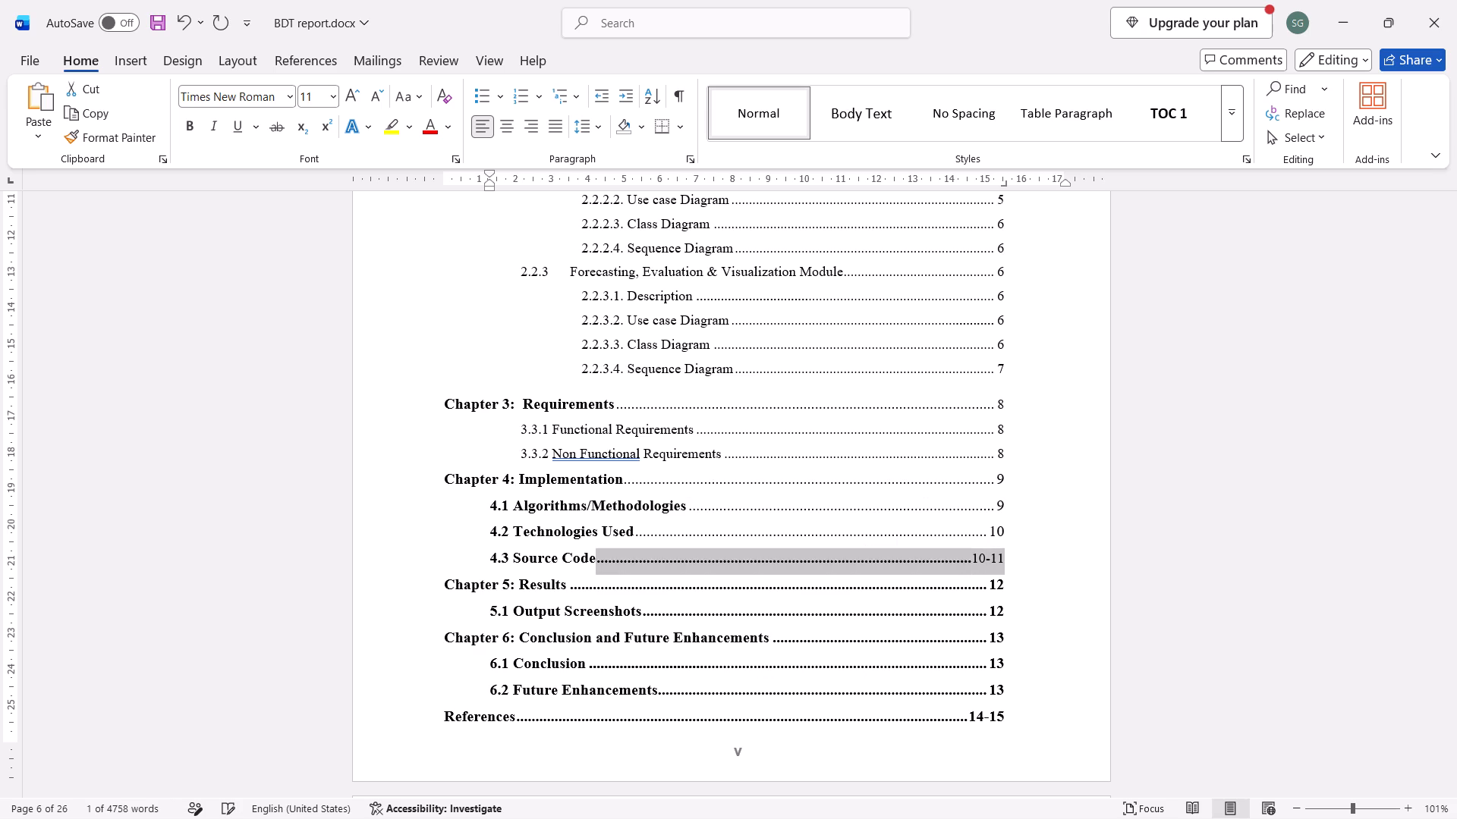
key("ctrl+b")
Unbold the dotted leaders and page numbers of the "Chapter 5: Results" and "5.1 Output Screenshots" entries.
key("Down")
key("ctrl+shift+Left")
key("ctrl+shift+Left")
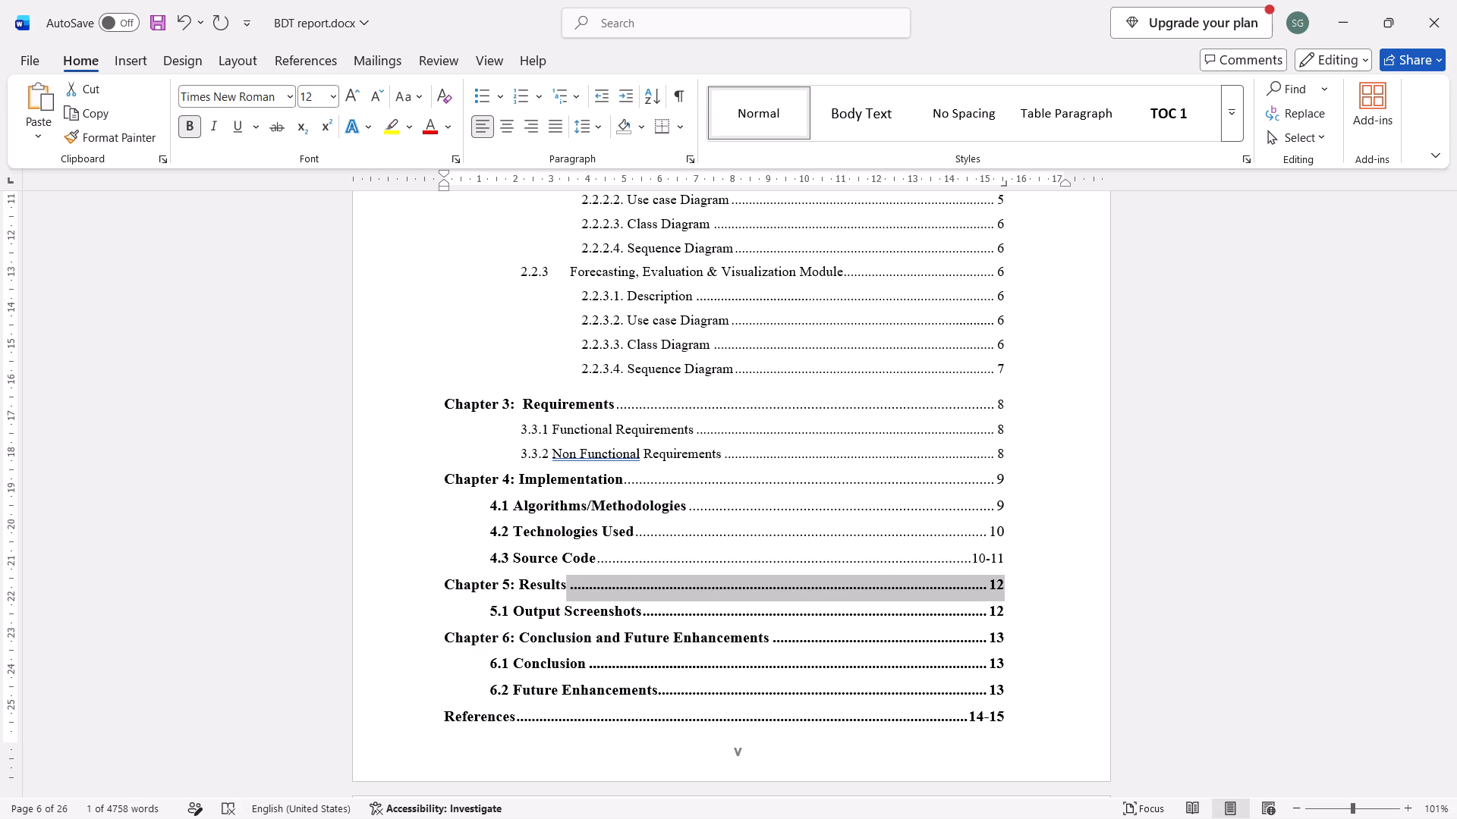
key("ctrl+b")
key("Down")
key("ctrl+shift+Left")
key("ctrl+shift+Left")
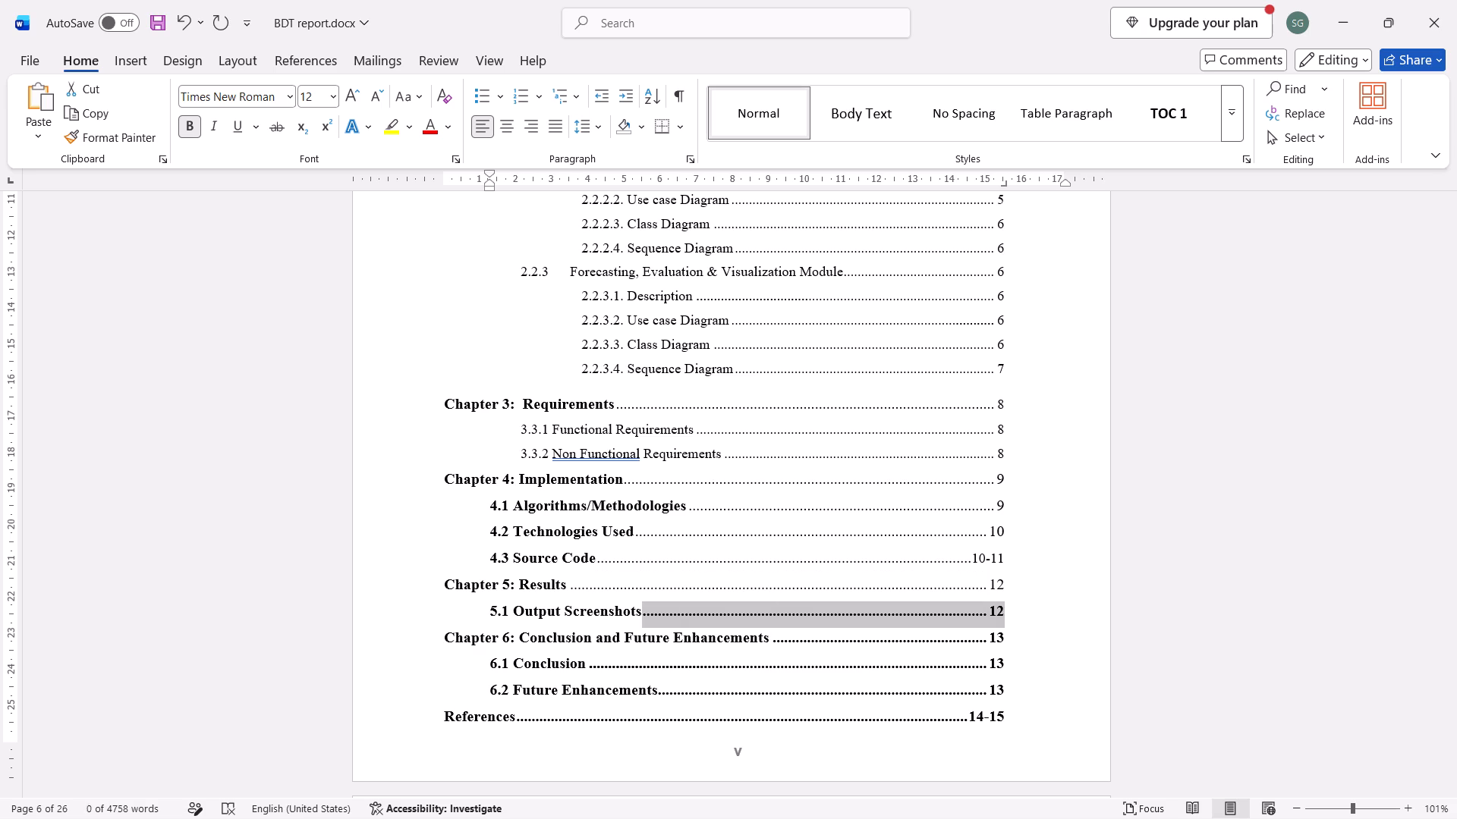
key("ctrl+b")
Unbold the dotted leaders and page numbers of the Chapter 6, "6.1 Conclusion" and "6.2 Future Enhancements" entries.
key("Down")
key("ctrl+shift+Left")
key("ctrl+shift+Left")
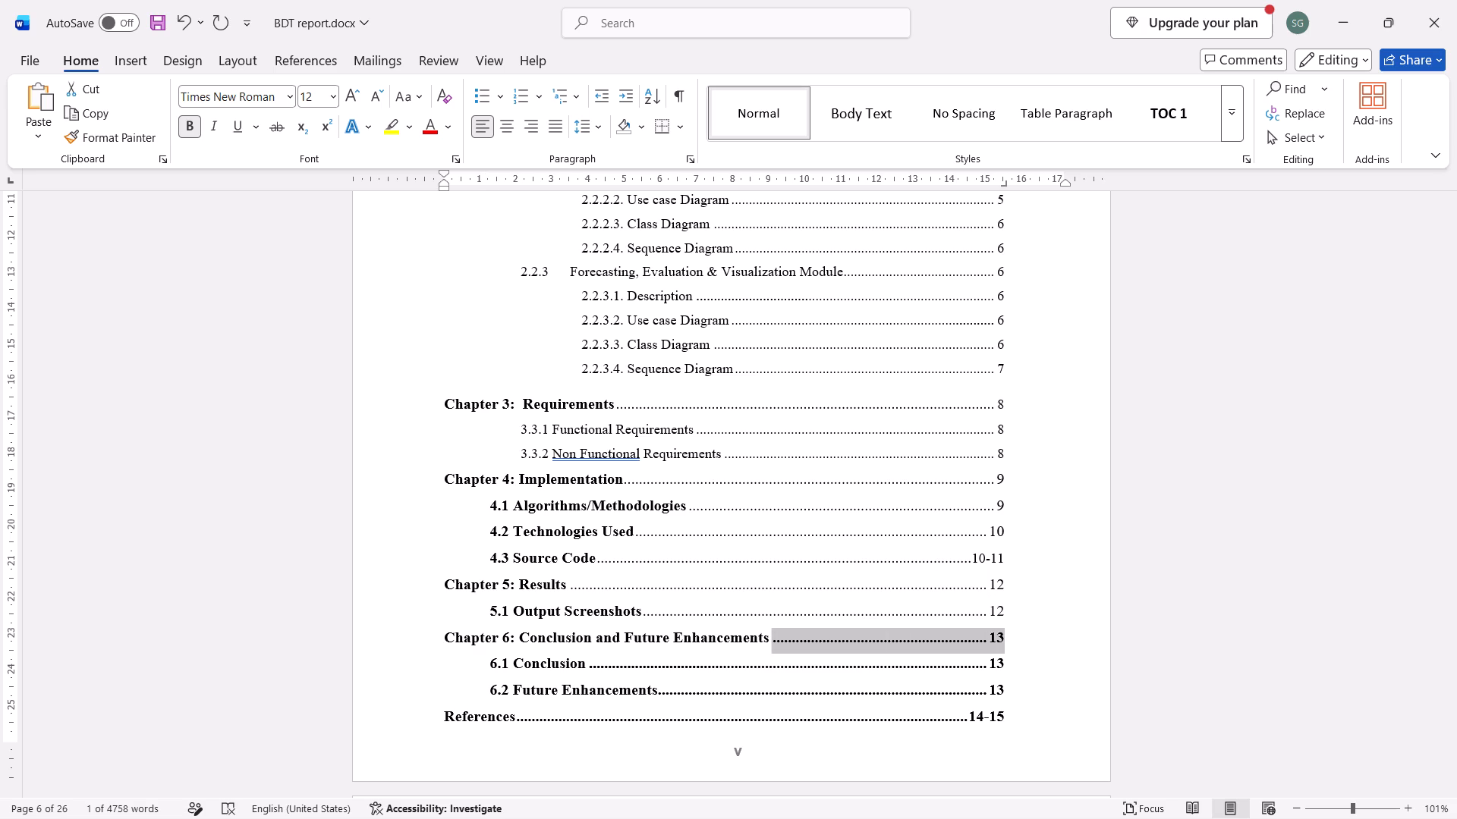
key("ctrl+b")
key("Down")
key("ctrl+shift+Left")
key("ctrl+shift+Left")
key("ctrl+b")
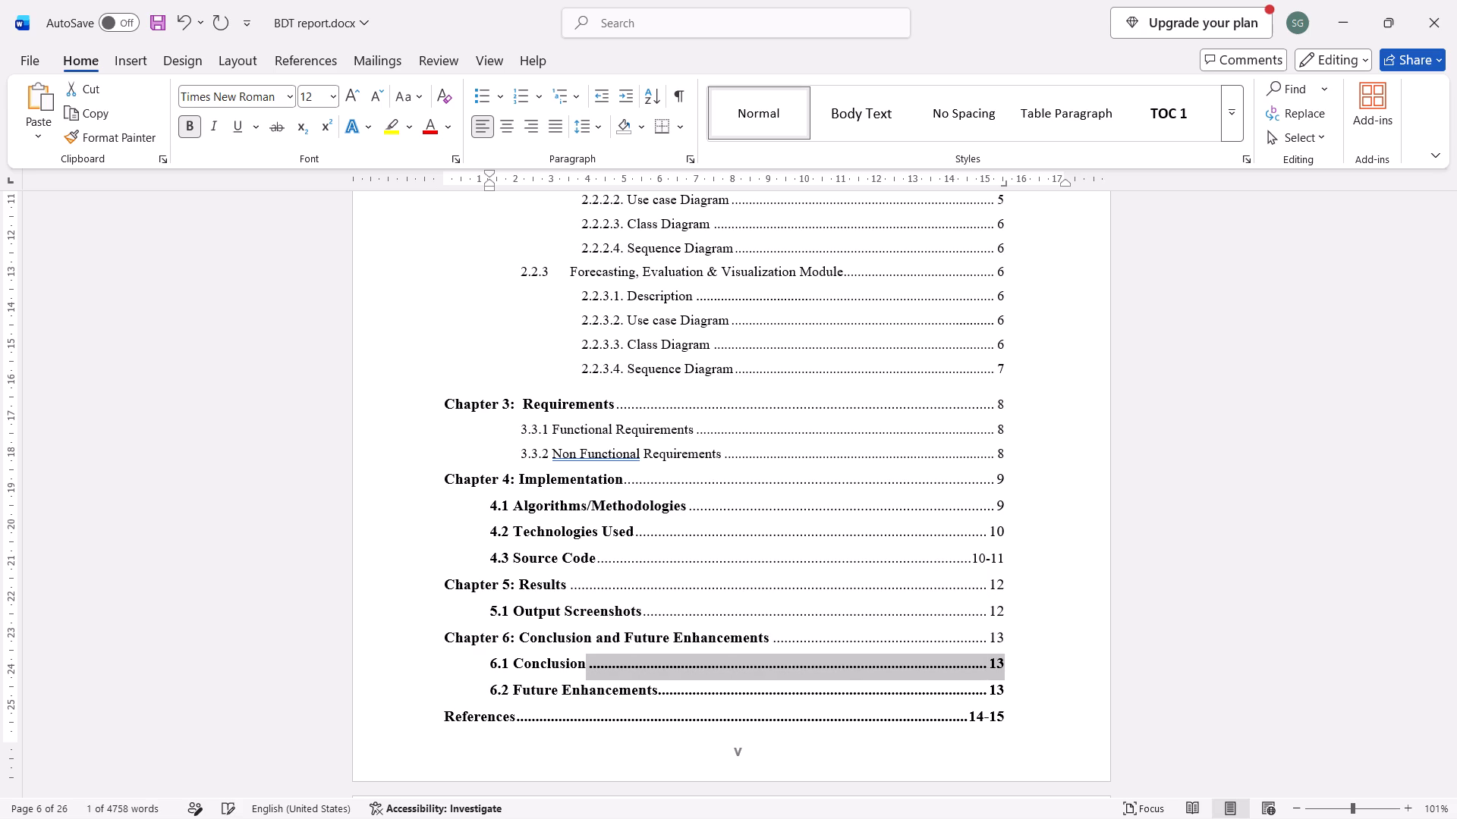
key("Down")
key("ctrl+shift+Left")
key("ctrl+shift+Left")
key("ctrl+b")
Unbold the dotted leader and page range of the "References" contents entry.
key("Down")
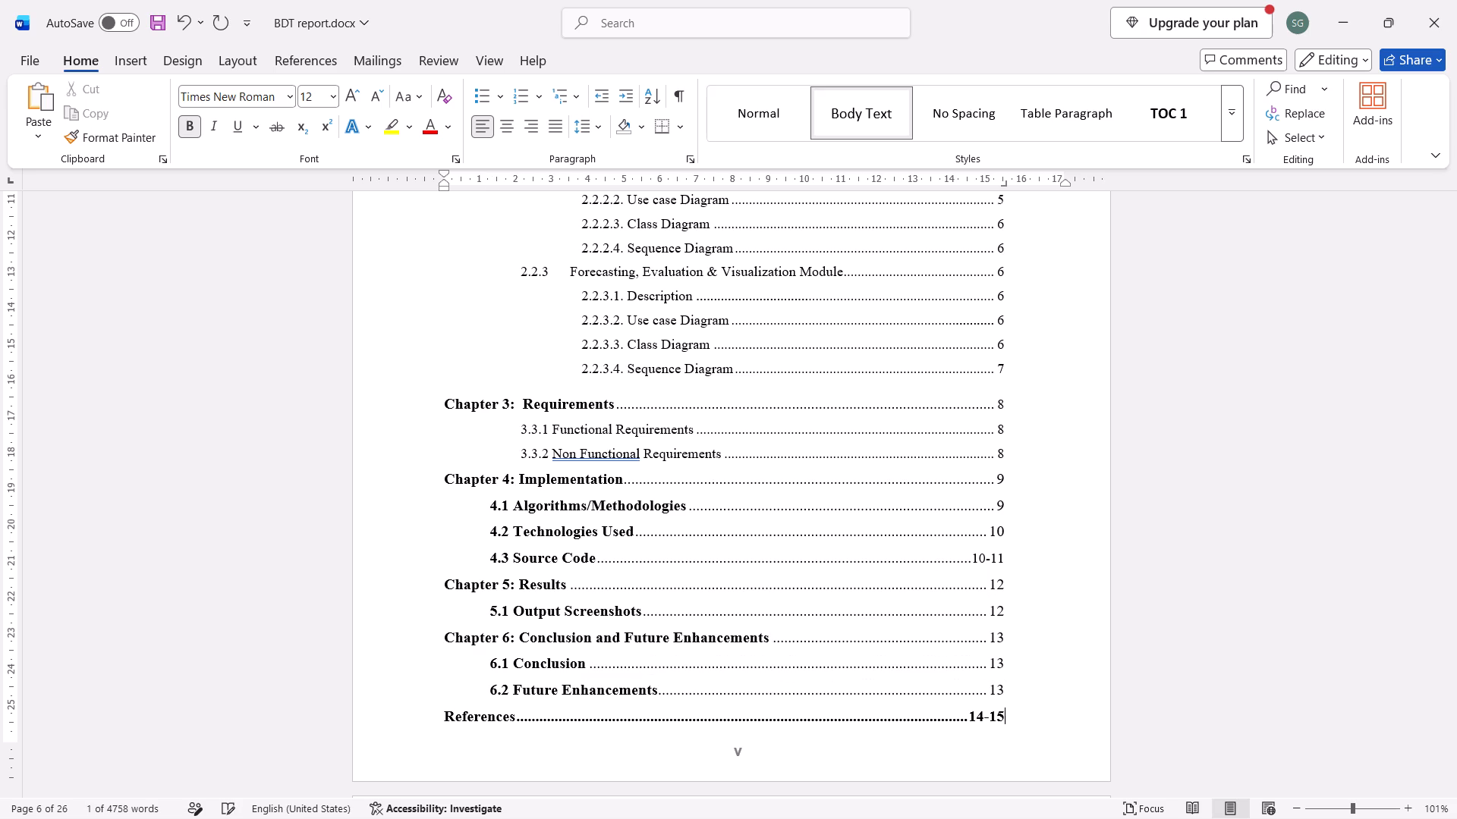
key("ctrl+shift+Left")
key("ctrl+shift+Left")
key("ctrl+shift+Left")
key("ctrl+shift+Left")
key("ctrl+b")
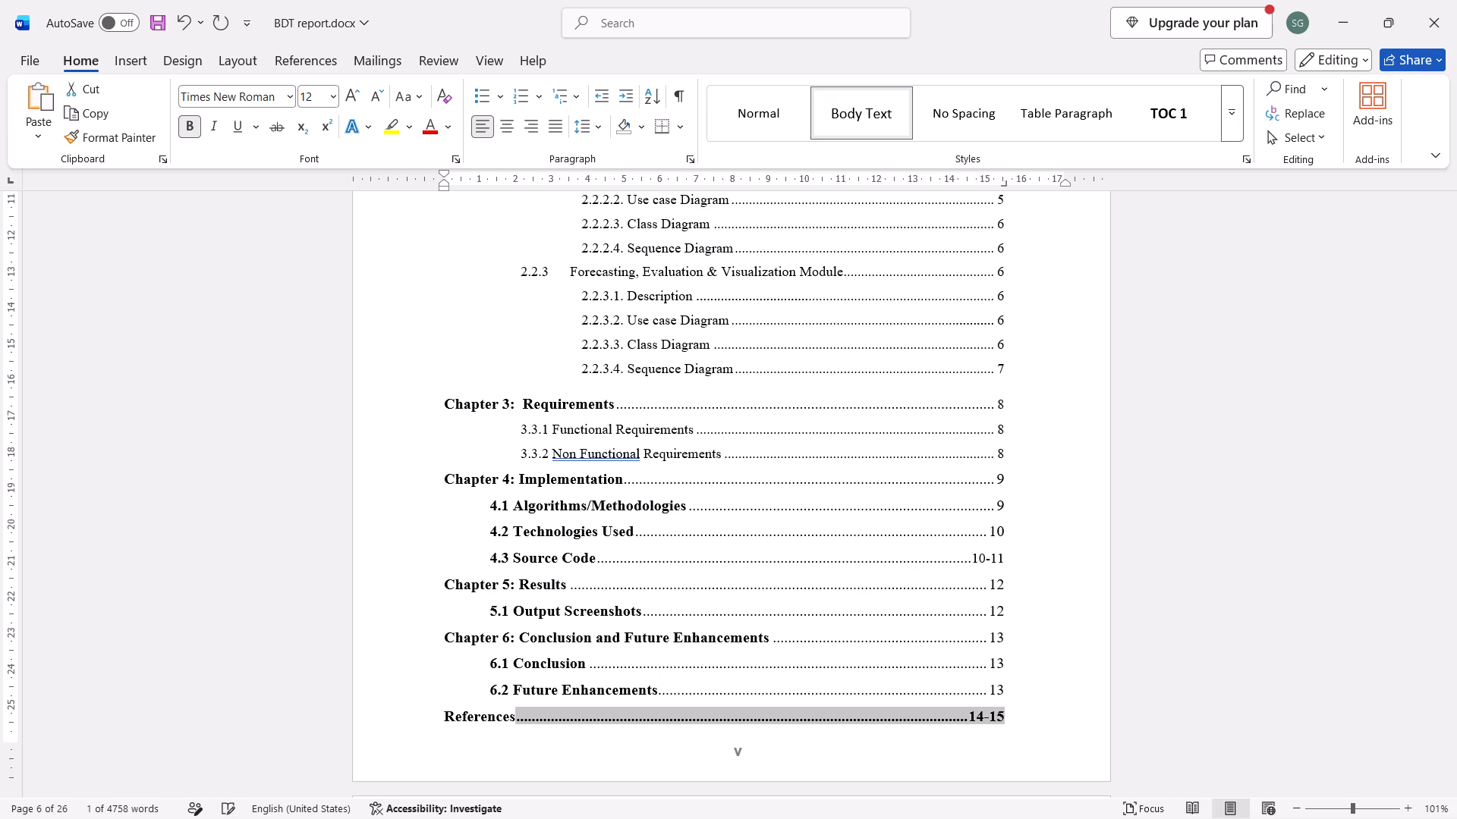
Review the whole contents list, from Chapter 1 to References, for consistent bolding, indents and dotted leaders.
scroll(1029, 412, "down", 1)
scroll(1029, 412, "up", 1)
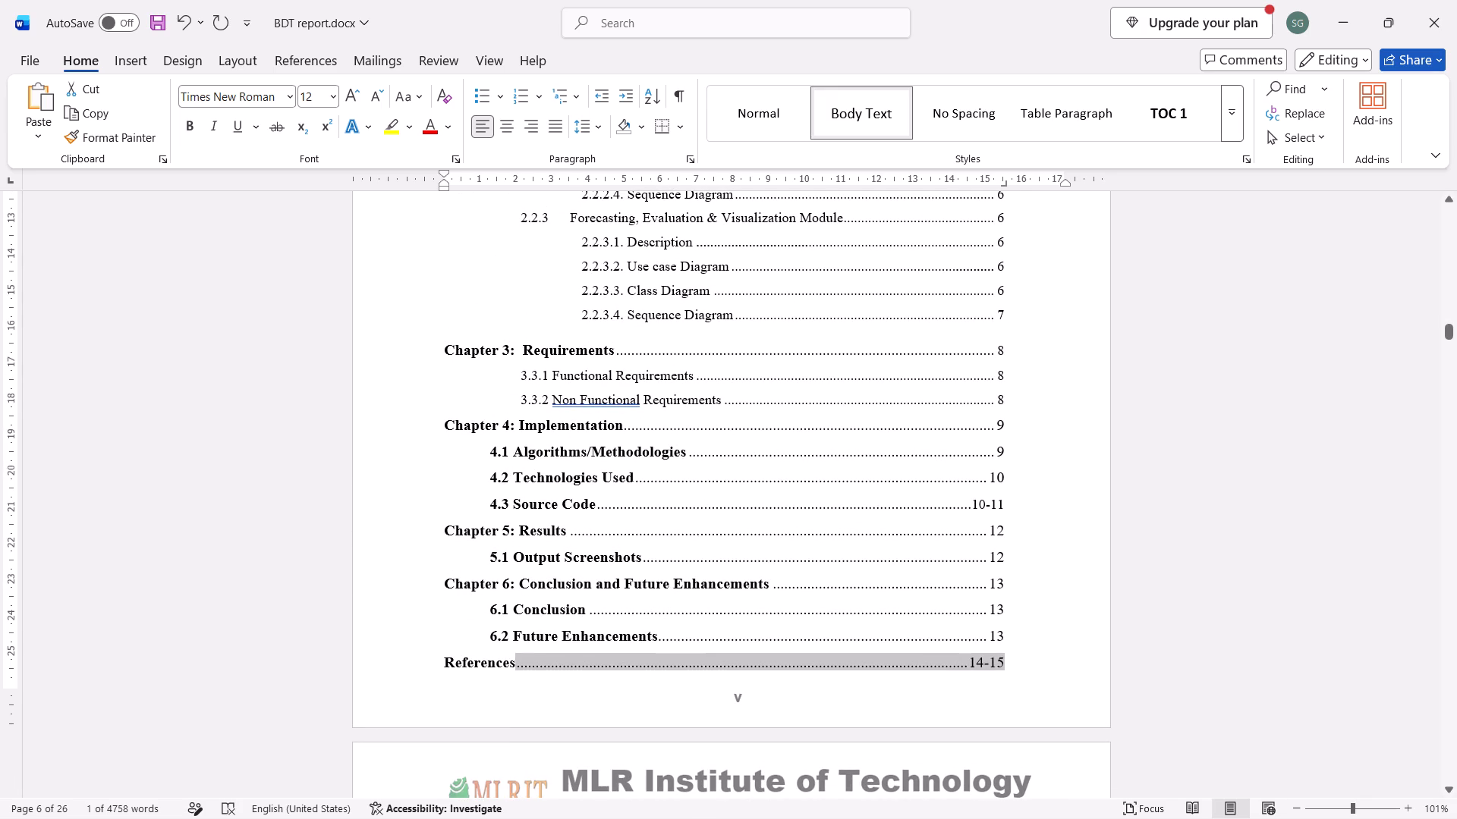
left_click(454, 530)
left_click(491, 542)
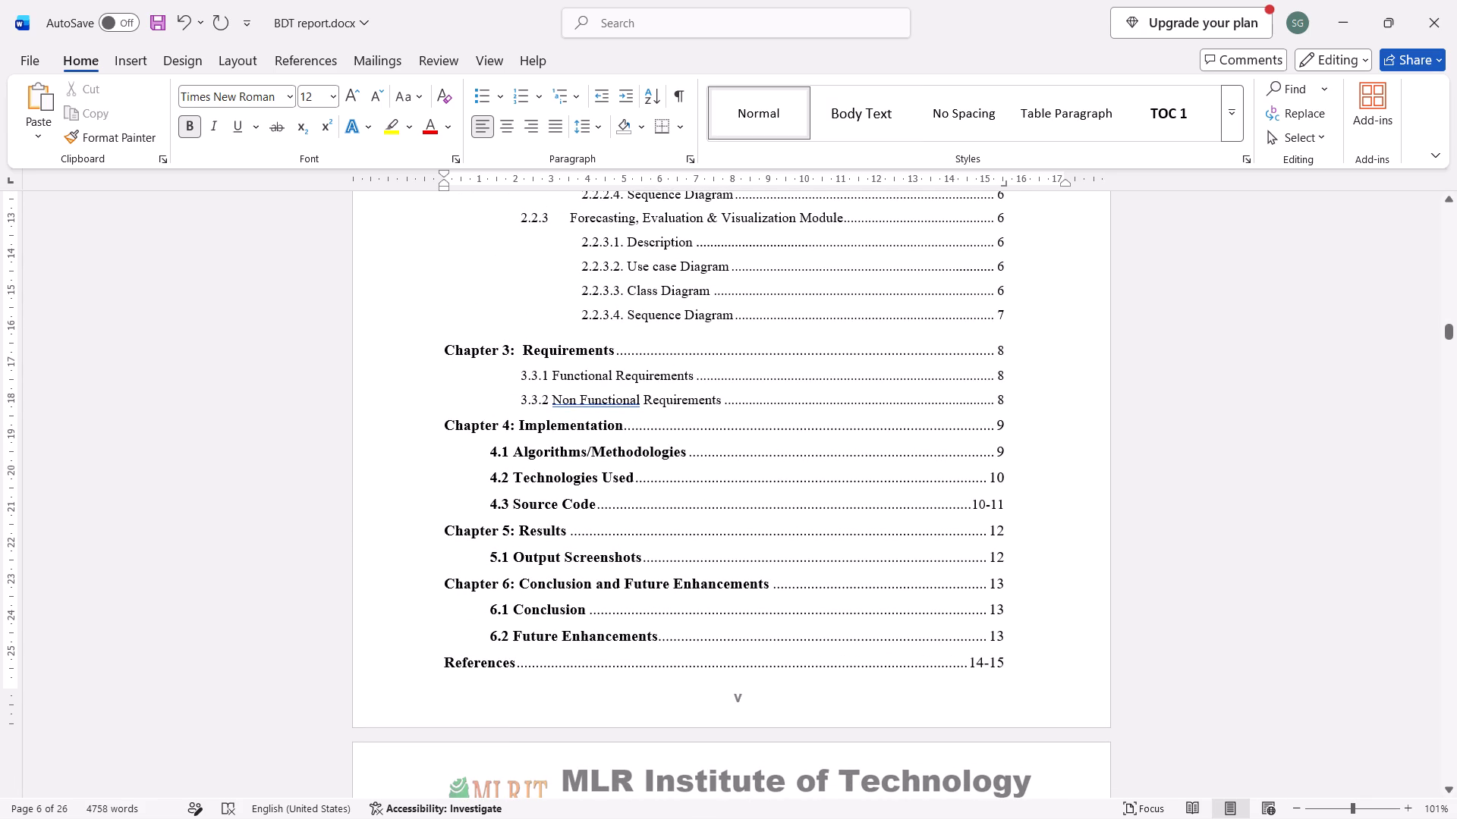
left_click(530, 548)
scroll(688, 541, "up", 1)
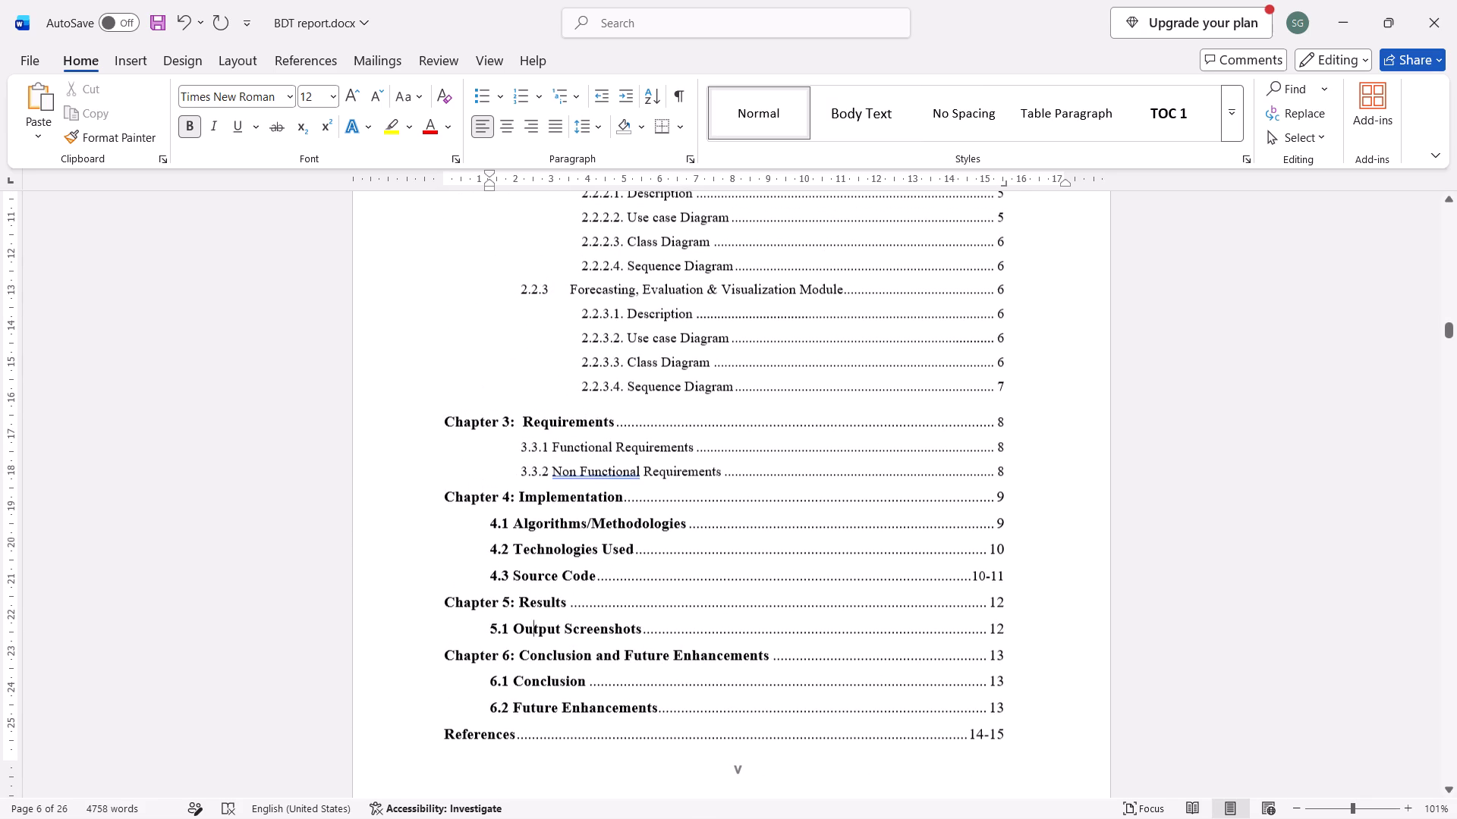
scroll(688, 541, "up", 1)
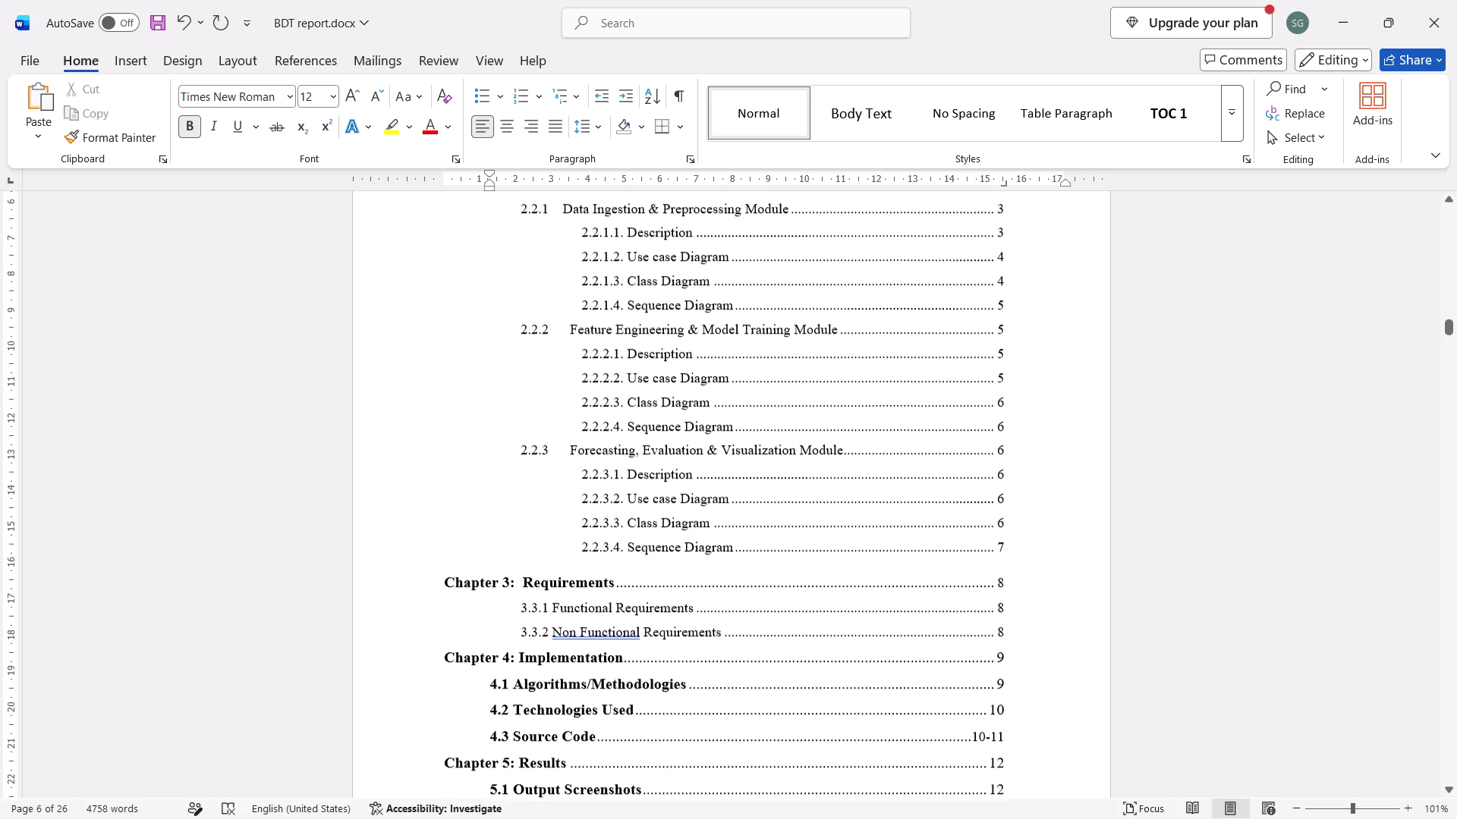
scroll(688, 541, "up", 1)
scroll(688, 541, "down", 1)
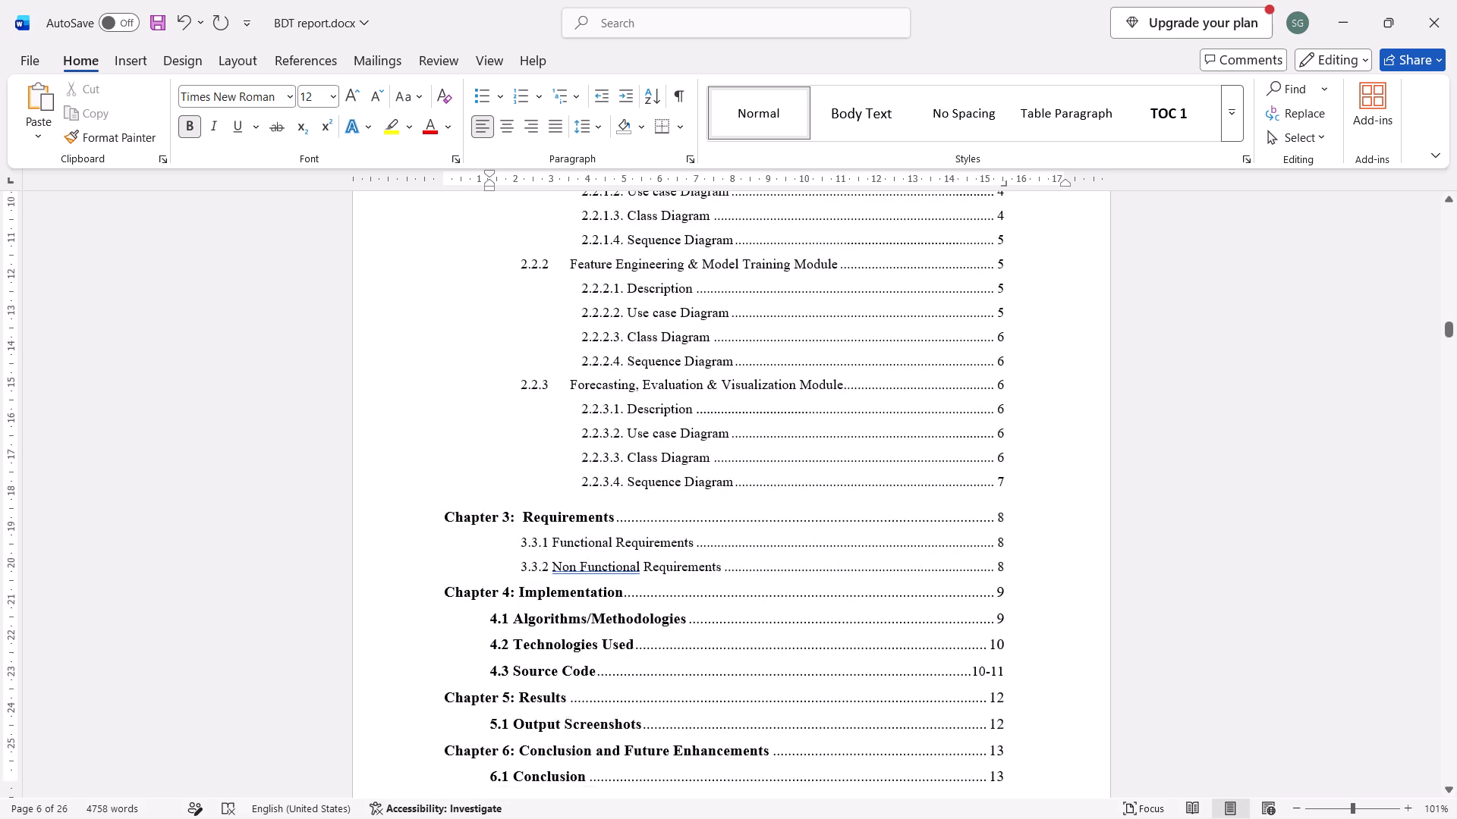
scroll(688, 541, "down", 2)
scroll(688, 541, "up", 1)
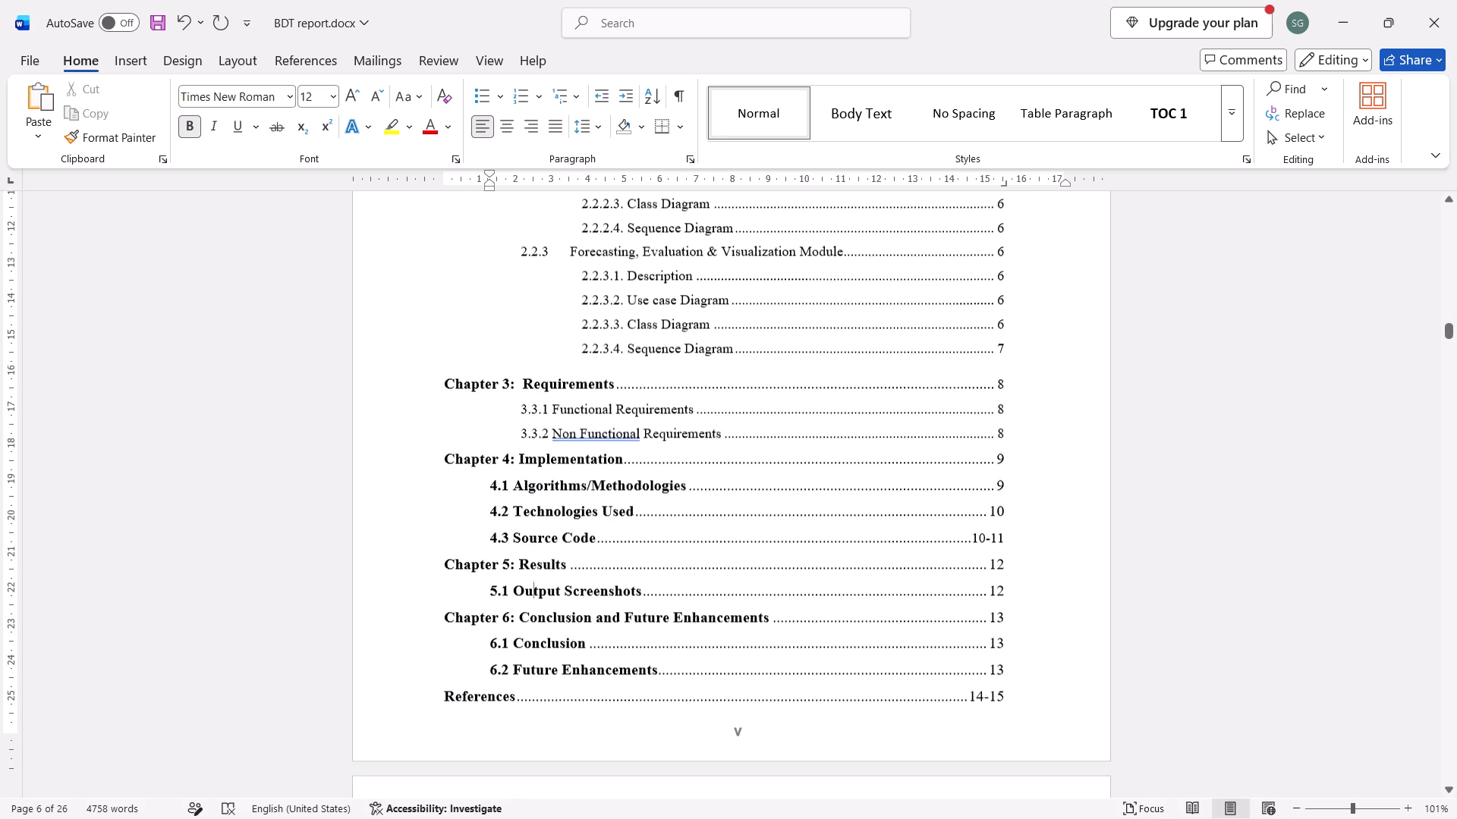
scroll(688, 541, "up", 1)
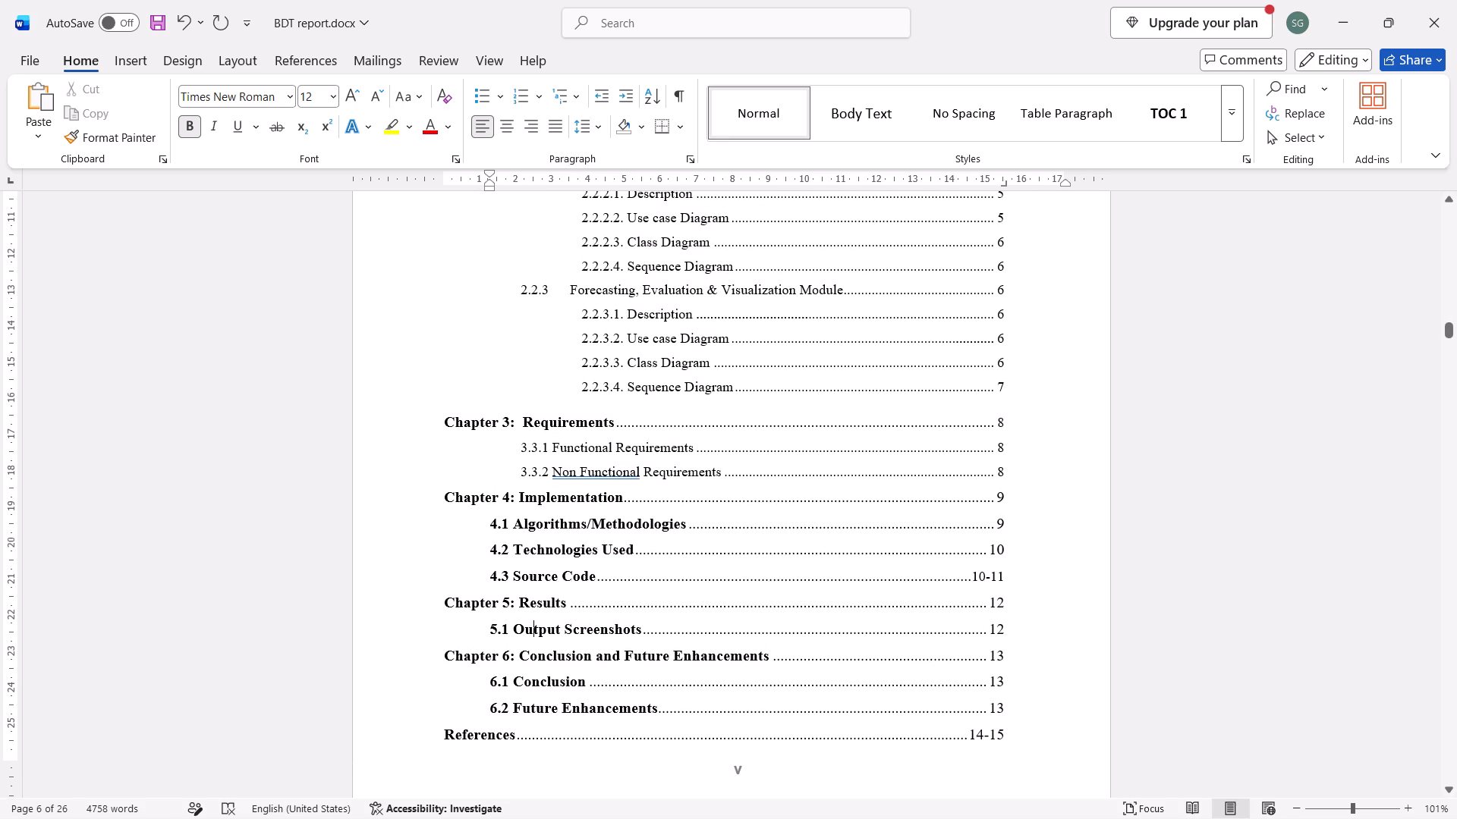
scroll(1018, 607, "up", 1)
scroll(743, 658, "down", 1)
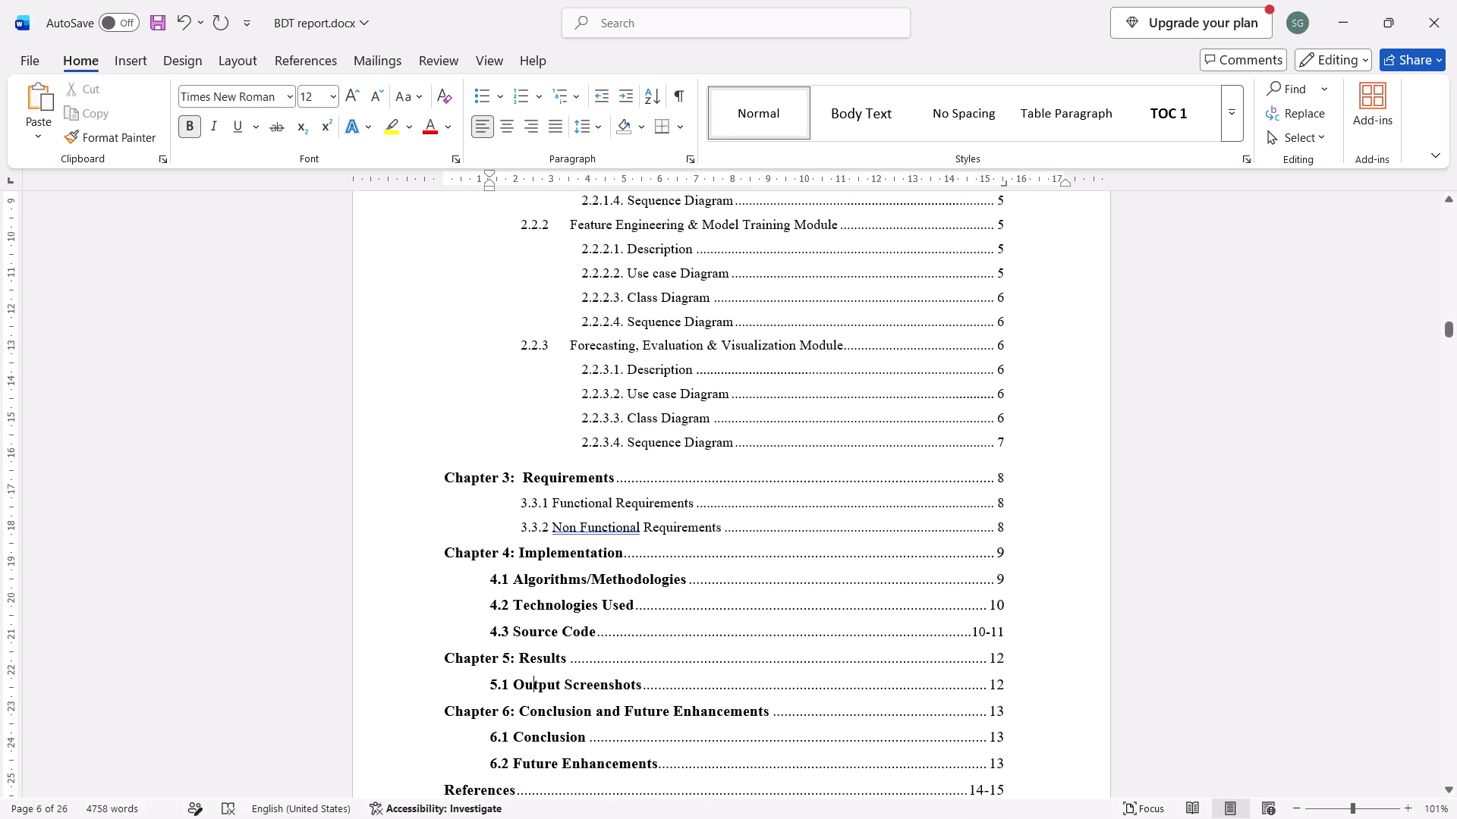
scroll(743, 658, "down", 1)
left_click(644, 605)
left_click(615, 595)
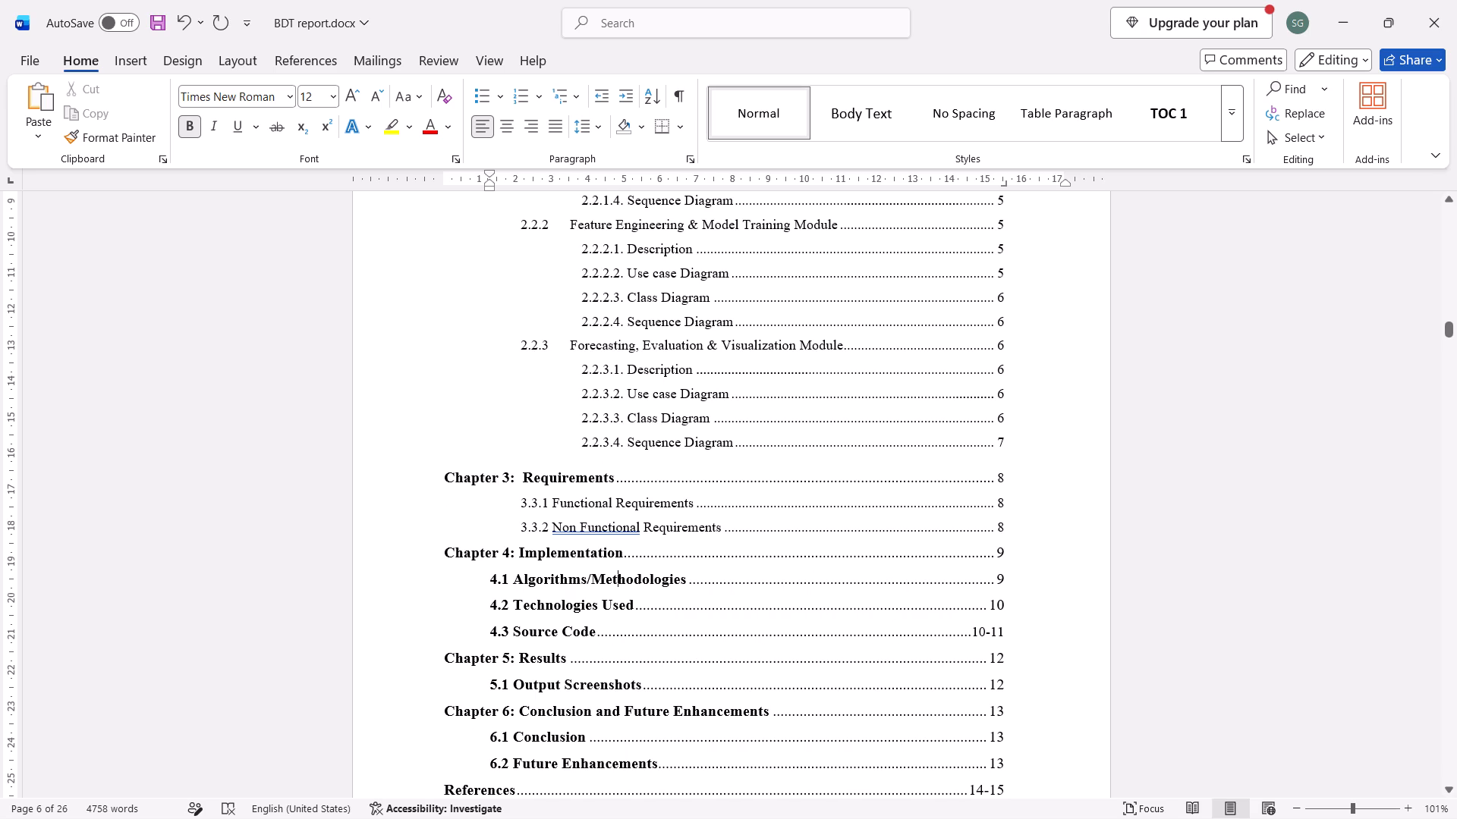
left_click(606, 527)
left_click(606, 527)
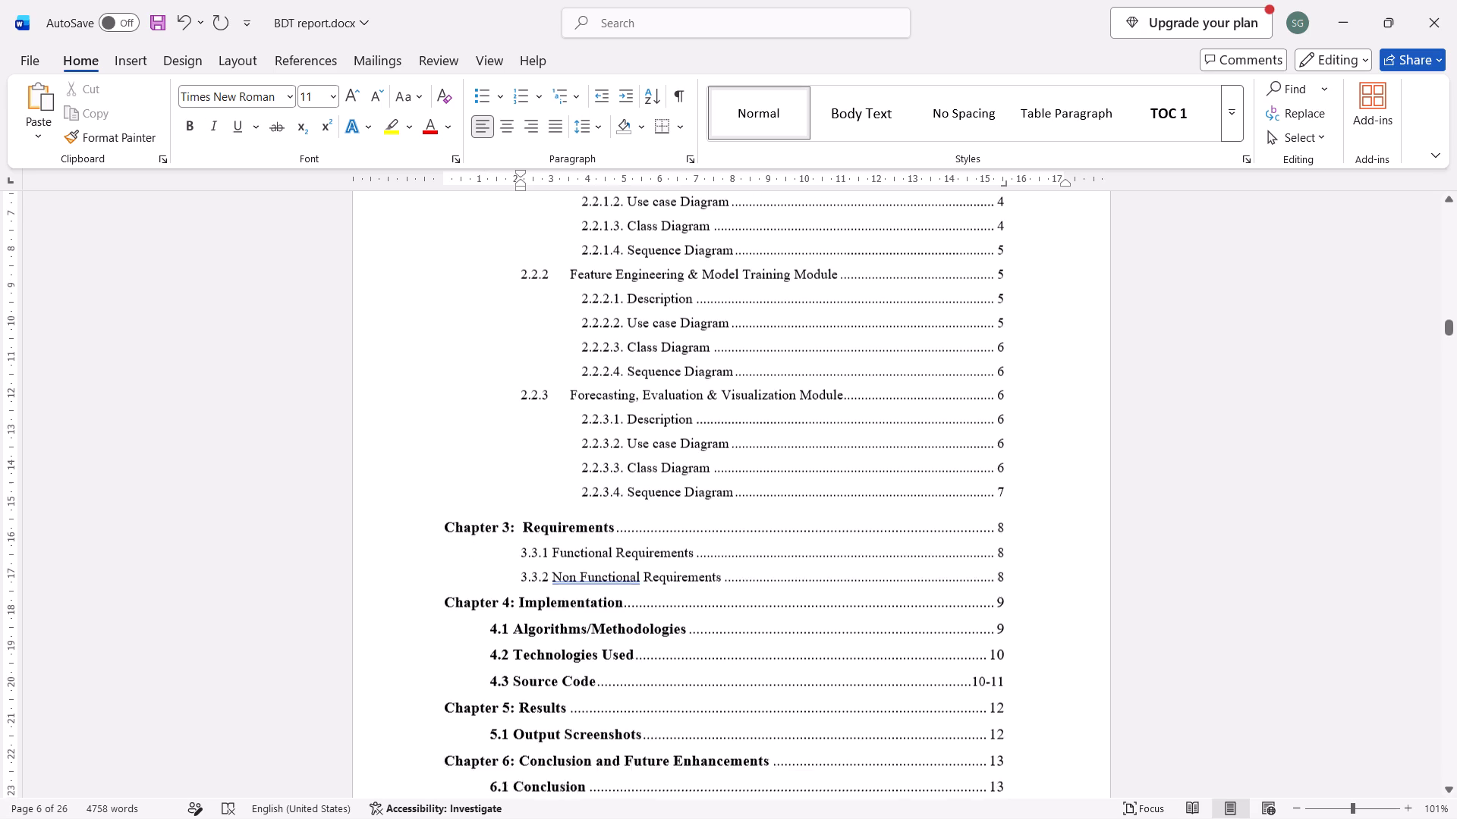
scroll(647, 555, "down", 1)
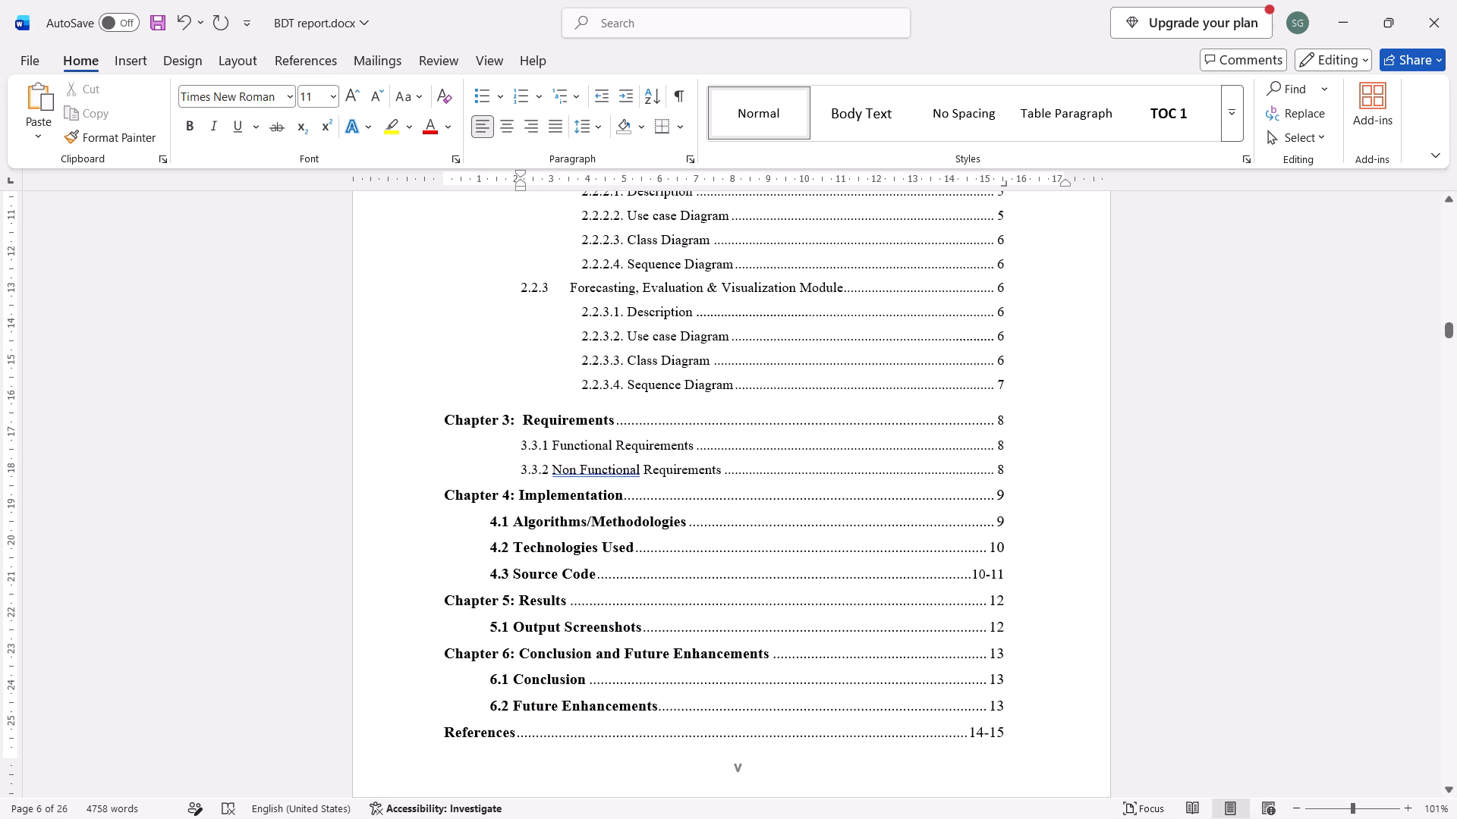
scroll(1002, 550, "up", 1)
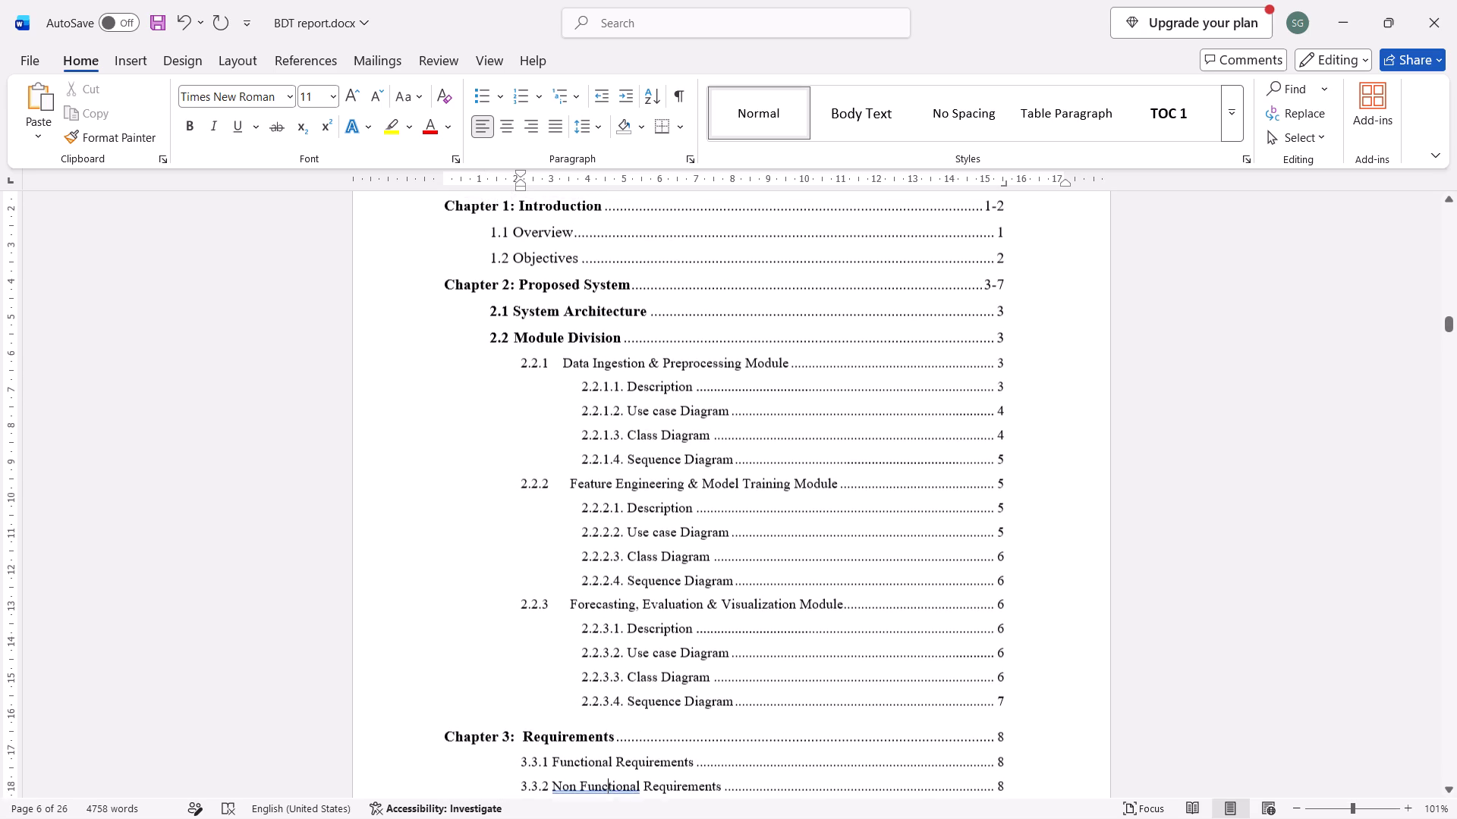
scroll(1002, 550, "up", 1)
scroll(836, 388, "up", 1)
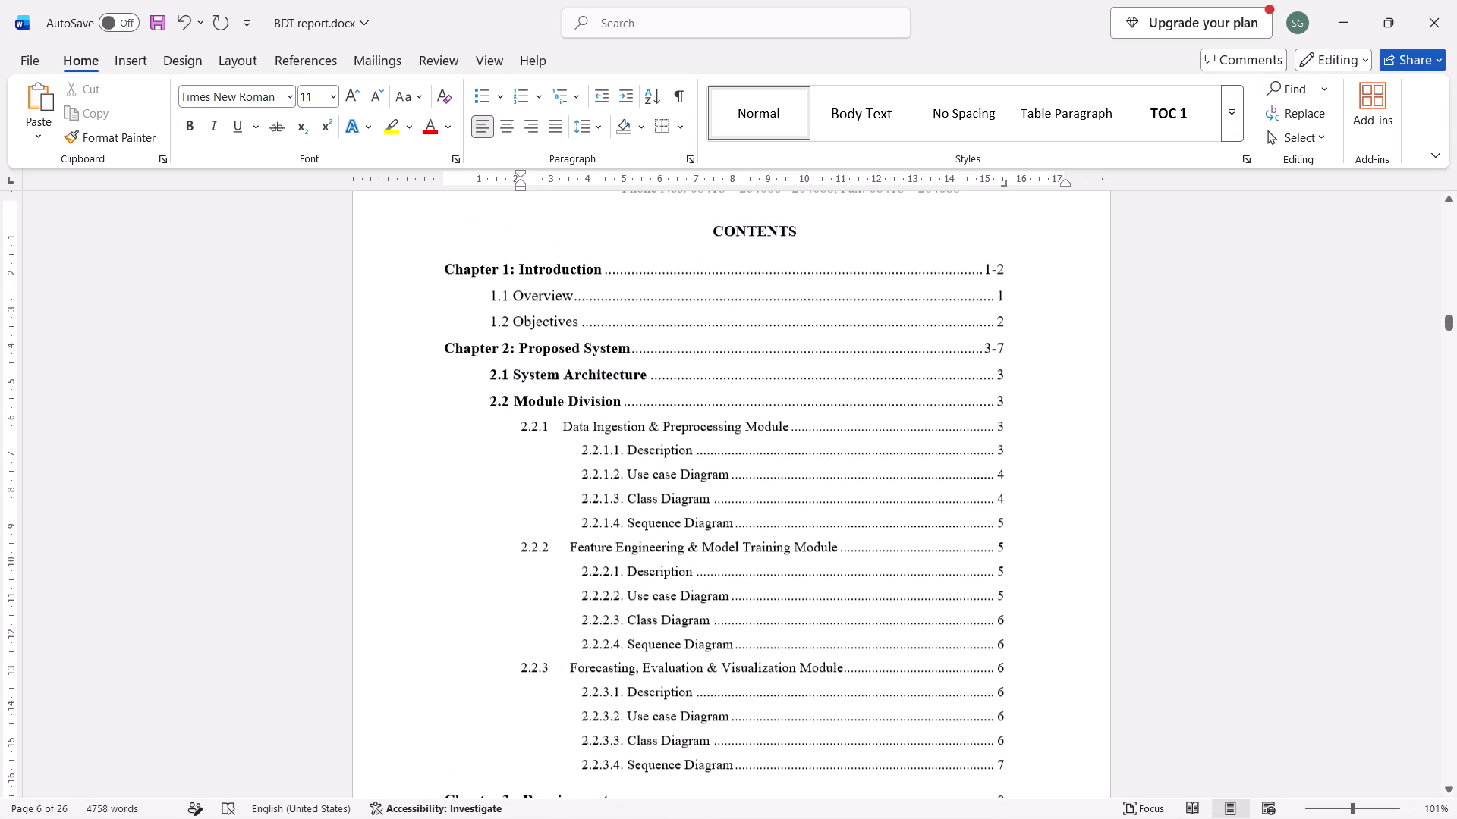
scroll(836, 388, "up", 1)
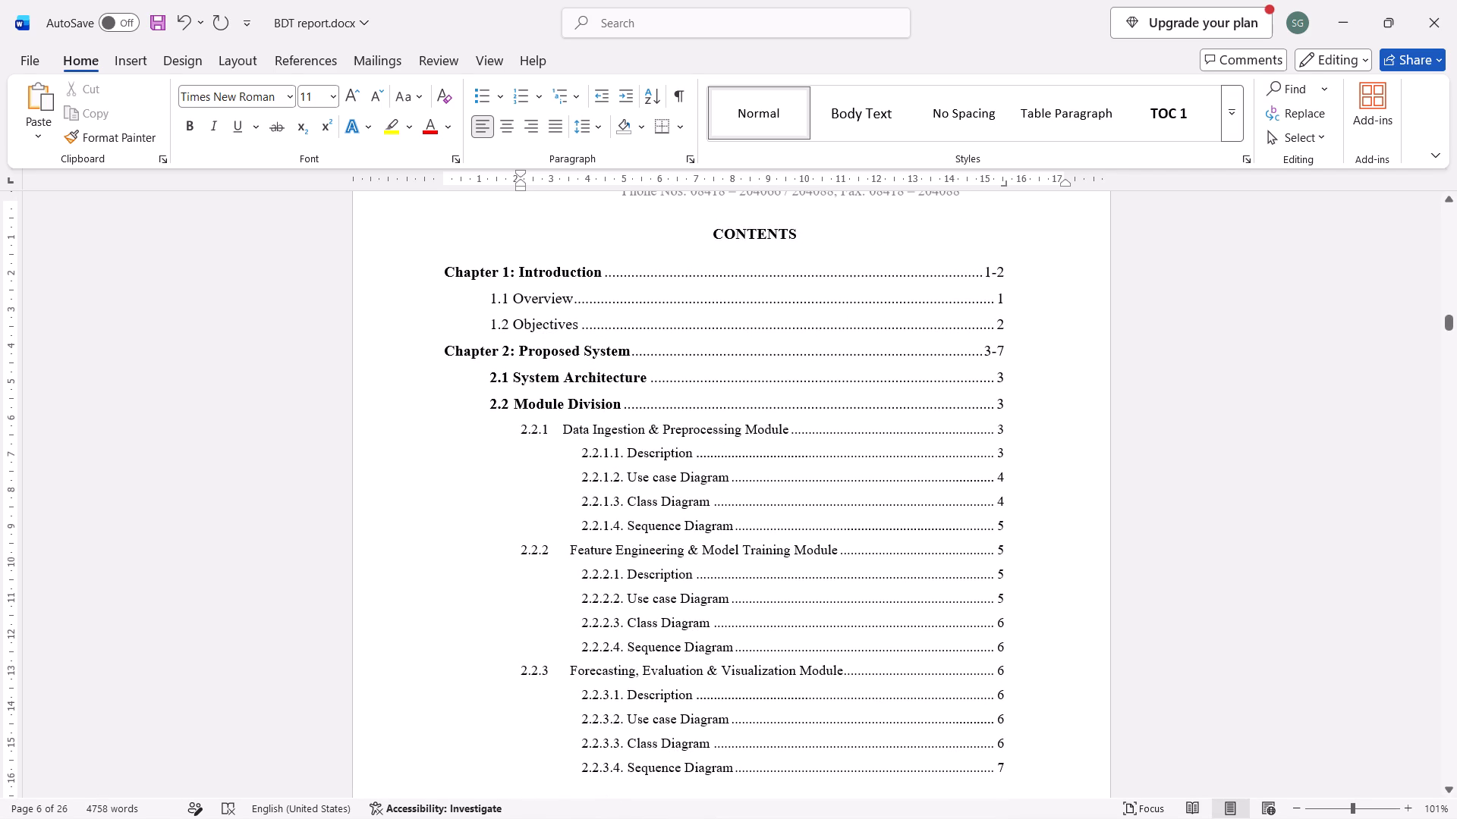
Compare the subentries' formatting in the report's contents list with the reference contents list in Document1.
left_click(580, 327)
key("ctrl+shift+Left")
key("ctrl+shift+Left")
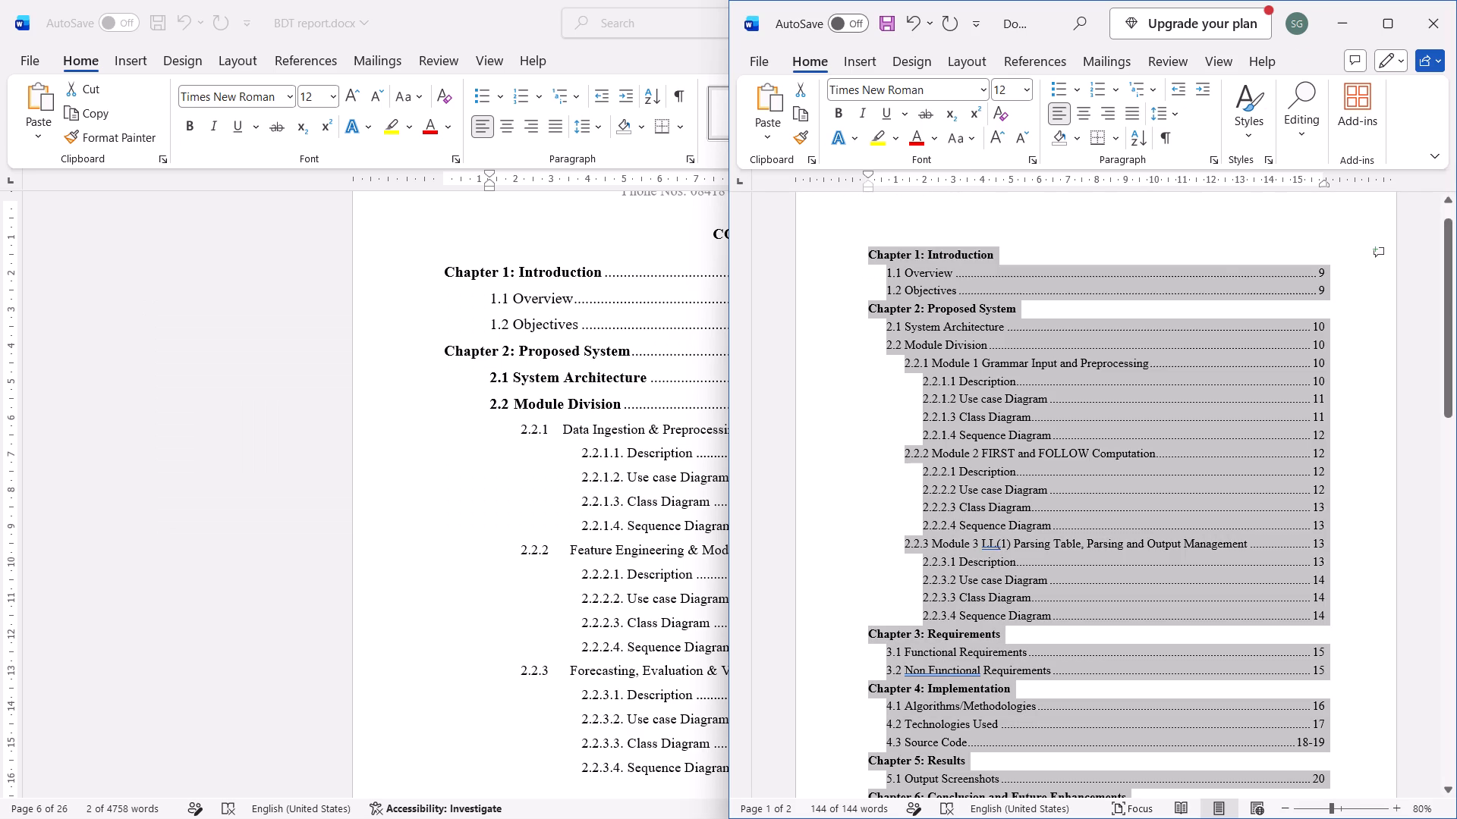
scroll(580, 356, "down", 1)
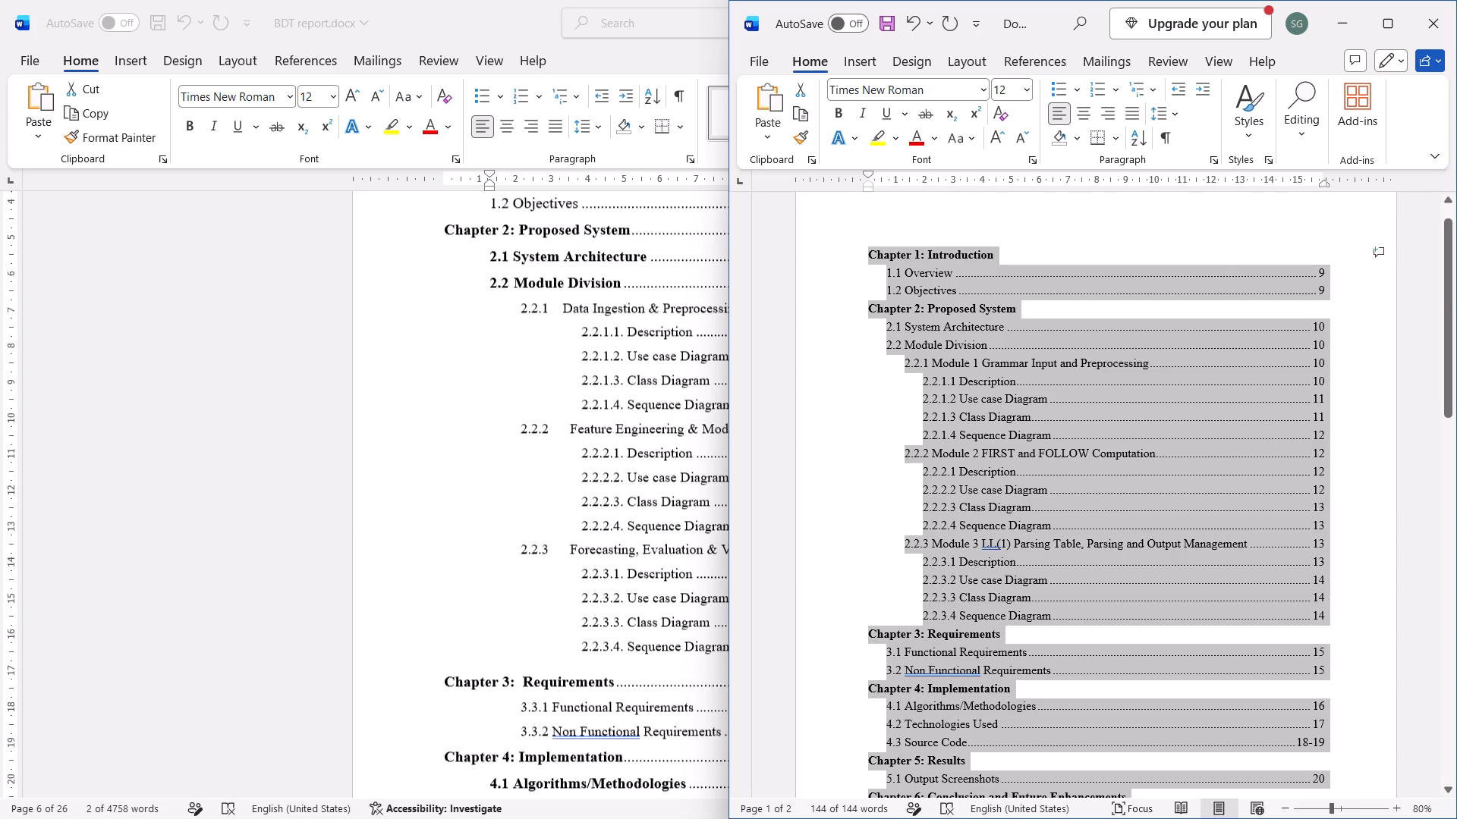
scroll(580, 356, "down", 2)
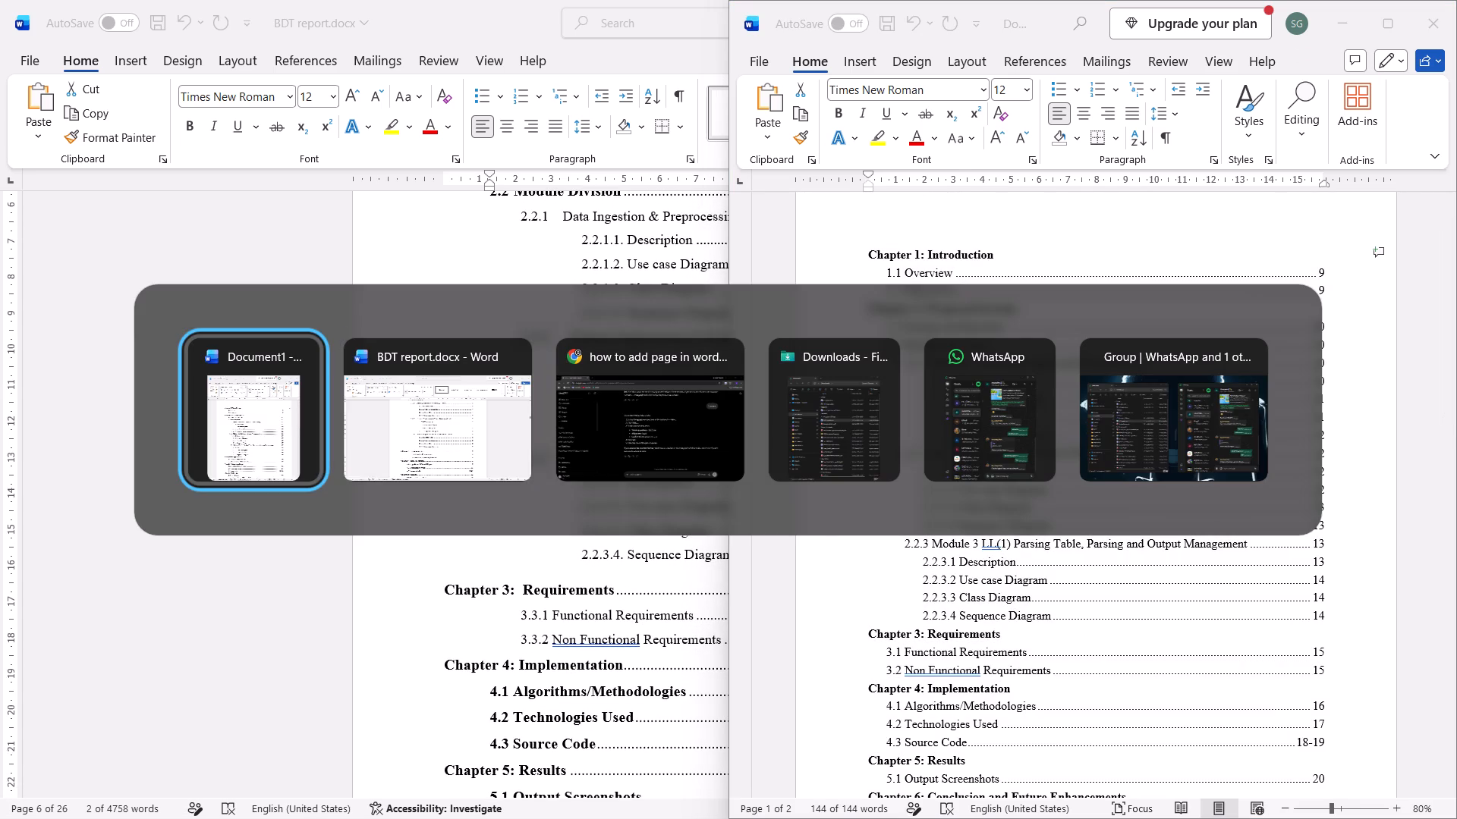
Unbold the complete 4.1 Algorithms/Methodologies, 4.2 Technologies Used and 4.3 Source Code entries in the BDT report's contents list.
scroll(599, 480, "down", 1)
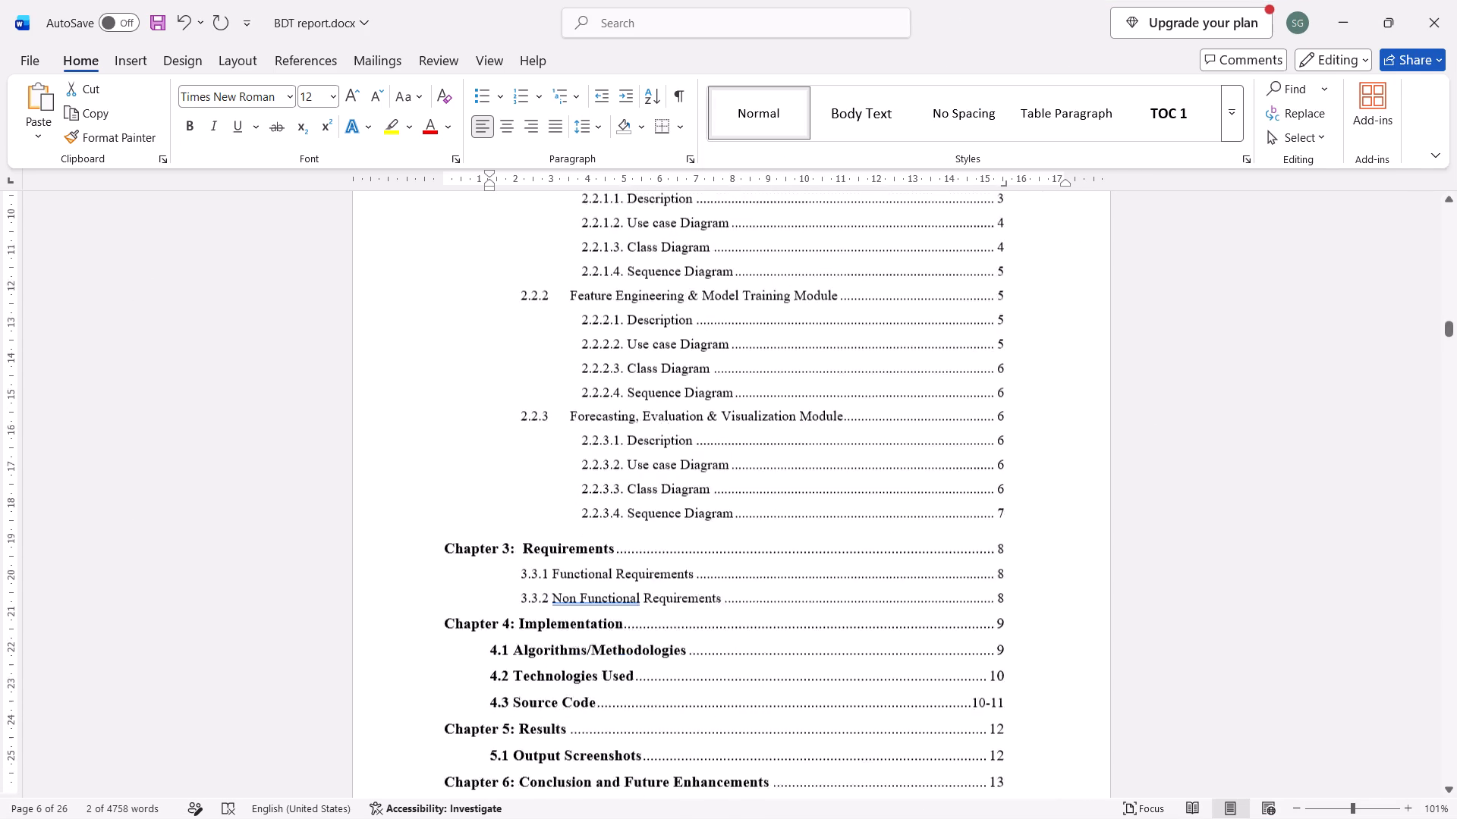
scroll(599, 480, "down", 1)
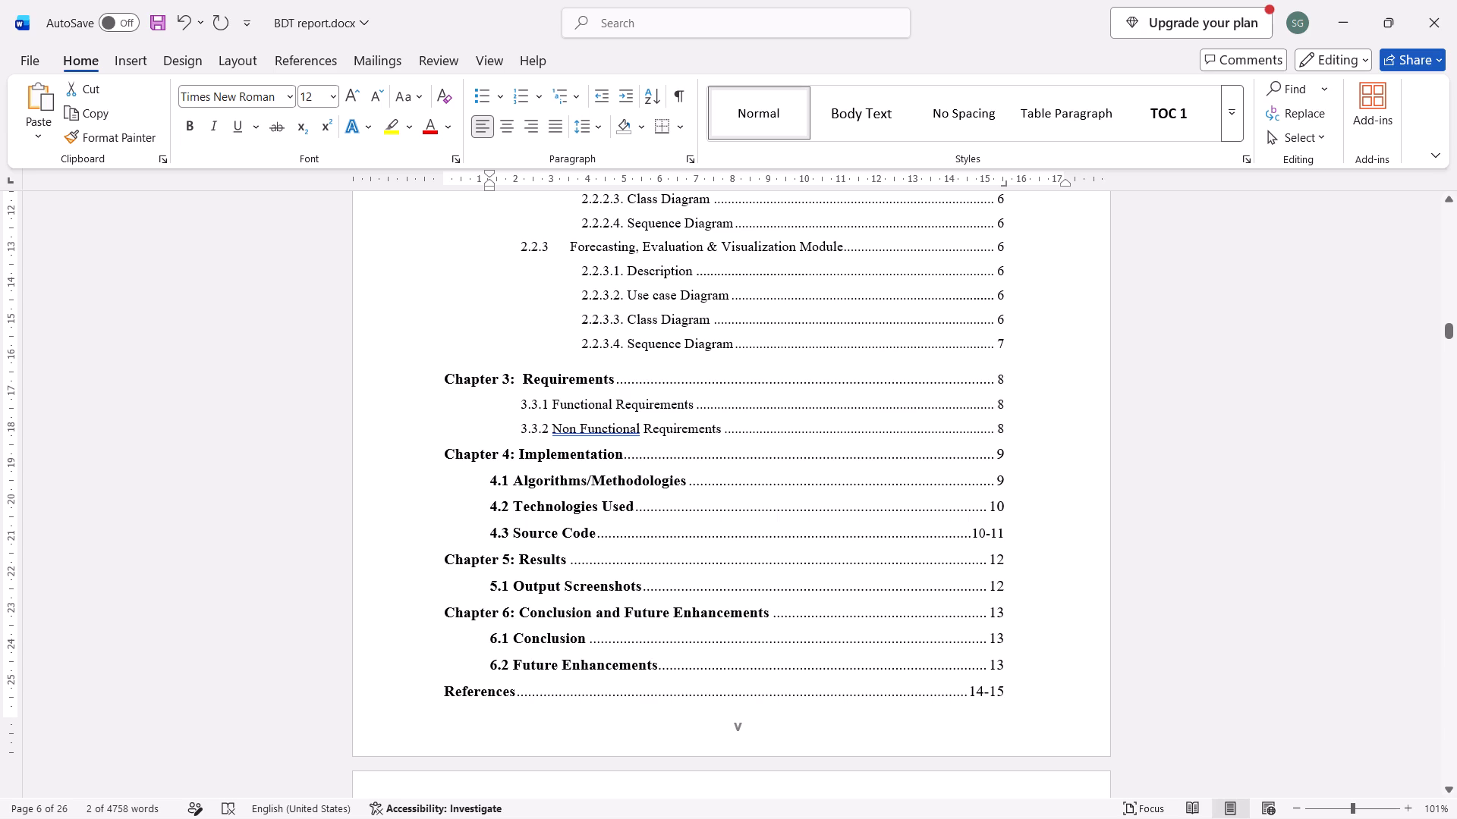
left_click_drag(490, 488, 724, 514)
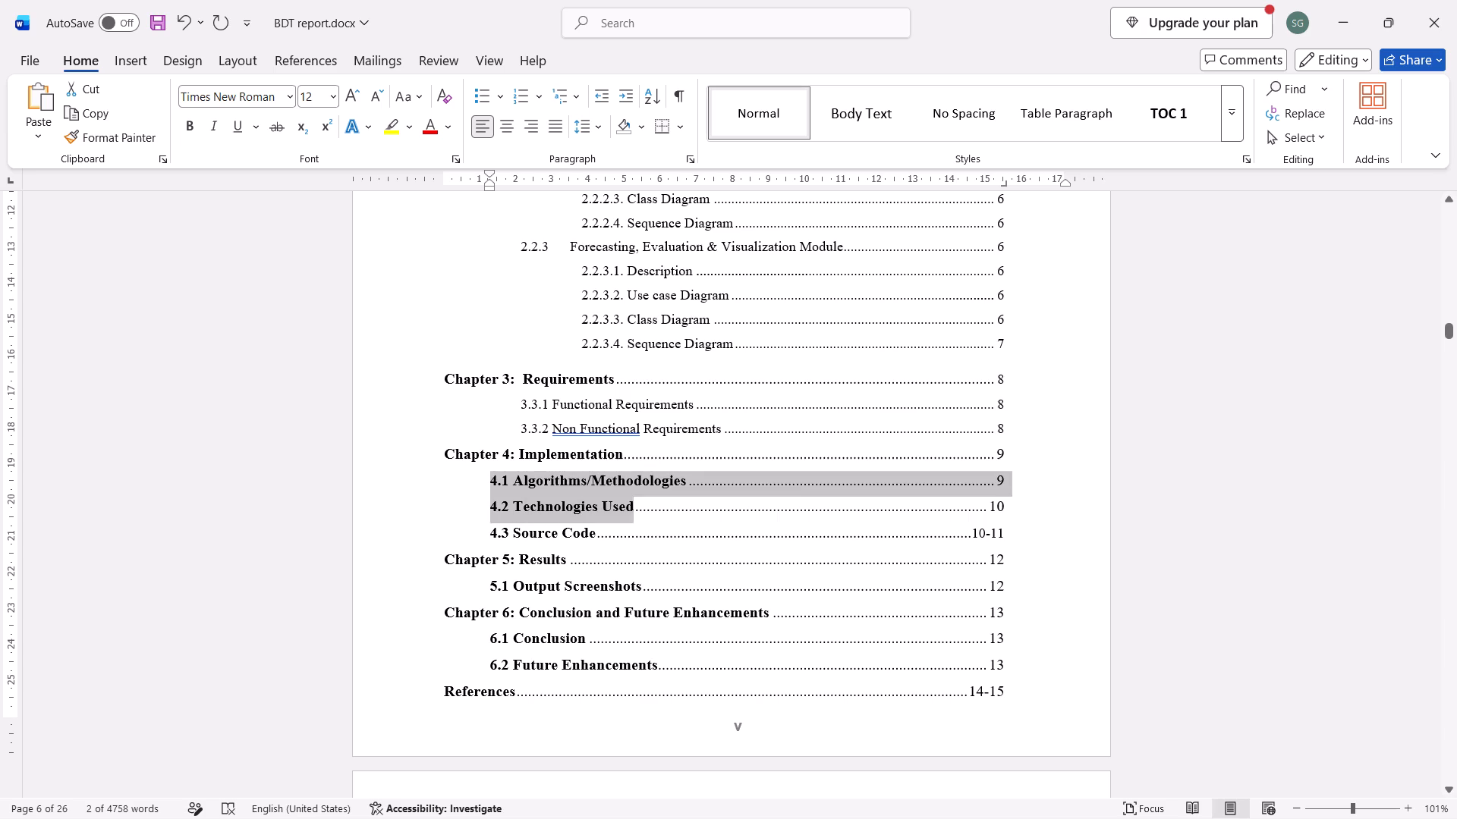
left_click_drag(724, 514, 1024, 534)
key("ctrl+b")
key("ctrl+b")
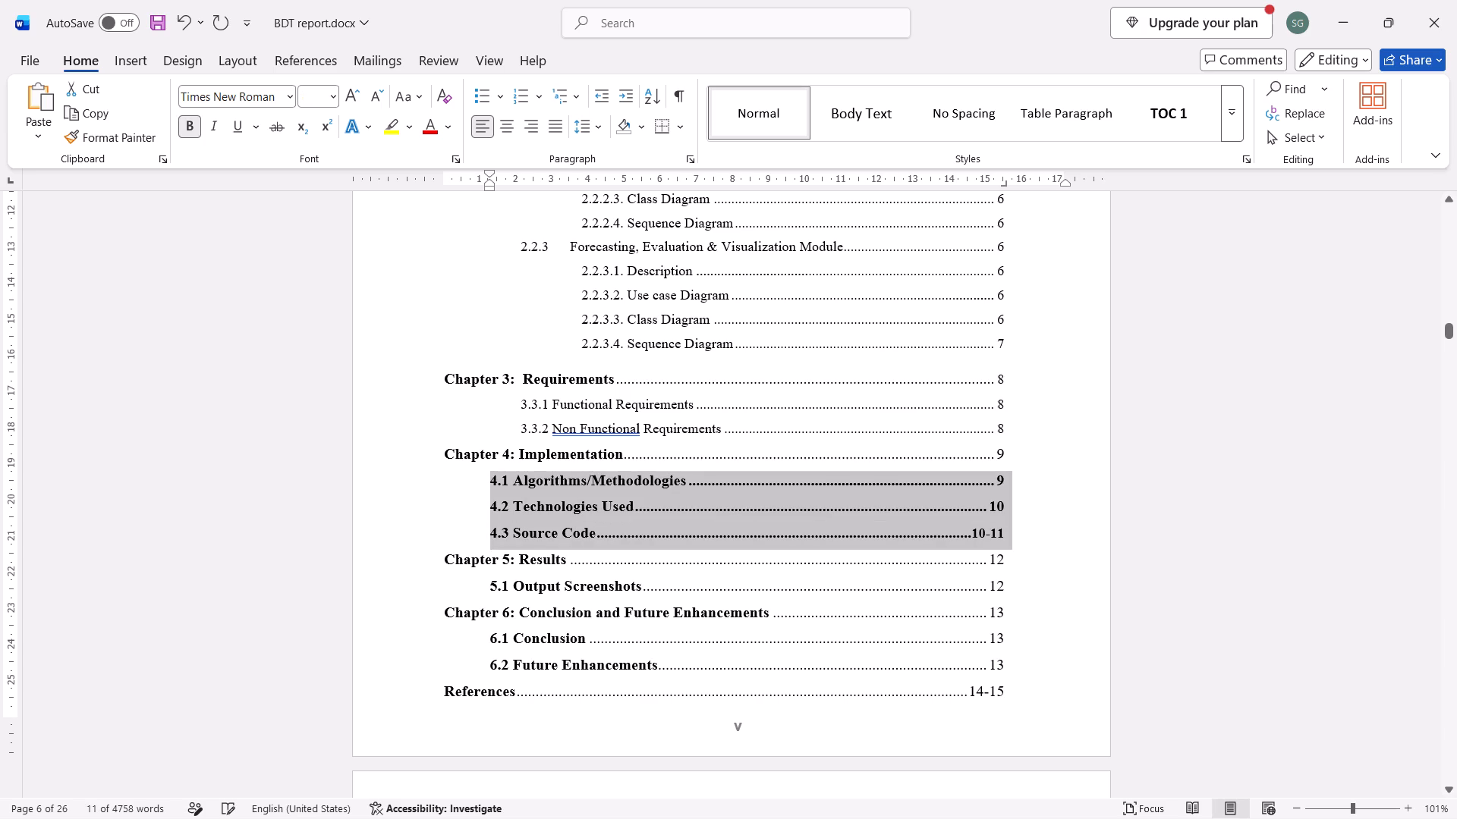
key("ctrl+b")
scroll(1024, 534, "down", 1)
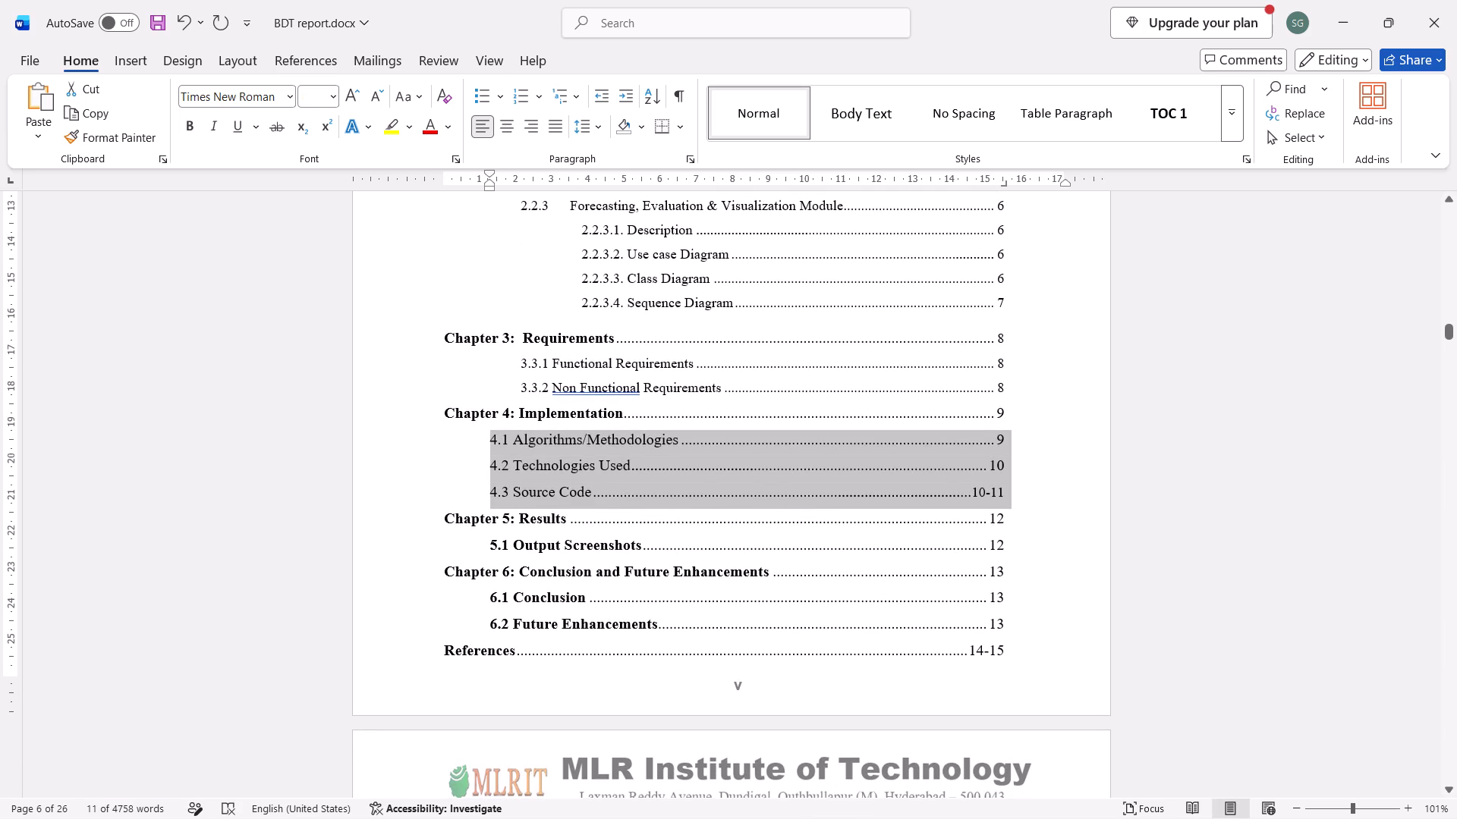
Unbold the complete 5.1 Output Screenshots, 6.1 Conclusion and 6.2 Future Enhancements entries in the contents list.
double_click(1020, 541)
left_click(1020, 541)
triple_click(1020, 541)
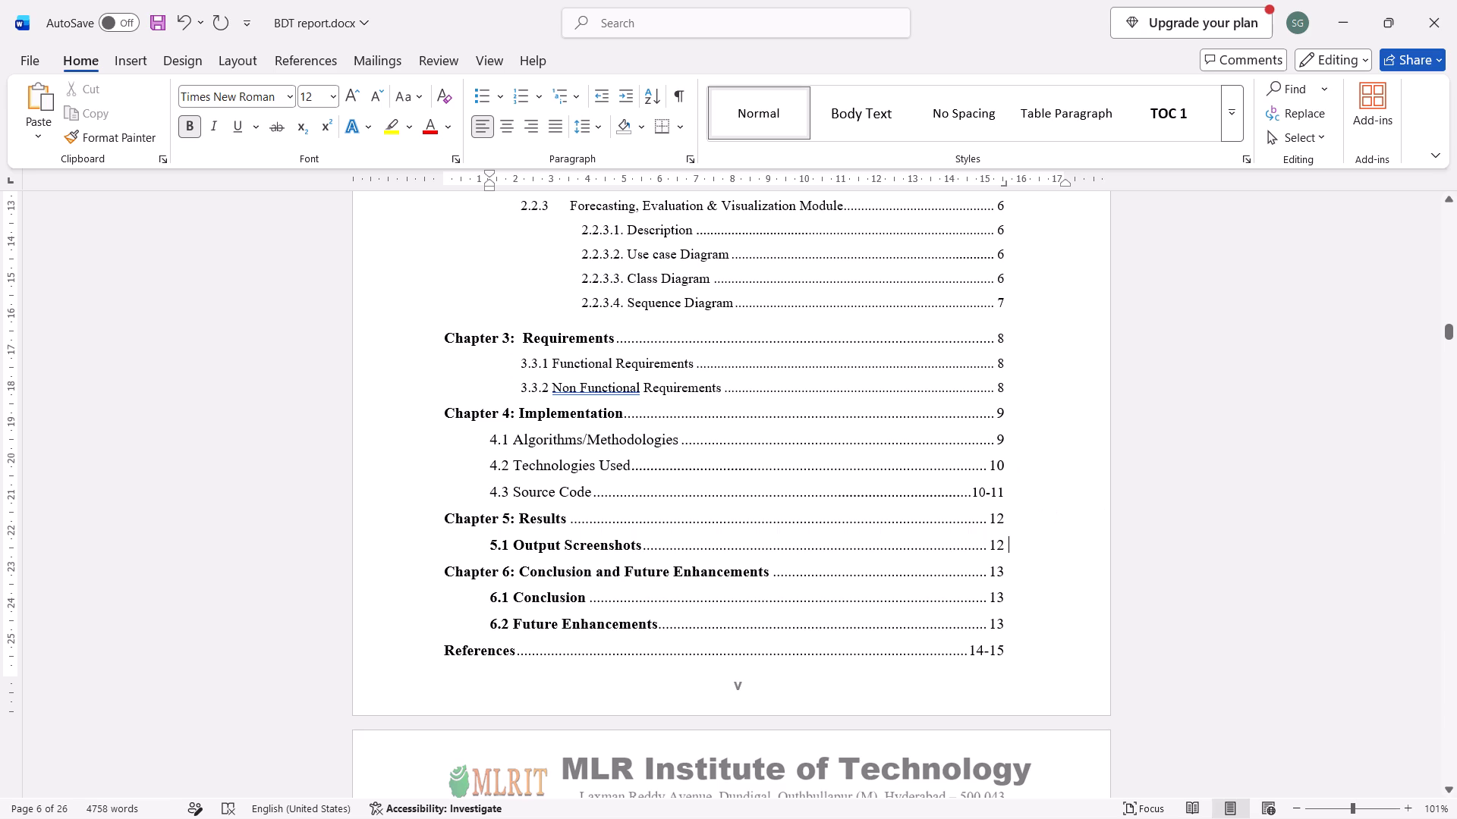
key("ctrl+b")
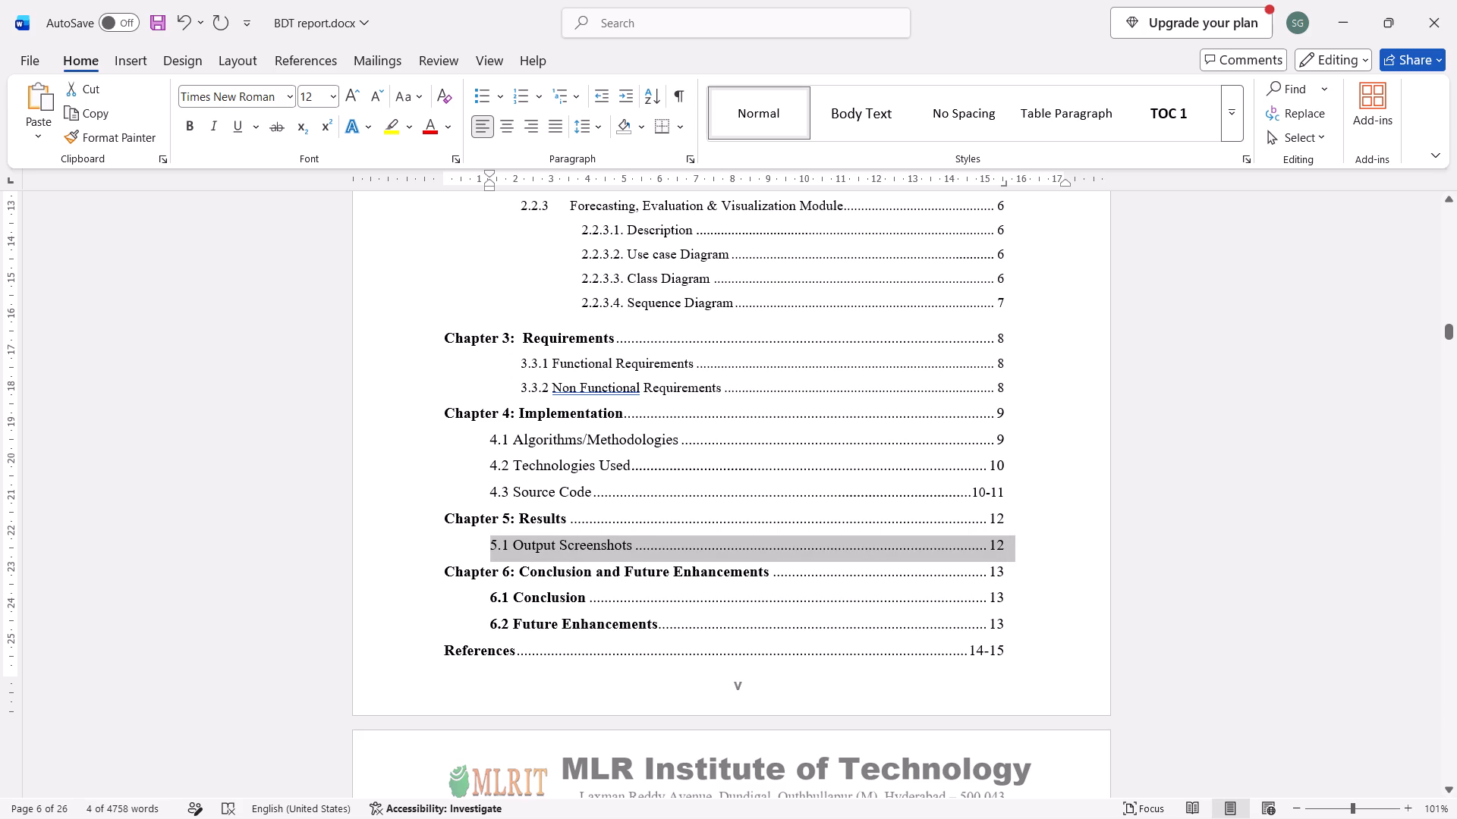
left_click_drag(498, 595, 818, 647)
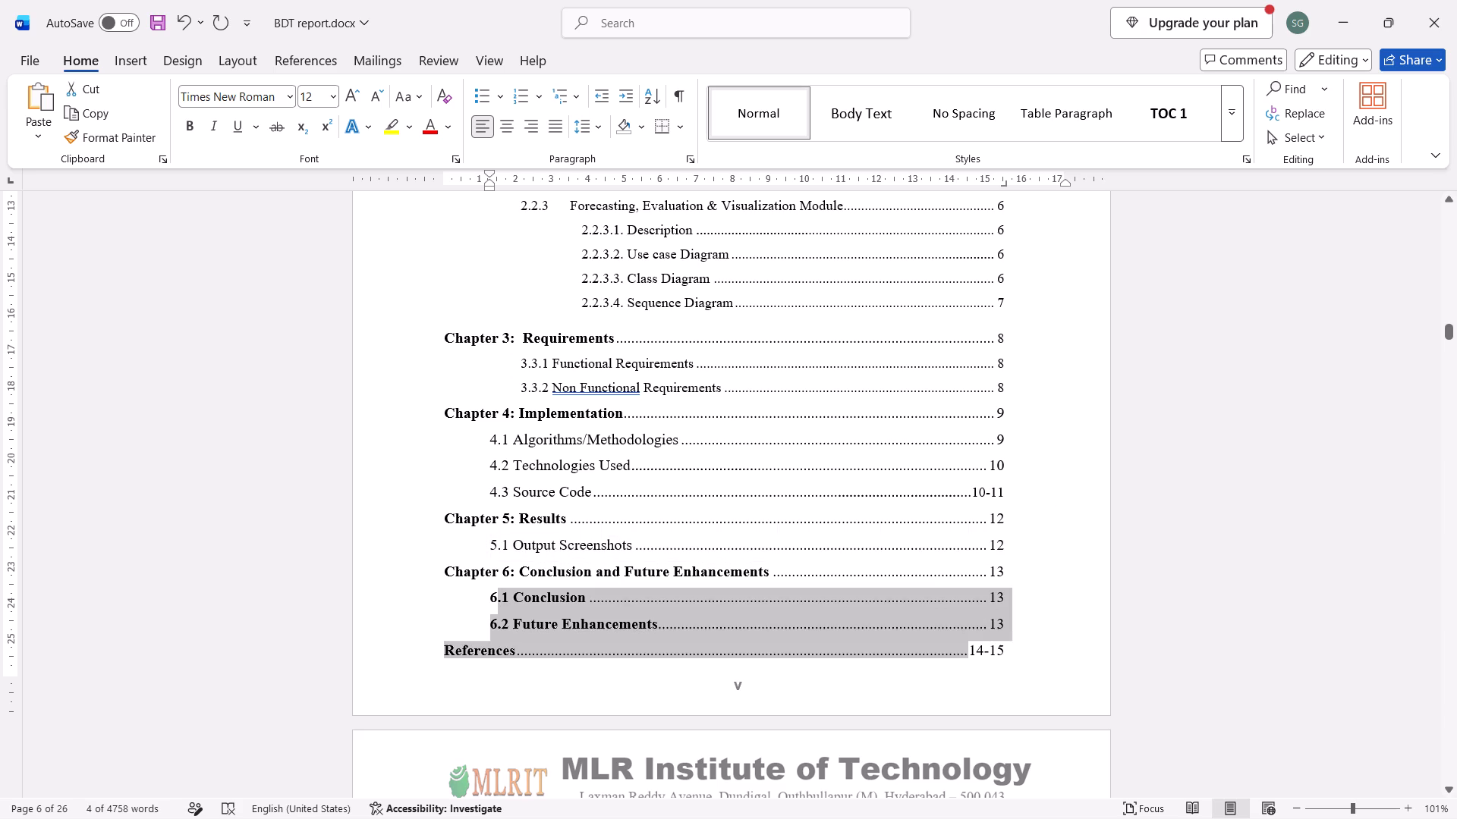
left_click_drag(818, 647, 934, 649)
left_click(1031, 658)
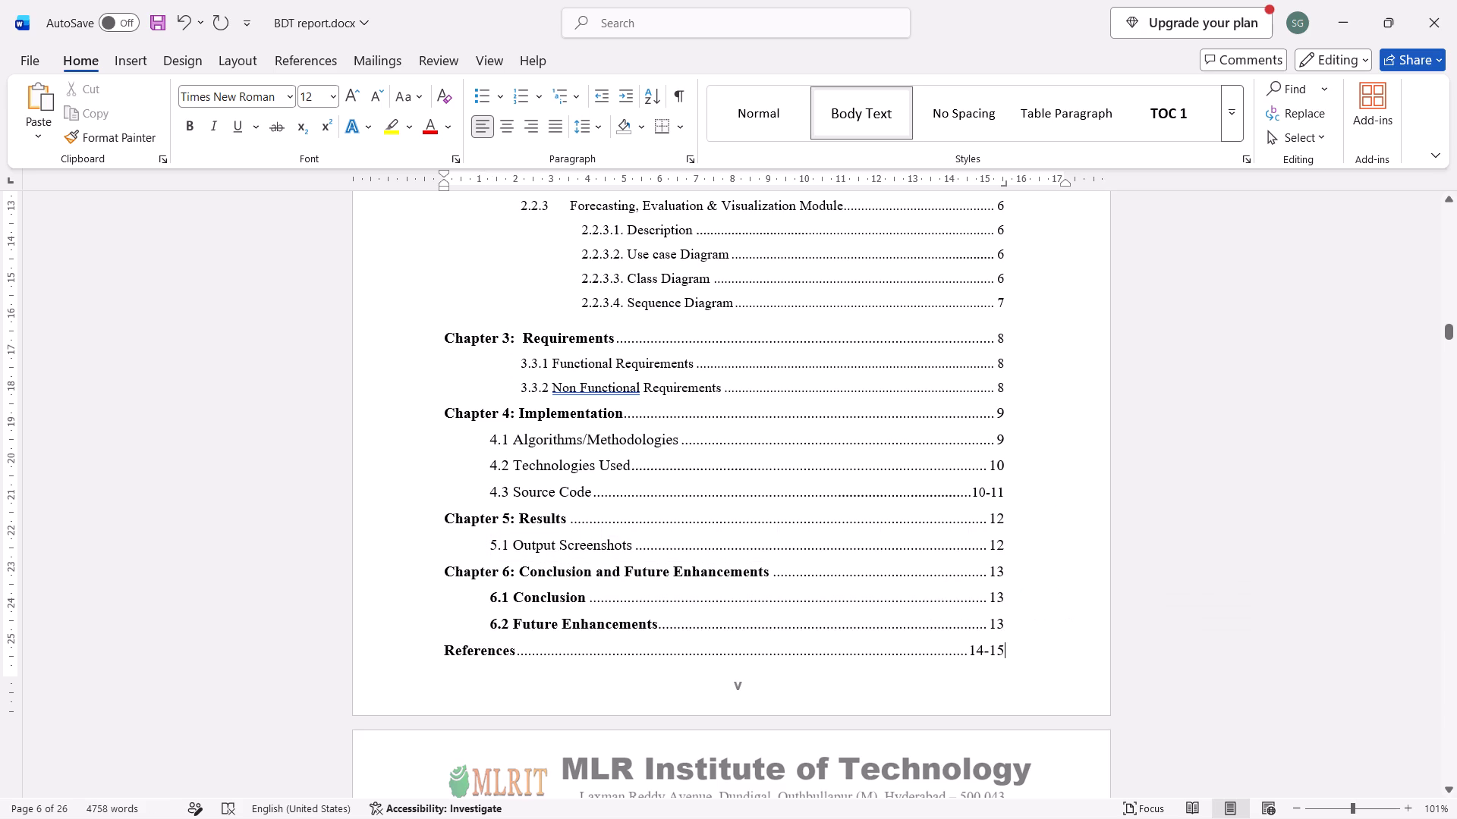
left_click_drag(1031, 631, 388, 603)
key("ctrl+b")
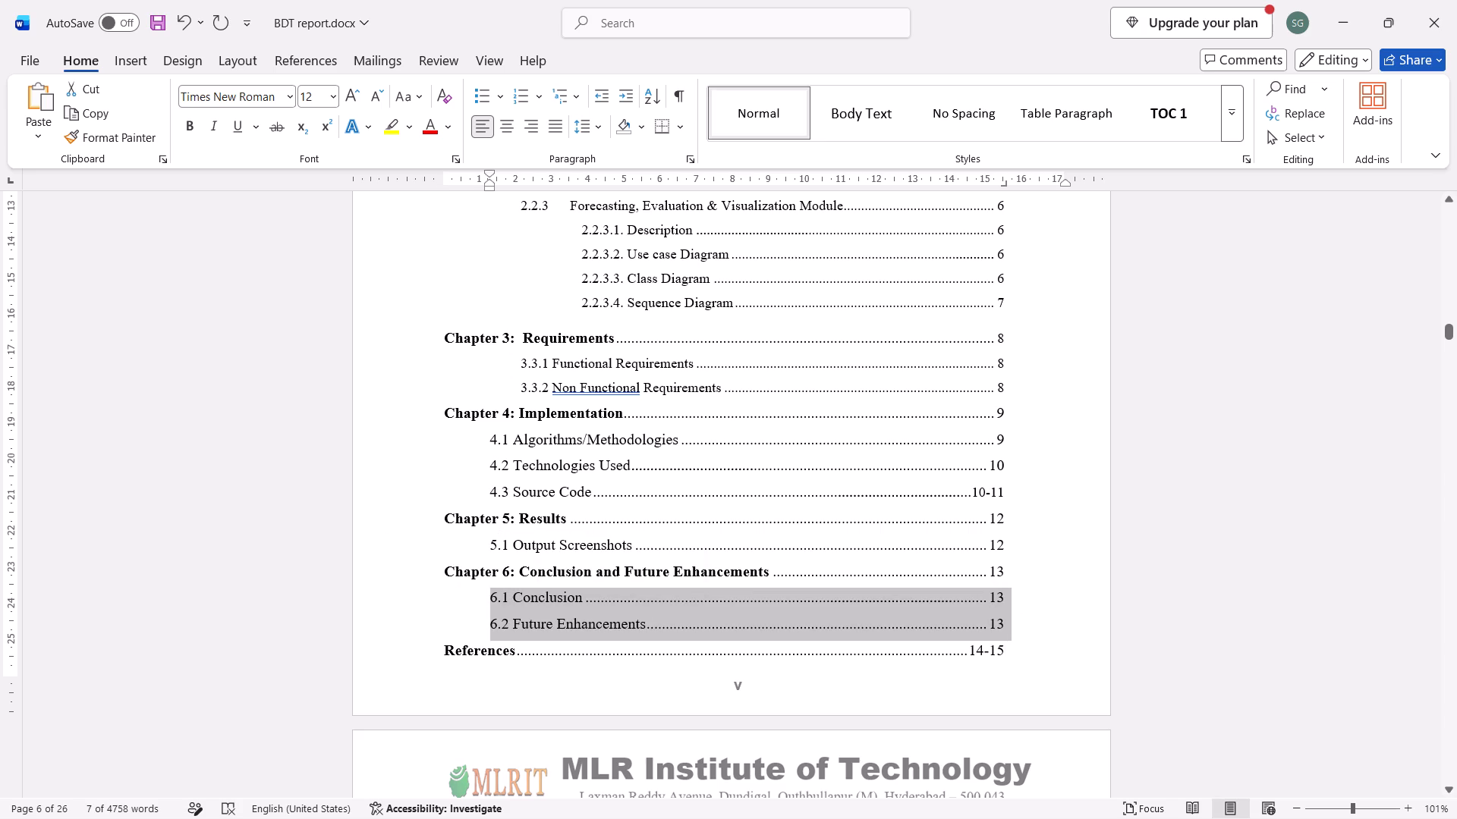
left_click(1076, 576)
Review the report's front matter, contents list and first Chapter 1 page, checking layout and footer page numbering.
scroll(1076, 576, "down", 3)
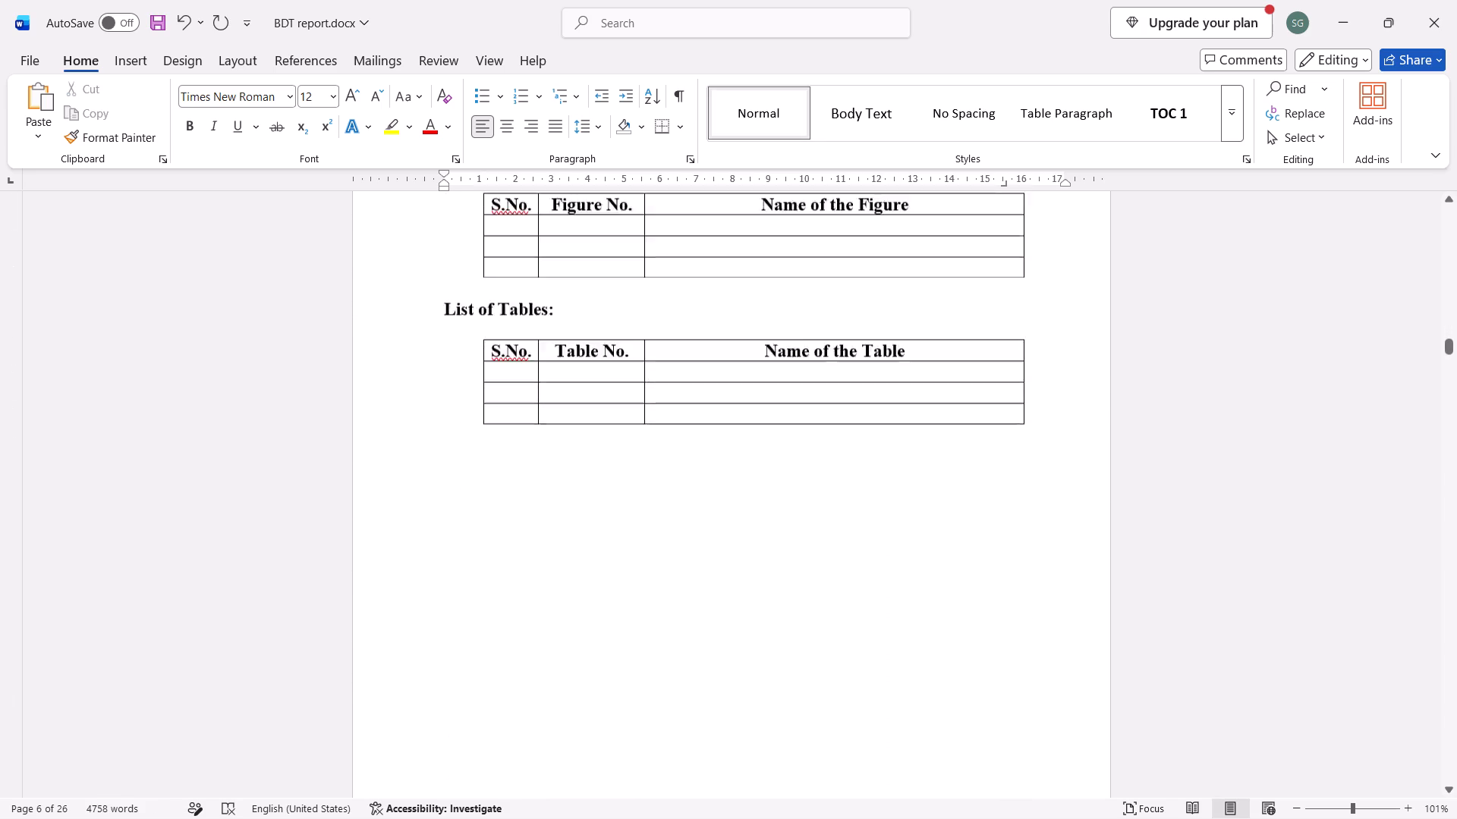
scroll(1076, 576, "down", 1)
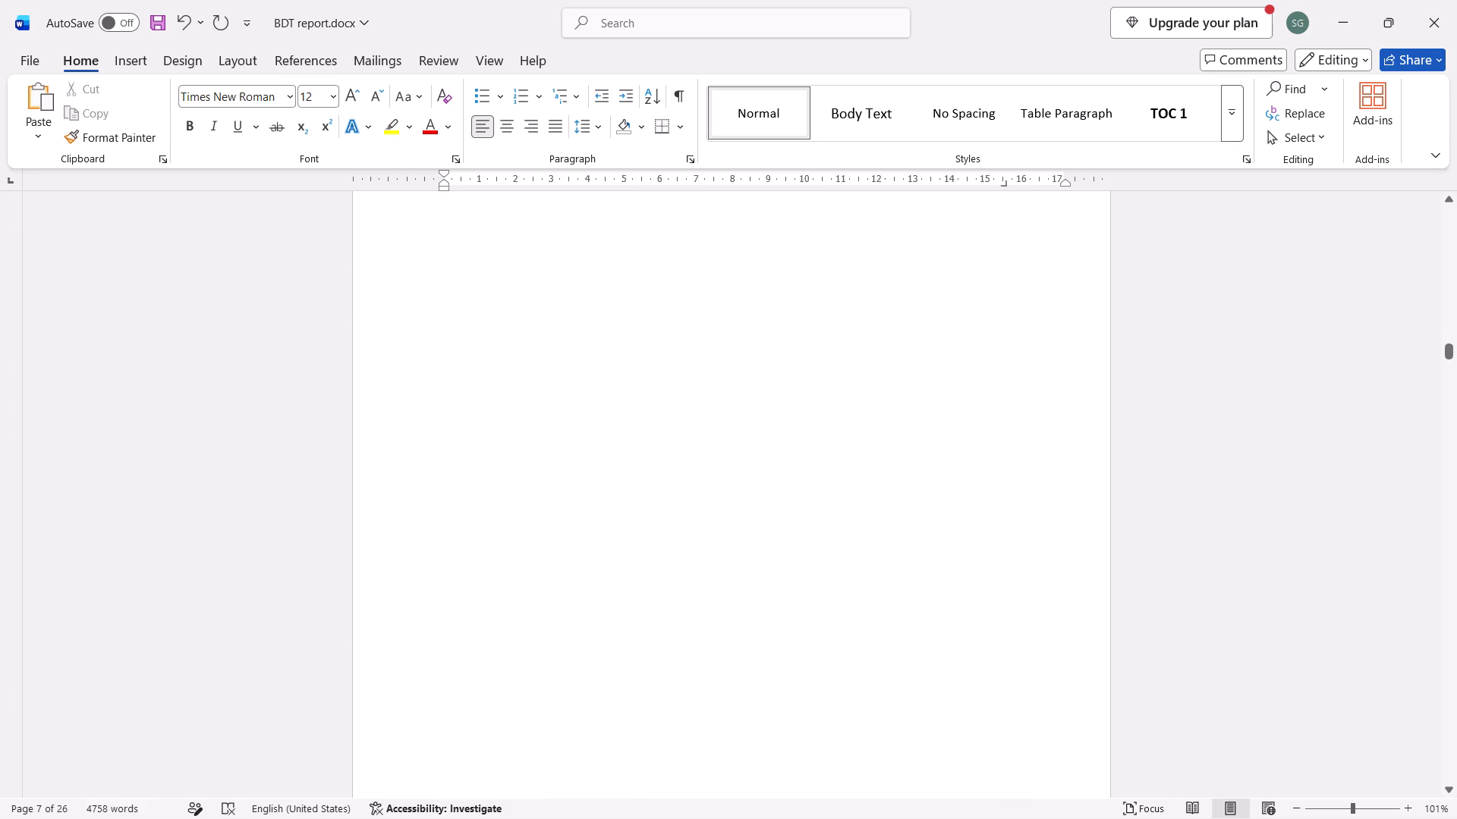
scroll(1076, 576, "down", 2)
scroll(1002, 556, "down", 6)
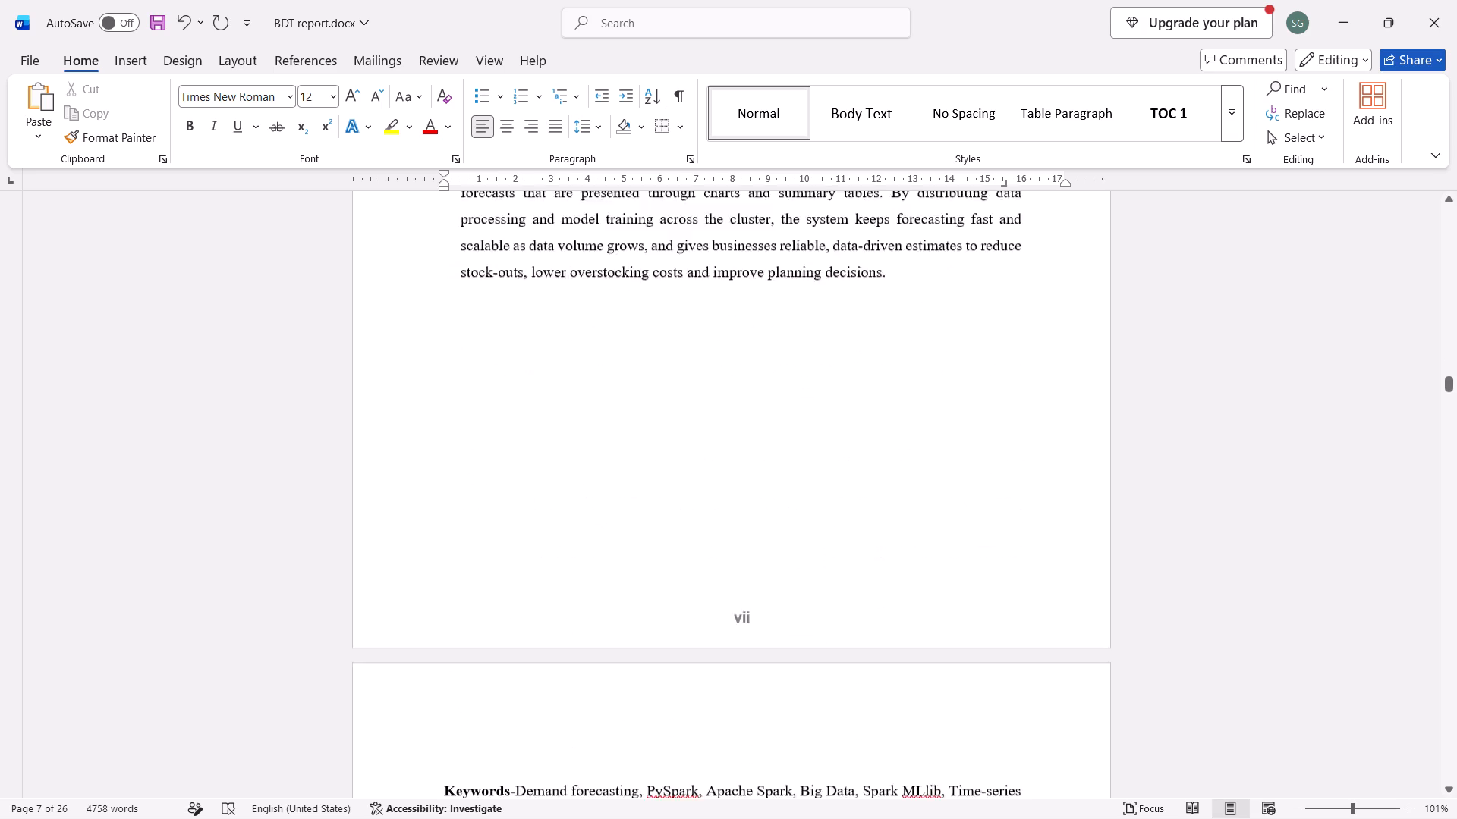
left_click(1058, 8)
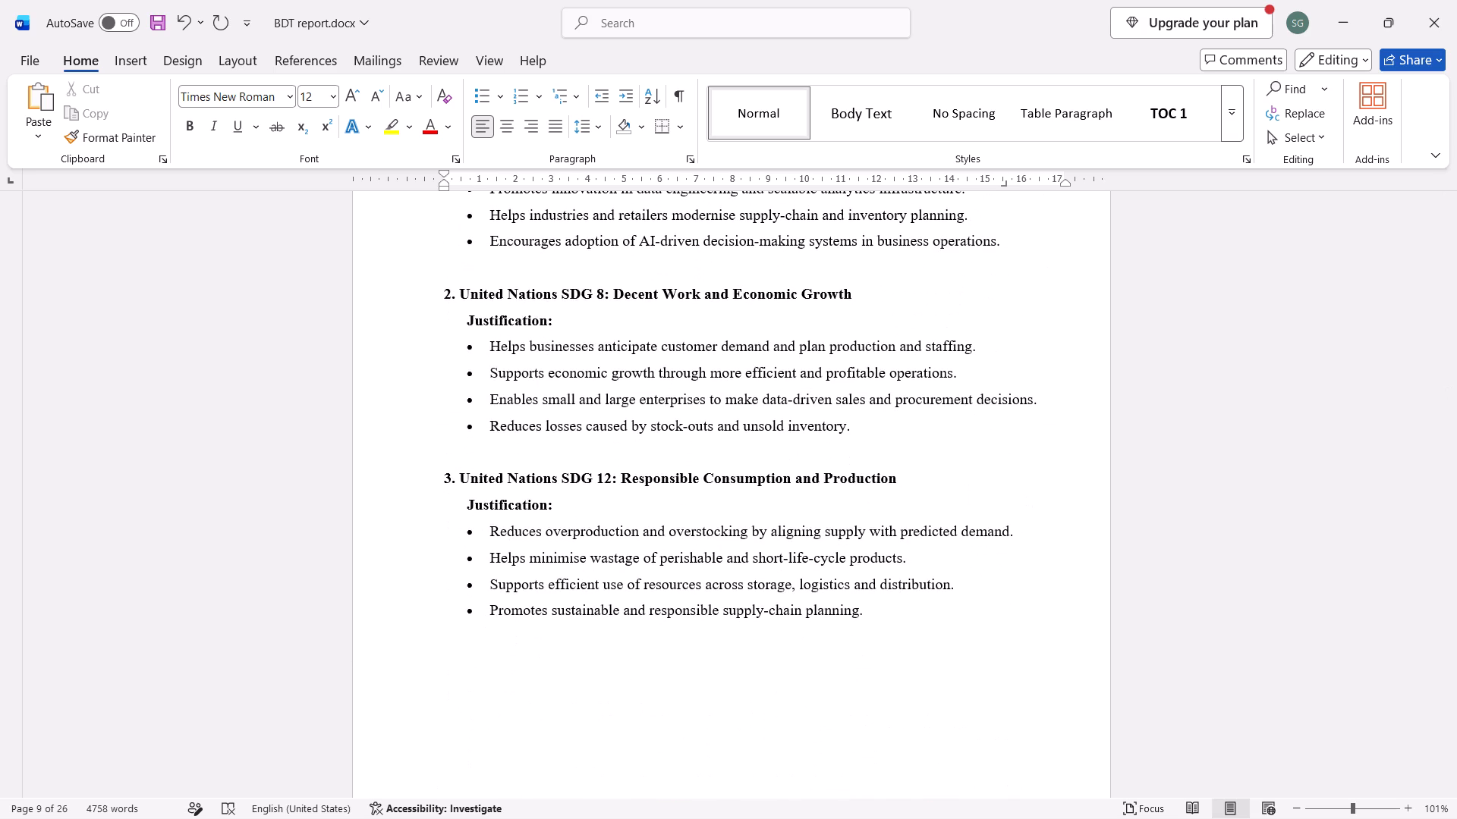
scroll(983, 232, "up", 13)
scroll(983, 232, "down", 6)
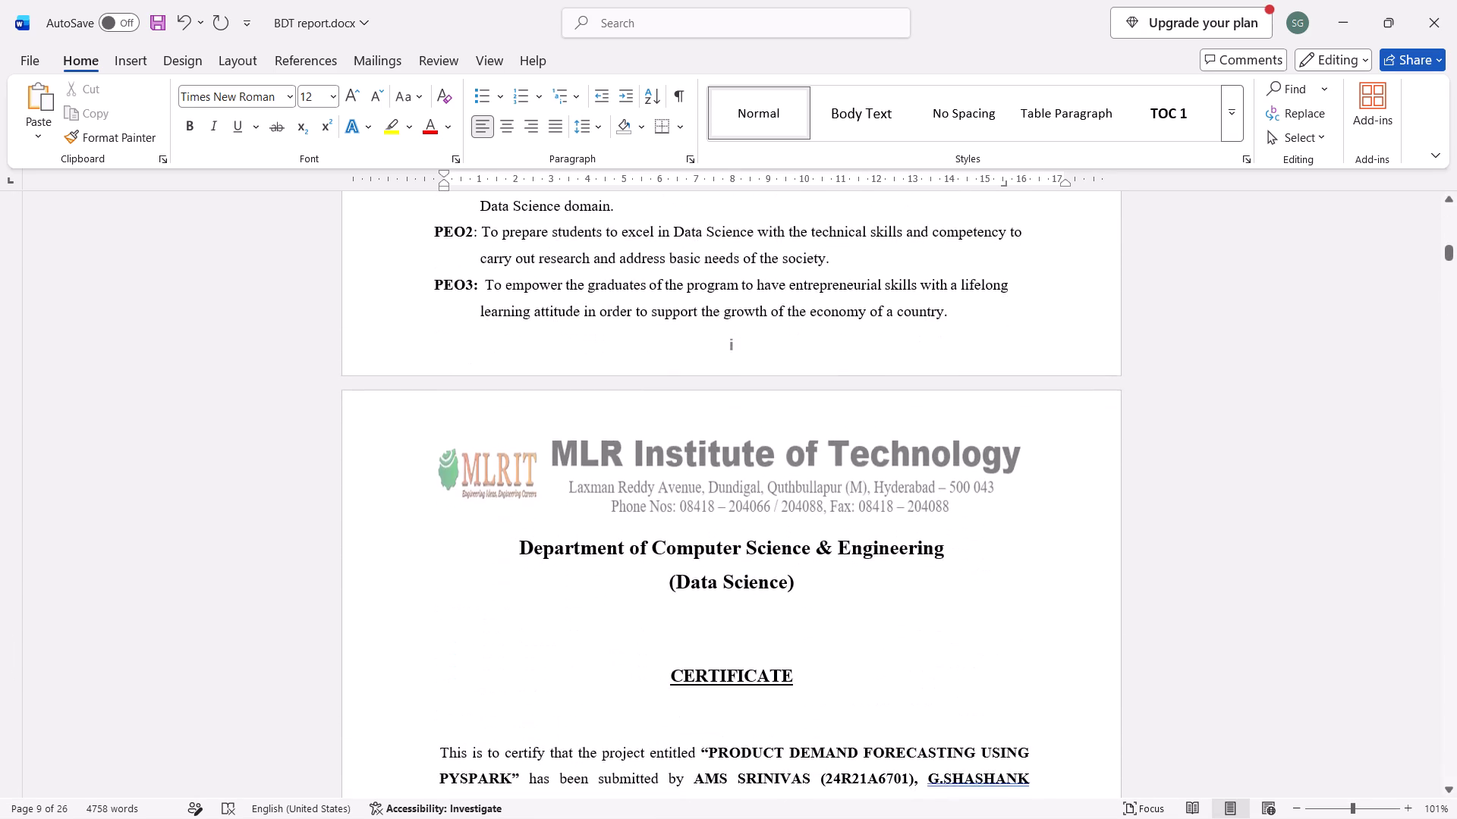
scroll(983, 232, "down", 3)
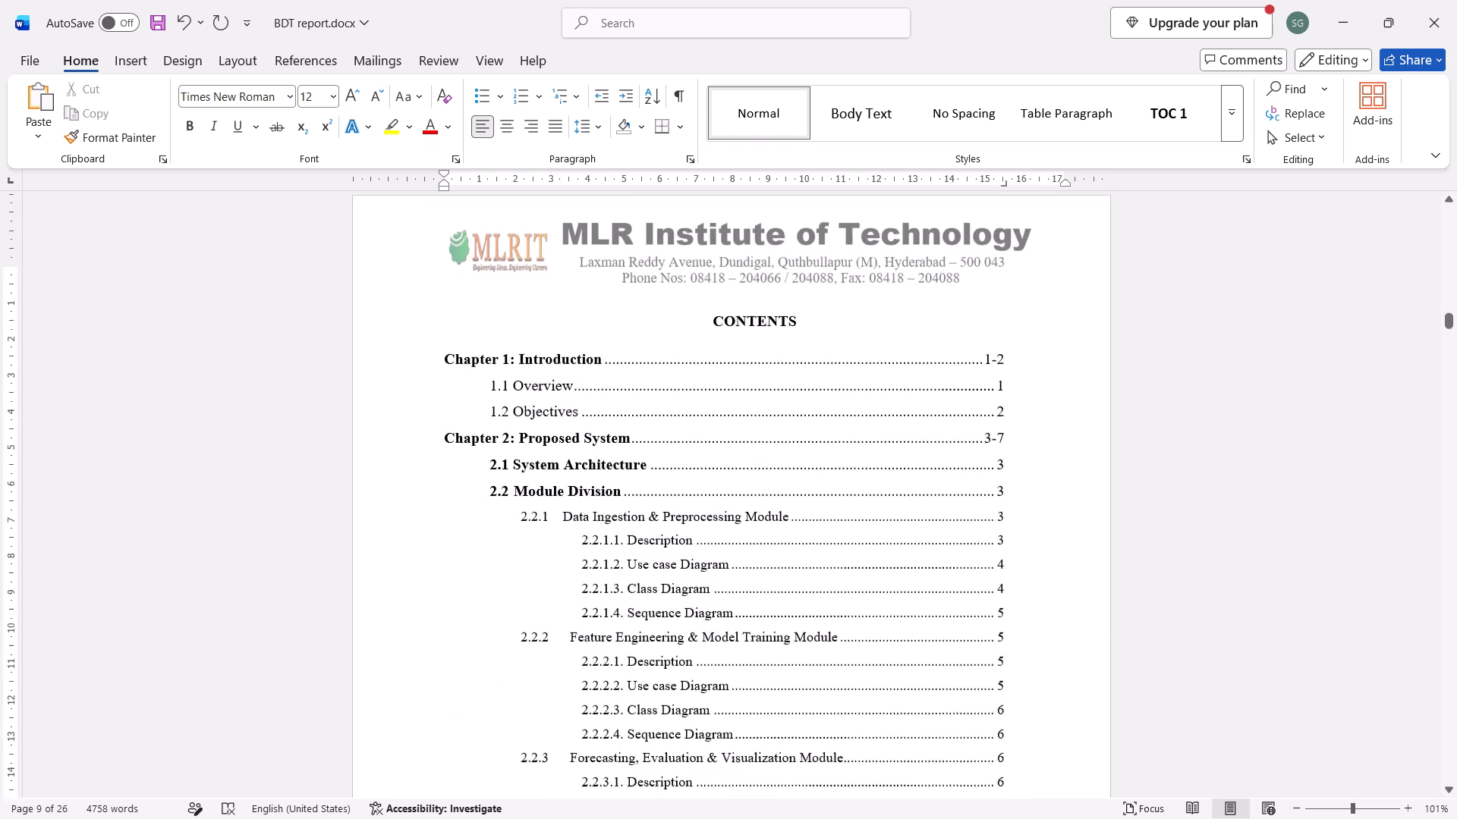
scroll(983, 232, "down", 1)
scroll(983, 232, "up", 3)
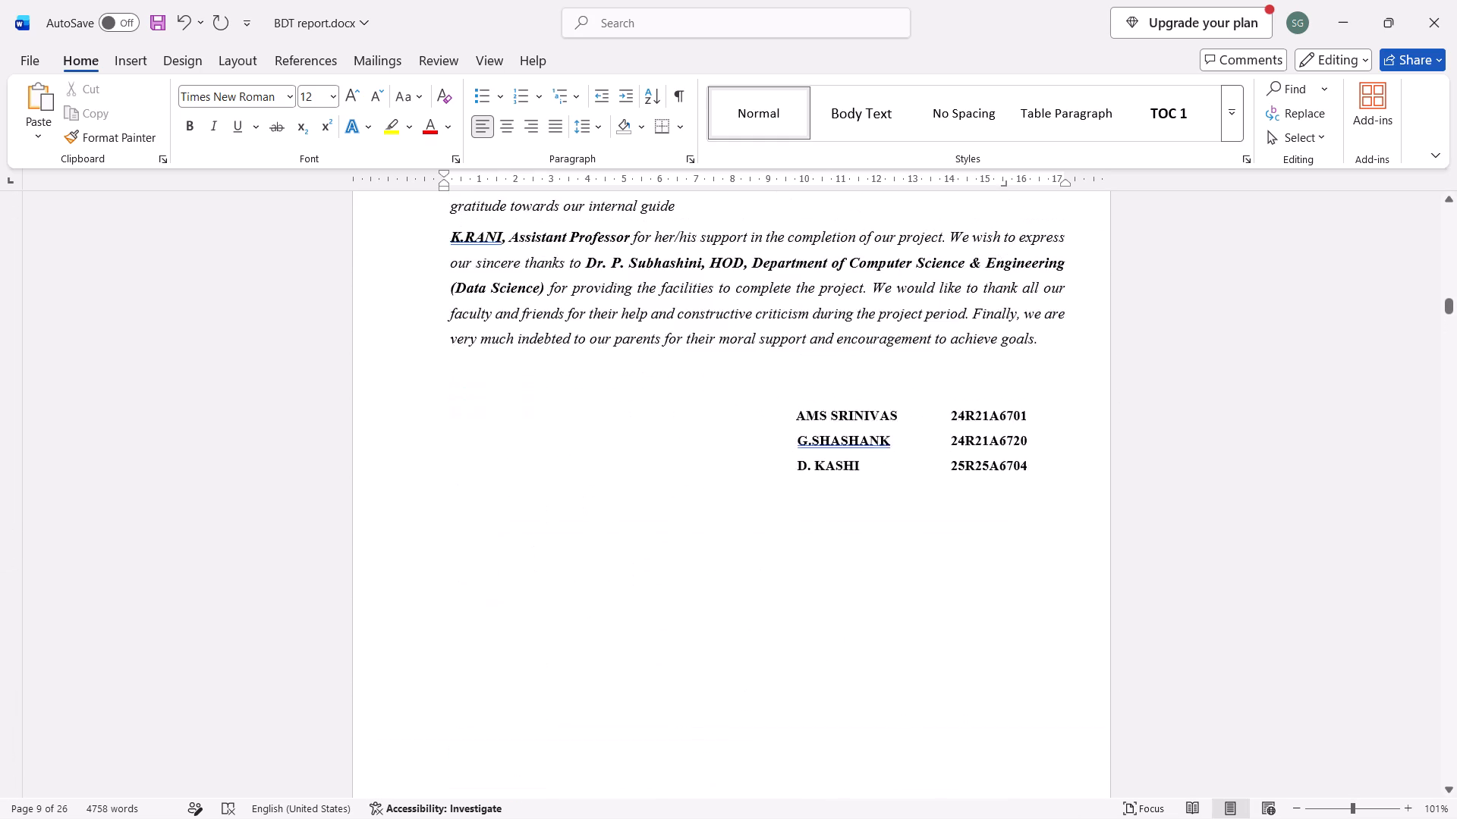
scroll(983, 232, "up", 3)
scroll(983, 232, "down", 1)
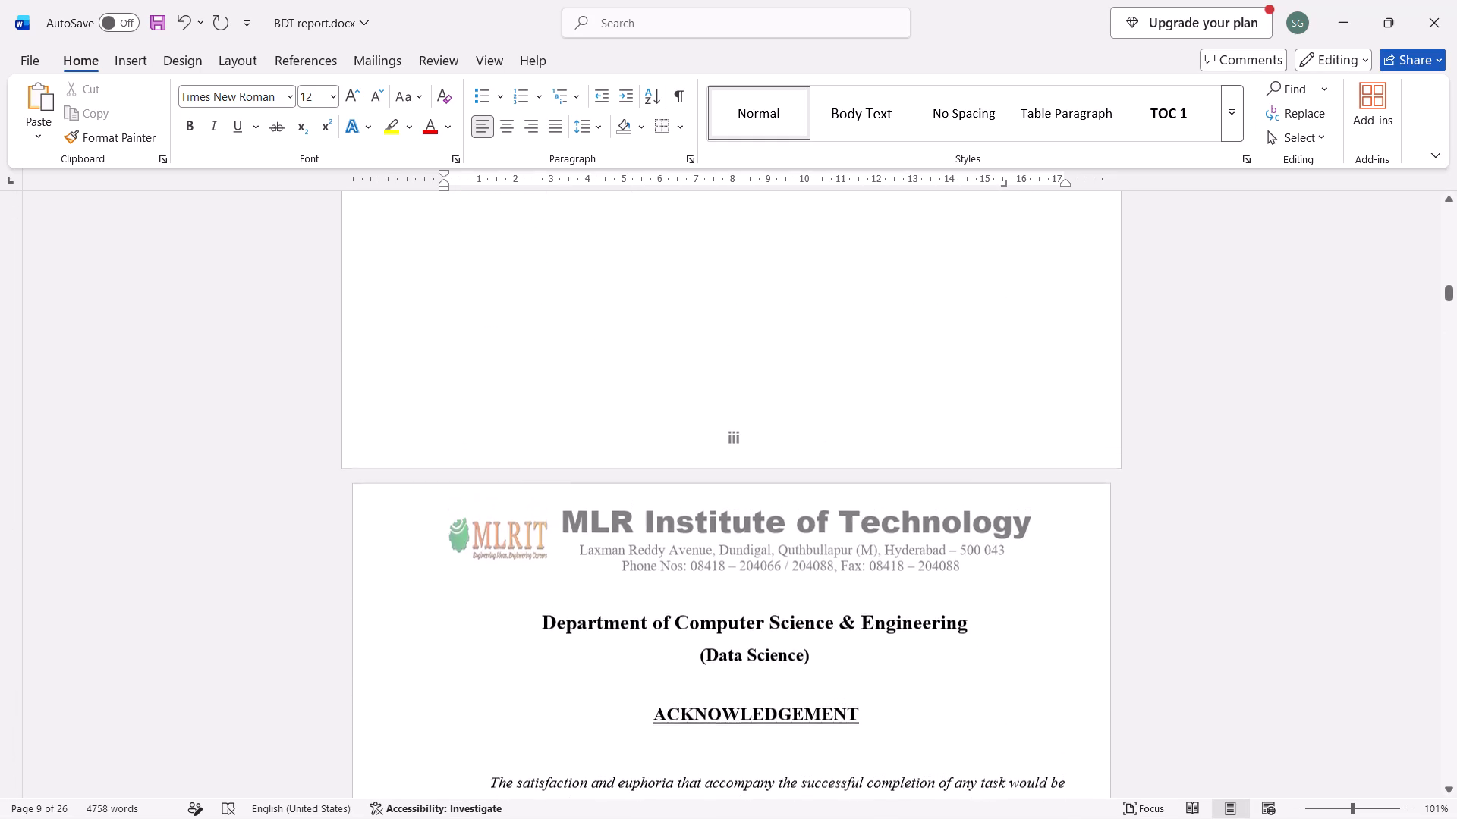
scroll(983, 232, "down", 1)
scroll(983, 232, "up", 4)
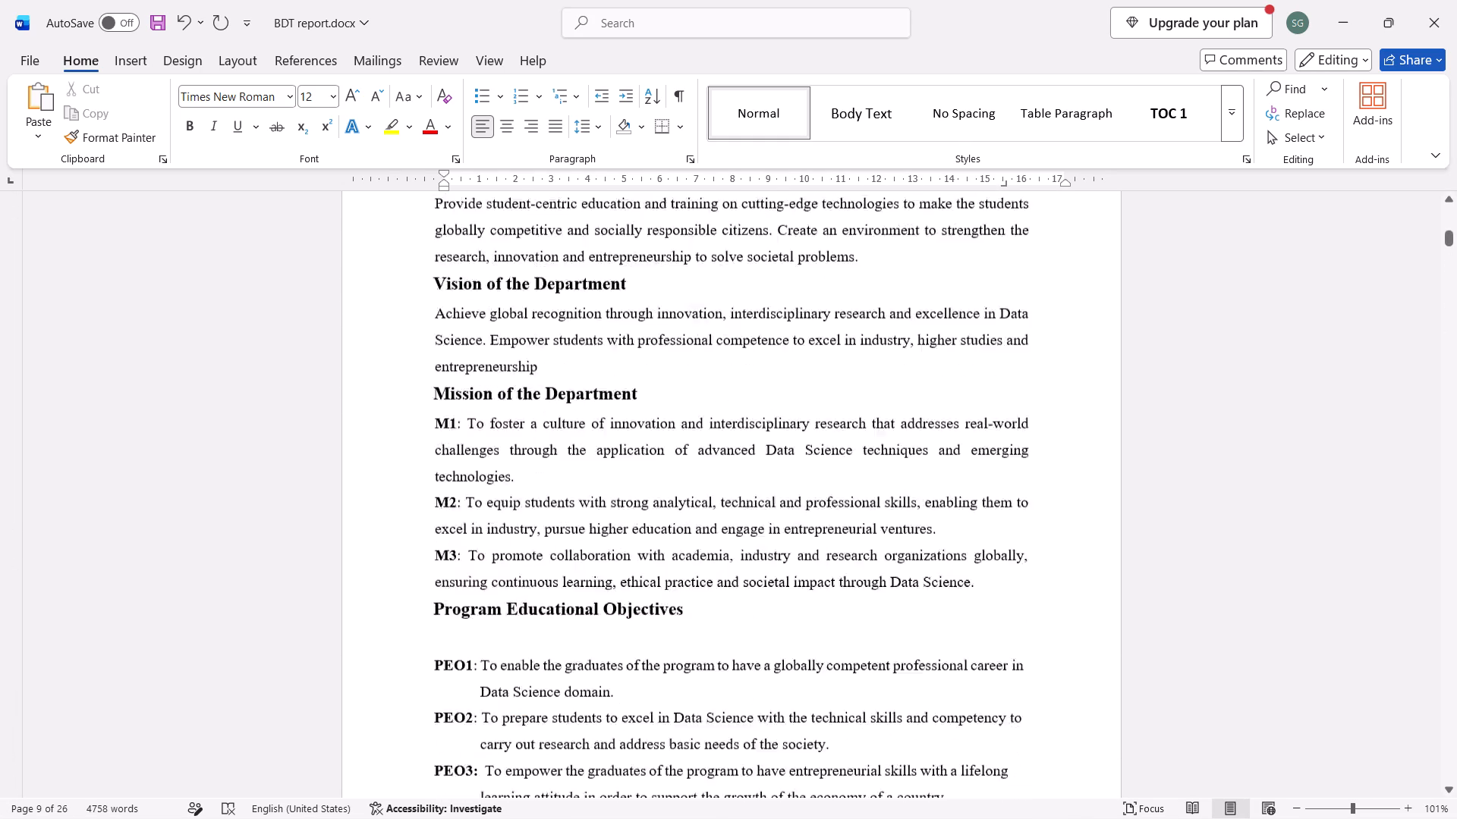
scroll(983, 232, "up", 1)
scroll(983, 232, "down", 6)
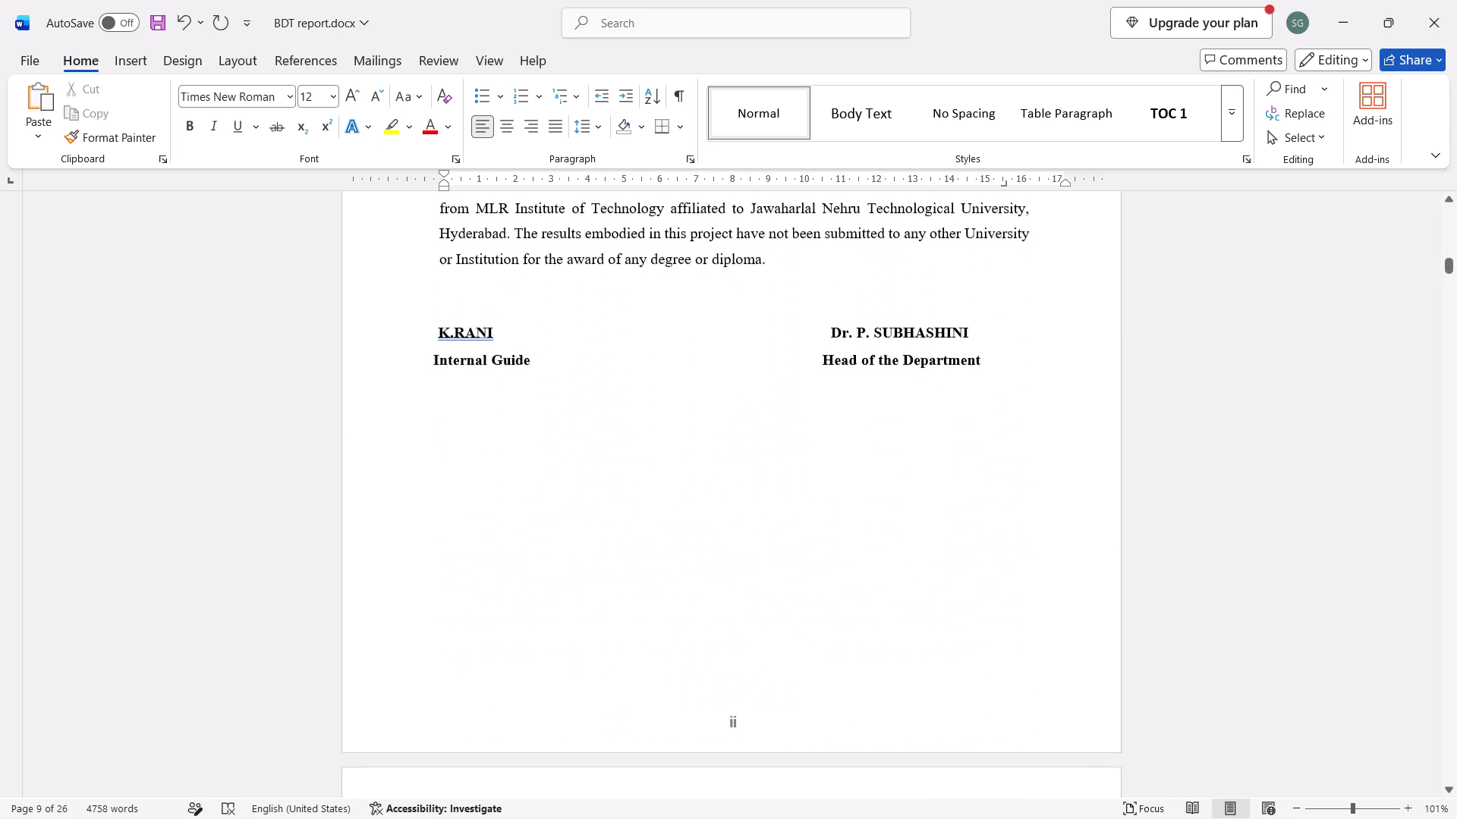
scroll(983, 232, "down", 11)
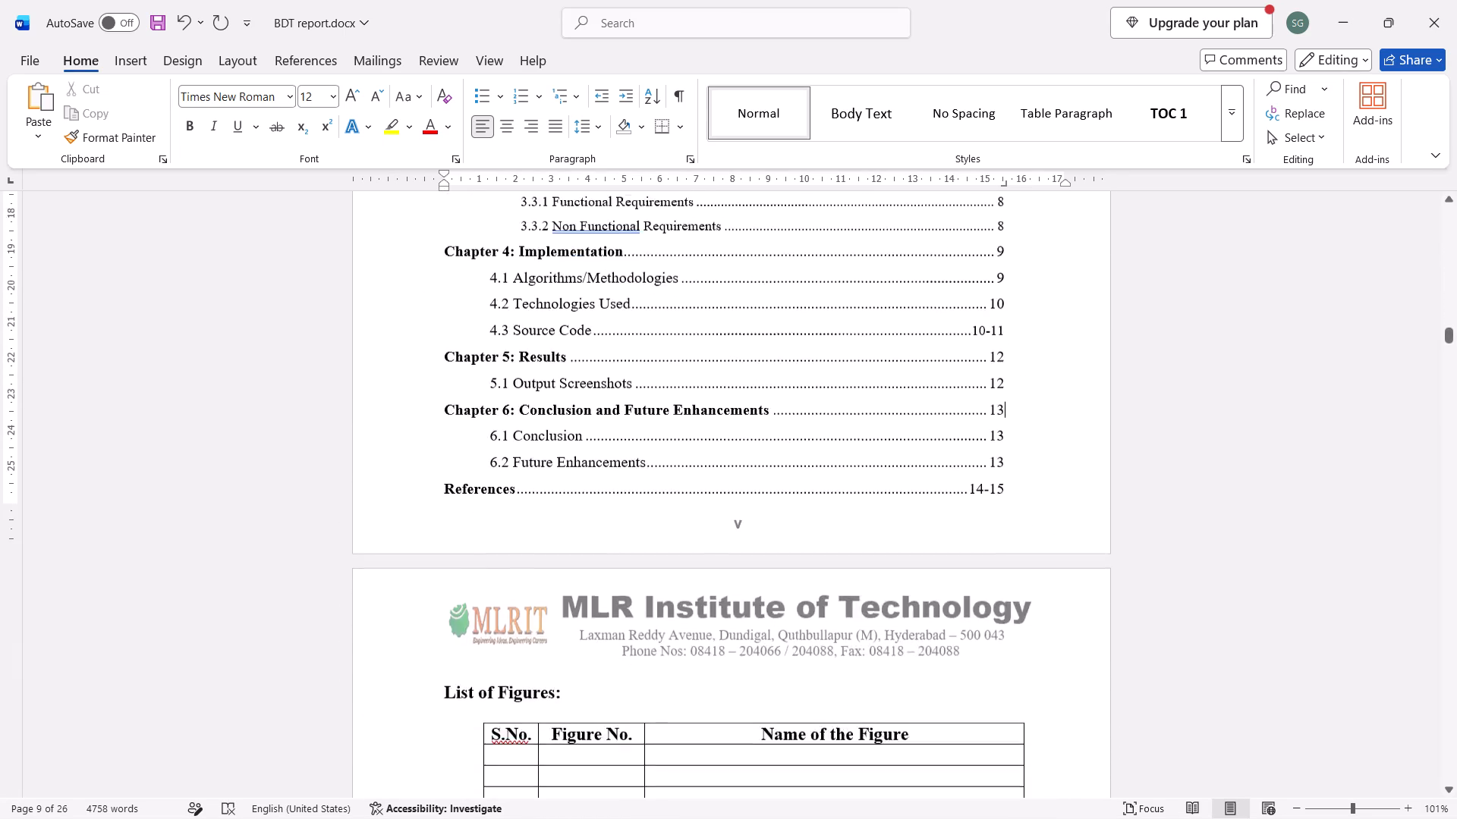
scroll(983, 232, "down", 5)
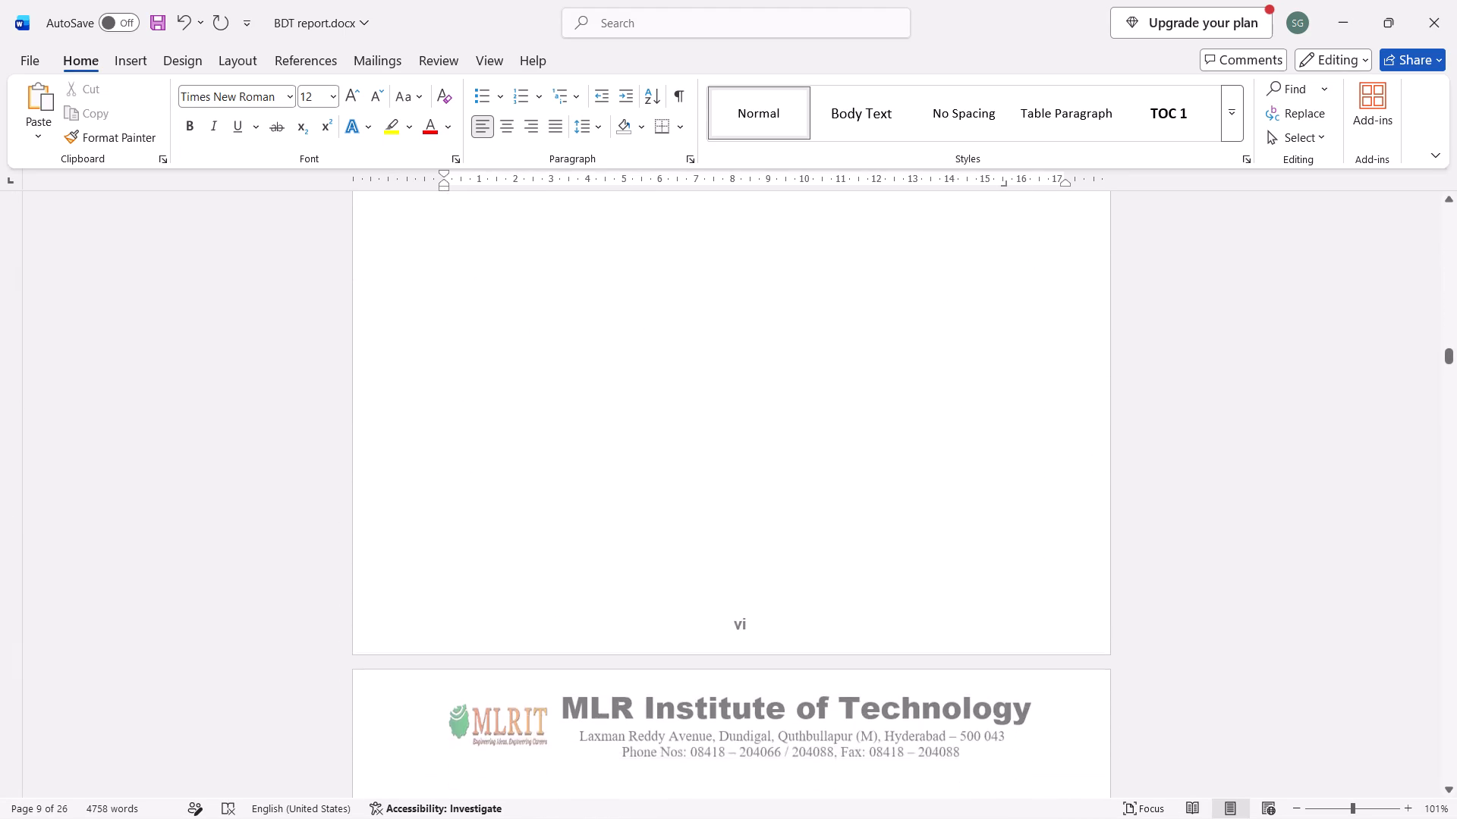
scroll(983, 232, "down", 5)
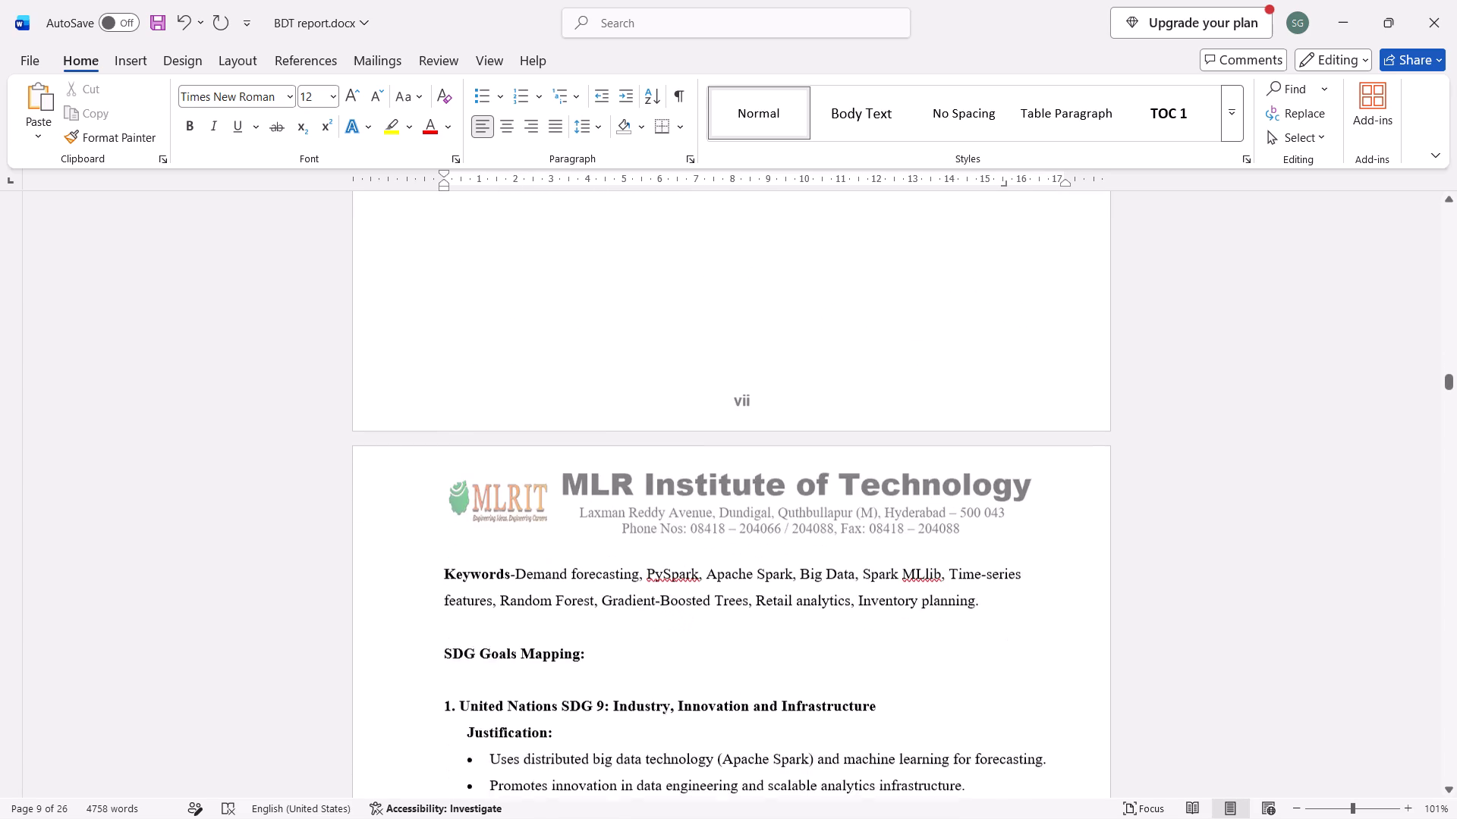
scroll(983, 232, "down", 4)
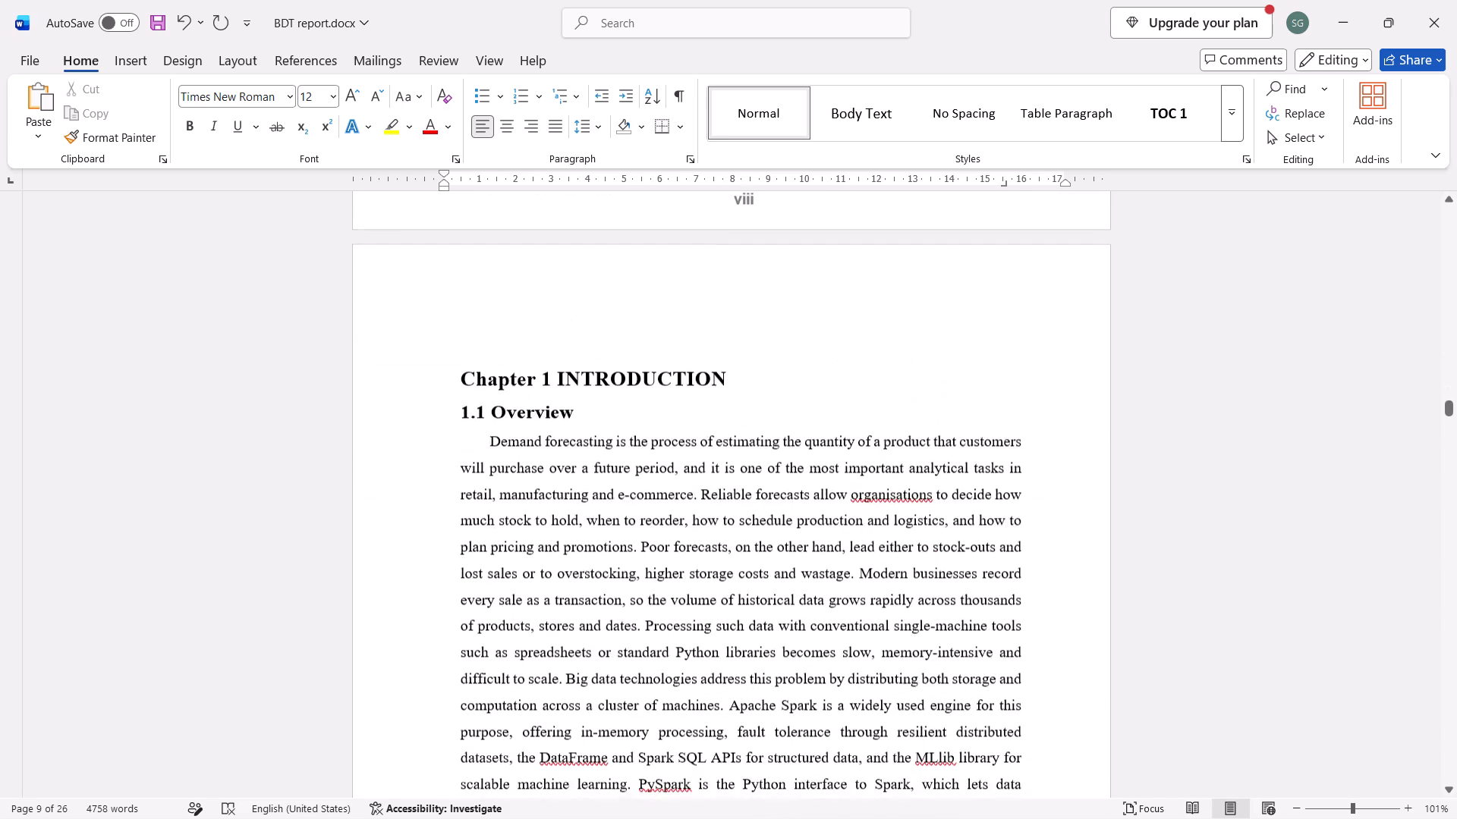
scroll(983, 232, "down", 2)
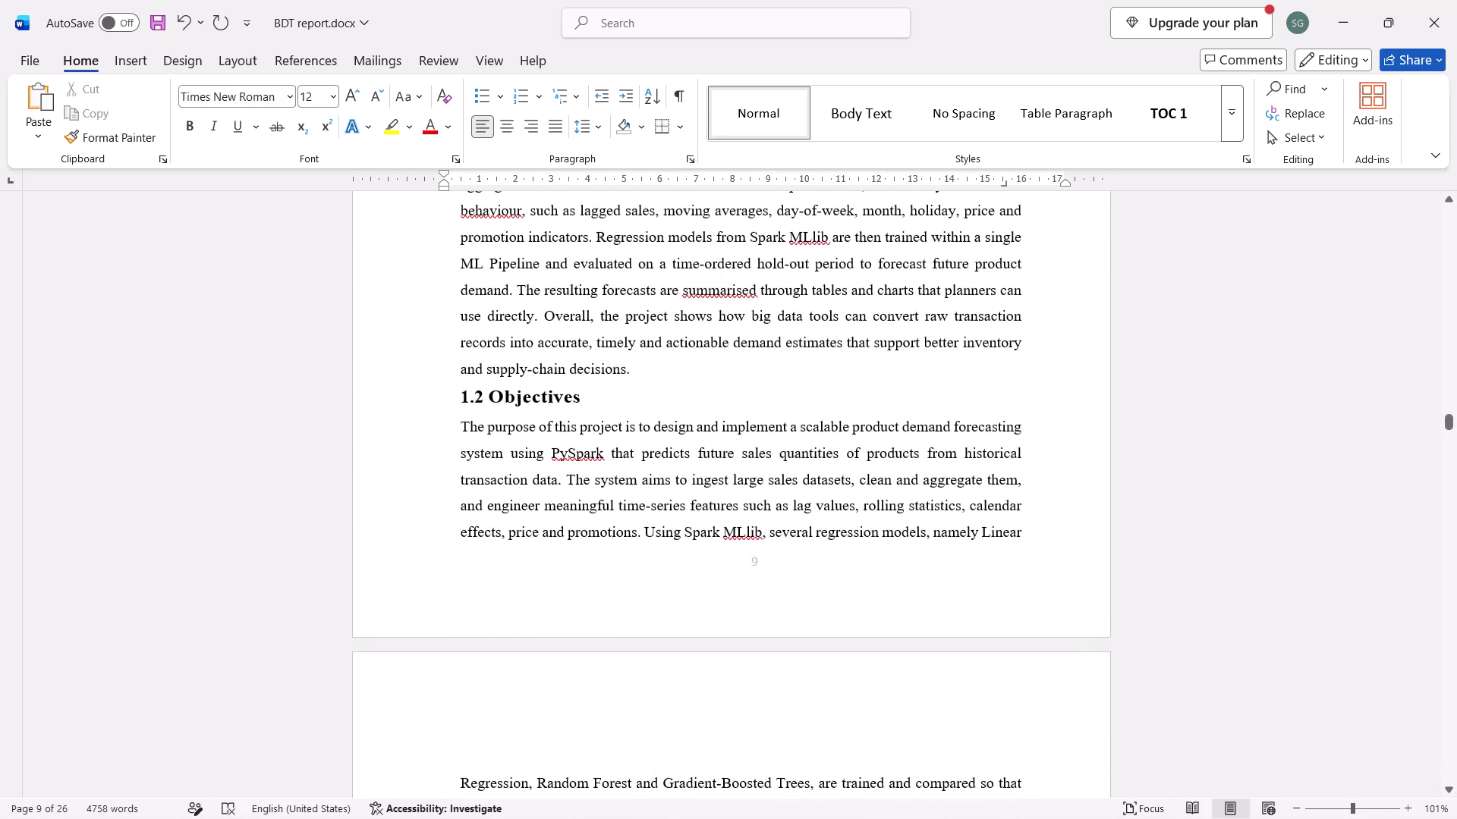
Open the first-page footer of Section 5 below 1.2 Objectives and unlink it from the previous section.
double_click(755, 556)
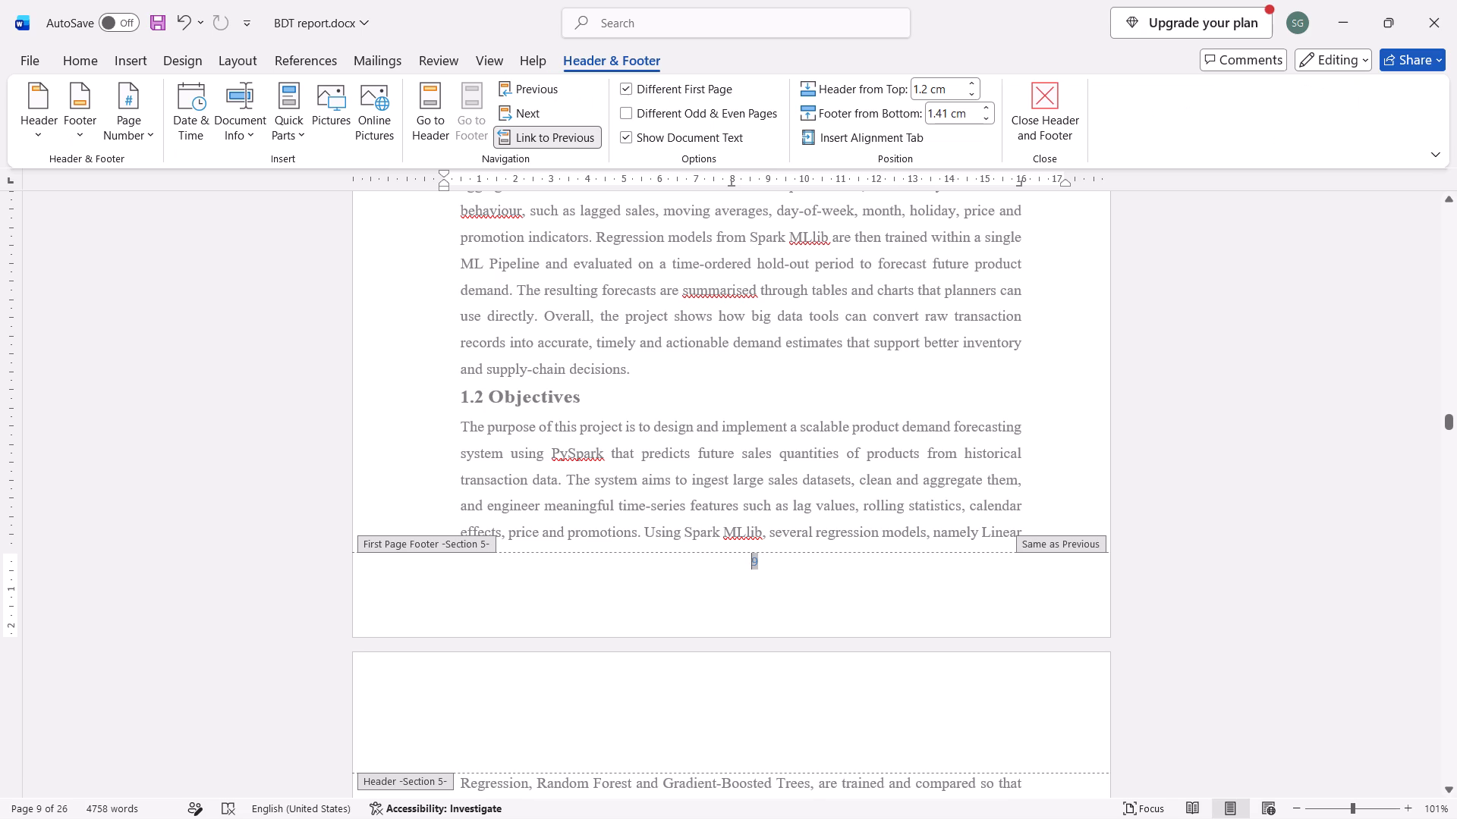
scroll(739, 306, "up", 2)
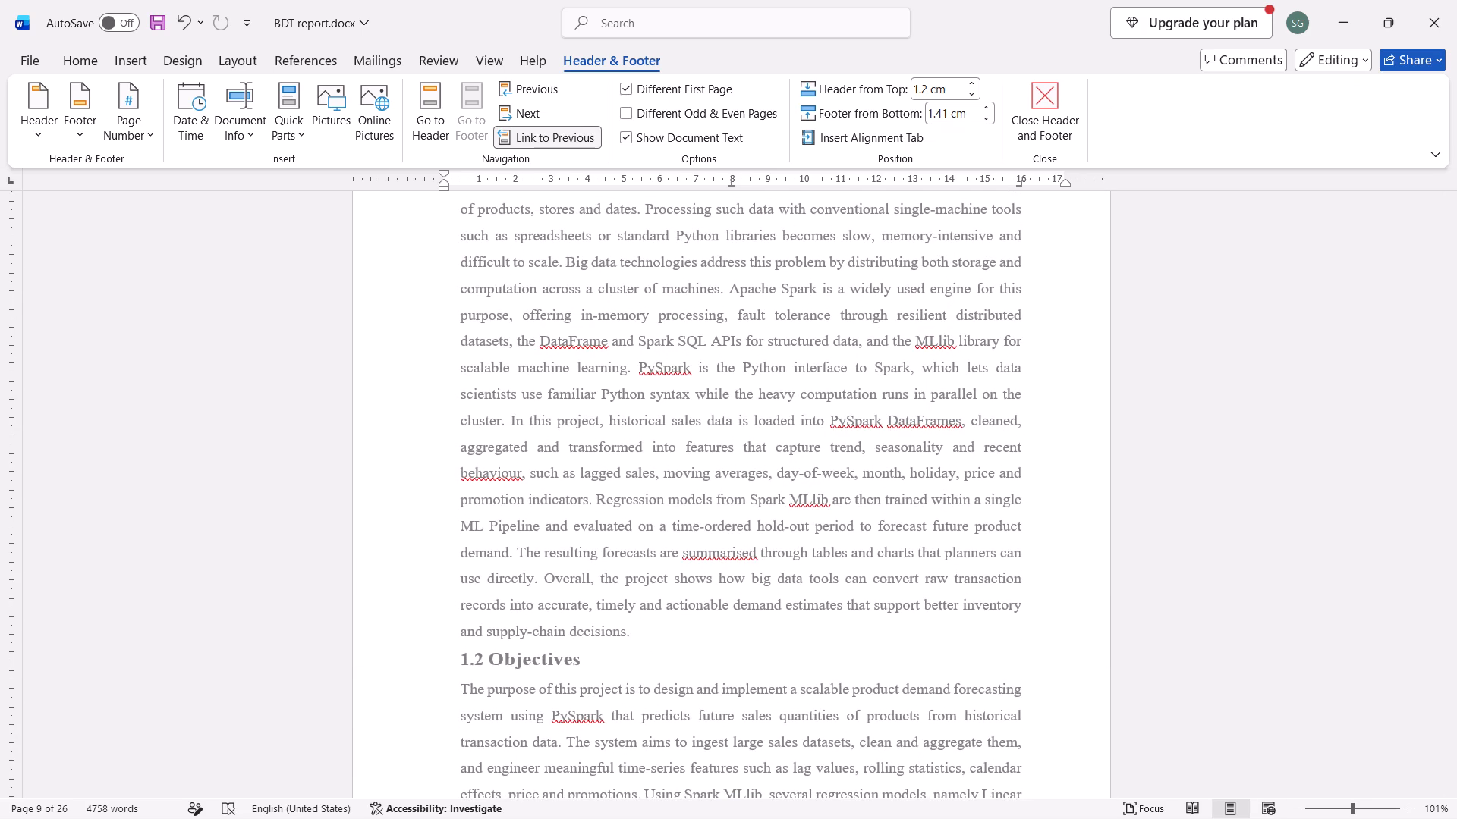
left_click(566, 143)
Delete the page number from the Section 5 first-page footer, keeping the footer's centred alignment.
scroll(597, 232, "down", 1)
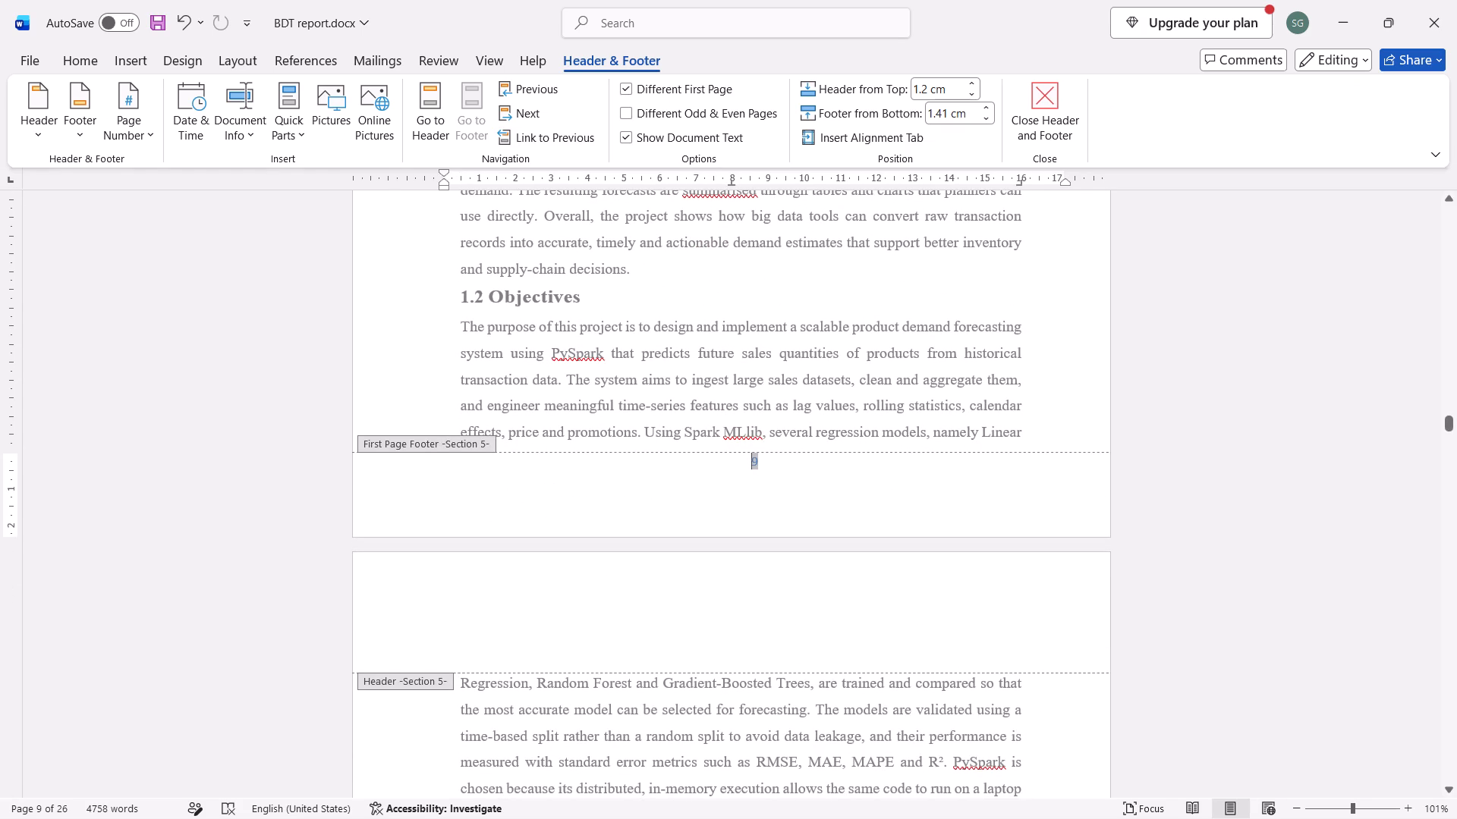
key("BackSpace")
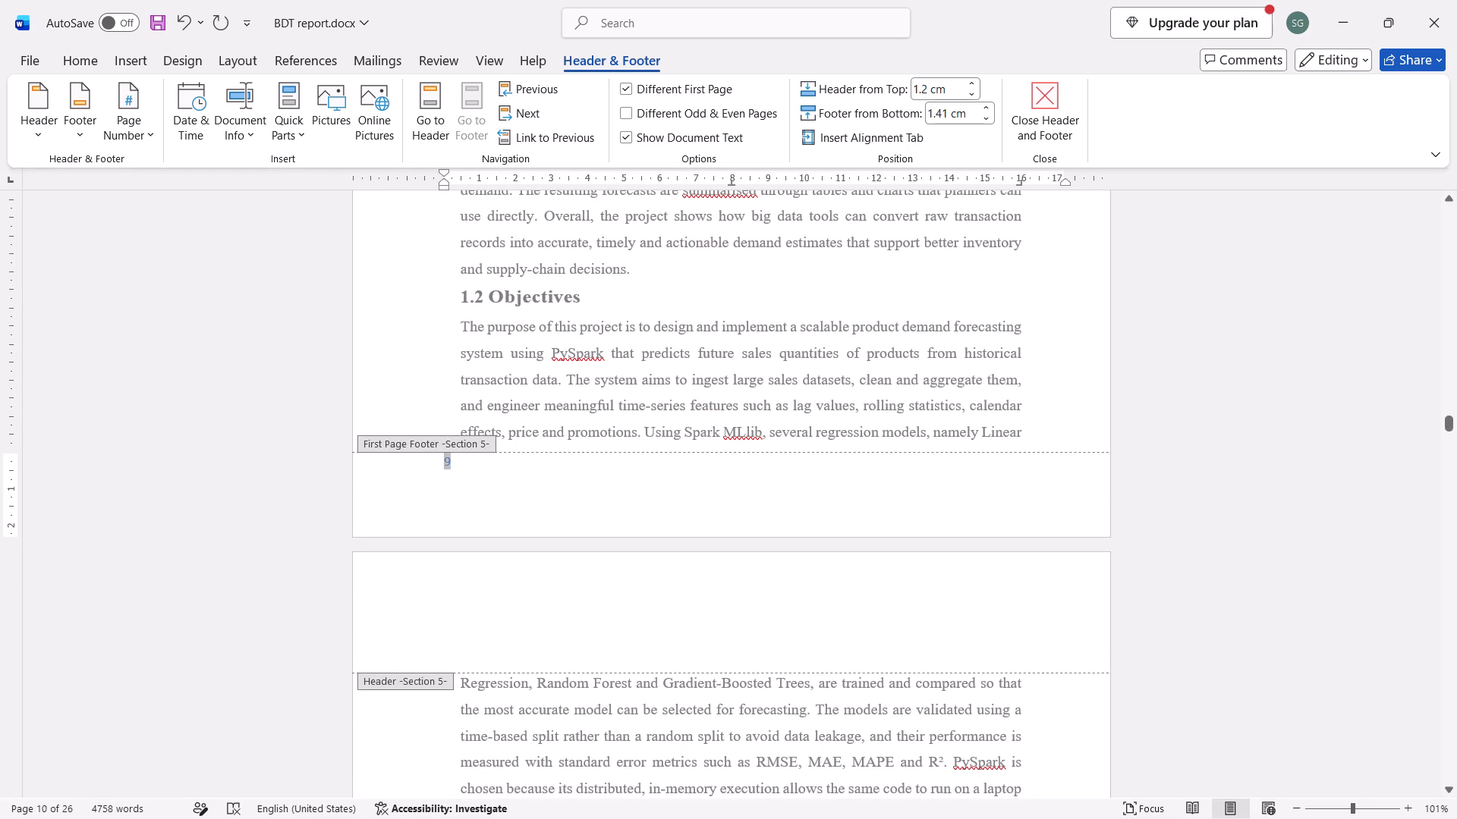
key("ctrl+z")
key("Delete")
key("Delete")
Delete the page number box from the regular Section 5 footer, on the page before Chapter 2.
scroll(424, 388, "down", 6)
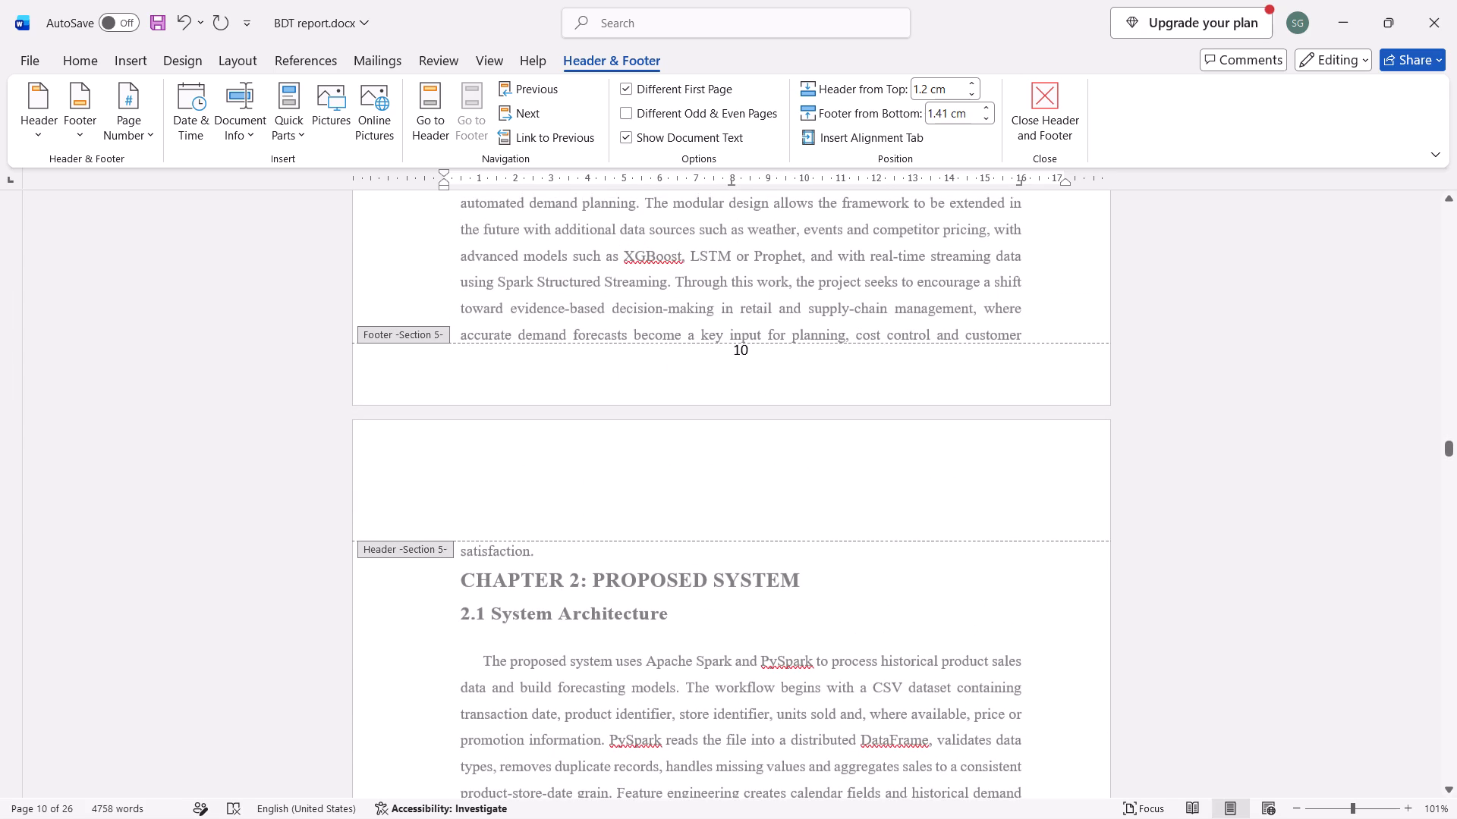
left_click(765, 357)
left_click_drag(757, 357, 741, 357)
triple_click(741, 357)
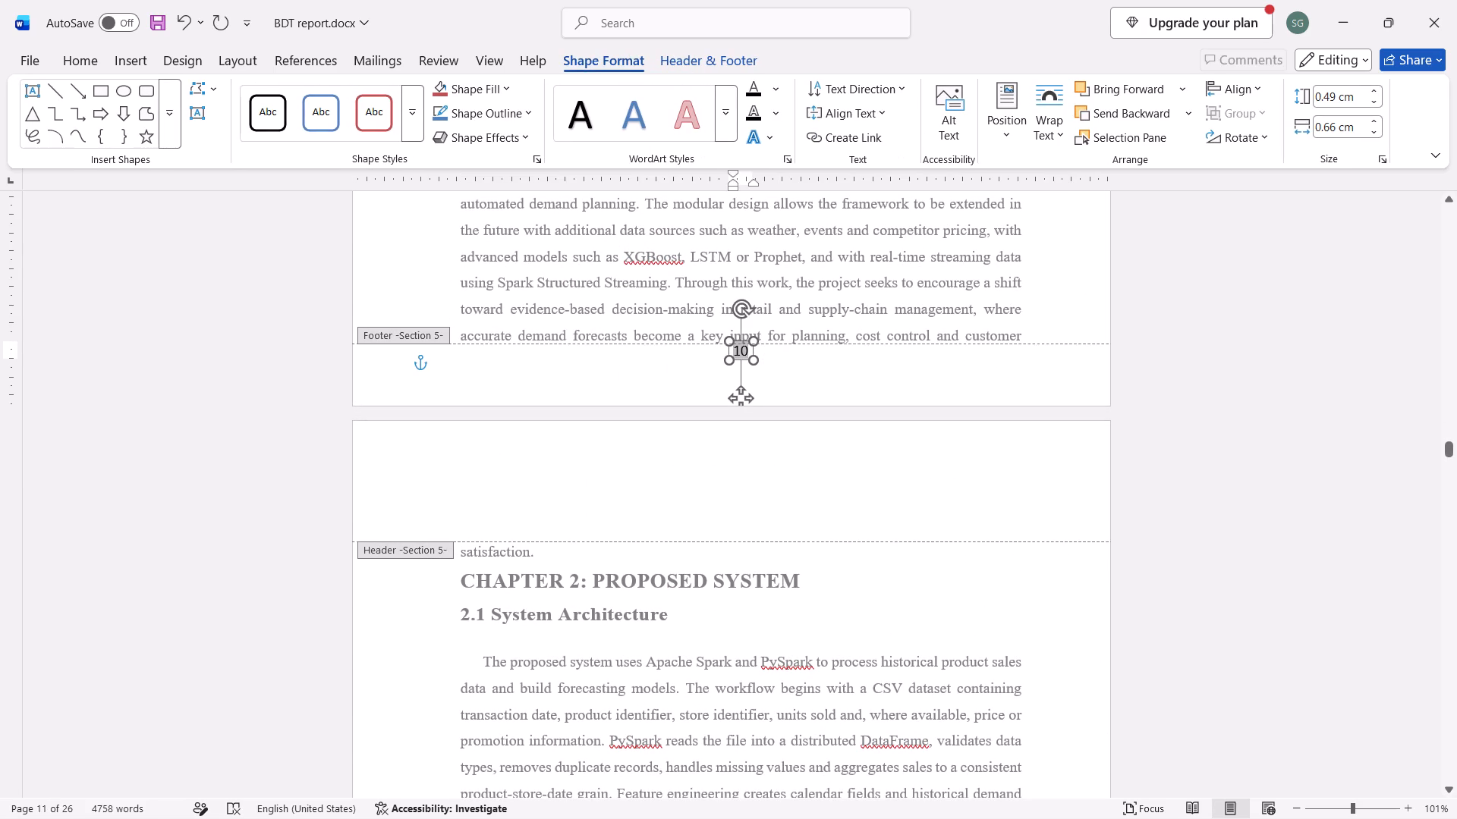
key("BackSpace")
Delete the page number from the Section 6 footer on the last References page.
scroll(797, 380, "down", 1)
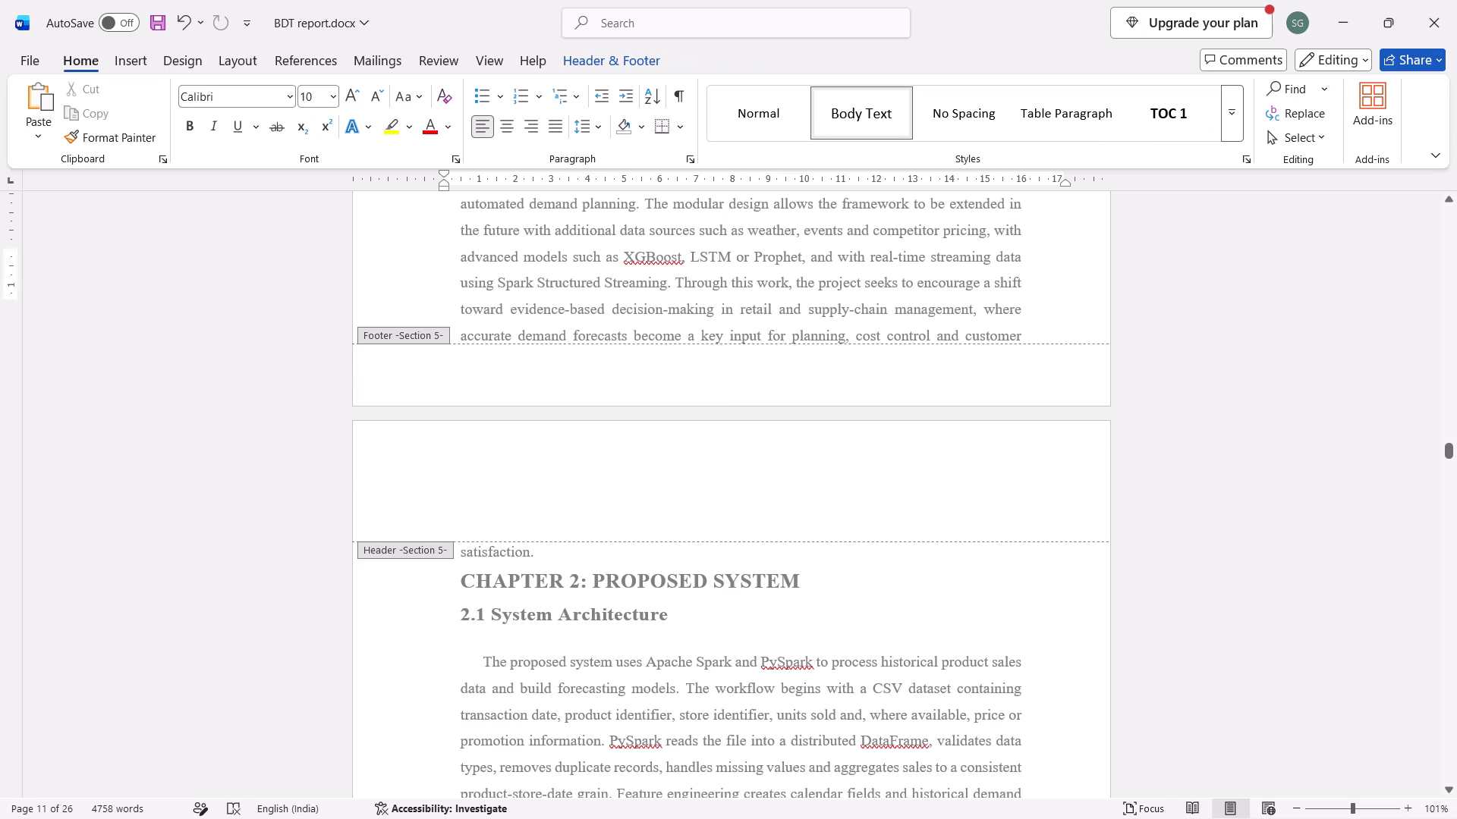
scroll(797, 380, "down", 14)
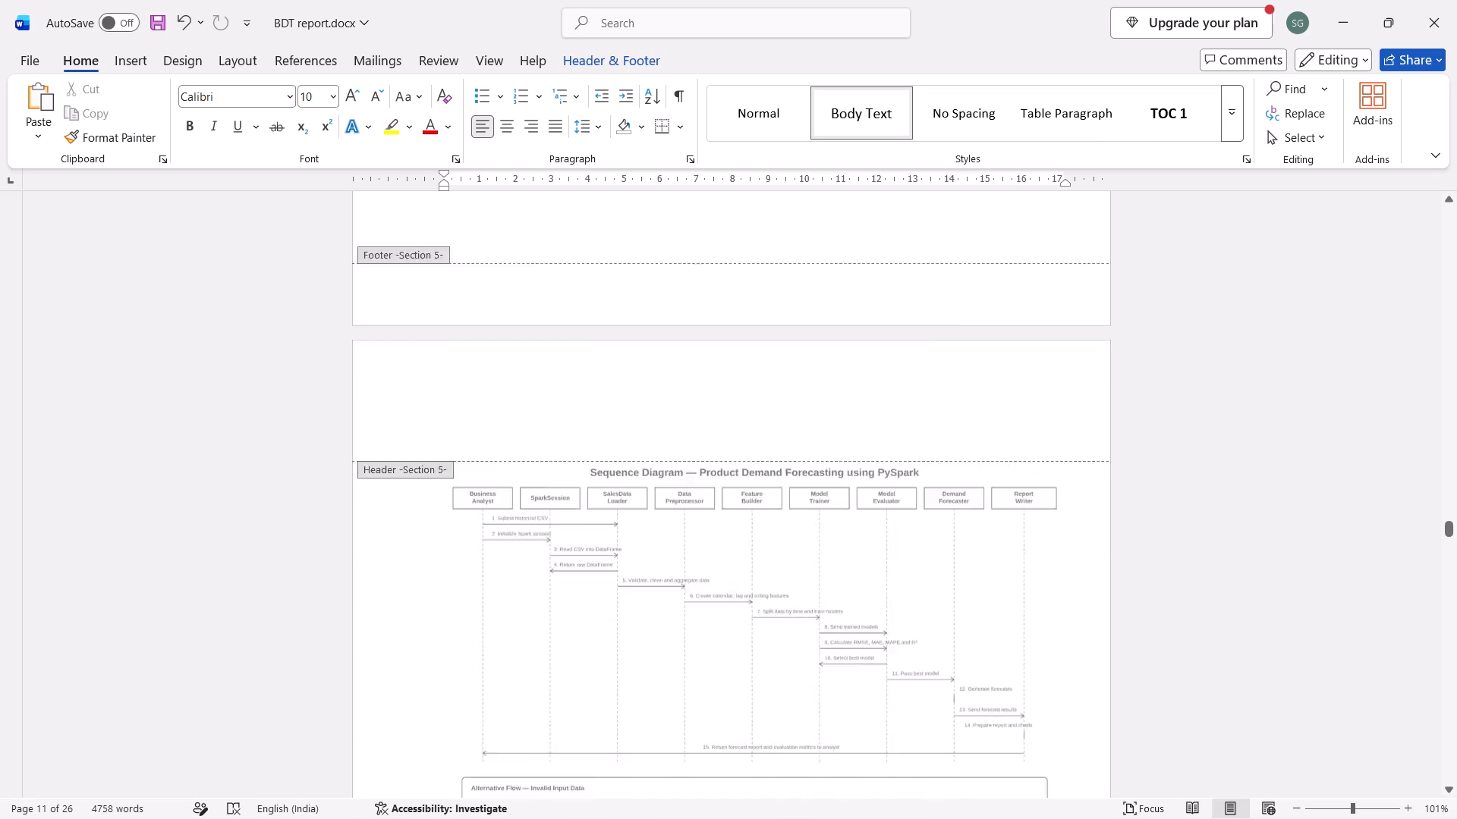
scroll(797, 380, "down", 17)
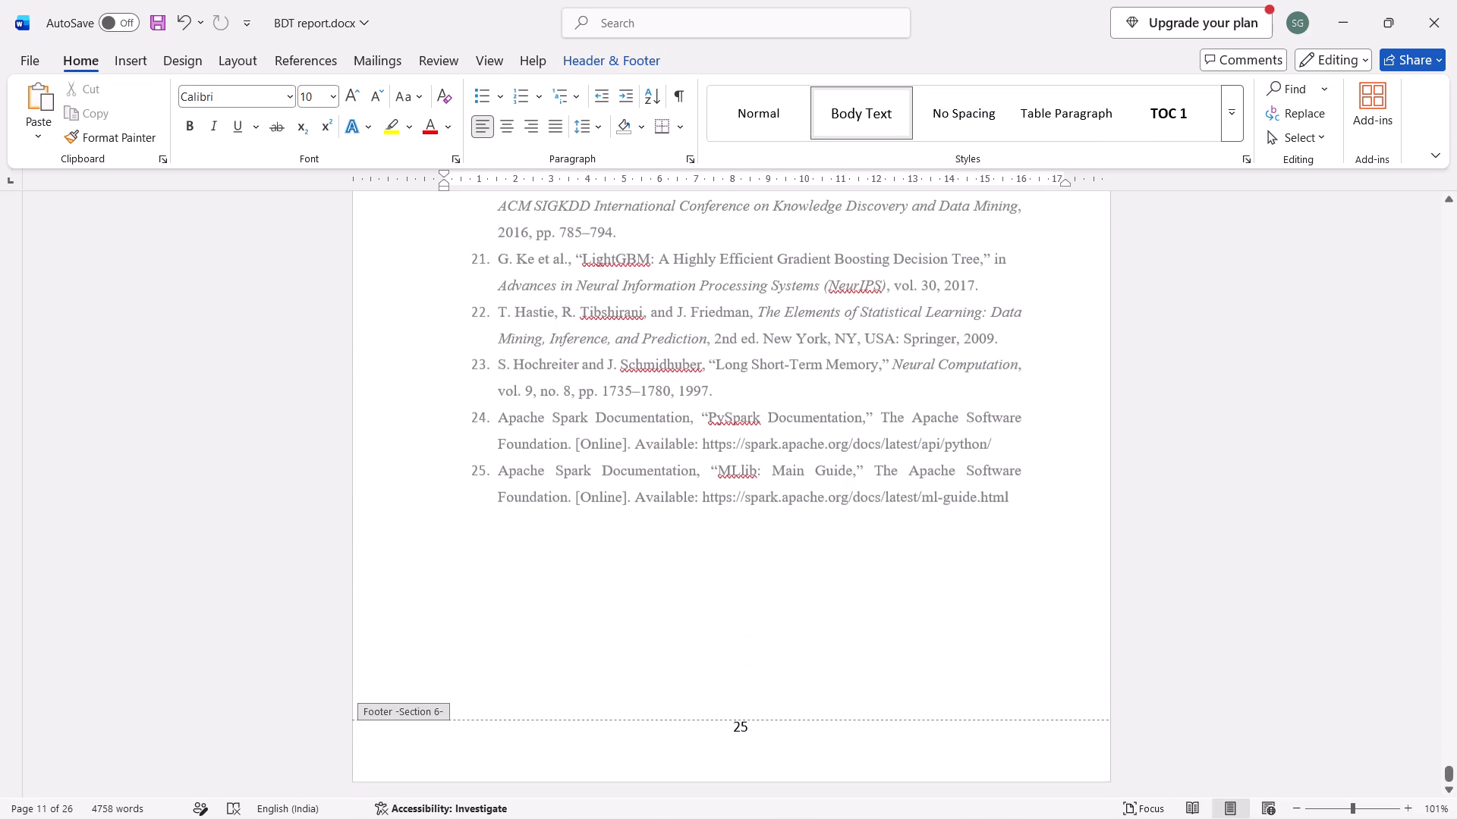
double_click(738, 726)
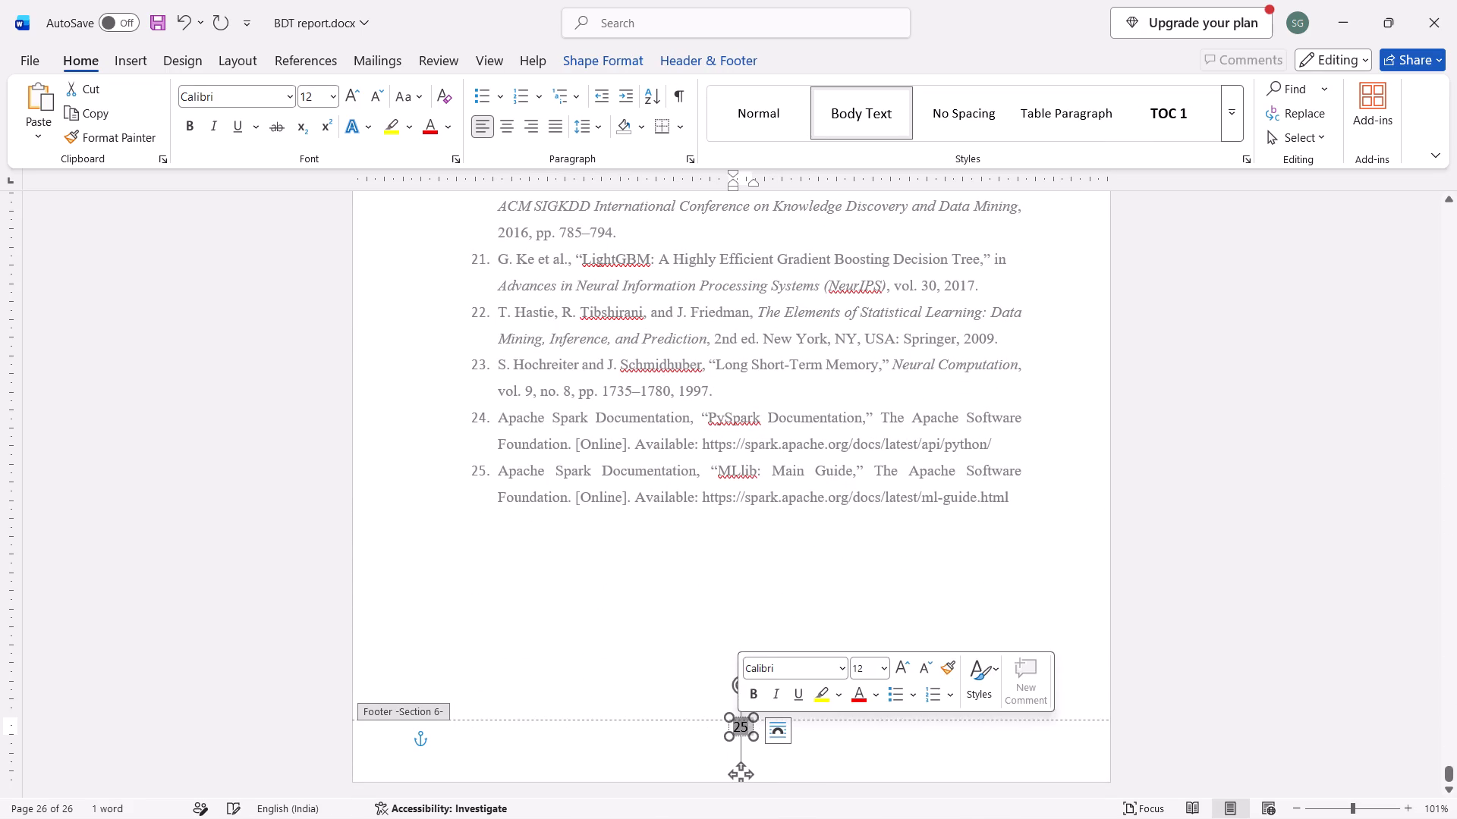
key("BackSpace")
scroll(738, 726, "up", 3)
key("BackSpace")
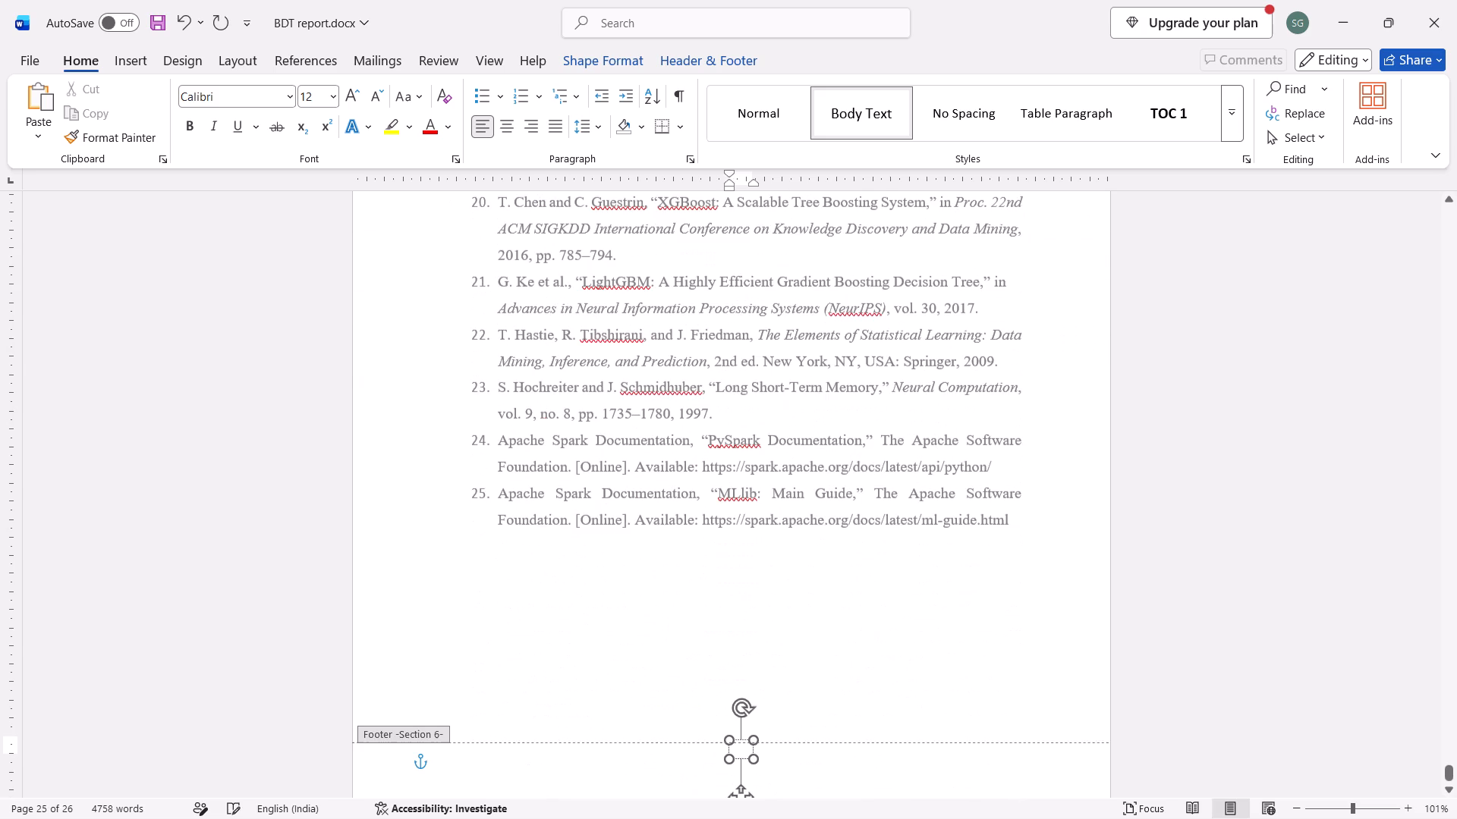
key("BackSpace")
left_click(767, 807)
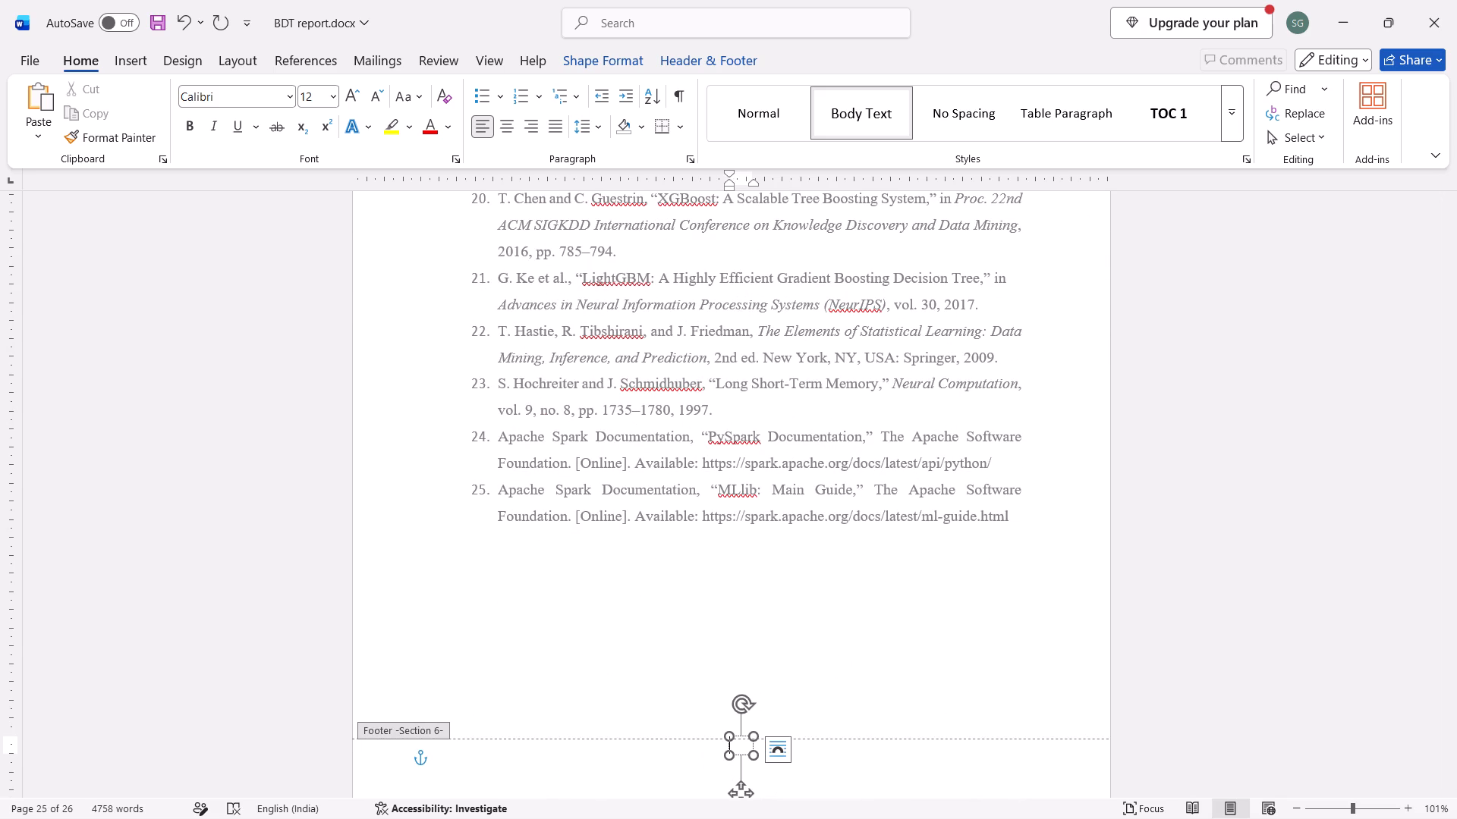
left_click(752, 750)
left_click(757, 750)
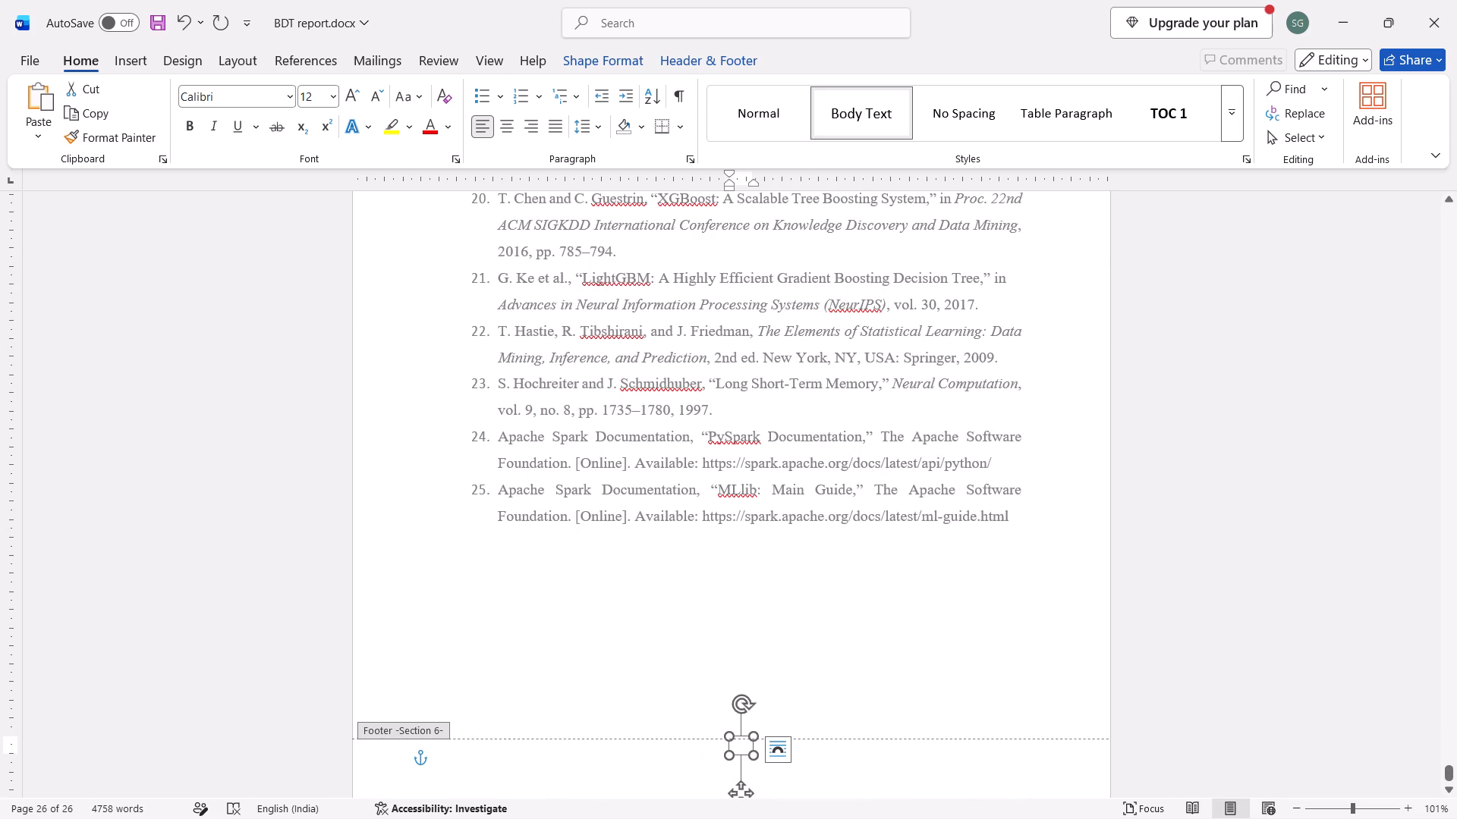
left_click(768, 783)
left_click(746, 758)
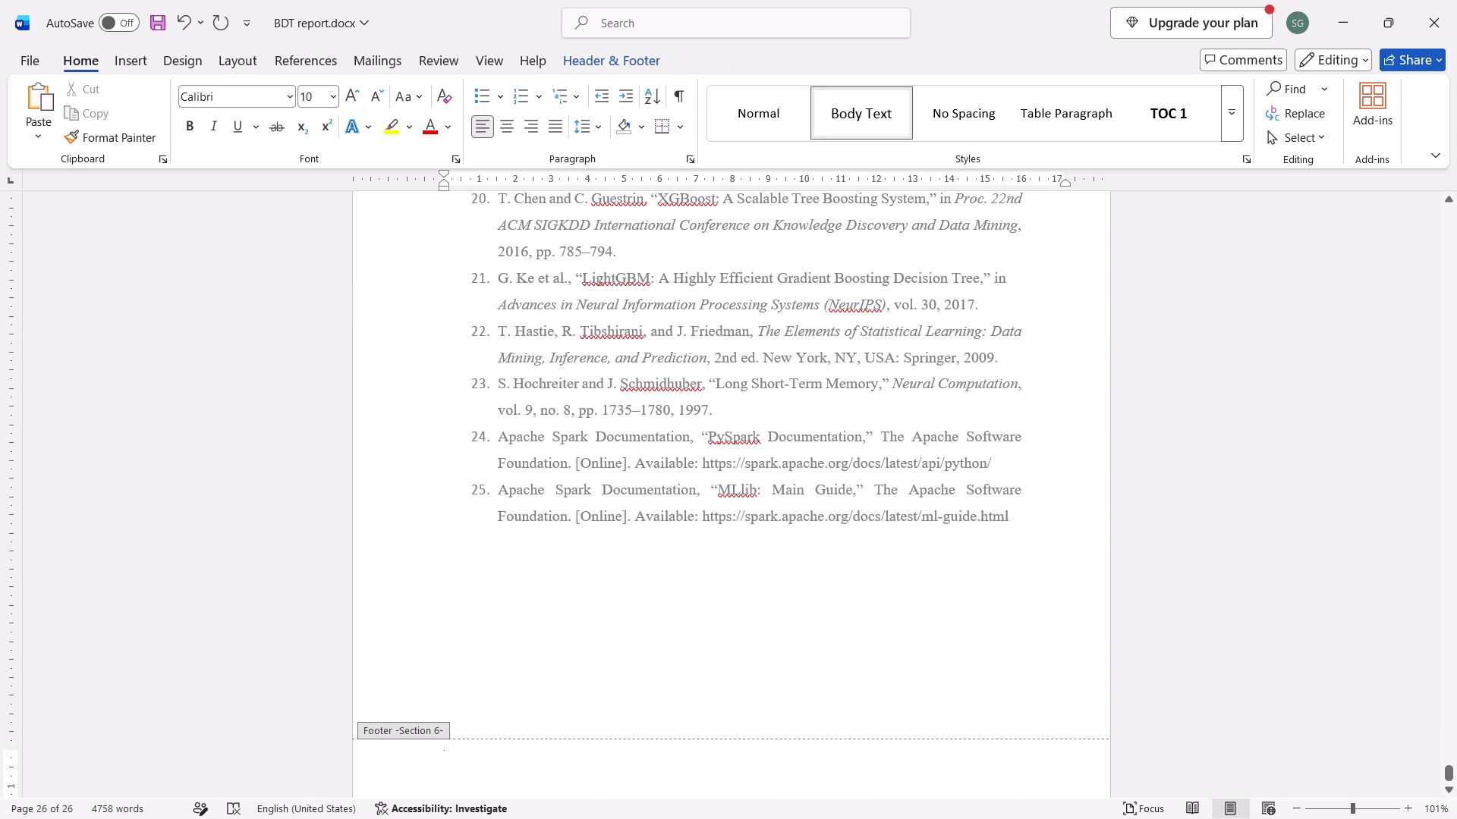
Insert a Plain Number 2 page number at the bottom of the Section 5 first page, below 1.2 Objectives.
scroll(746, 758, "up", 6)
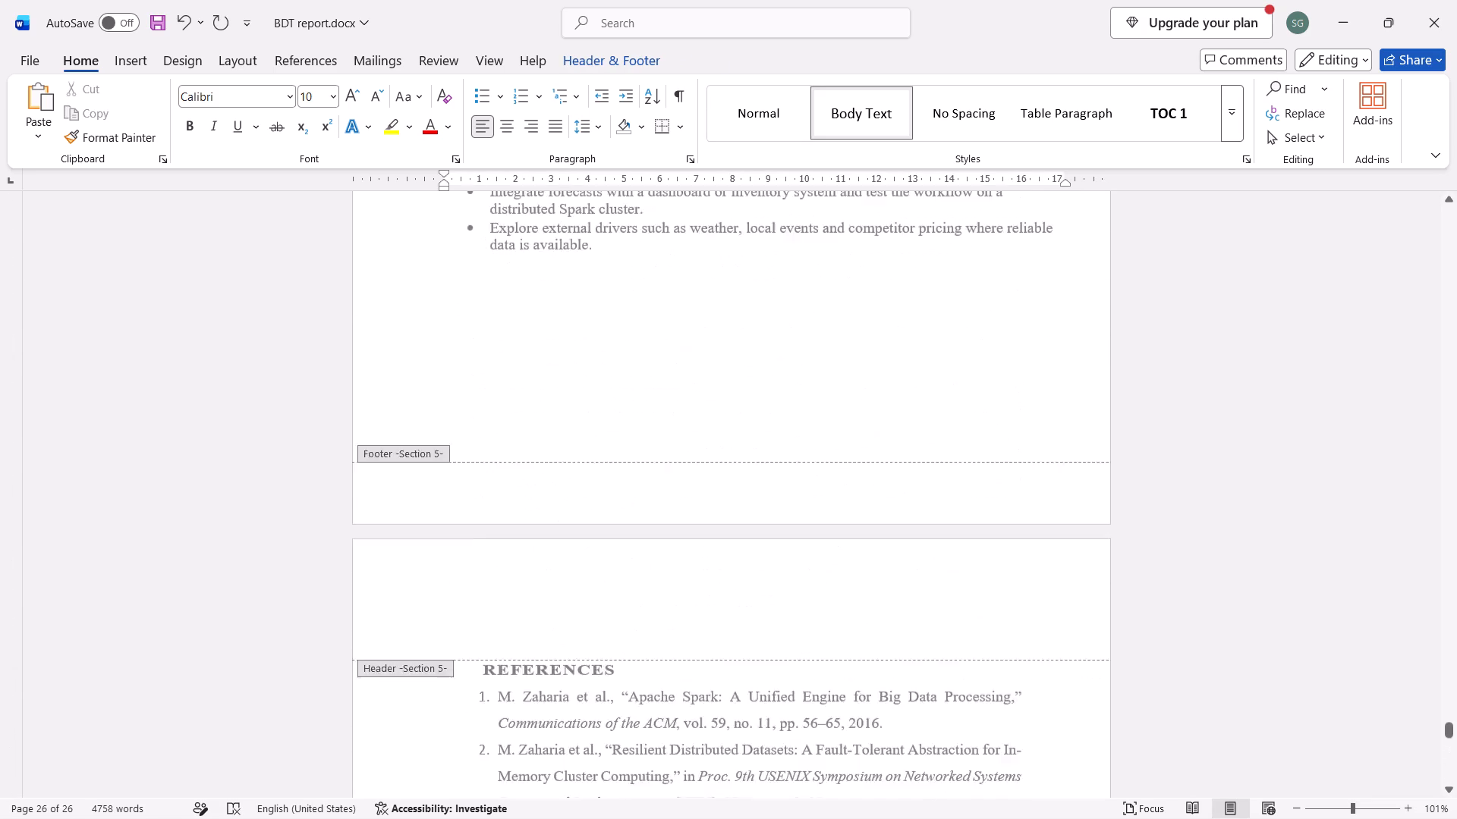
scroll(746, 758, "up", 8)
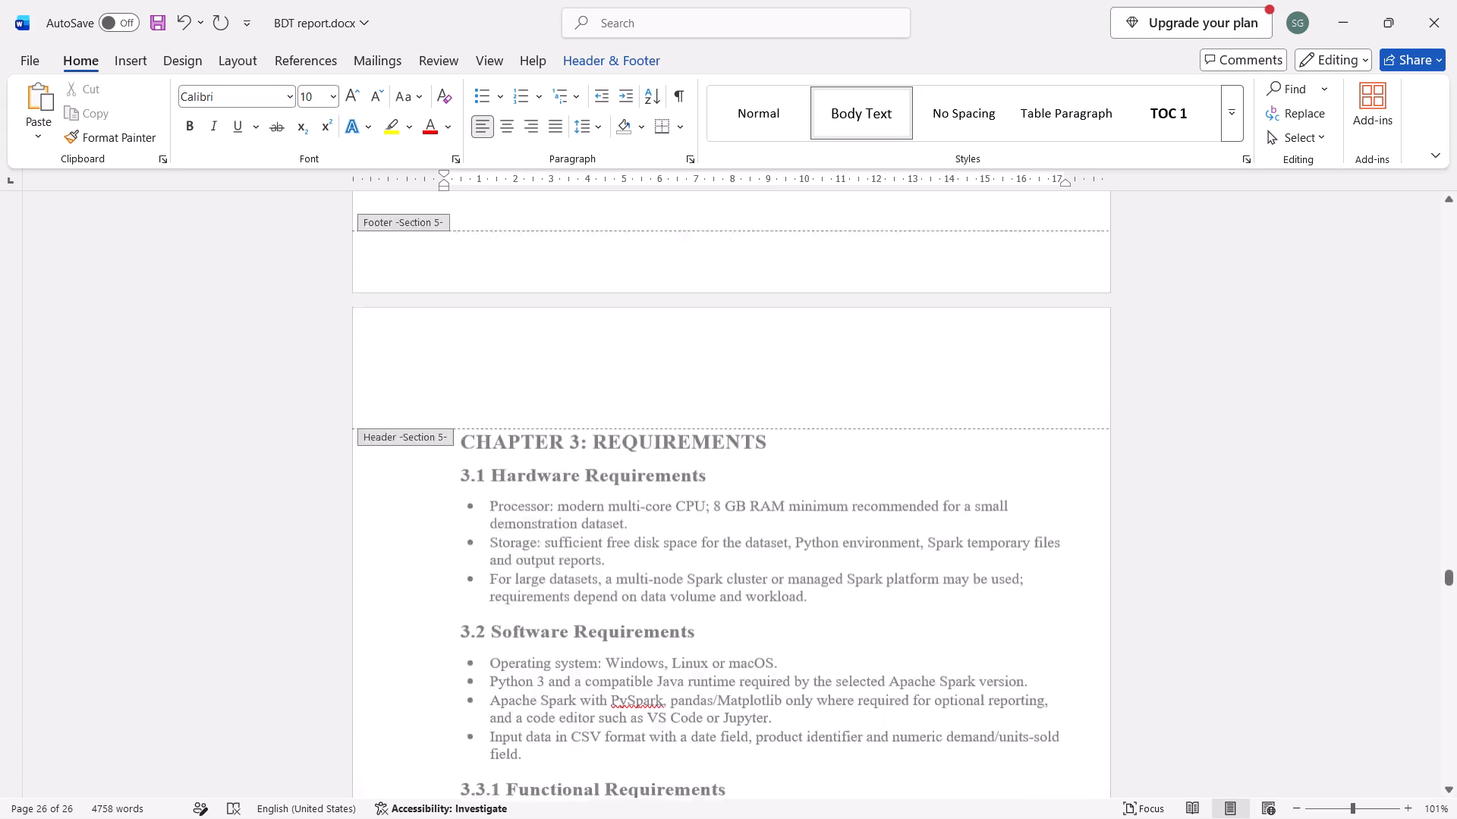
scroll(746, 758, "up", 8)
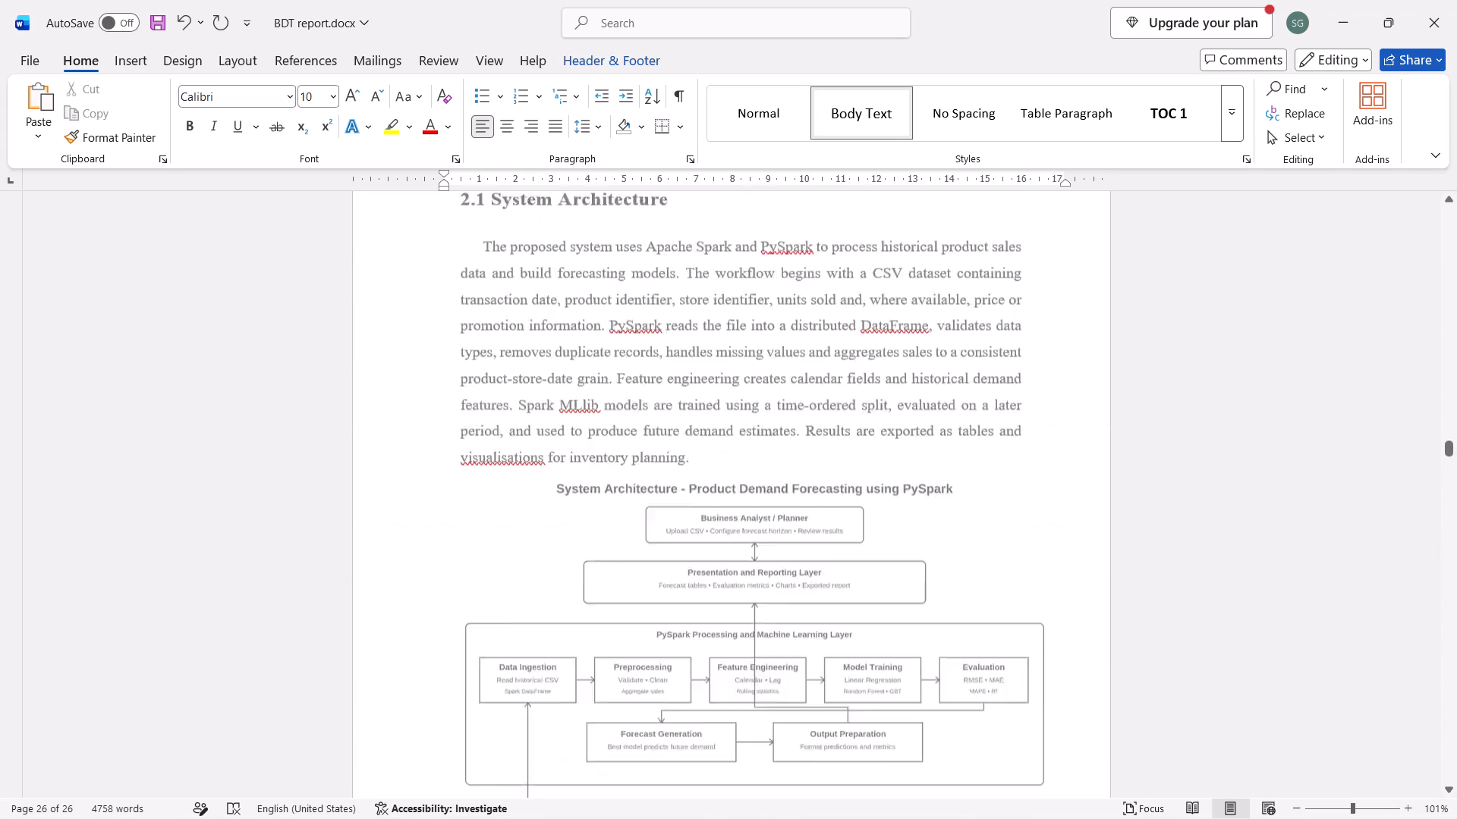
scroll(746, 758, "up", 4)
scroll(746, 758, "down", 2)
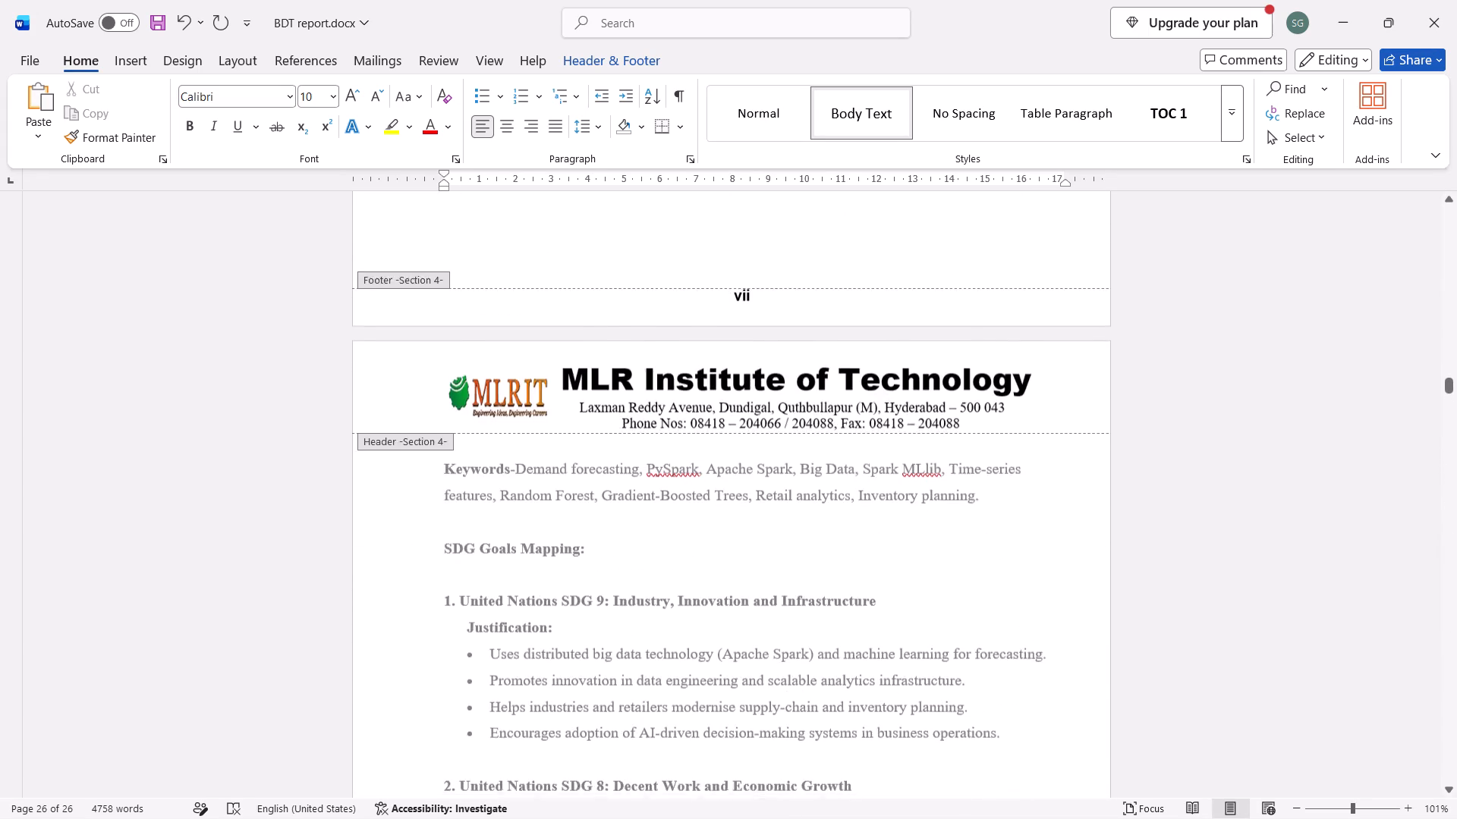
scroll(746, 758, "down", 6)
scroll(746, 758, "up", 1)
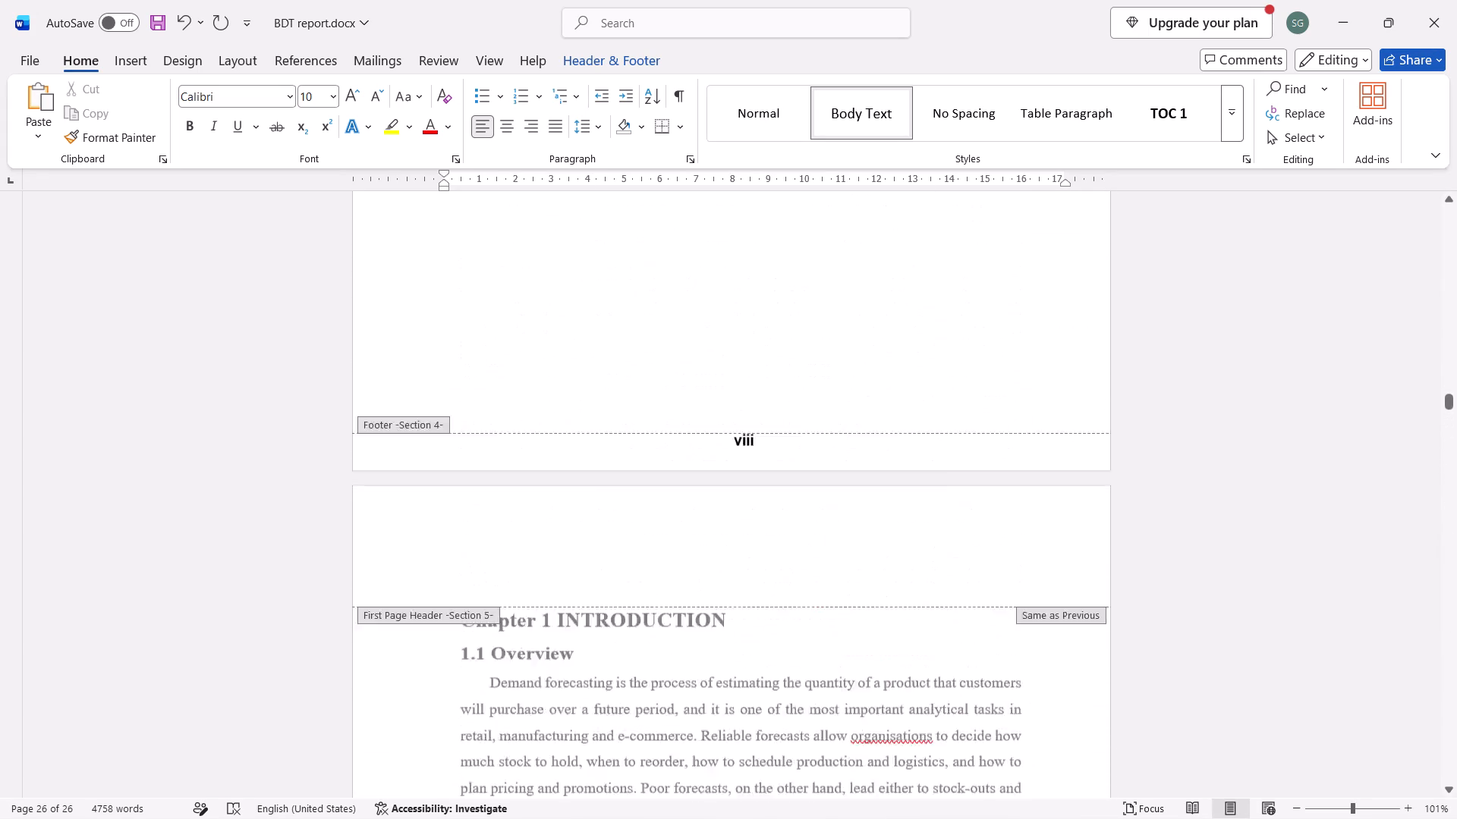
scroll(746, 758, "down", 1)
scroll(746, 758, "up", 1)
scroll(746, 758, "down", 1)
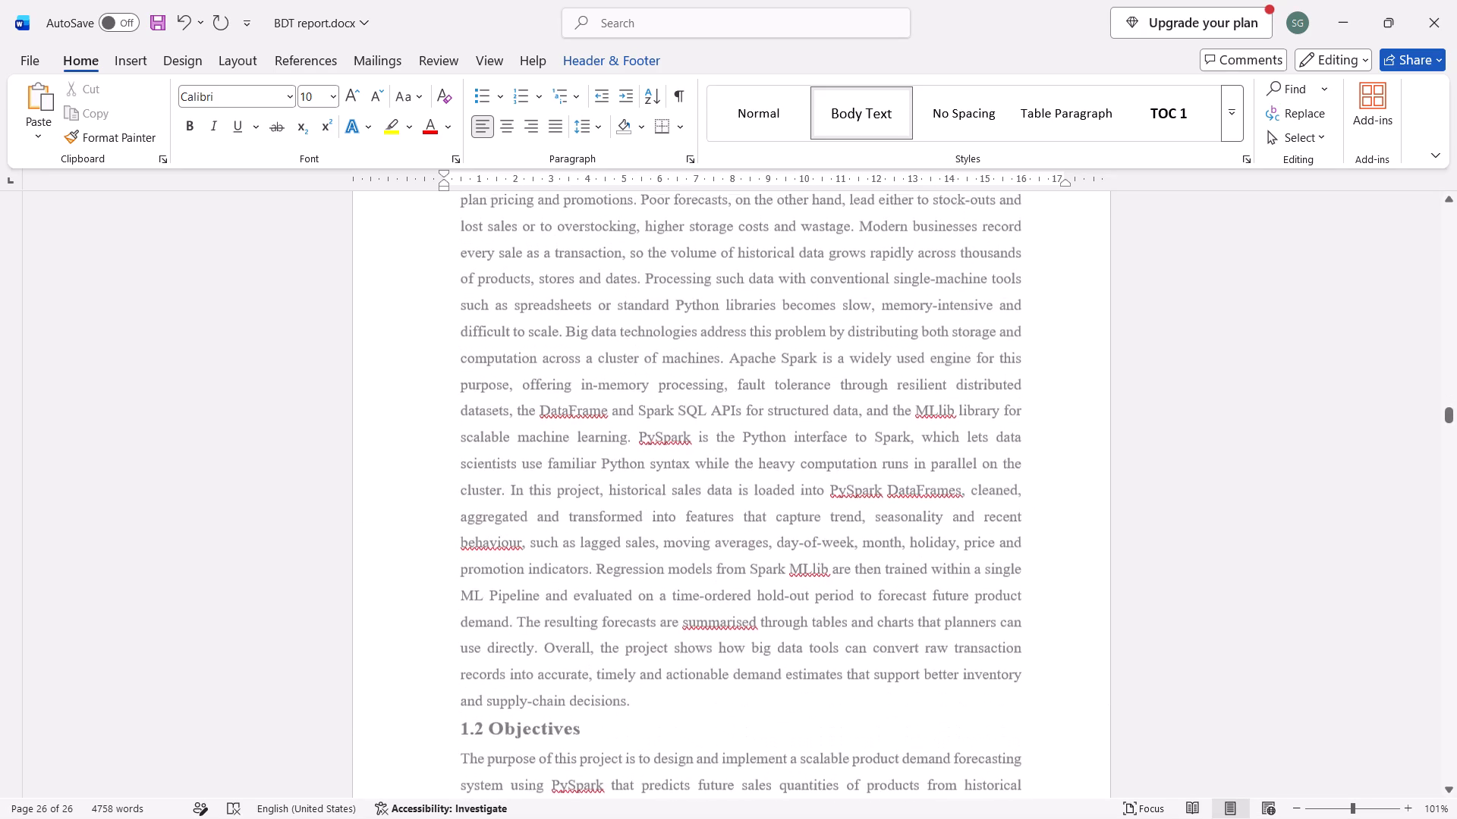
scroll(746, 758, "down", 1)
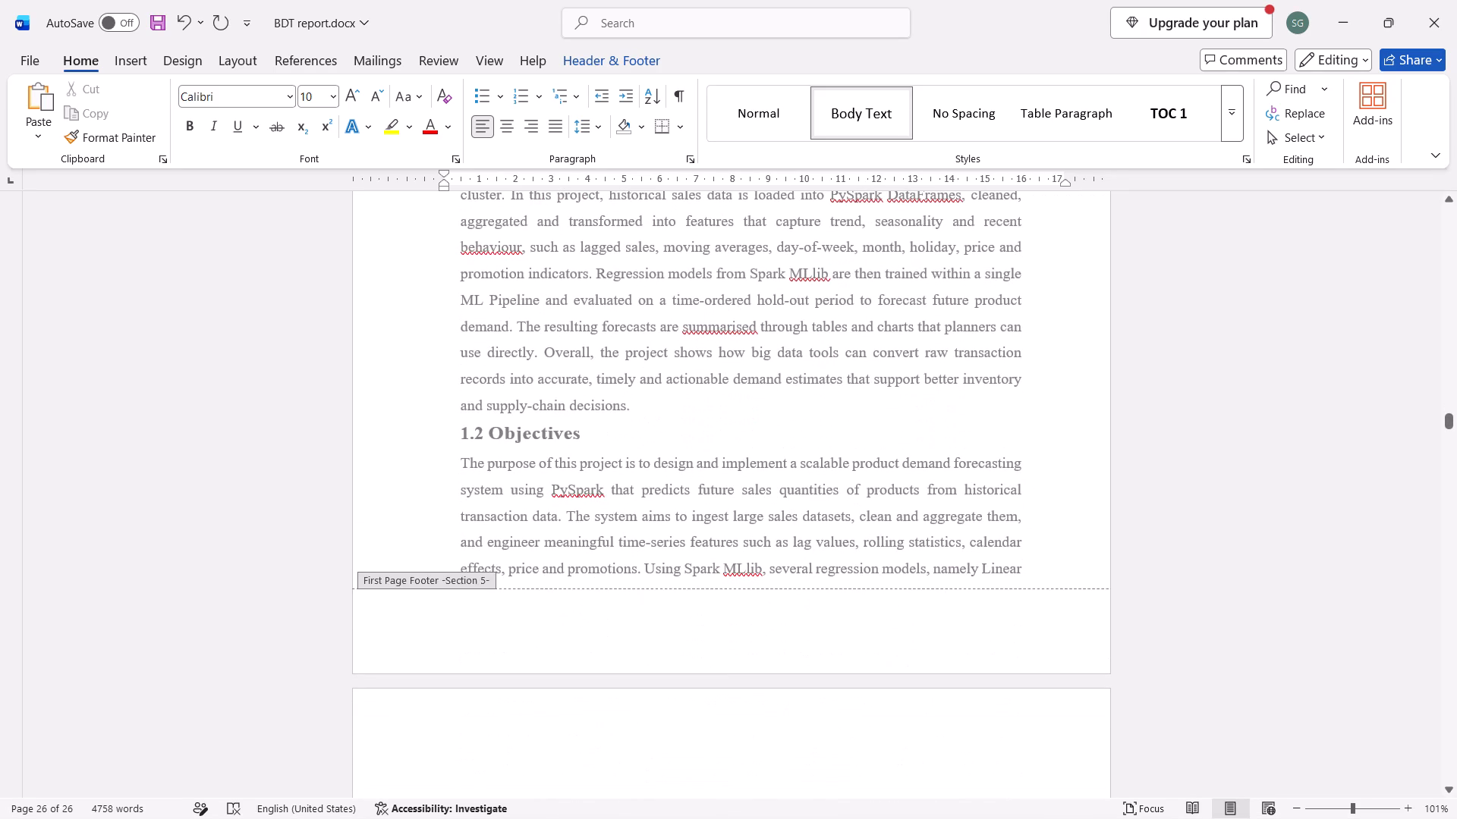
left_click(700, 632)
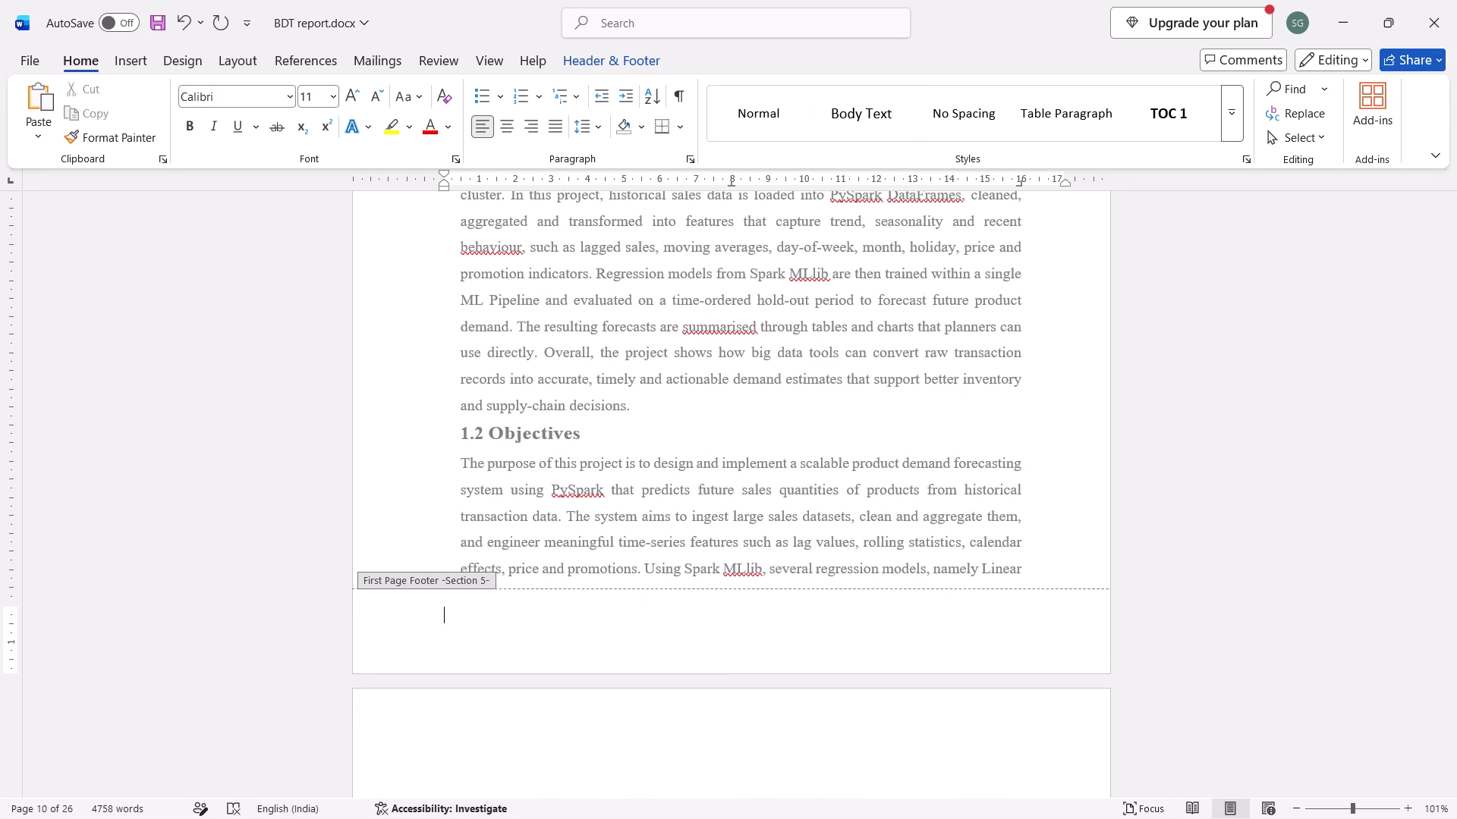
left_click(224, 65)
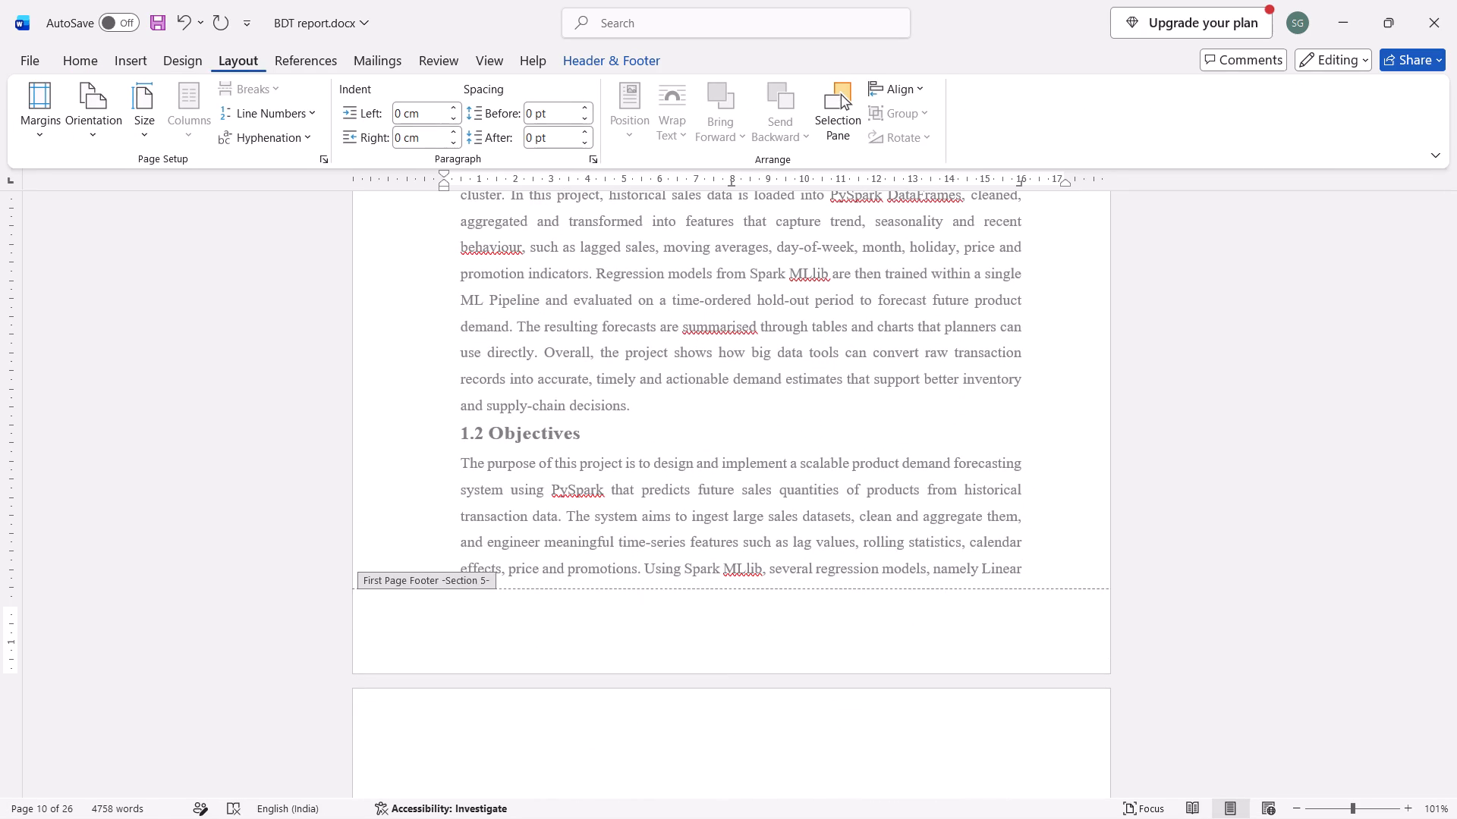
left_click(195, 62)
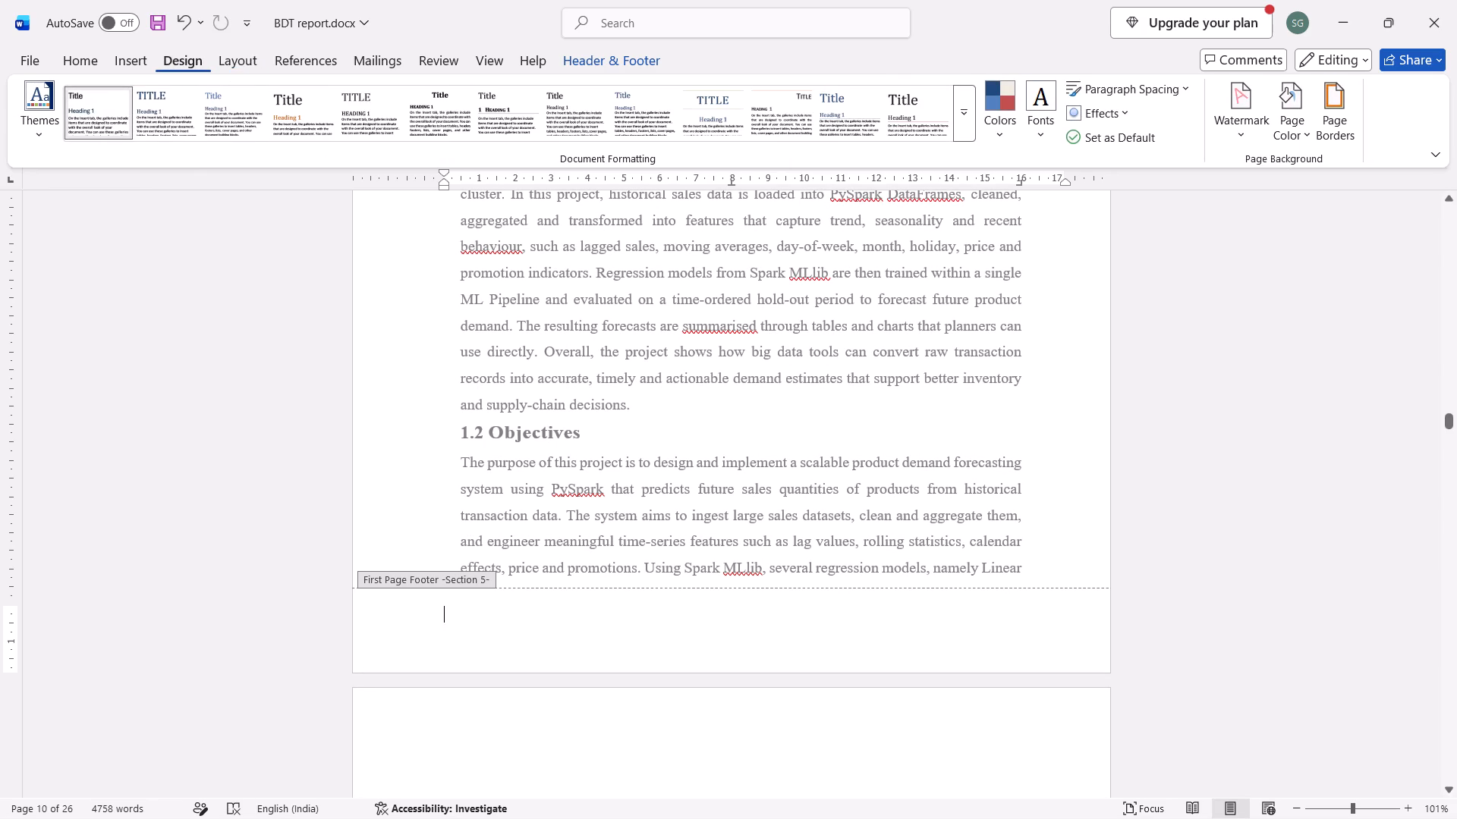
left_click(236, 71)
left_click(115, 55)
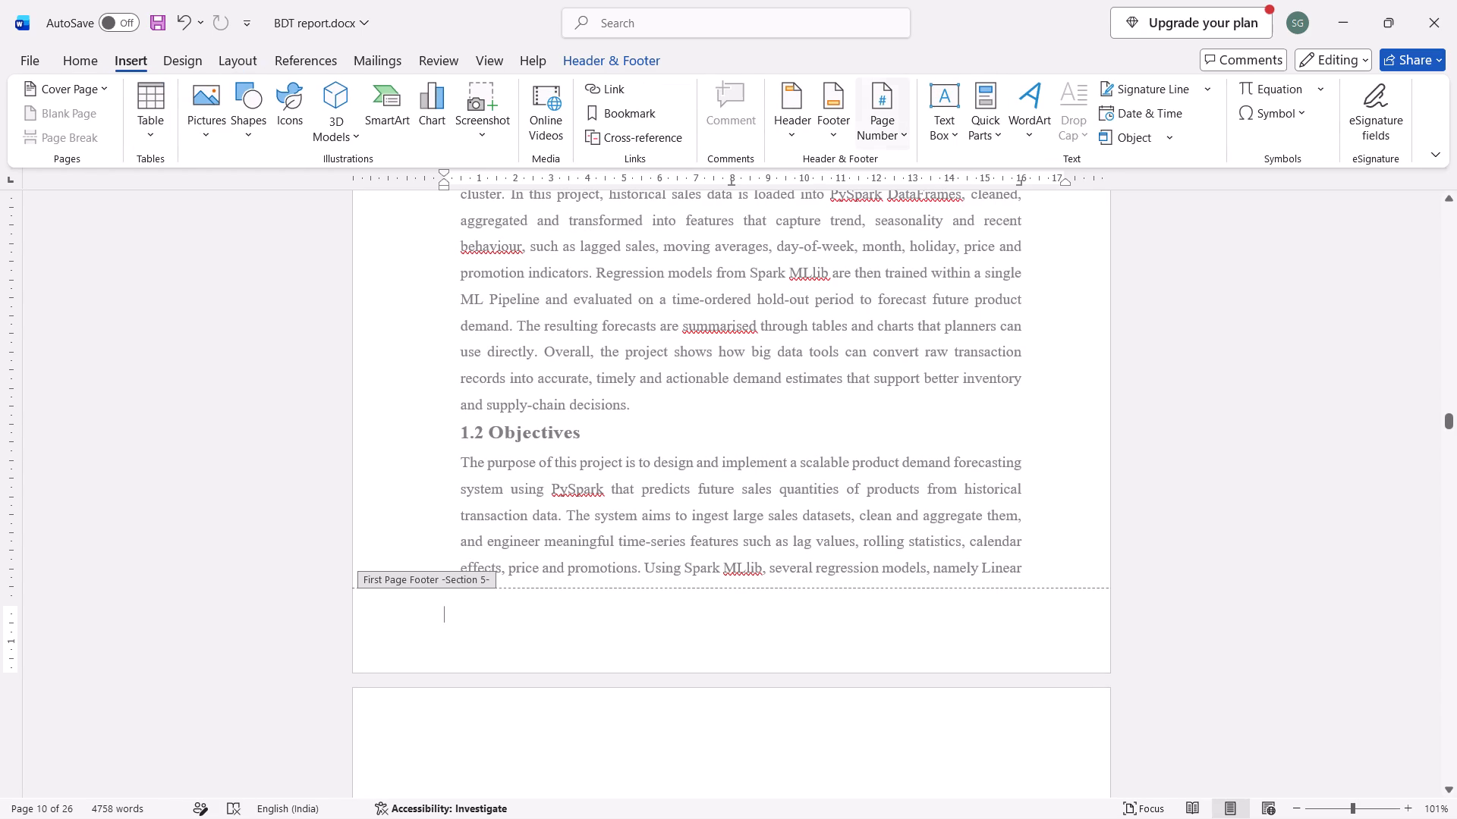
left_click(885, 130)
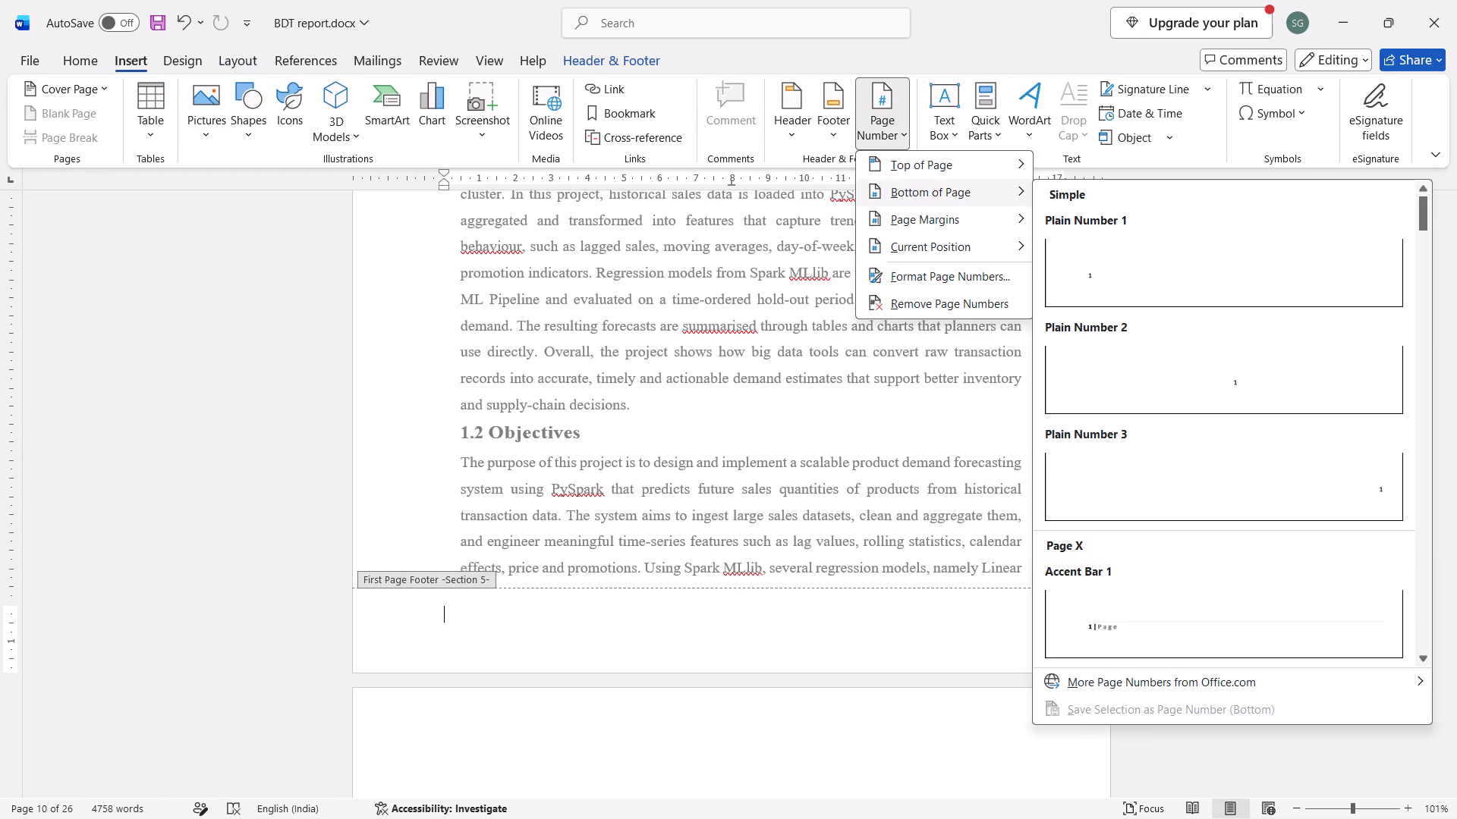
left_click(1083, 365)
Check the Section 5 footers from Chapter 1 through the Chapter 2 diagrams for page numbers.
scroll(818, 579, "up", 2)
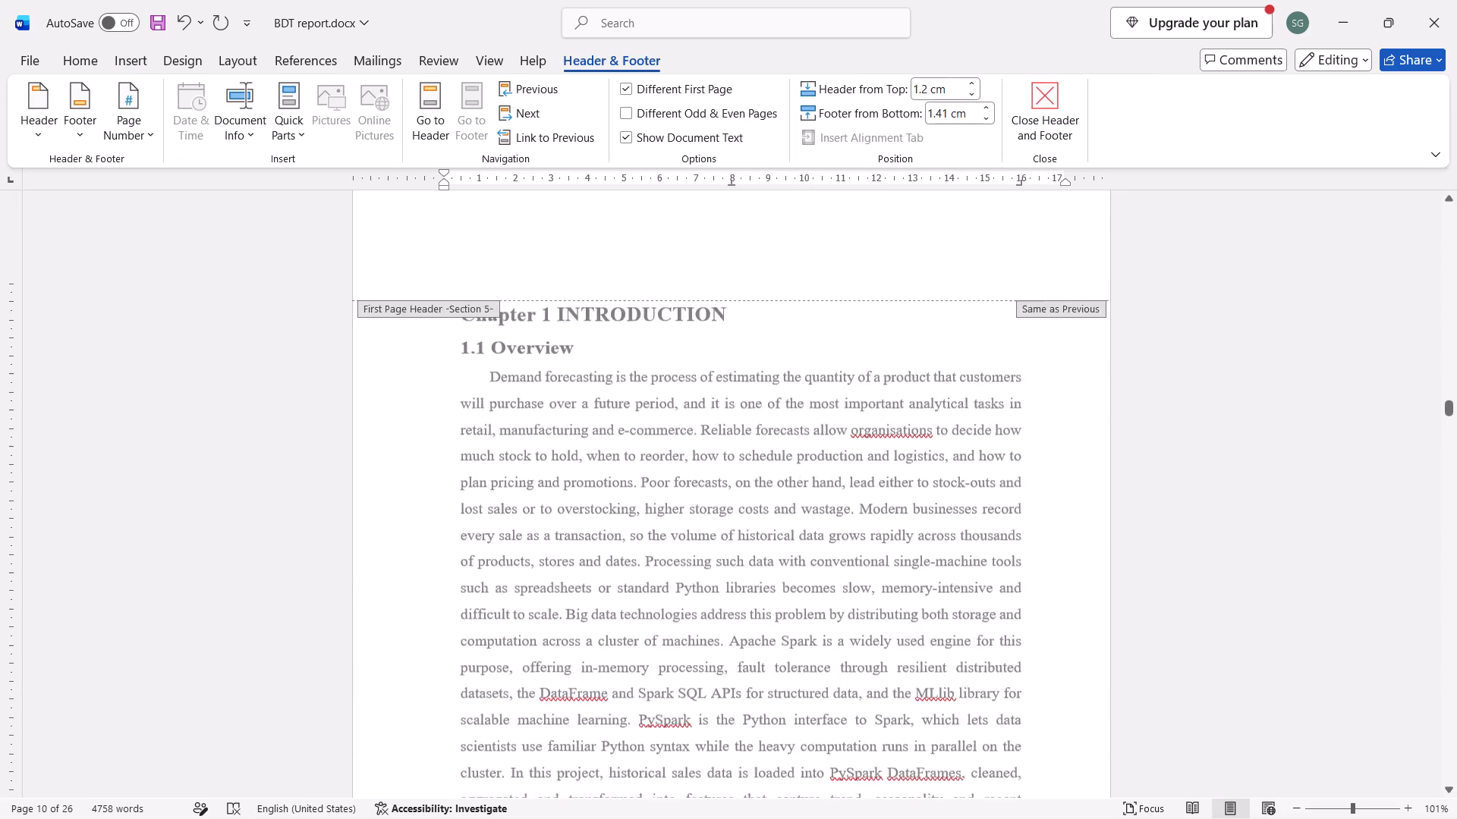
scroll(818, 579, "up", 1)
scroll(818, 579, "down", 20)
scroll(818, 579, "down", 5)
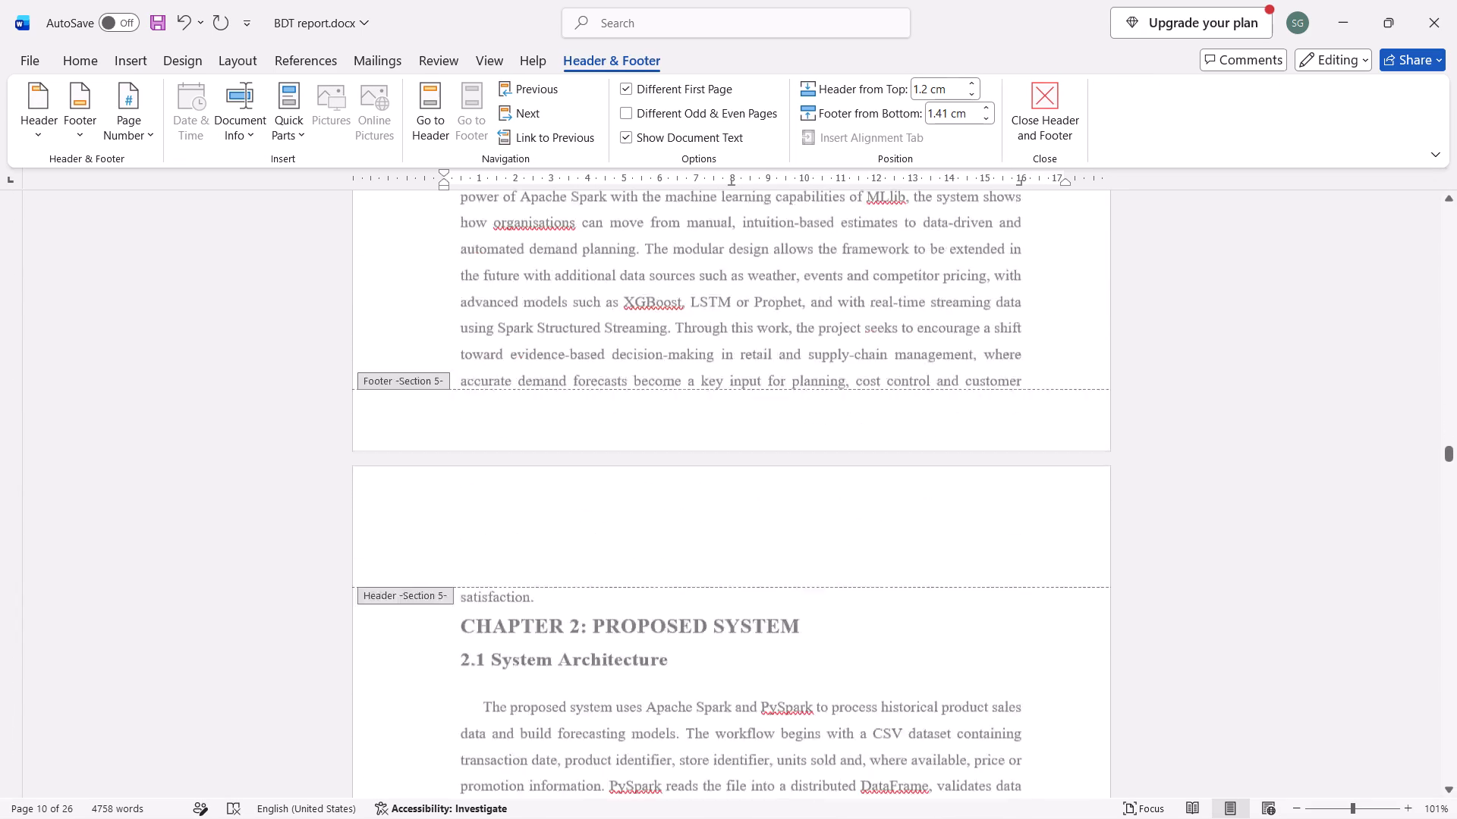
scroll(818, 579, "down", 4)
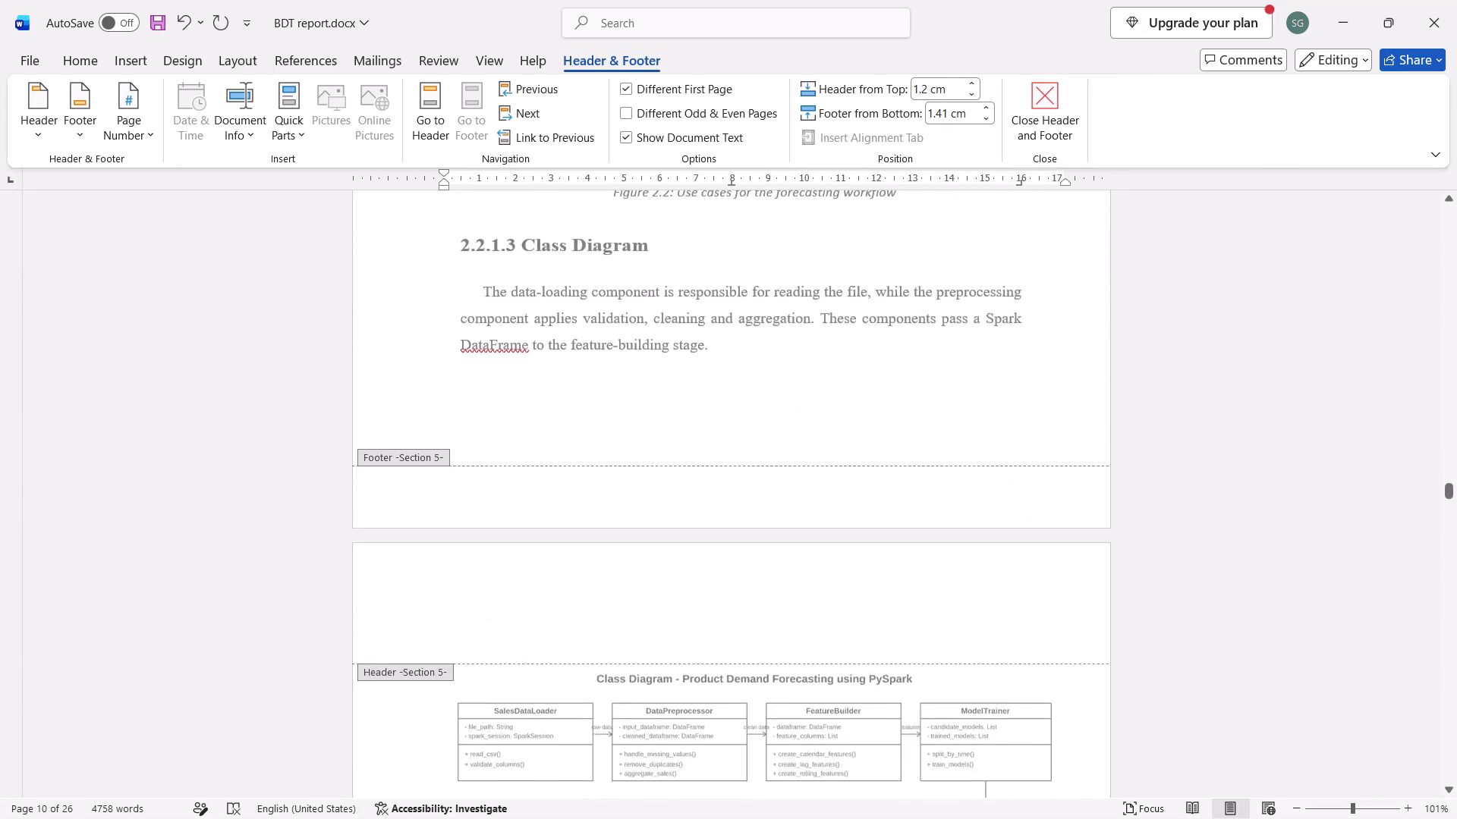
scroll(818, 579, "up", 3)
left_click_drag(818, 579, 814, 614)
left_click_drag(814, 614, 798, 693)
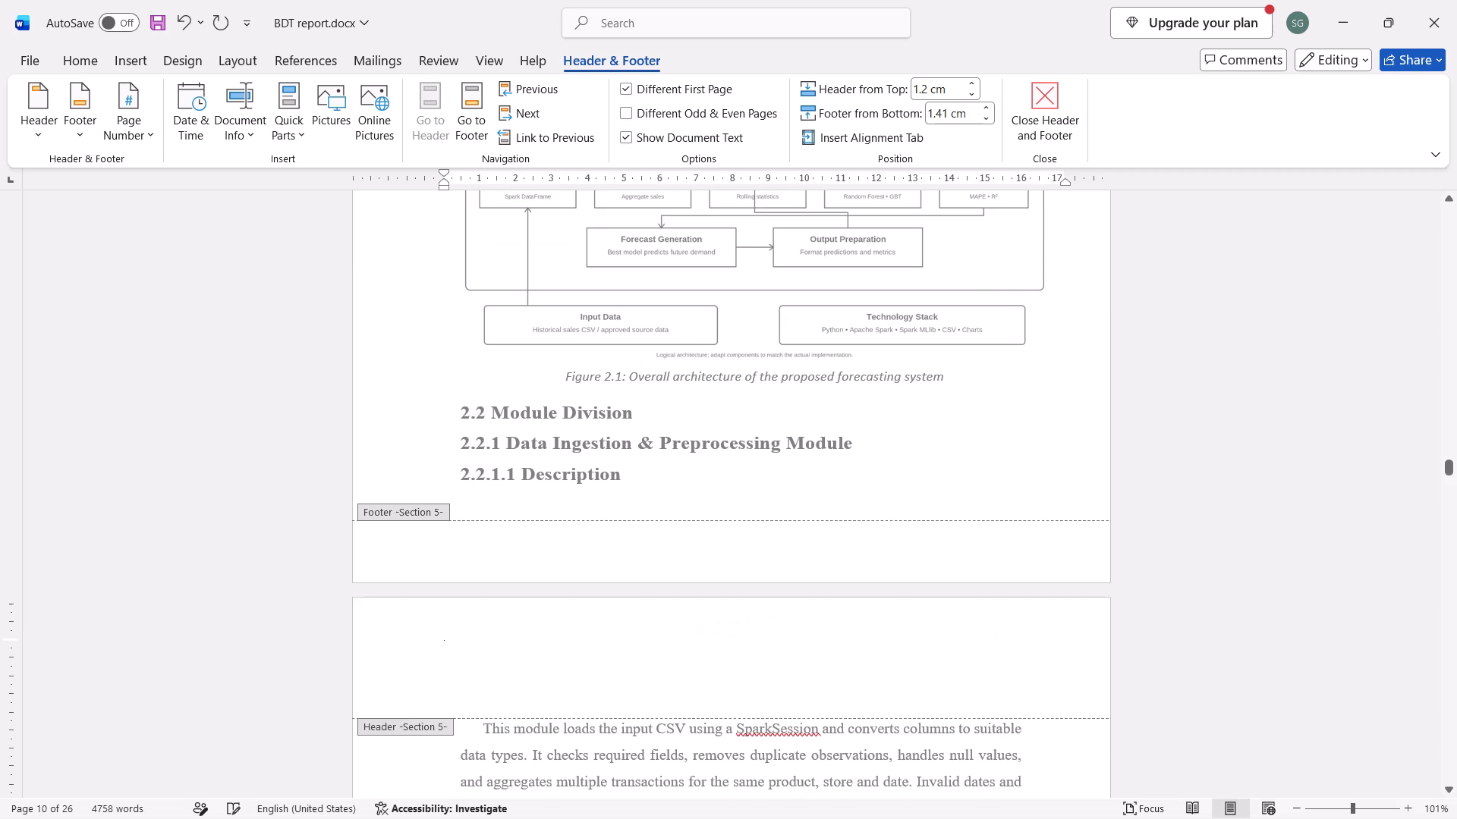
left_click_drag(798, 693, 796, 747)
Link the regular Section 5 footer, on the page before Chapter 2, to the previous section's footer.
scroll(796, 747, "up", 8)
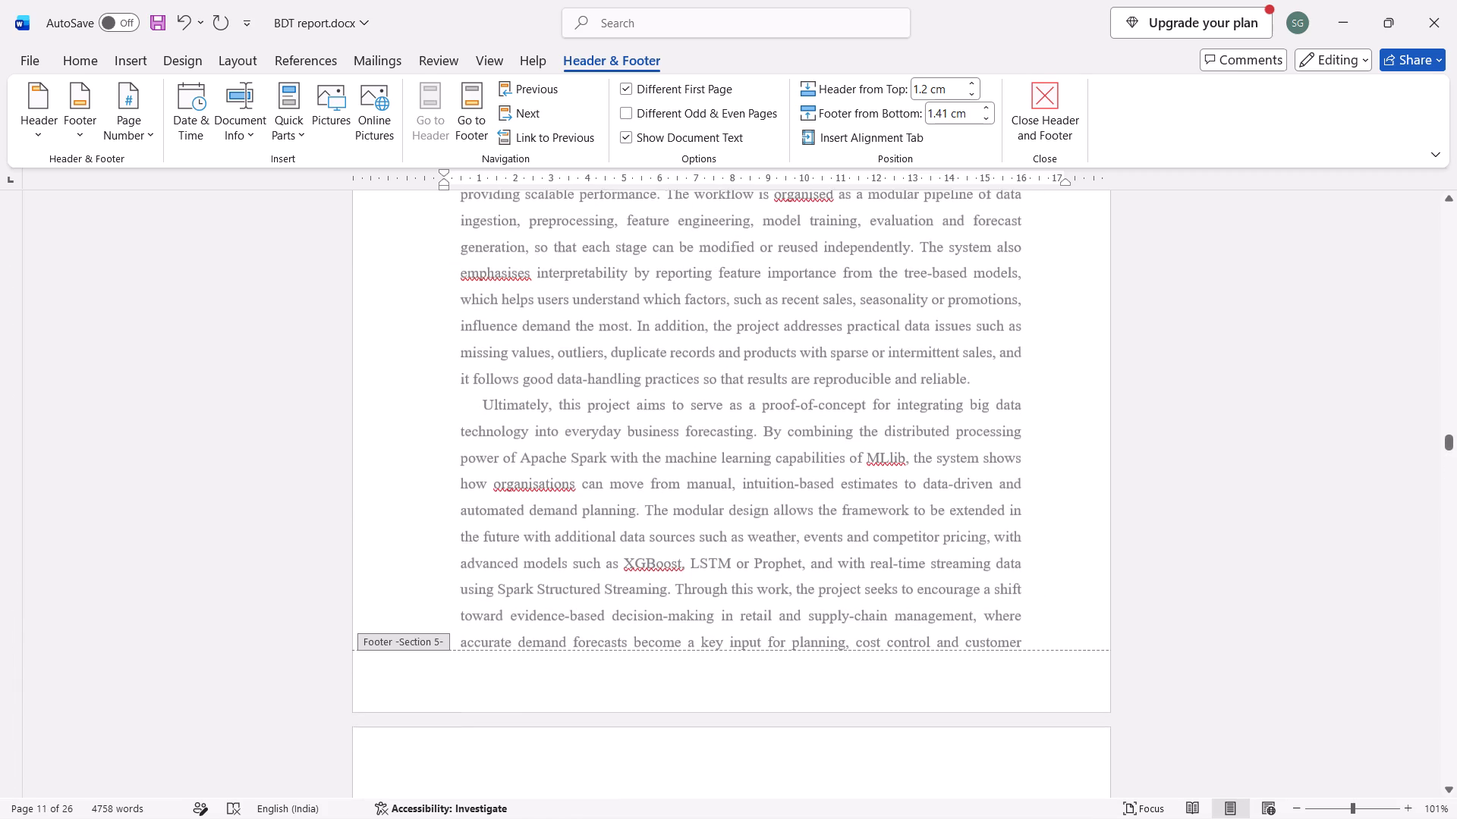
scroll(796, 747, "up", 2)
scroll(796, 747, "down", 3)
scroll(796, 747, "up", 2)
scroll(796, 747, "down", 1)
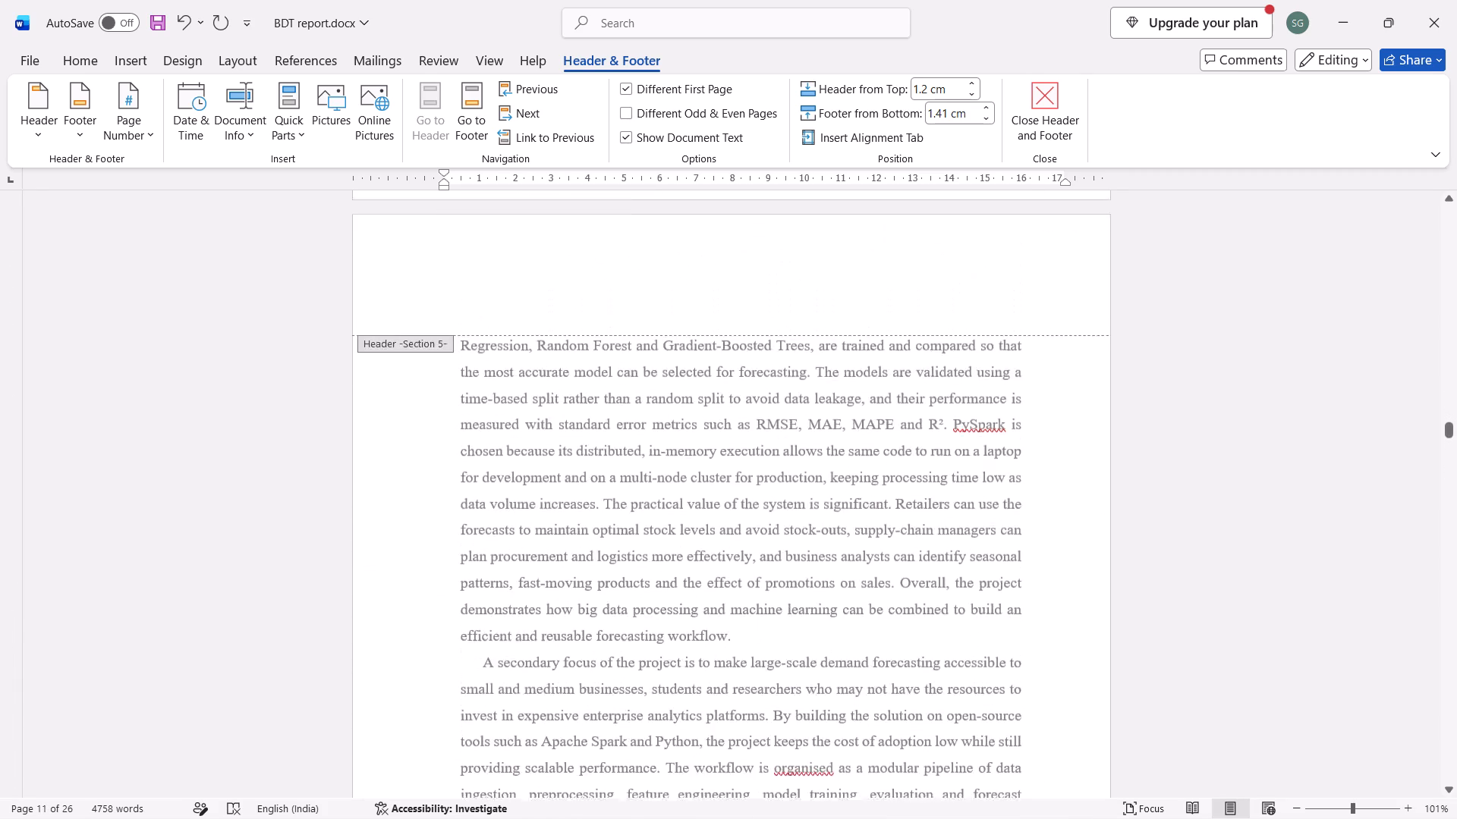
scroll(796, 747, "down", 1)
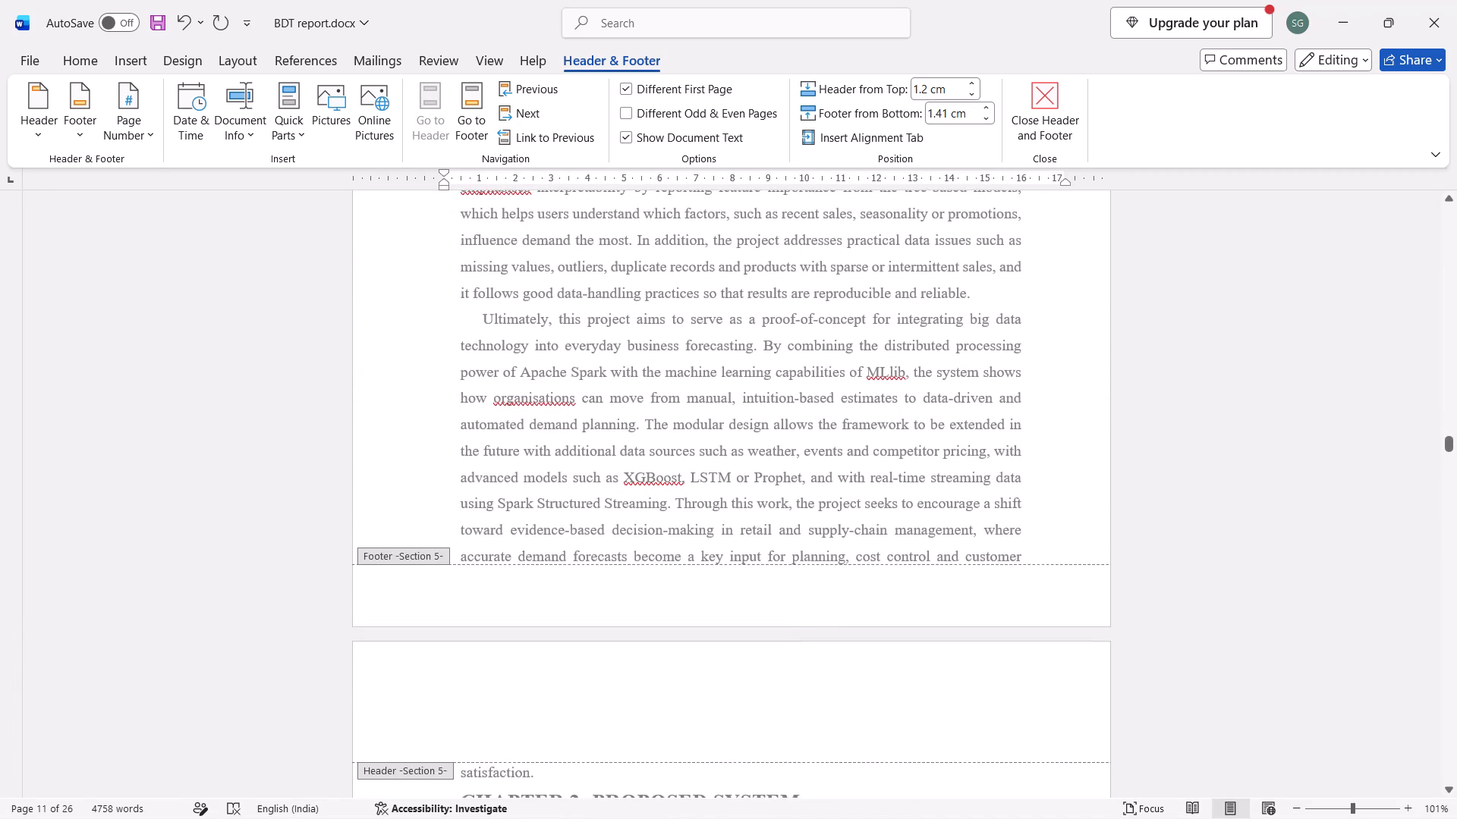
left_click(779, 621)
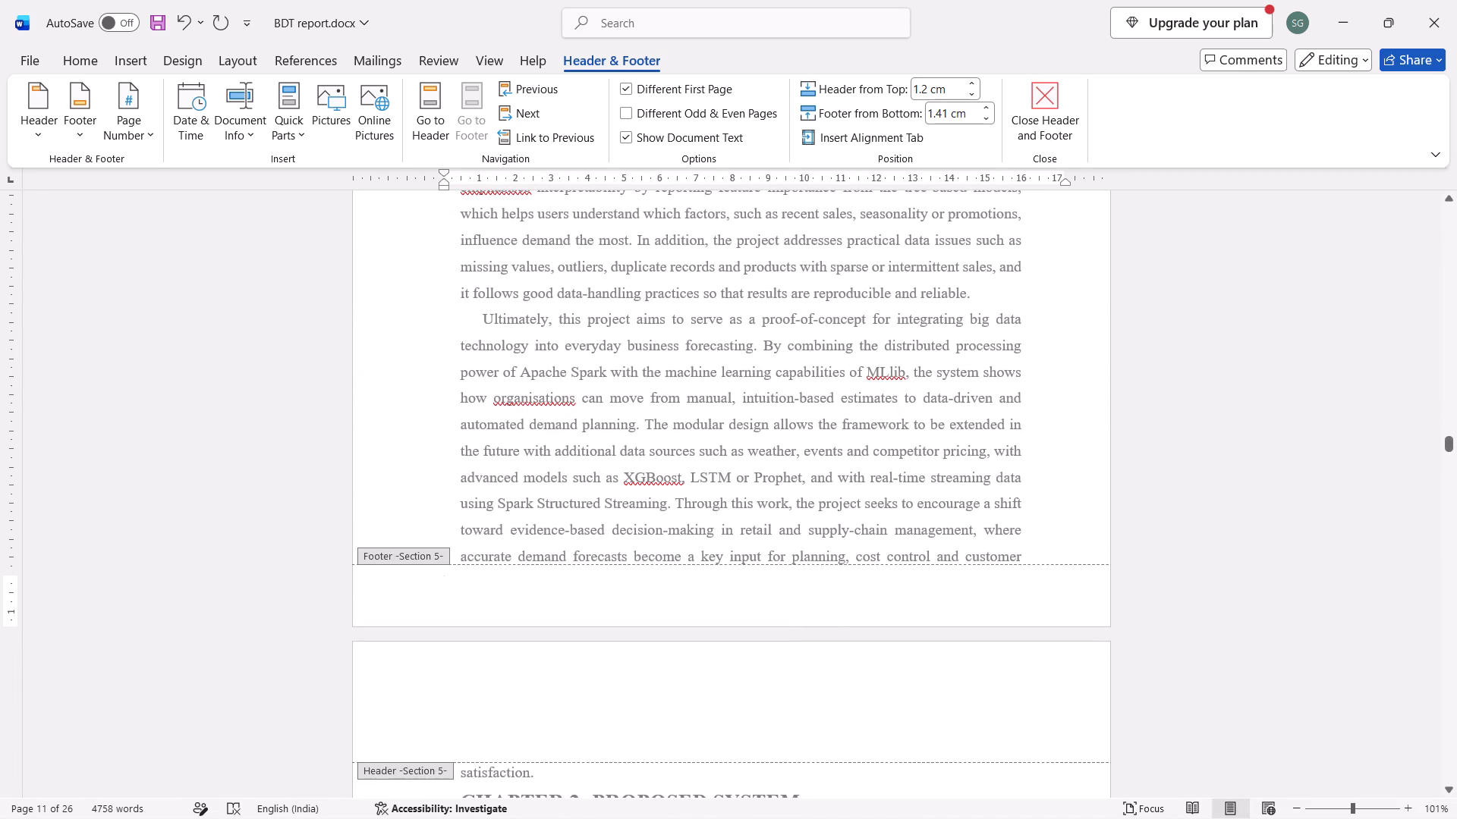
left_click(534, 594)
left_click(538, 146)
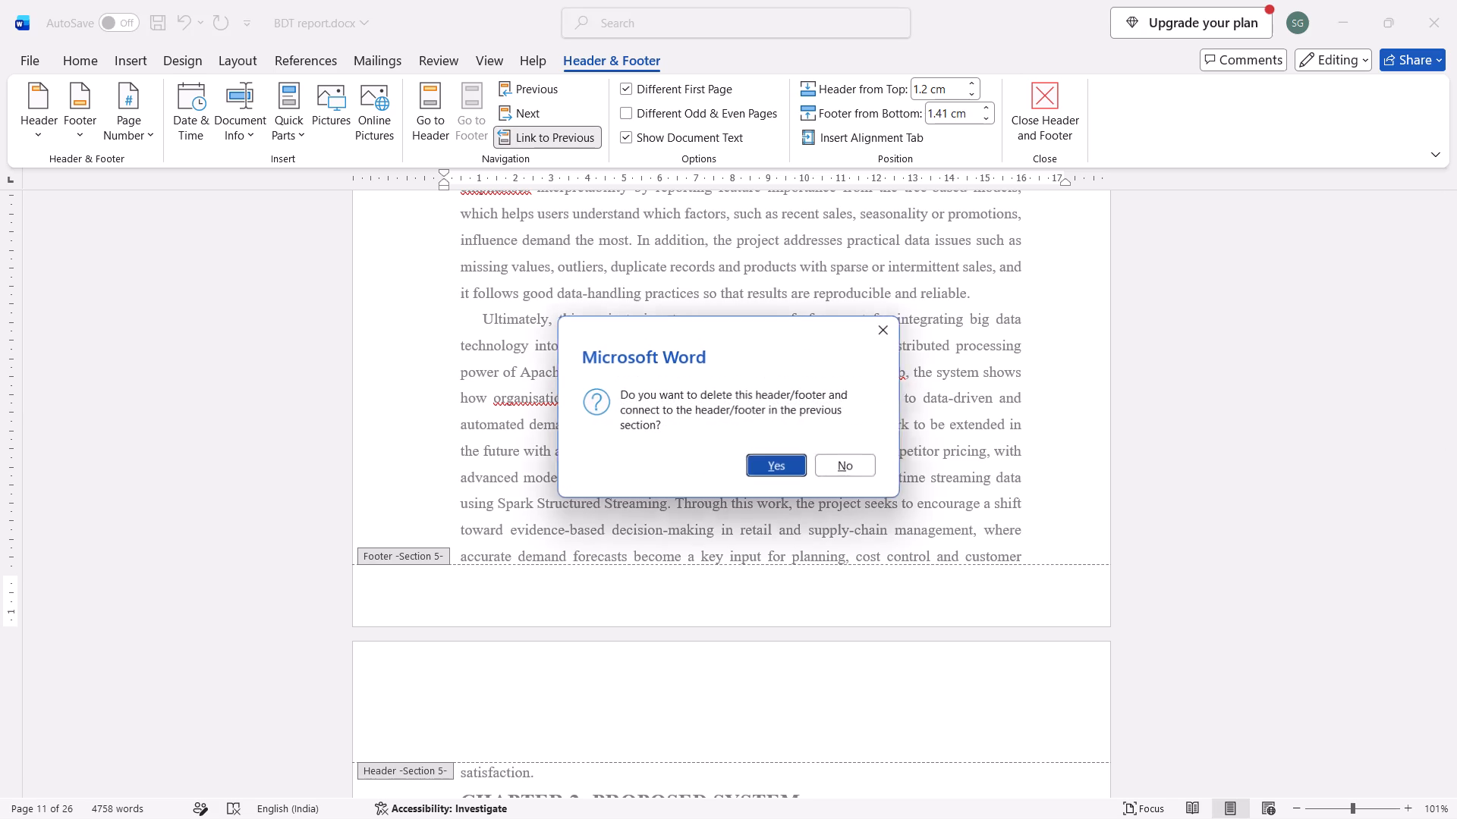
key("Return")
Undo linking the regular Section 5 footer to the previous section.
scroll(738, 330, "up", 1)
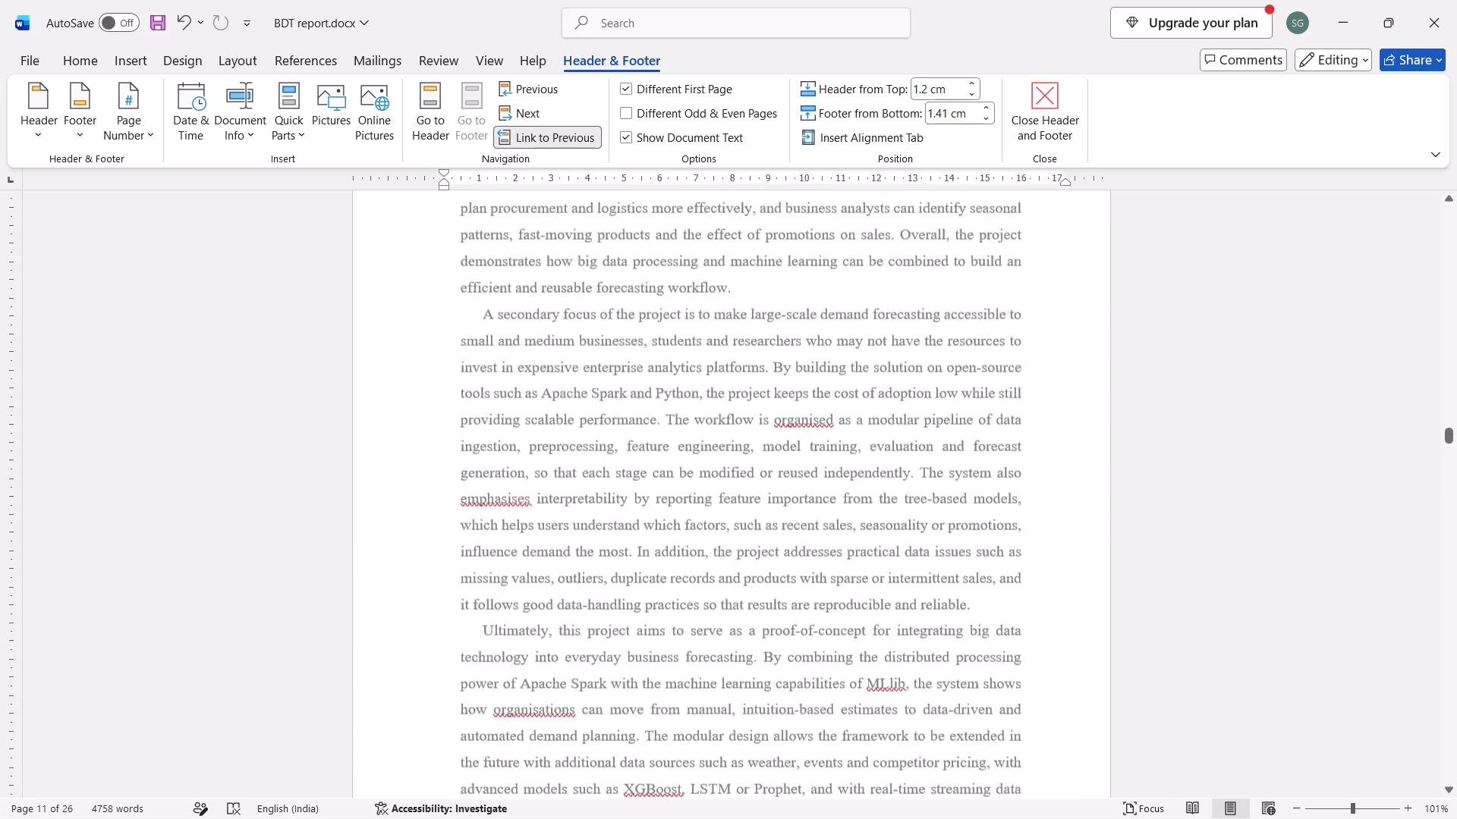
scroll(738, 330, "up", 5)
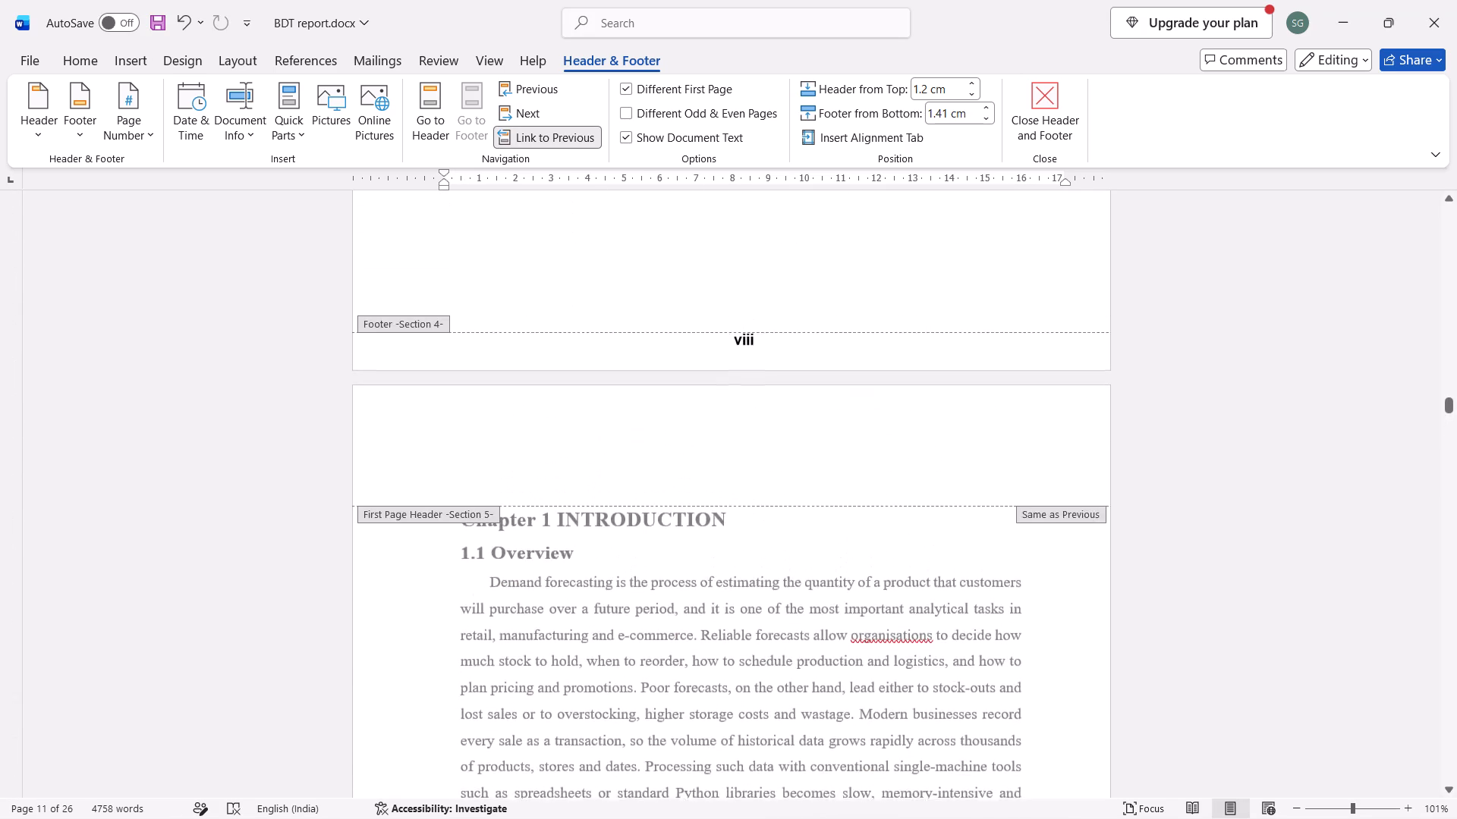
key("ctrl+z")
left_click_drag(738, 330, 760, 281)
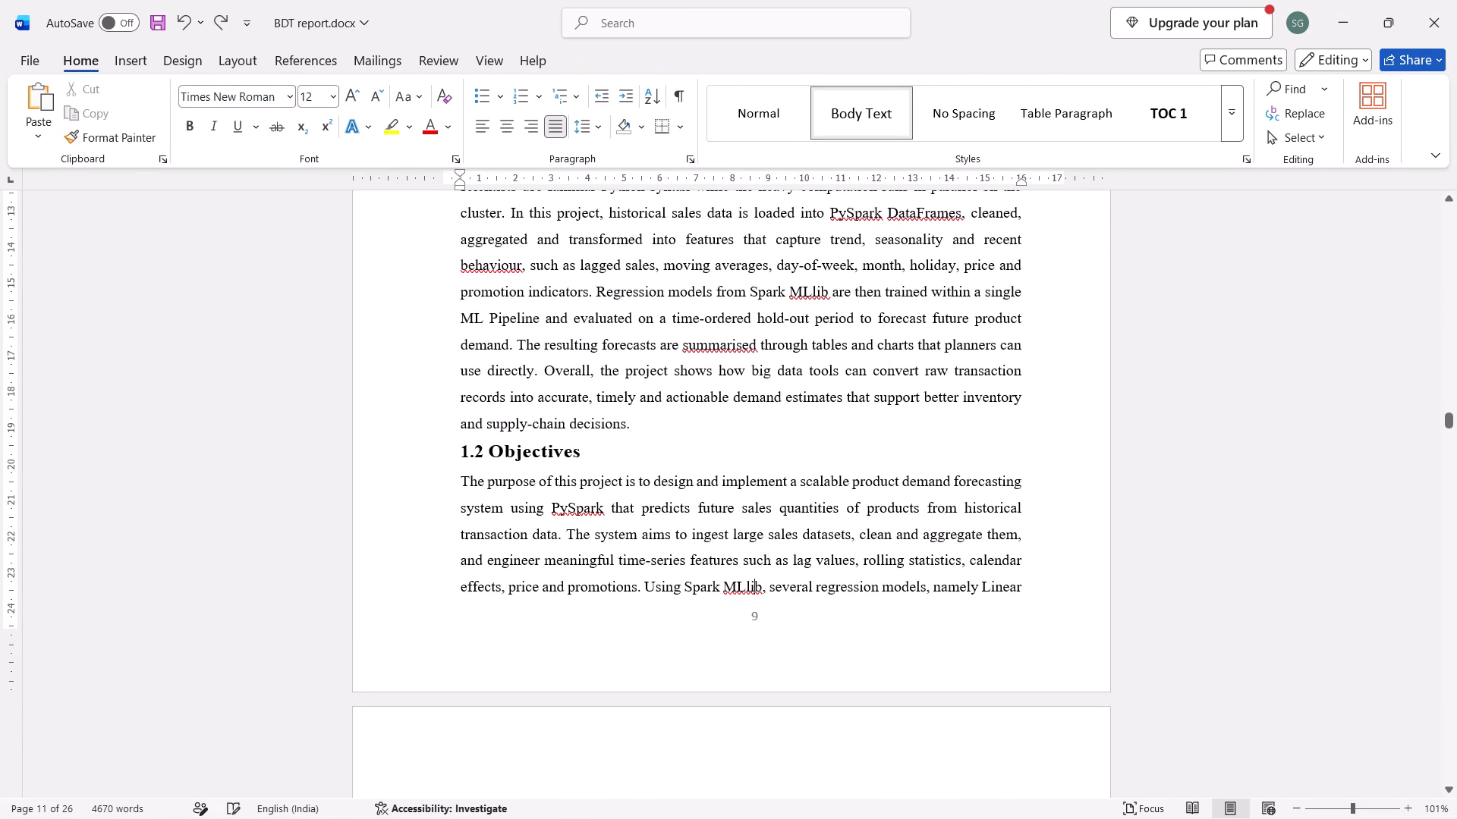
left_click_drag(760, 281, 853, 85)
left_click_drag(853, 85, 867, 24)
Undo the recent footer edits, back to before the page number was deleted on the page before Chapter 2.
scroll(876, 154, "down", 5)
scroll(873, 271, "down", 1)
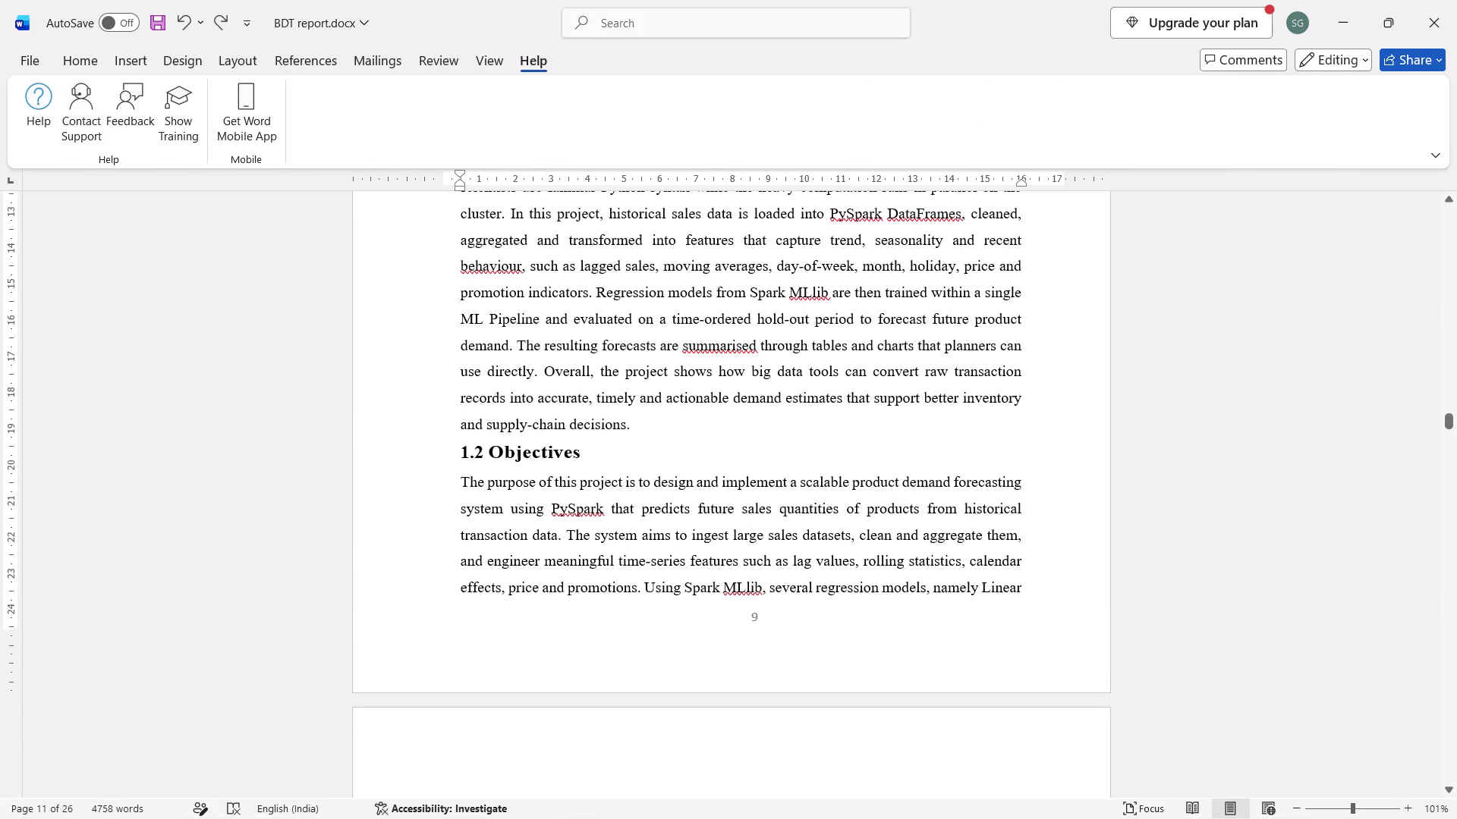
scroll(873, 271, "down", 1)
scroll(779, 91, "up", 1)
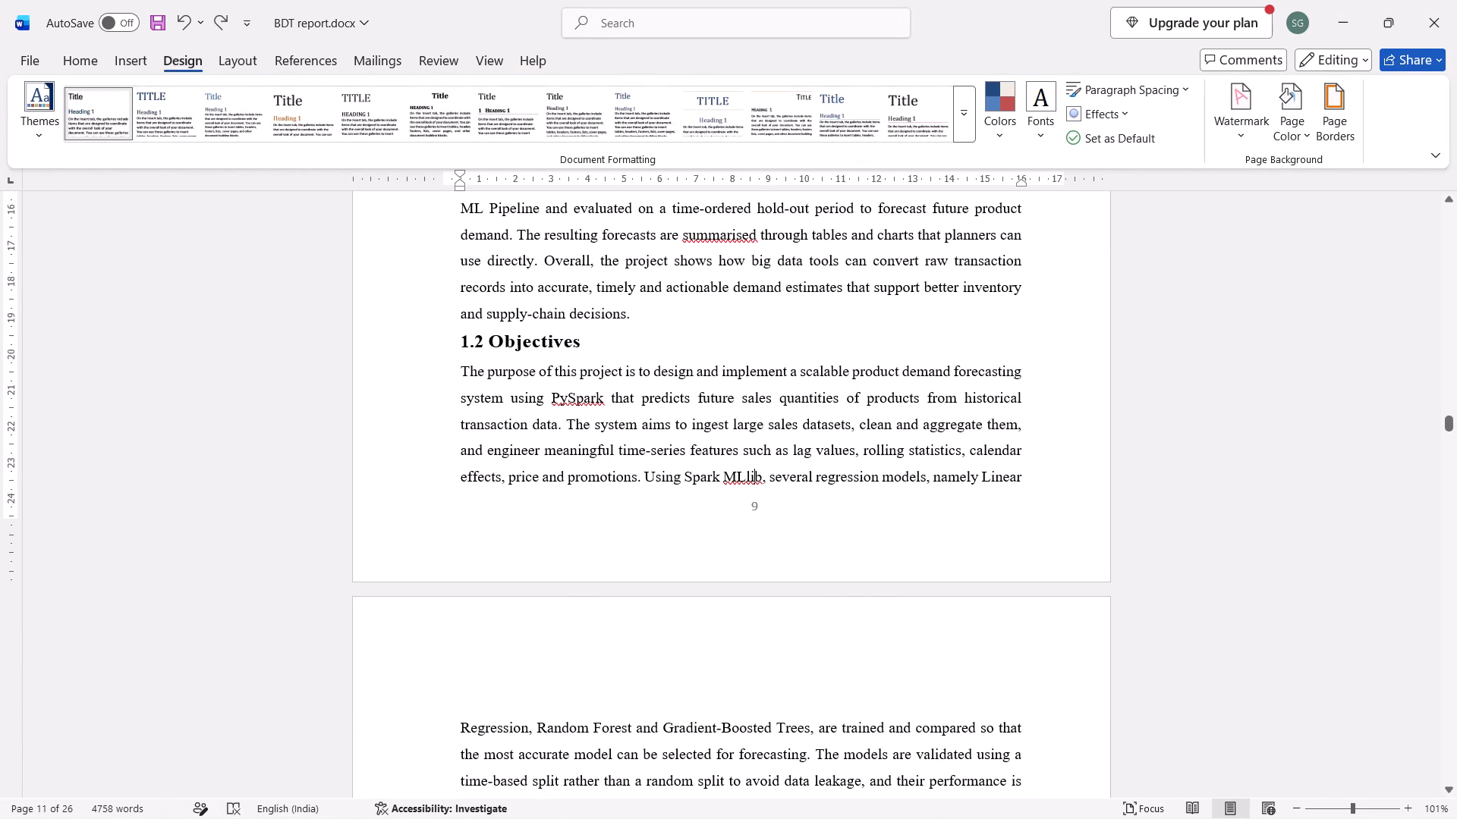
scroll(789, 251, "down", 5)
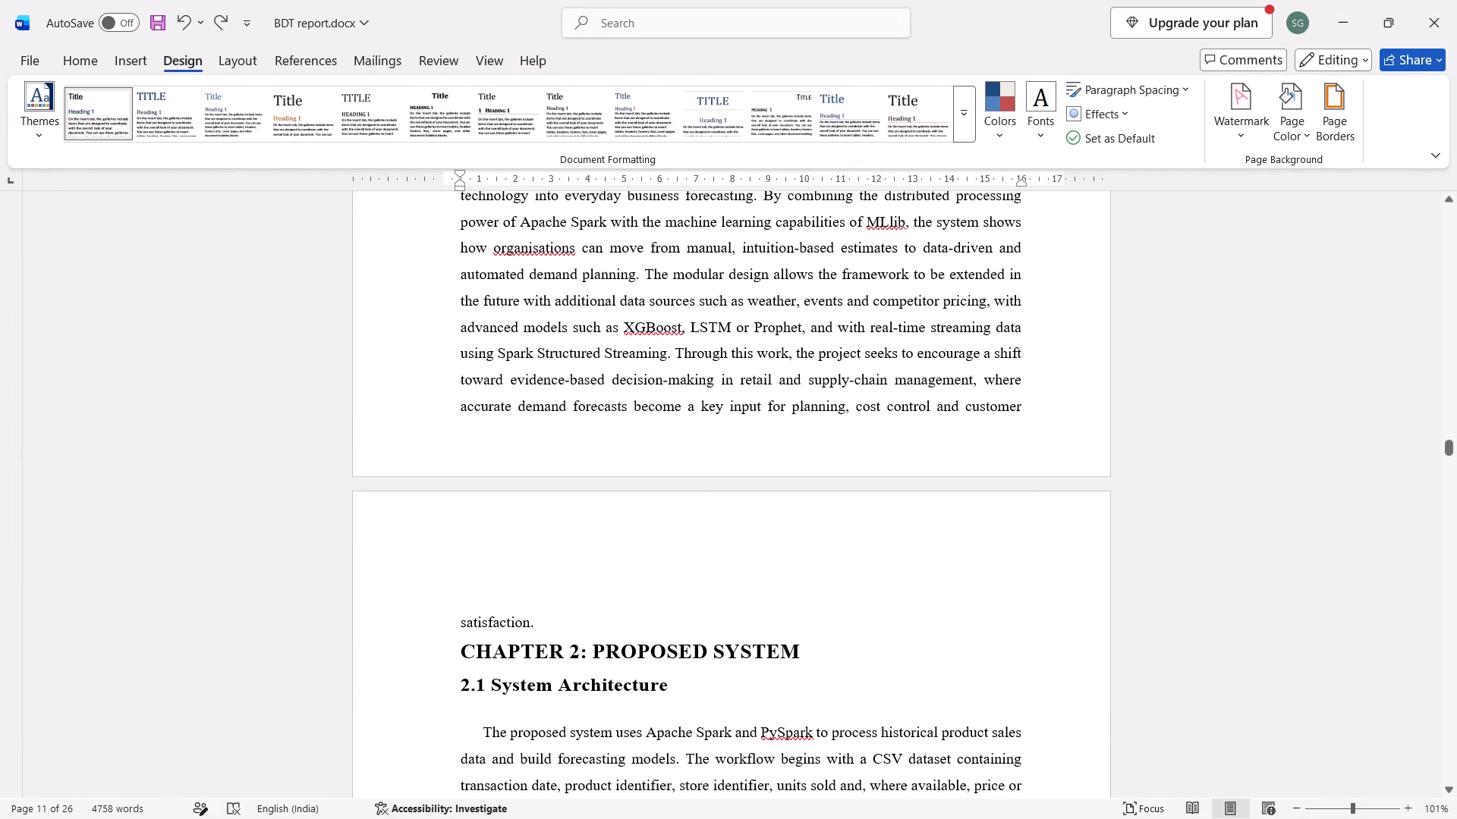
left_click(773, 441)
key("ctrl+z")
key("ctrl+z")
key("ctrl+z")
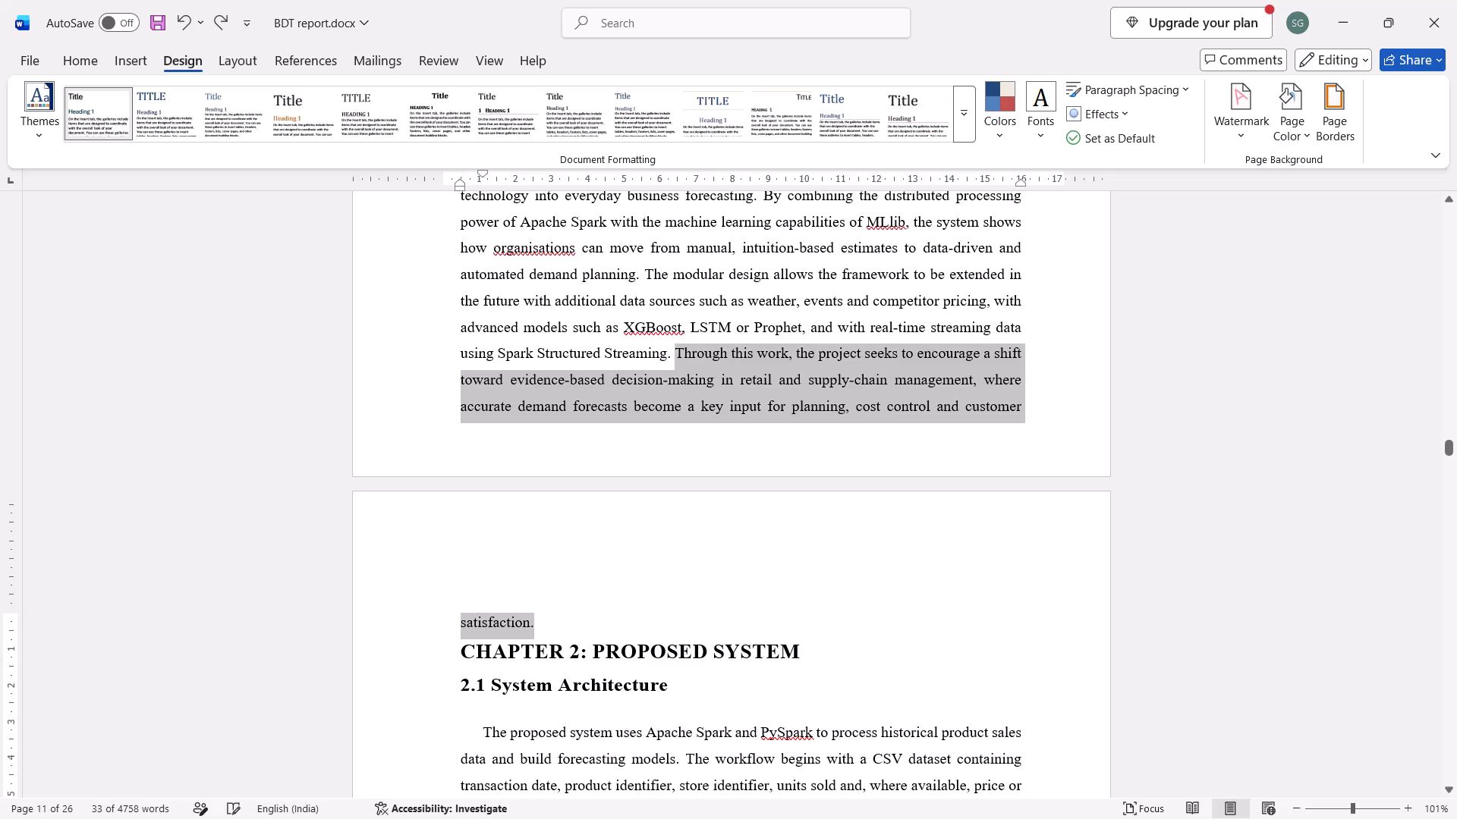
key("ctrl+z")
scroll(773, 441, "up", 2)
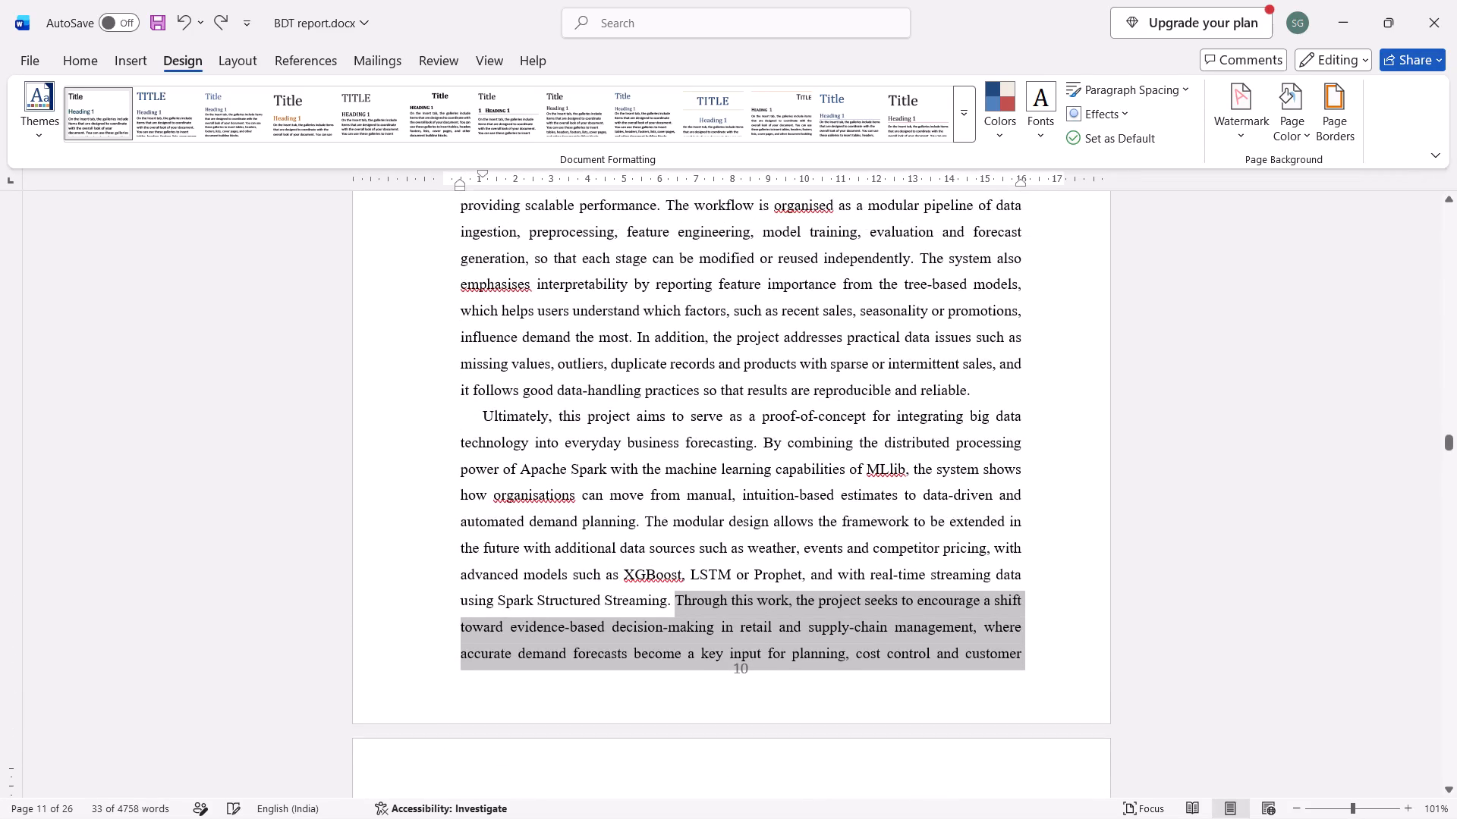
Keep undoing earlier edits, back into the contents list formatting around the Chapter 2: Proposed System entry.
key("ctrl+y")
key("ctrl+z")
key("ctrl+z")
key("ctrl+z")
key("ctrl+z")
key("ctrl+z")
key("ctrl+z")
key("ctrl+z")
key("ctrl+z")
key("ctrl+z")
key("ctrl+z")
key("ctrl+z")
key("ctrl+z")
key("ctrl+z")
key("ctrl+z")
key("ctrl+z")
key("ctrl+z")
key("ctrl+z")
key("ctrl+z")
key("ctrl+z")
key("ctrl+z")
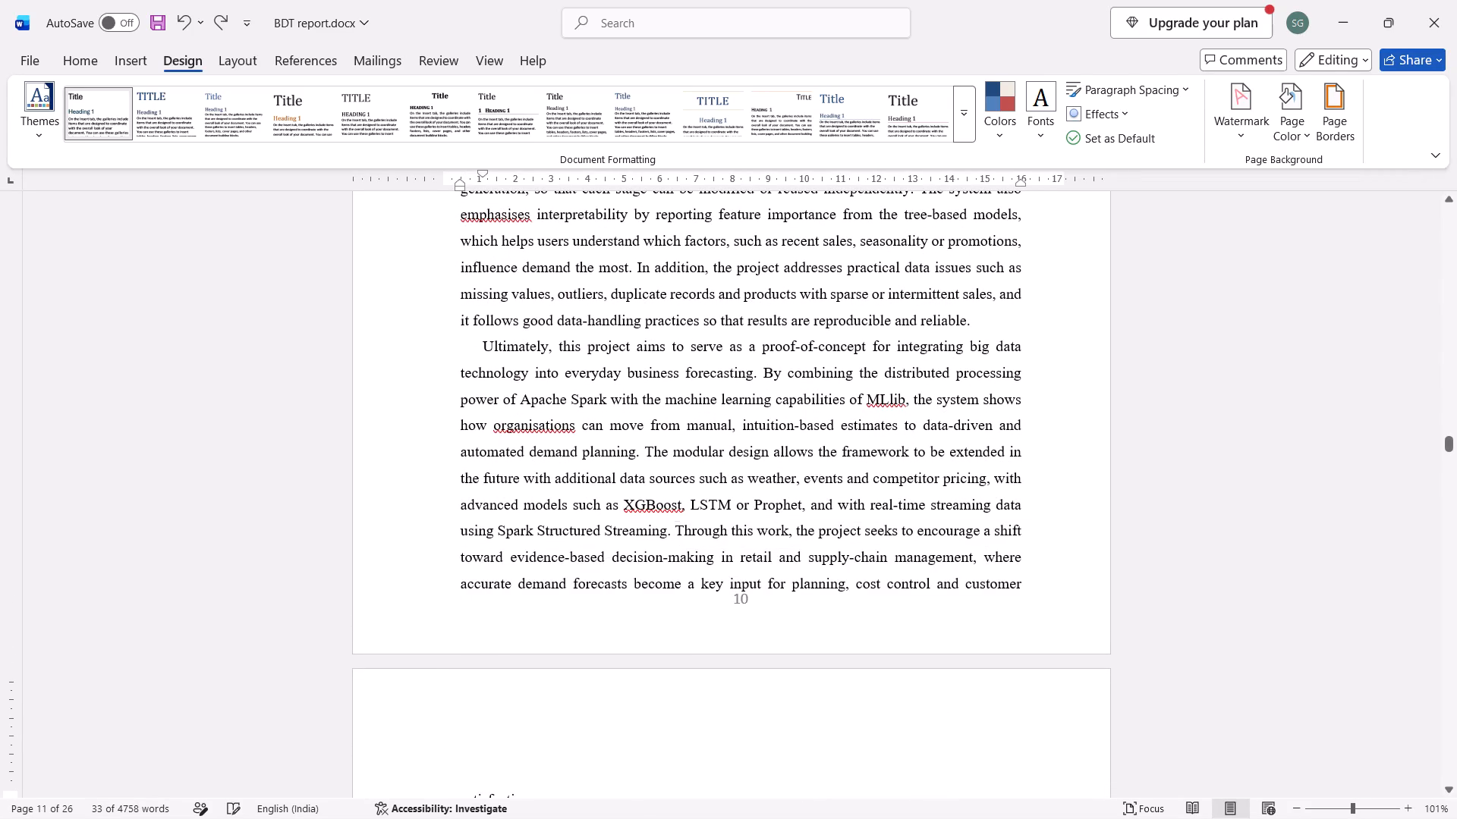
Redo the contents list formatting for the 1.1 Overview, 1.2 Objectives and Chapter 2: Proposed System entries, up to the 2.1 page number.
scroll(773, 444, "up", 1)
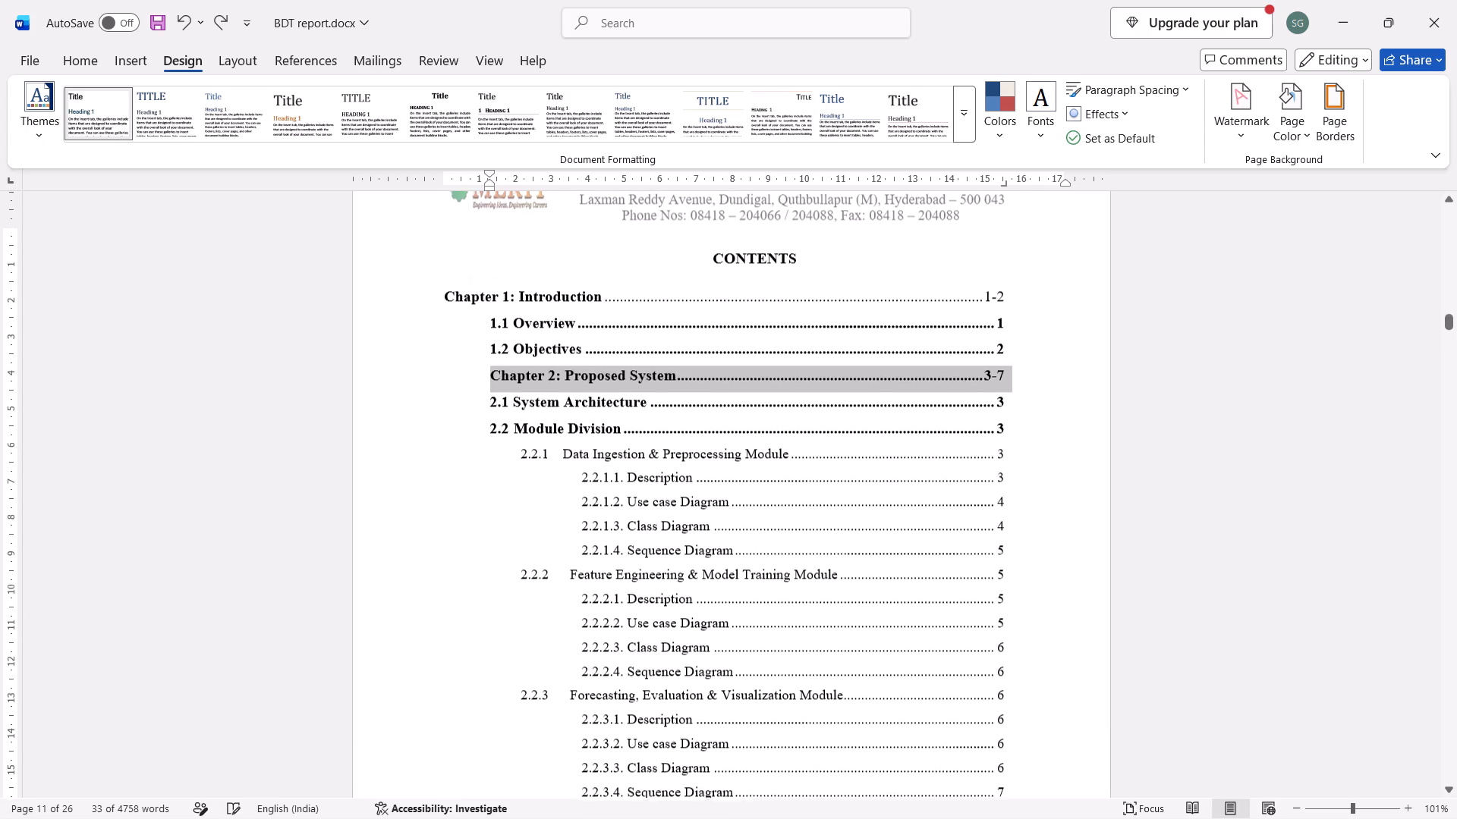
scroll(773, 444, "up", 1)
key("ctrl+y")
key("ctrl+y")
key("ctrl+y")
key("ctrl+y")
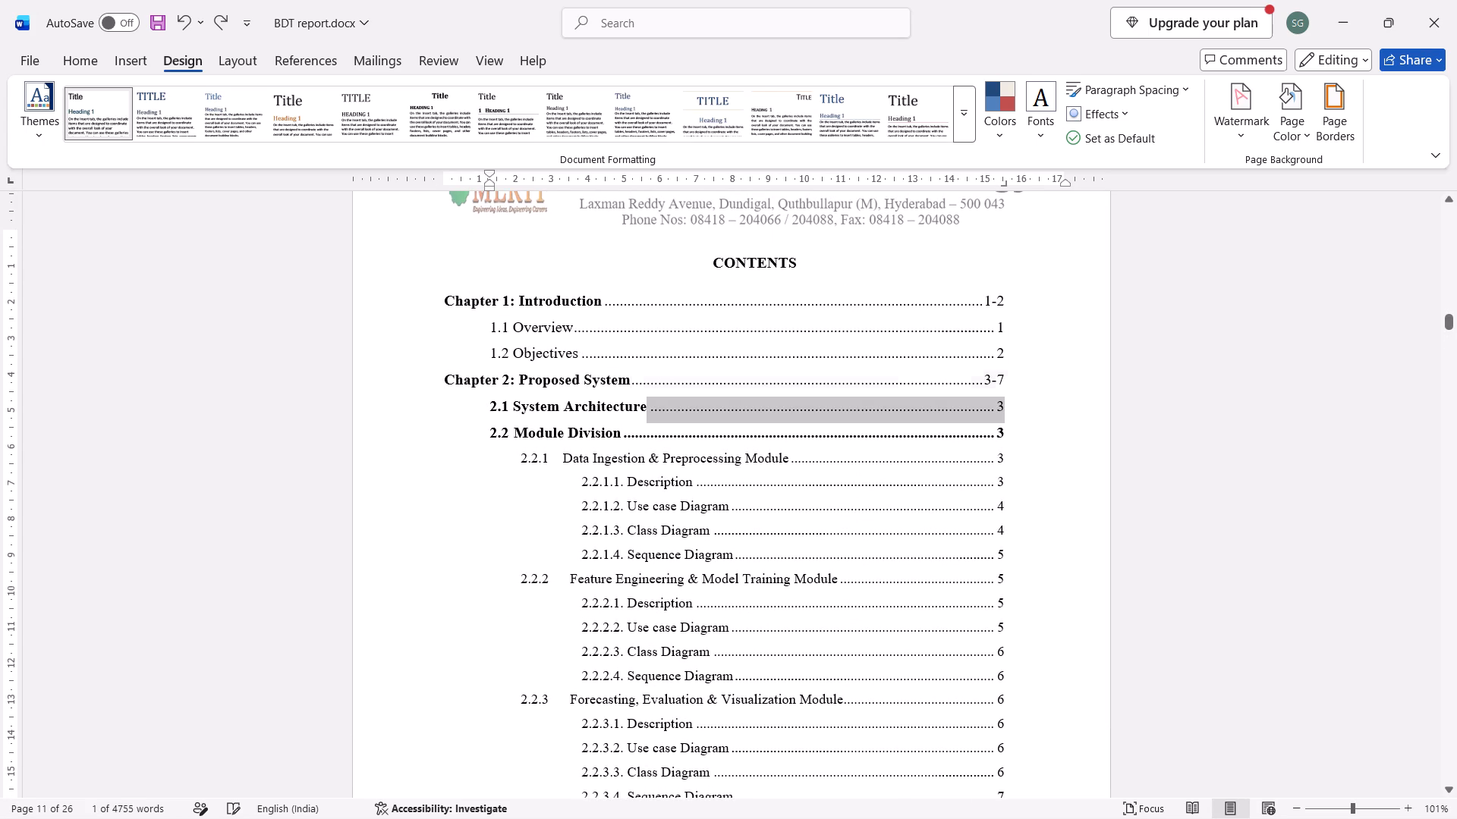
Redo the regular-weight formatting of the contents list page numbers from 2.2 Module Division through the Chapter 6 entries.
key("ctrl+y")
key("ctrl+y")
key("ctrl+y")
key("ctrl+y")
key("ctrl+y")
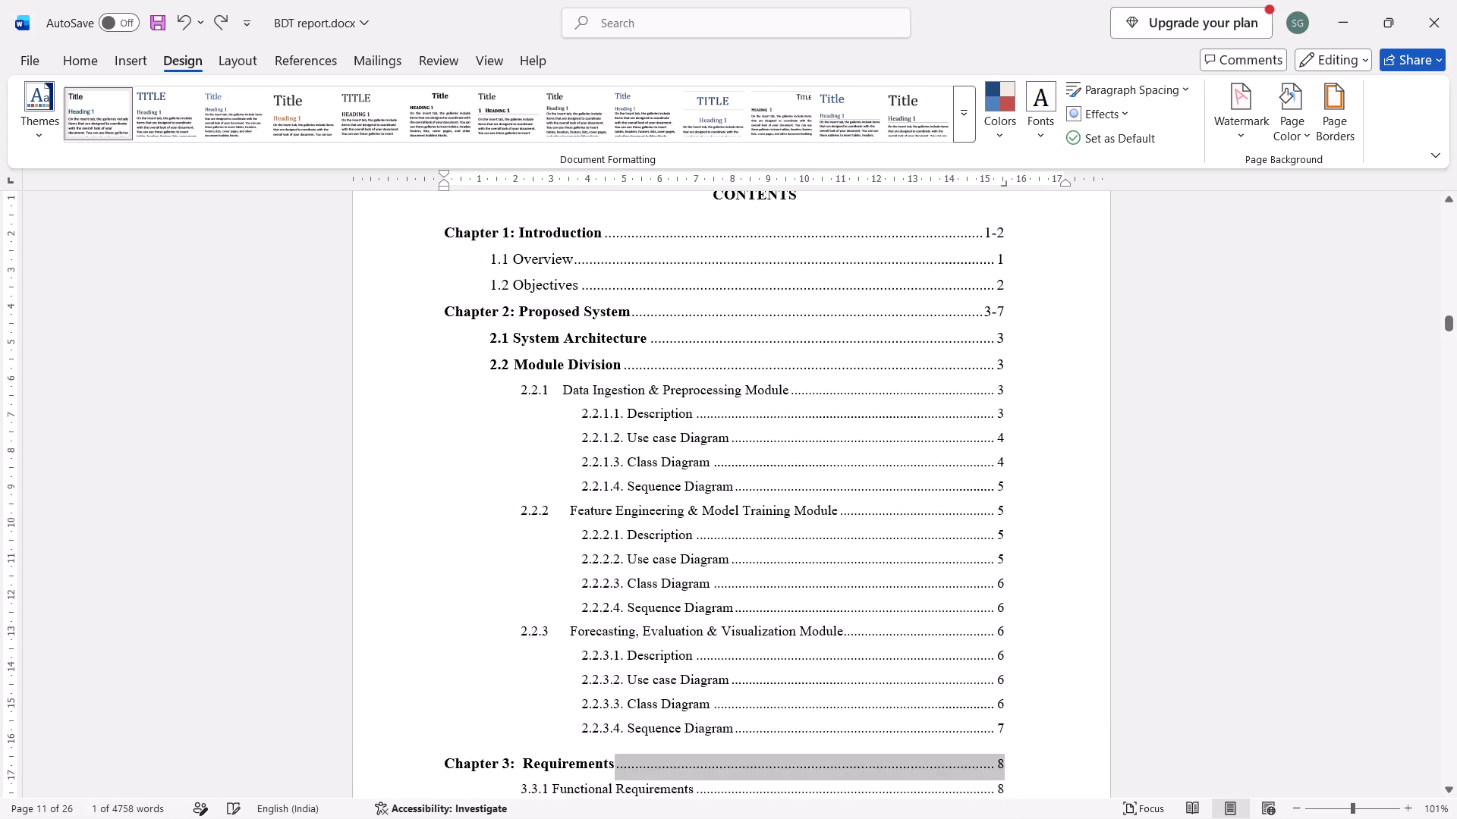
key("ctrl+y")
key("ctrl+y")
key("ctrl+y")
key("ctrl+y")
key("ctrl+y")
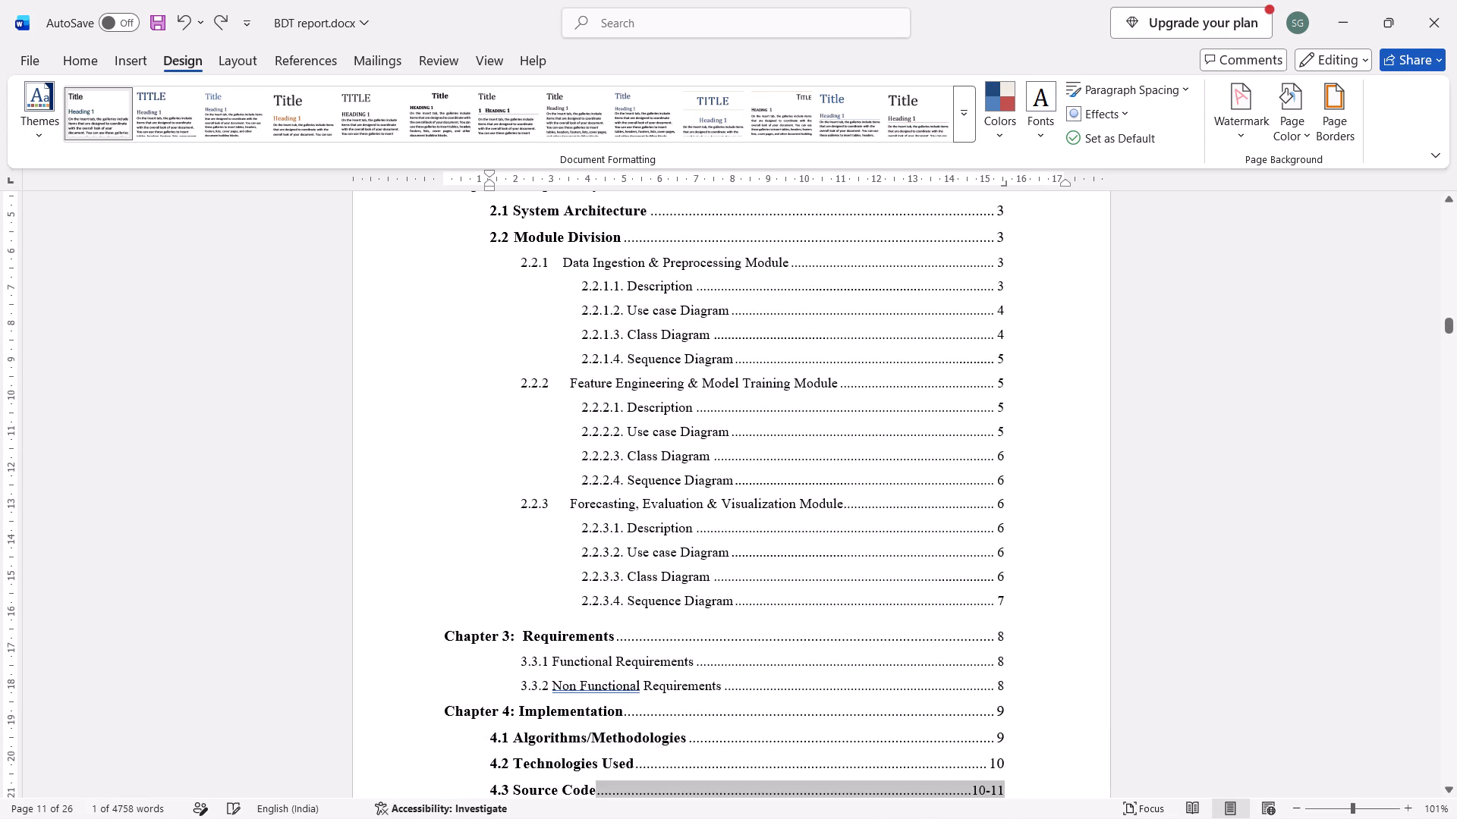
key("ctrl+y")
left_click(772, 409, "ctrl")
key("ctrl+y")
key("ctrl+y")
key("ctrl+y")
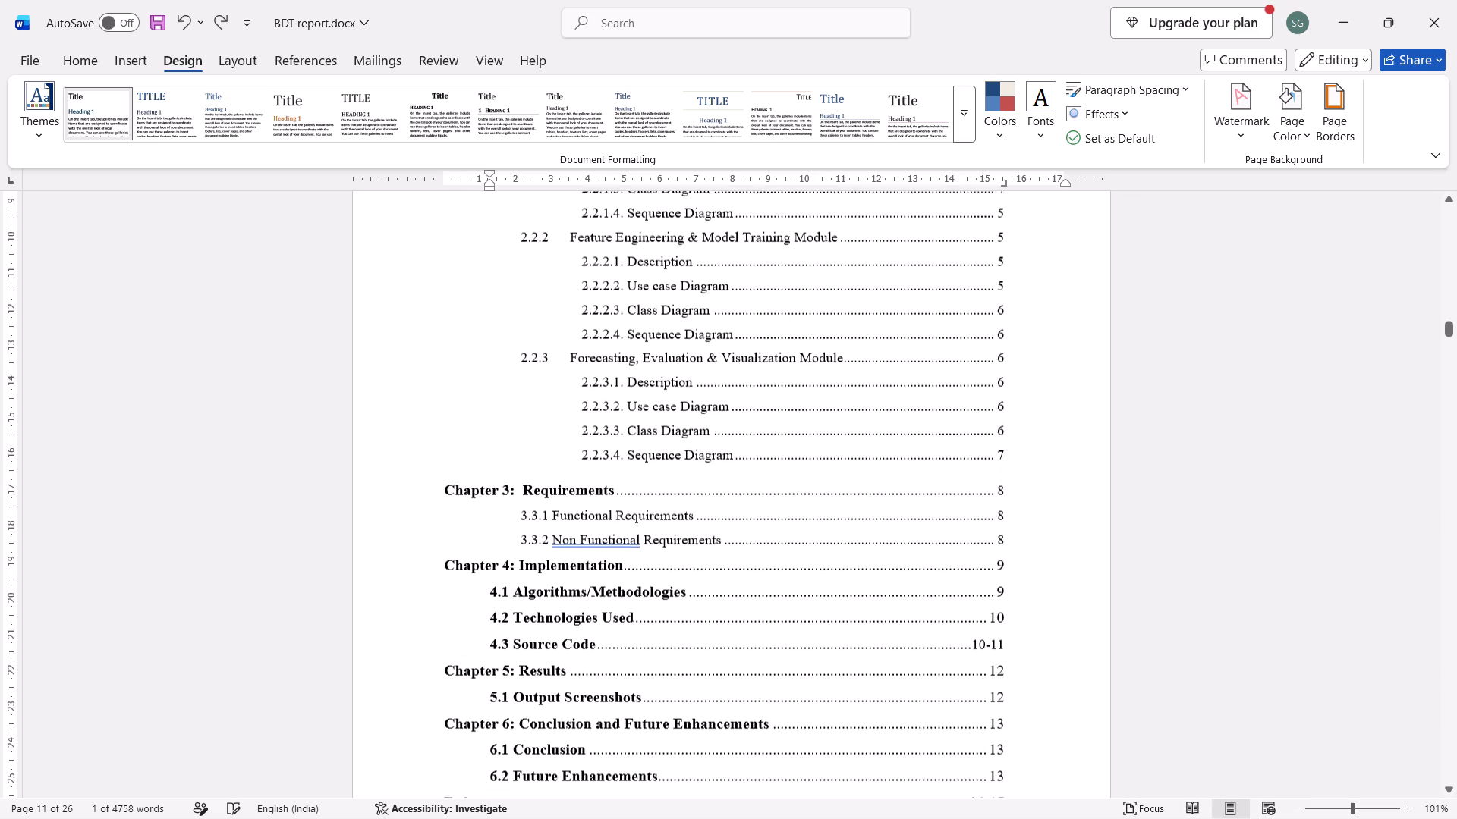
Redo the non-bold formatting of contents entries 4.1 to 4.3, 5.1, 6.1 and 6.2, and the footer edits made after it.
key("ctrl+y")
key("ctrl+y")
key("ctrl+y")
key("ctrl+y")
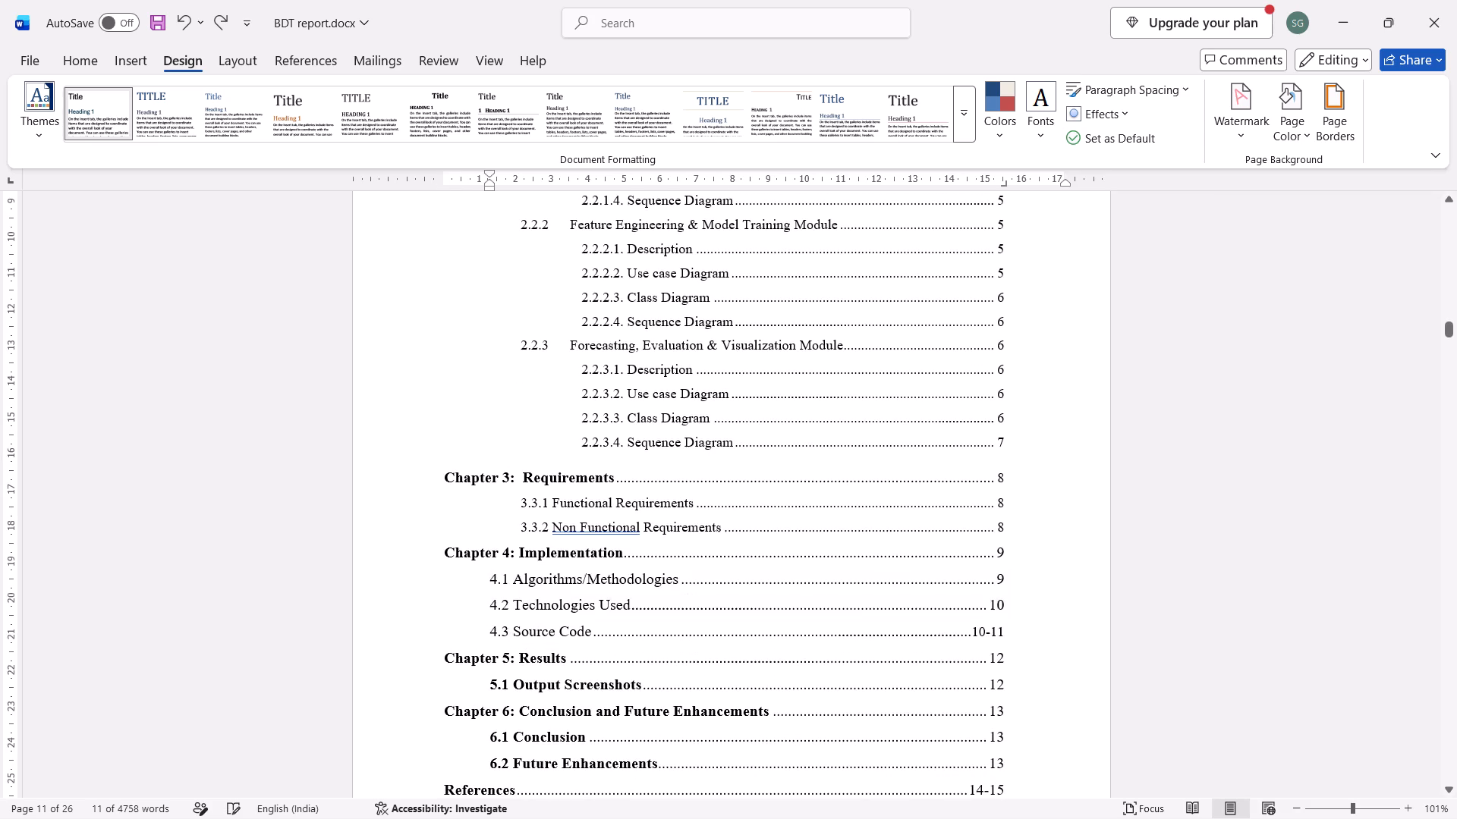
key("ctrl+y")
key("ctrl+y")
key("ctrl+y")
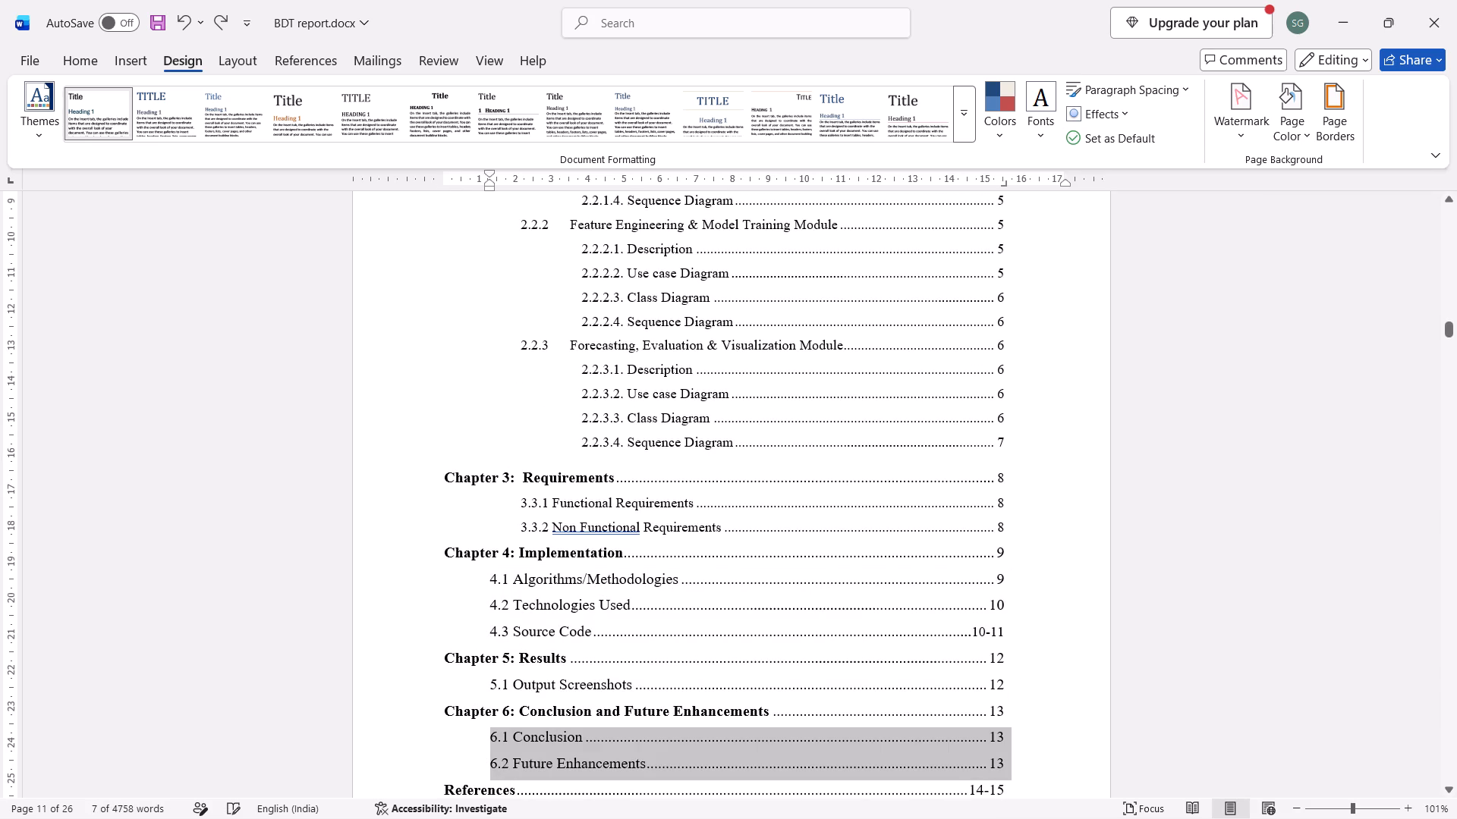
key("ctrl+y")
key("ctrl+y")
Review the page footers from the contents page through the start of Chapter 2.
scroll(776, 402, "left", 1)
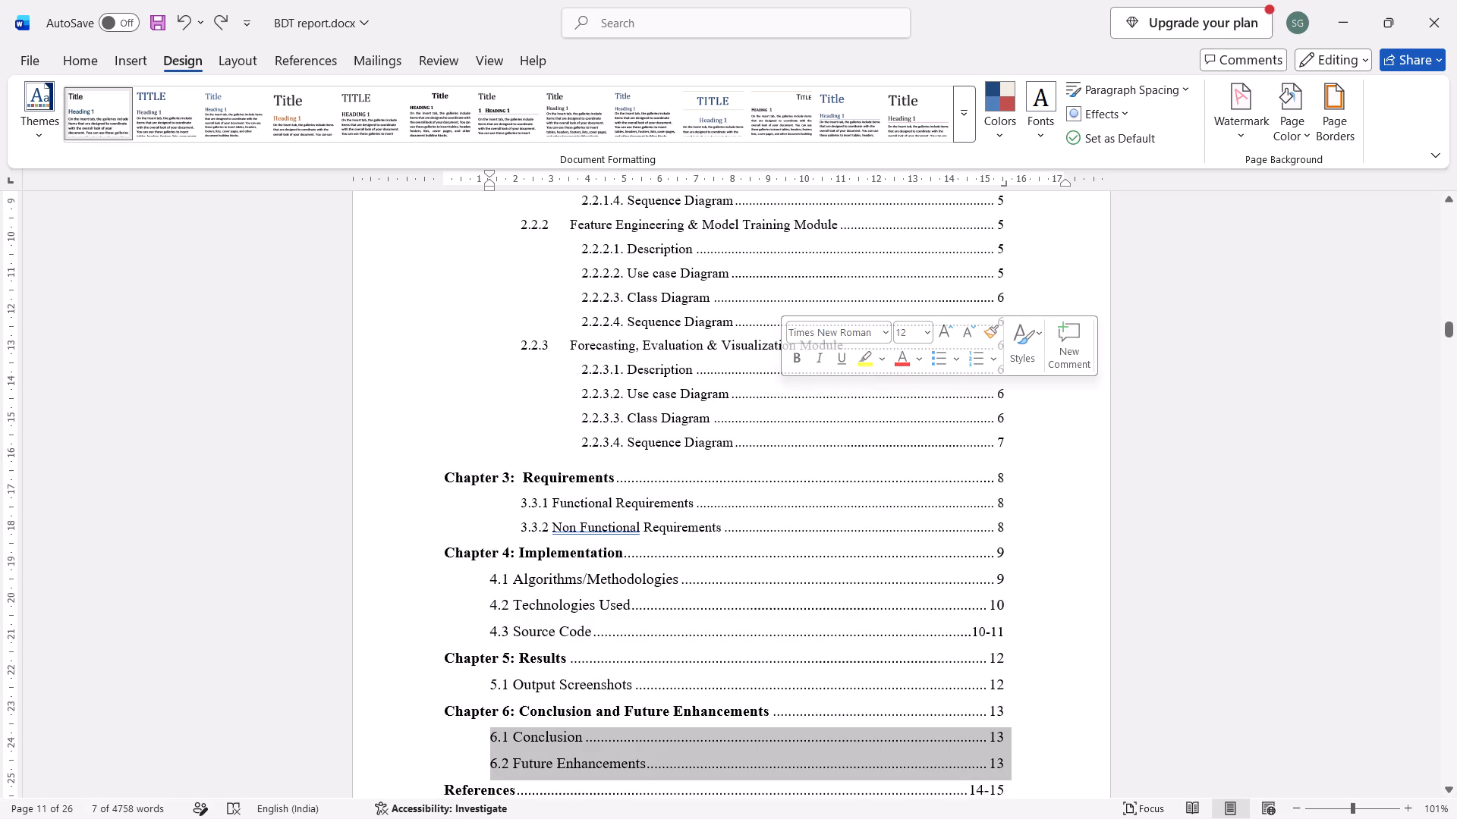
left_click(68, 49)
scroll(256, 310, "up", 3)
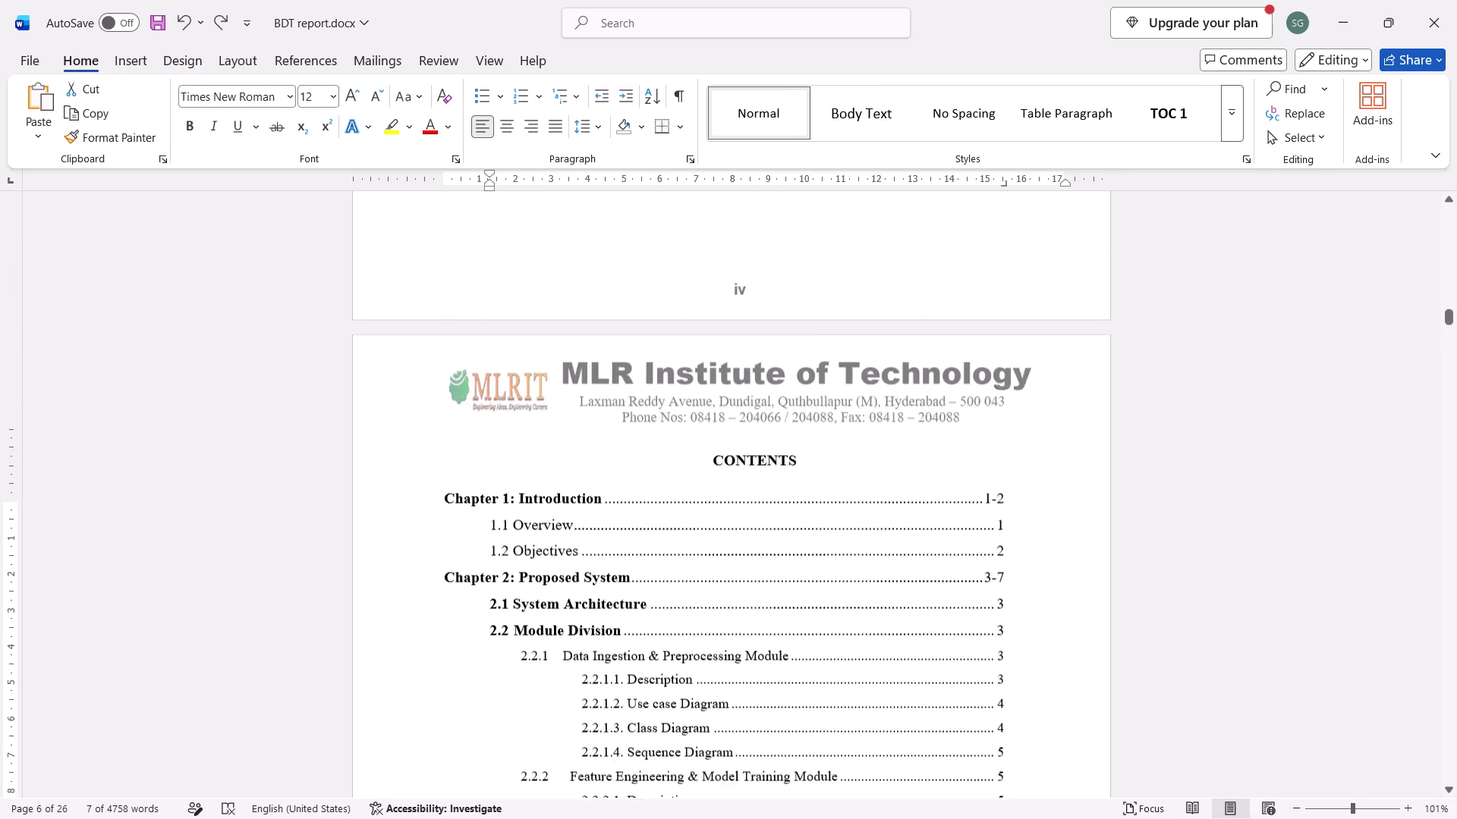
scroll(256, 310, "up", 1)
scroll(256, 310, "down", 10)
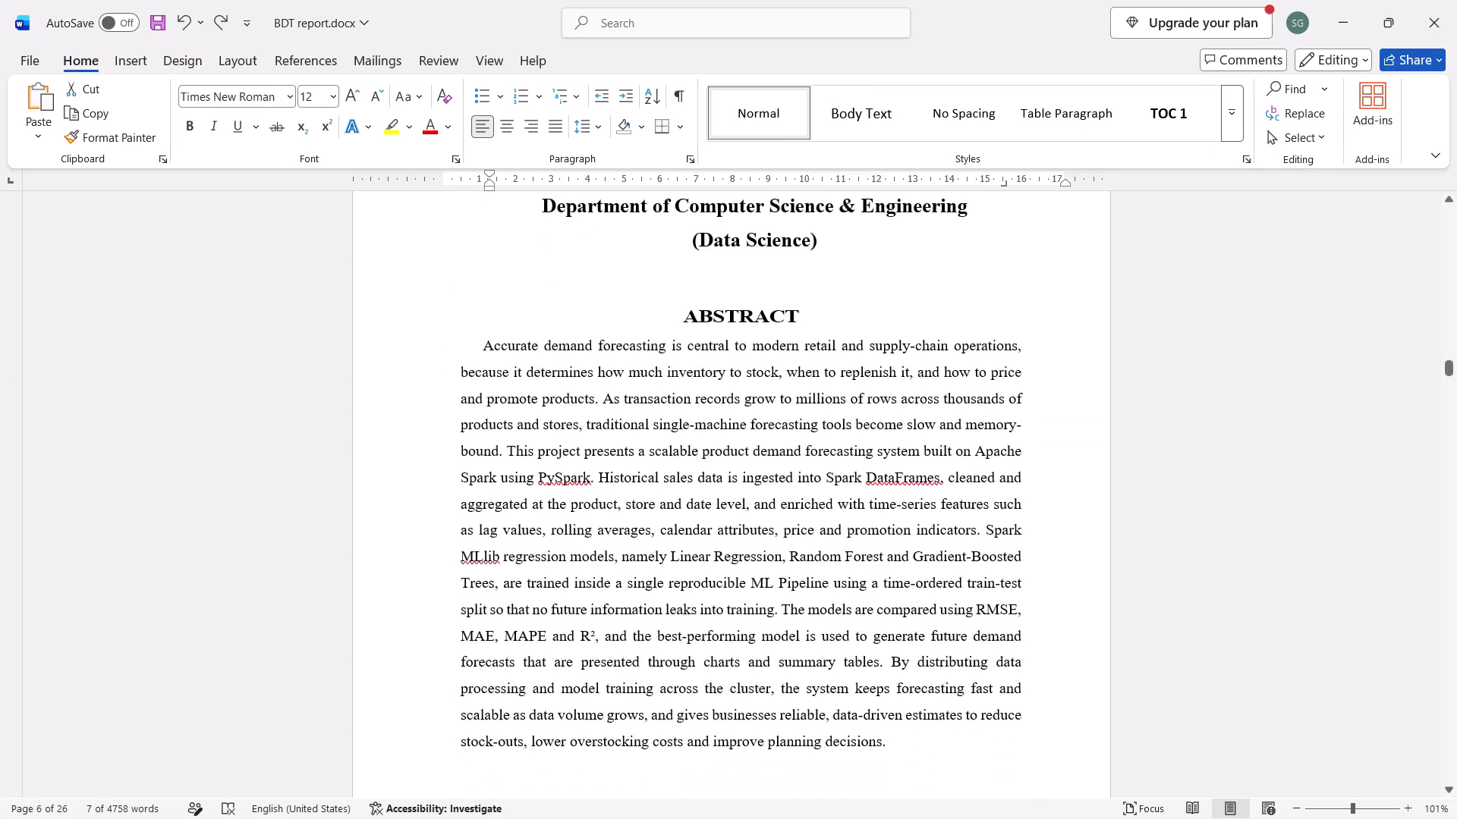
scroll(256, 310, "down", 6)
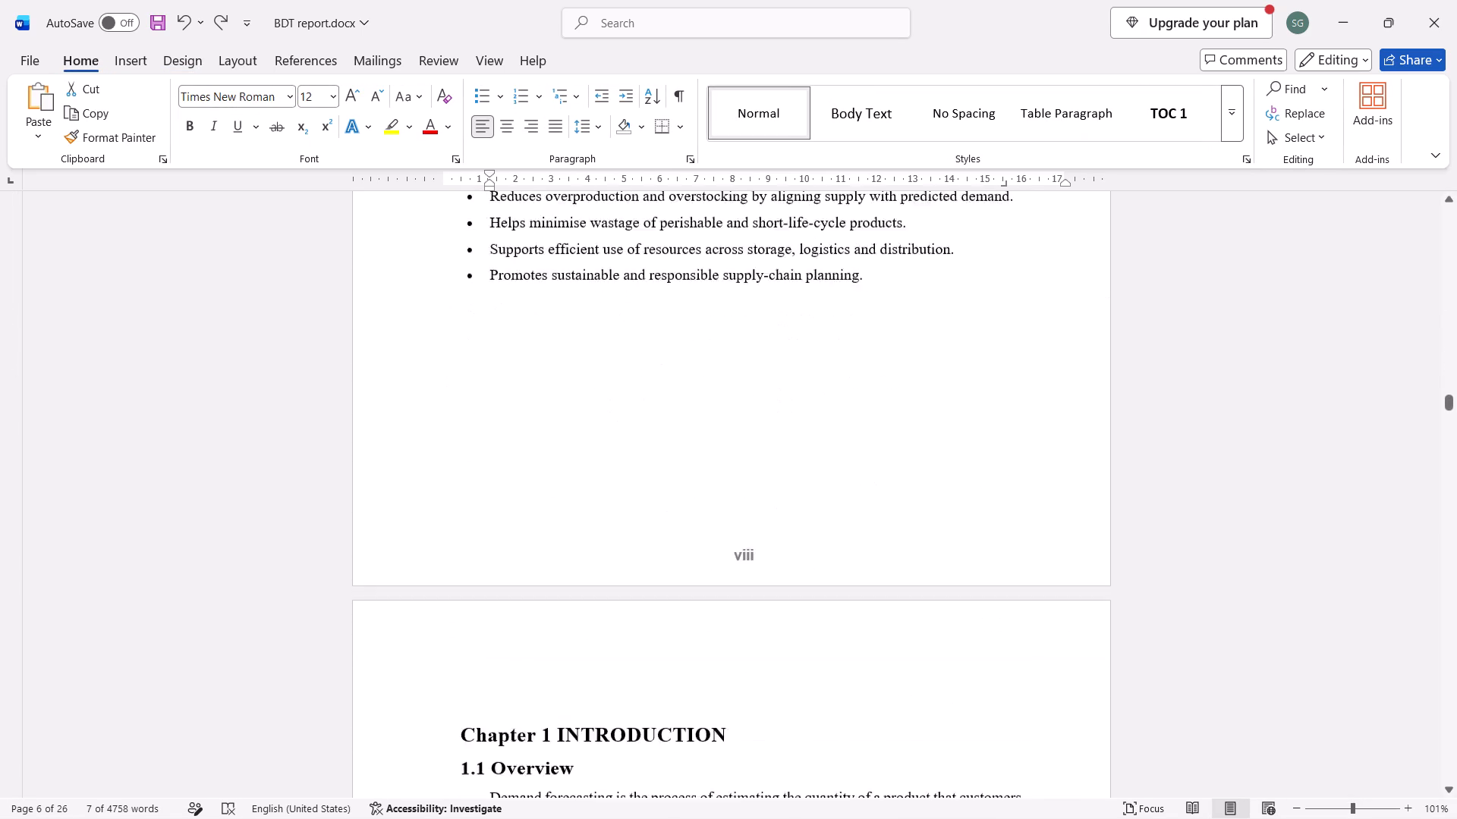
scroll(256, 310, "down", 4)
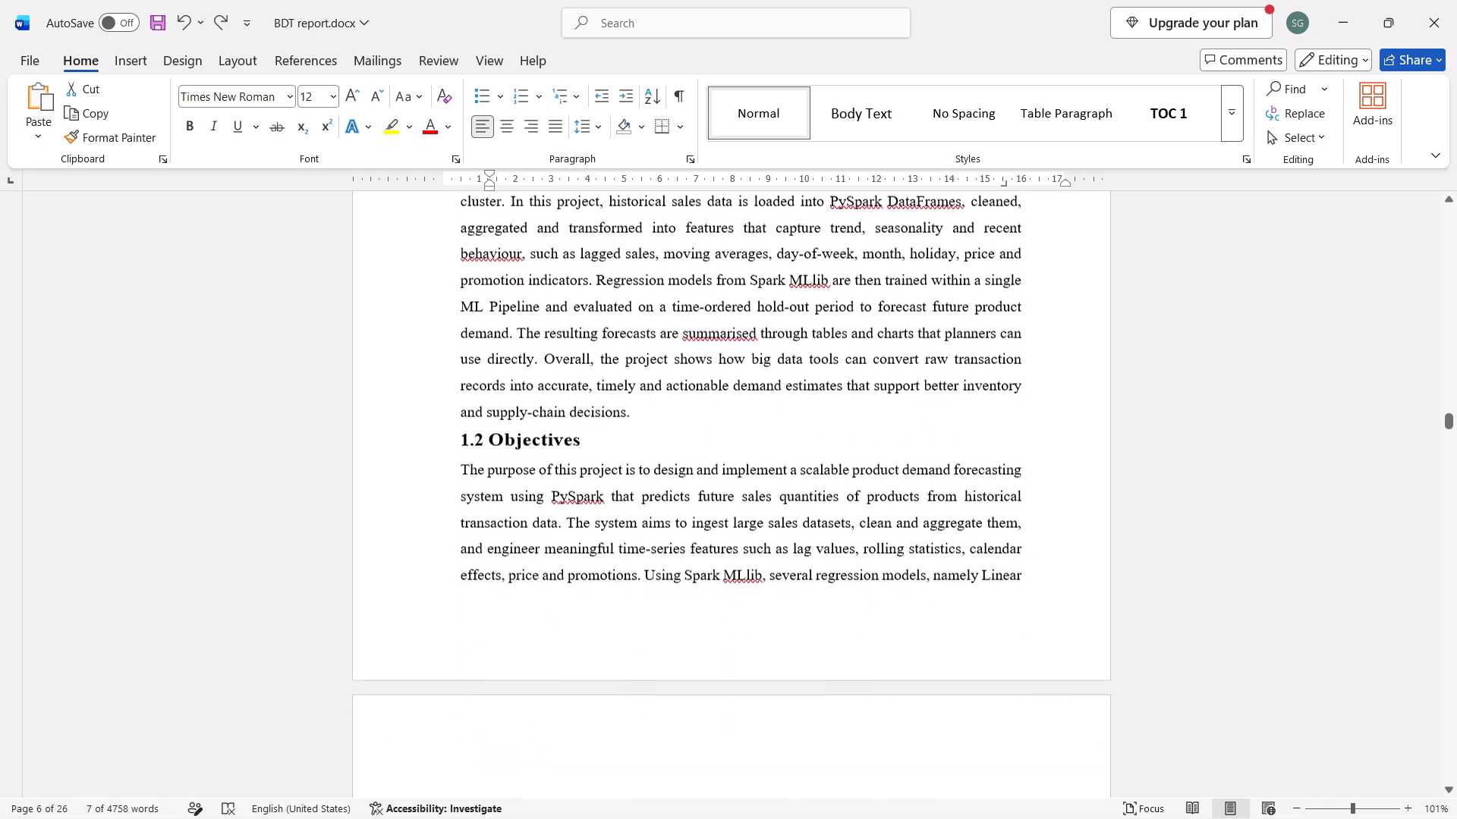
scroll(674, 535, "down", 3)
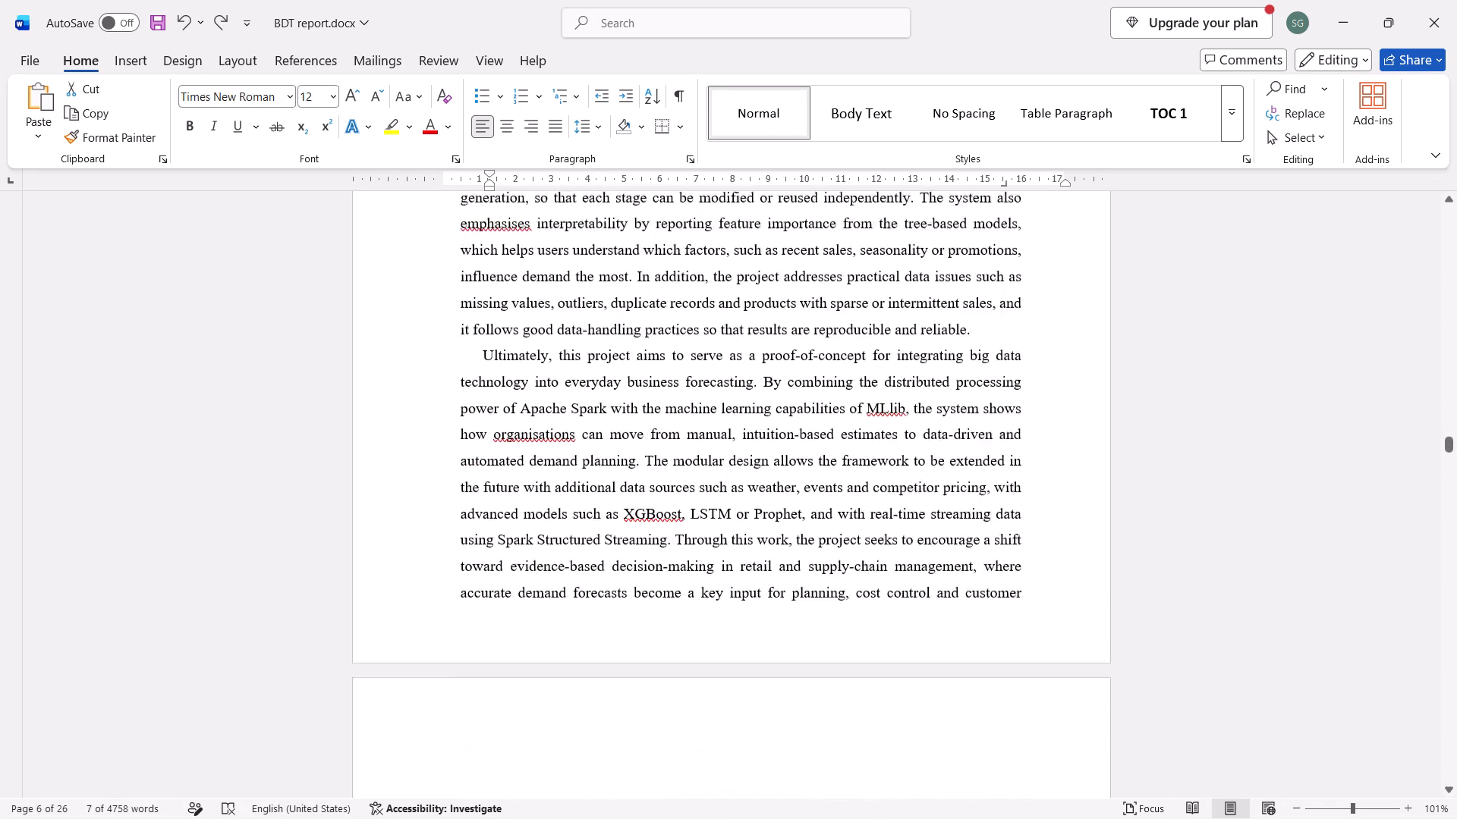
scroll(674, 535, "down", 3)
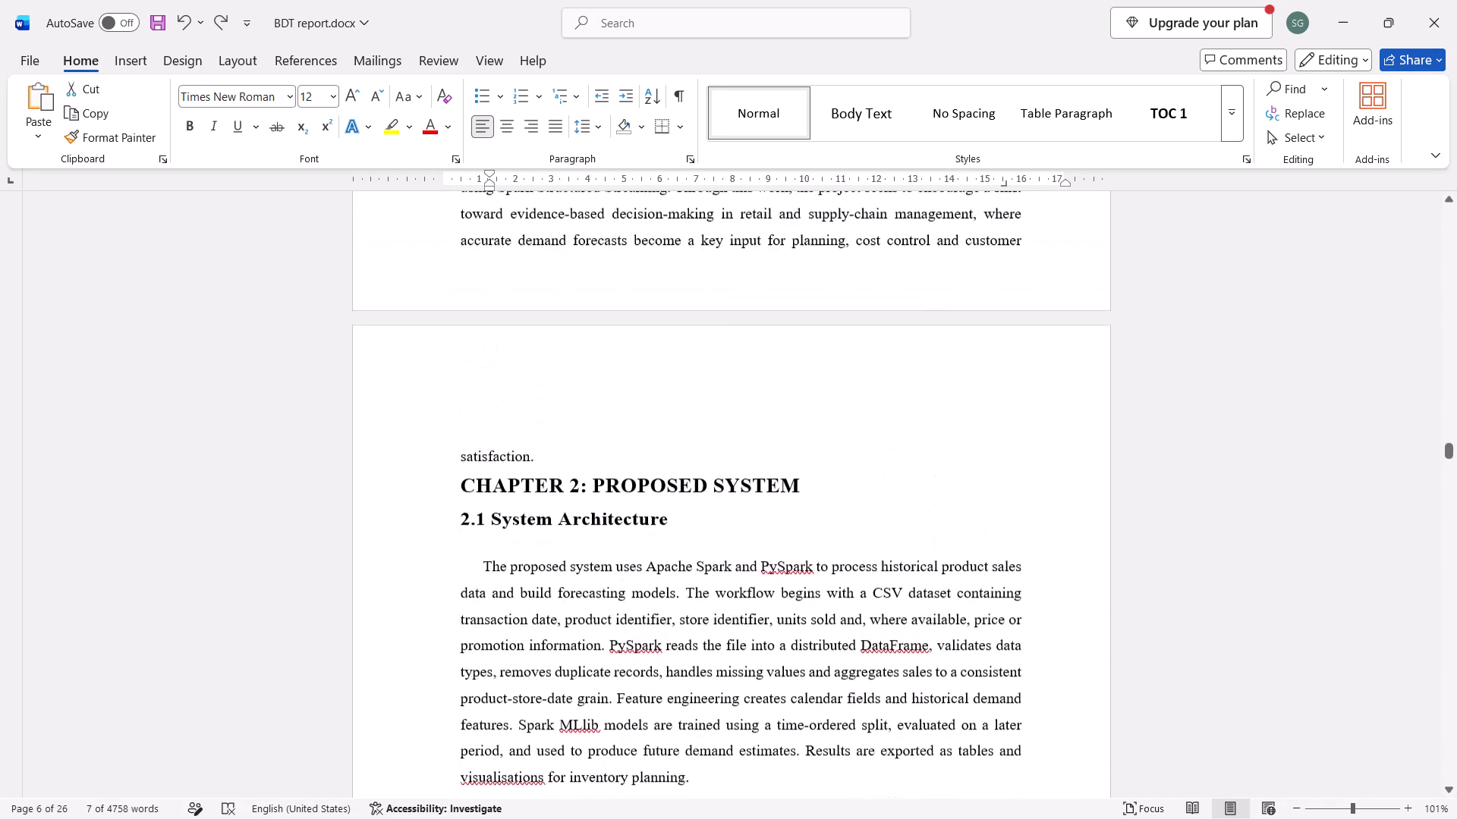
Undo the most recent footer edit and check the footers on the Chapter 1 pages.
key("ctrl+z")
scroll(674, 535, "down", 3)
left_click_drag(674, 535, 694, 466)
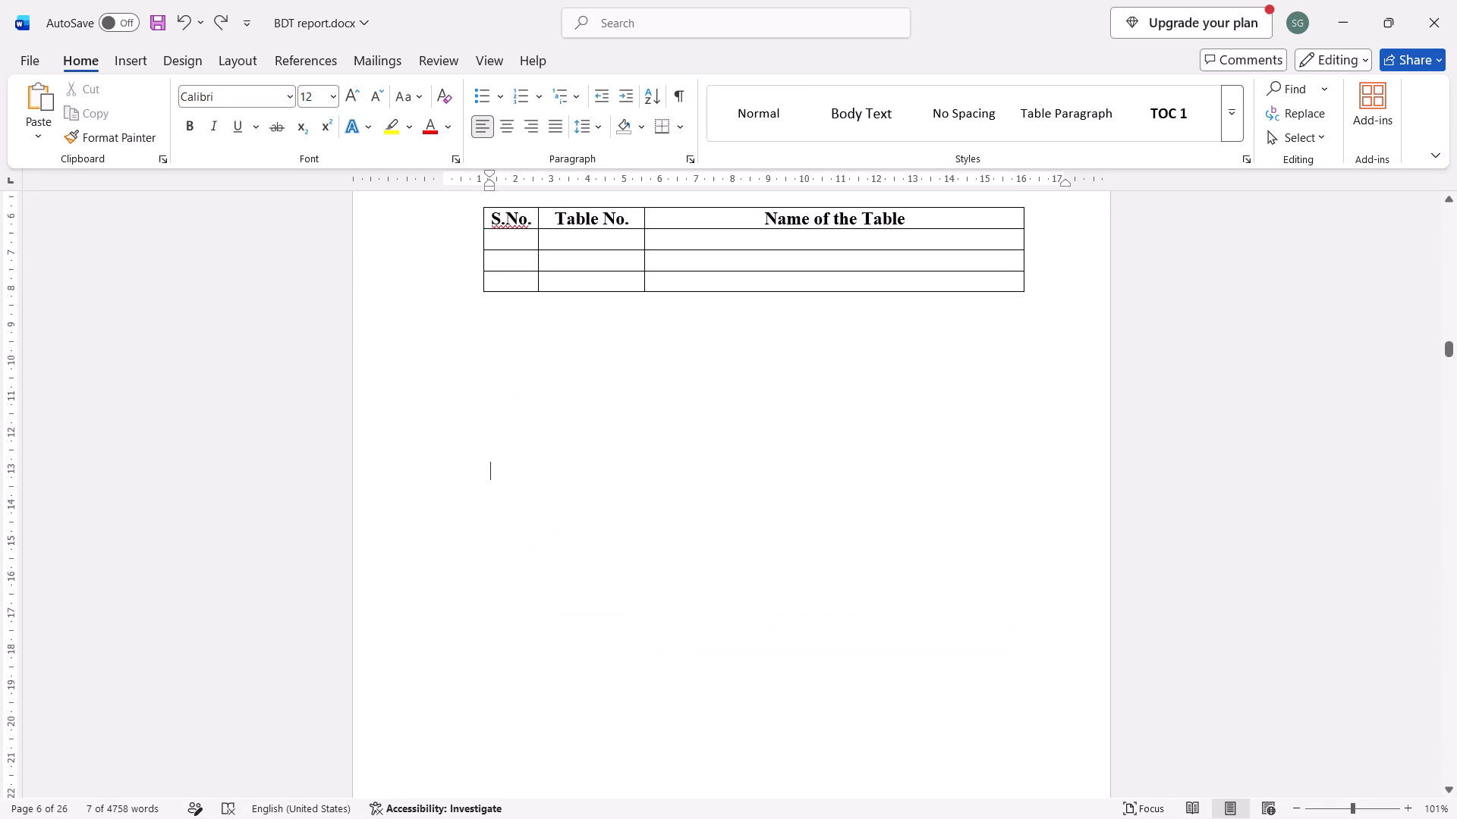
scroll(694, 466, "down", 8)
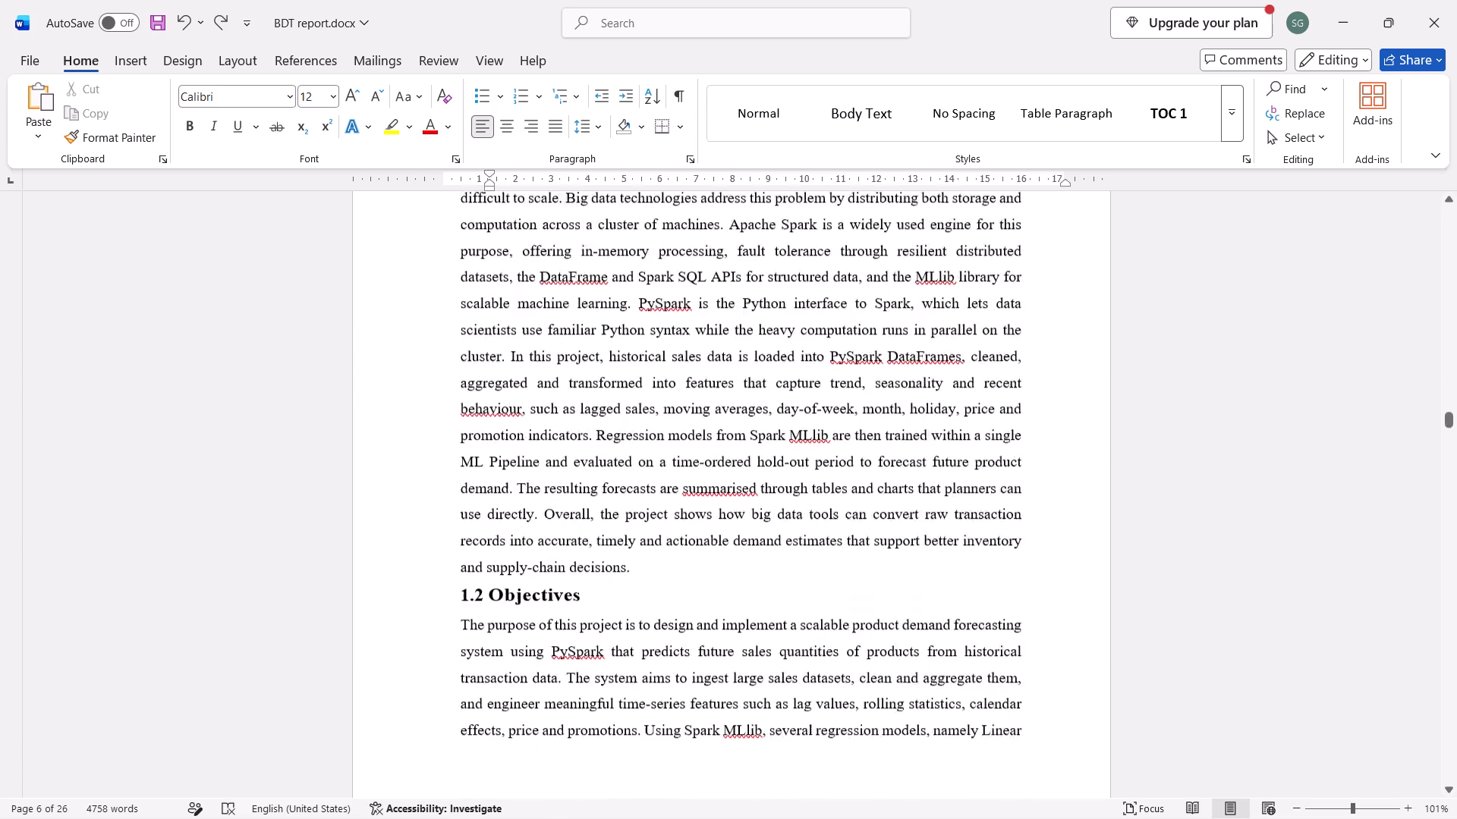
scroll(694, 466, "down", 1)
scroll(694, 466, "up", 2)
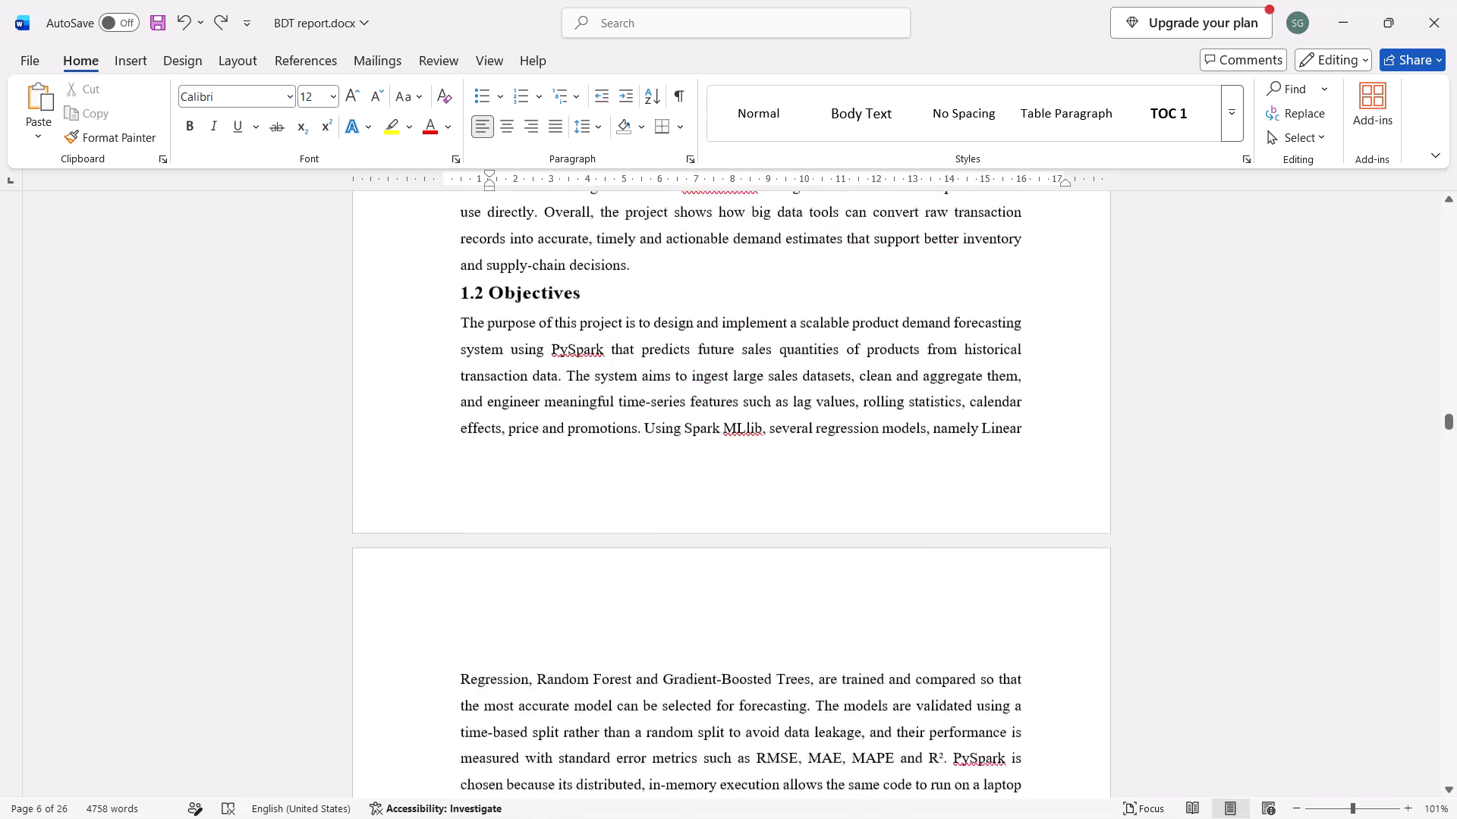
scroll(694, 466, "up", 2)
scroll(694, 466, "down", 2)
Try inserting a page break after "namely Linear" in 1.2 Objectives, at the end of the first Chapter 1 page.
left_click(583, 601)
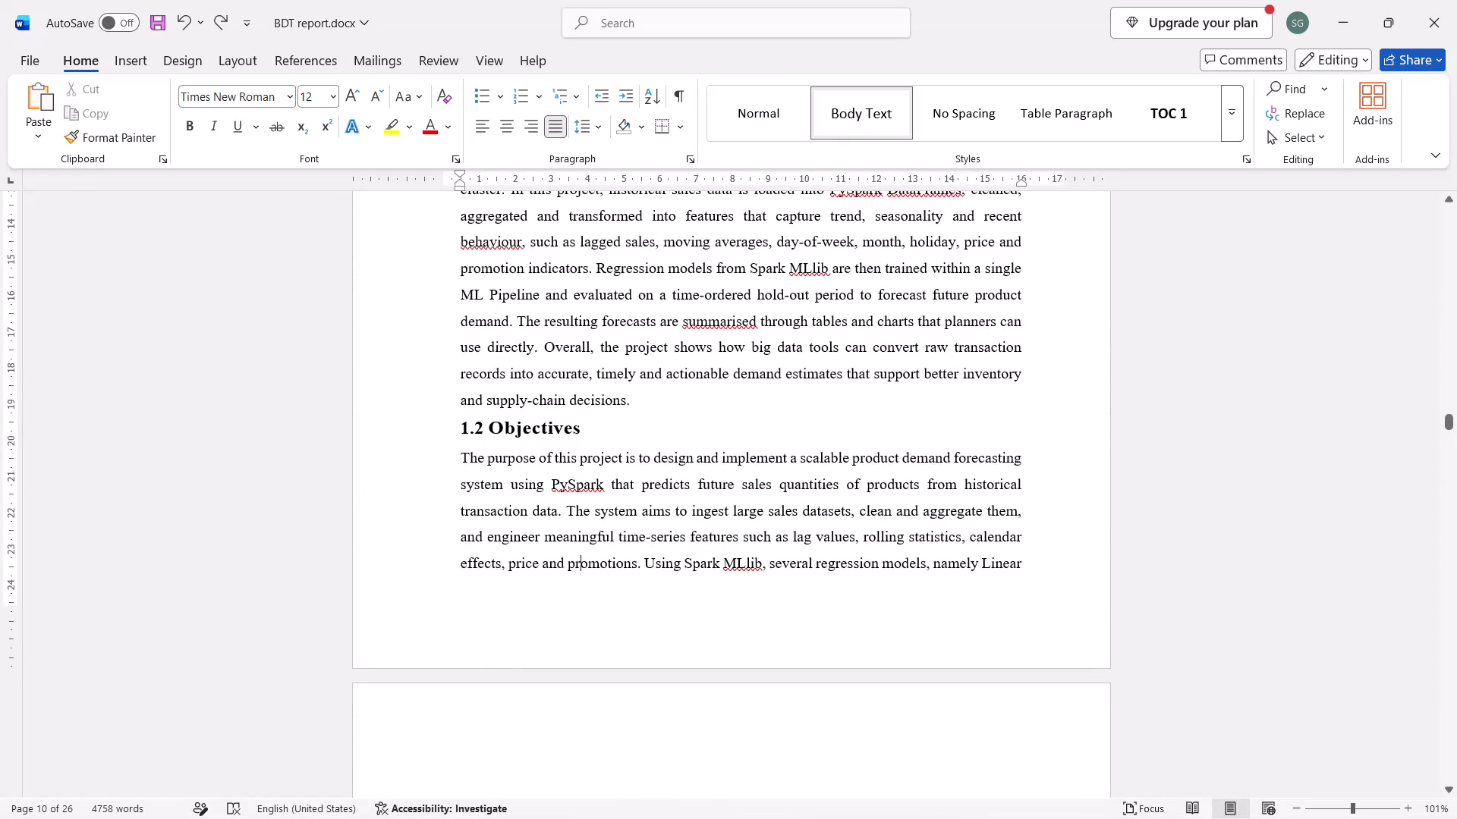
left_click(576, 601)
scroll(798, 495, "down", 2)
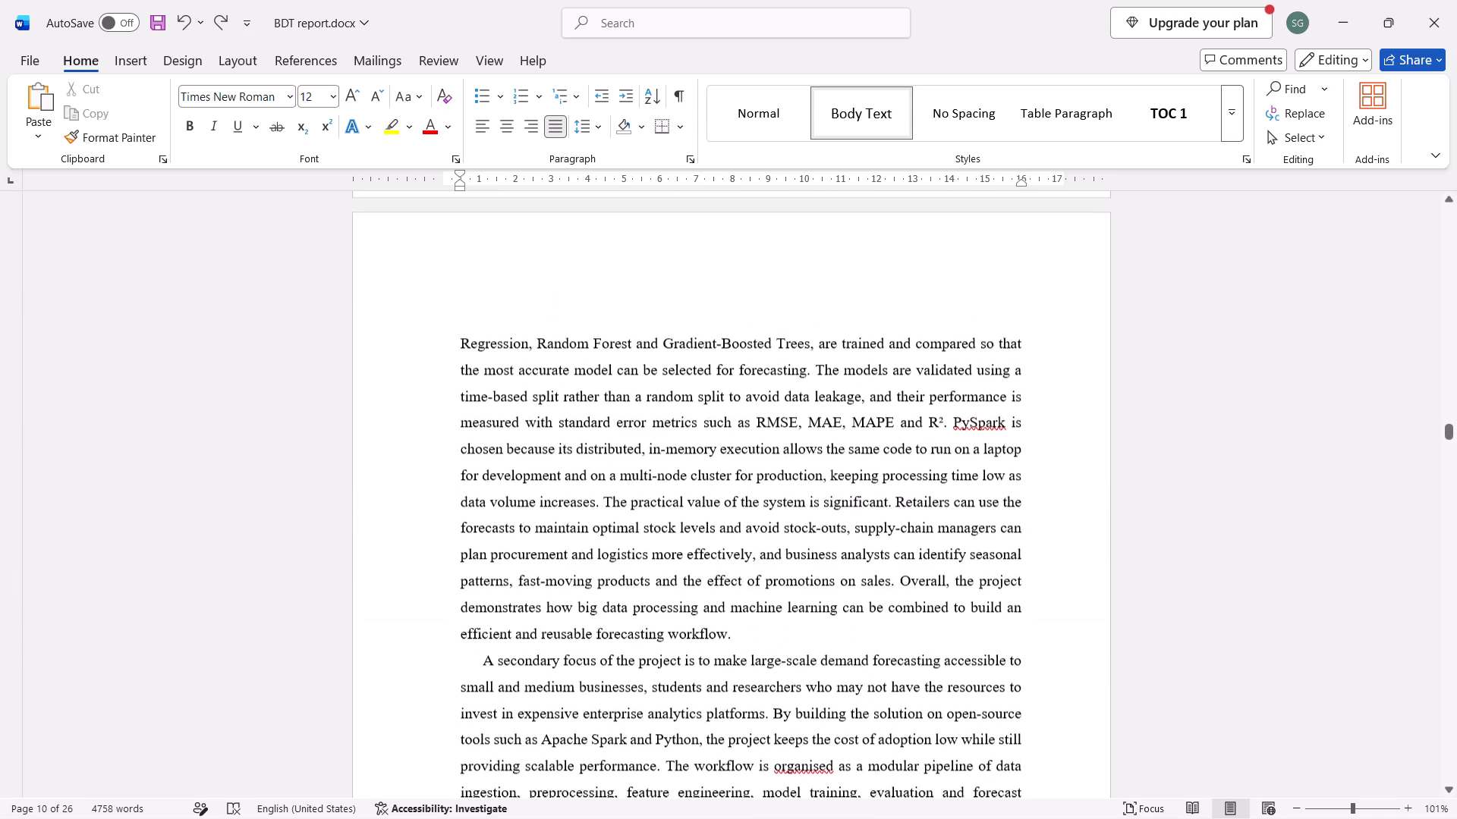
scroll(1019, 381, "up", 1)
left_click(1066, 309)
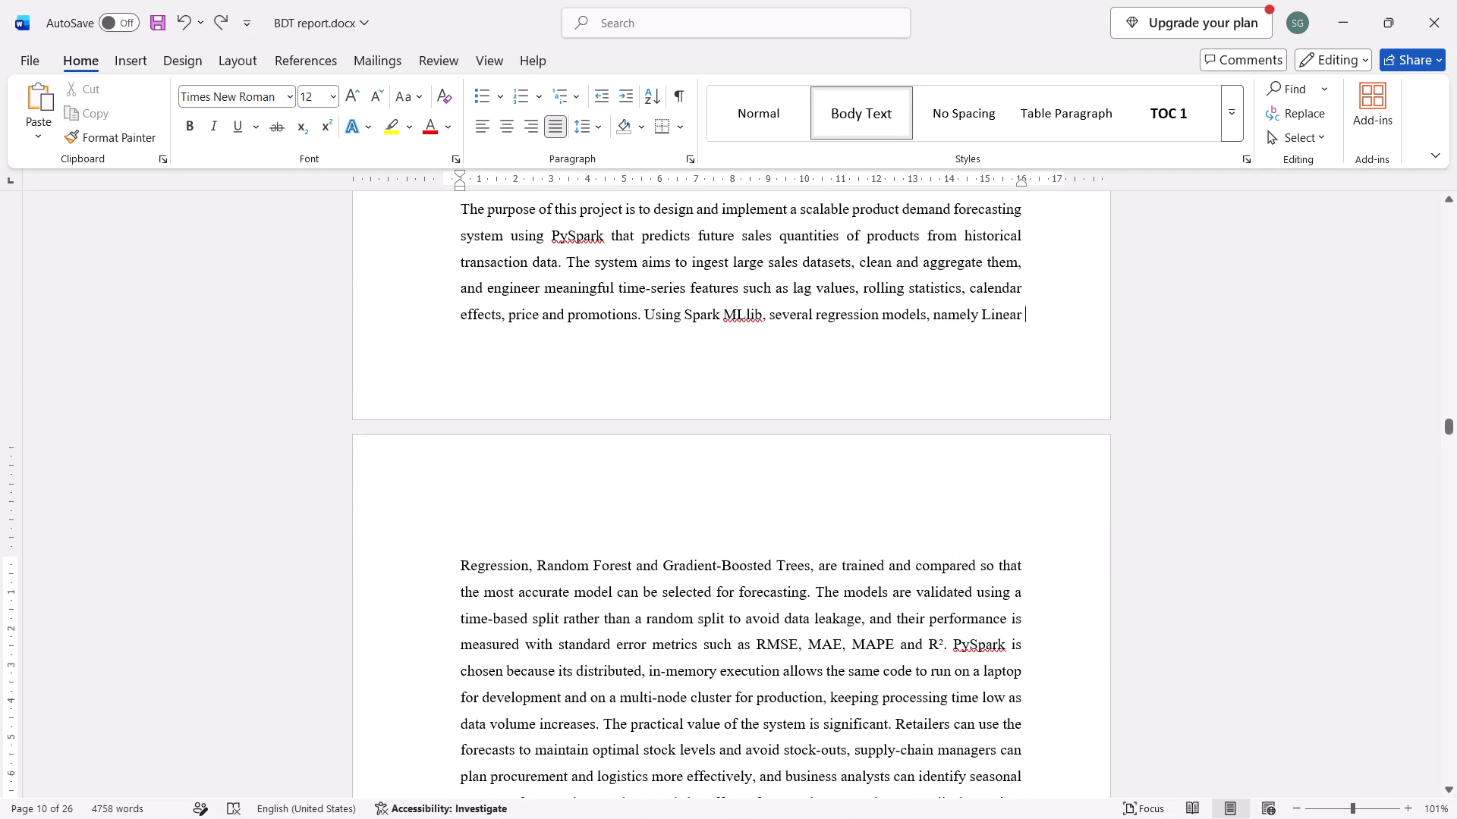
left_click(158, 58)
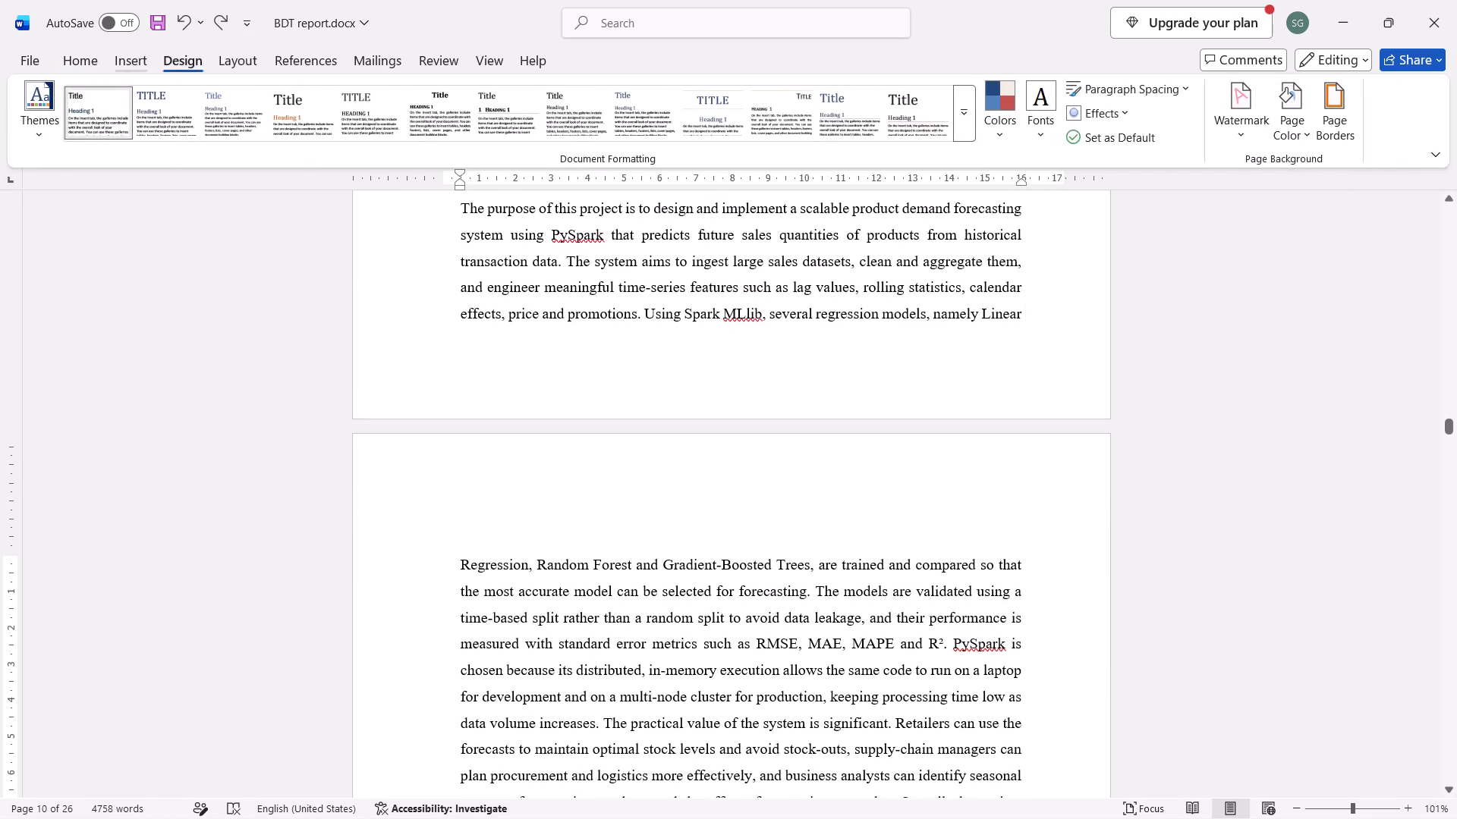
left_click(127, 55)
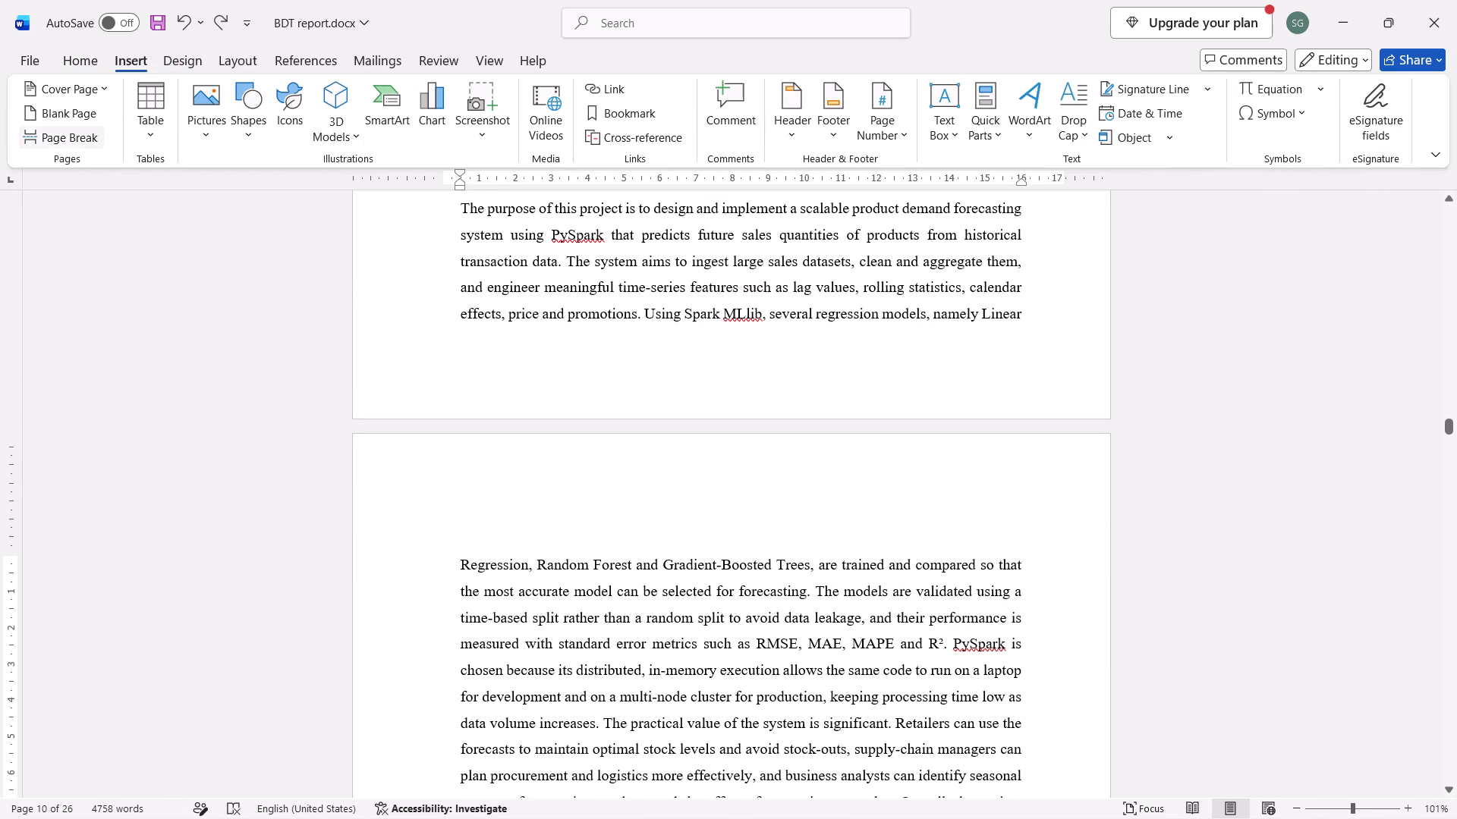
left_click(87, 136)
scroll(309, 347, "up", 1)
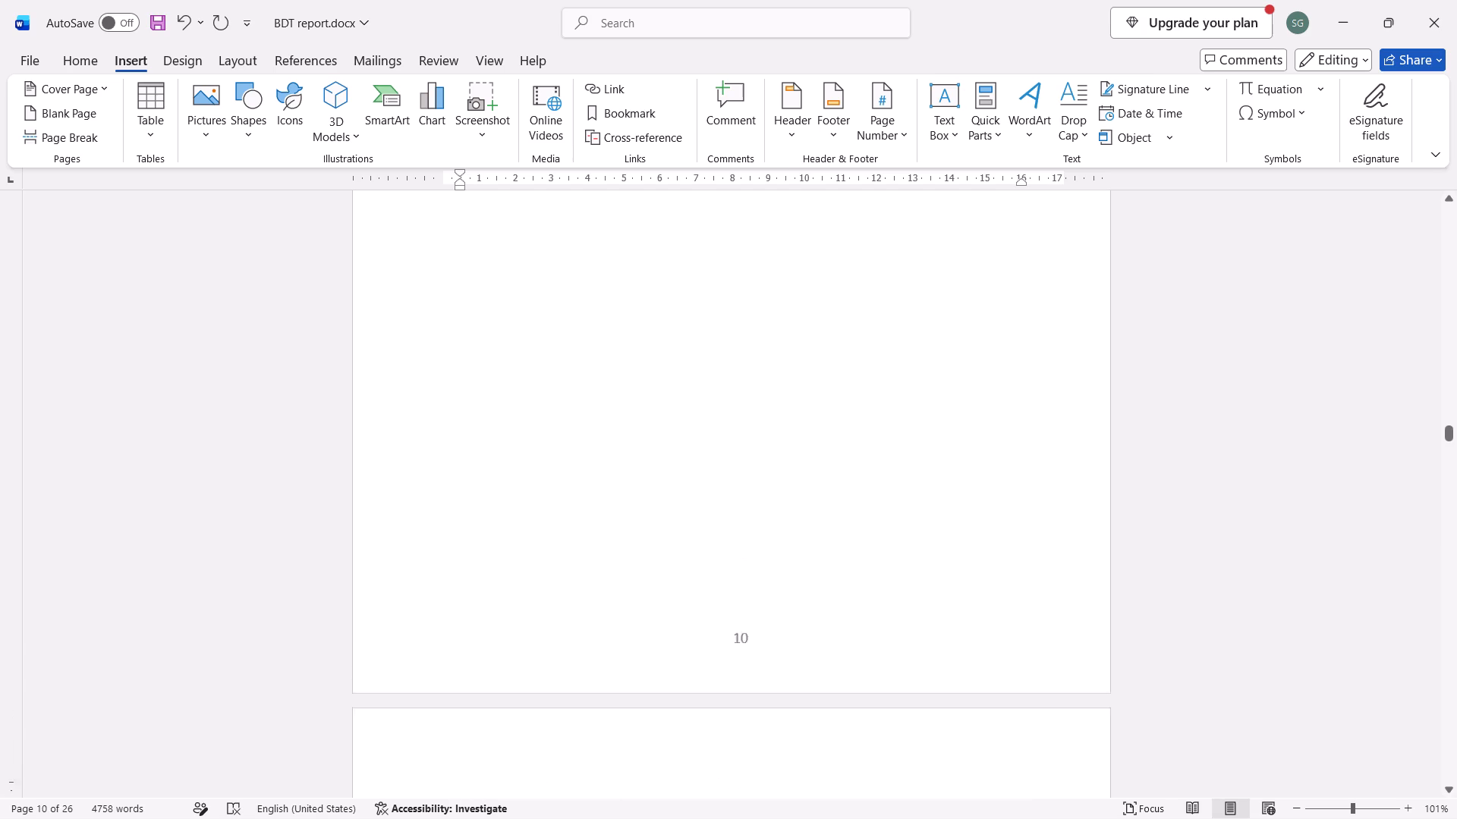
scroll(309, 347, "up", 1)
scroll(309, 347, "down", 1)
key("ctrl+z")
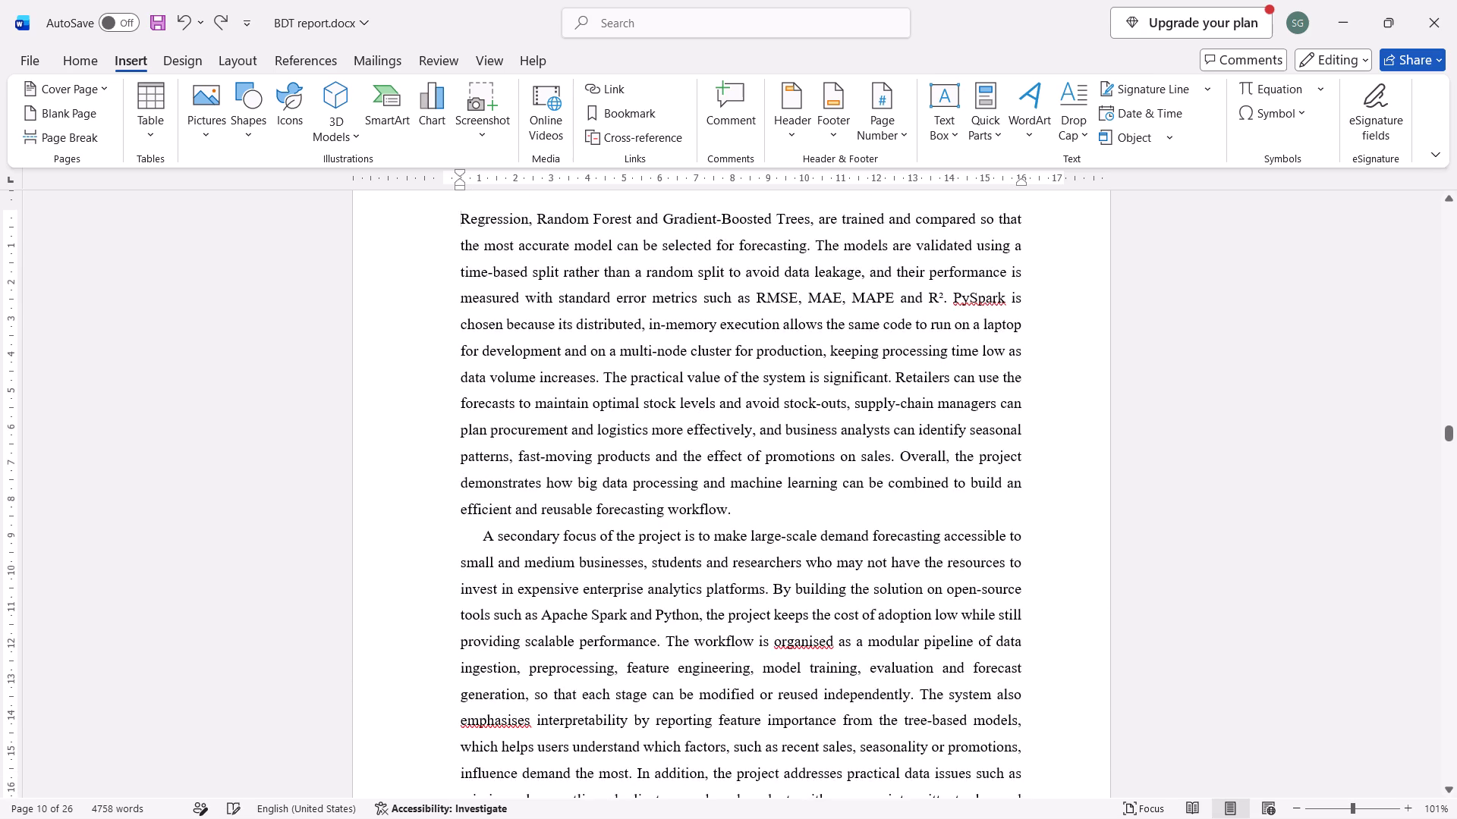
Undo the footer edit that removed the page number from the first Chapter 1 page.
scroll(309, 347, "down", 2)
scroll(309, 347, "up", 4)
key("ctrl+z")
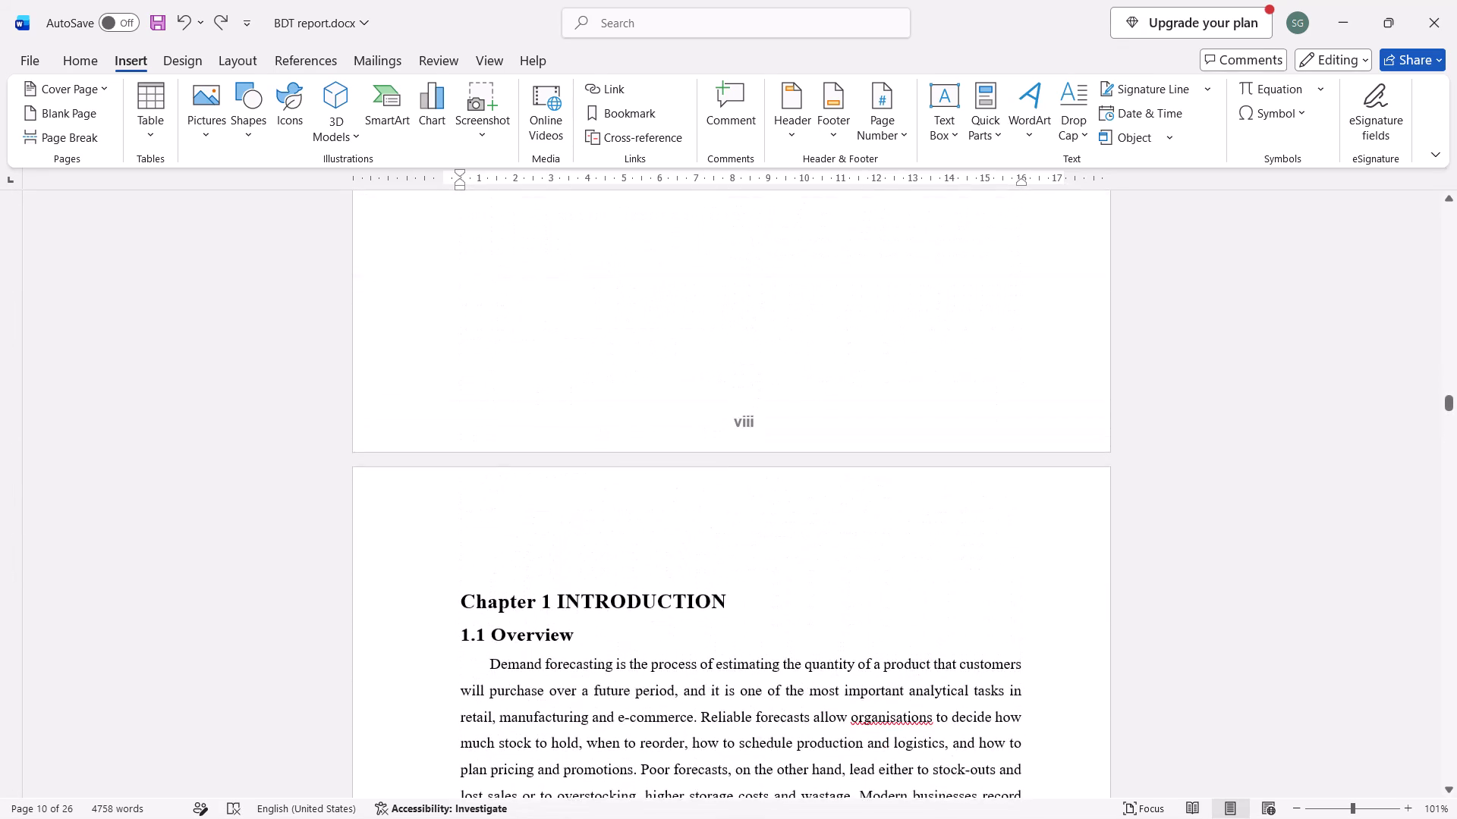
Insert a Next Page section break after "namely Linear" in 1.2 Objectives, at the end of the first Chapter 1 page.
scroll(309, 347, "down", 1)
left_click(670, 582)
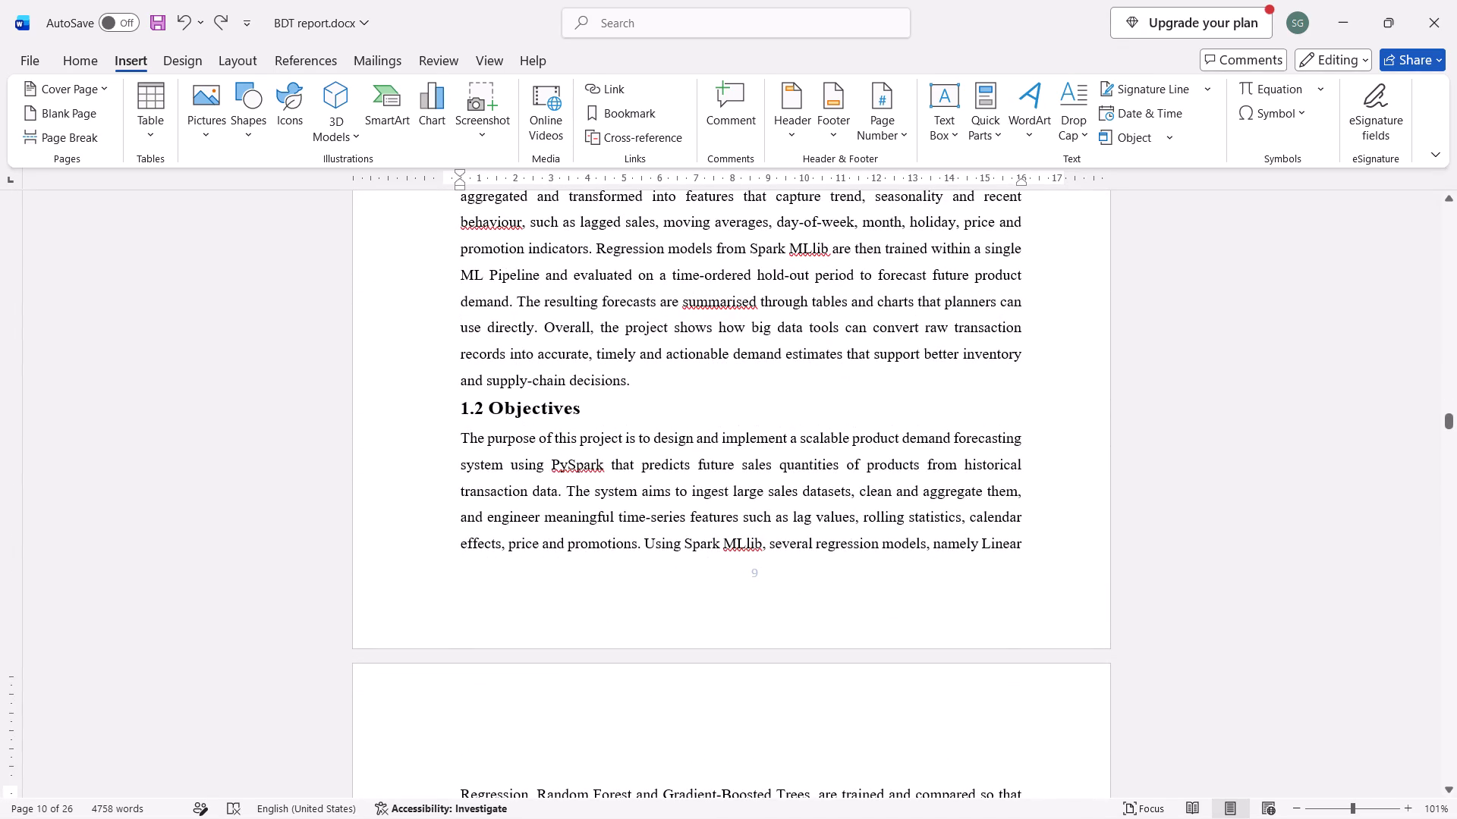
left_click(1034, 531)
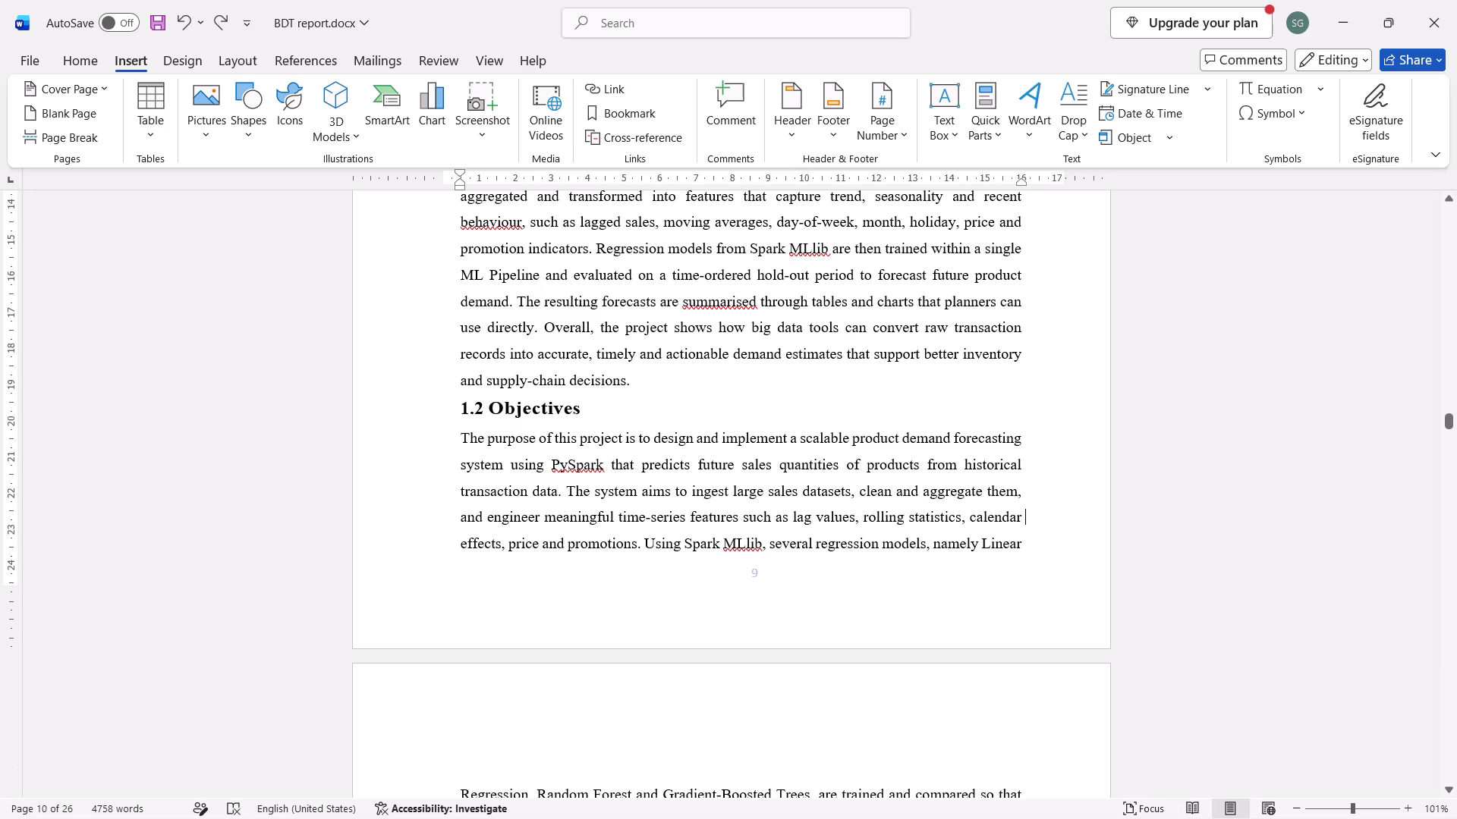
key("Right")
key("Down")
left_click(1034, 531)
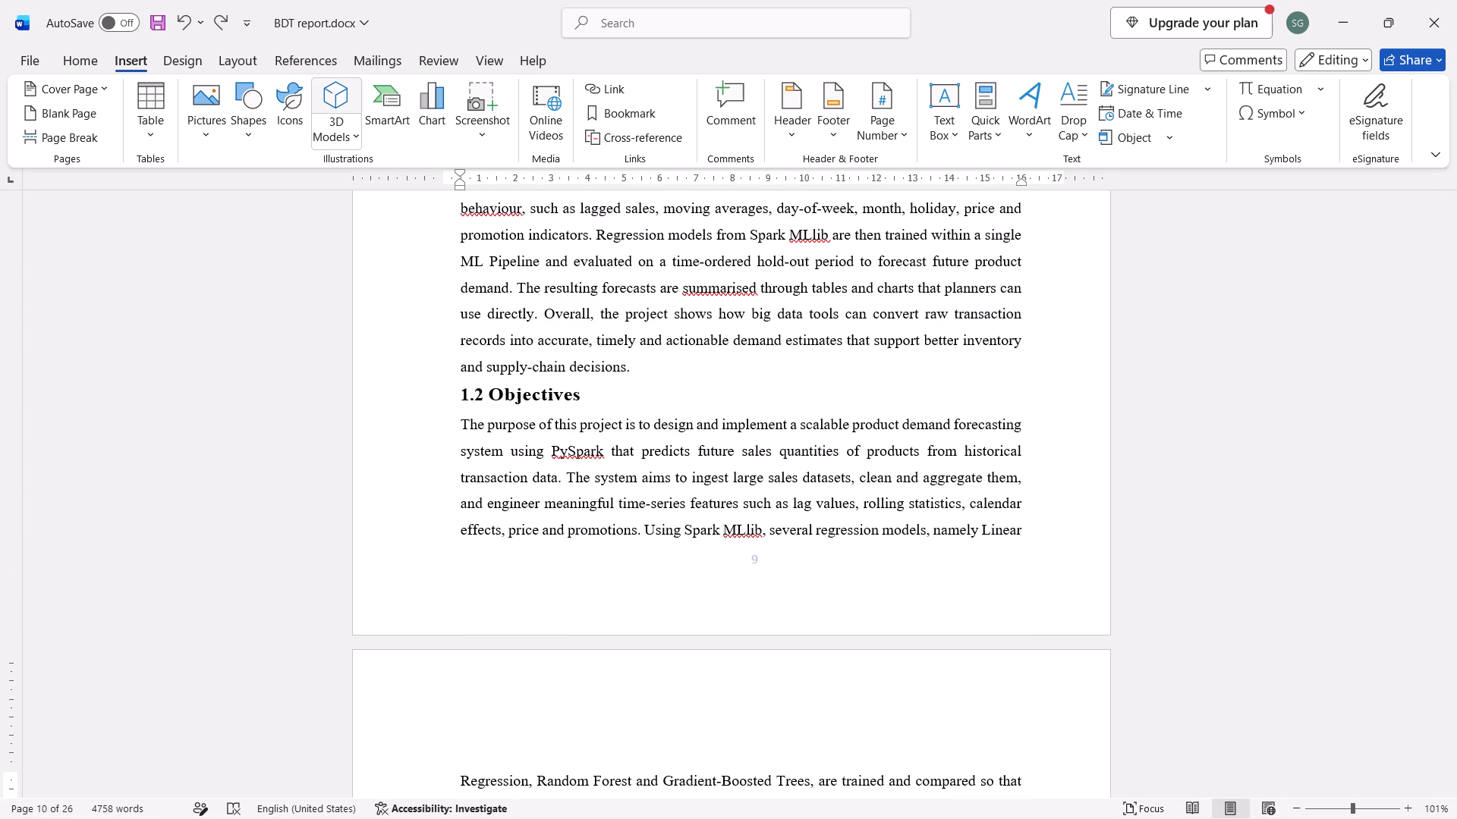
left_click(183, 52)
left_click(165, 55)
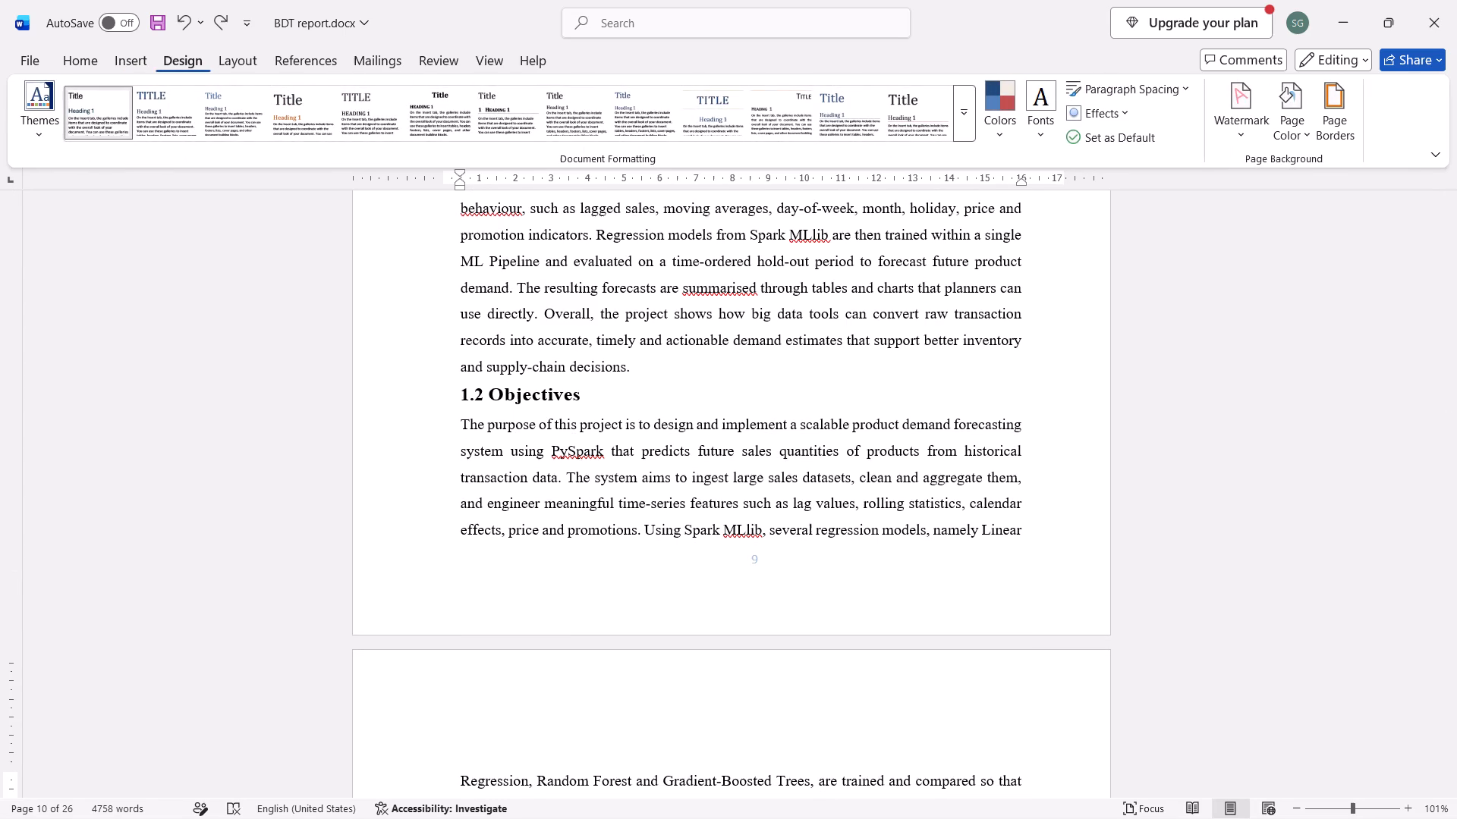
left_click(213, 58)
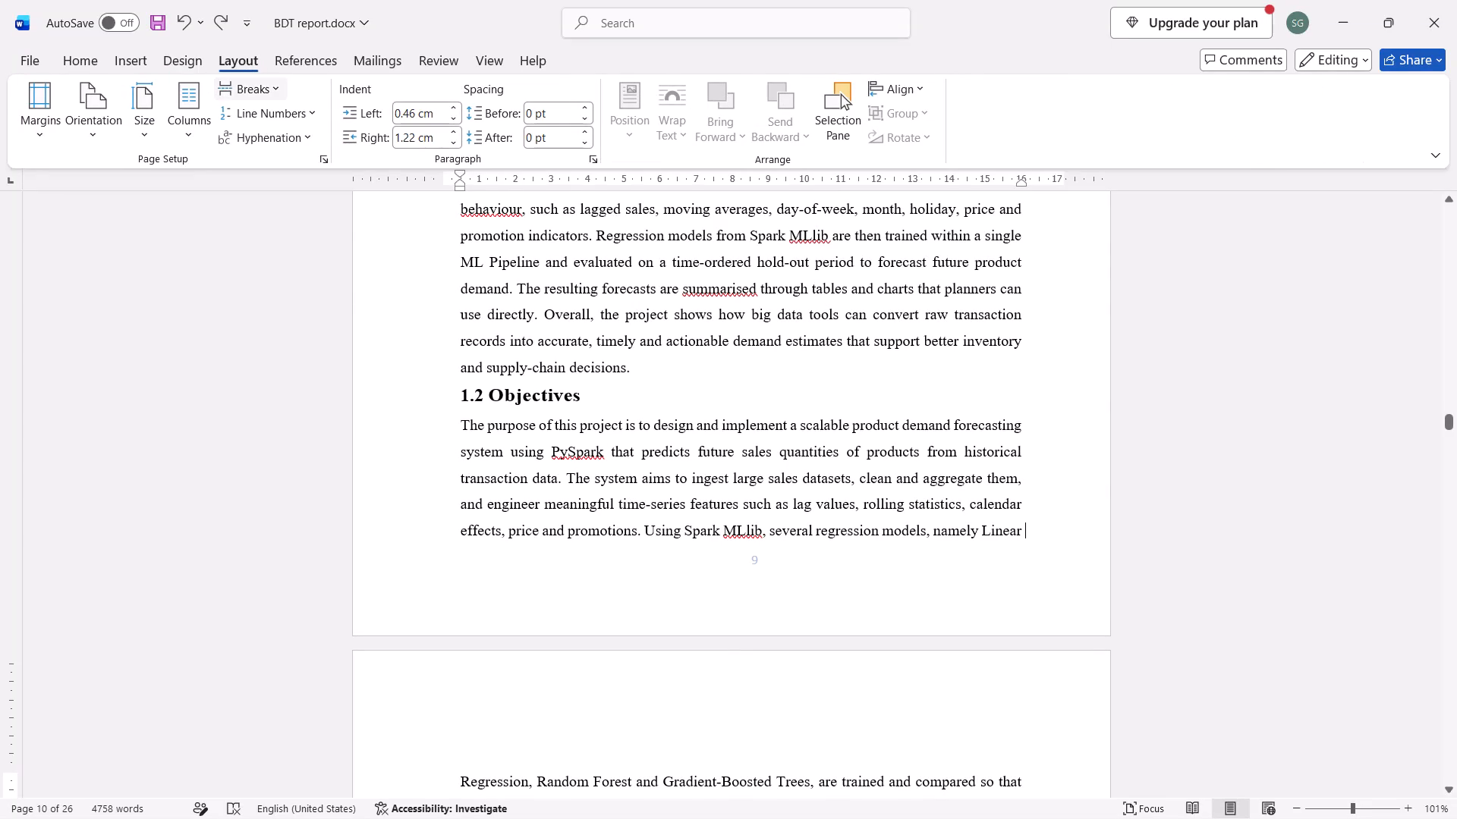
left_click(250, 80)
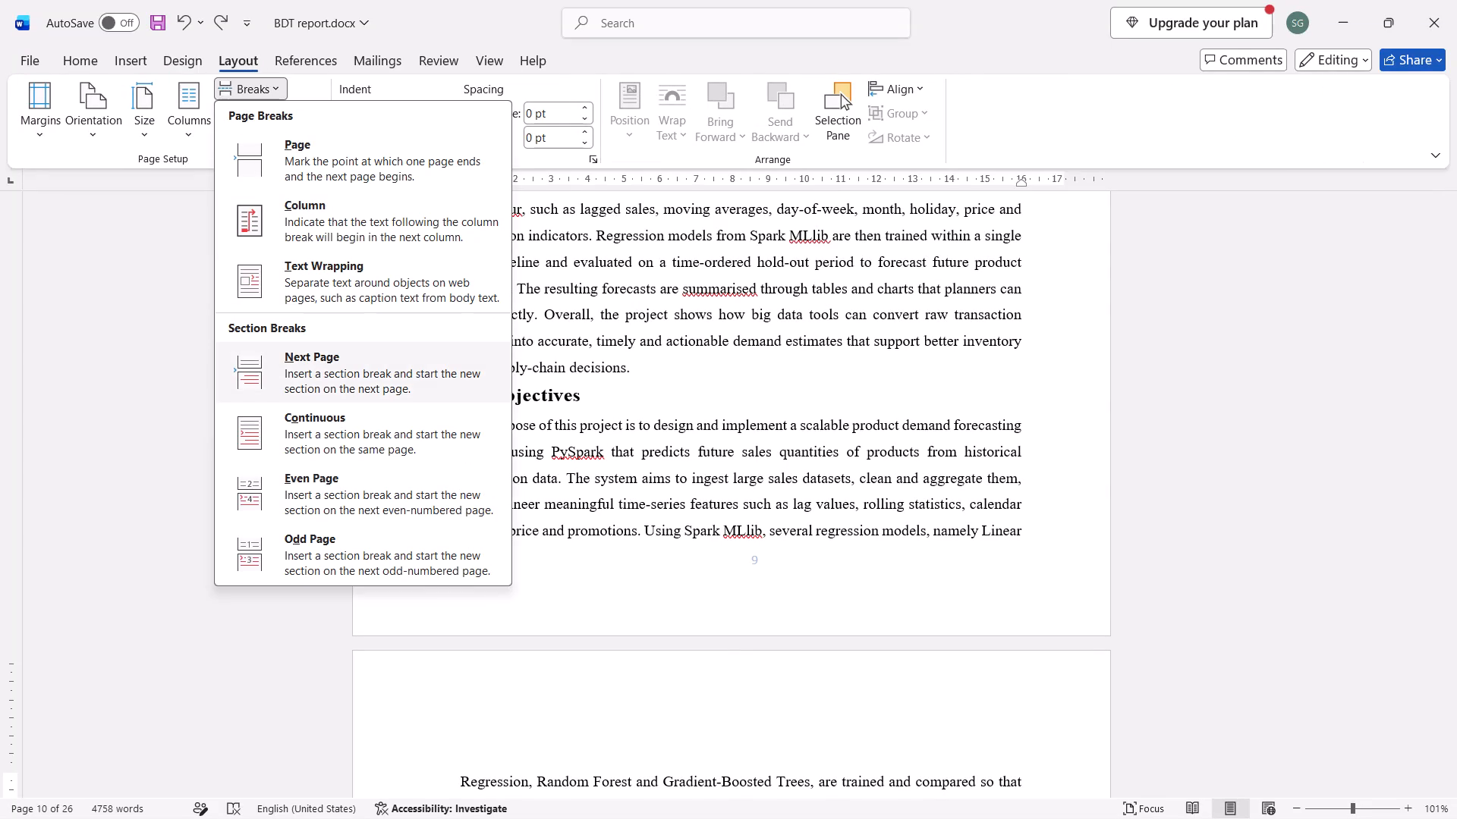
left_click(257, 374)
scroll(403, 450, "down", 1)
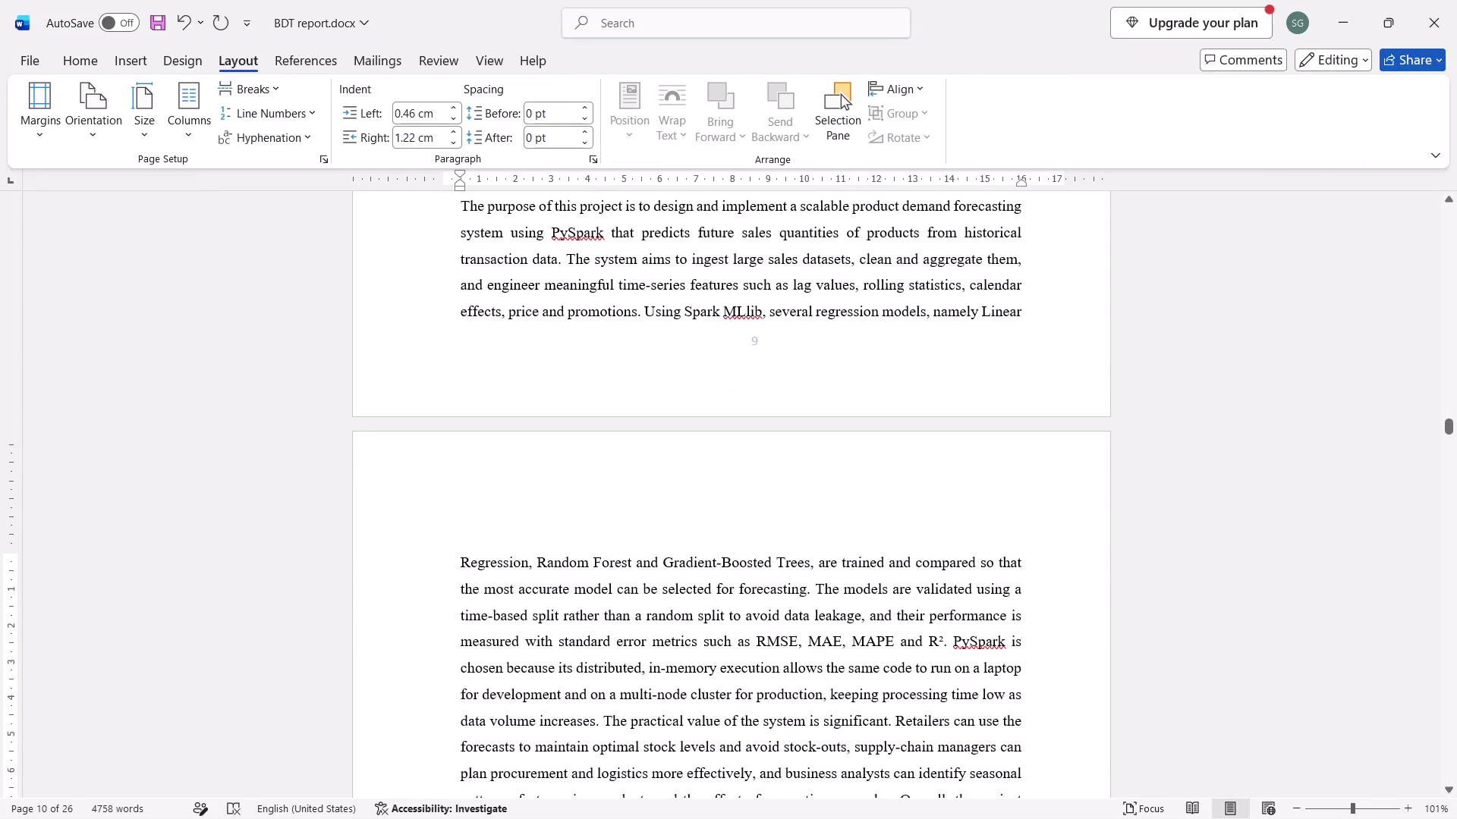
scroll(403, 450, "up", 1)
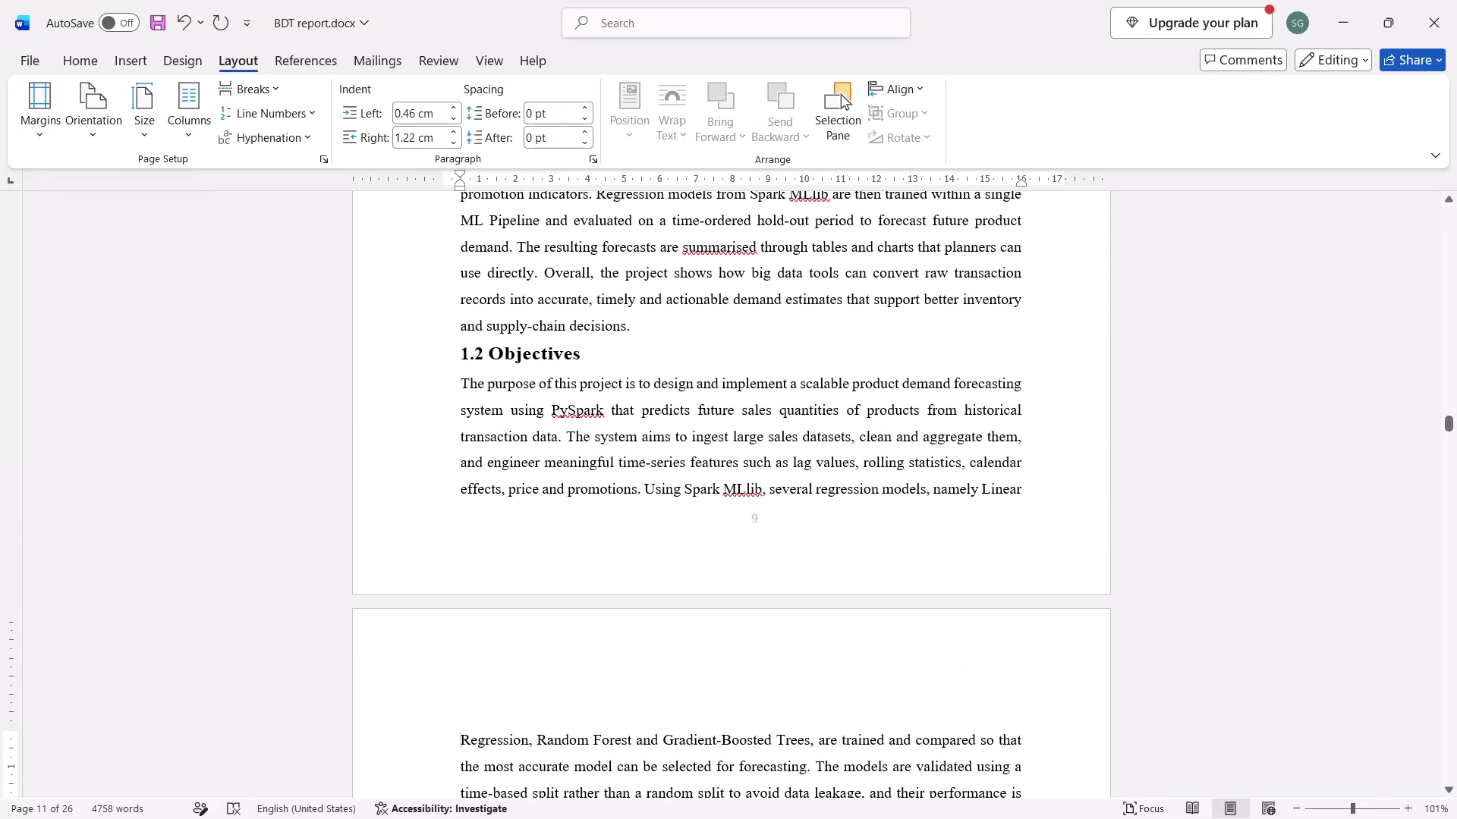
Delete the page number from the Section 5 first-page footer on the first Chapter 1 page.
triple_click(751, 513)
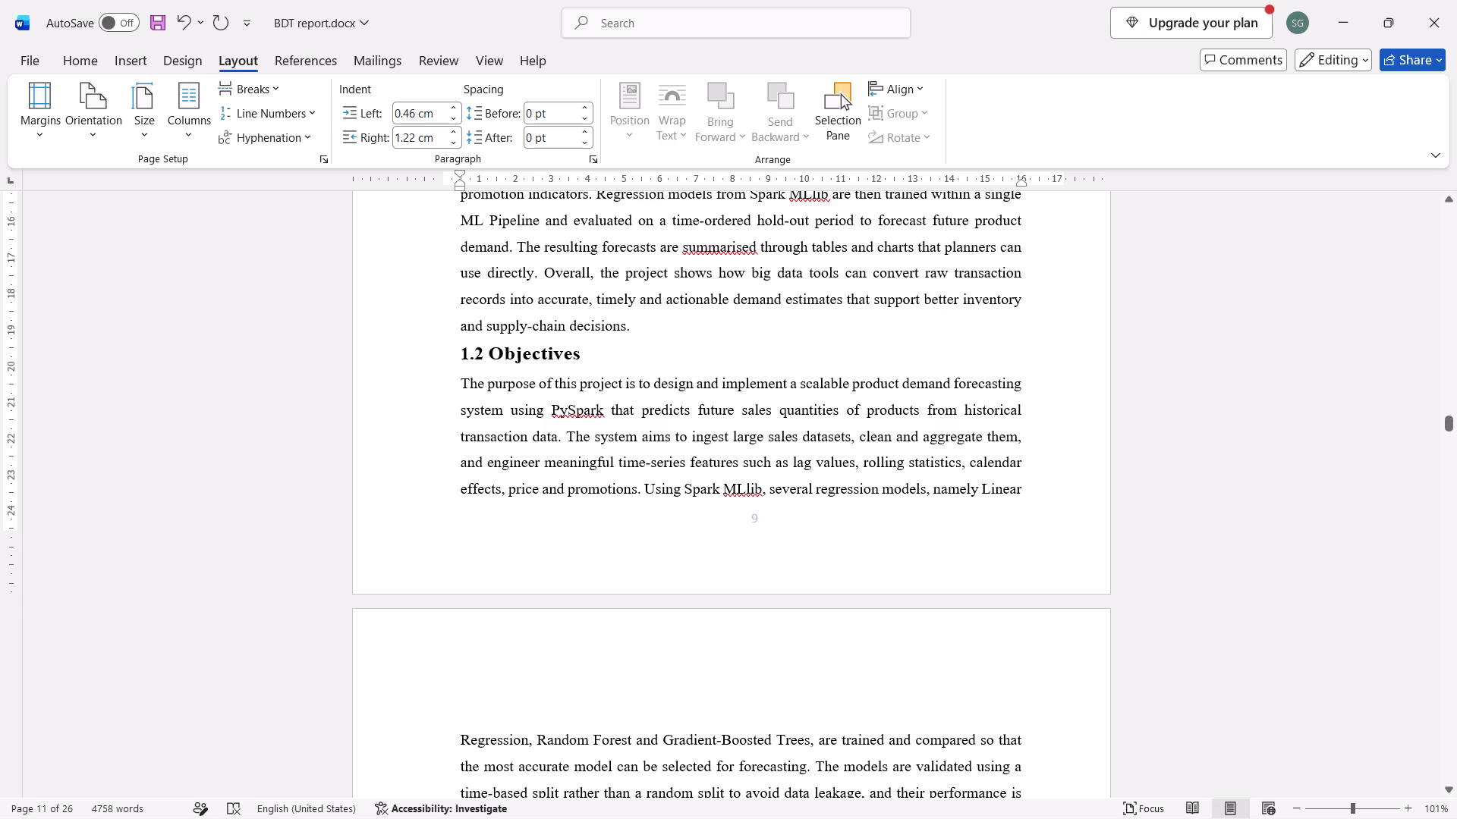
left_click(762, 526)
key("Delete")
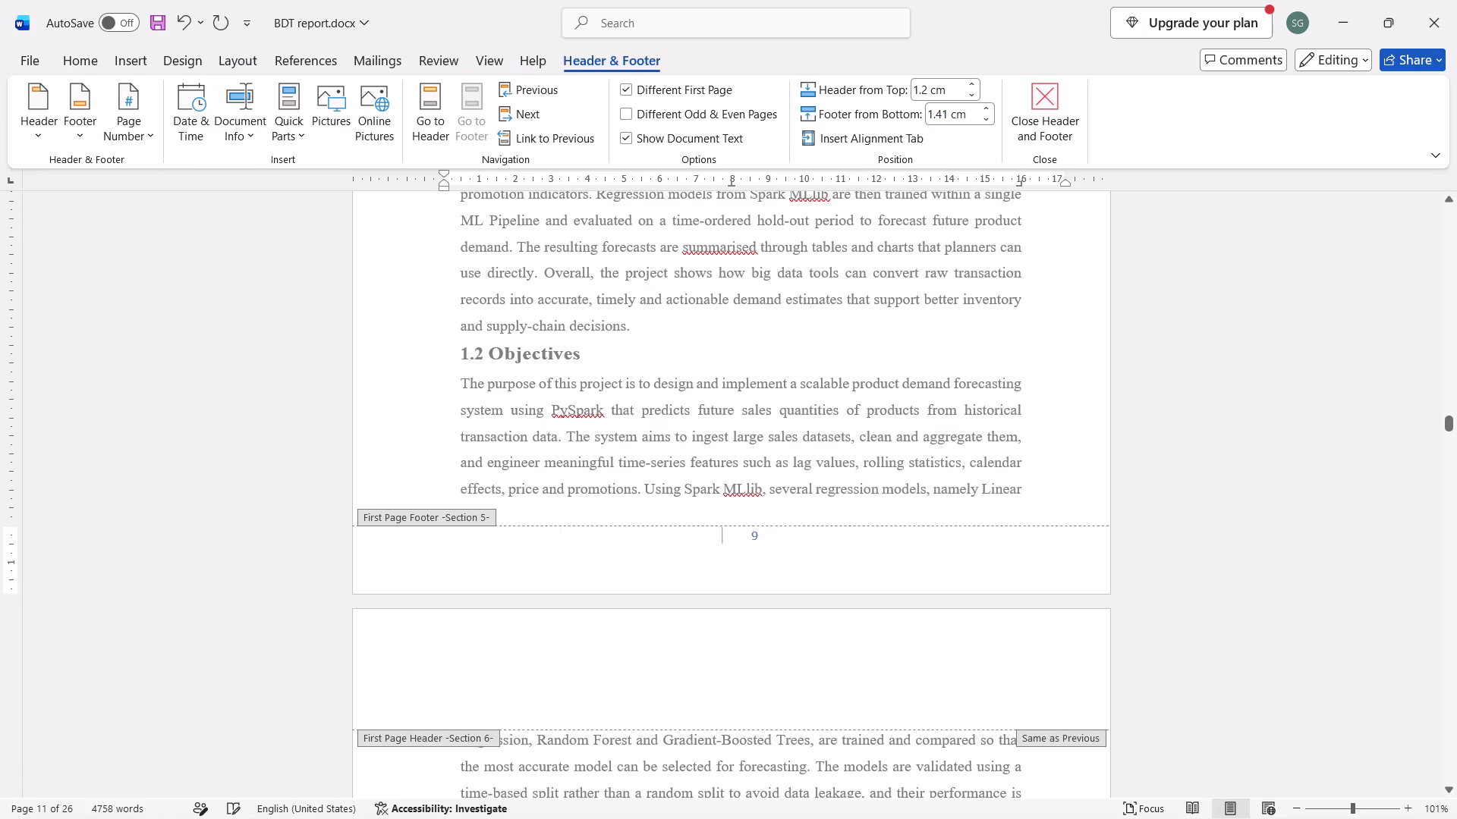
key("ctrl+z")
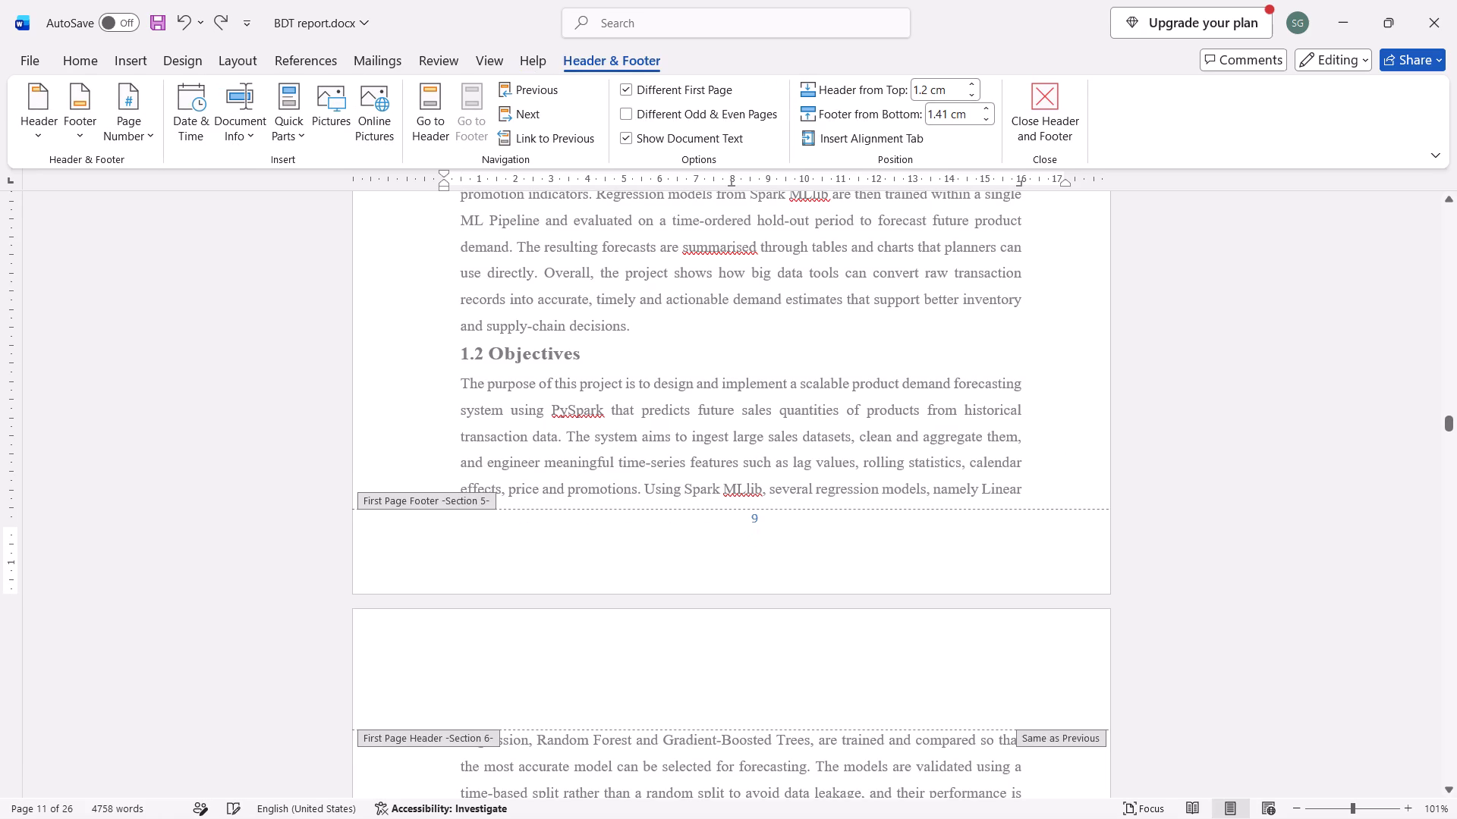
left_click(753, 518)
key("Delete")
key("Delete")
left_click_drag(802, 587, 843, 423)
right_click(843, 423)
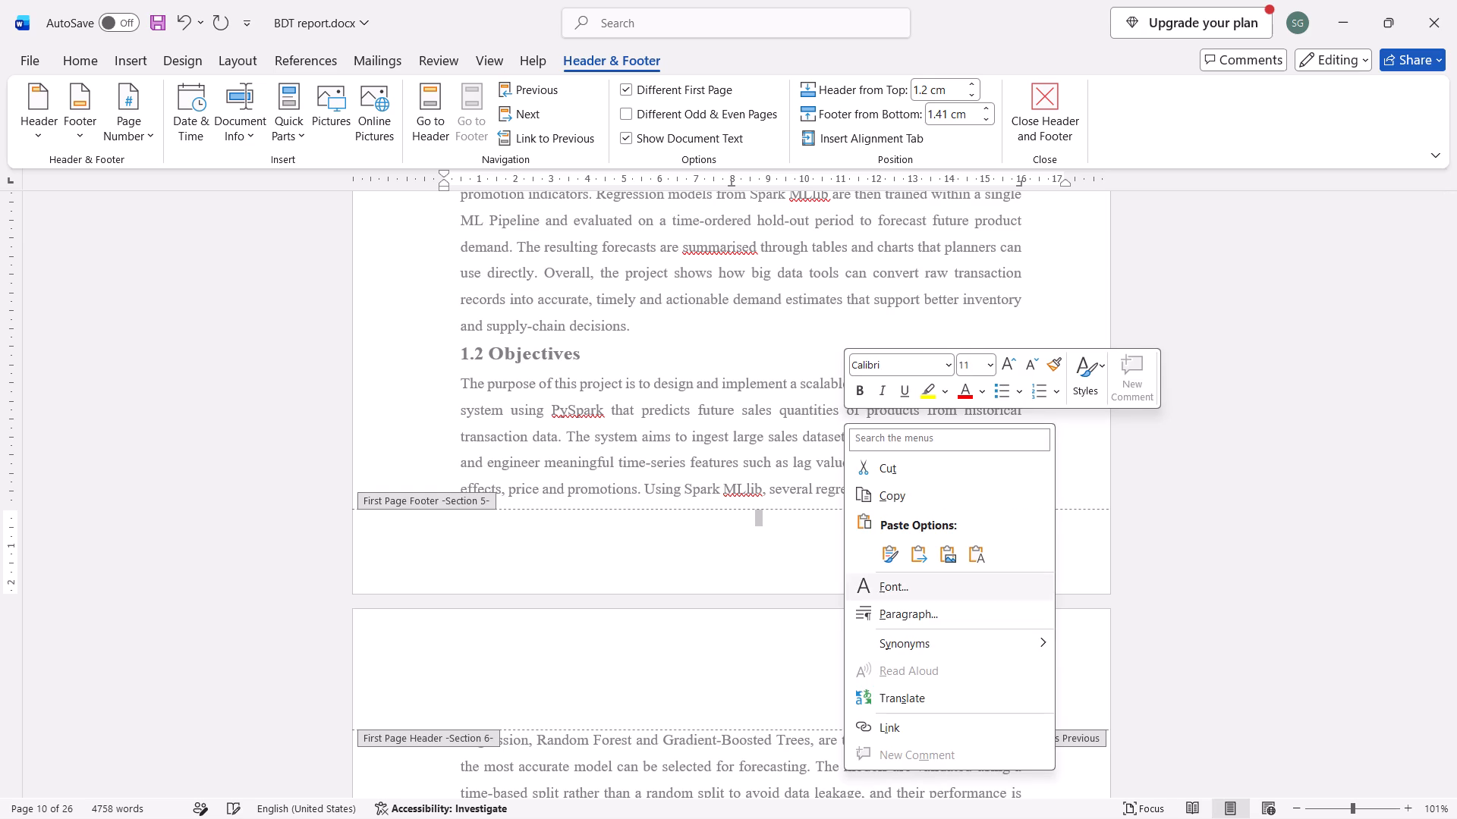
scroll(867, 580, "down", 2)
left_click(781, 634)
Delete the page number from the Section 6 footer on the page ending with 2.2.1.1 Description.
scroll(781, 634, "down", 6)
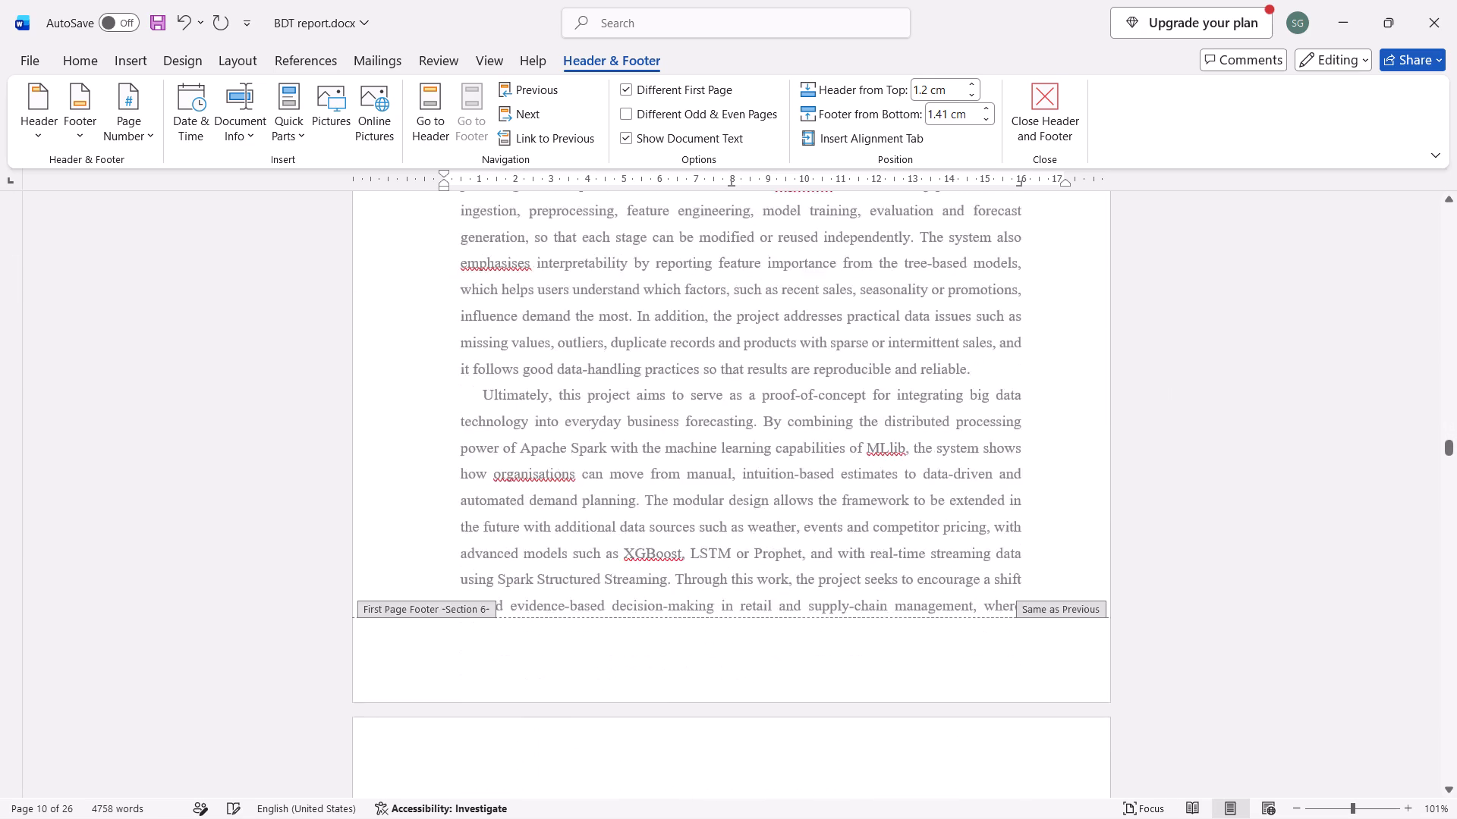
scroll(781, 634, "down", 1)
scroll(758, 489, "down", 1)
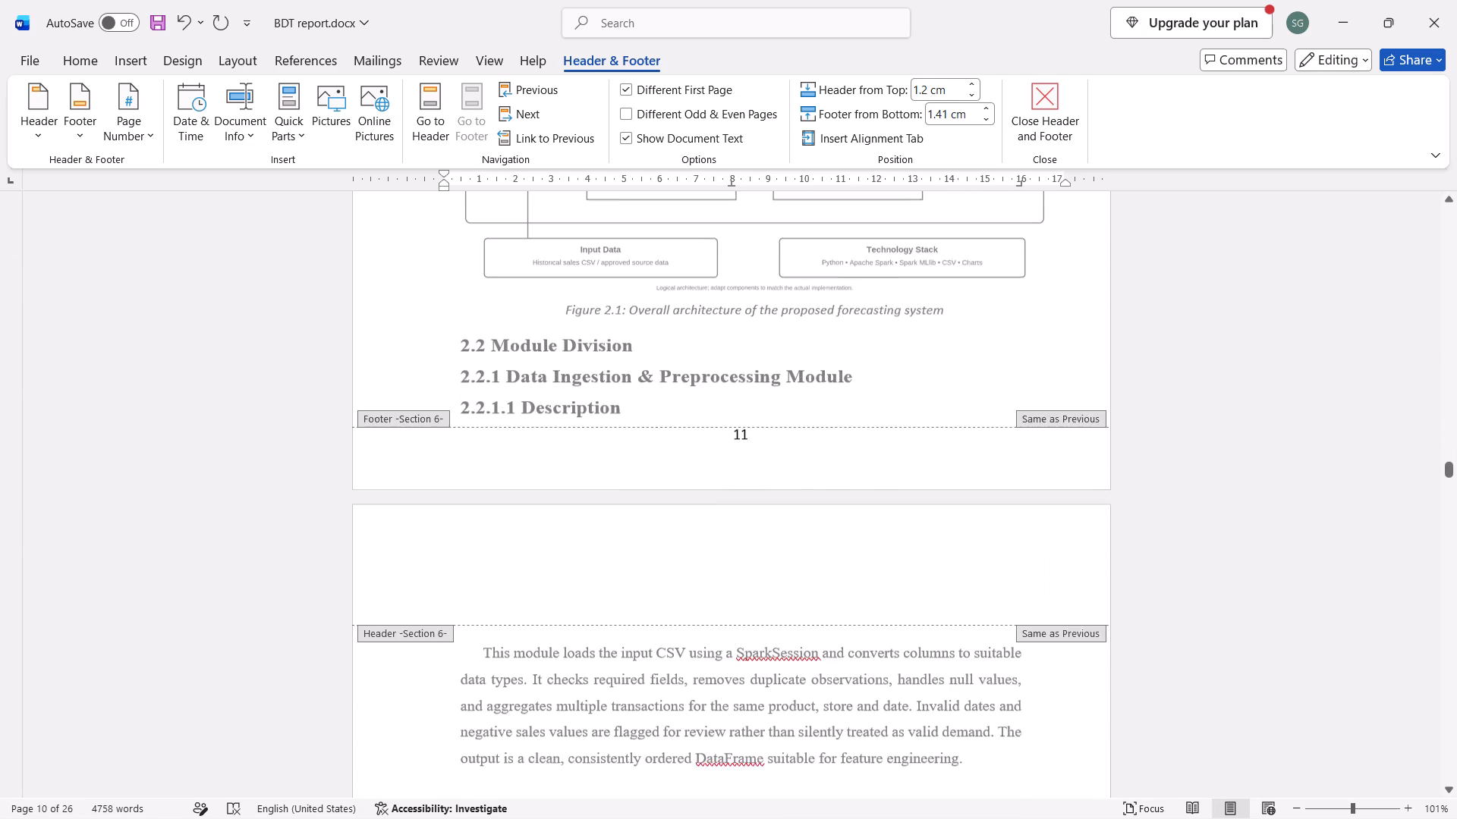
left_click(744, 406)
key("Delete")
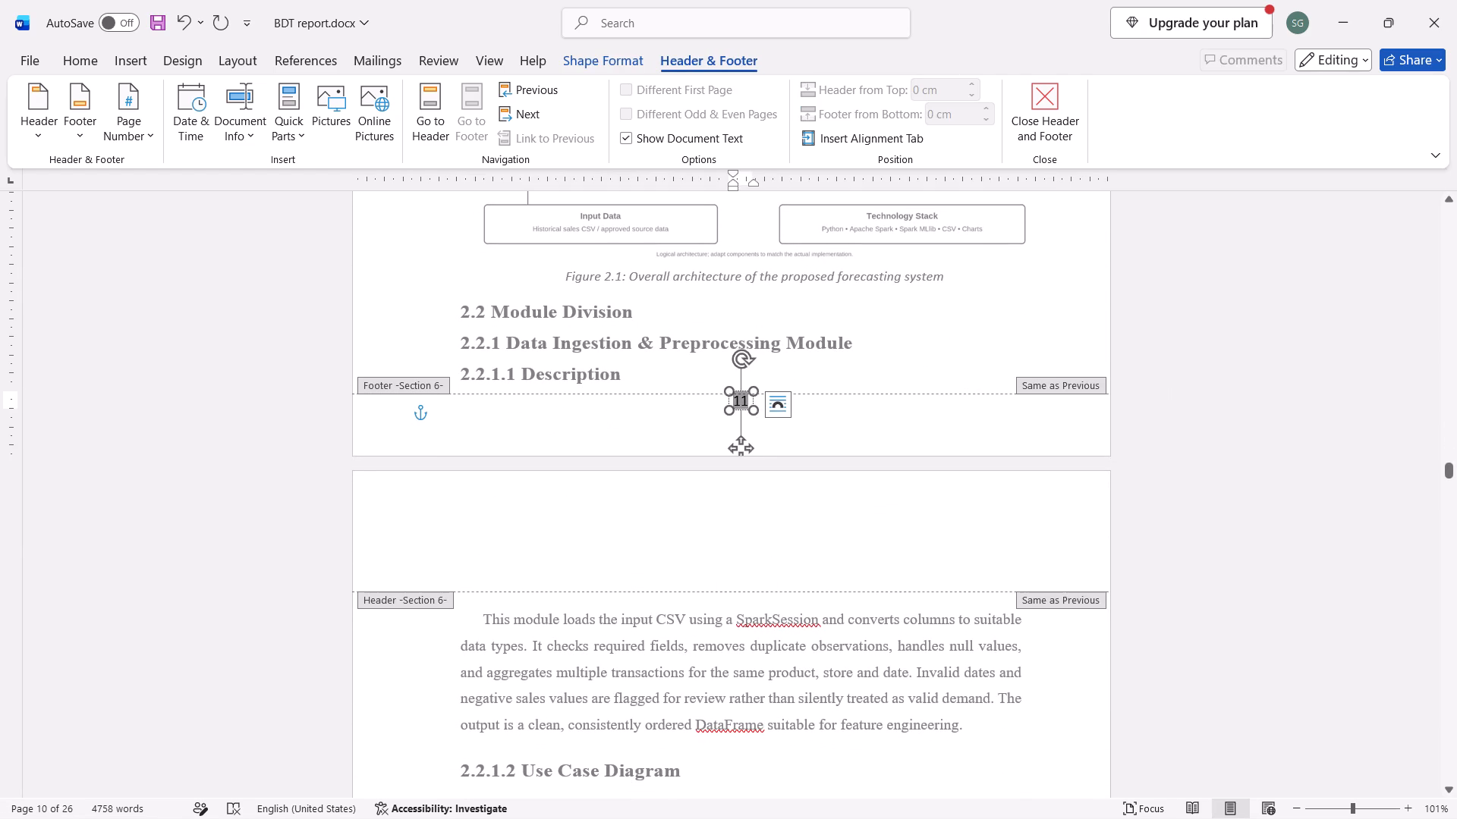
key("Delete")
key("Delete")
key("Delete")
Delete the page number from the Section 7 footer on the last references page.
scroll(744, 406, "down", 6)
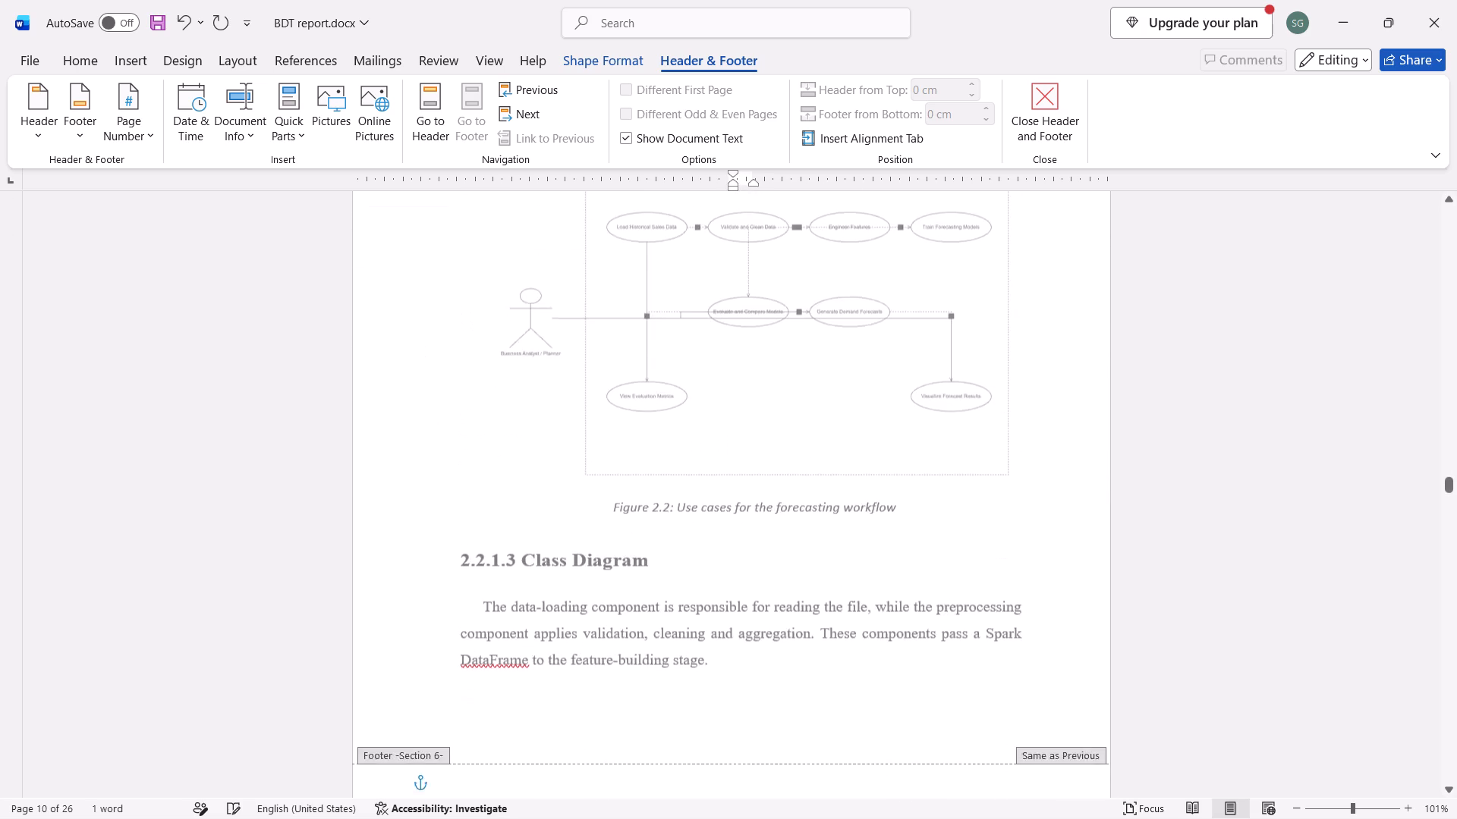
scroll(744, 406, "down", 14)
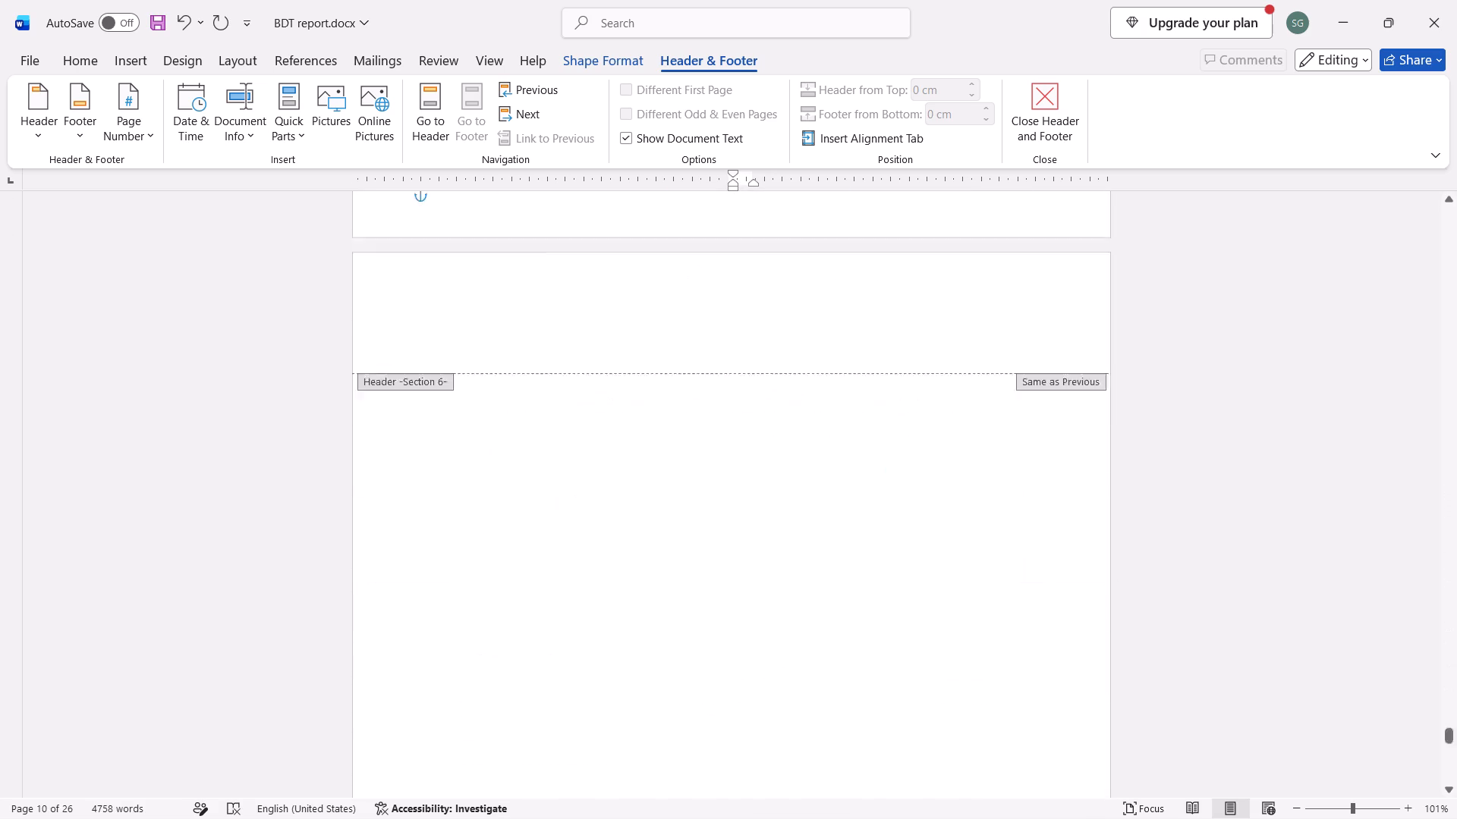
scroll(744, 406, "down", 3)
left_click(747, 720)
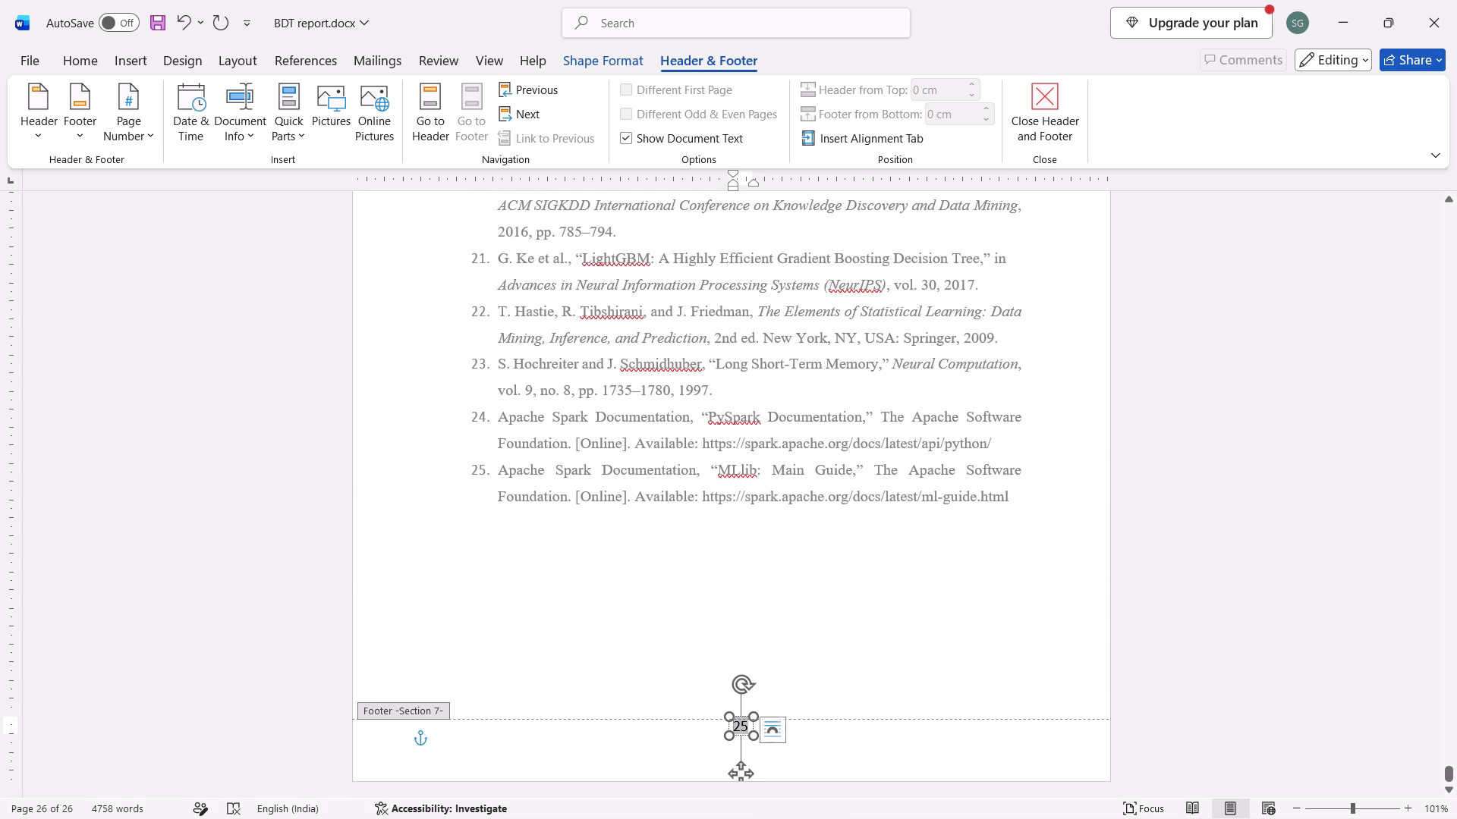
key("Delete")
key("Delete")
key("Delete")
Set the page numbering of Section 5, at the first Chapter 1 page's footer, to start at 1.
scroll(1259, 664, "up", 13)
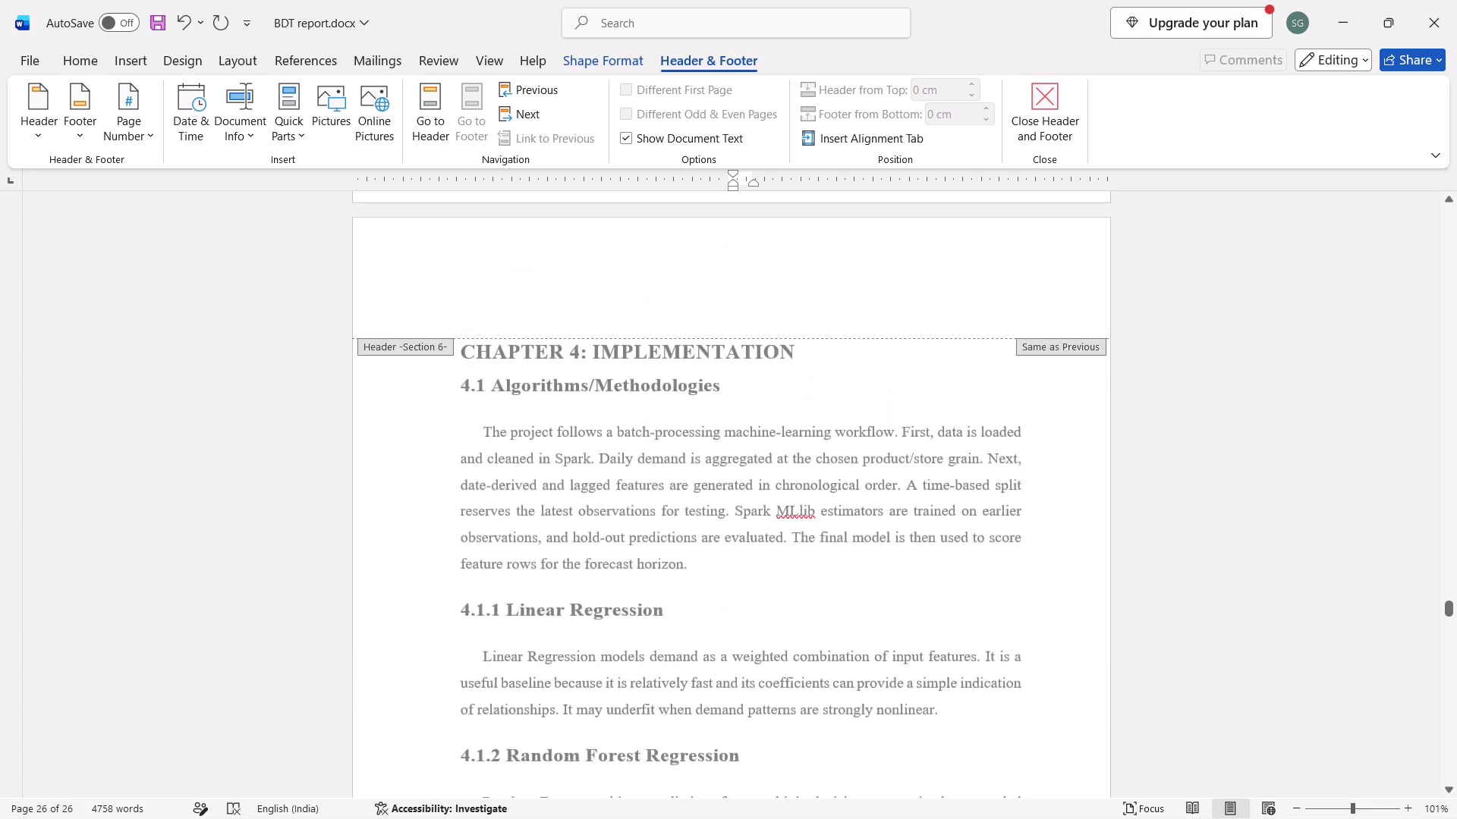
scroll(1259, 664, "up", 5)
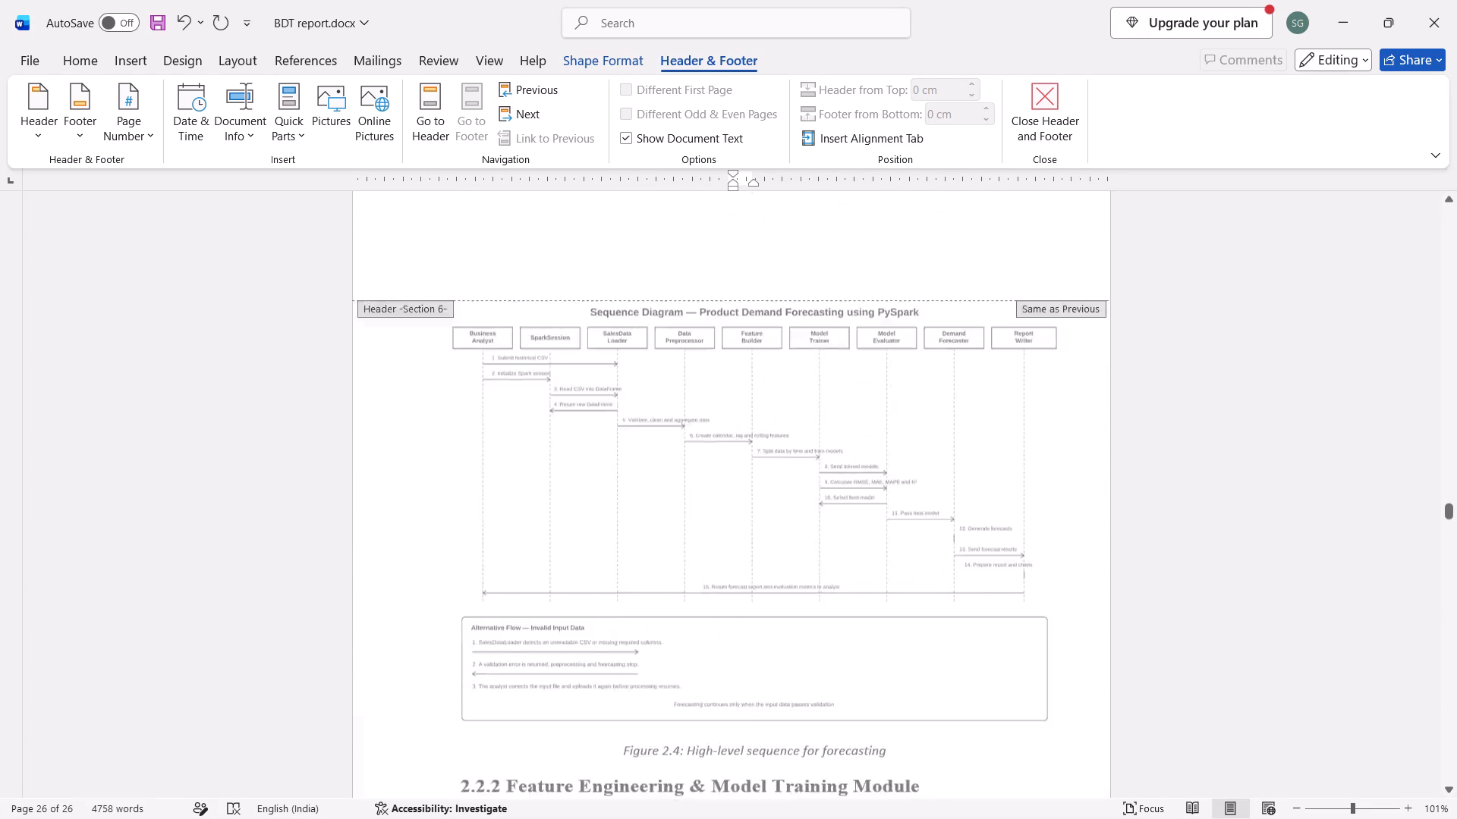
scroll(1259, 664, "up", 6)
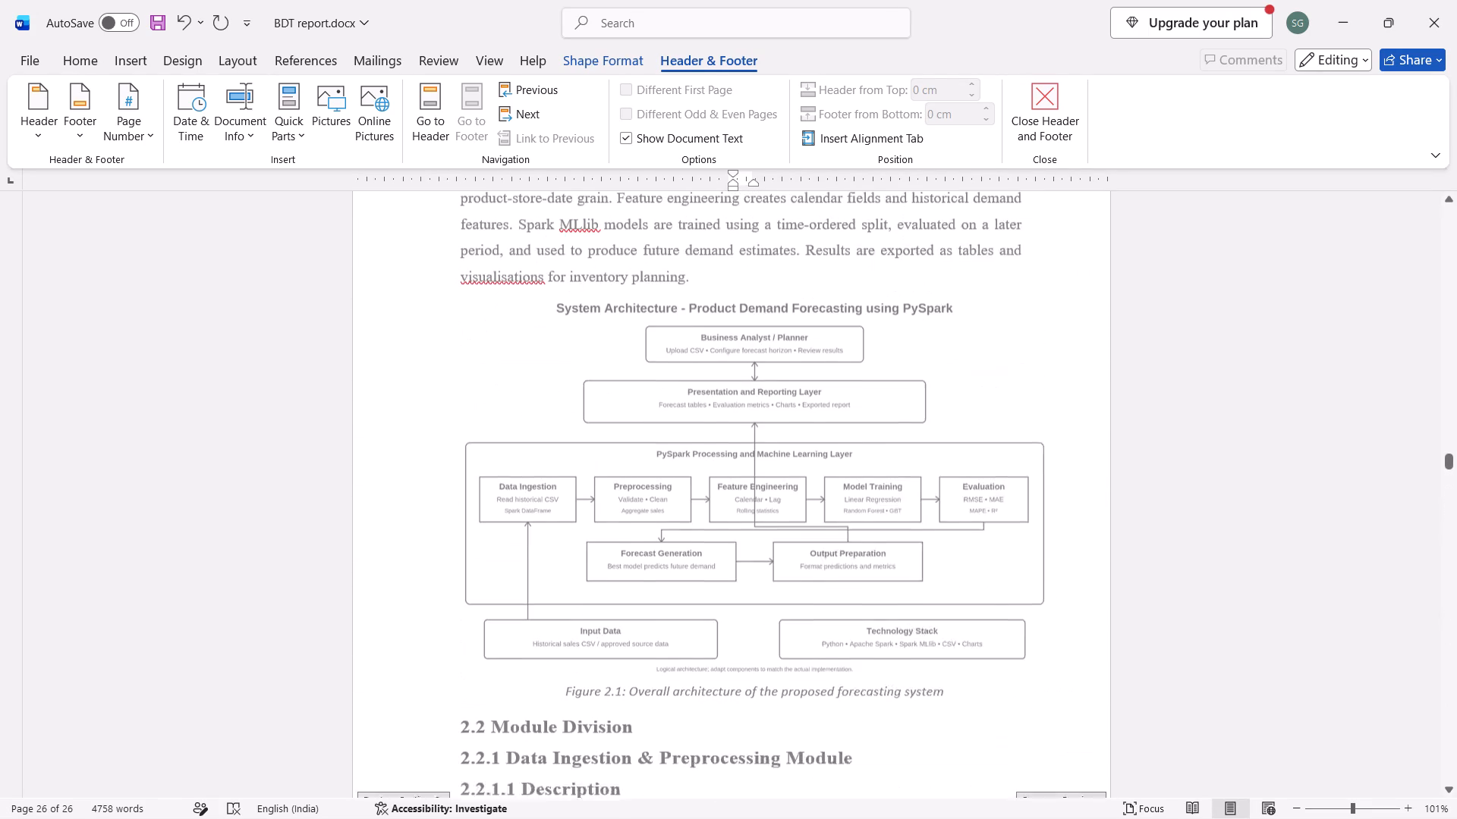
scroll(1259, 664, "up", 4)
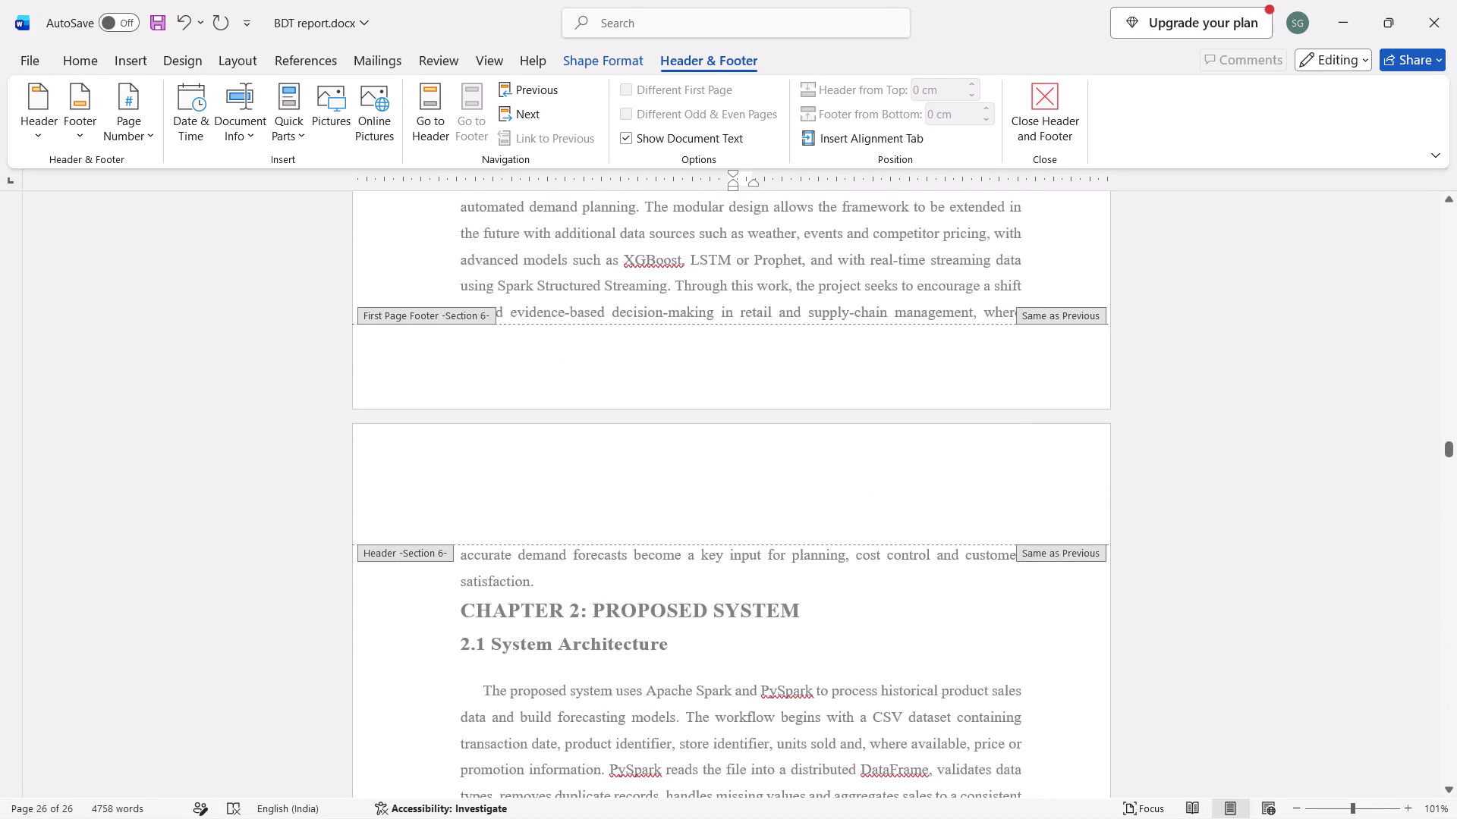
scroll(1259, 664, "up", 6)
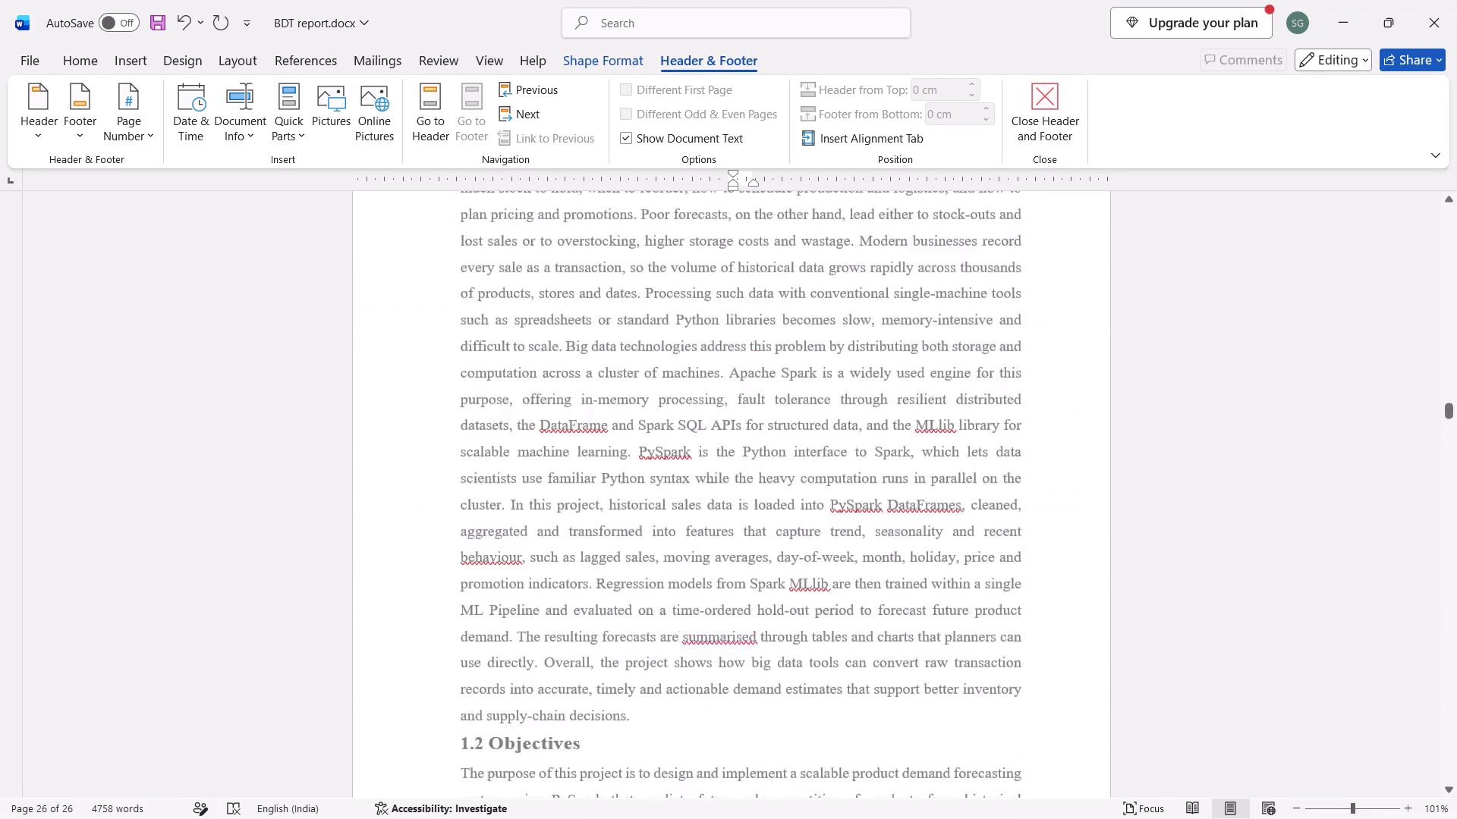
scroll(1259, 664, "up", 2)
scroll(1259, 664, "down", 3)
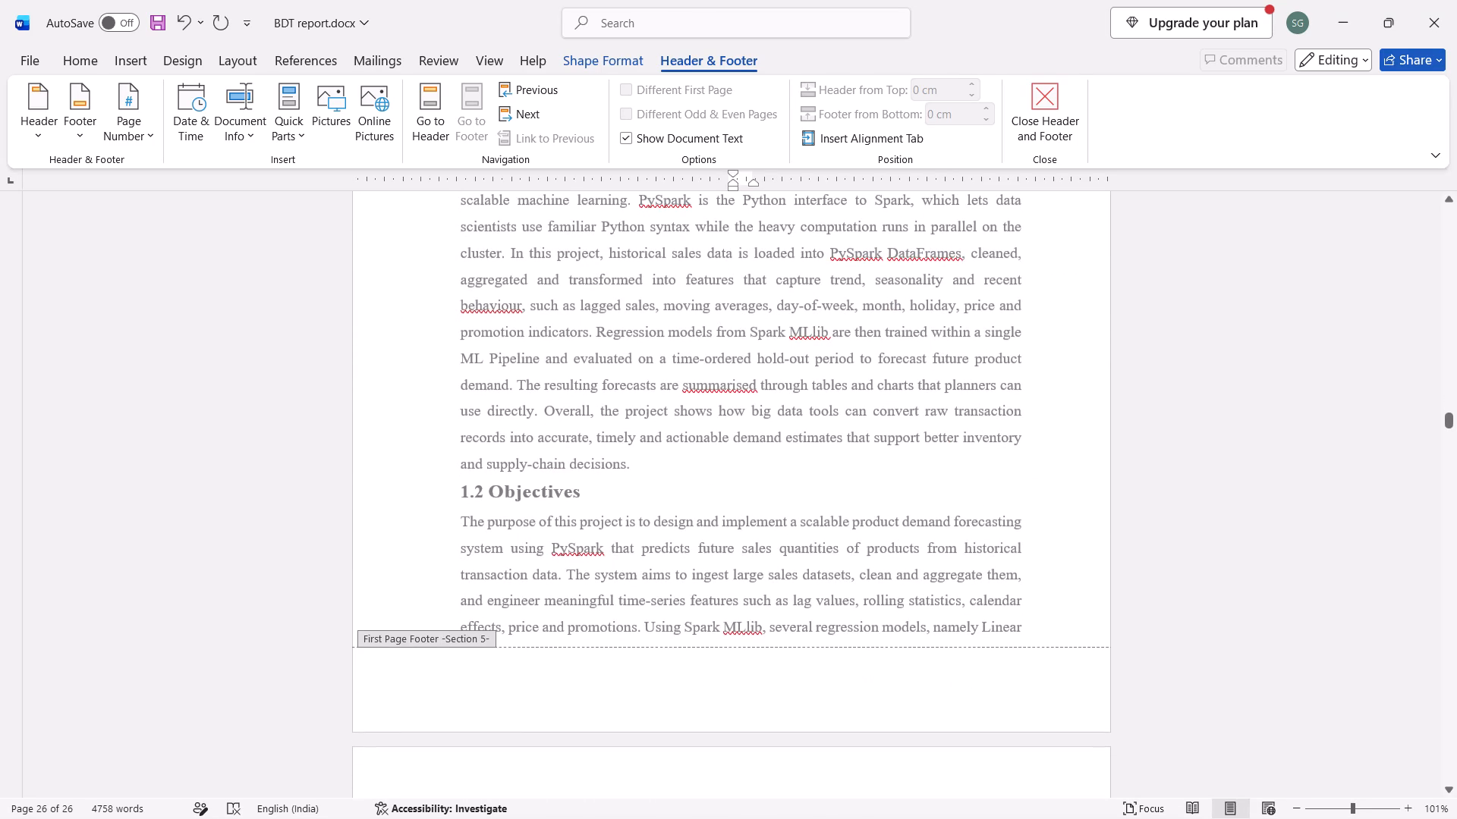
left_click(829, 664)
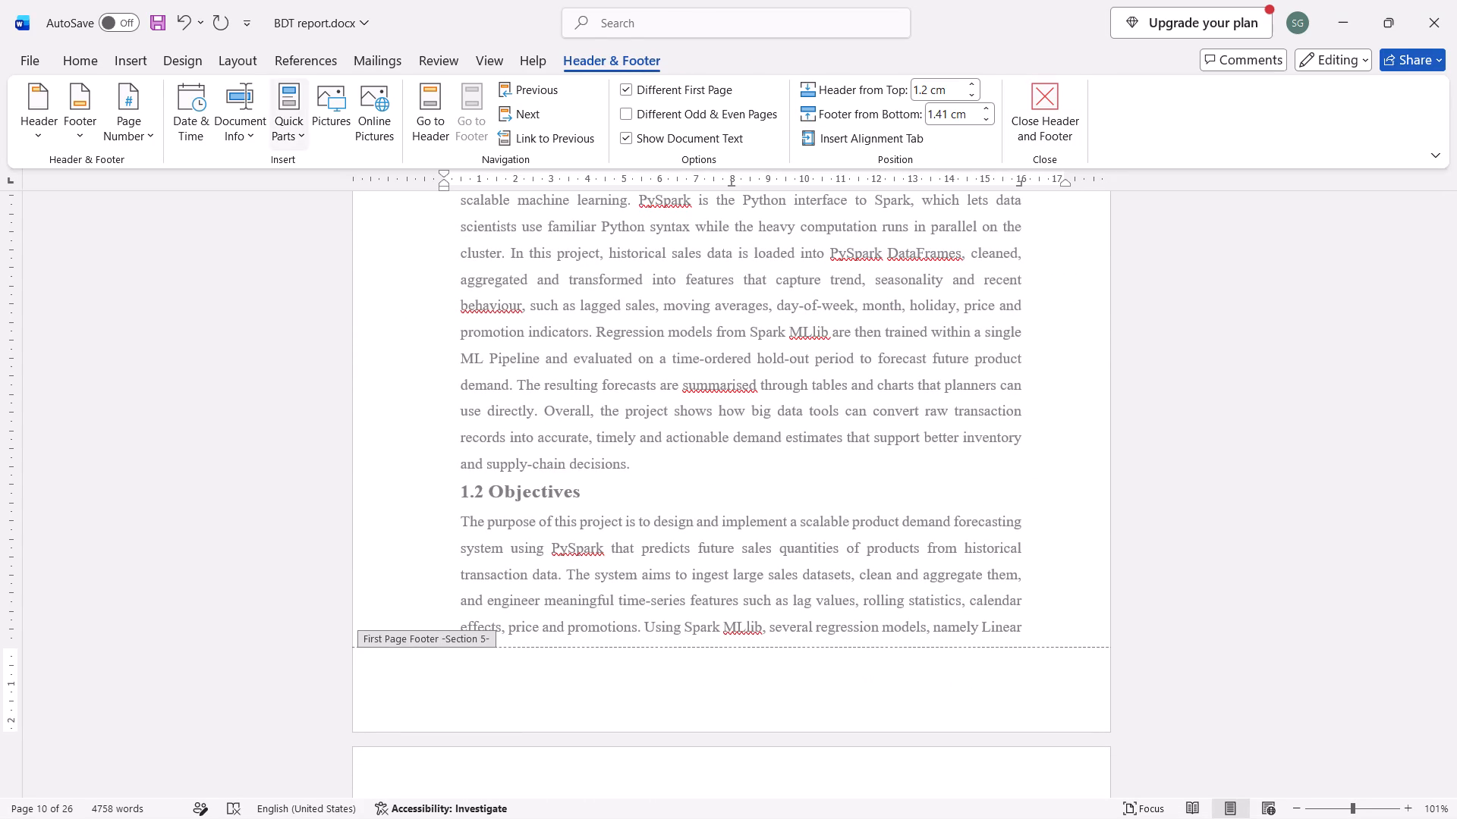
left_click(128, 127)
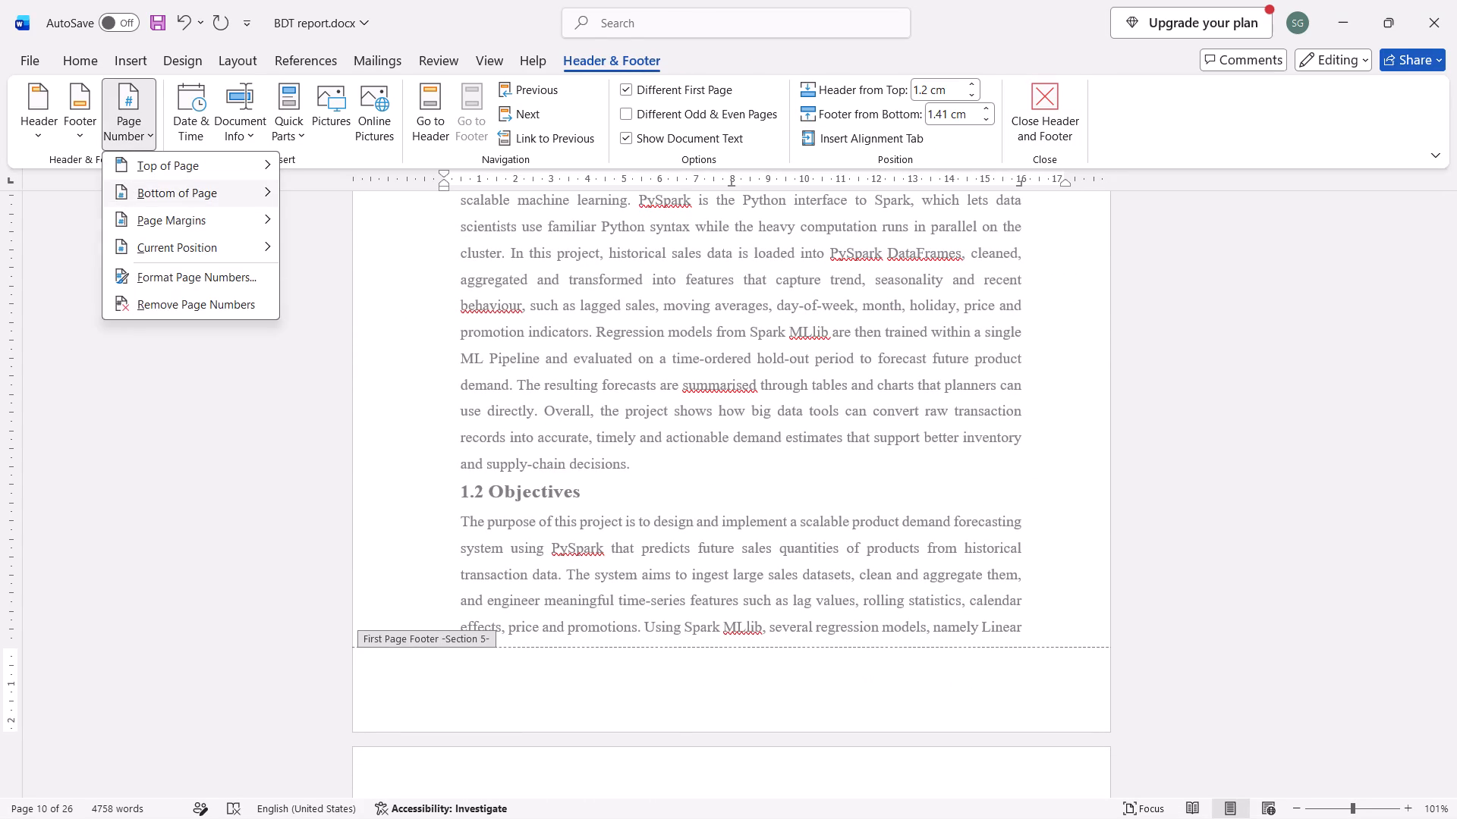
left_click(154, 282)
left_click(711, 471)
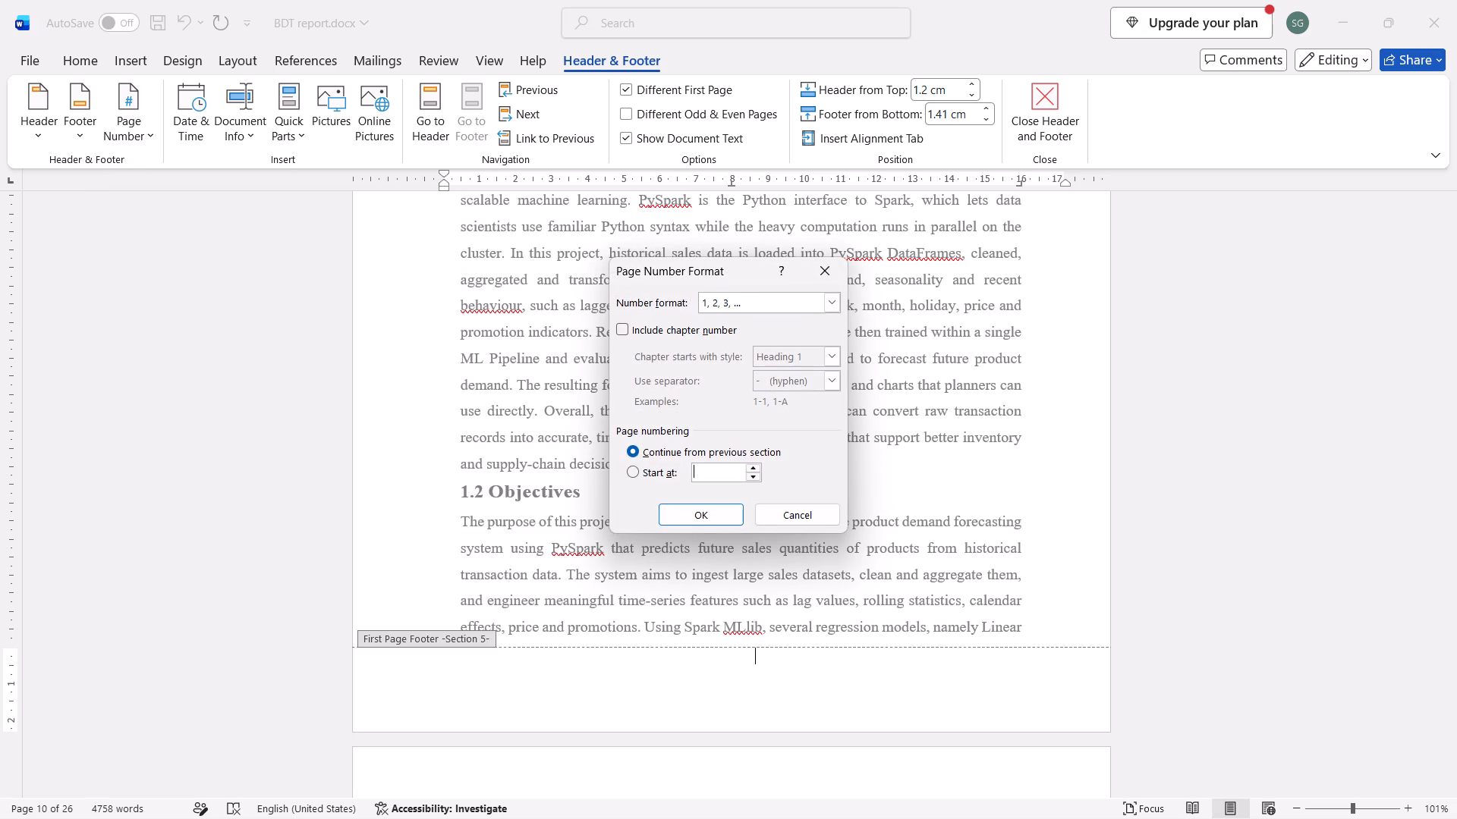
key("1")
left_click(678, 510)
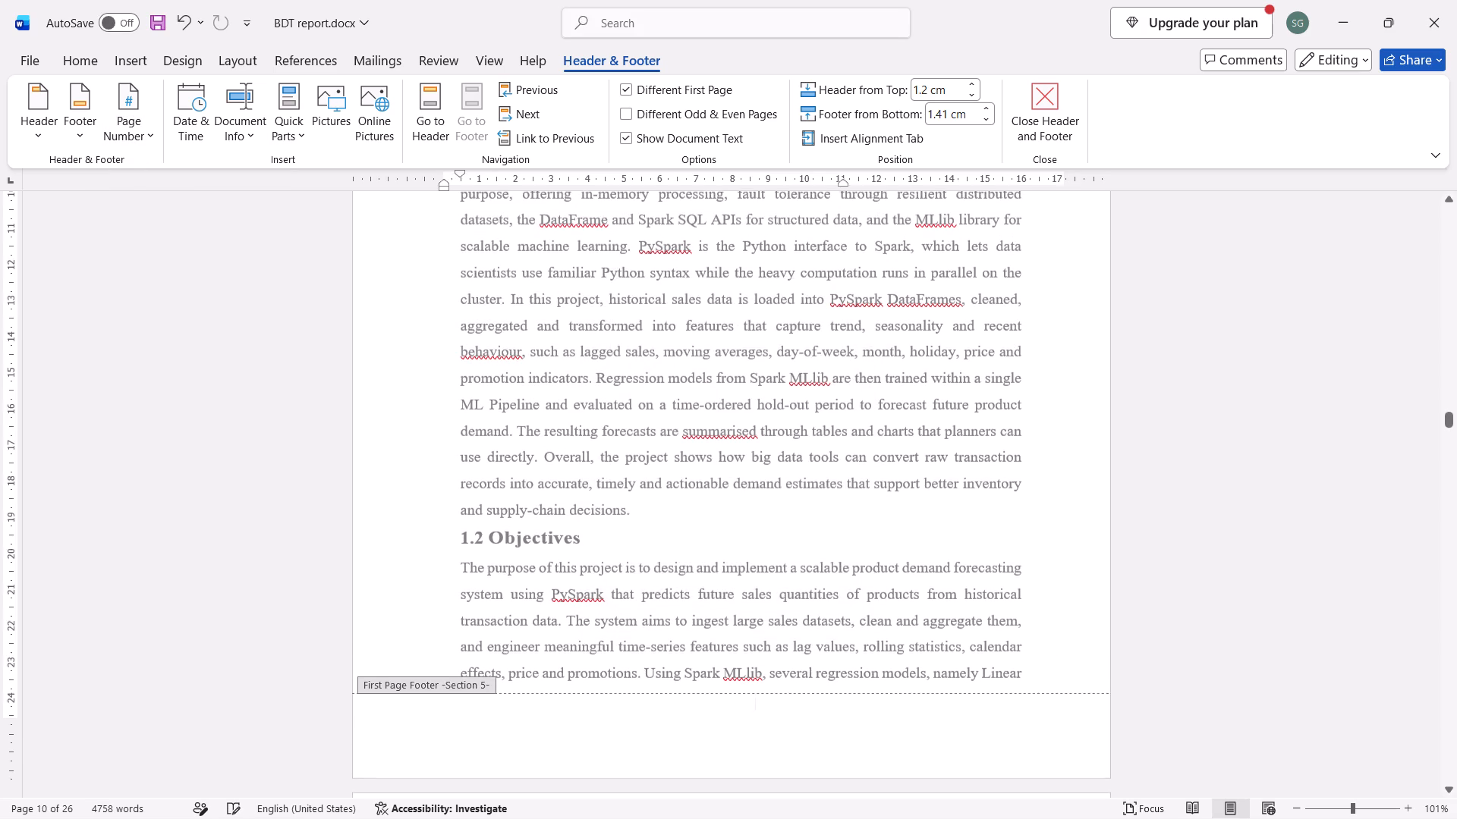
Insert a Plain Number 2 page number at the bottom of the Chapter 1 pages.
scroll(728, 572, "up", 2)
scroll(728, 572, "down", 4)
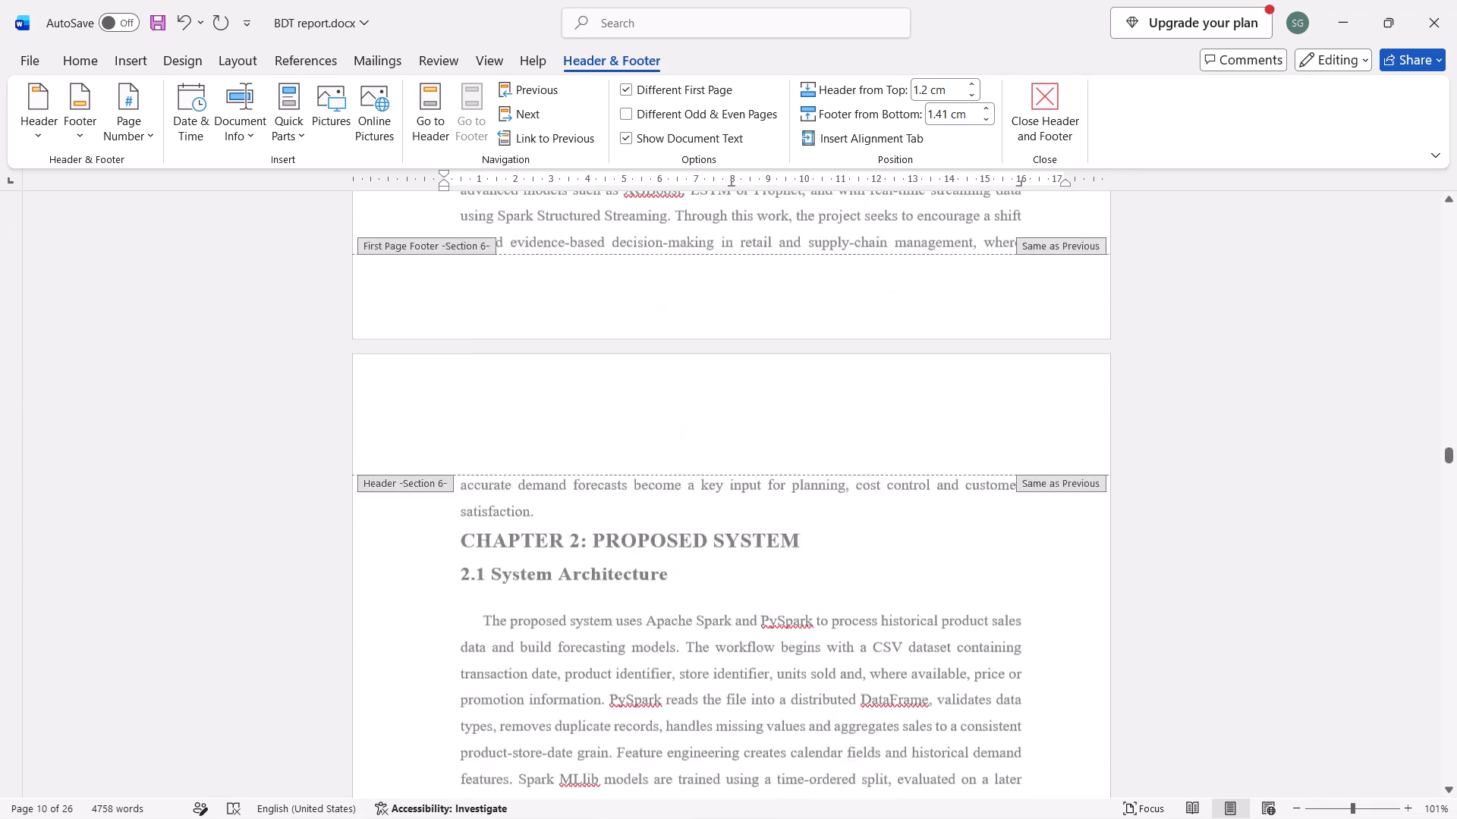
scroll(728, 572, "up", 1)
left_click(129, 129)
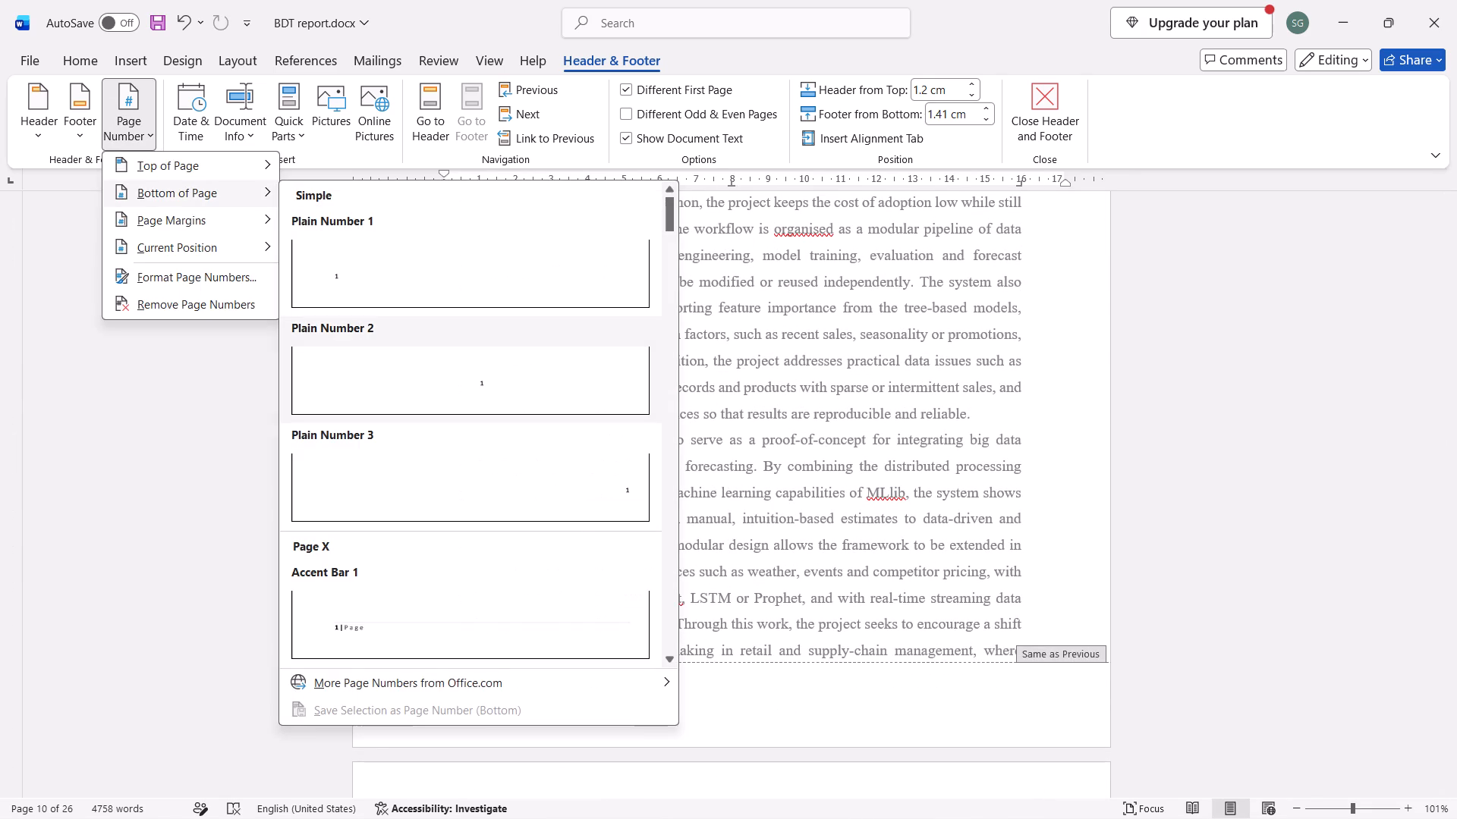
left_click(356, 401)
Check the footers across the Chapter 1 and Chapter 2 pages for page numbers.
scroll(436, 456, "up", 2)
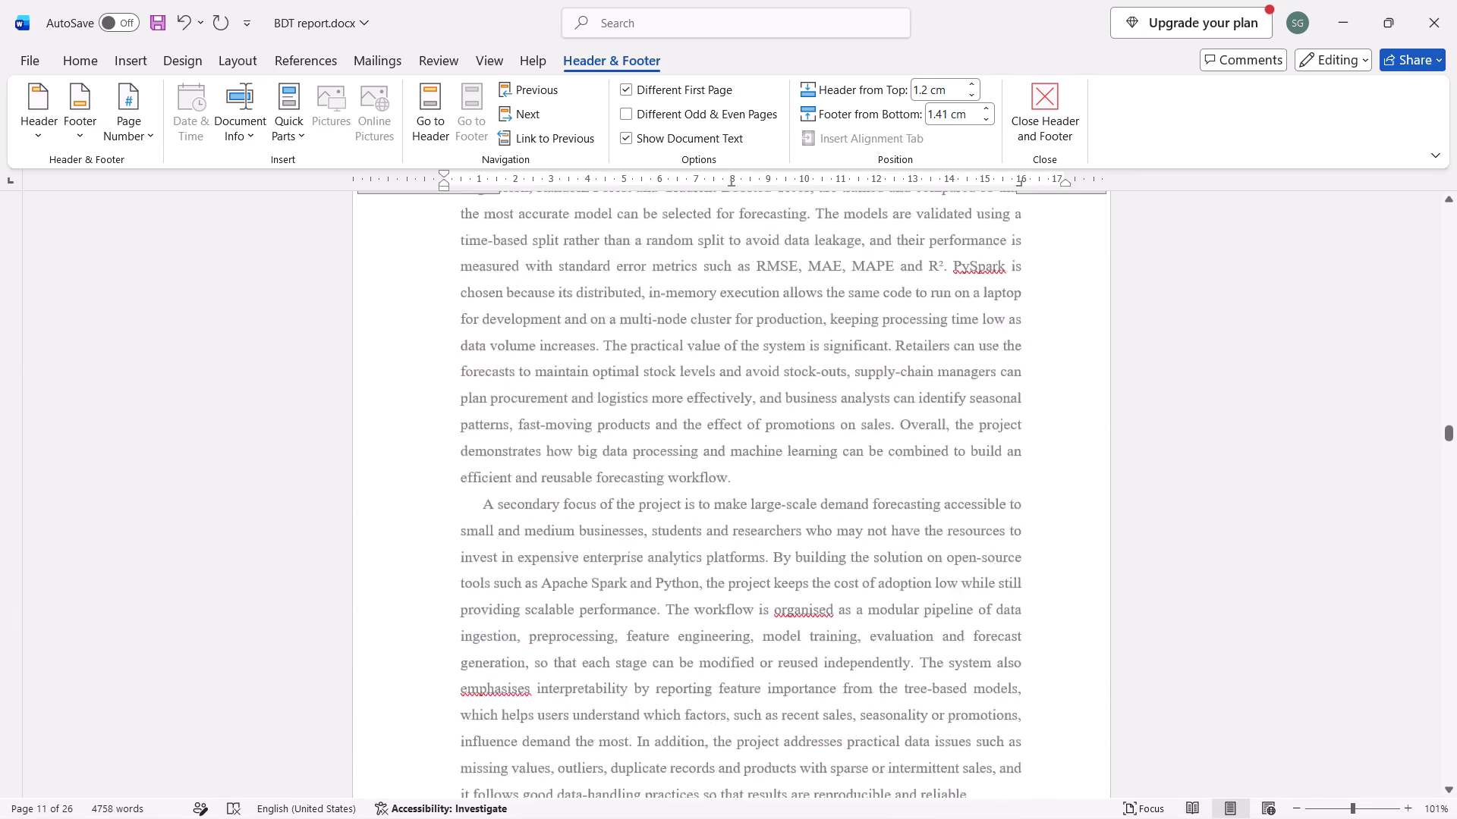
scroll(436, 456, "up", 3)
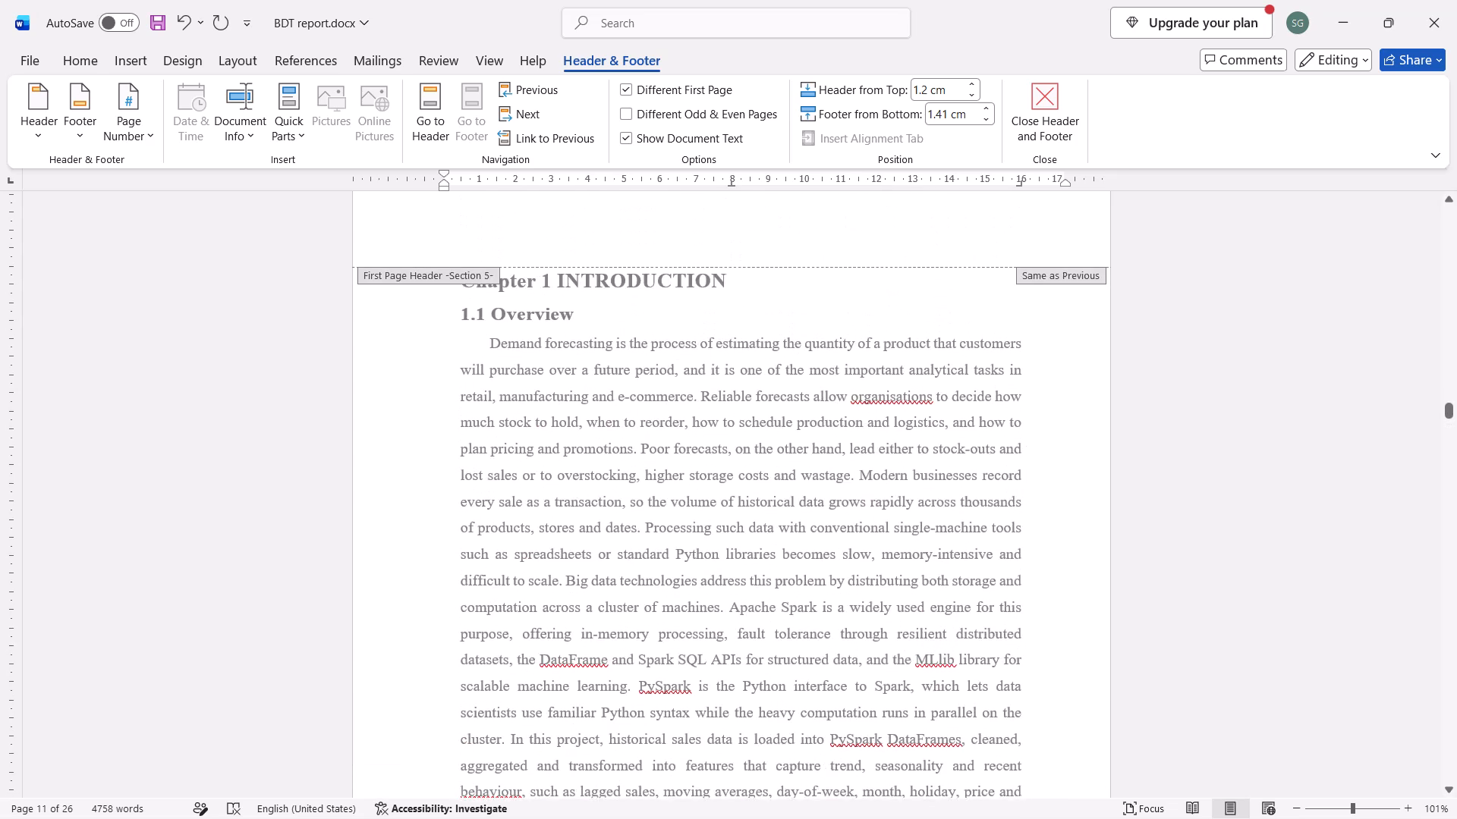
scroll(436, 456, "down", 13)
scroll(436, 456, "up", 1)
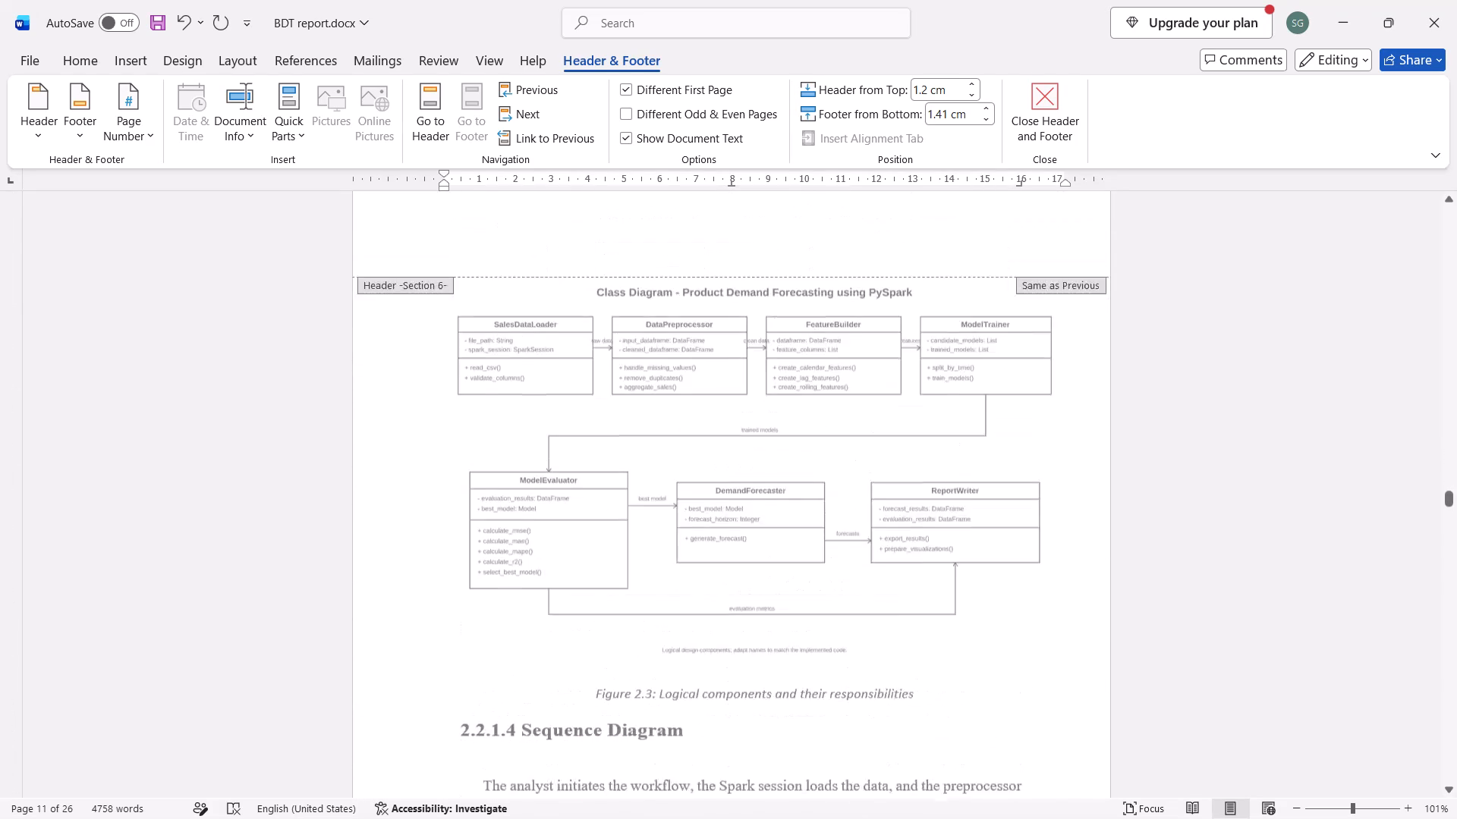
scroll(436, 456, "up", 4)
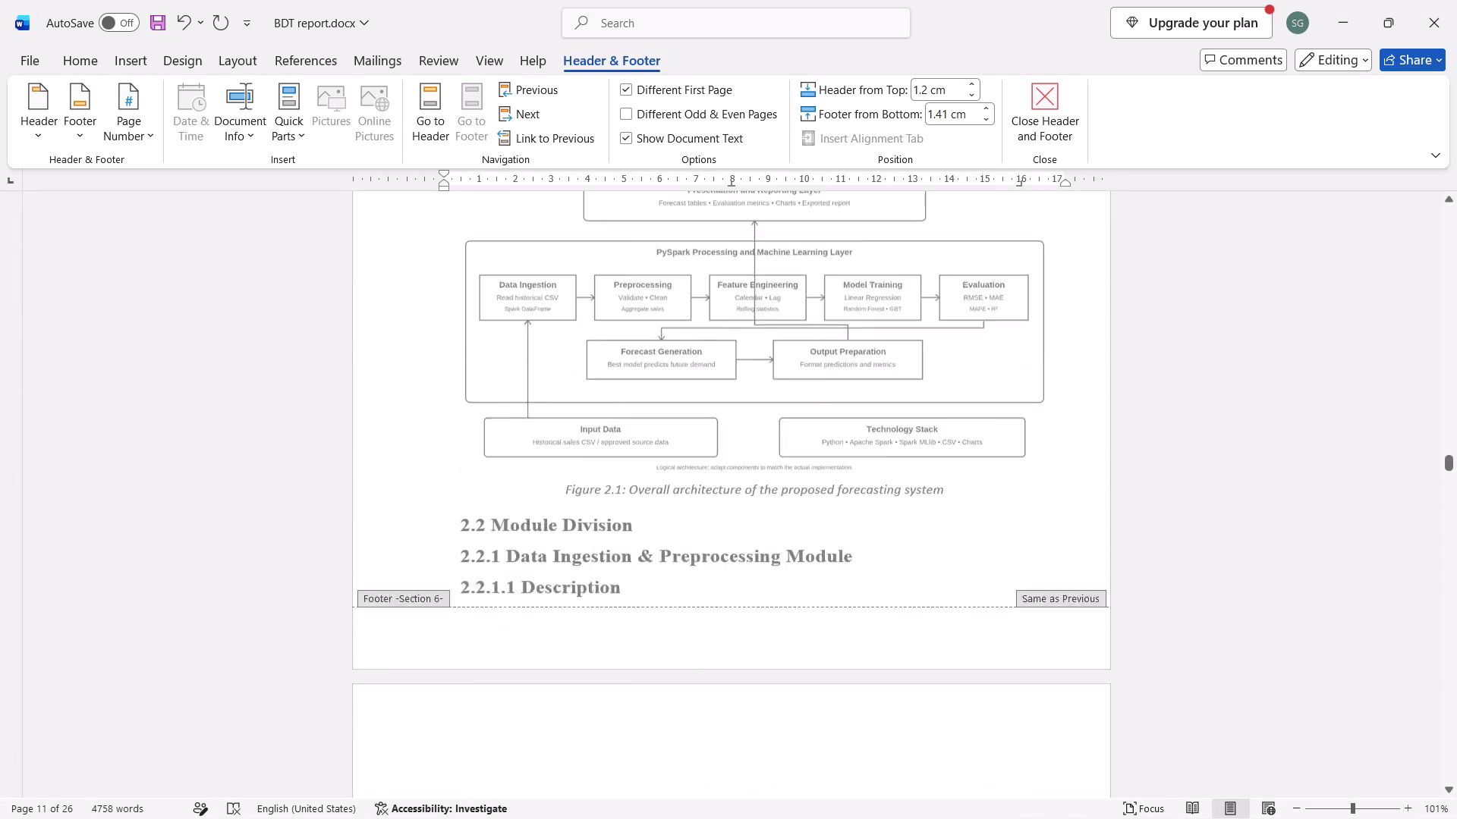
scroll(436, 456, "up", 2)
scroll(436, 456, "down", 4)
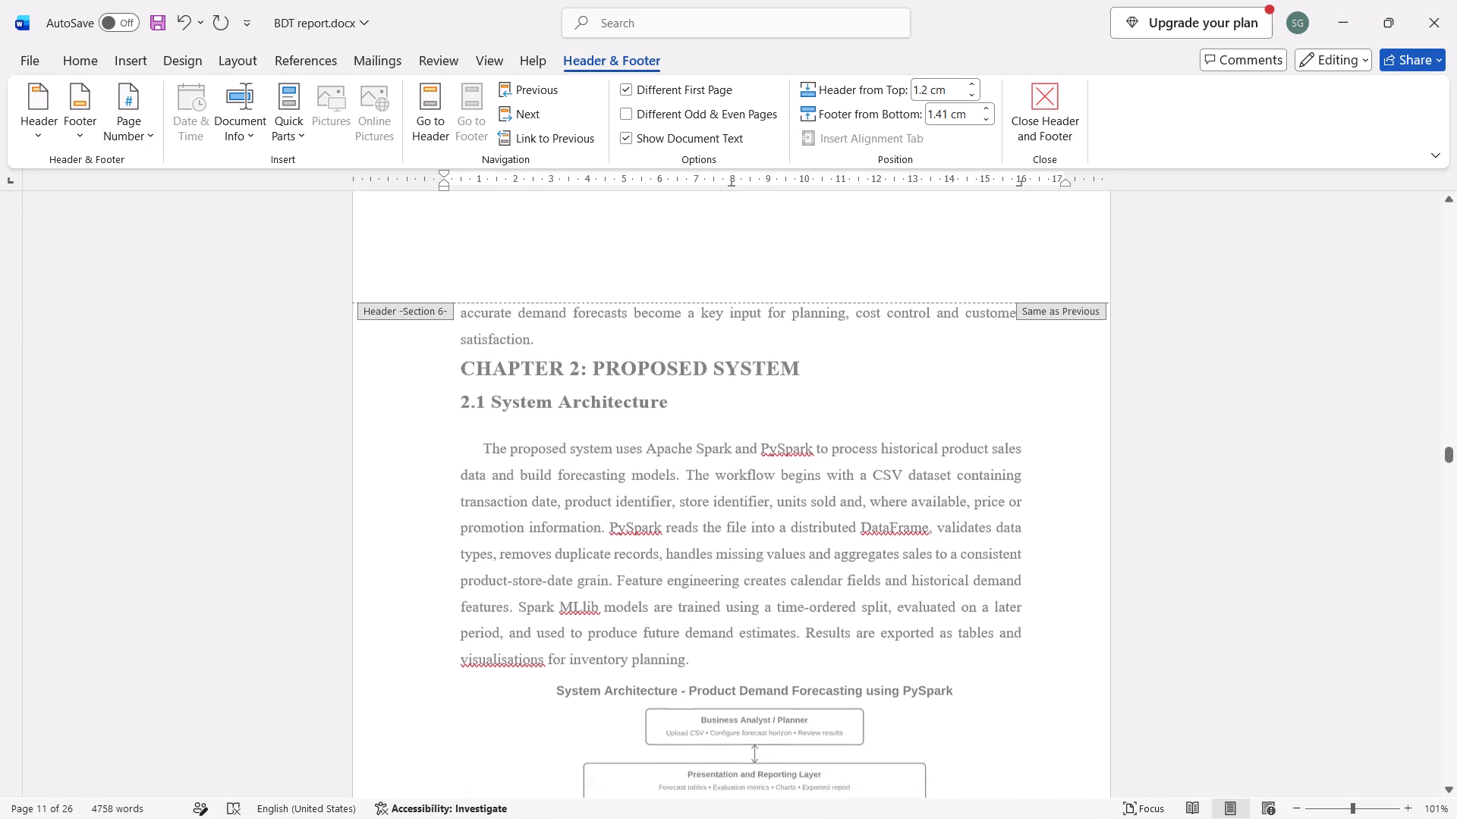
scroll(436, 456, "down", 2)
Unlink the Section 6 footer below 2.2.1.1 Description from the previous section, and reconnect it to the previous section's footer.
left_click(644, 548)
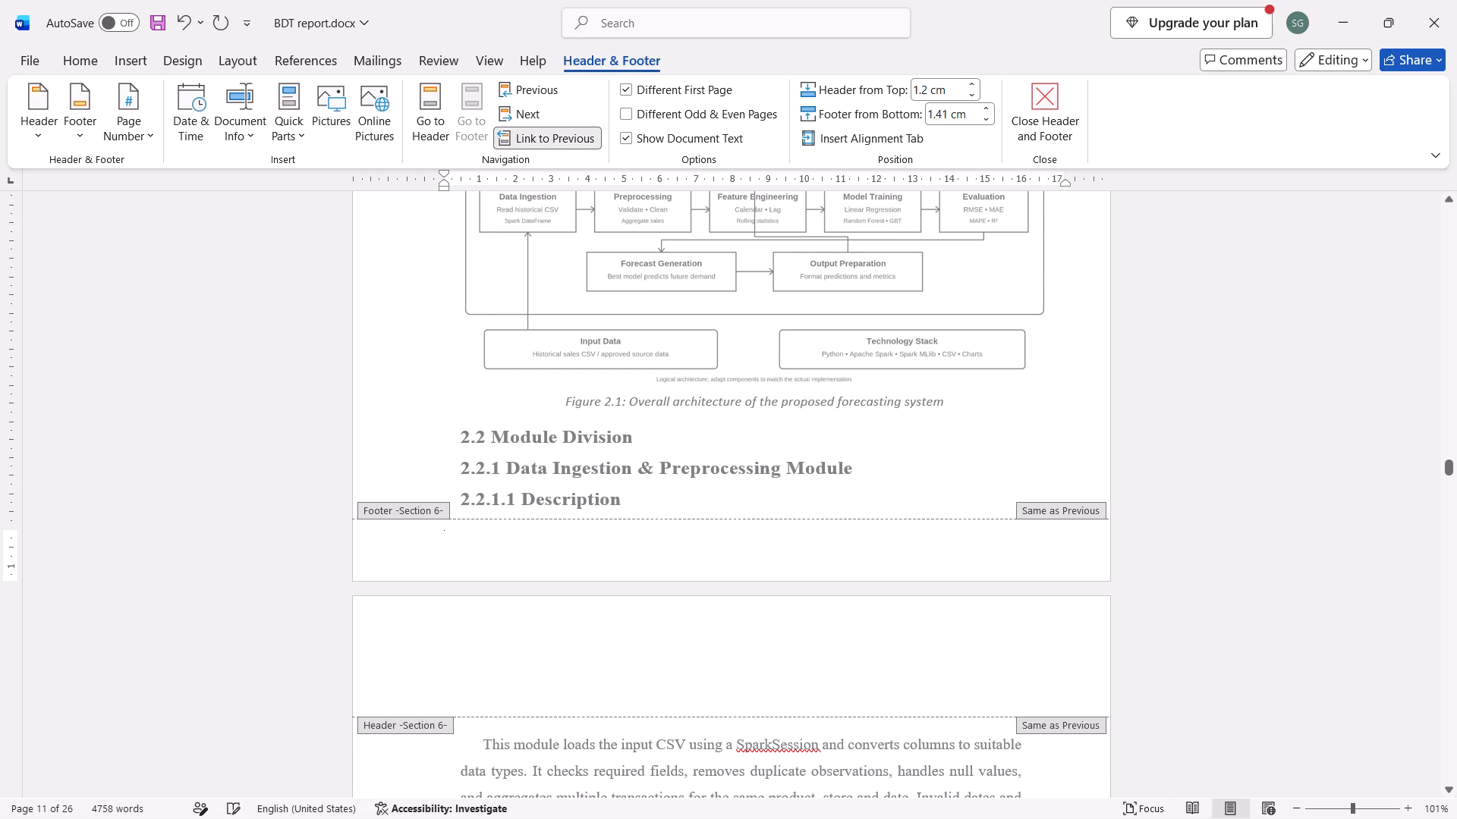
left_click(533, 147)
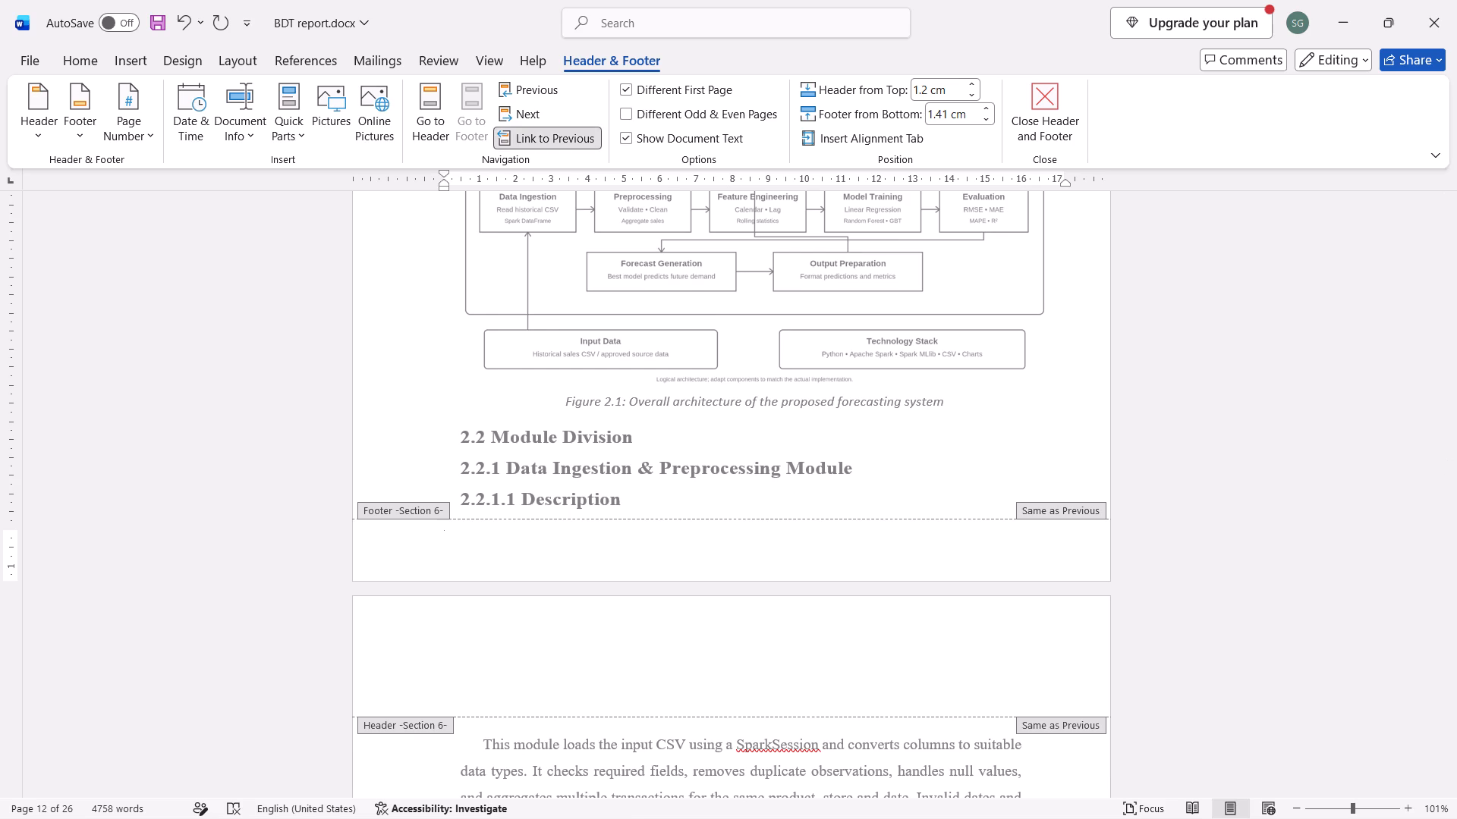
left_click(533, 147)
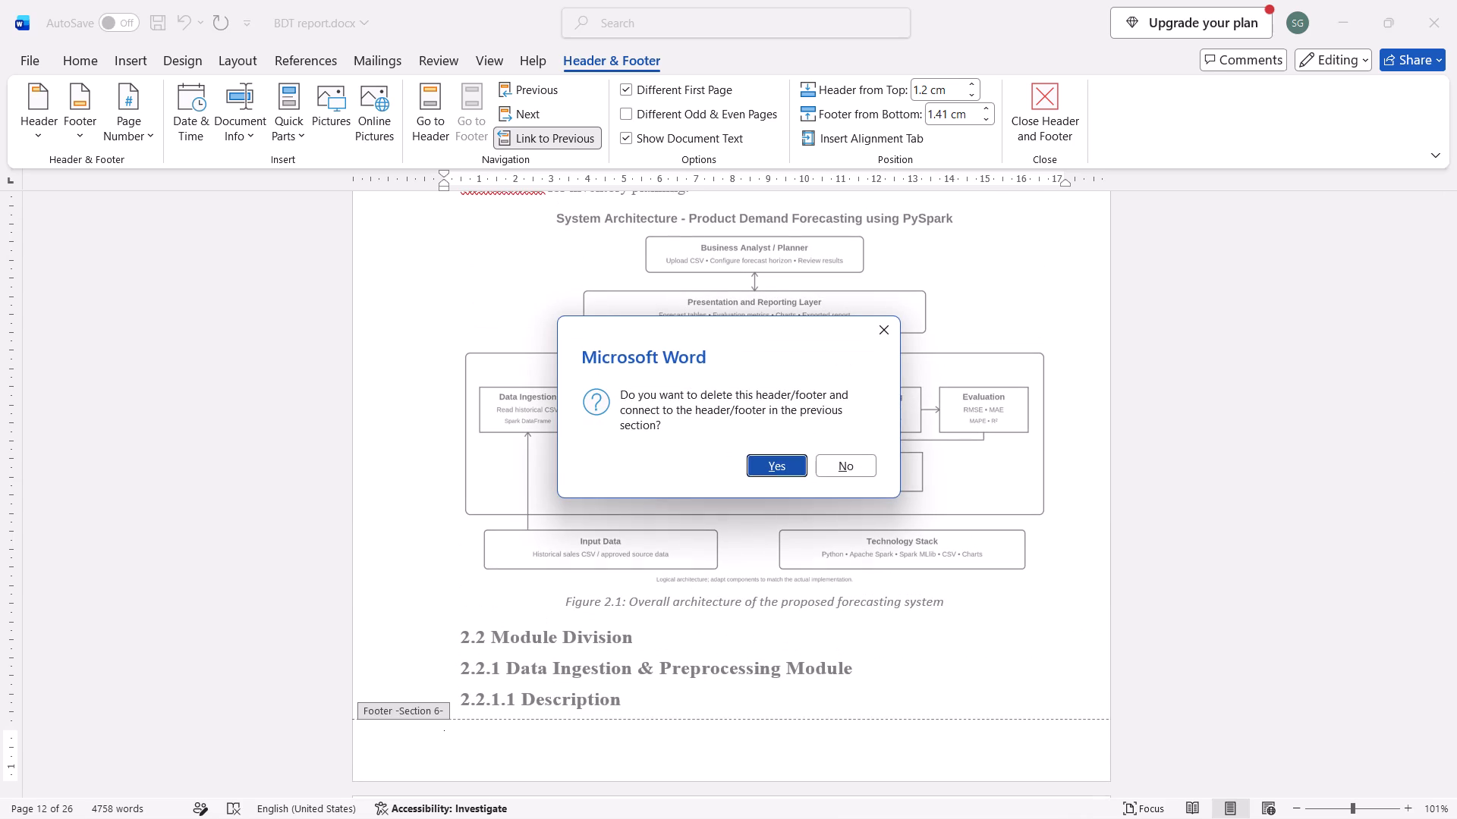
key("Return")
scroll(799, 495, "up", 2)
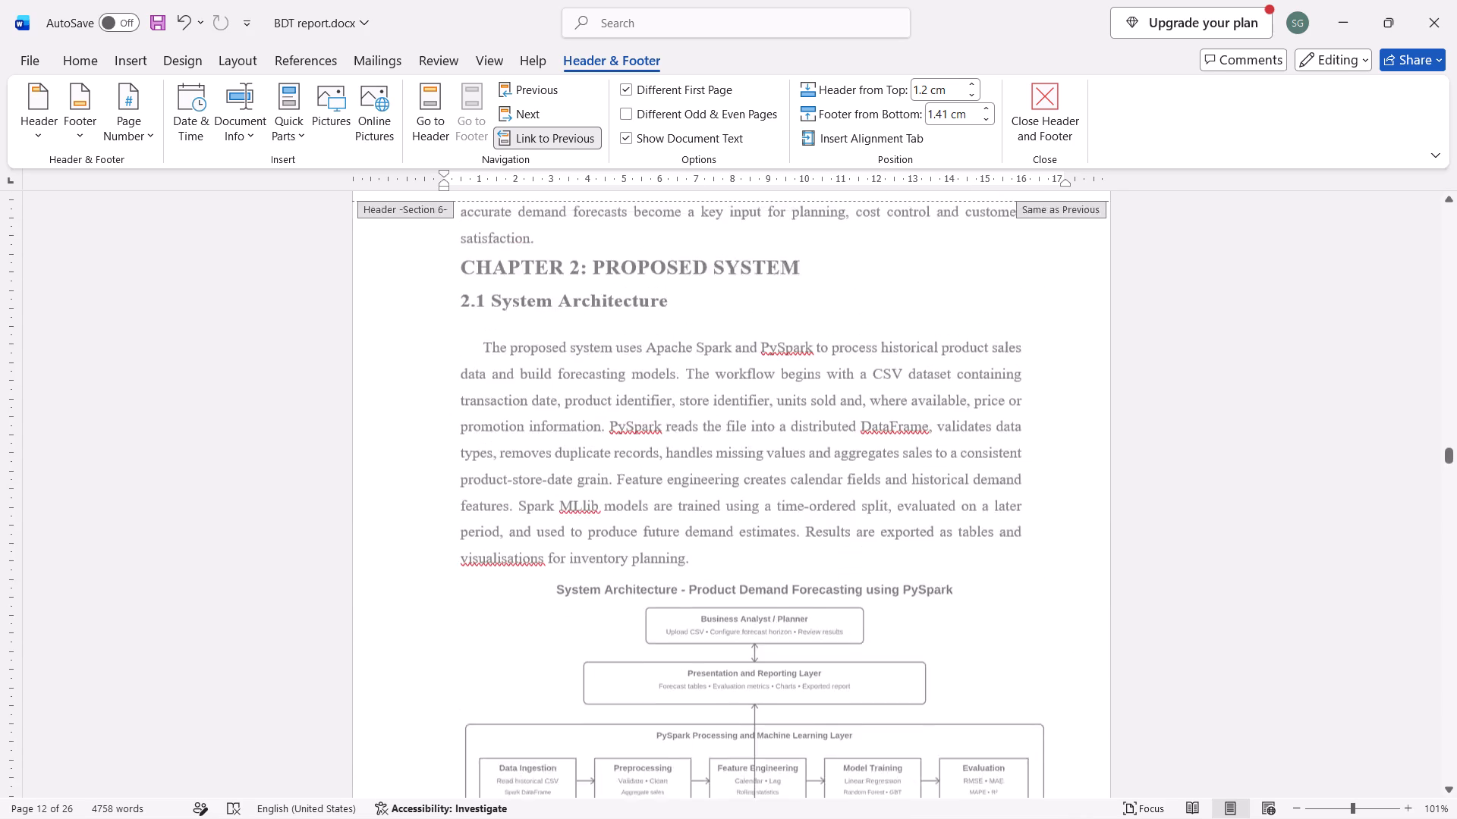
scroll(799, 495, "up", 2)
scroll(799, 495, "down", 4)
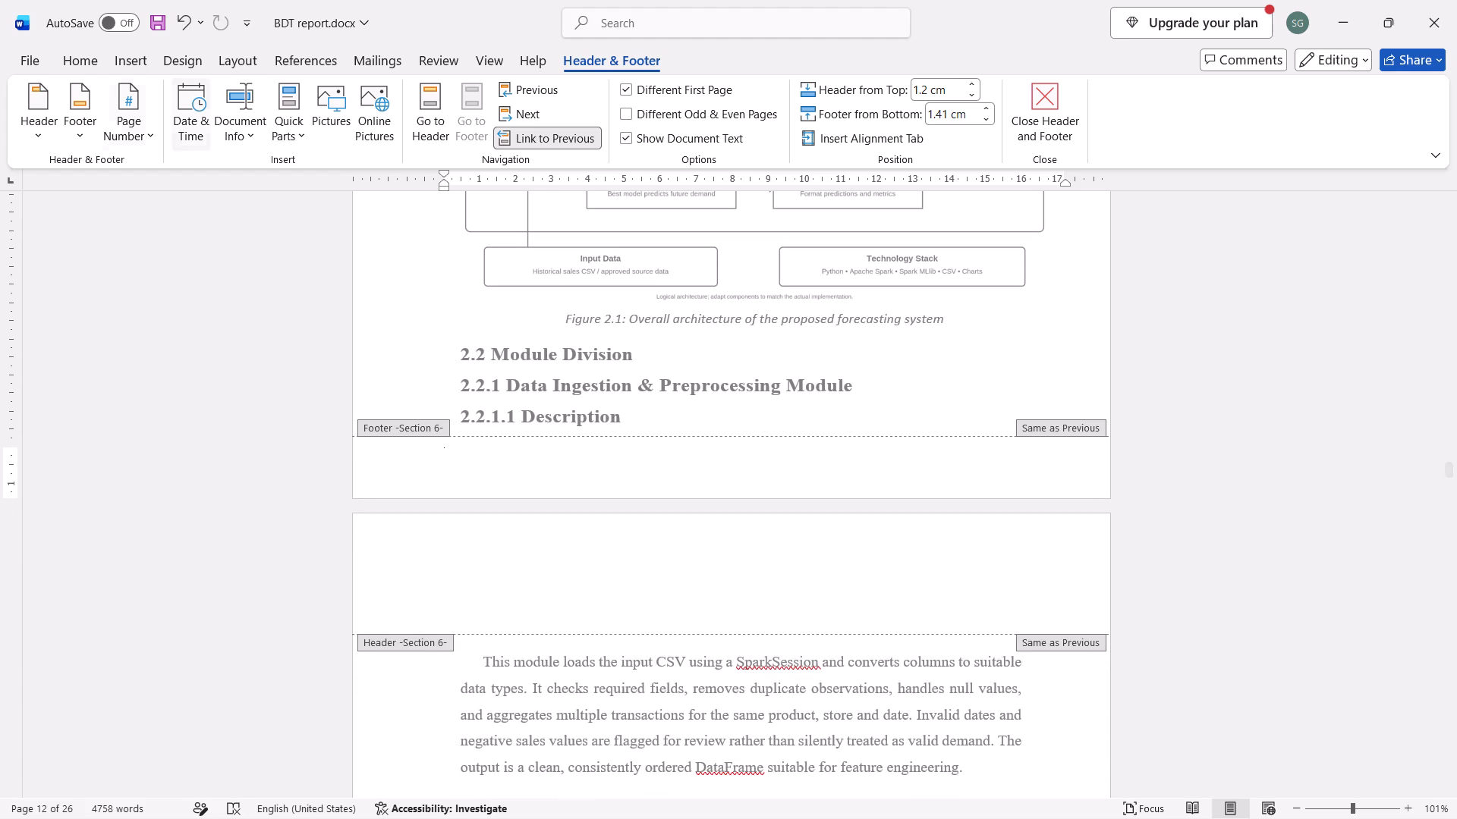
Insert a Plain Number 2 page number at the bottom of the Section 6 pages, in the footer below 2.2.1.1 Description.
left_click(109, 127)
left_click(141, 196)
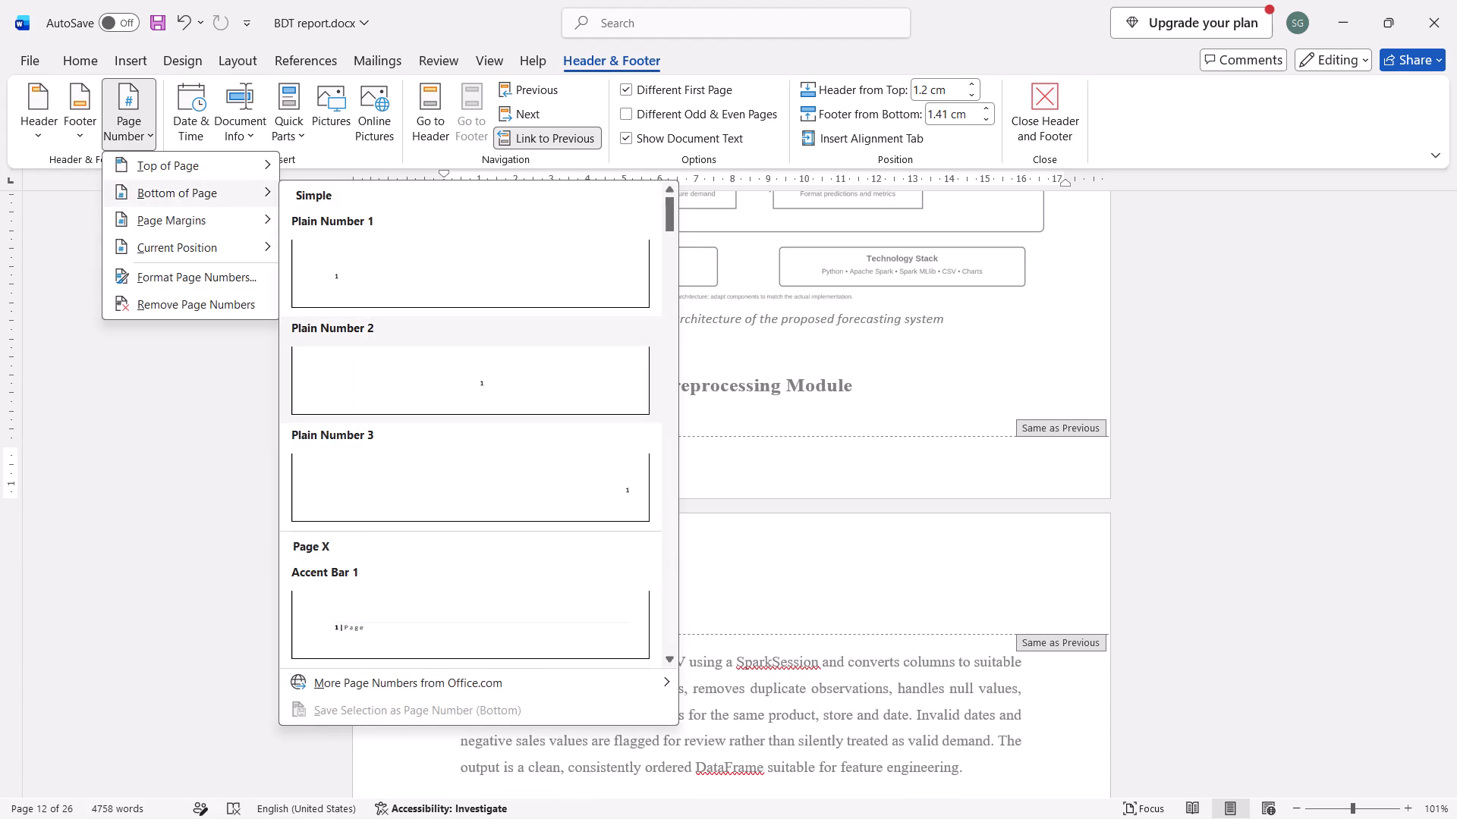
left_click(359, 375)
Check the Section 6 footers across the Chapter 2 pages for consecutive page numbers.
scroll(477, 453, "up", 2)
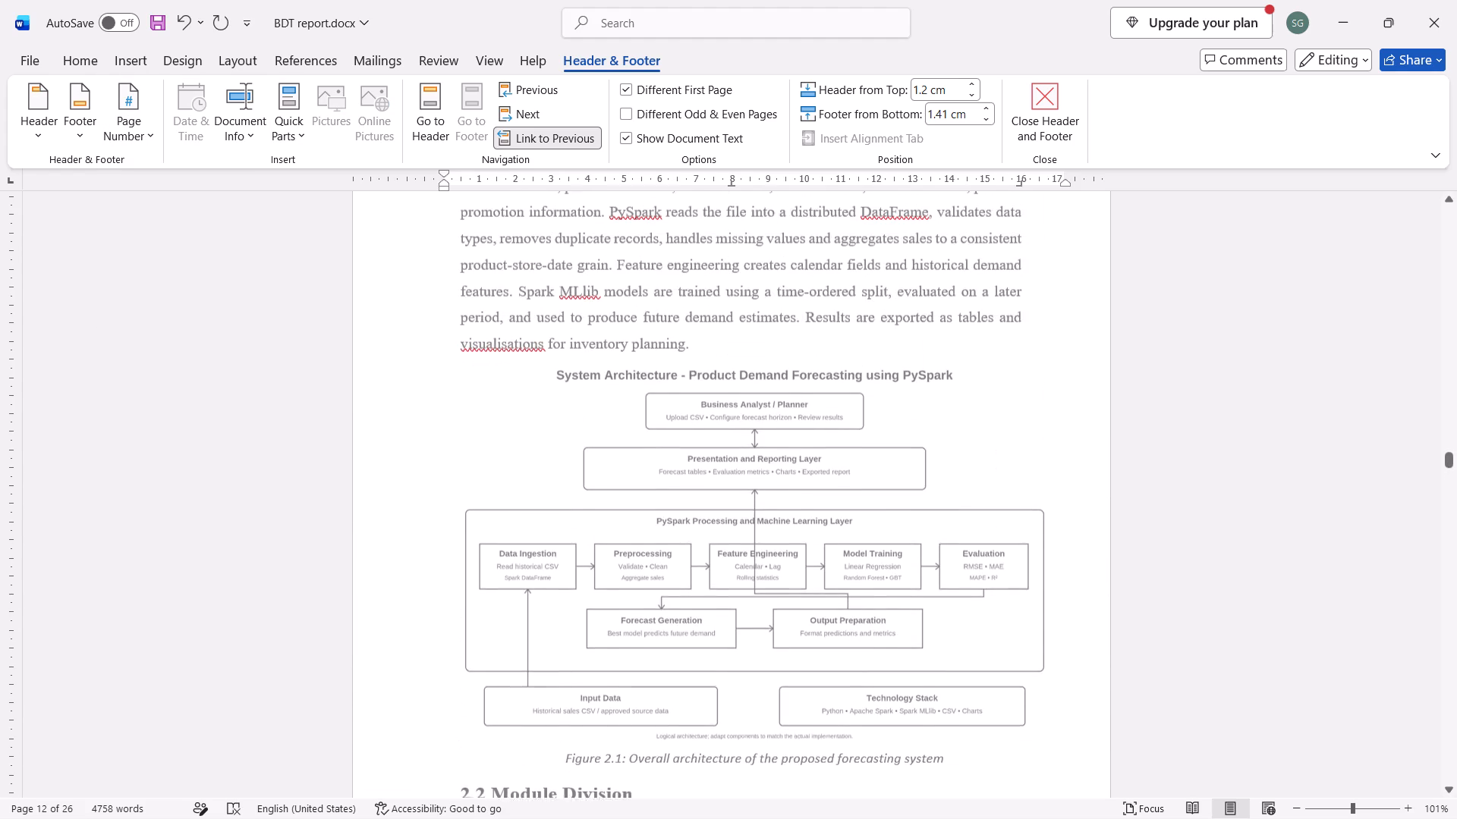
scroll(477, 453, "up", 4)
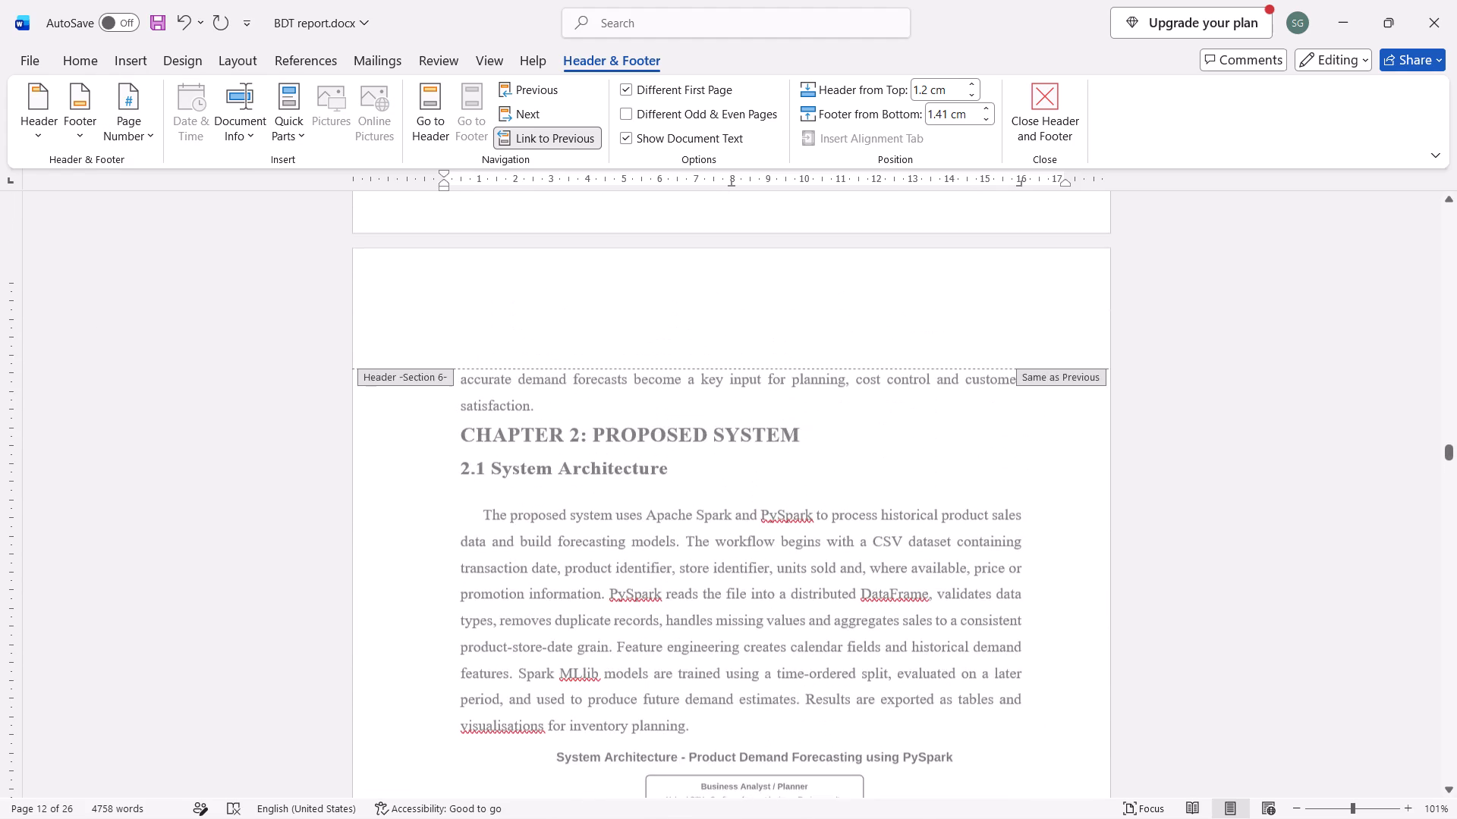
scroll(477, 453, "up", 2)
scroll(477, 453, "down", 8)
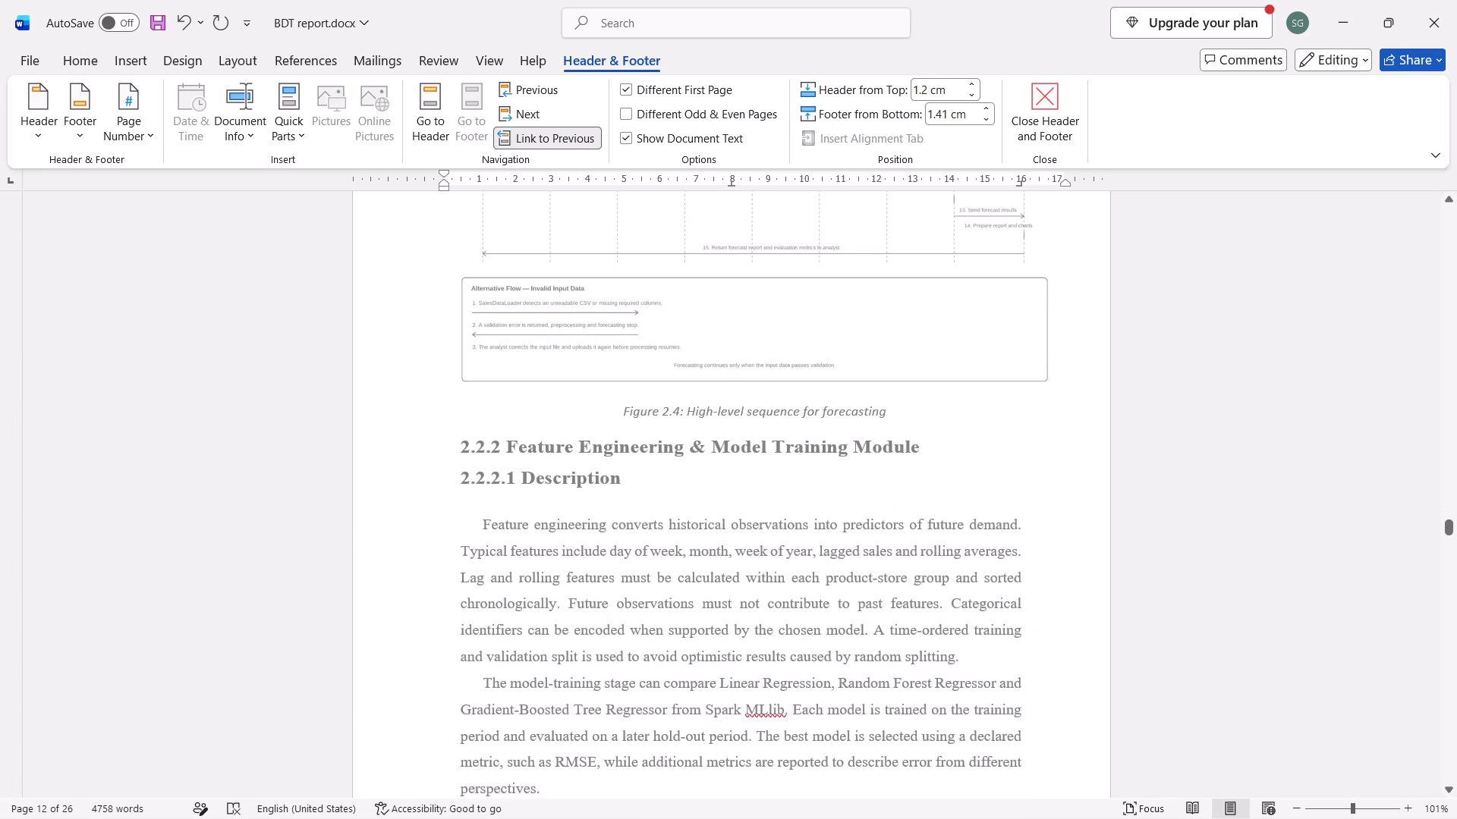
scroll(477, 453, "down", 1)
scroll(477, 453, "up", 2)
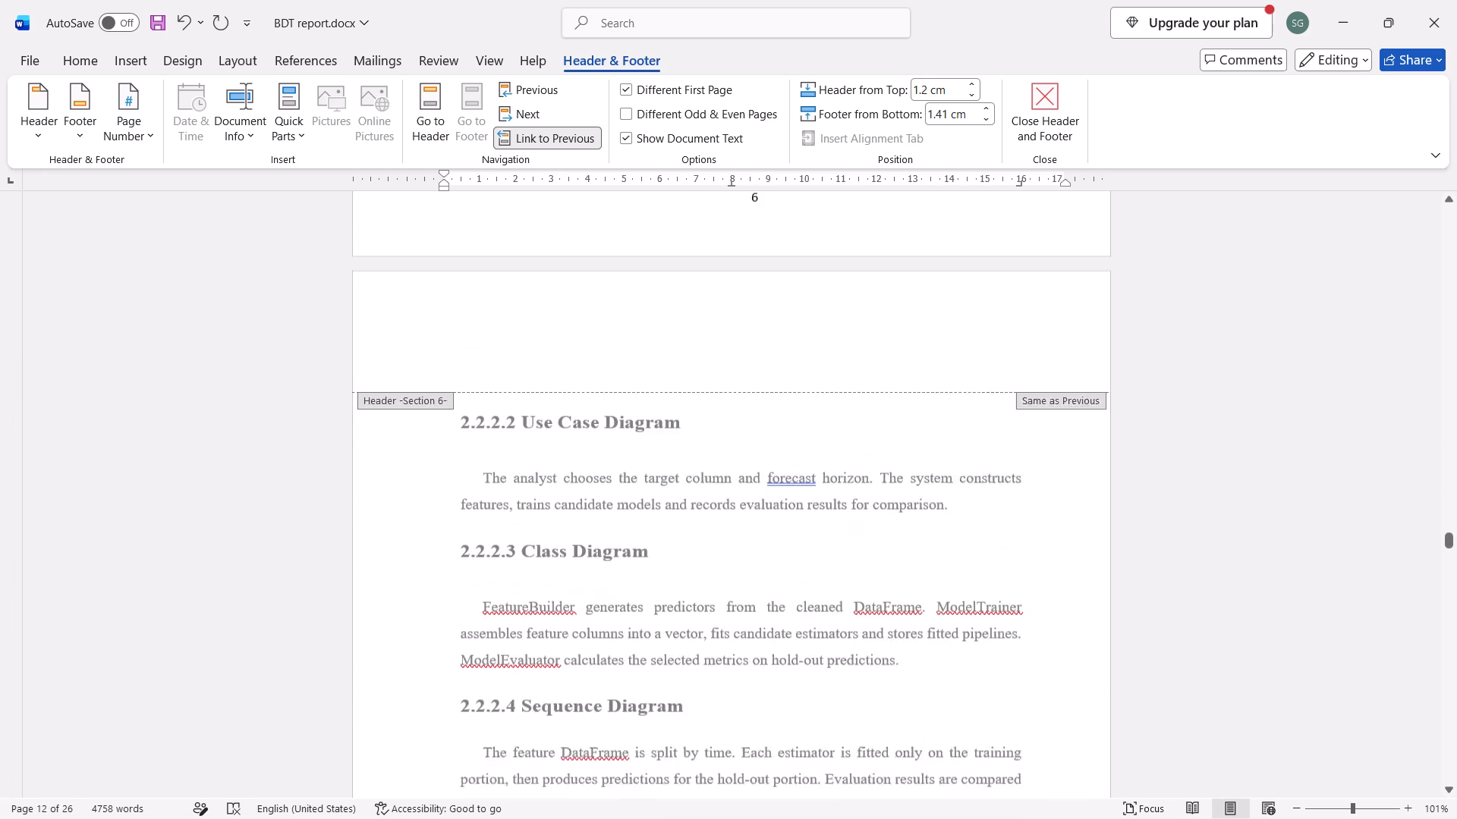
scroll(477, 453, "up", 2)
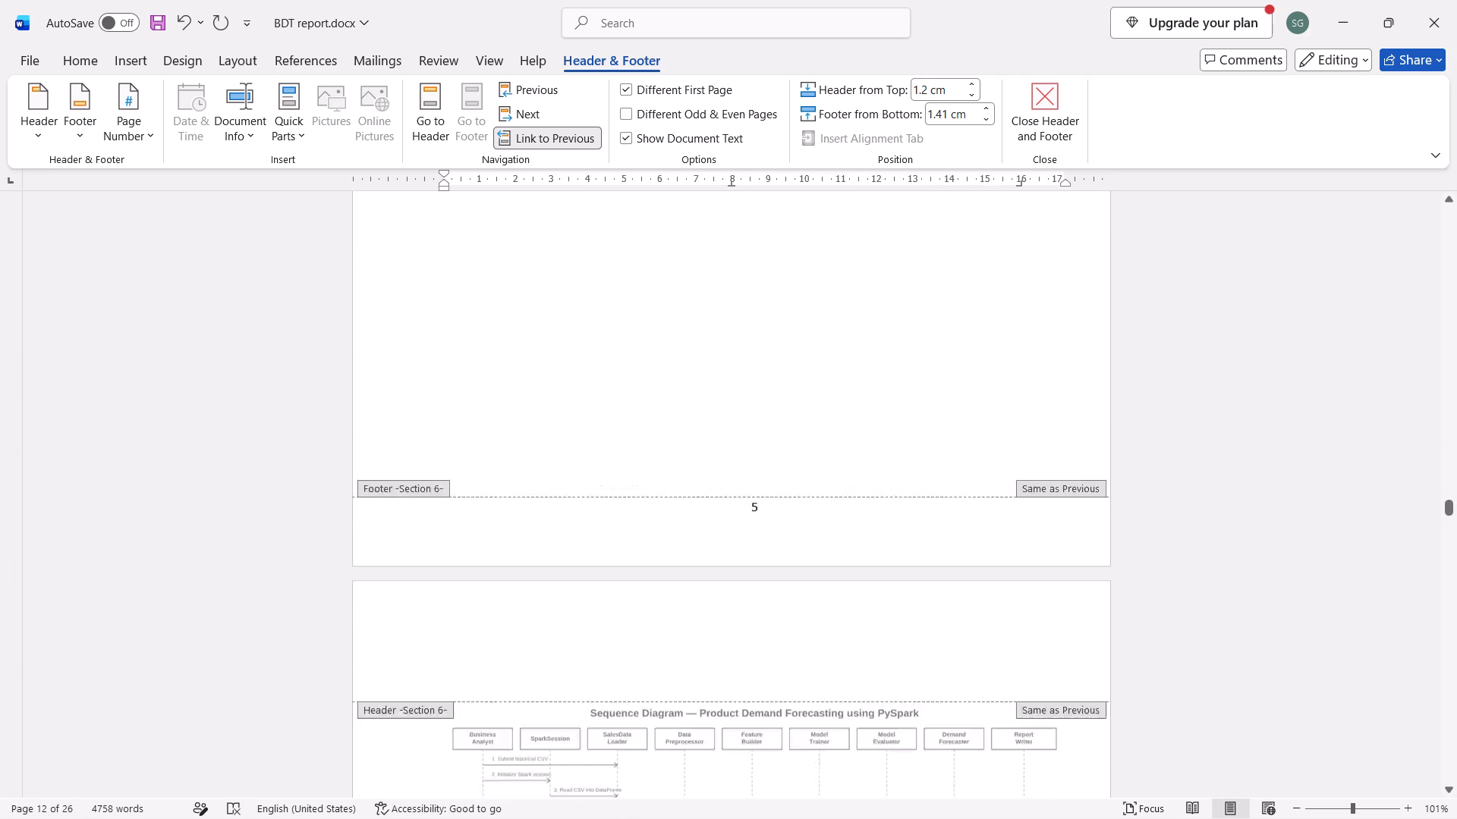
scroll(477, 453, "up", 2)
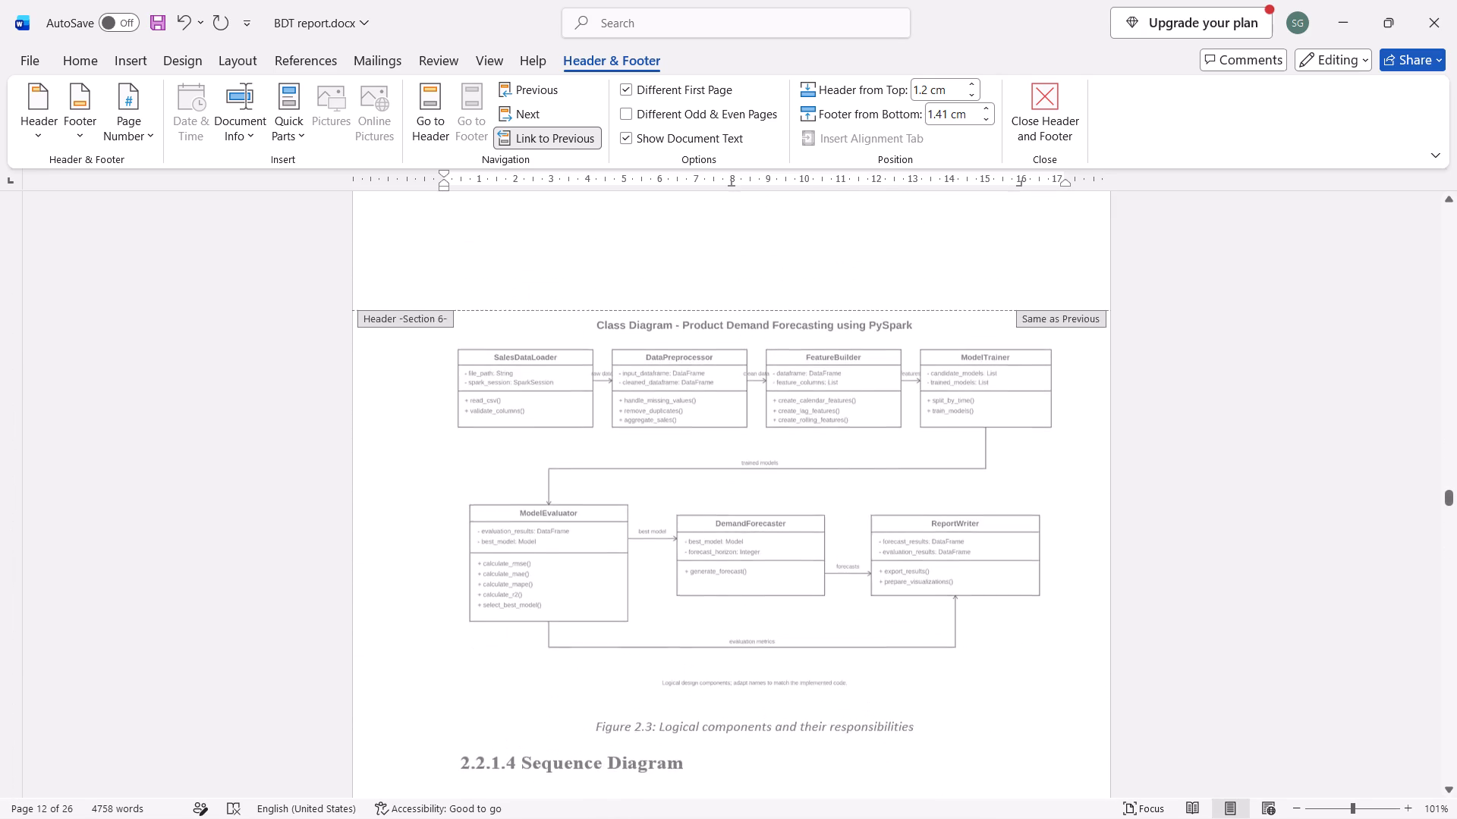
scroll(477, 453, "up", 3)
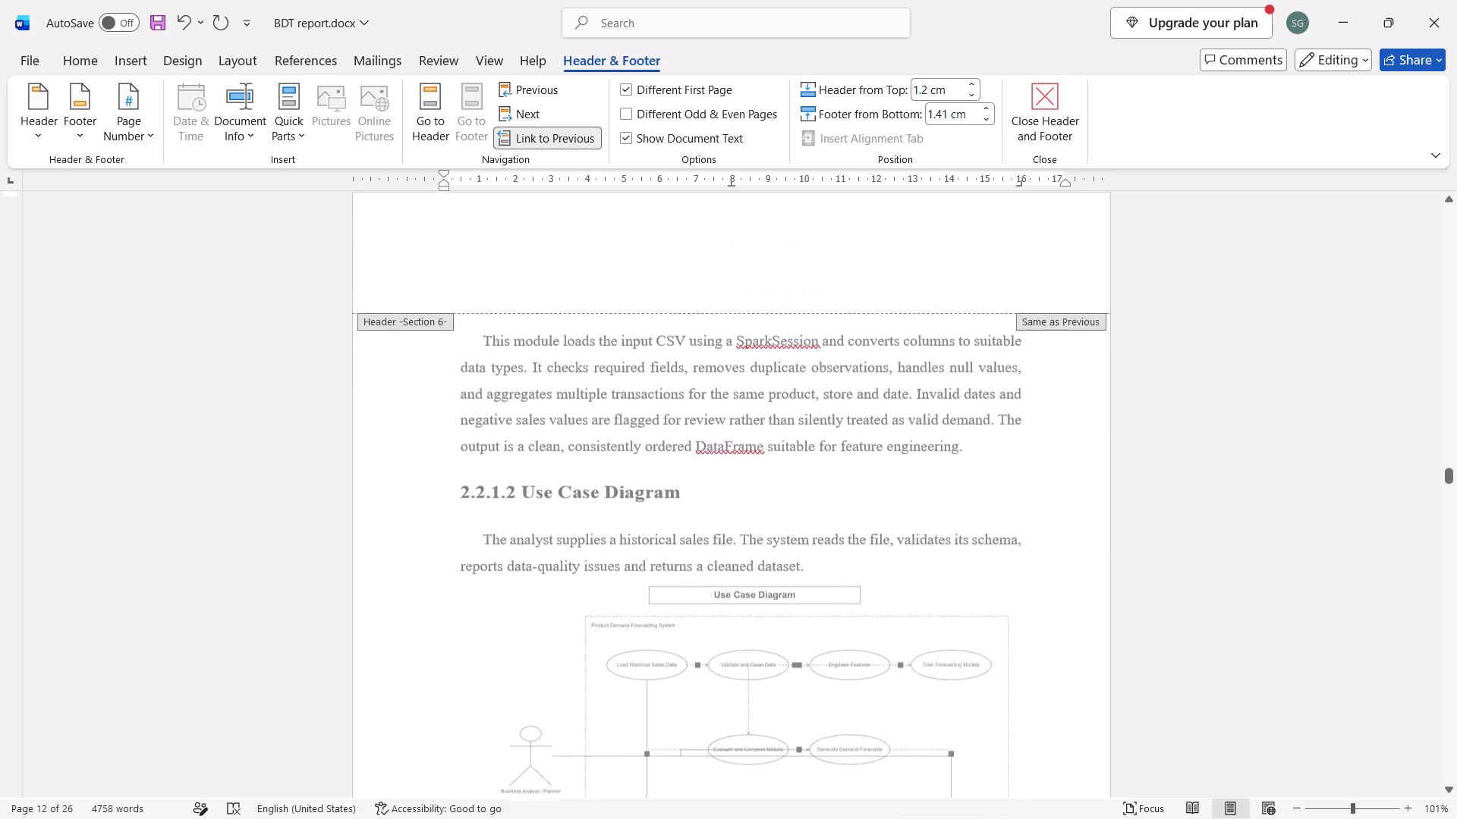
scroll(477, 453, "up", 2)
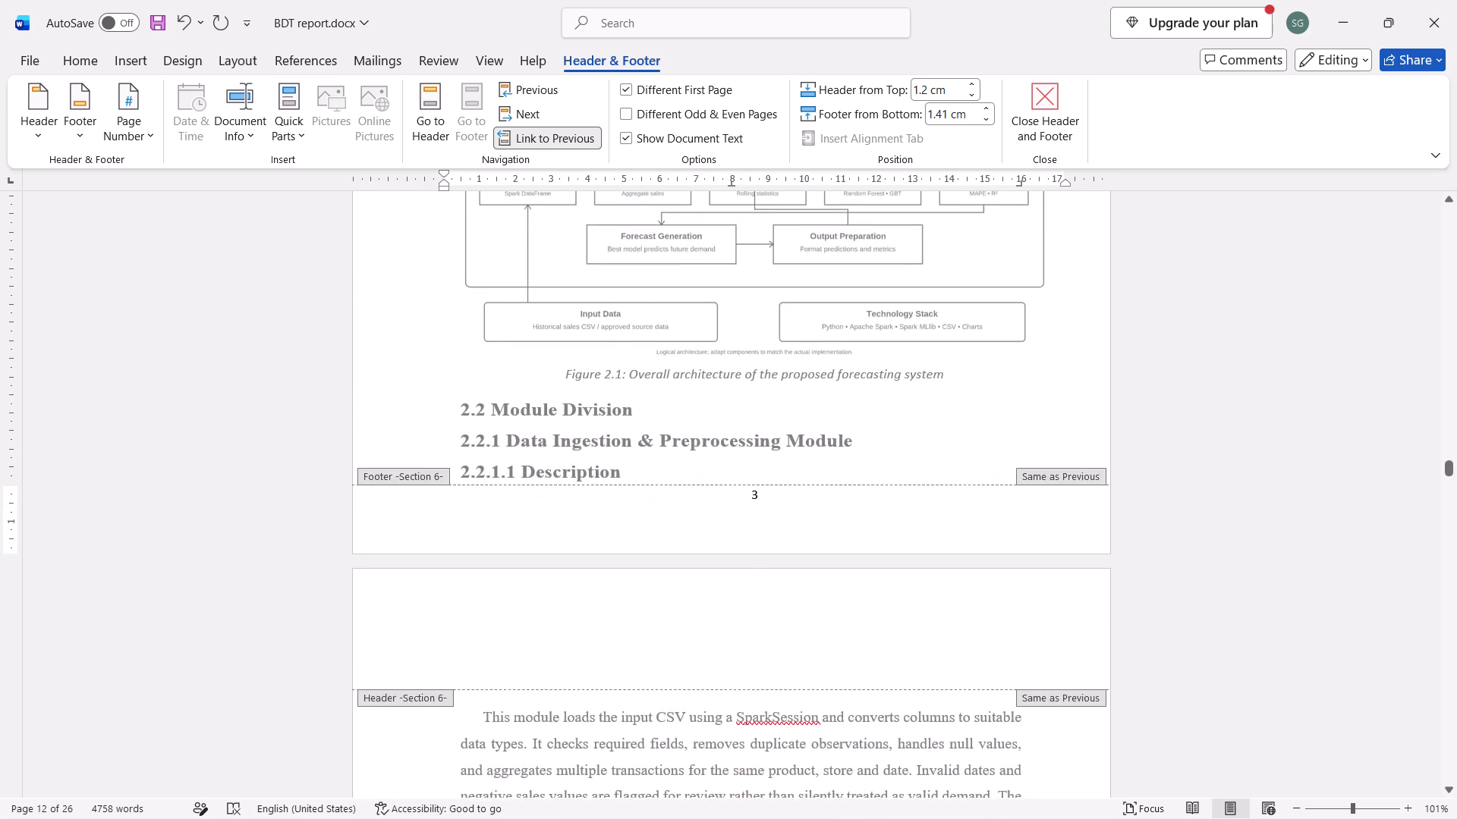
scroll(477, 453, "up", 2)
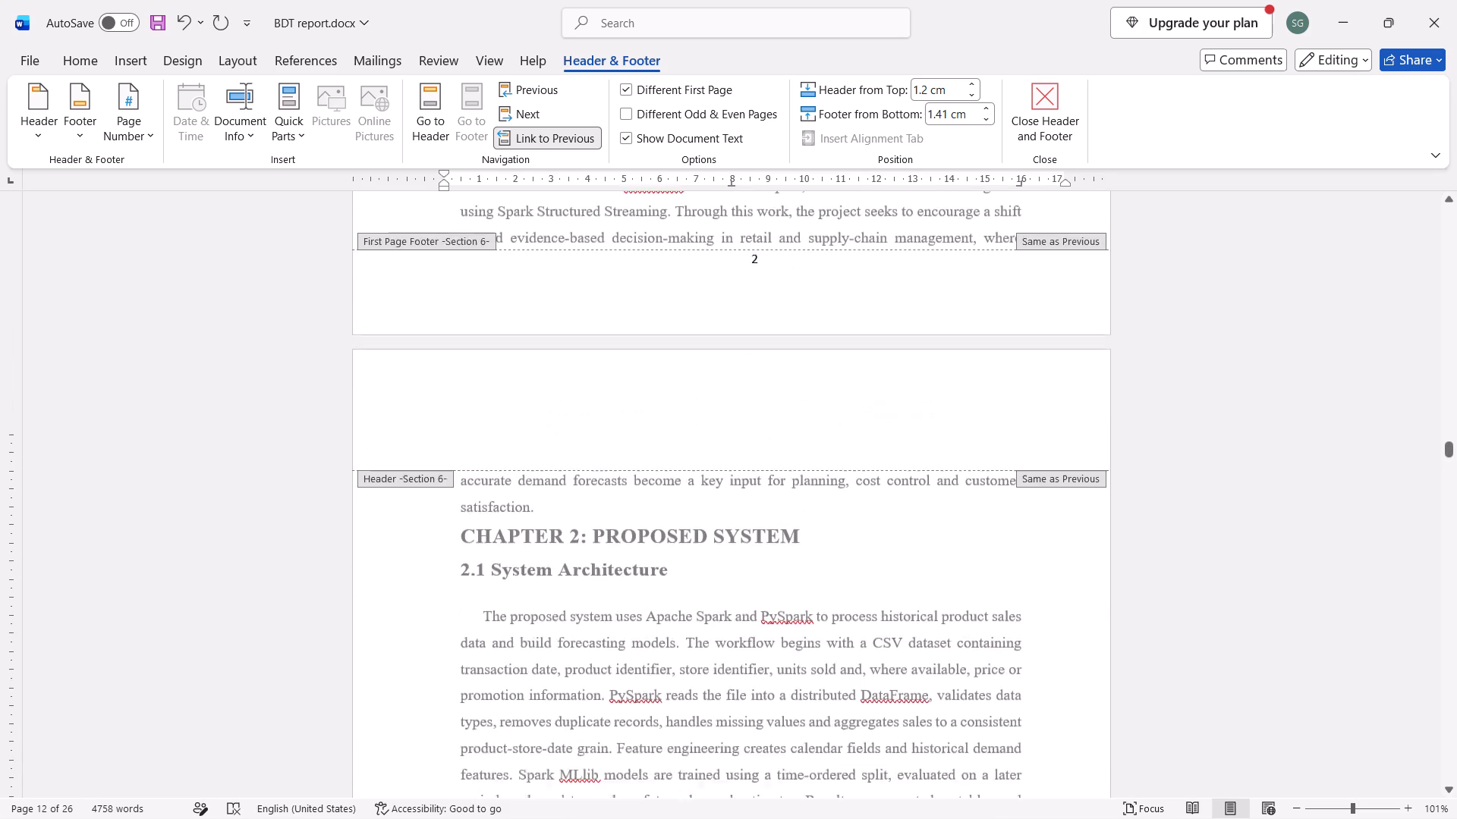
scroll(477, 453, "up", 1)
Examine the footer page numbers from Chapter 2 through Chapter 6 and on to the last references page.
scroll(477, 453, "down", 1)
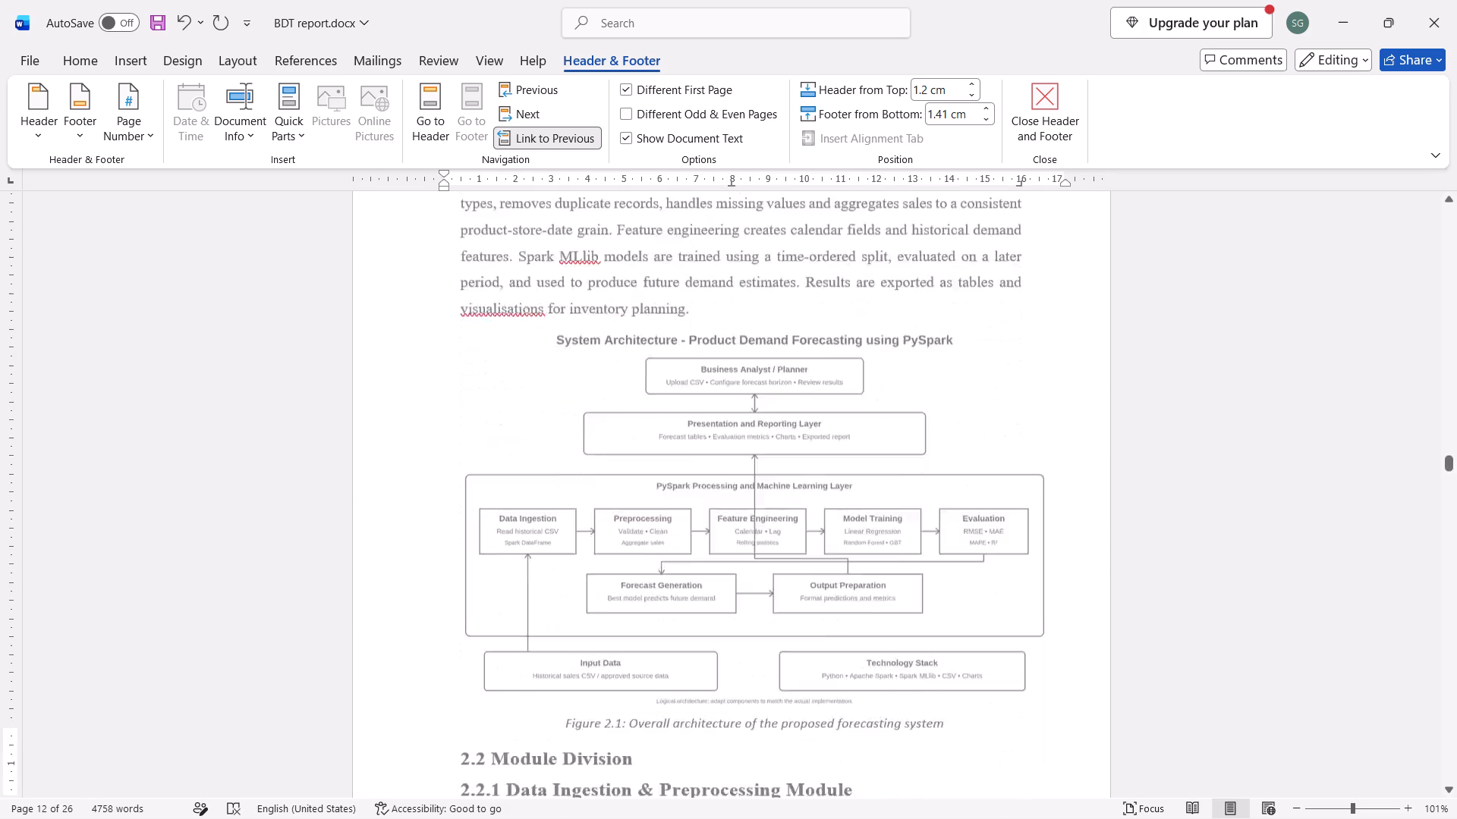
scroll(477, 453, "down", 10)
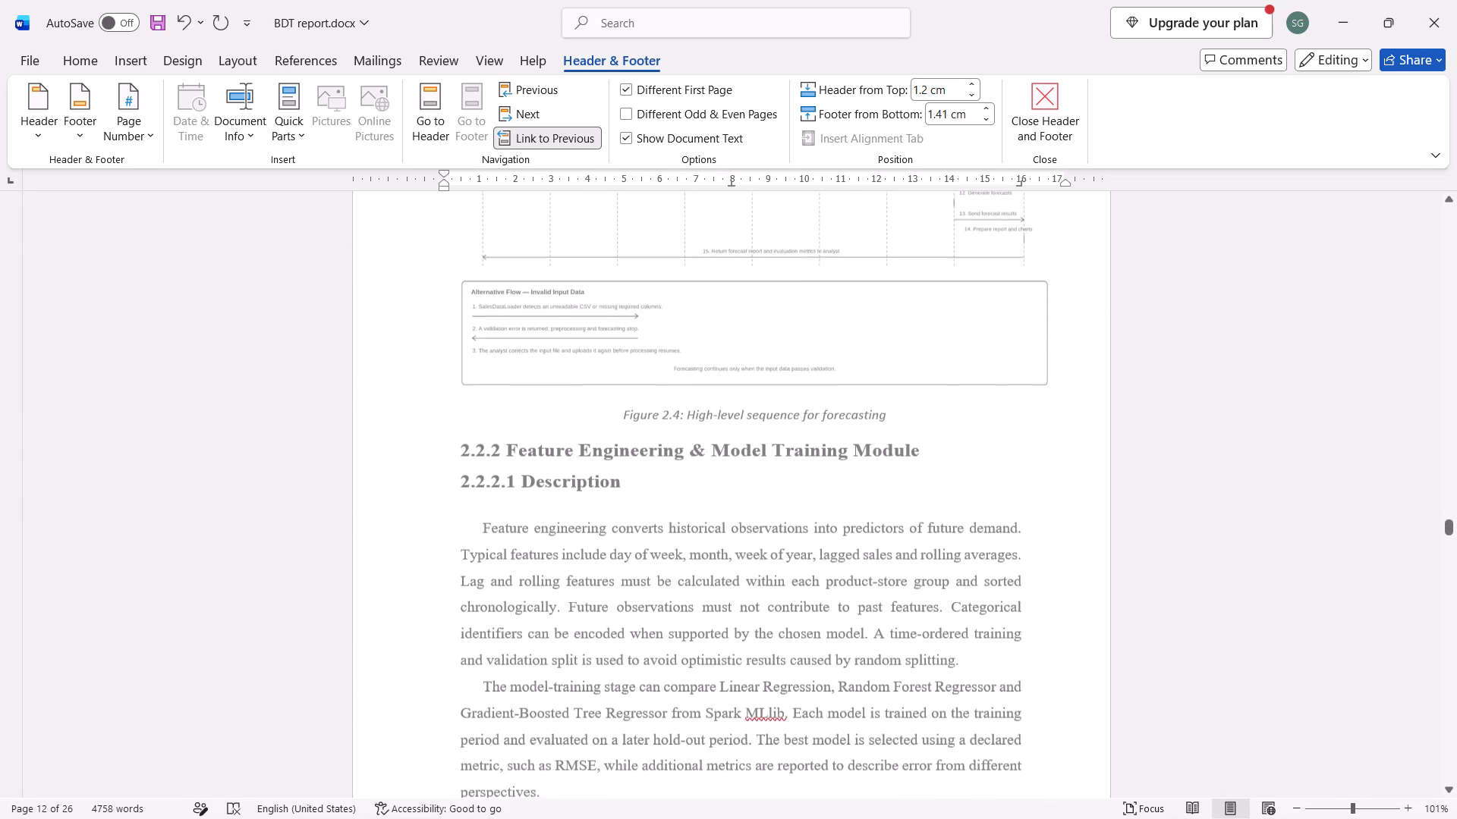
scroll(477, 453, "down", 5)
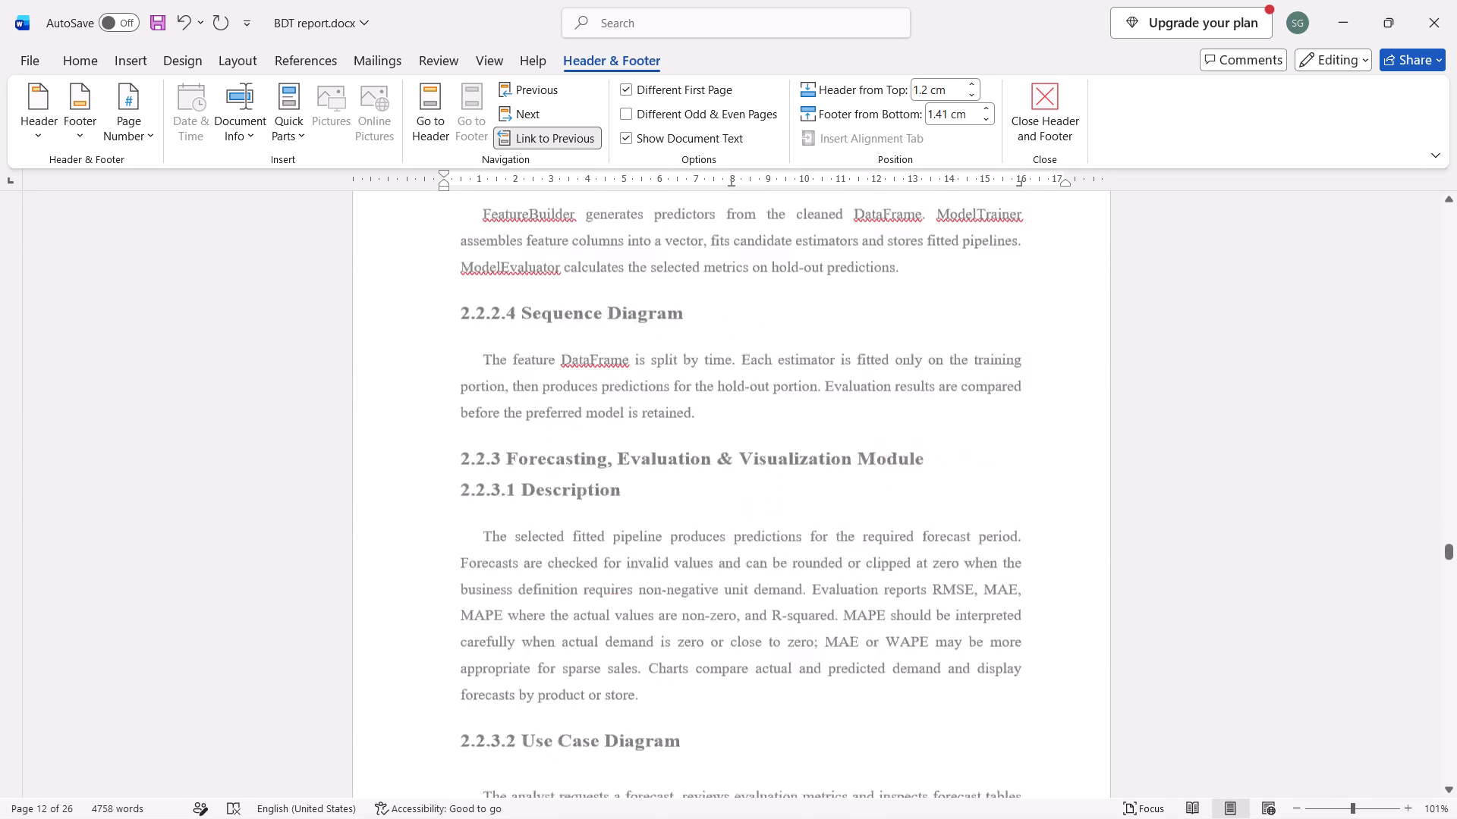
scroll(477, 453, "down", 4)
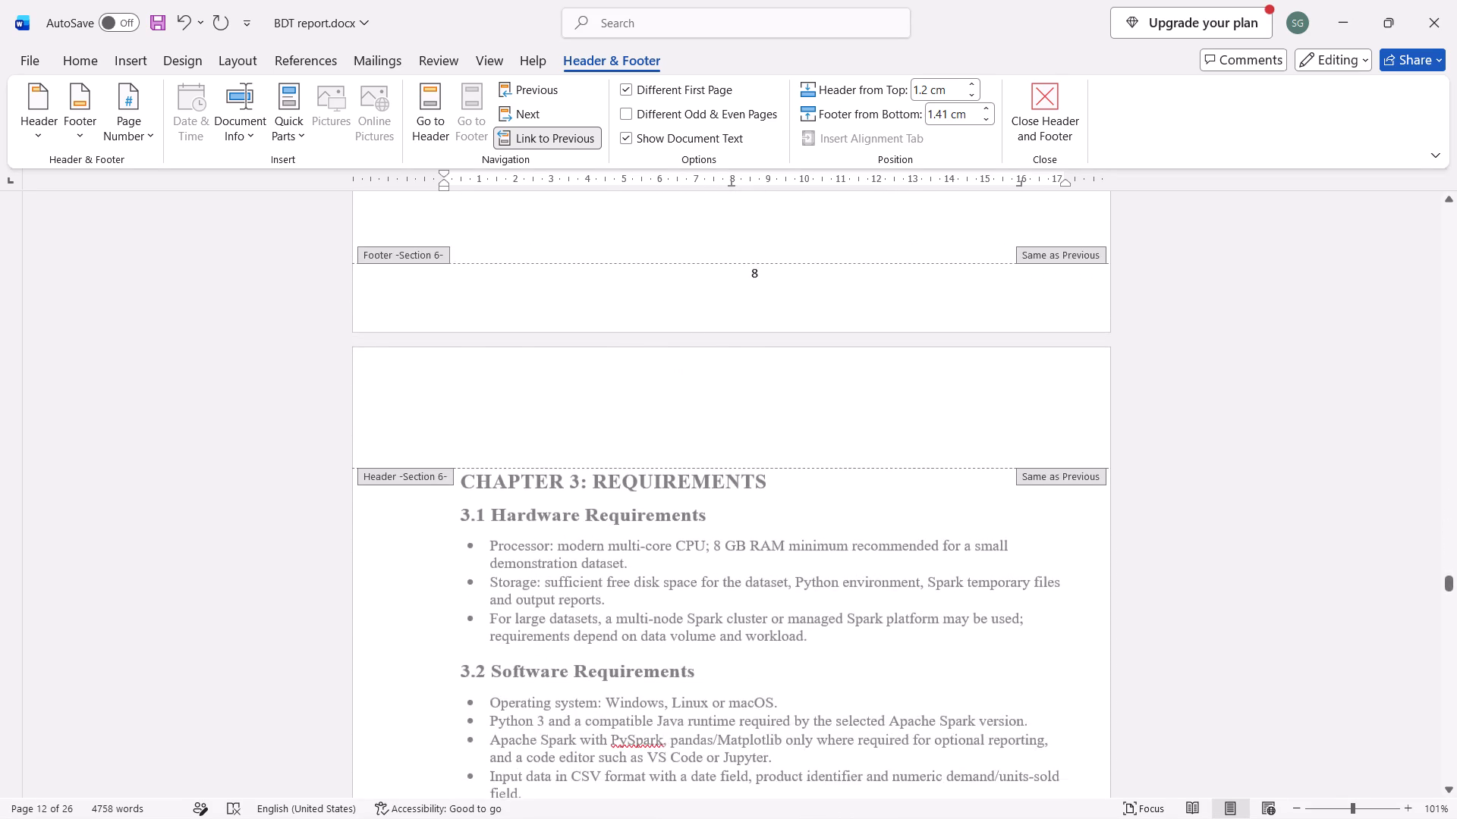
scroll(477, 453, "down", 4)
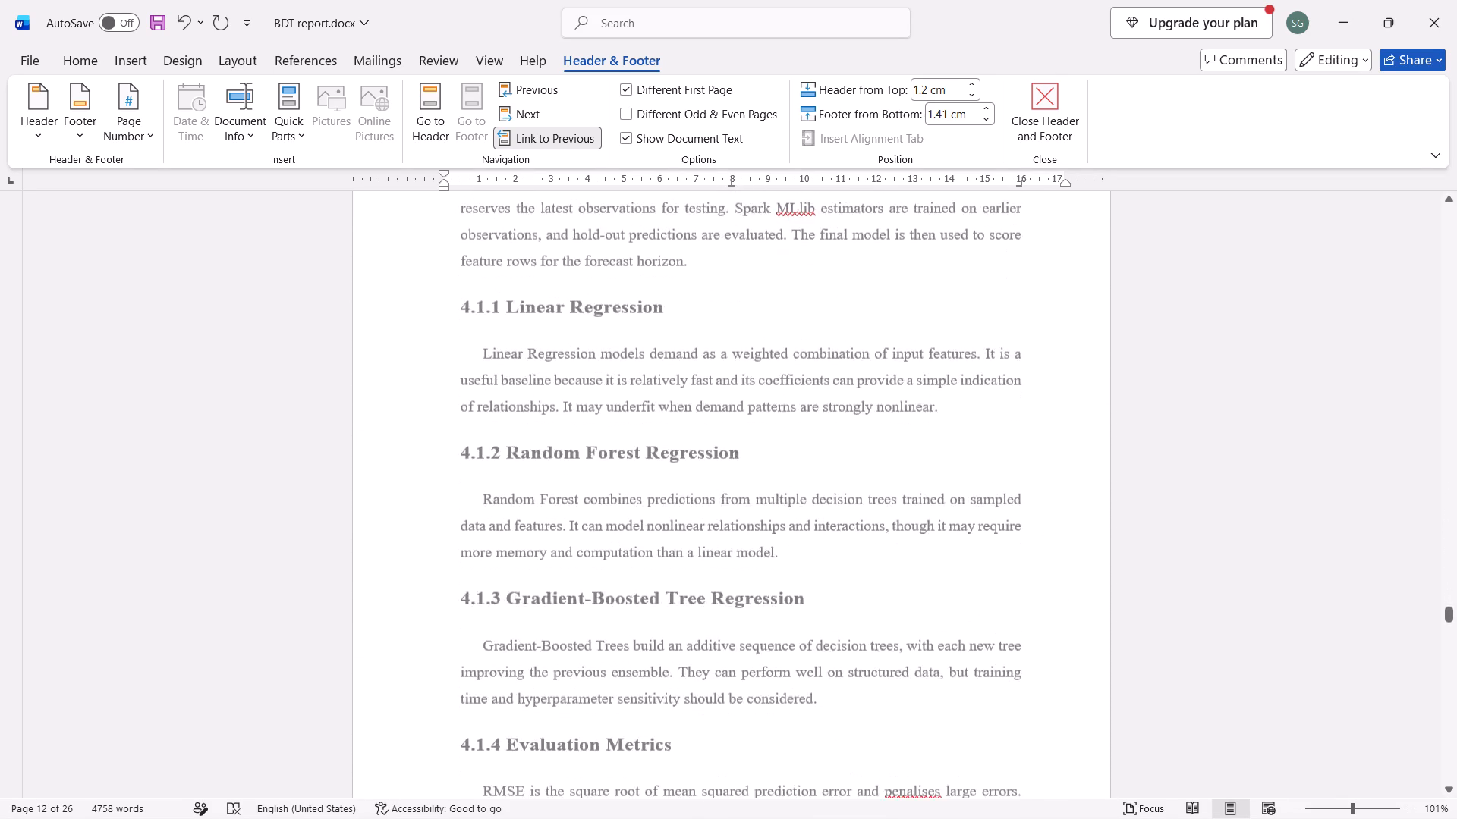
scroll(474, 421, "down", 4)
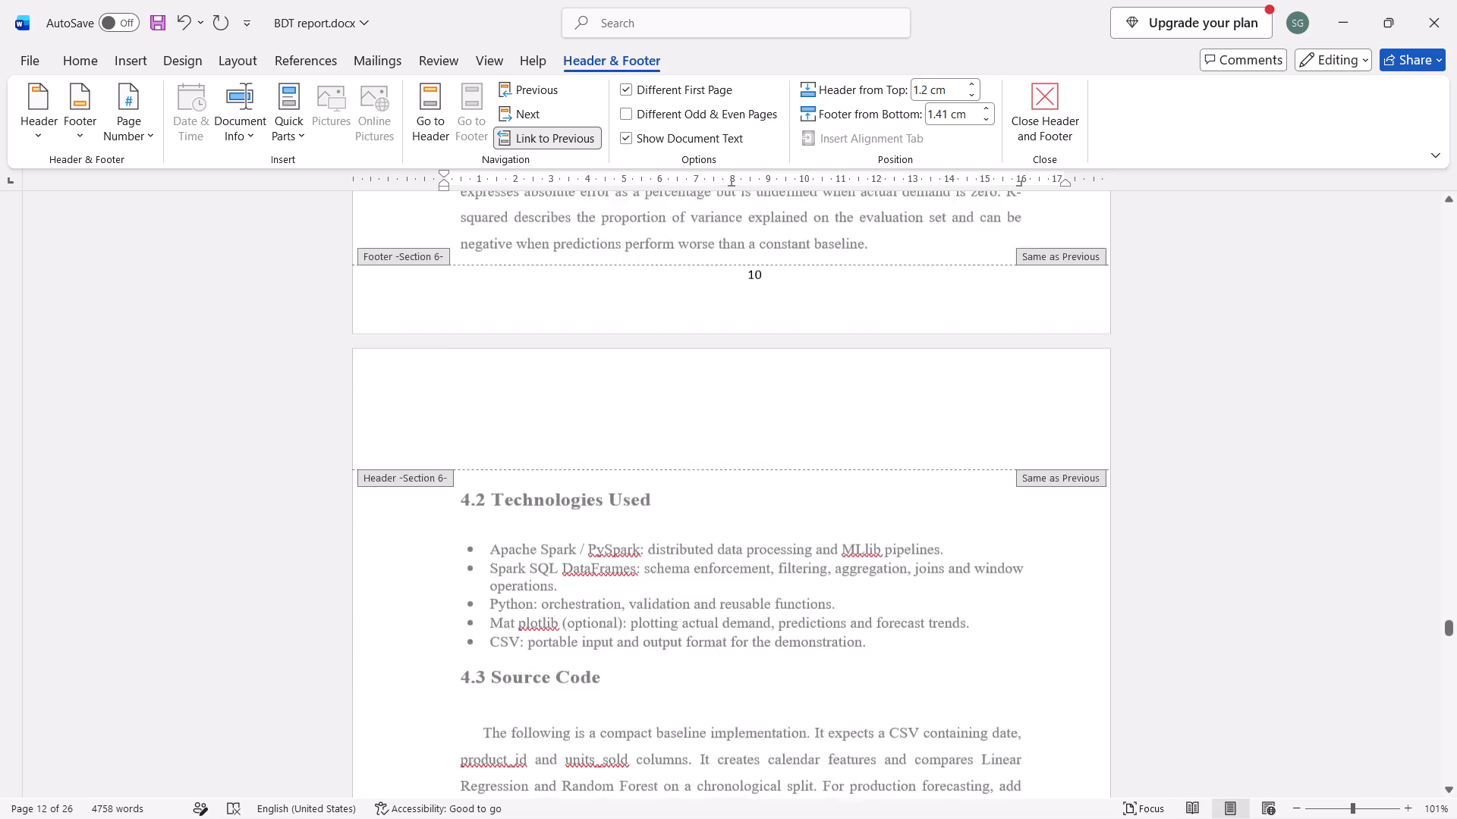
scroll(474, 421, "down", 3)
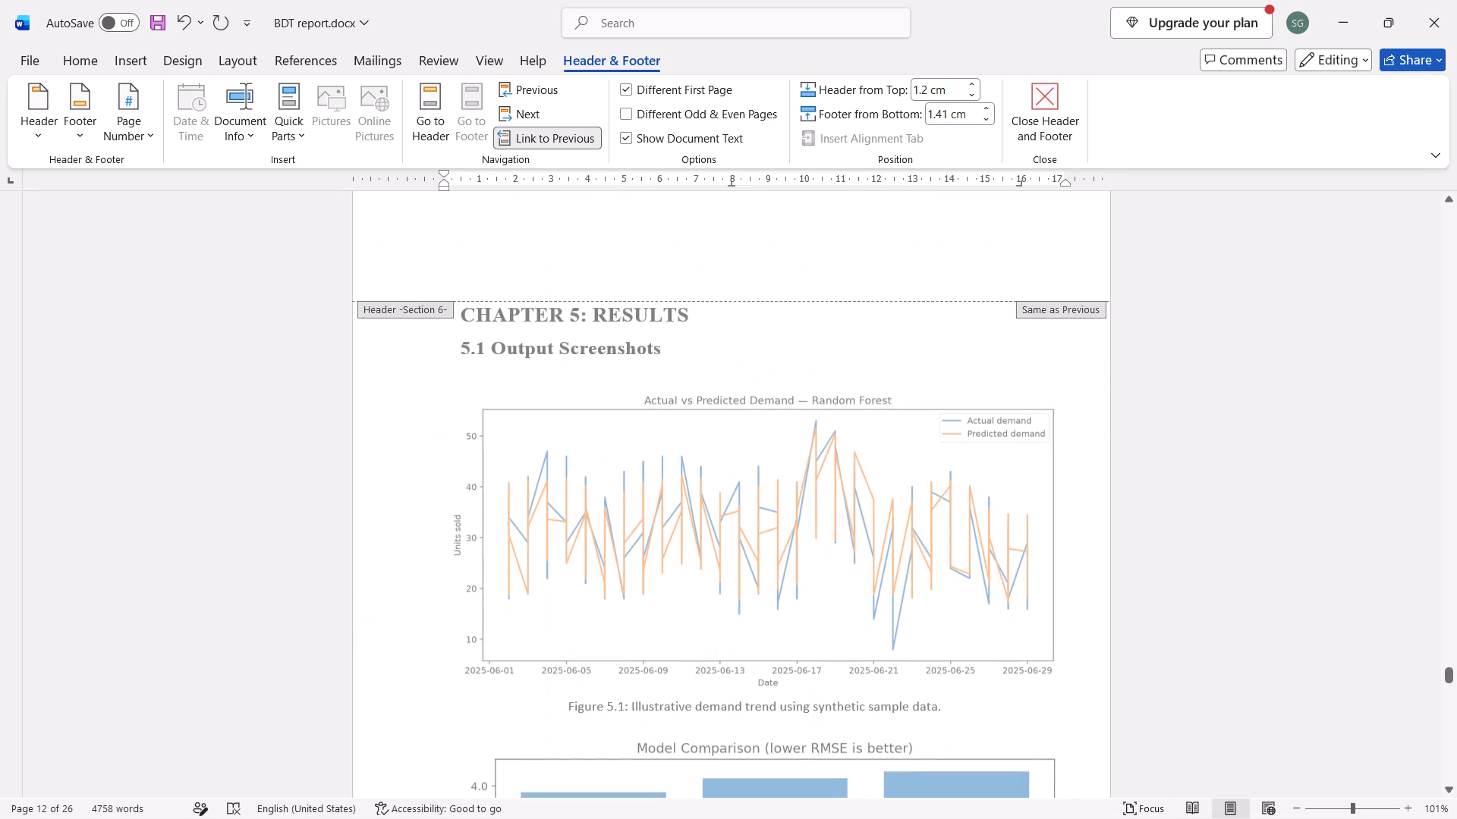
scroll(474, 421, "down", 3)
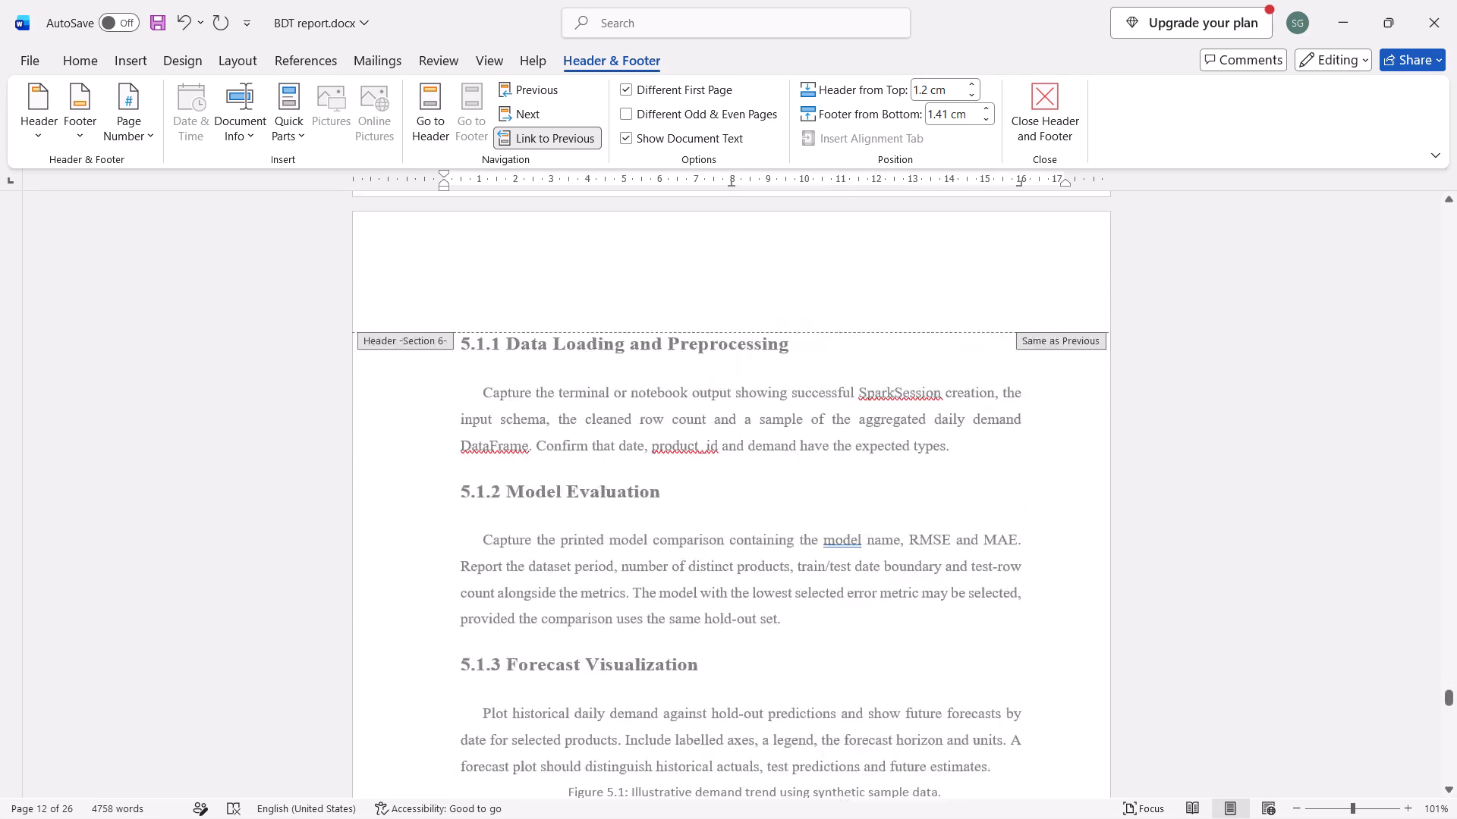
scroll(474, 421, "down", 3)
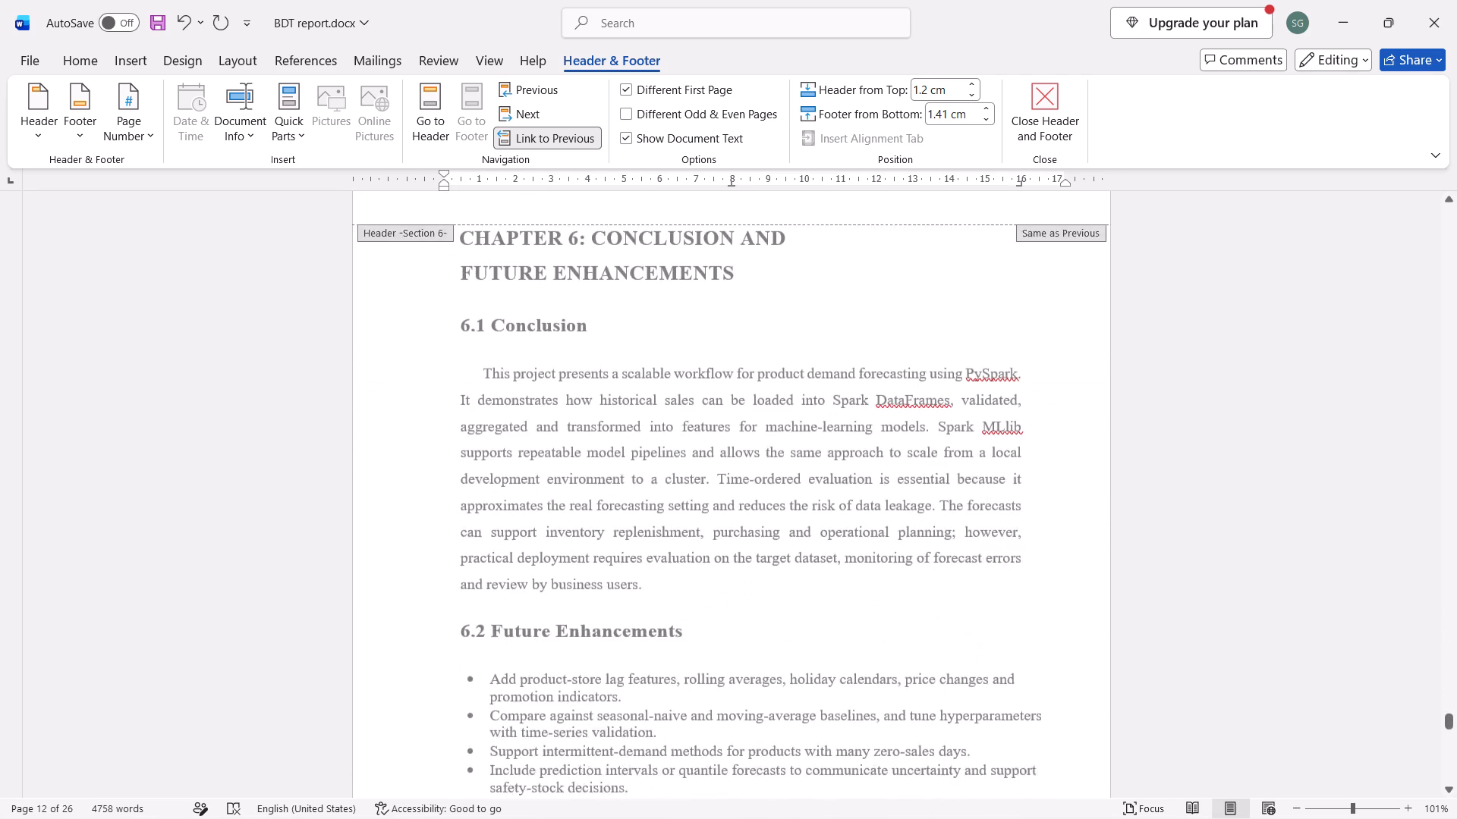
scroll(474, 421, "down", 4)
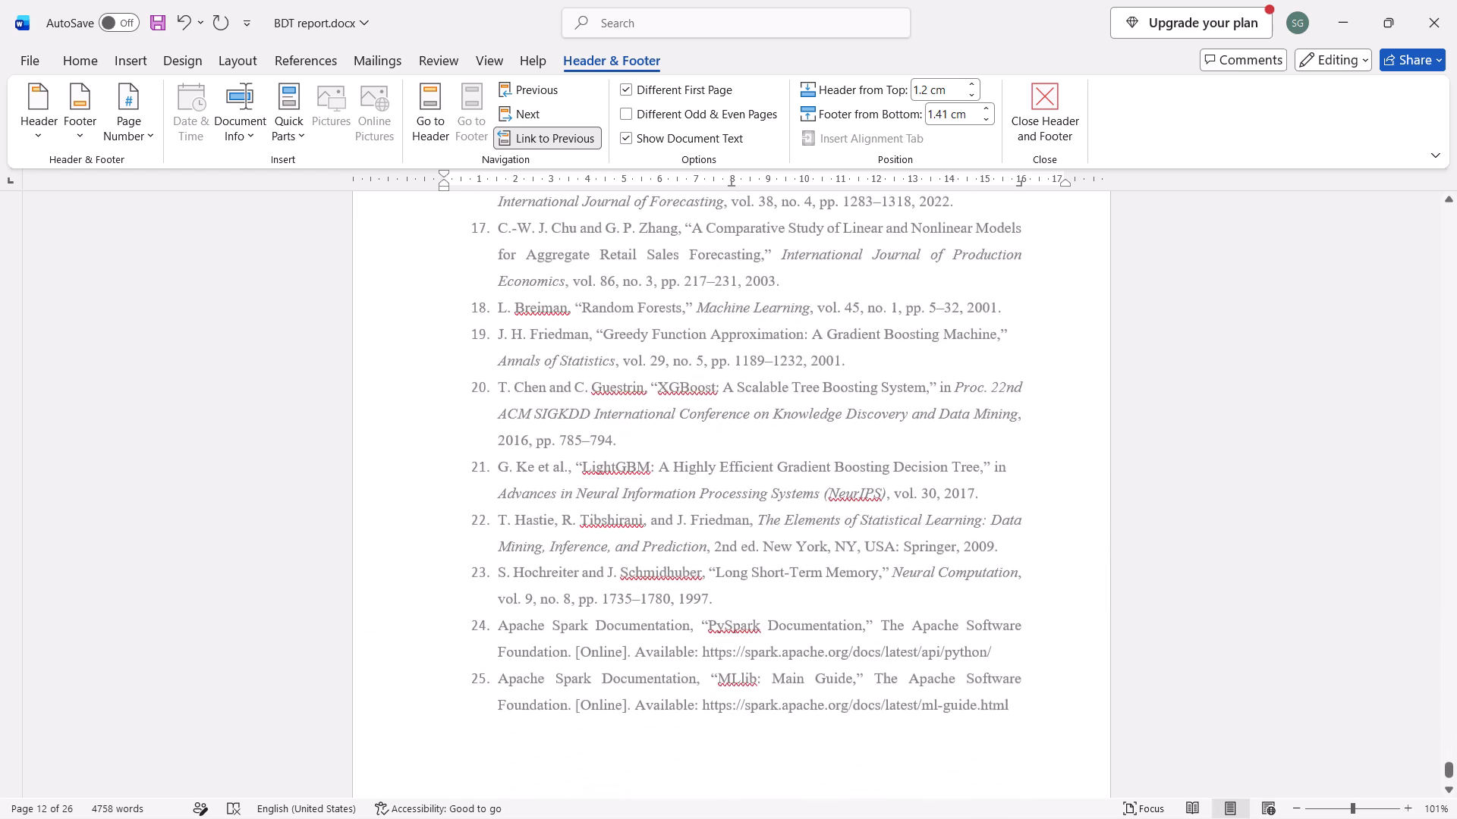
scroll(474, 421, "down", 4)
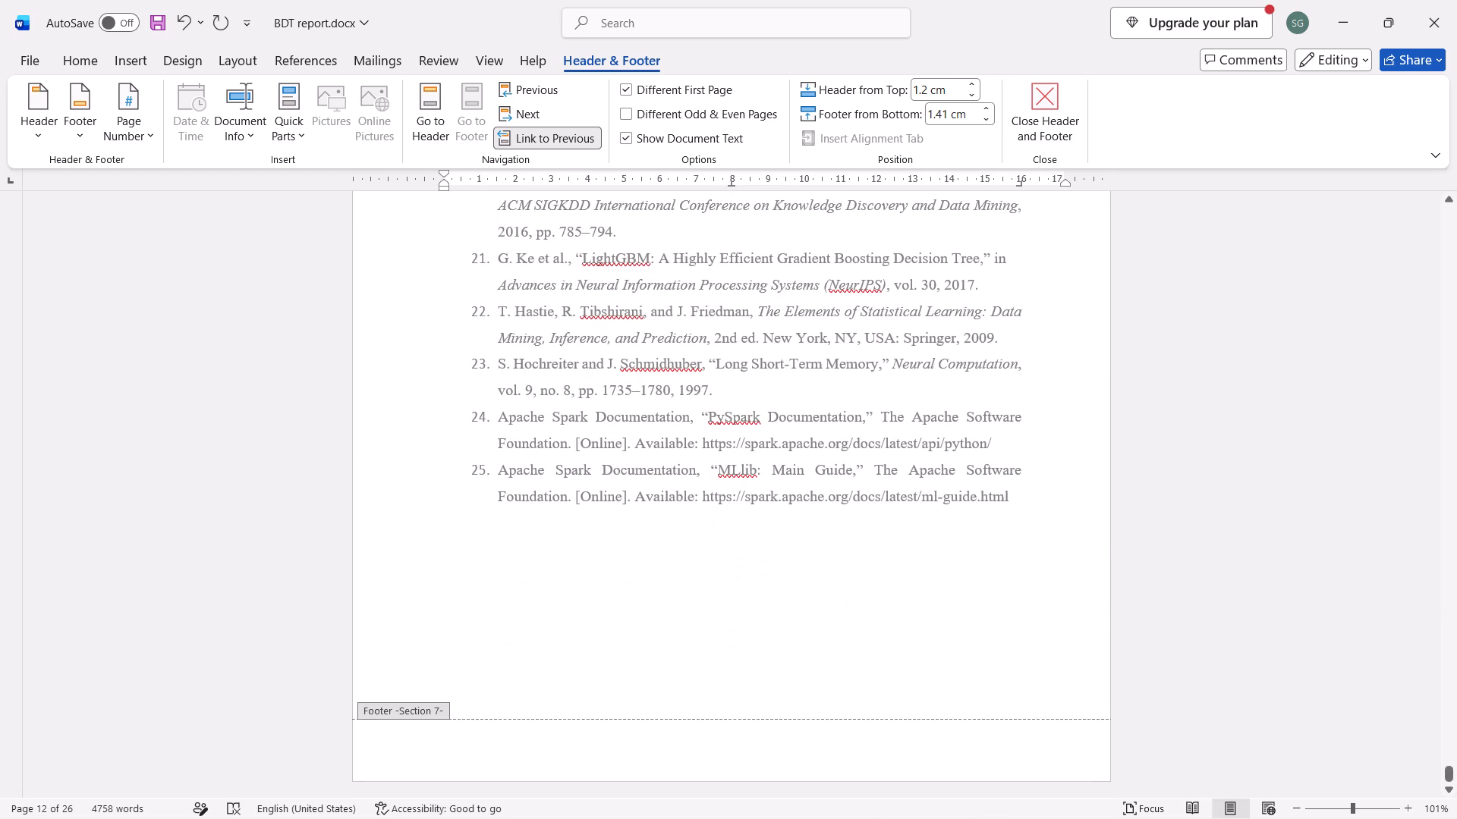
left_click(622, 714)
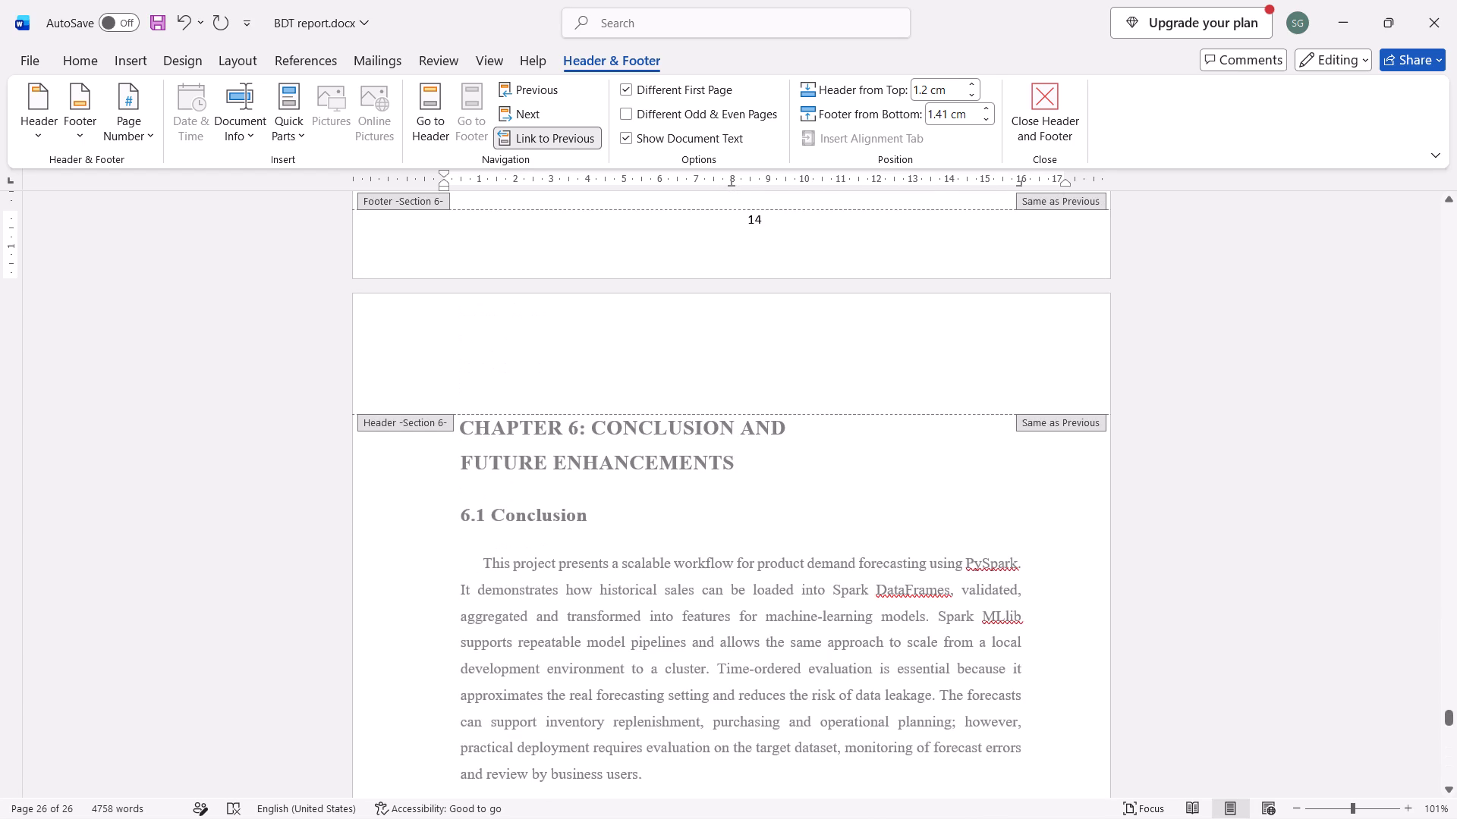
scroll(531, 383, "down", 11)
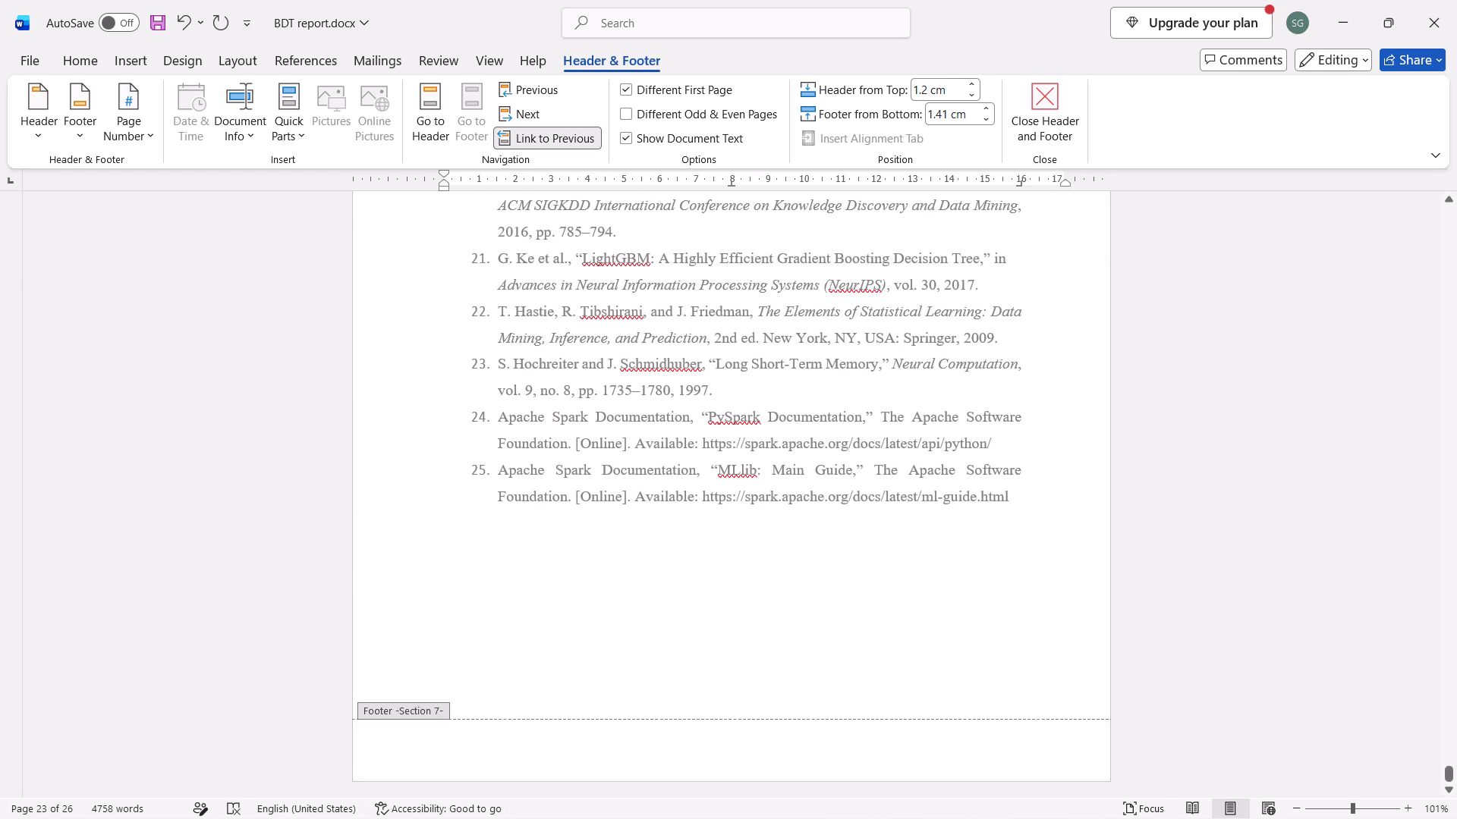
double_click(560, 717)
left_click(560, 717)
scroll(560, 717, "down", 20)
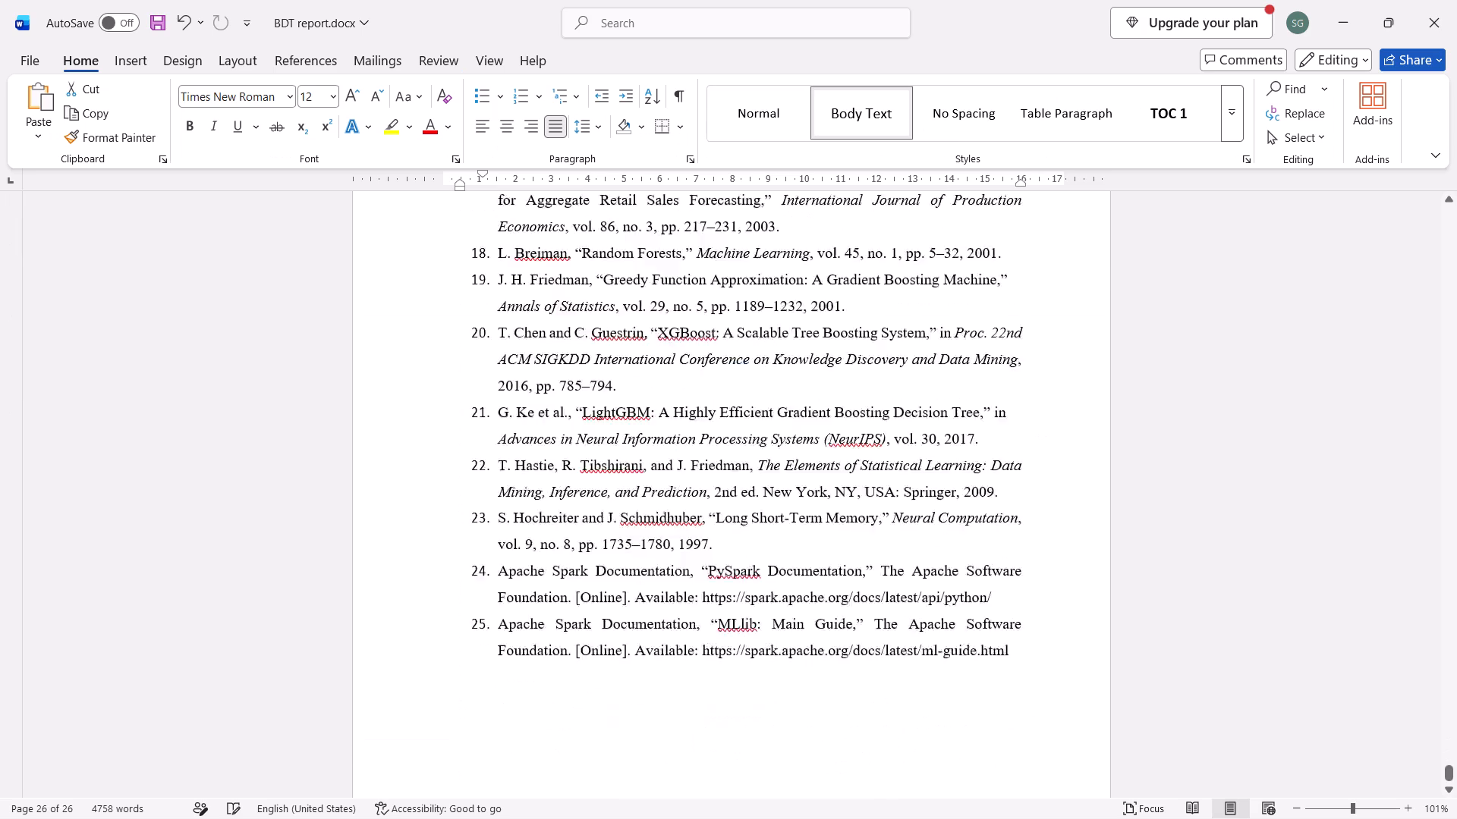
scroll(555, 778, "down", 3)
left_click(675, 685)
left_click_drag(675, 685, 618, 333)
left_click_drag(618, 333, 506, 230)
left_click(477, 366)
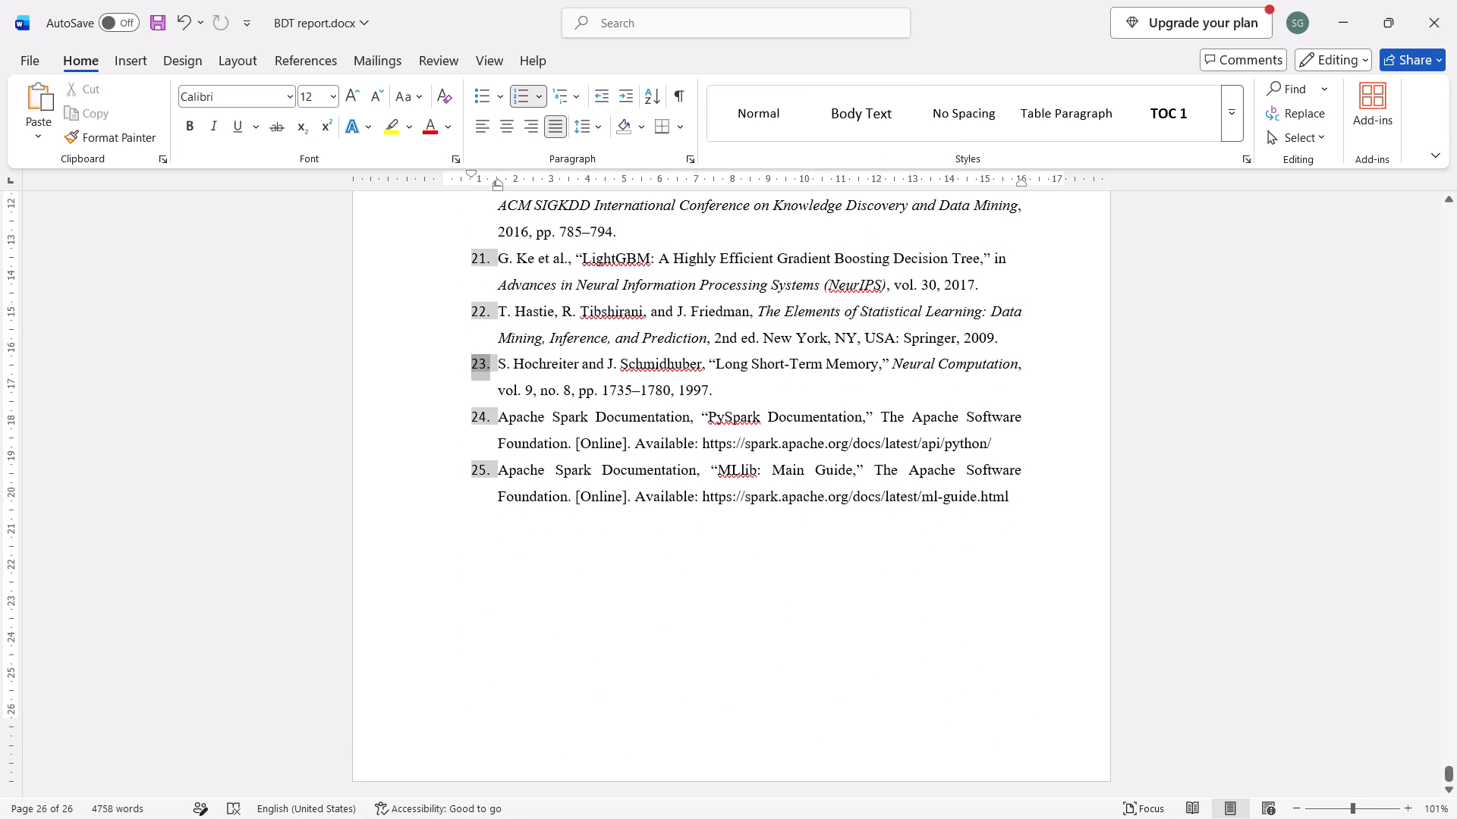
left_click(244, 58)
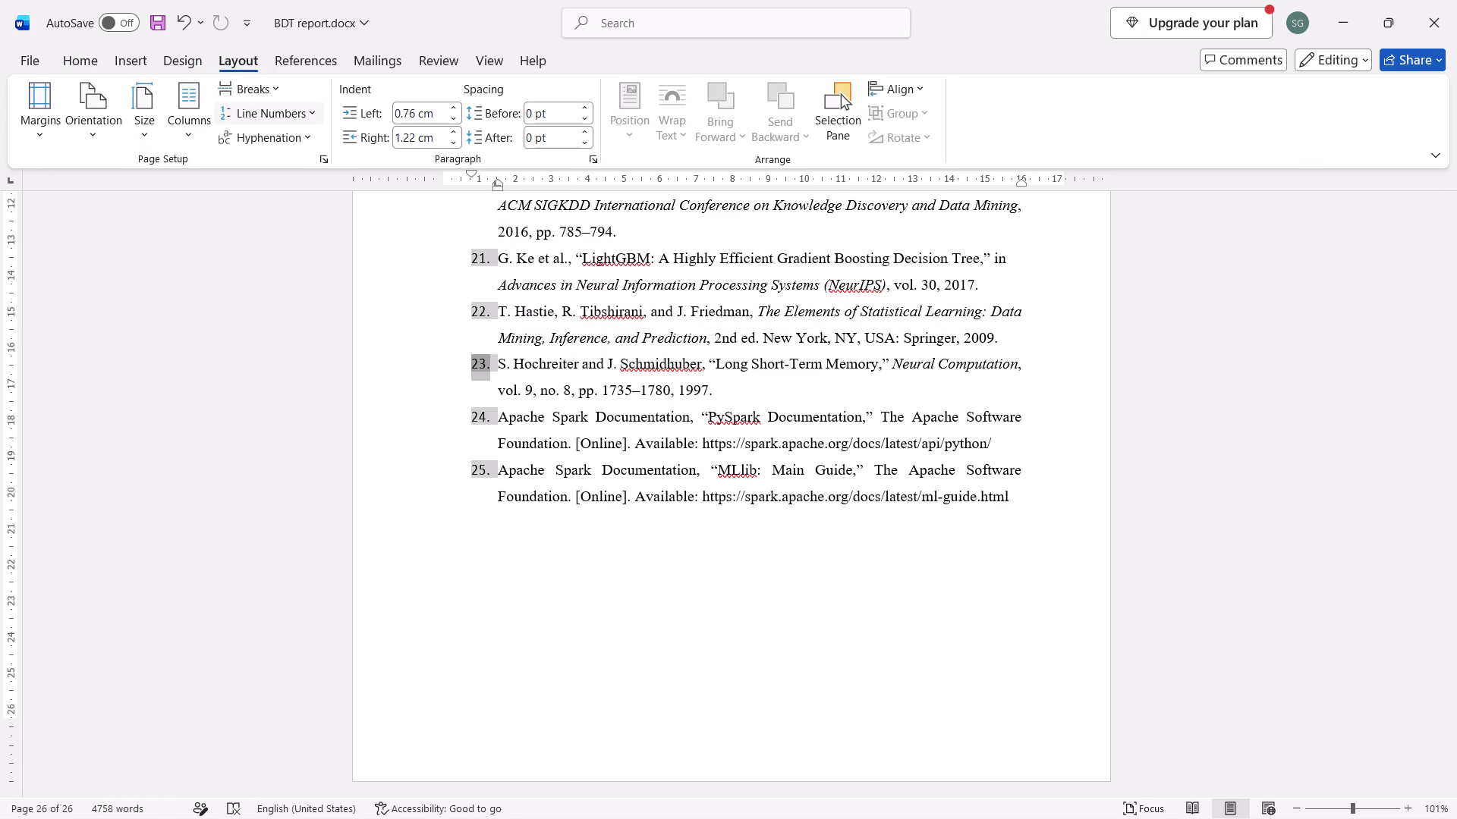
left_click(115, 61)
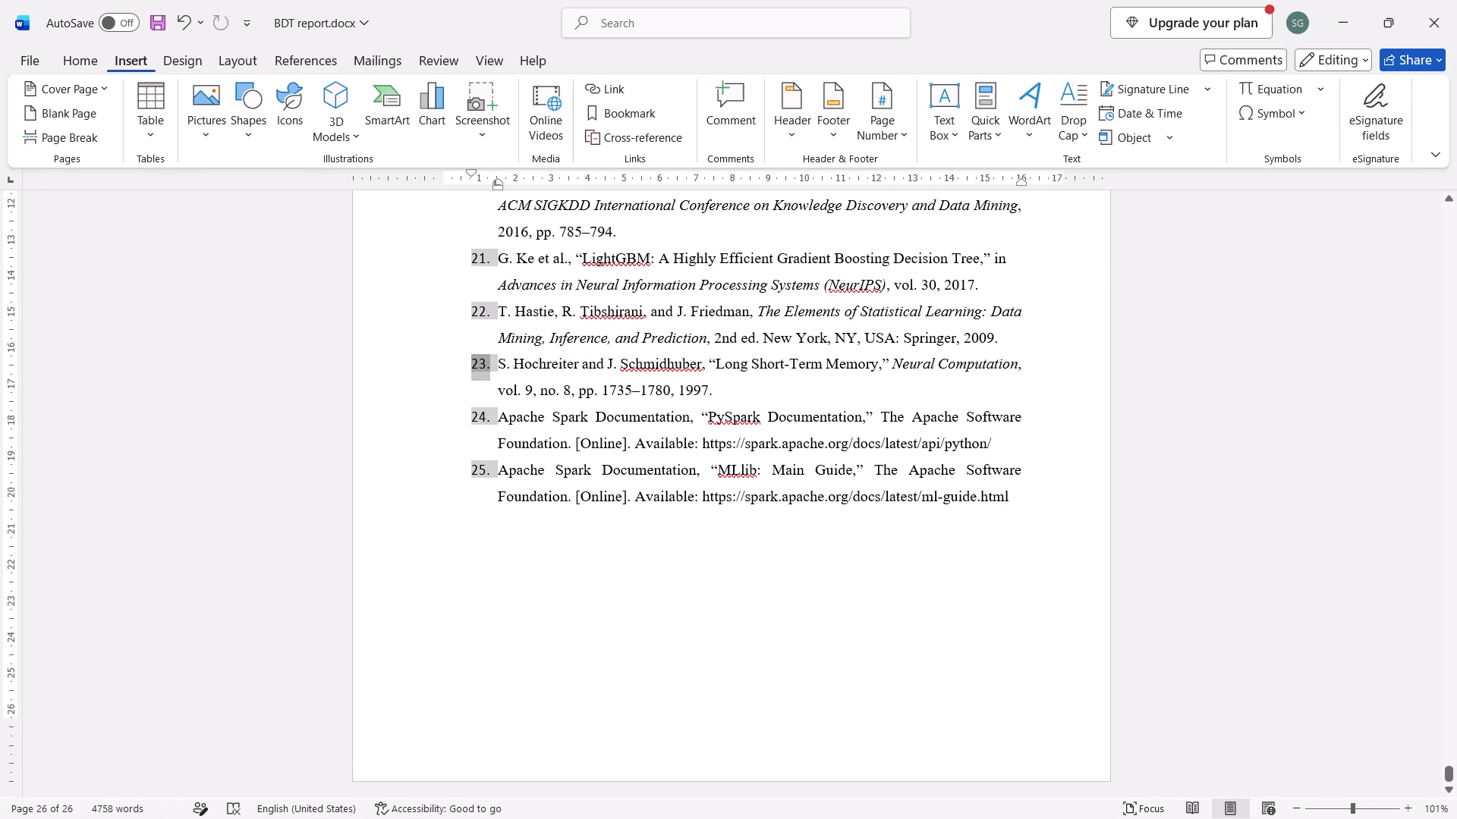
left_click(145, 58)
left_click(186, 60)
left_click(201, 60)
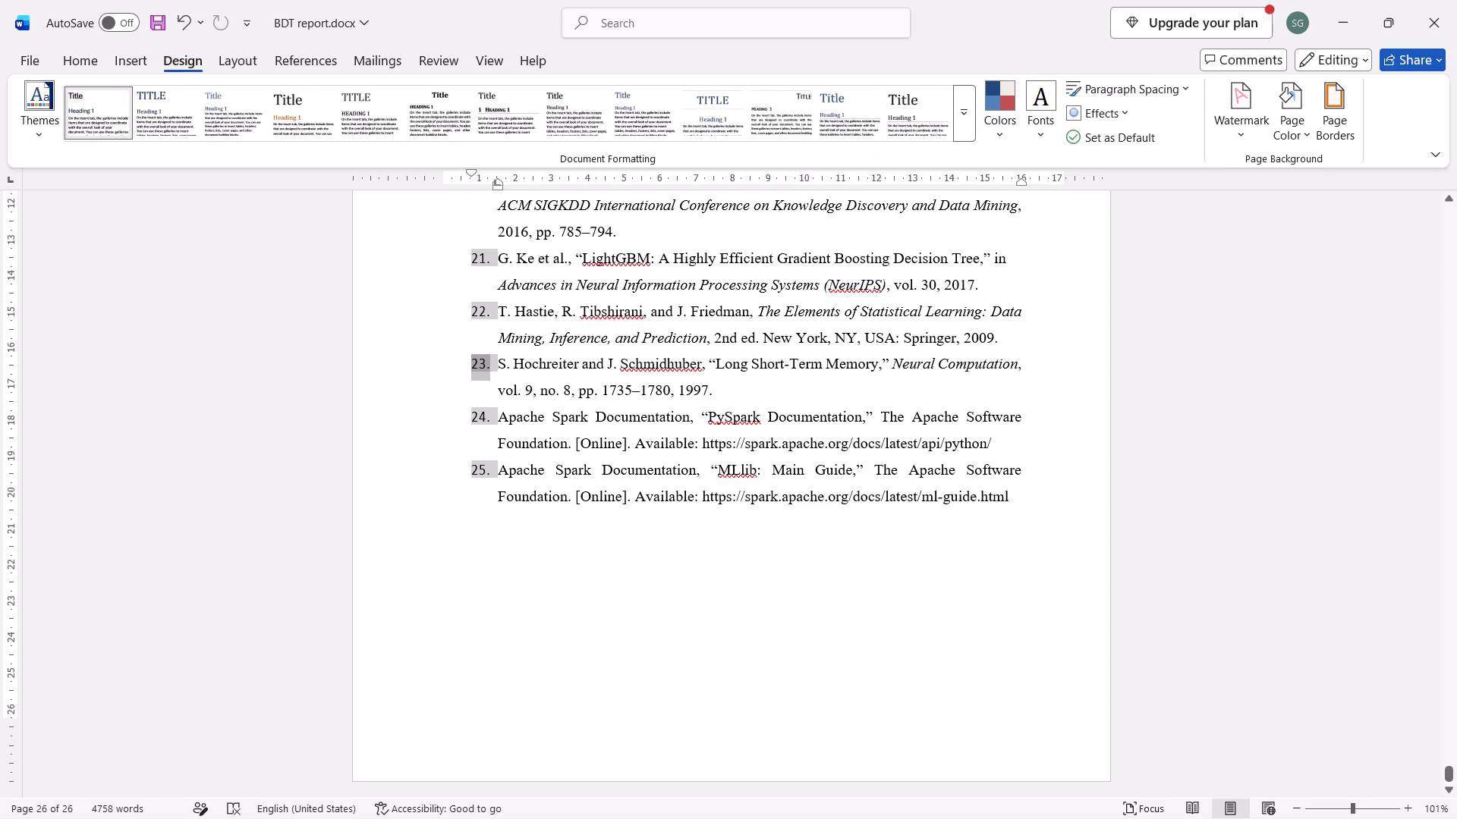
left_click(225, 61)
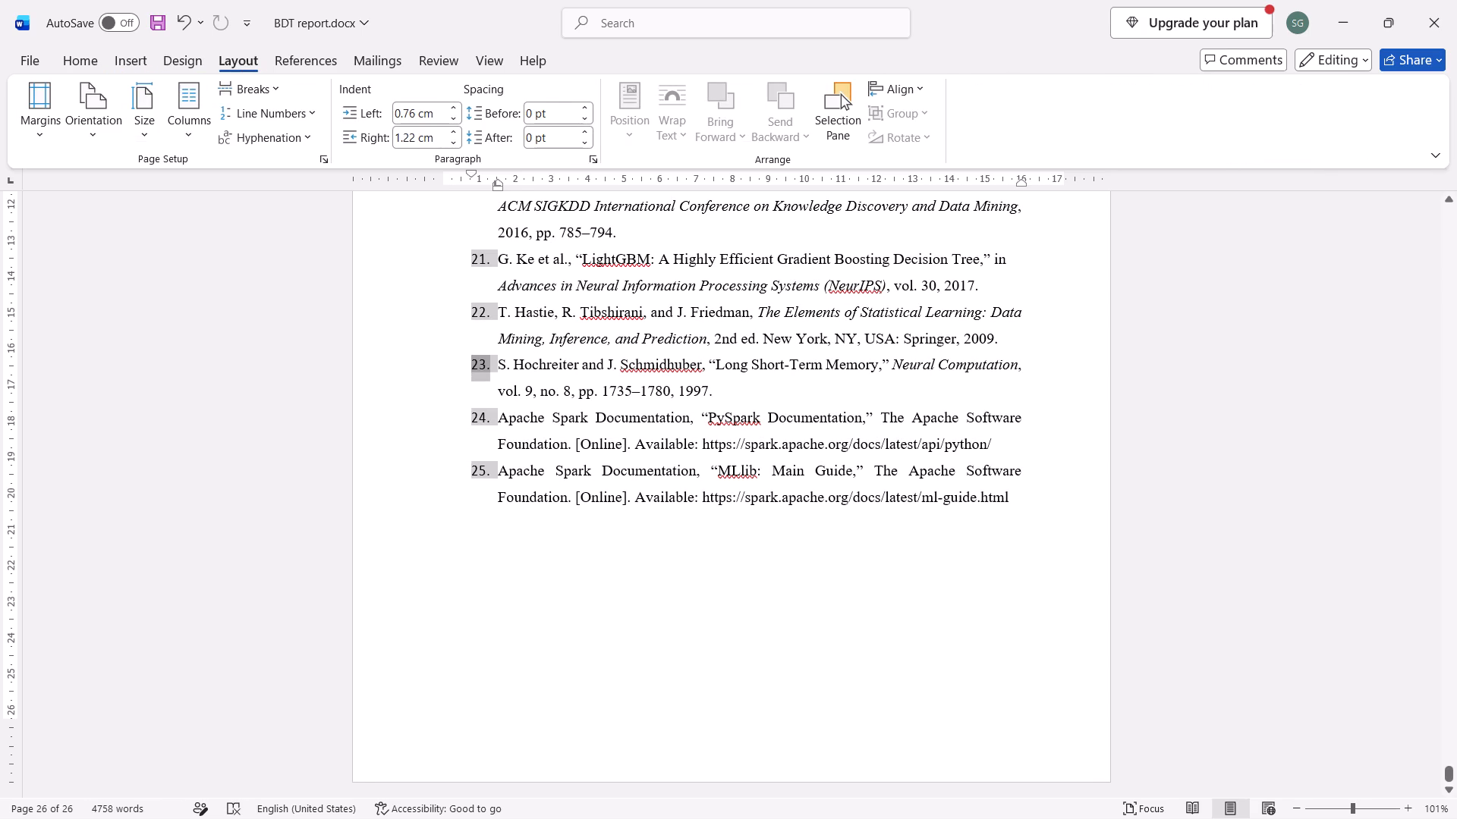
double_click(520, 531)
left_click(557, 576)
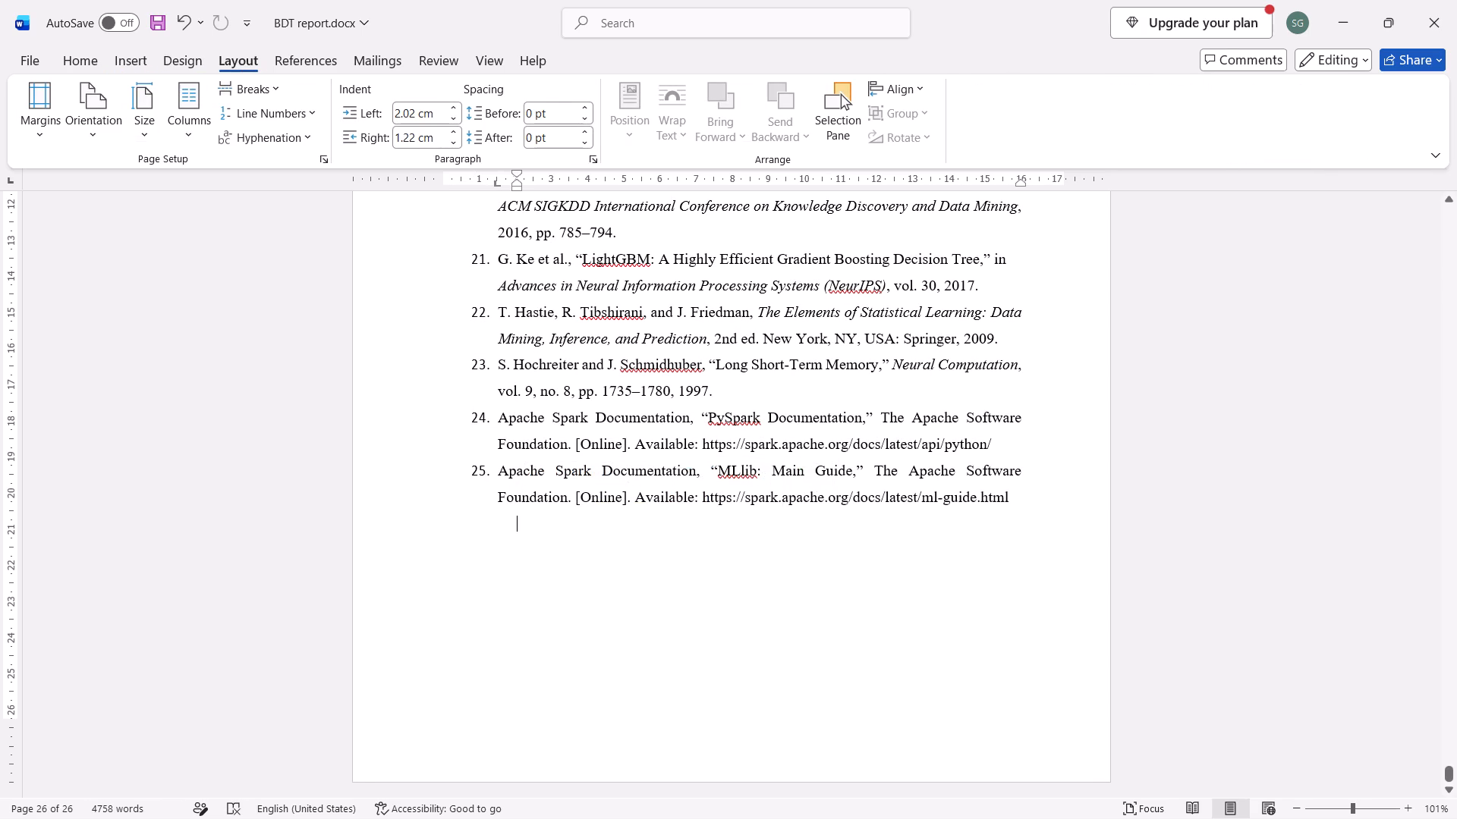
Link the Section 7 footer on the last references page to the previous section, replacing its own footer with the previous section's.
triple_click(648, 752)
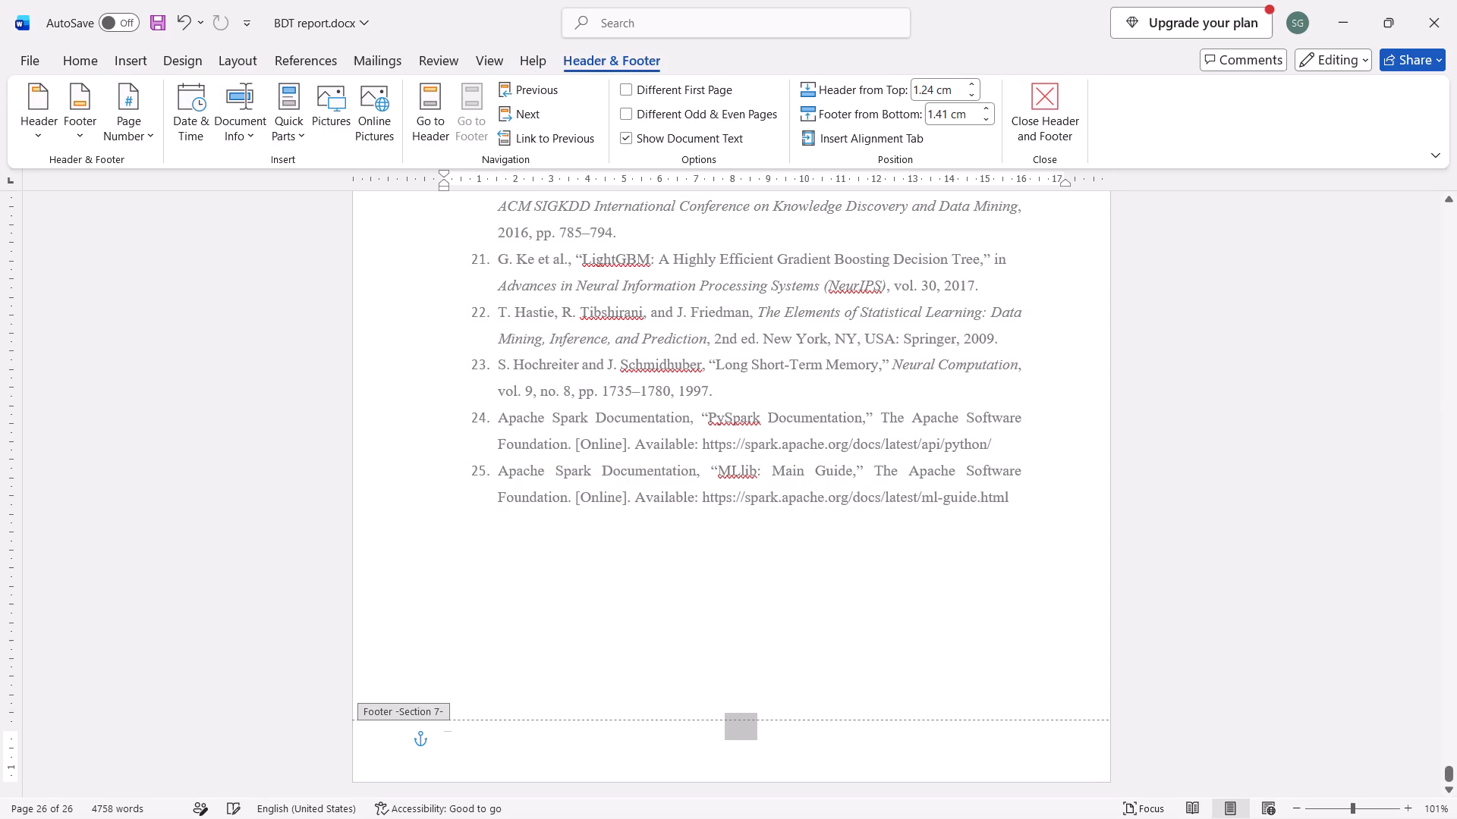
left_click(553, 143)
key("Return")
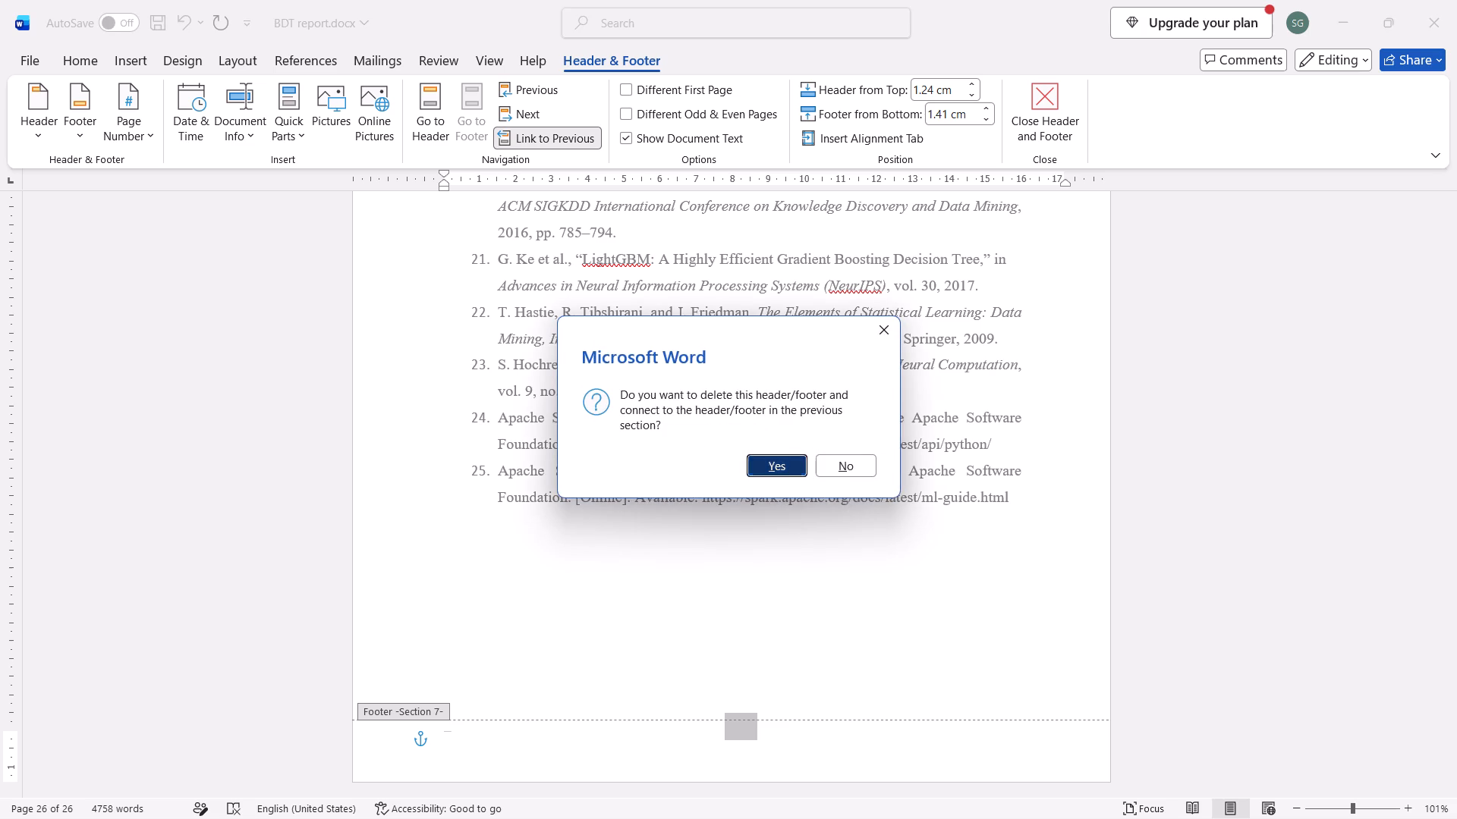
scroll(692, 319, "up", 2)
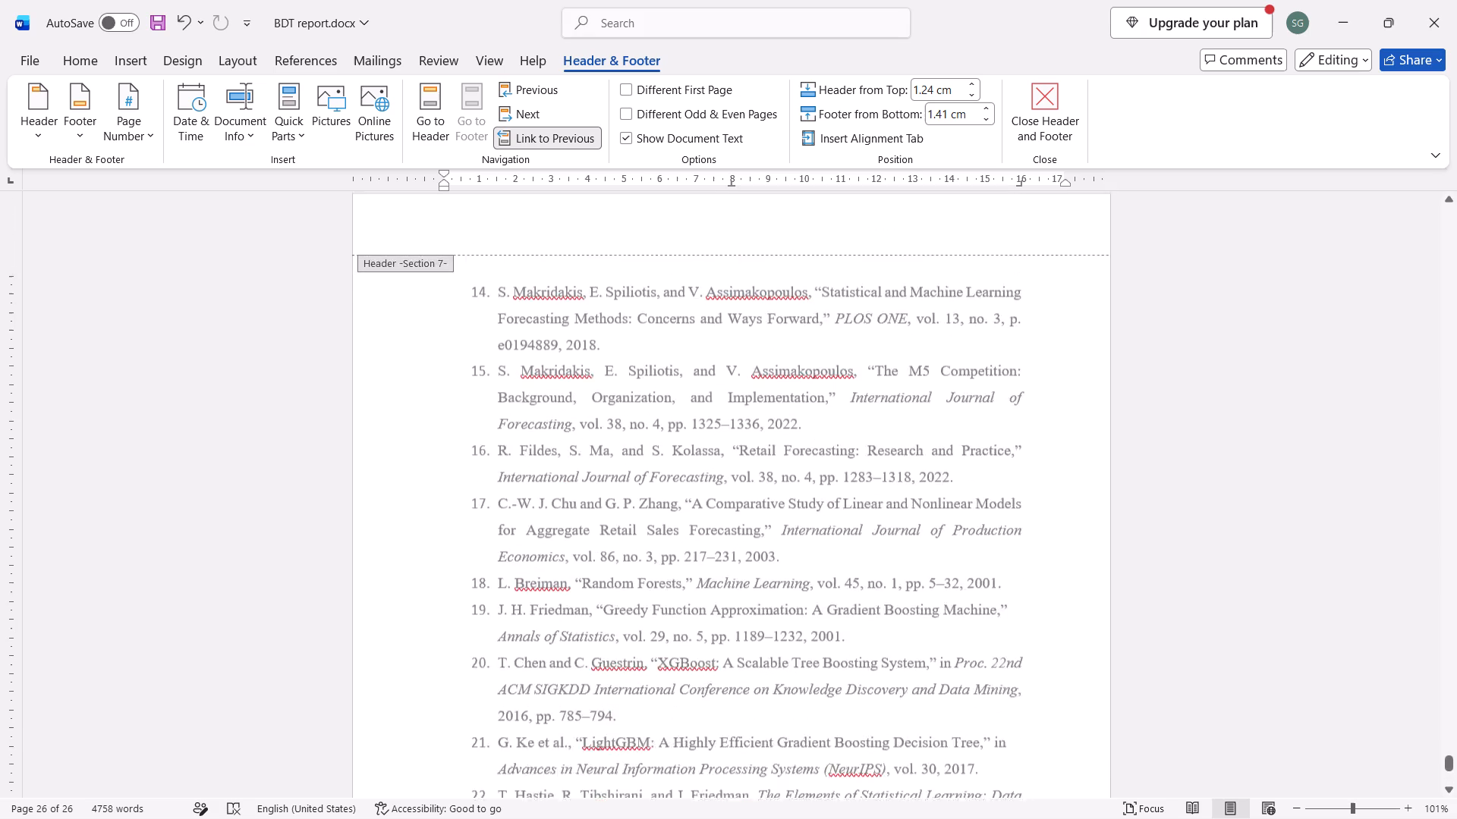
scroll(692, 319, "up", 1)
scroll(993, 457, "down", 2)
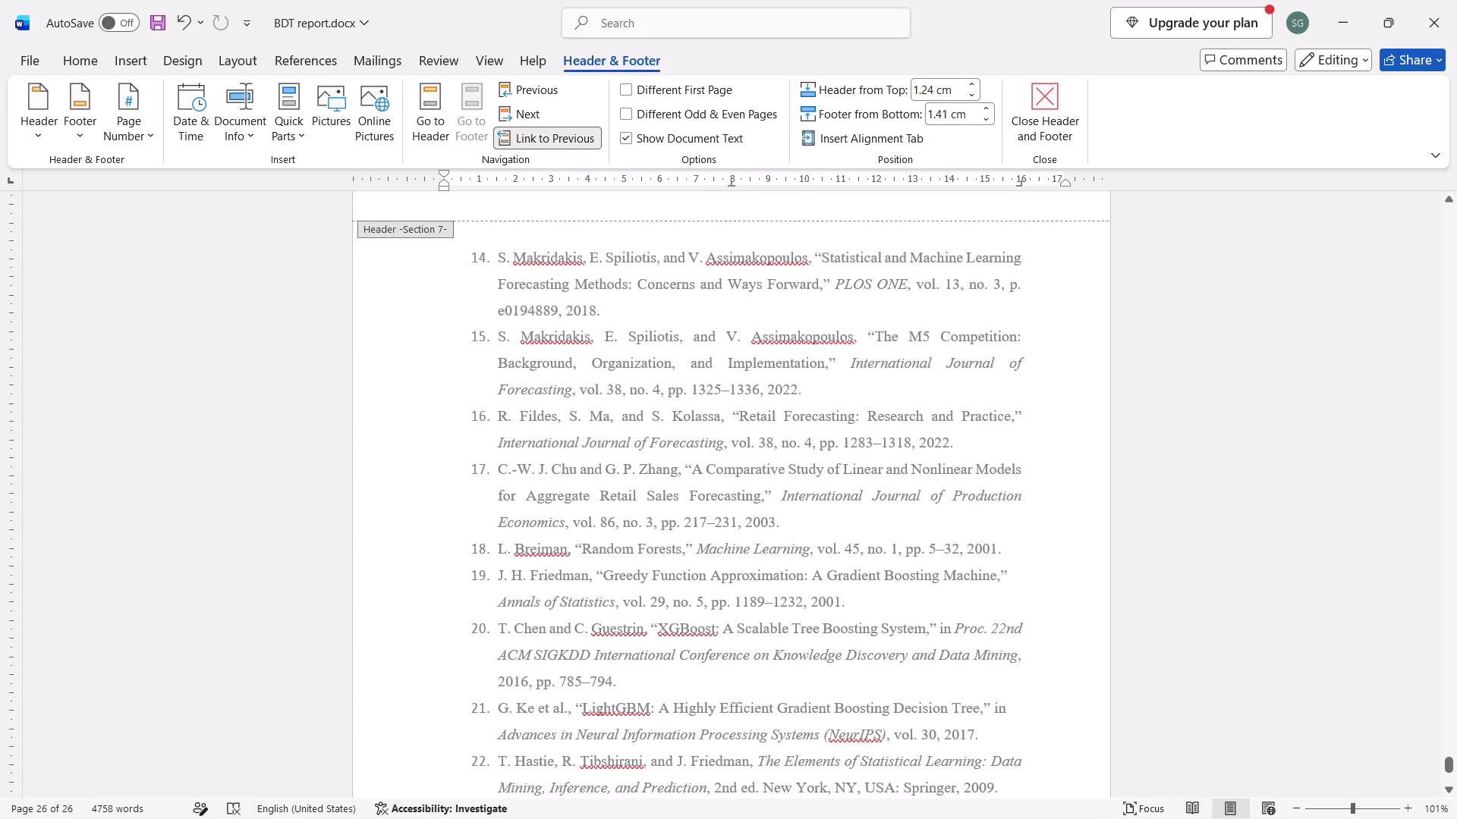
scroll(1068, 541, "down", 2)
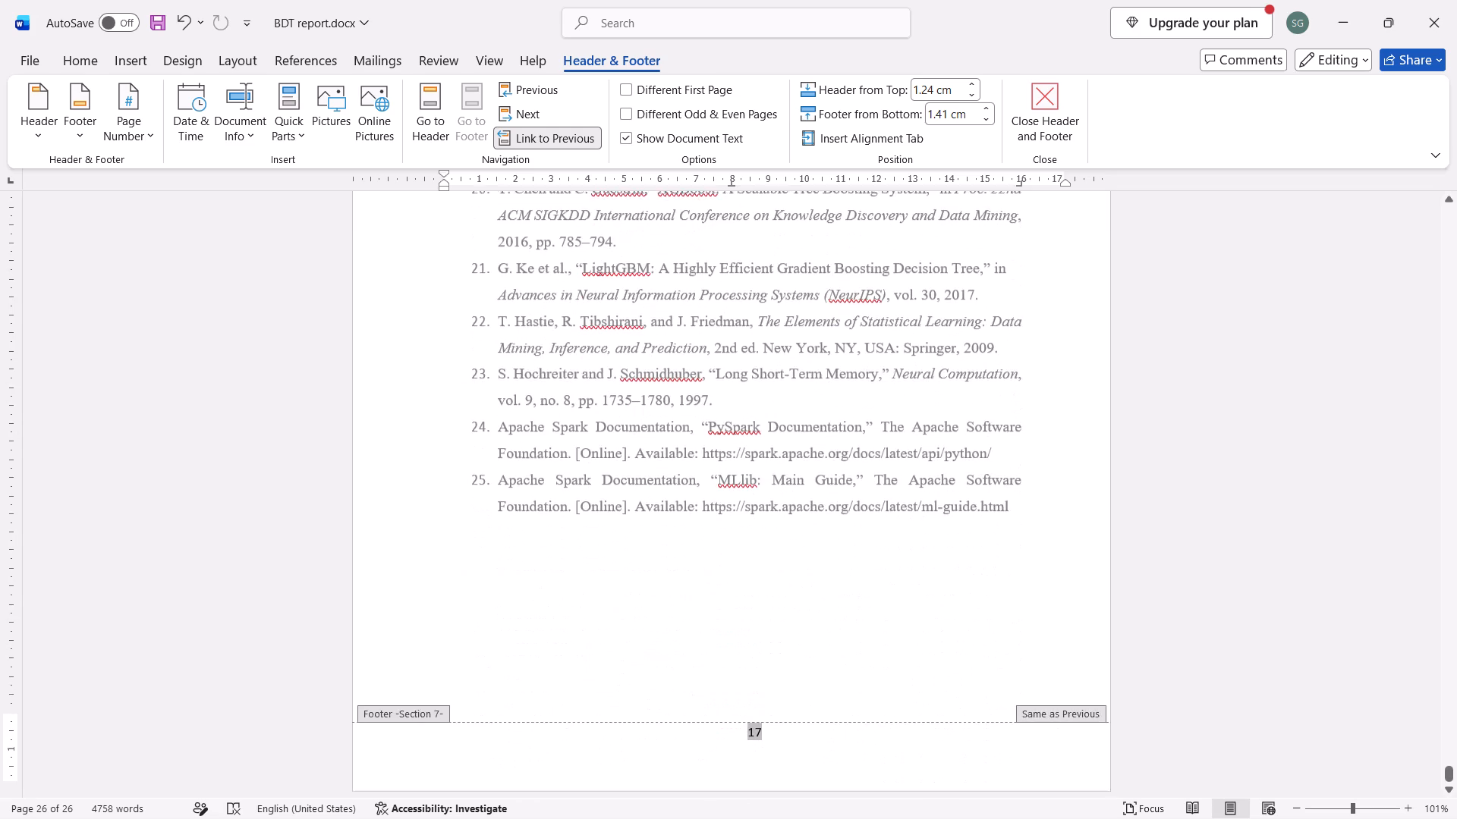
Leave header and footer editing and return to the document body.
scroll(1068, 541, "down", 2)
scroll(1068, 541, "up", 4)
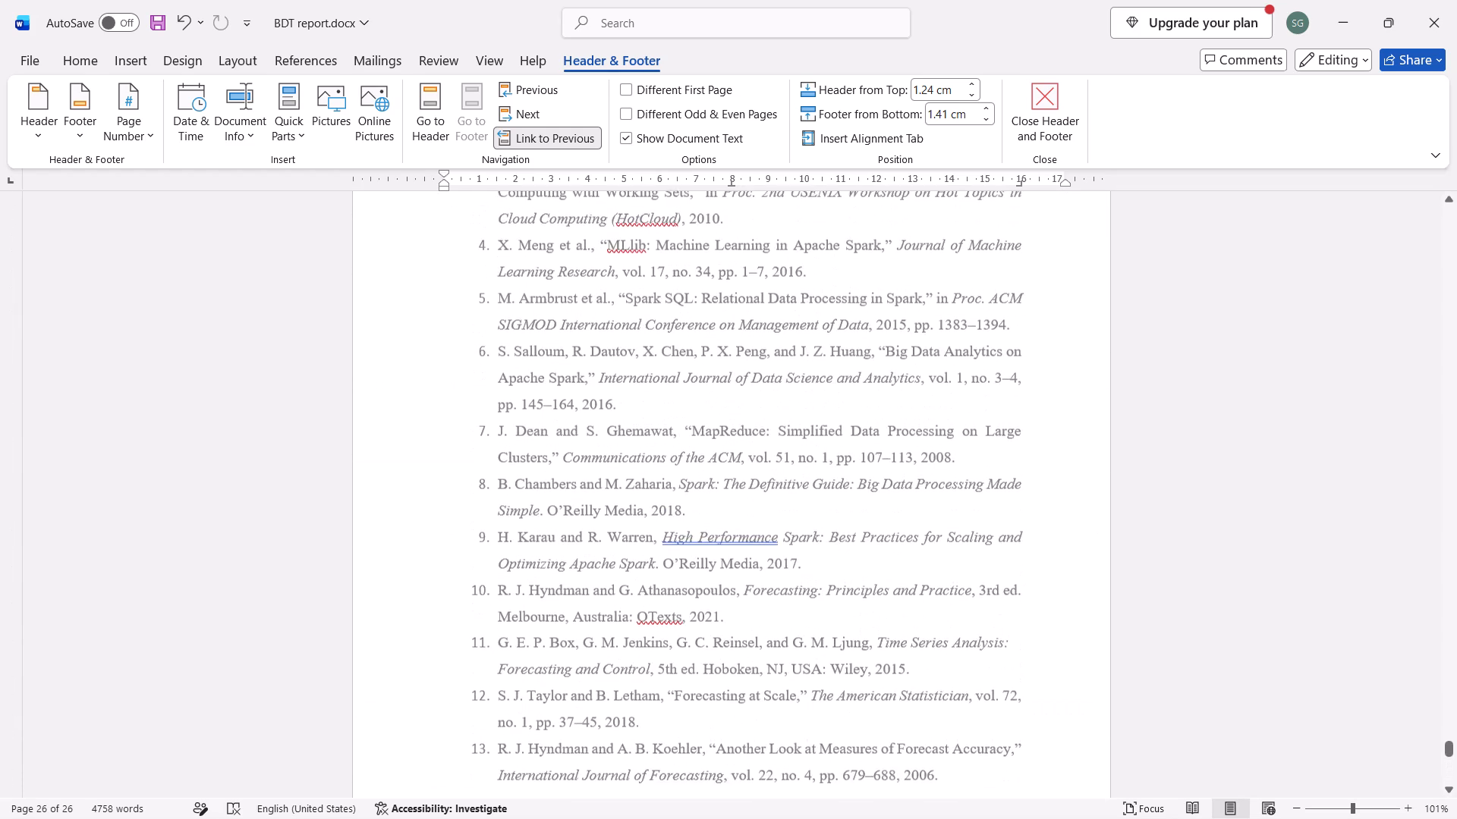
scroll(1068, 541, "up", 4)
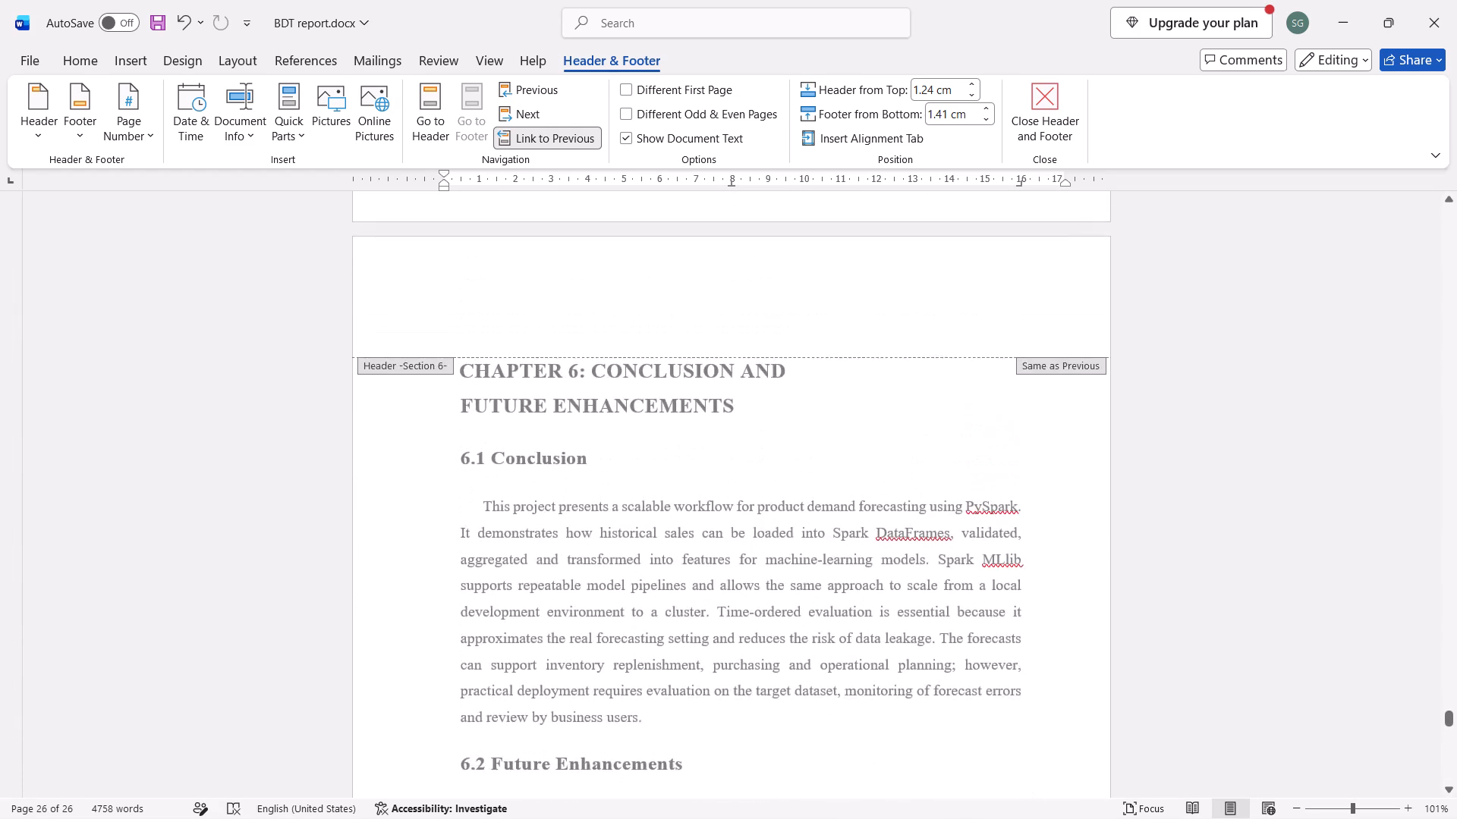
scroll(1068, 541, "up", 2)
left_click(1043, 104)
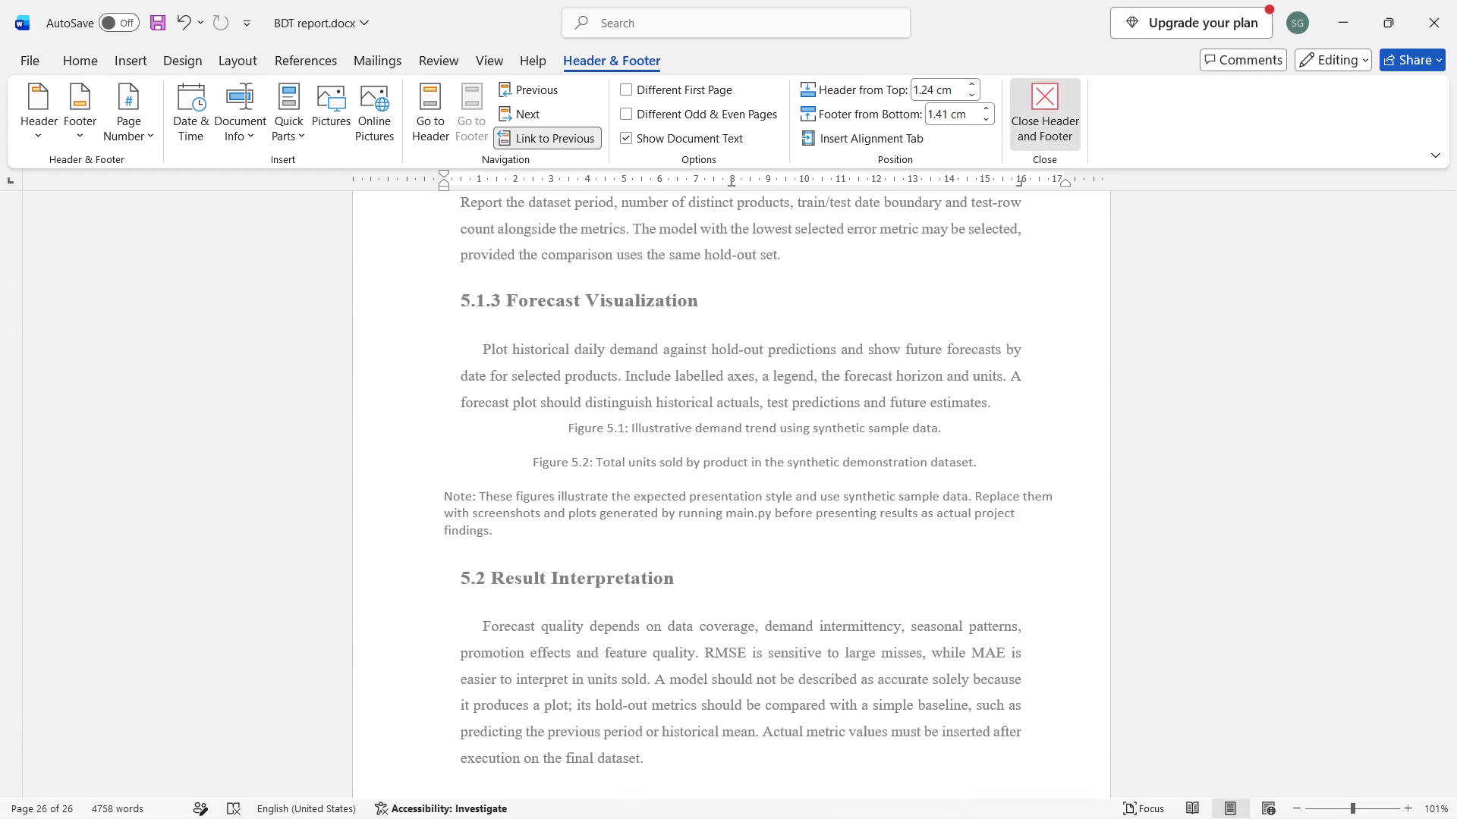
Look back through the report pages and their footer numbering, from Chapter 6 through Chapter 2 up to the cover page.
scroll(1019, 255, "up", 4)
scroll(1105, 359, "up", 2)
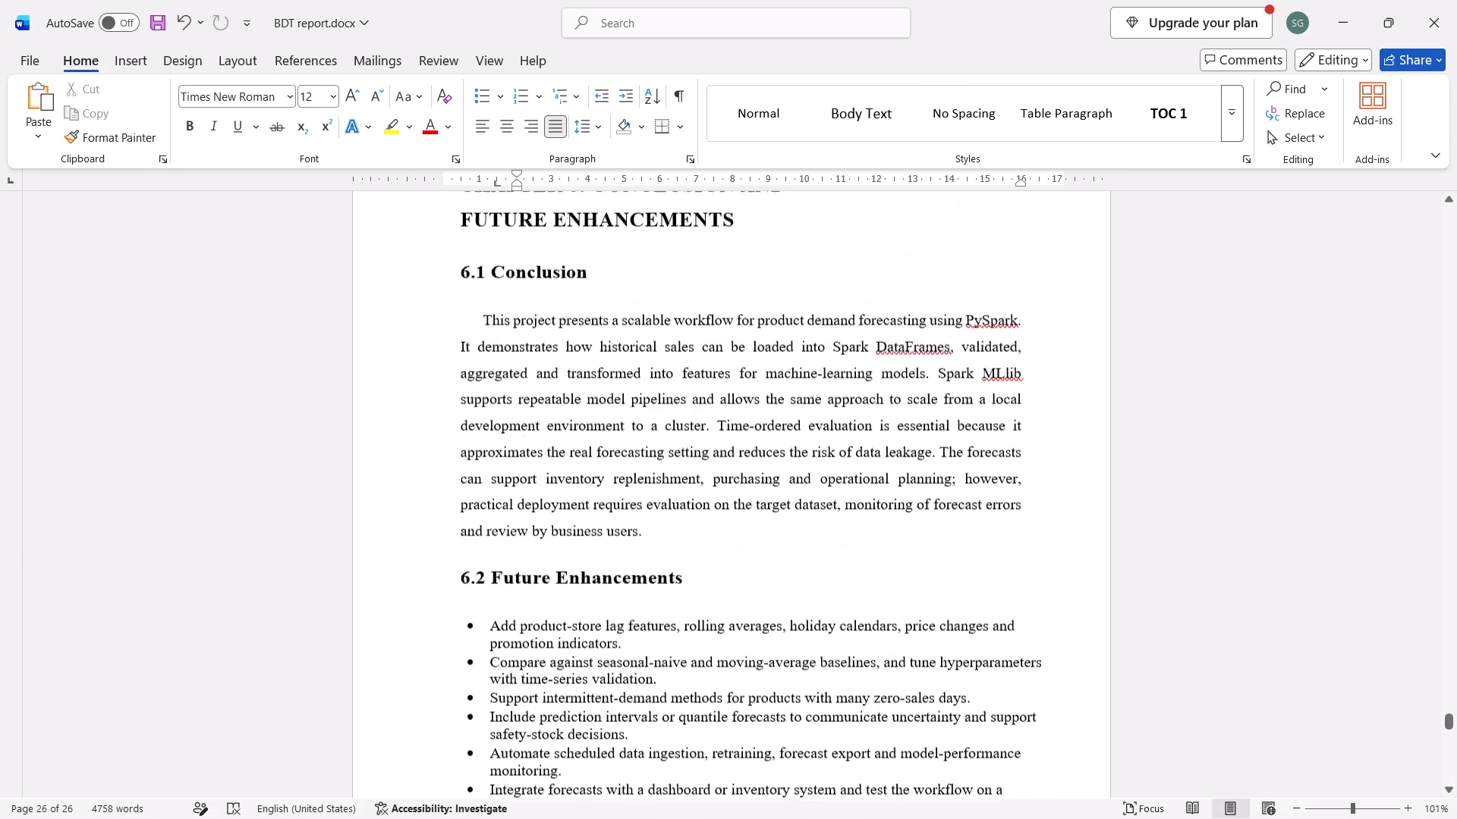
scroll(1105, 359, "up", 19)
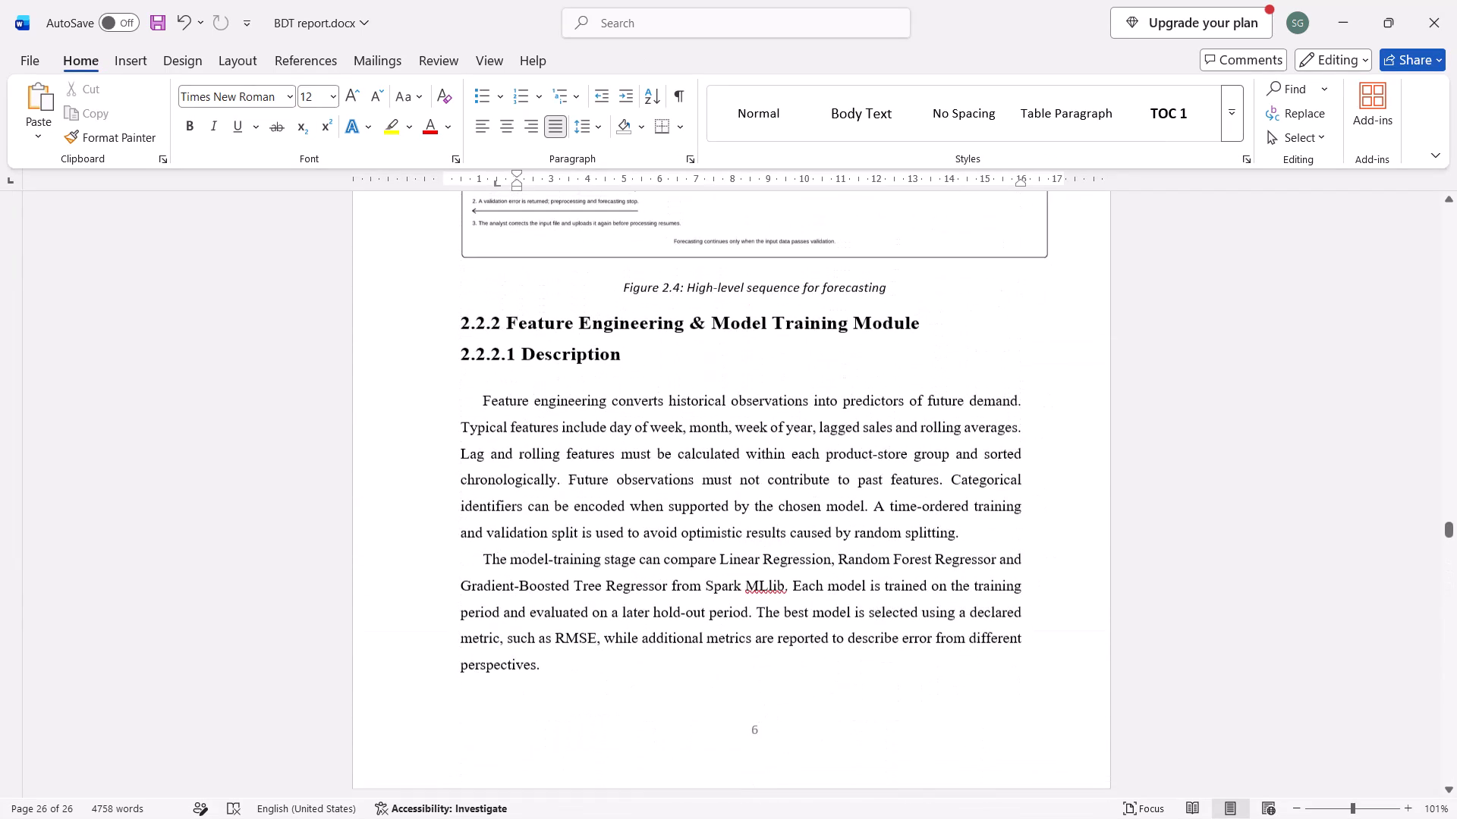
left_click(845, 514)
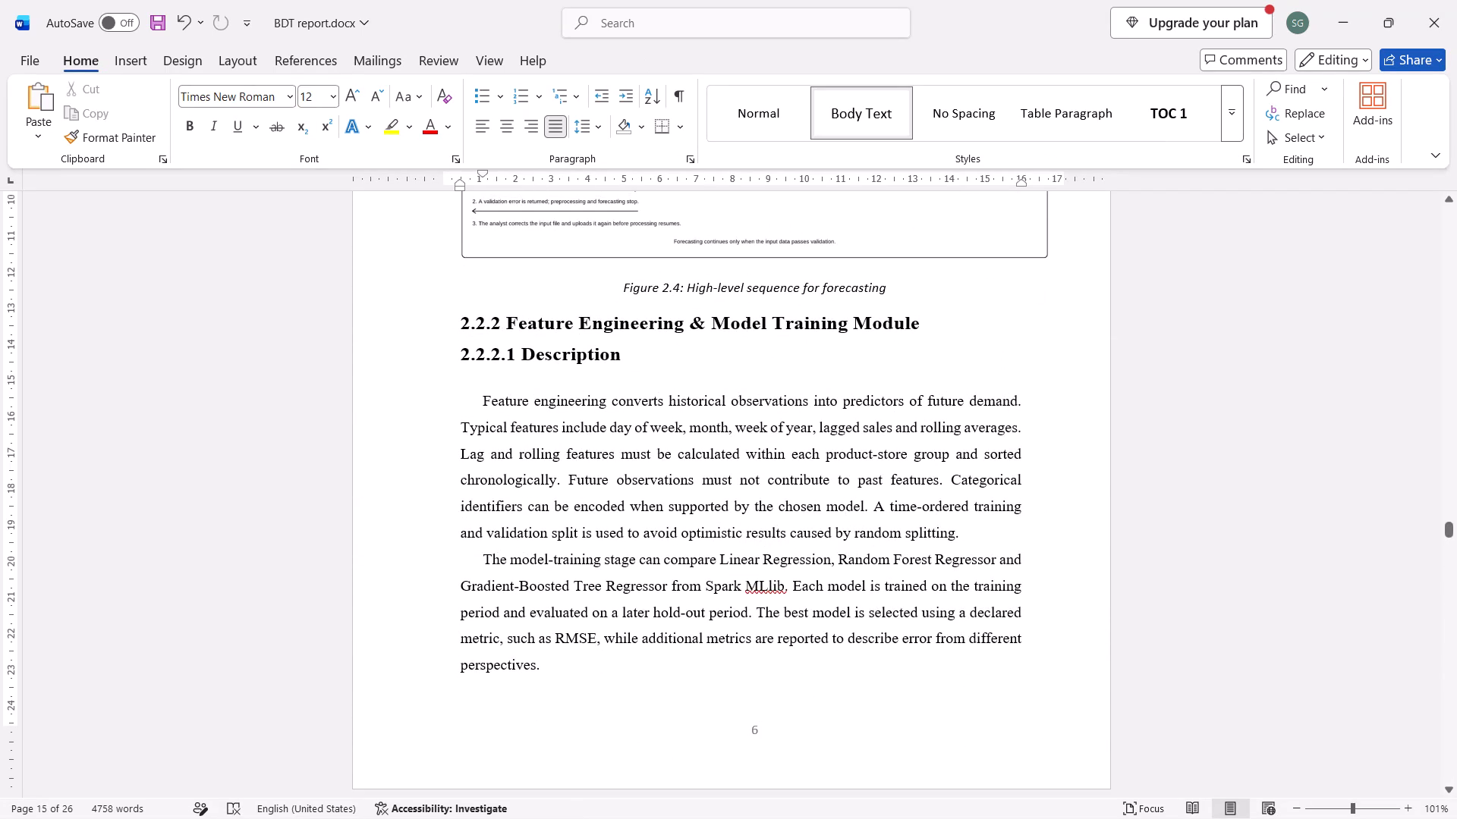
left_click(701, 483)
left_click_drag(701, 483, 757, 509)
left_click(757, 509)
left_click_drag(757, 509, 783, 582)
scroll(790, 607, "up", 17)
left_click_drag(783, 582, 790, 607)
scroll(790, 607, "up", 10)
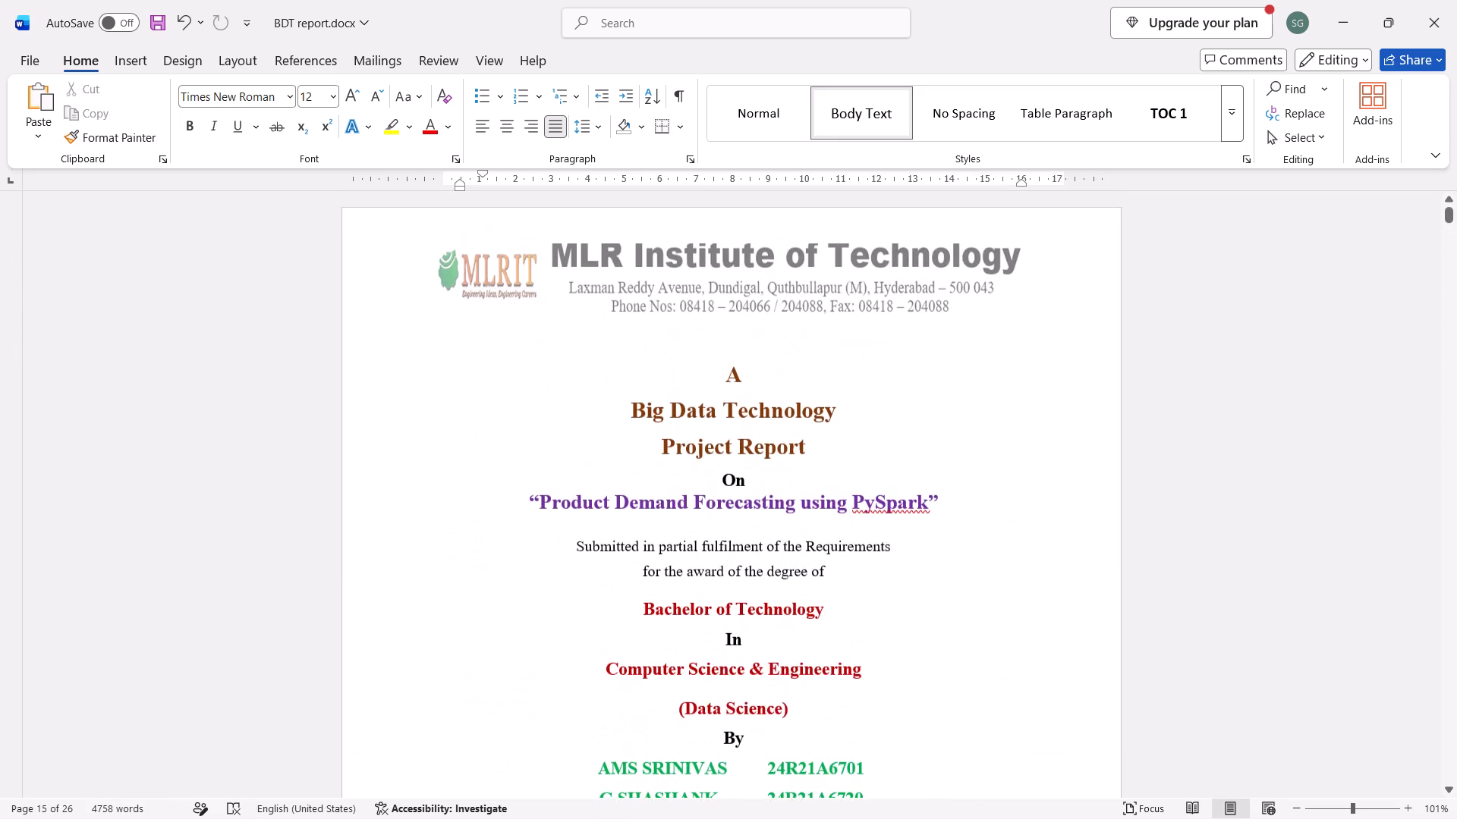
Delete the roman page number i from the Section 2 footer, below the PEO statements.
scroll(790, 607, "down", 6)
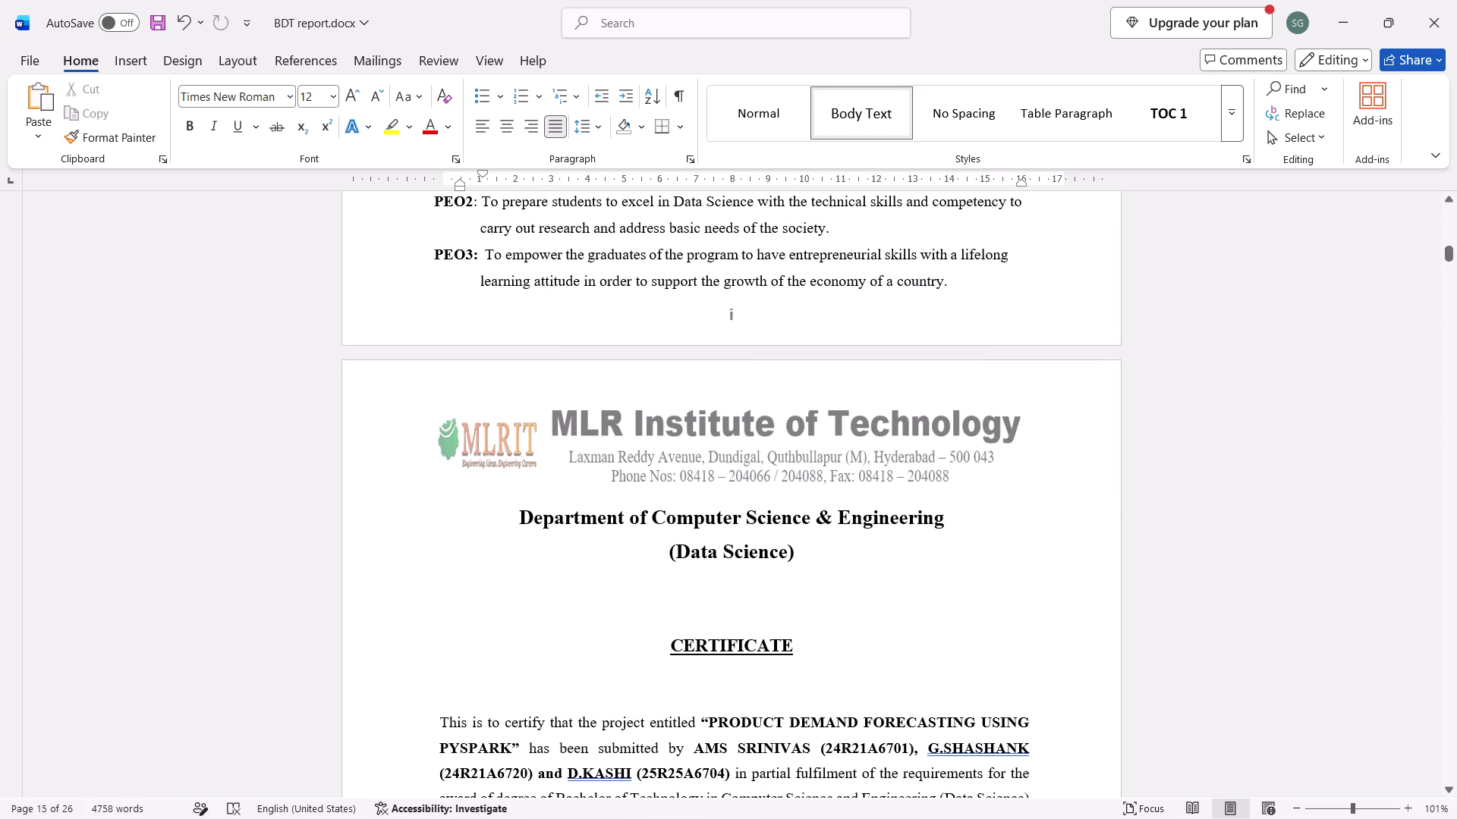
left_click_drag(735, 312, 728, 312)
left_click(728, 312)
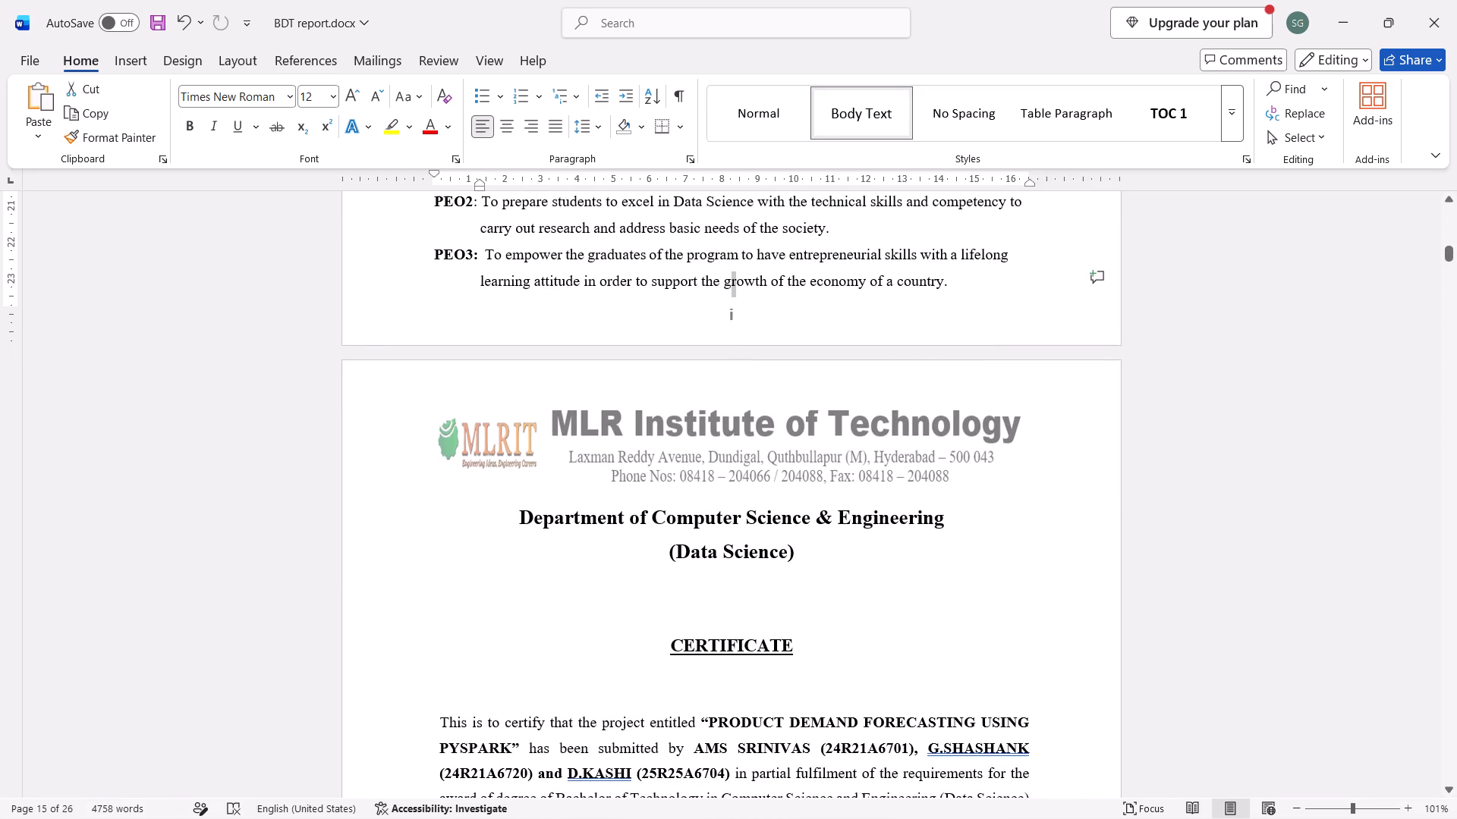
double_click(728, 312)
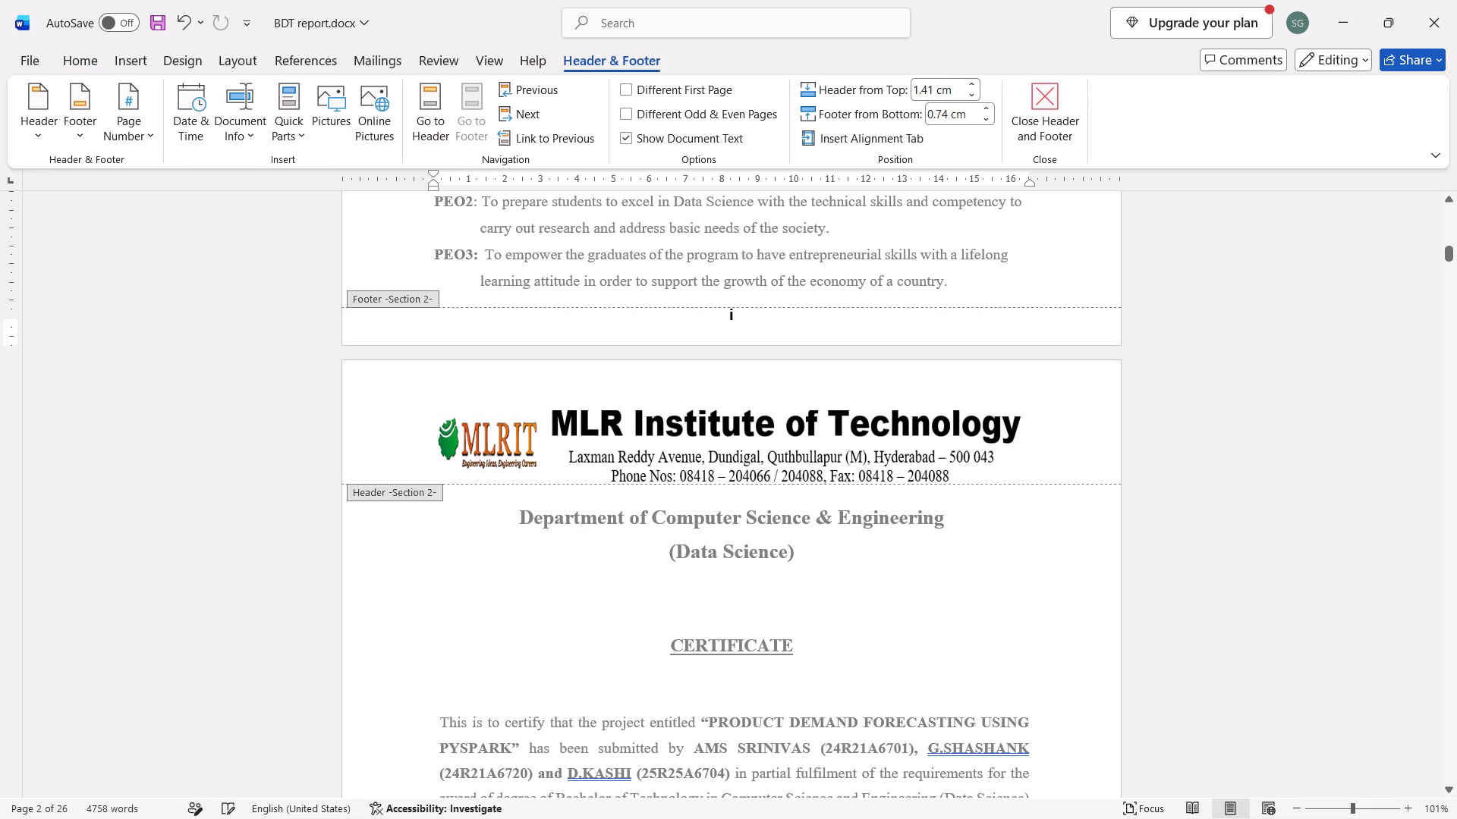
double_click(735, 317)
key("Delete")
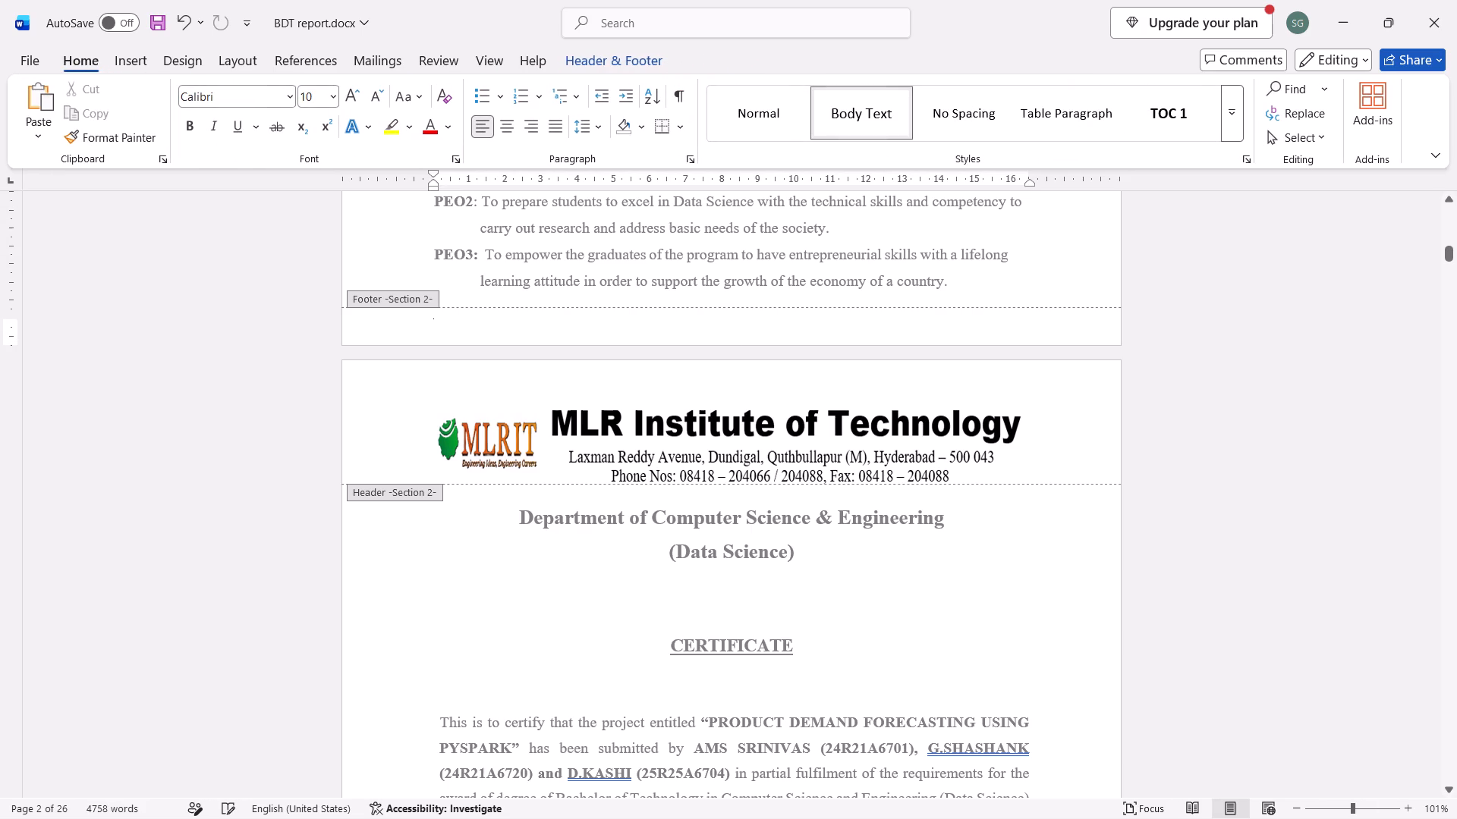
Delete the roman page number iii from the Section 3 footer on the declaration page.
scroll(782, 466, "down", 8)
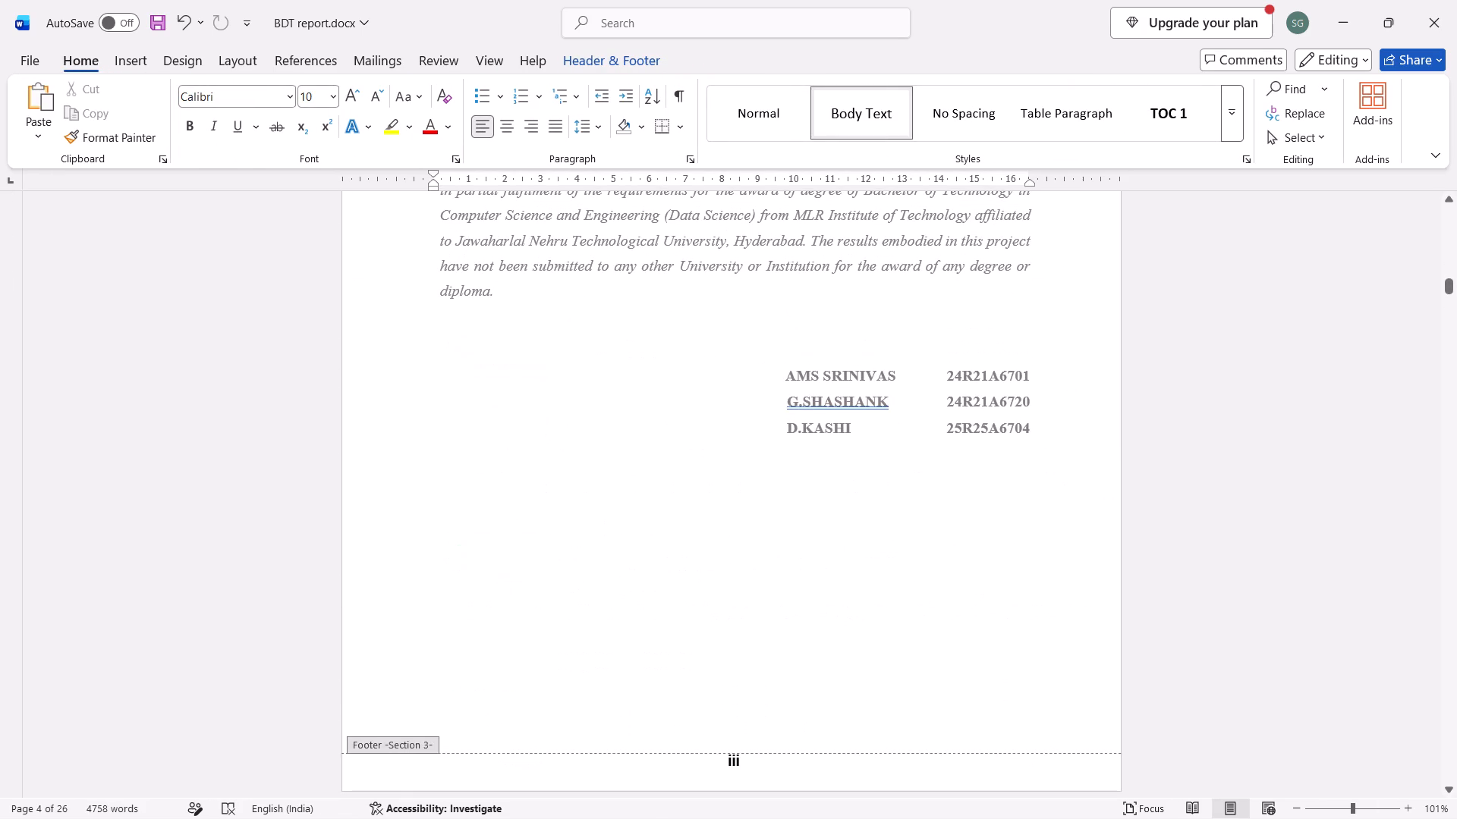
double_click(724, 767)
key("Delete")
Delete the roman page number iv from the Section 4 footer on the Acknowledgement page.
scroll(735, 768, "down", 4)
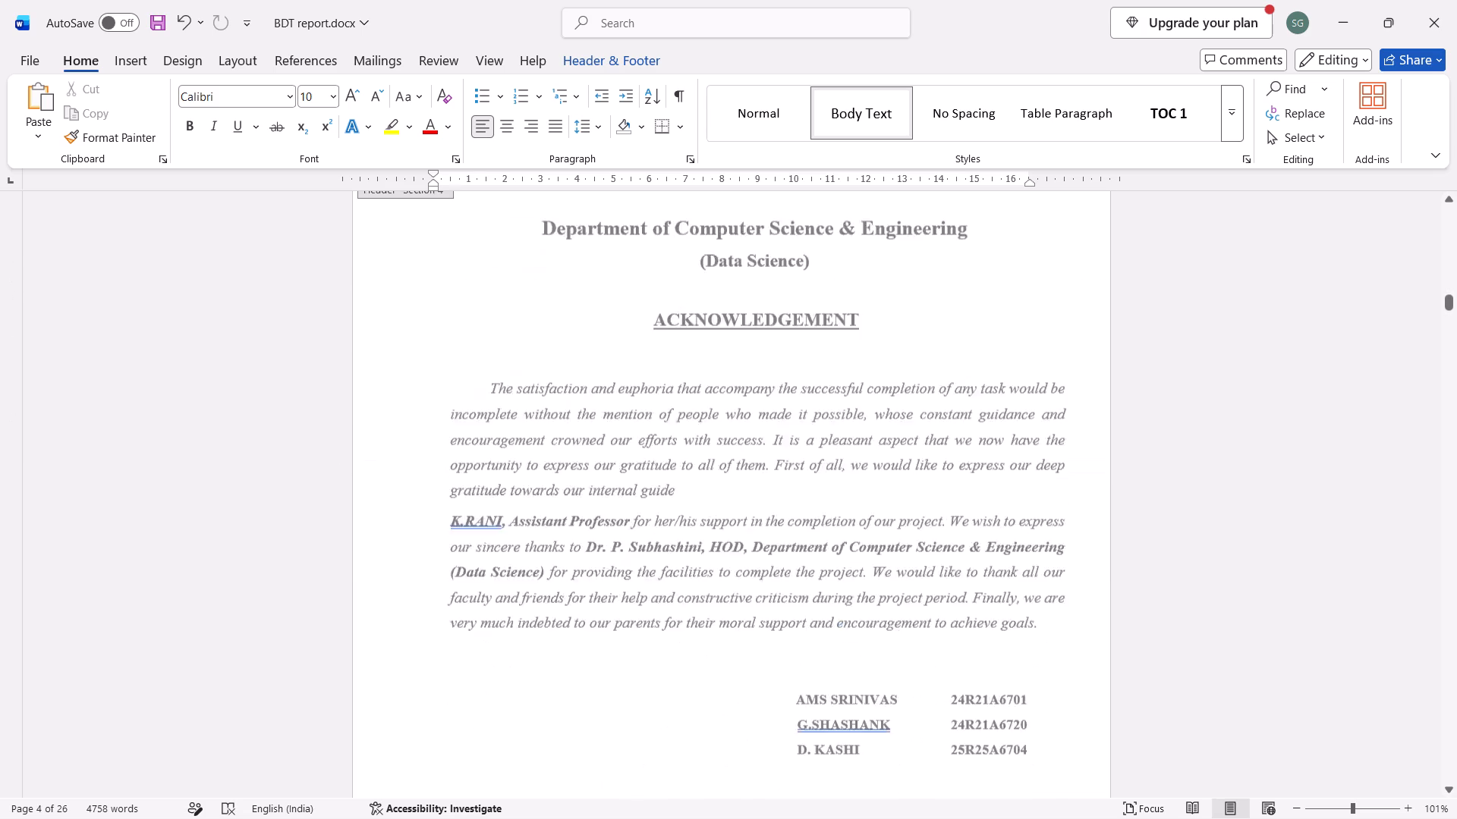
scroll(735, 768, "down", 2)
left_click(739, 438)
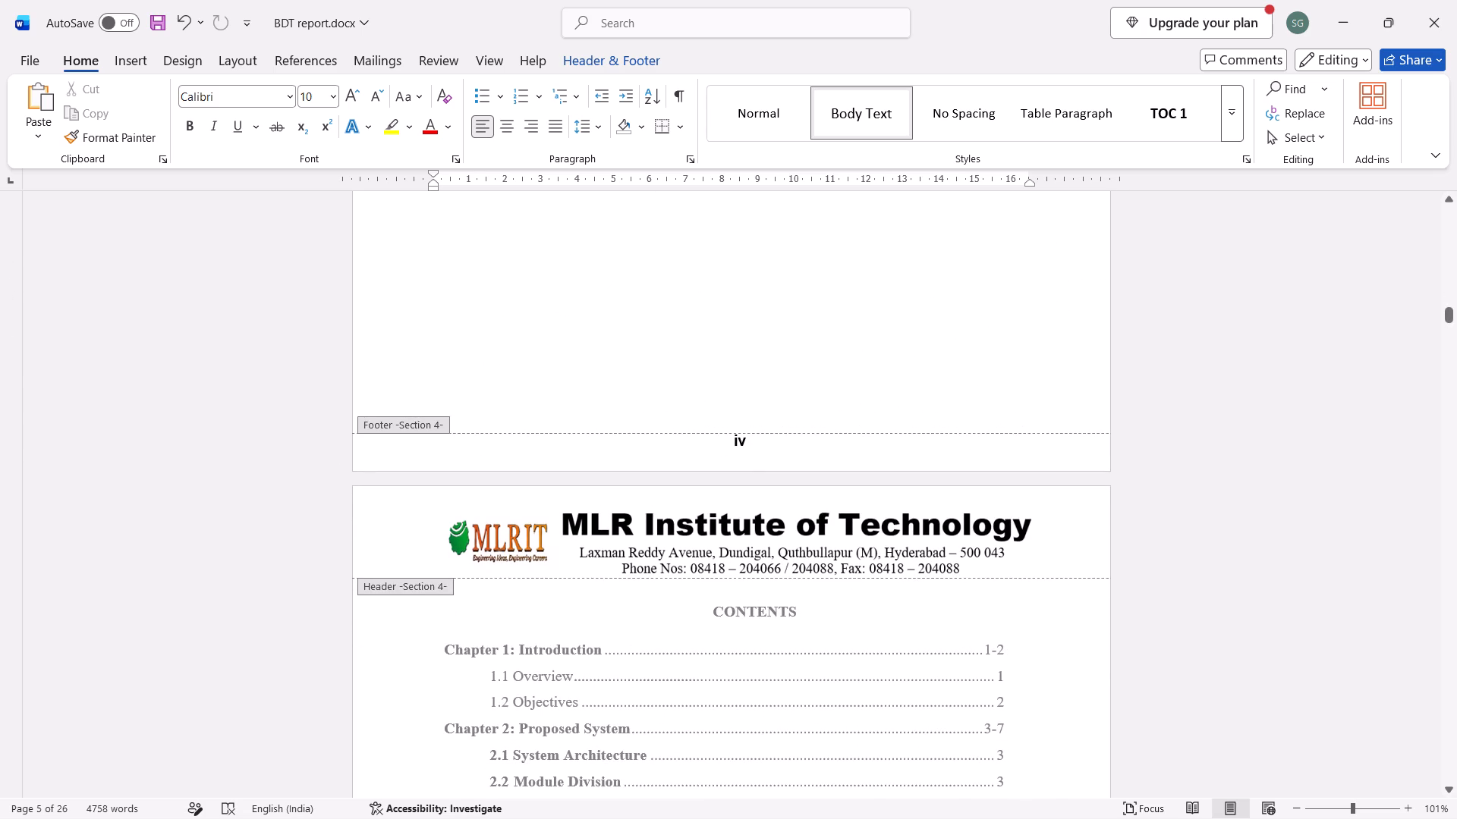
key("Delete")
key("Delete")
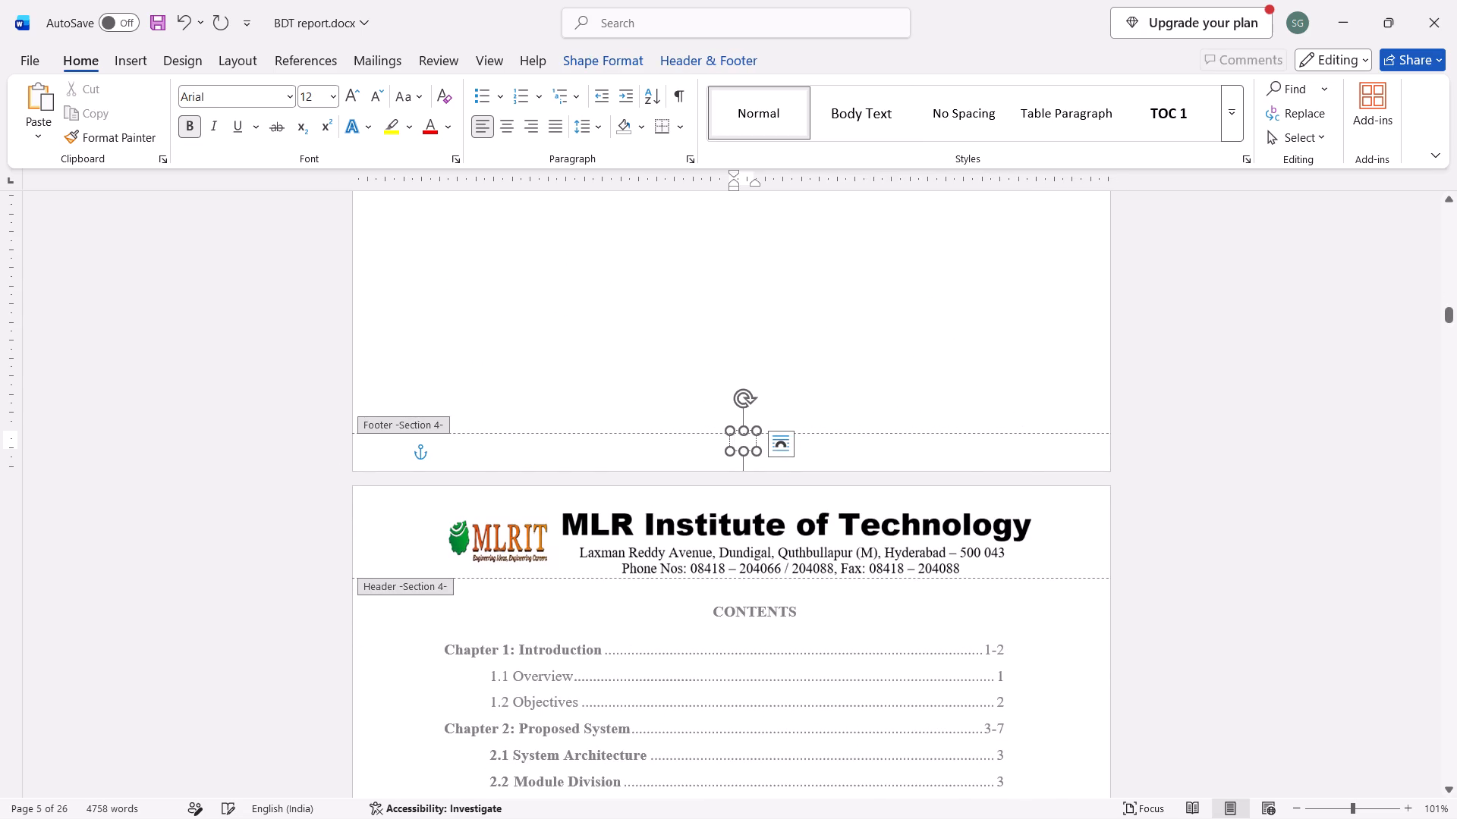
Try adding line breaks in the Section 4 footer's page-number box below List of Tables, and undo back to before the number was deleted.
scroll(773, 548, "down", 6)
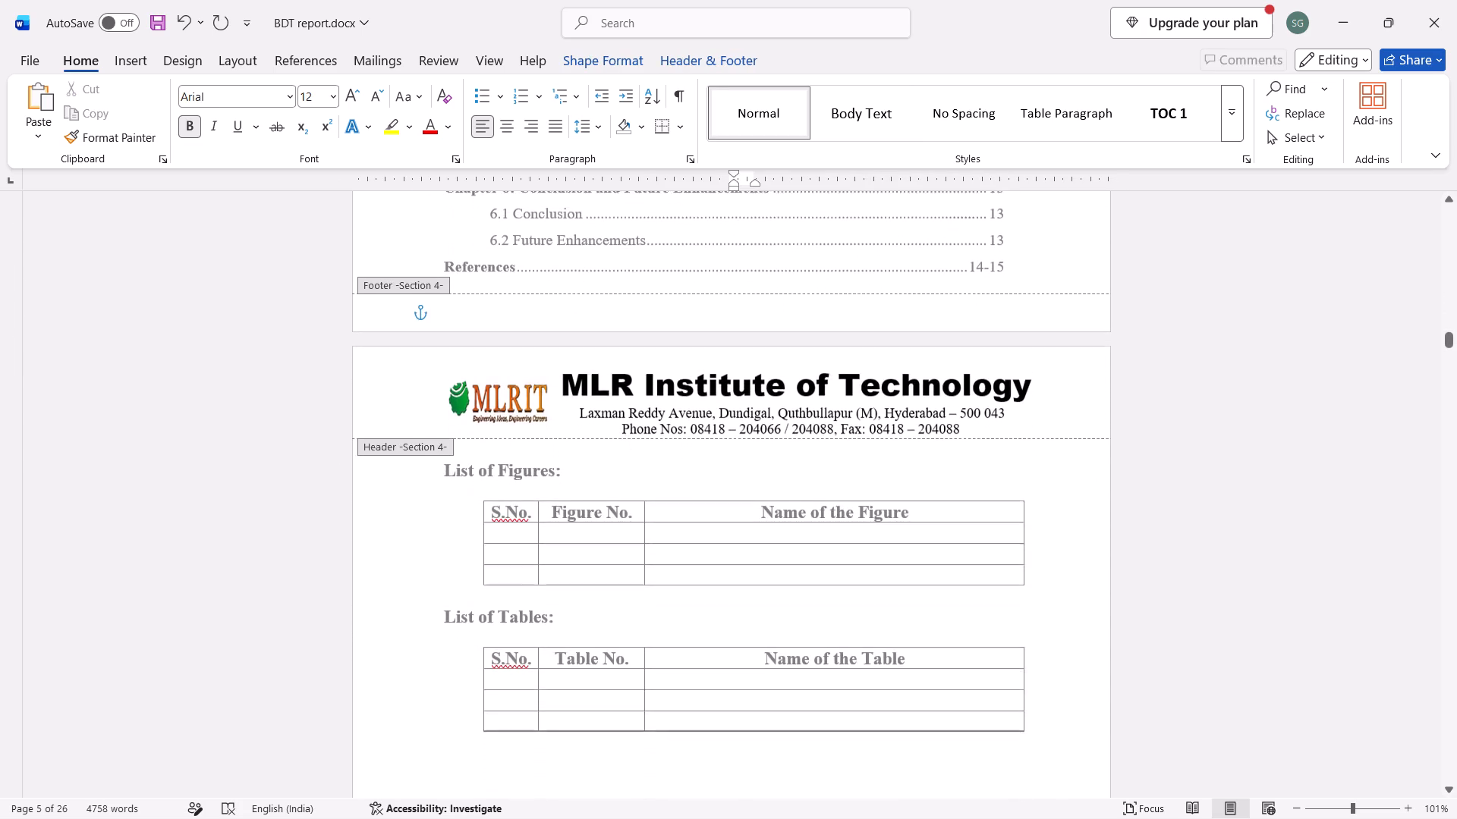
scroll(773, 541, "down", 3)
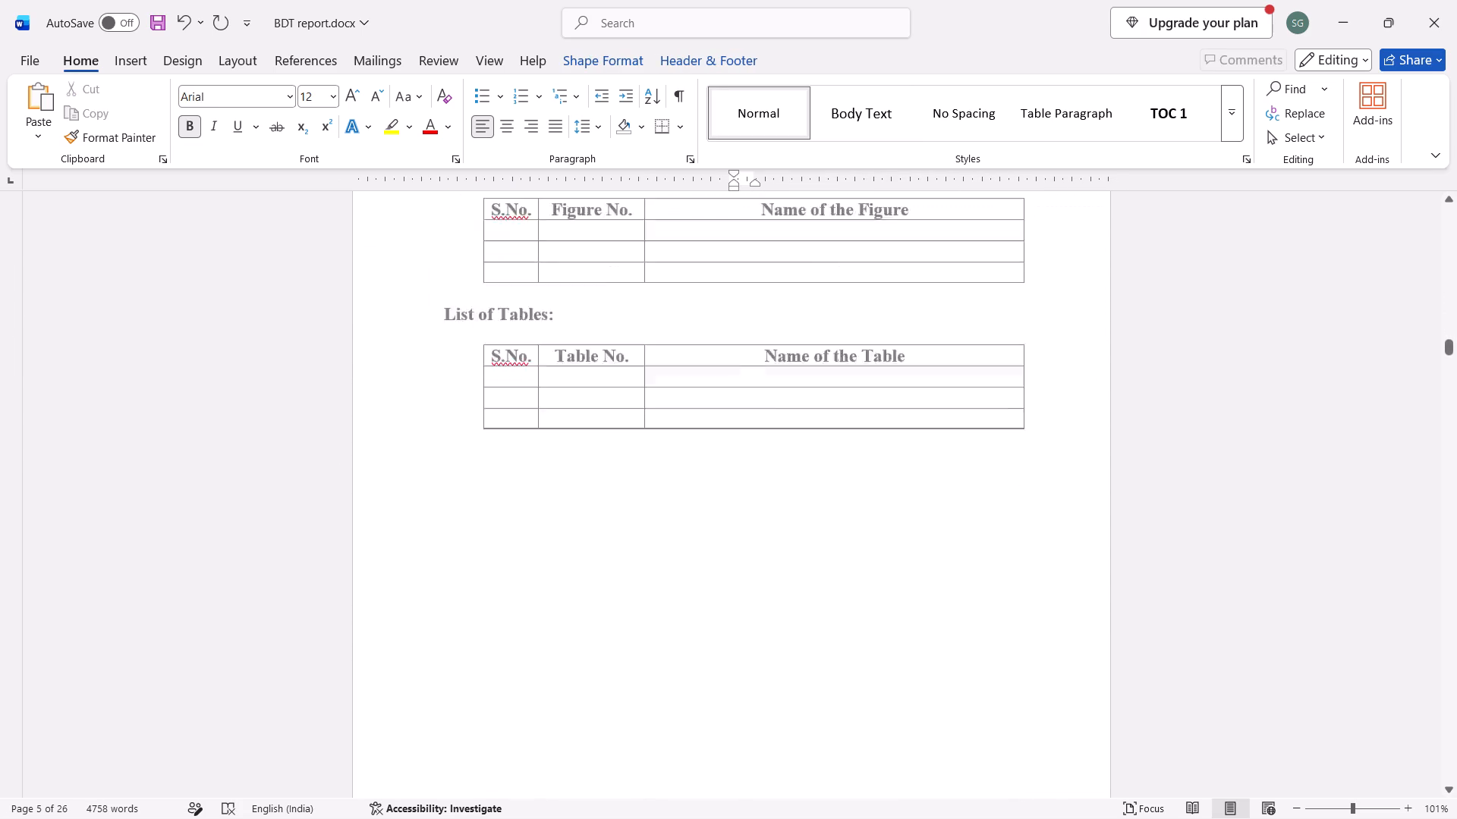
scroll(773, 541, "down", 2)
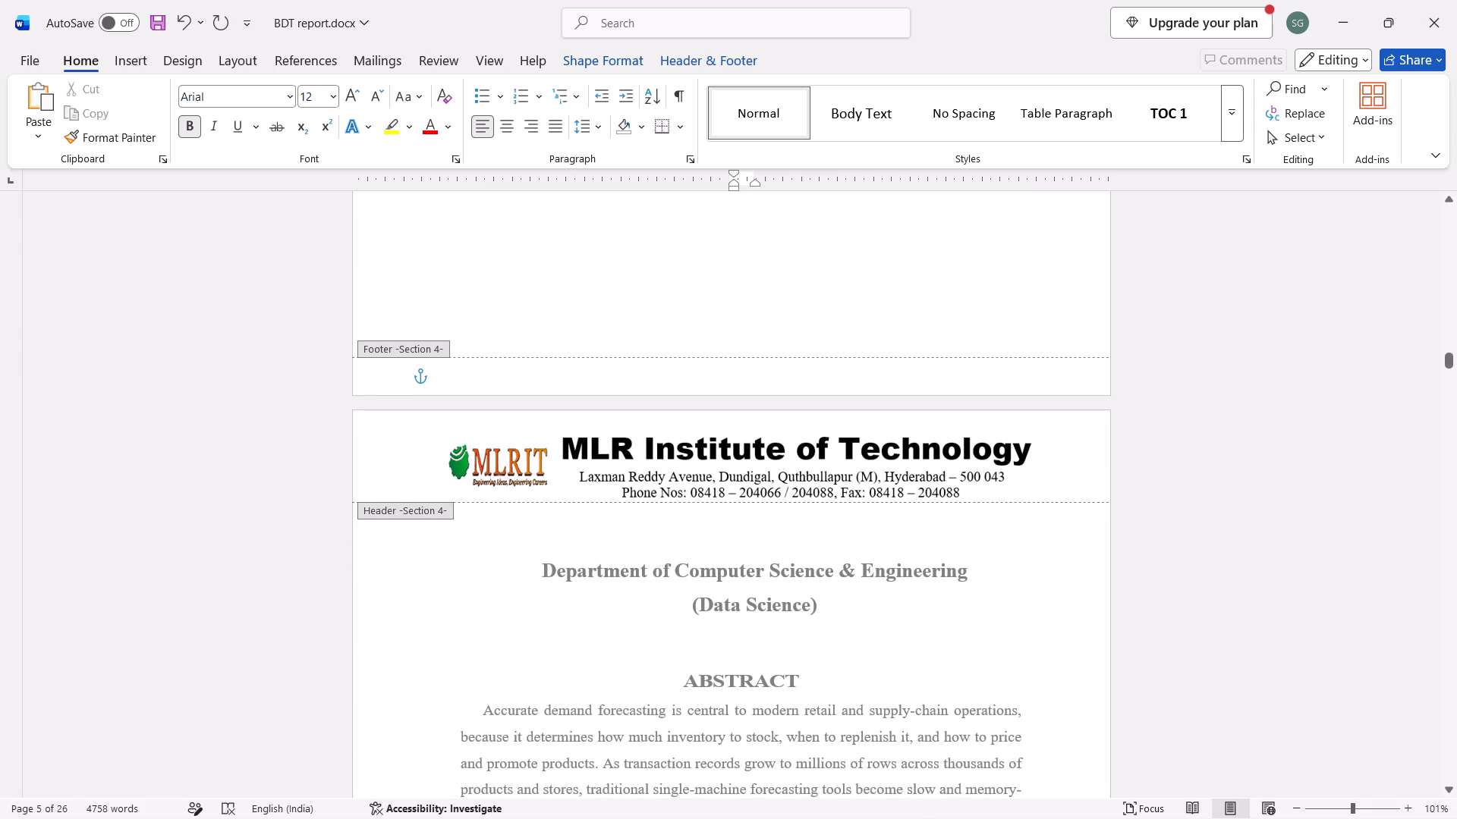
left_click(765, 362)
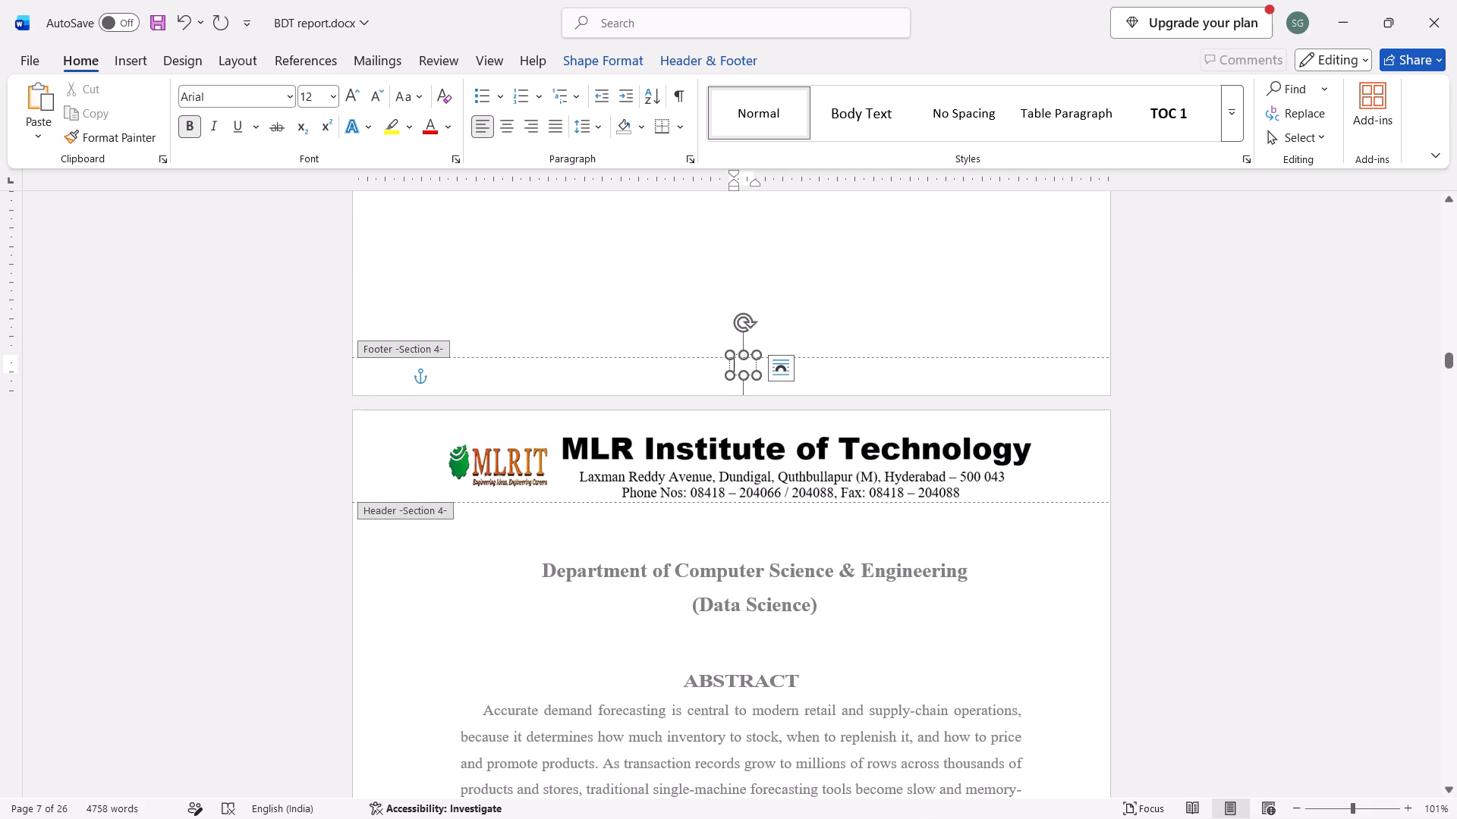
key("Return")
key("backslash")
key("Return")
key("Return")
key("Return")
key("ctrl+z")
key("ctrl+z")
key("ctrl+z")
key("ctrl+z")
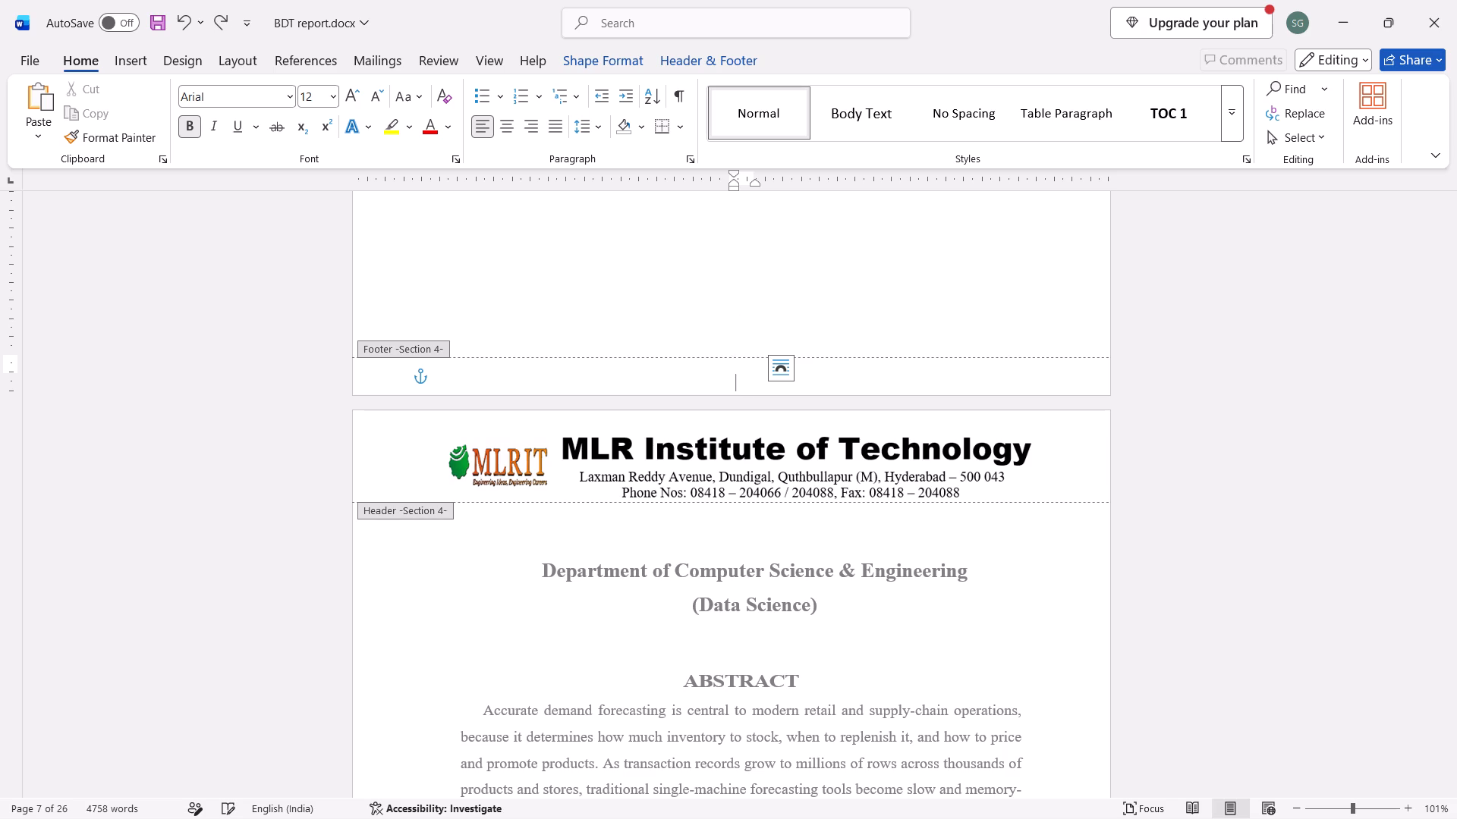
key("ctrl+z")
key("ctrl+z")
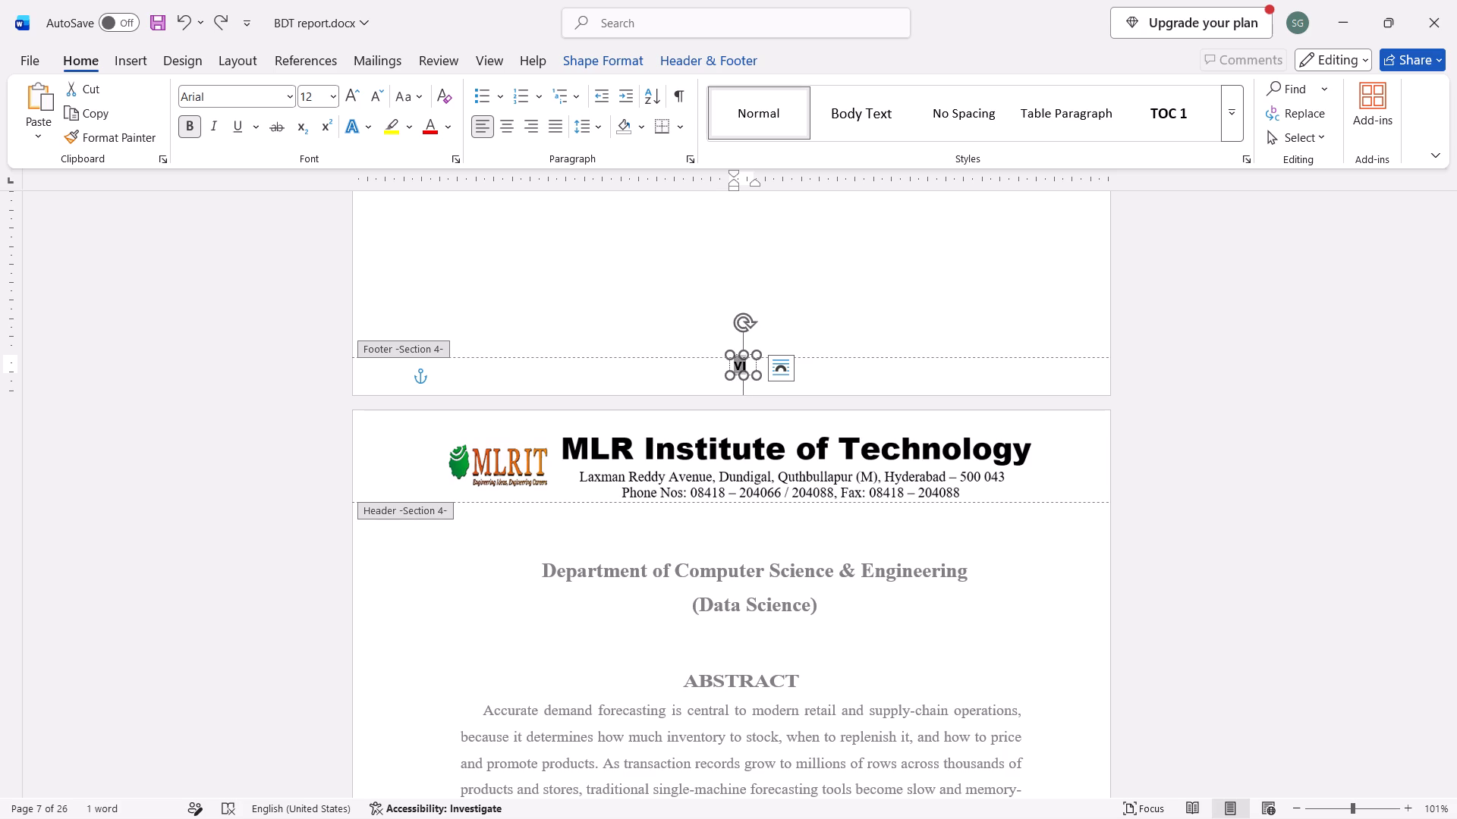
Delete the selected roman page number from the Section 4 footer's text box, leaving the box empty.
key("Delete")
key("BackSpace")
key("BackSpace")
key("BackSpace")
key("backslash")
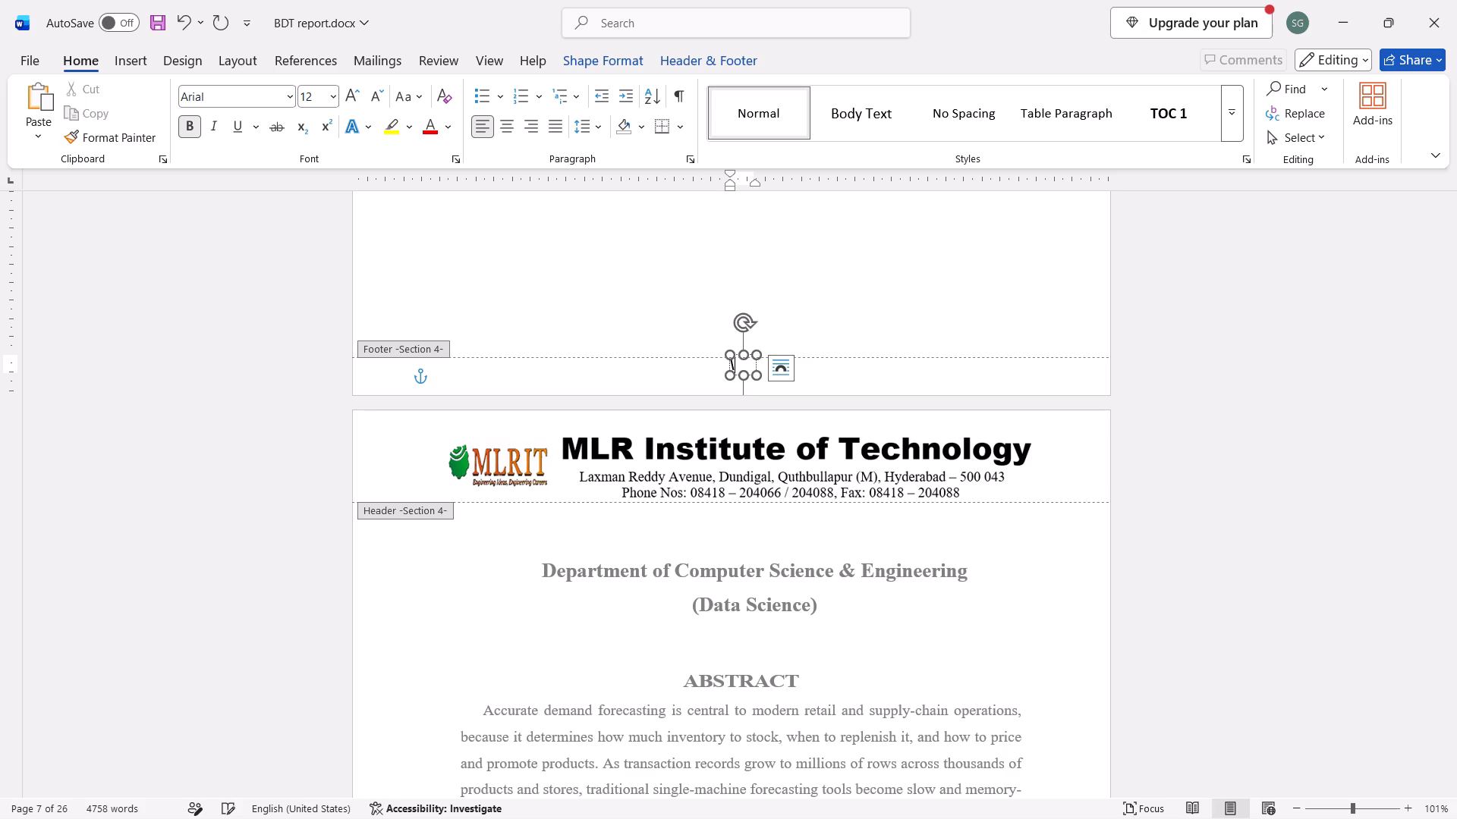
key("Delete")
key("Delete")
key("BackSpace")
Add a blank line to the Section 4 footer outside the page-number box, below the List of Tables page.
left_click(567, 363)
double_click(584, 373)
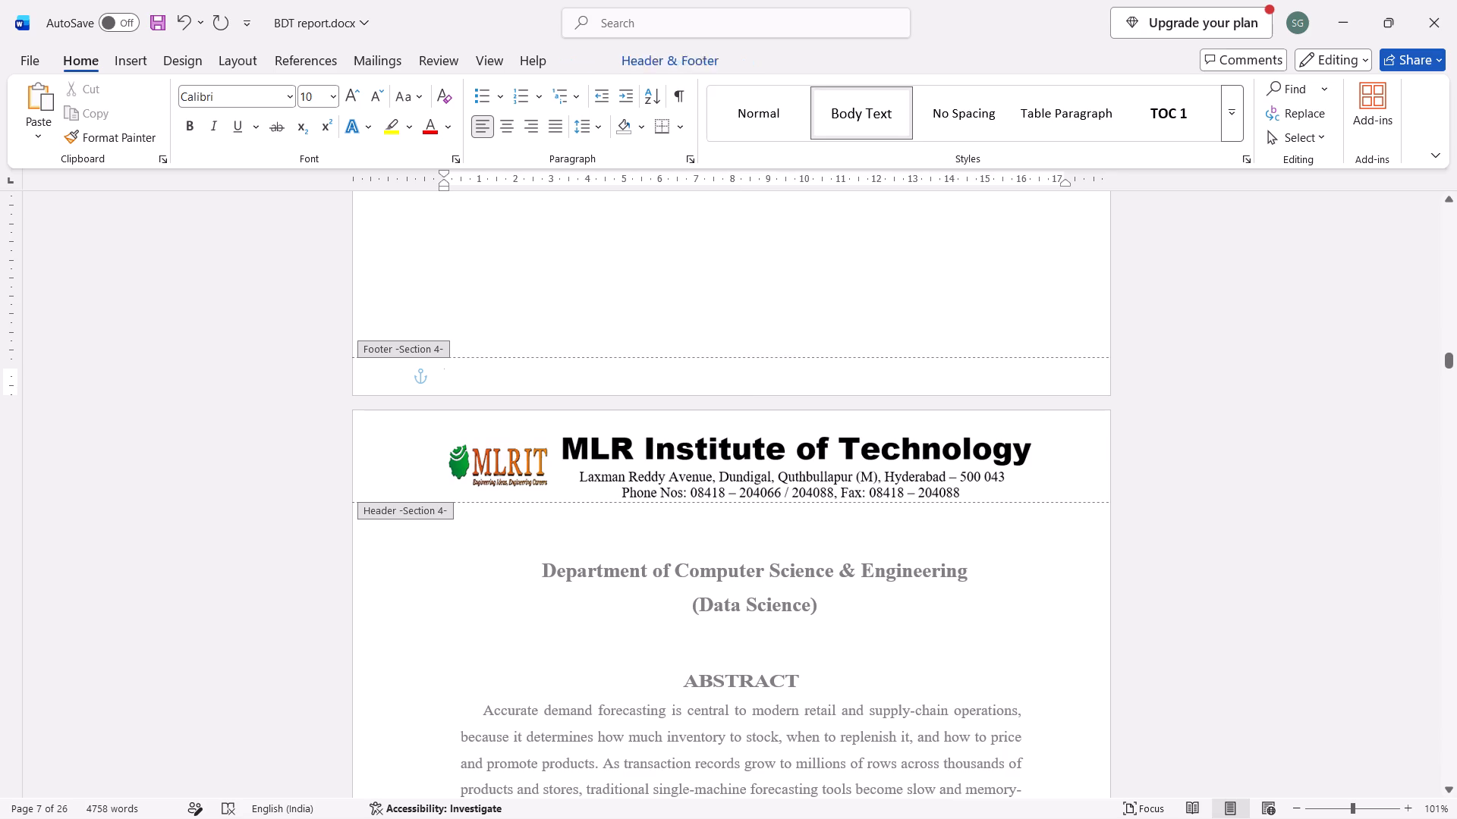
left_click(584, 373)
key("backslash")
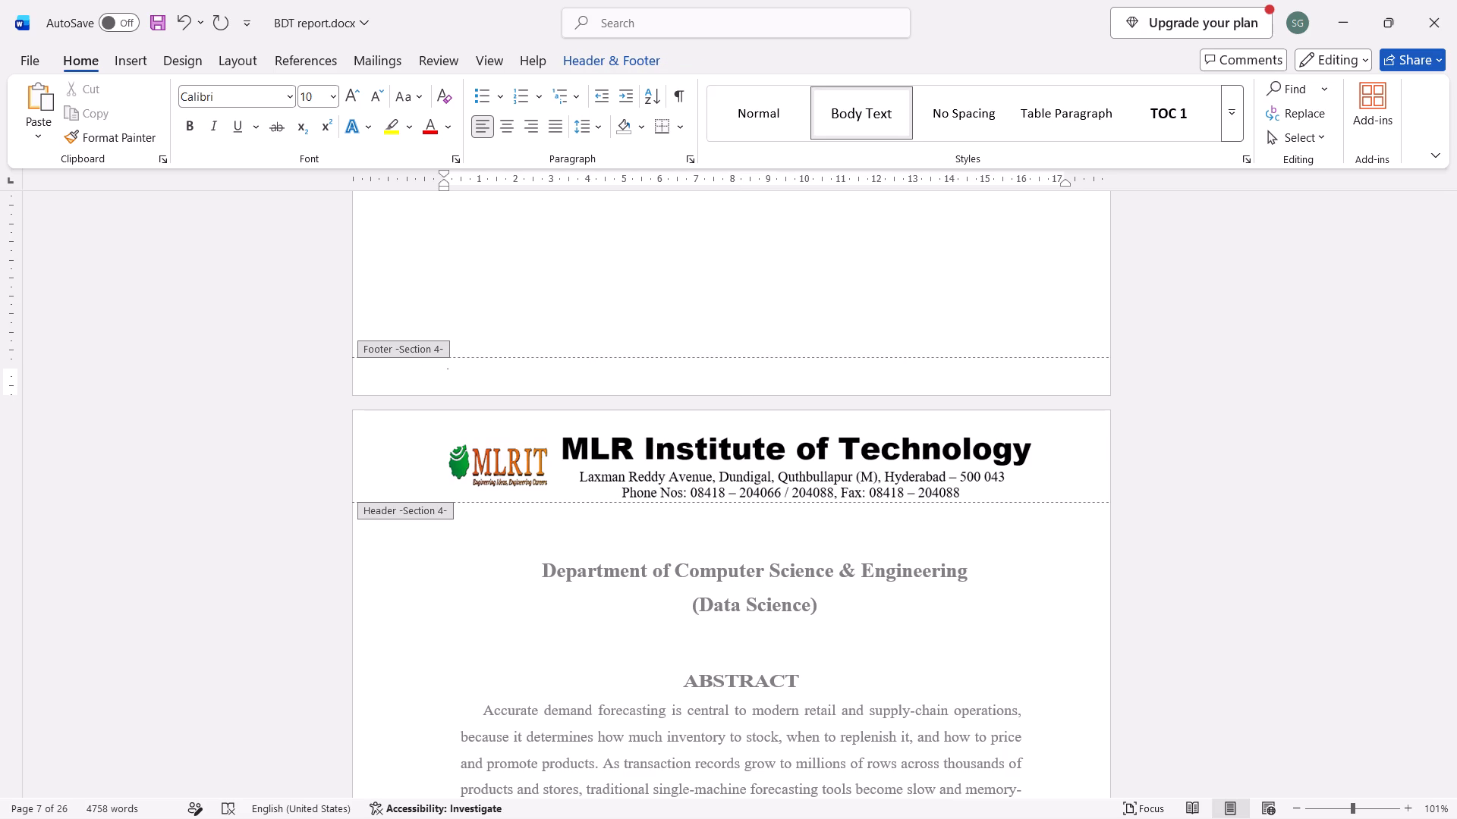
key("BackSpace")
key("Return")
Increase the Section 4 footer's distance from the bottom of the page to 1.6 cm.
scroll(584, 373, "down", 2)
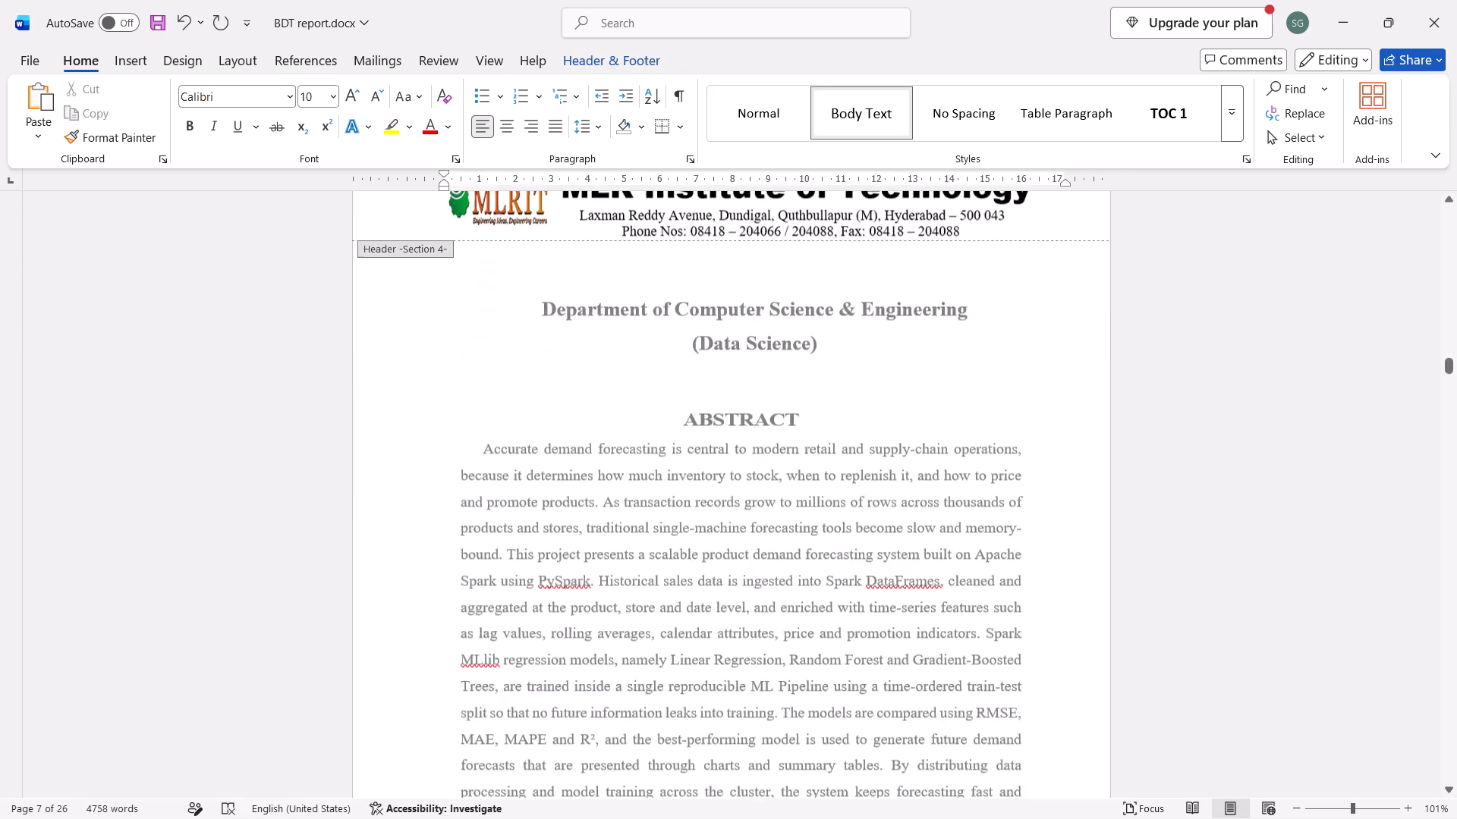
scroll(584, 373, "down", 4)
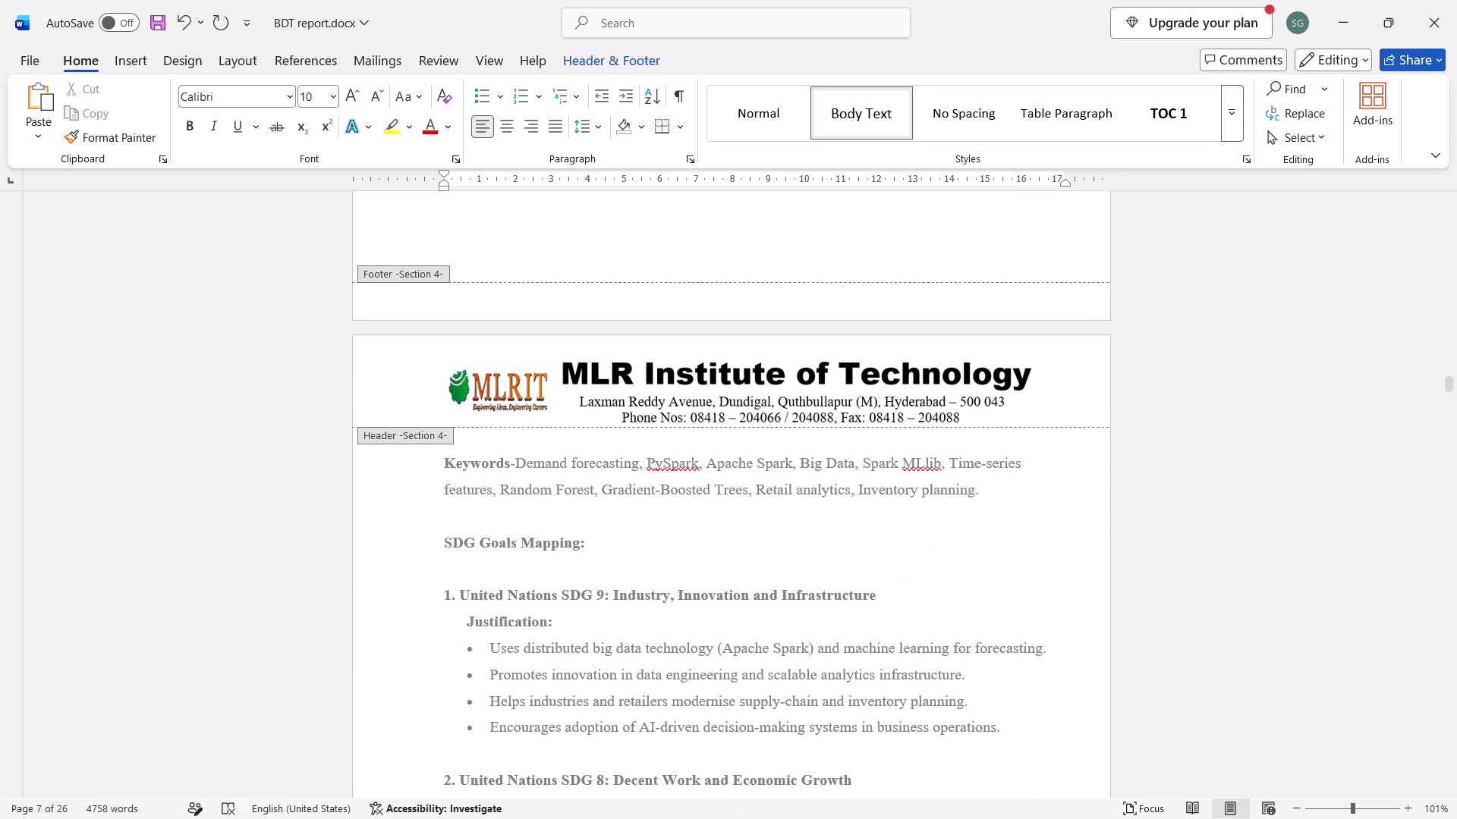
left_click(606, 57)
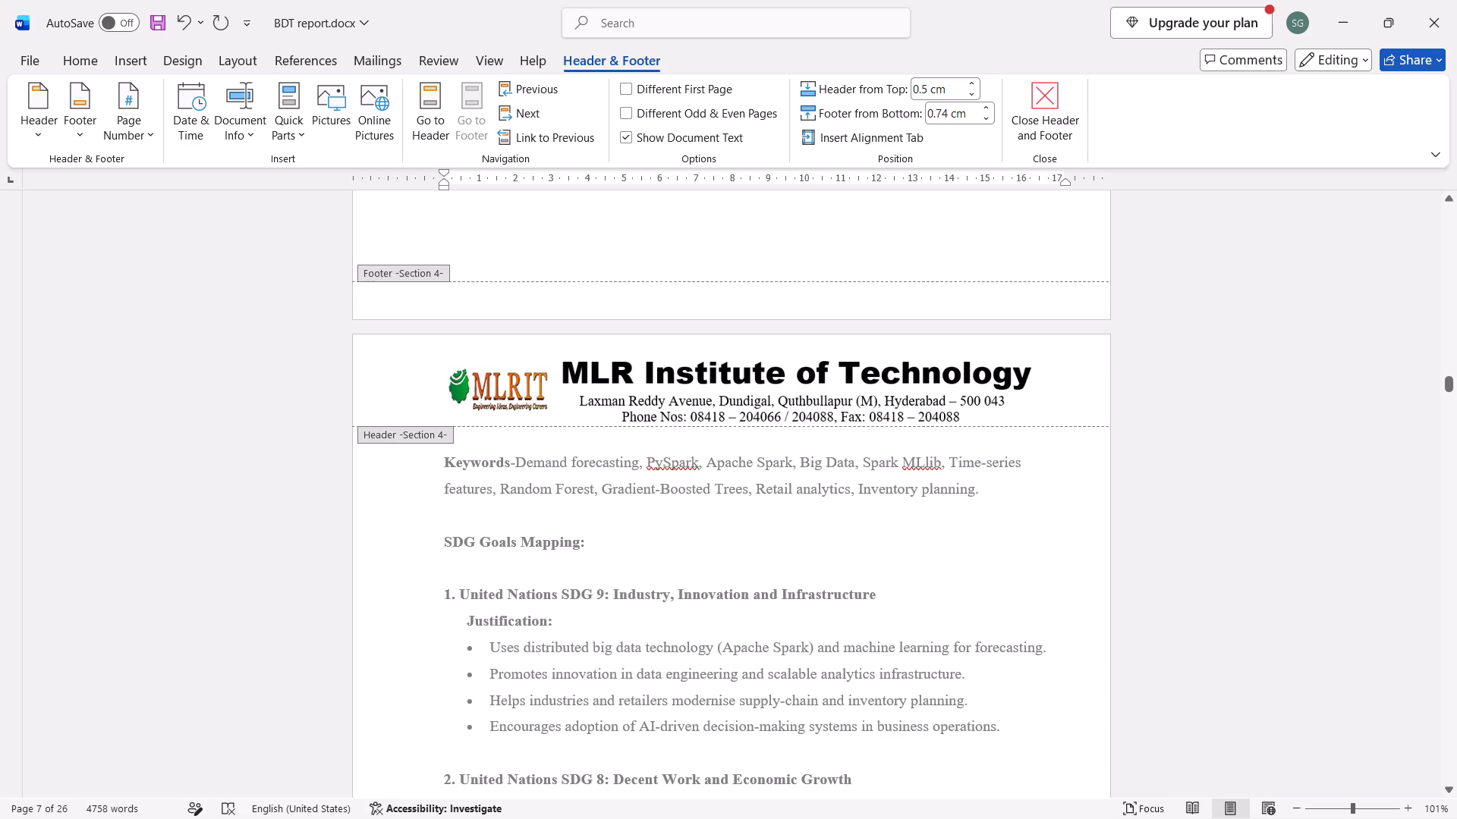
left_click(987, 107)
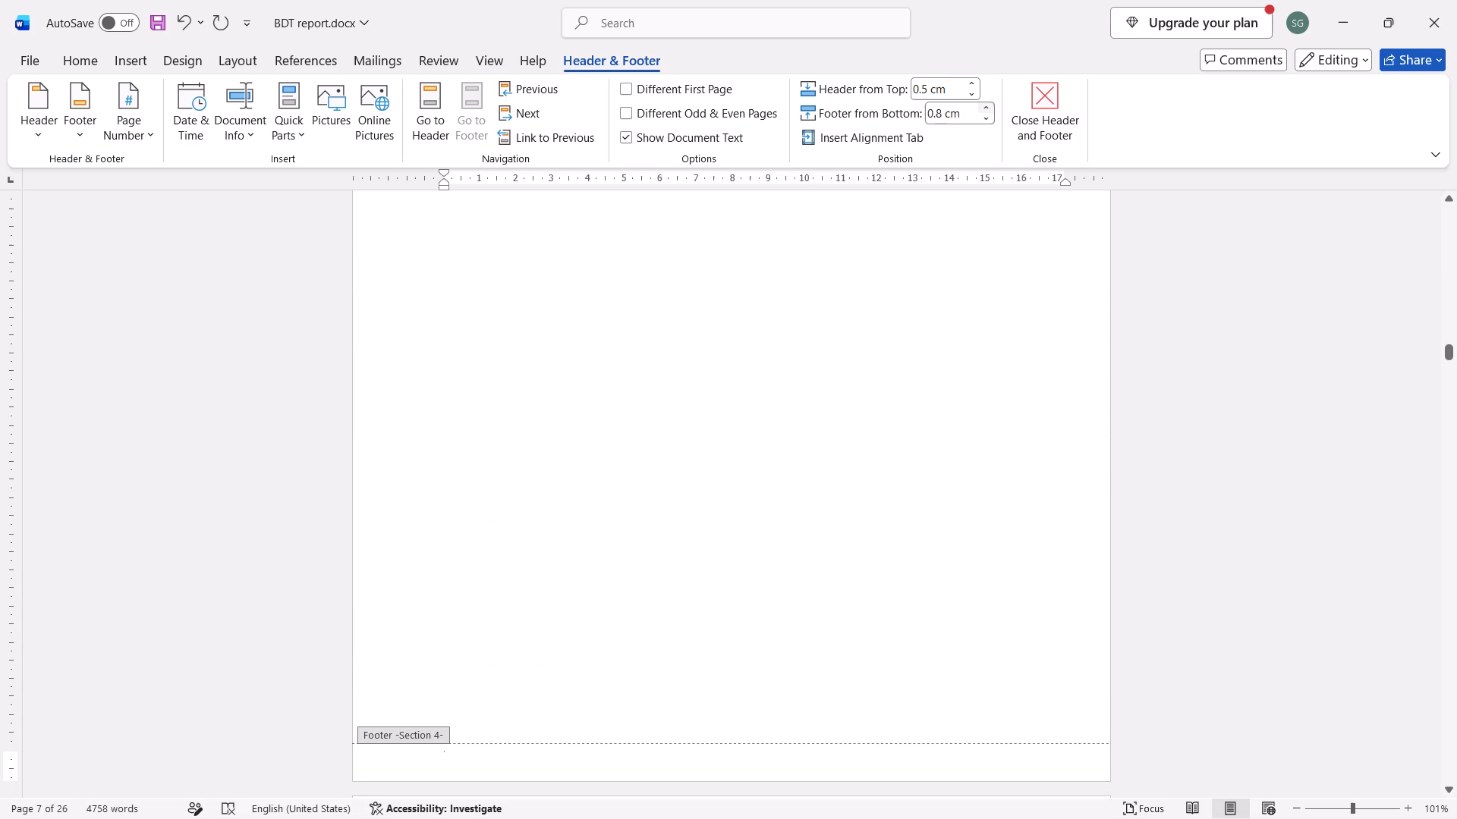
left_click(987, 107)
left_click(987, 107)
double_click(987, 107)
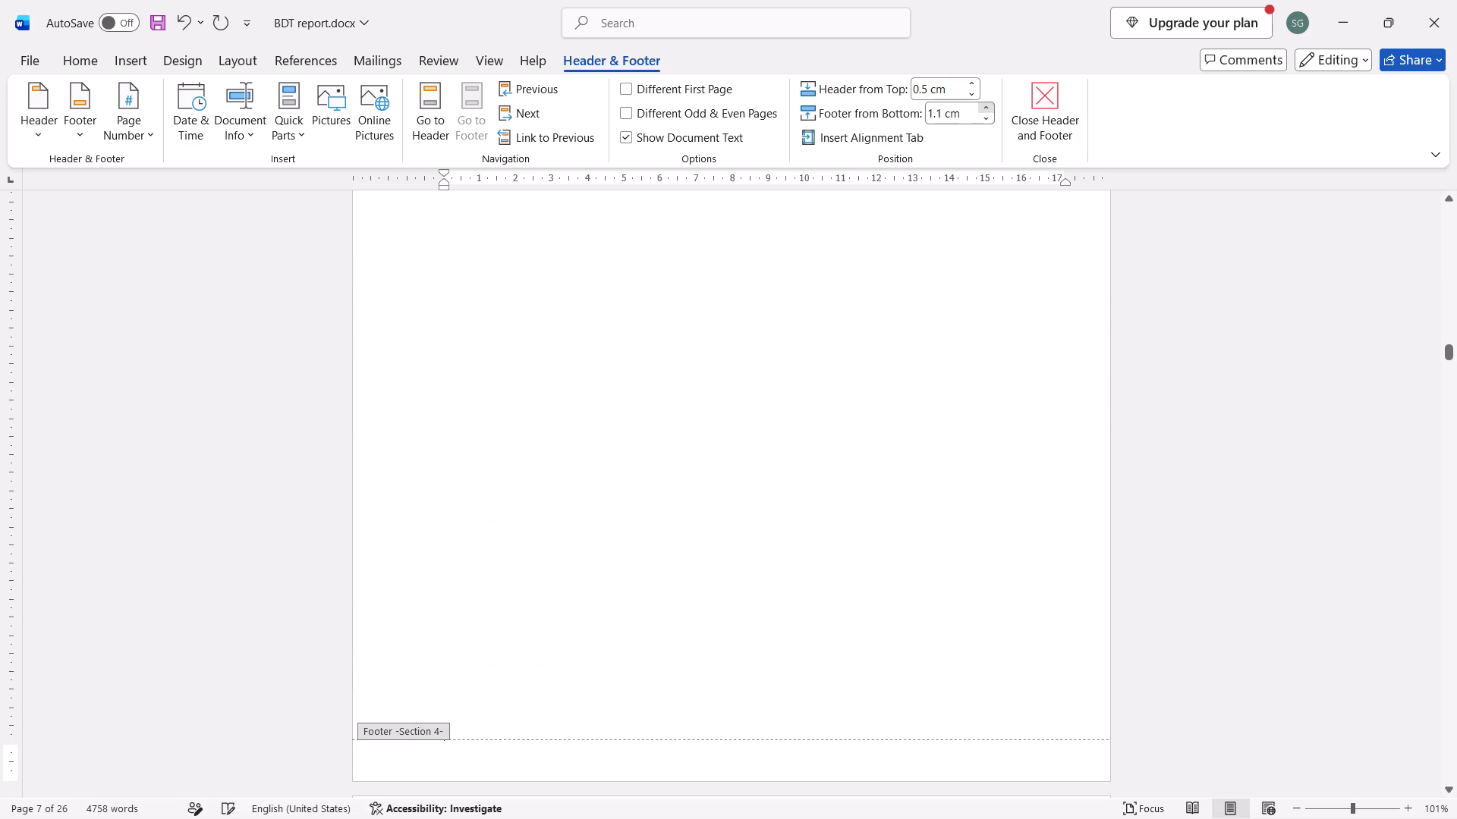
left_click(987, 107)
double_click(987, 107)
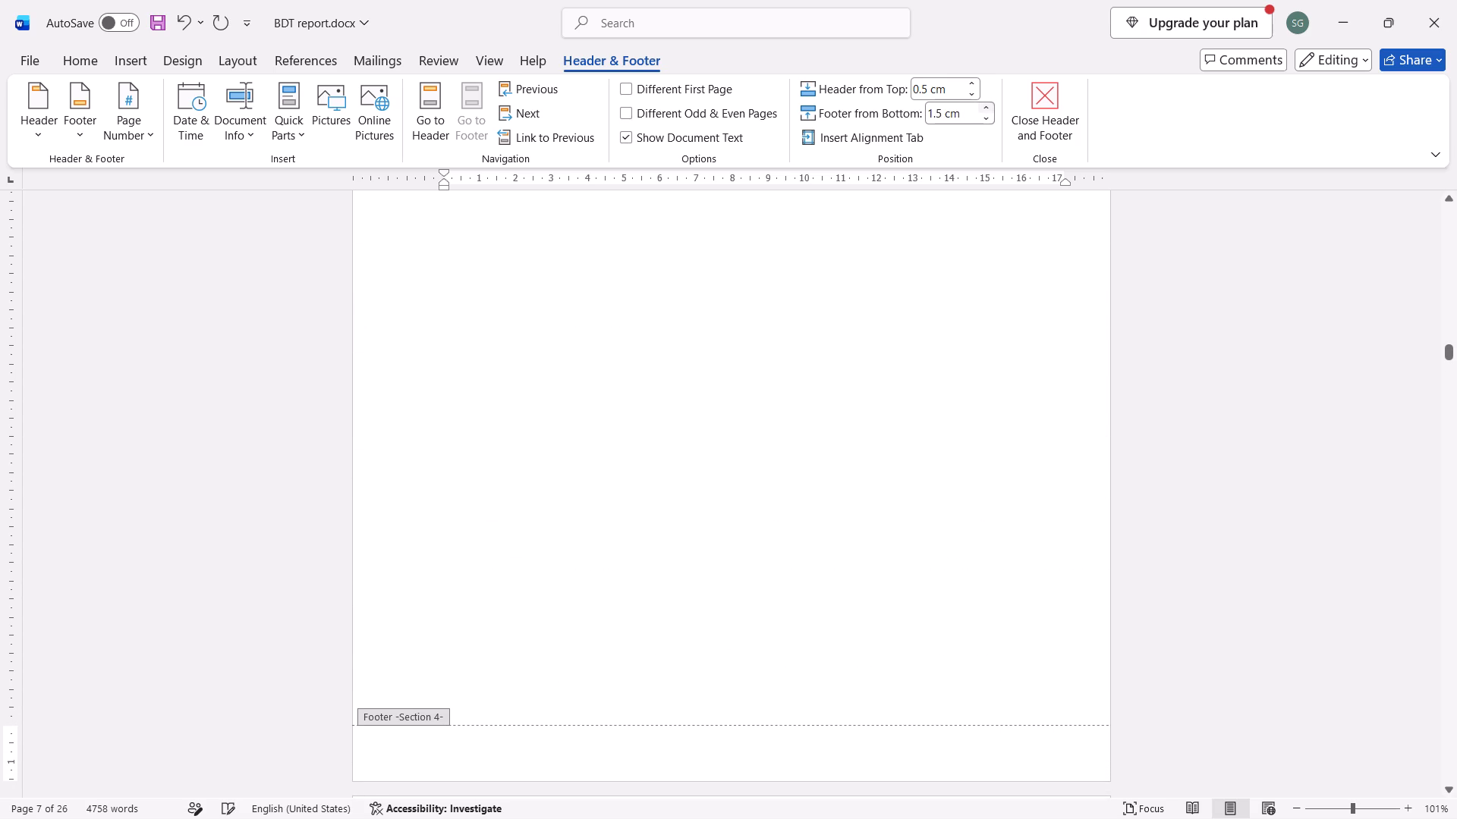
left_click(987, 107)
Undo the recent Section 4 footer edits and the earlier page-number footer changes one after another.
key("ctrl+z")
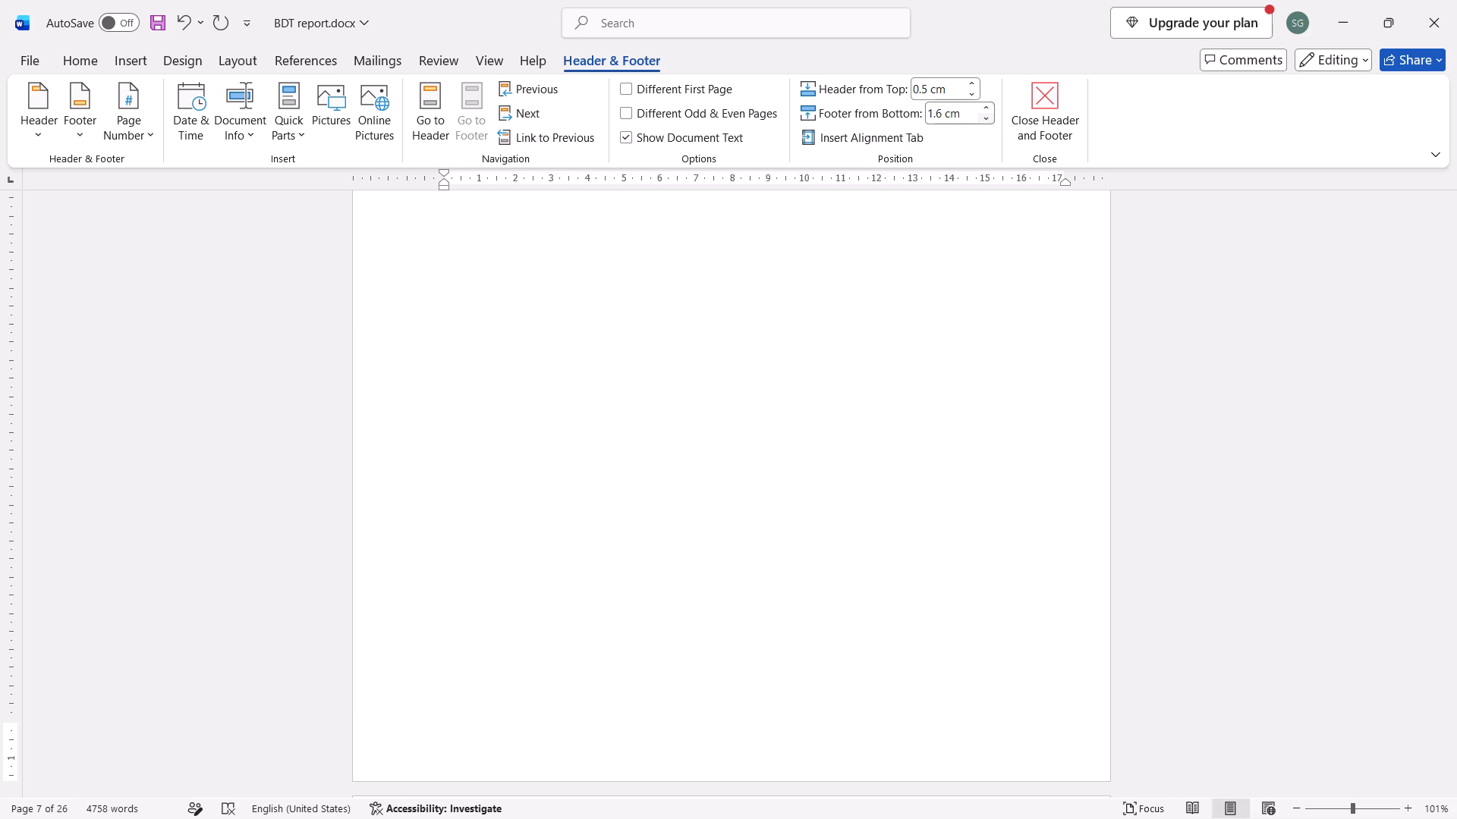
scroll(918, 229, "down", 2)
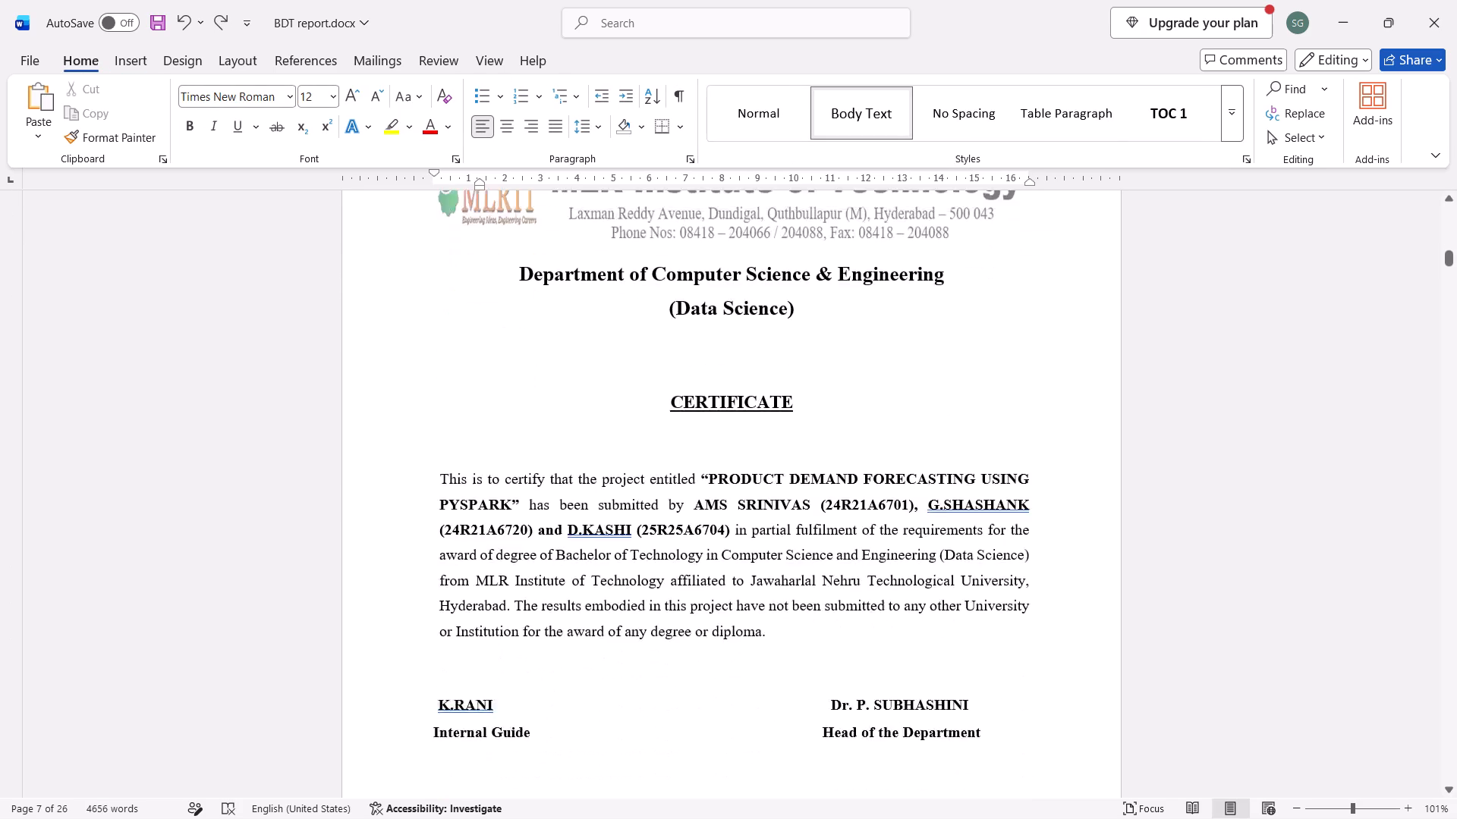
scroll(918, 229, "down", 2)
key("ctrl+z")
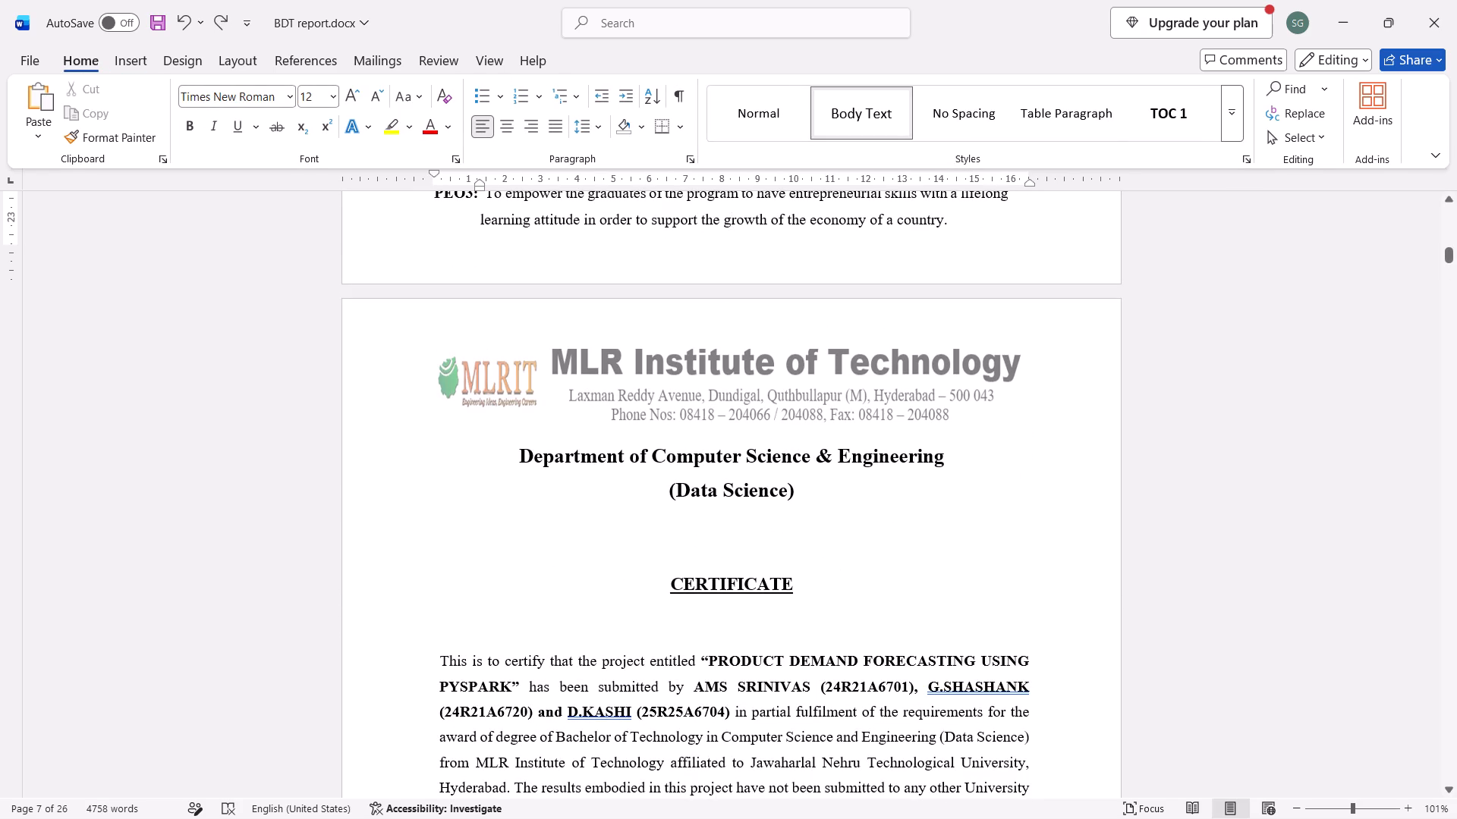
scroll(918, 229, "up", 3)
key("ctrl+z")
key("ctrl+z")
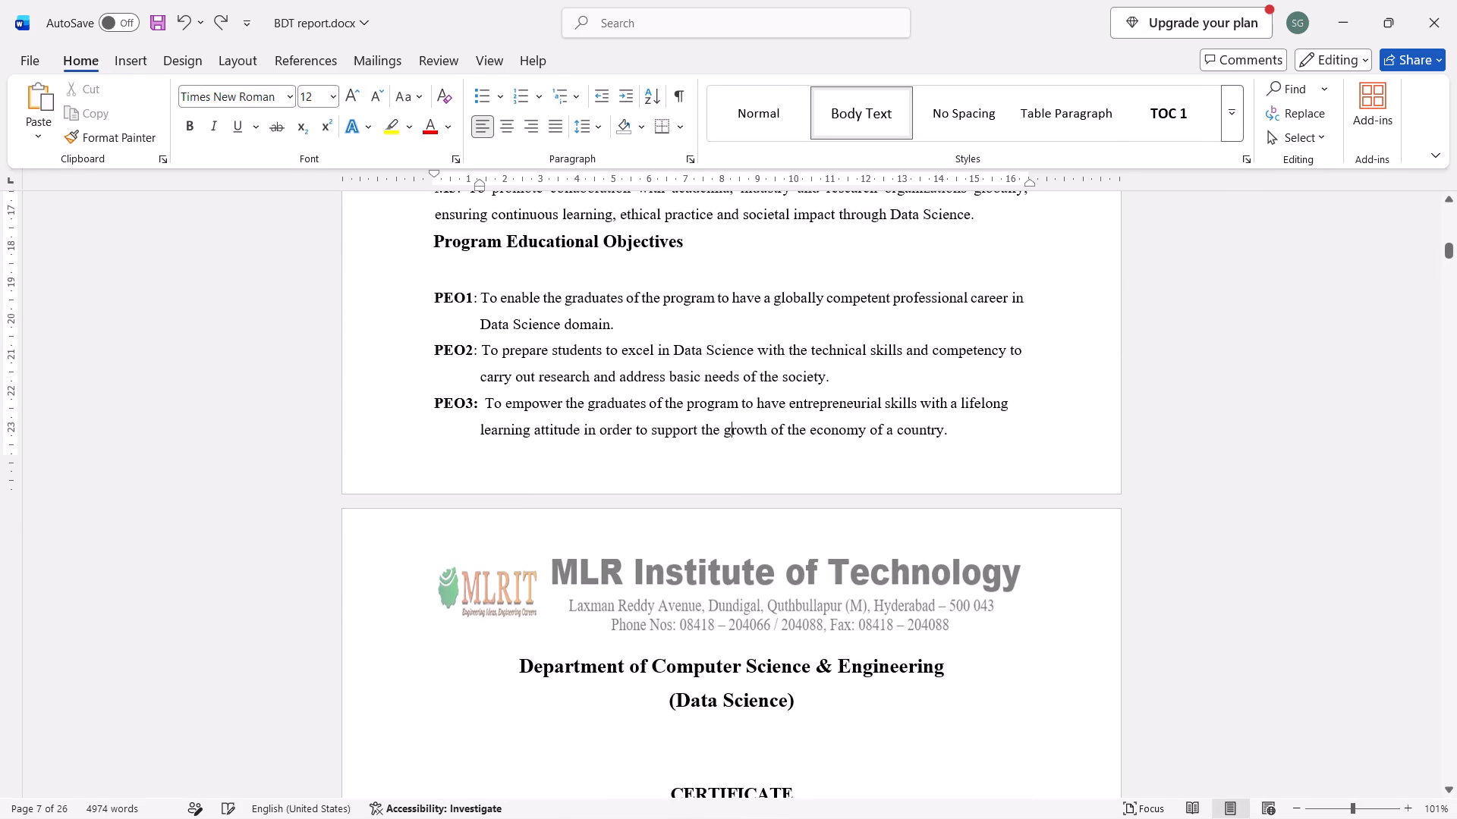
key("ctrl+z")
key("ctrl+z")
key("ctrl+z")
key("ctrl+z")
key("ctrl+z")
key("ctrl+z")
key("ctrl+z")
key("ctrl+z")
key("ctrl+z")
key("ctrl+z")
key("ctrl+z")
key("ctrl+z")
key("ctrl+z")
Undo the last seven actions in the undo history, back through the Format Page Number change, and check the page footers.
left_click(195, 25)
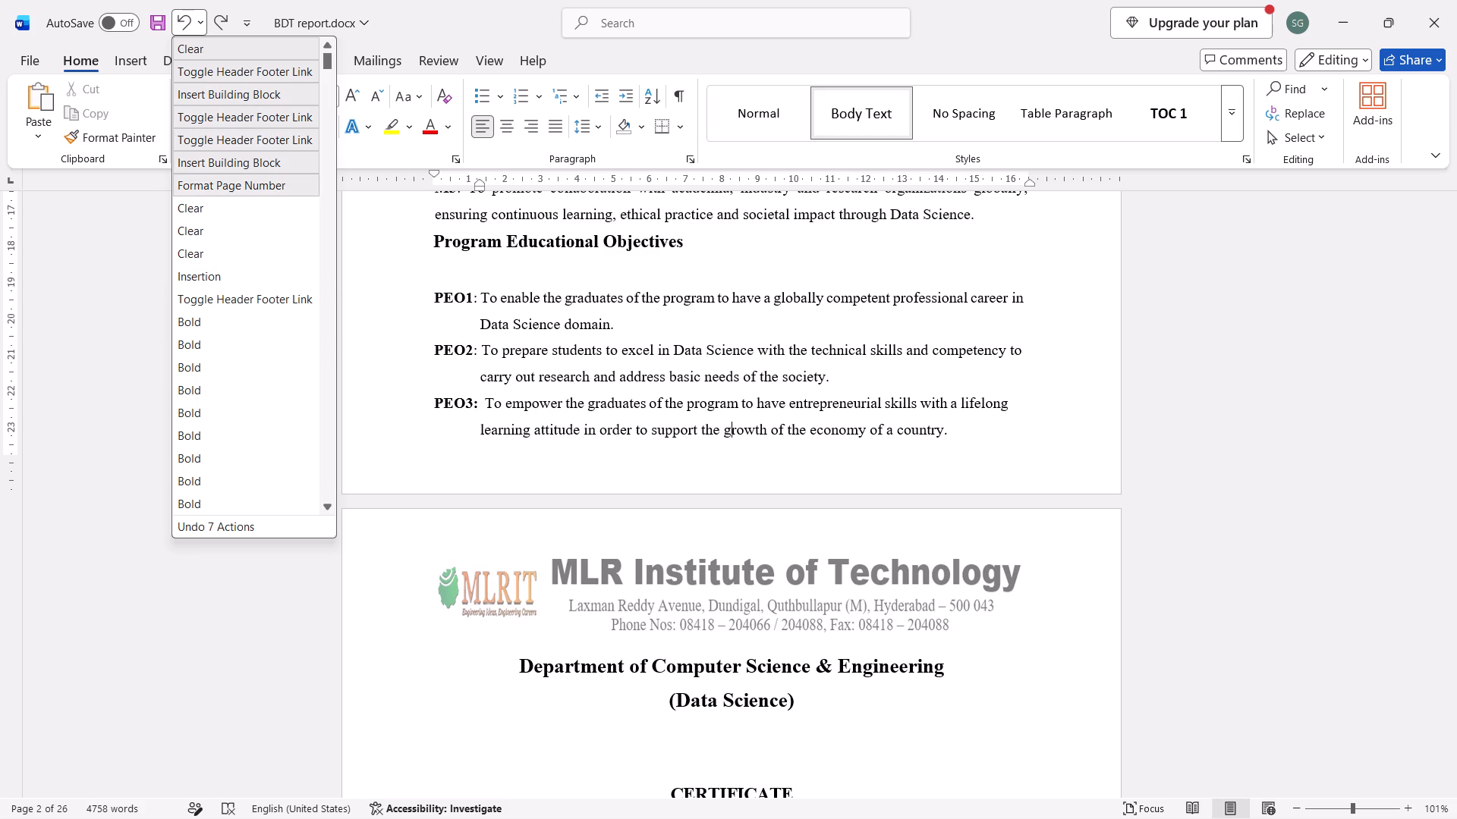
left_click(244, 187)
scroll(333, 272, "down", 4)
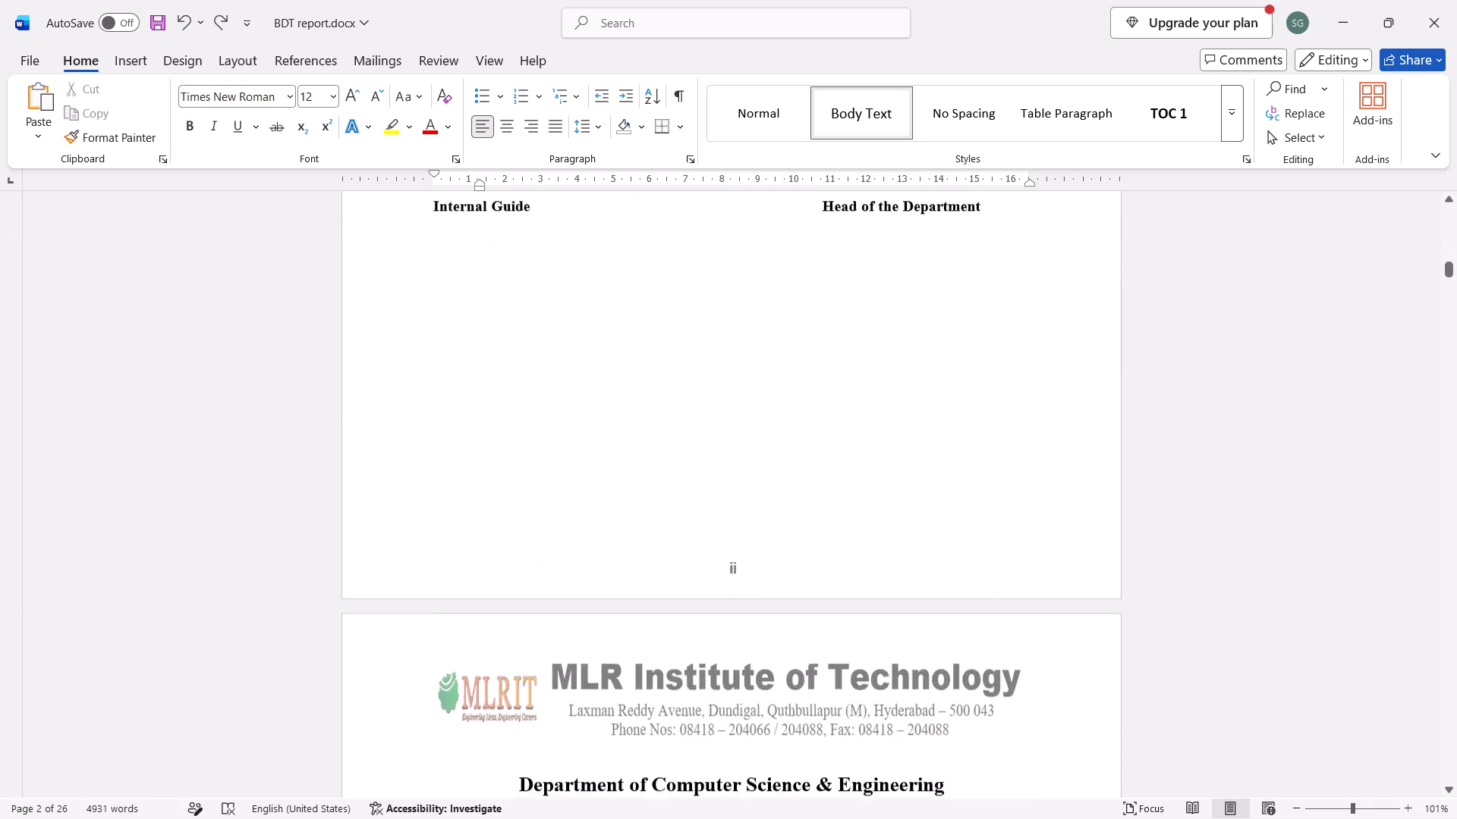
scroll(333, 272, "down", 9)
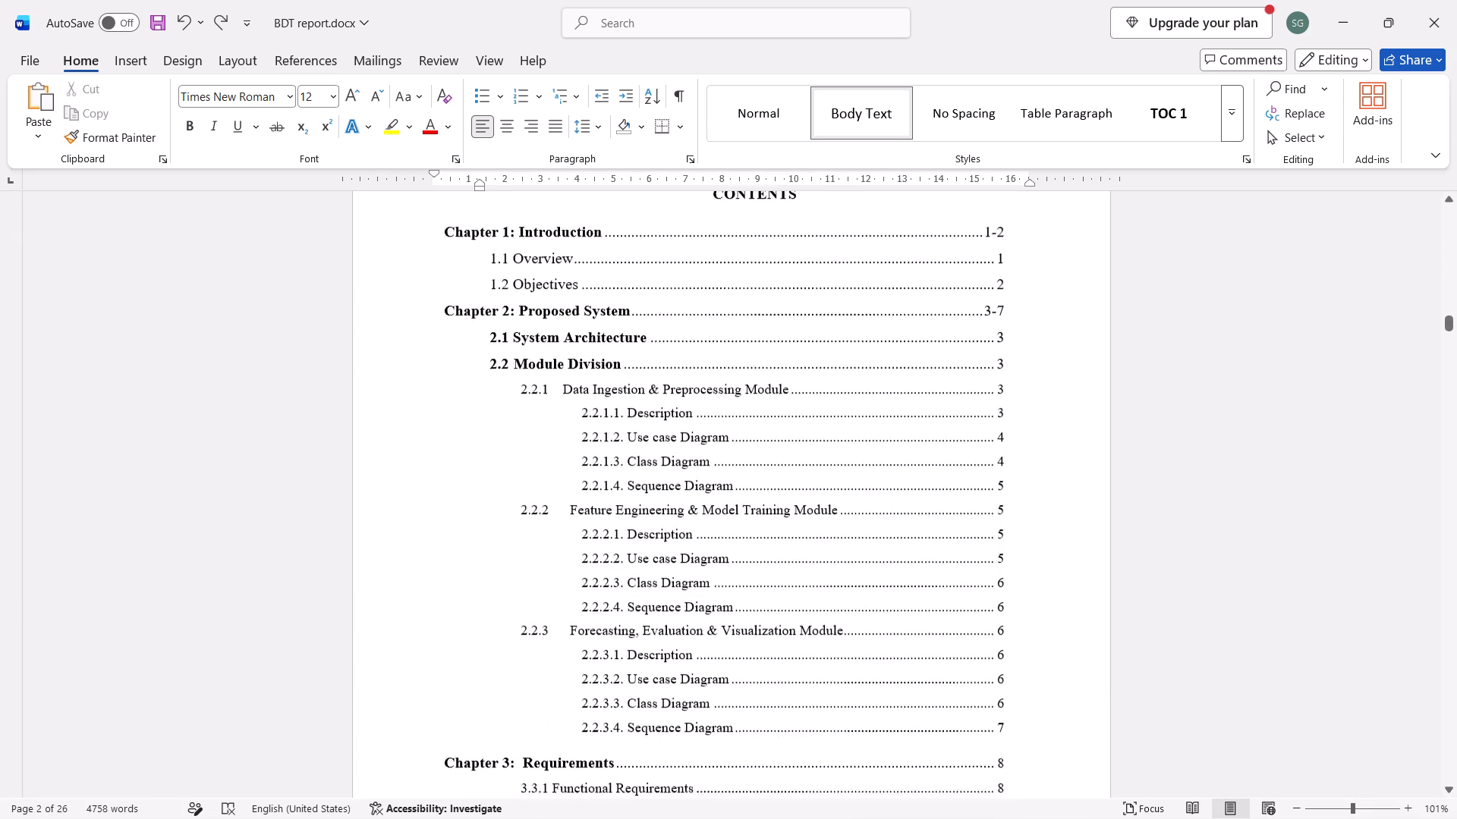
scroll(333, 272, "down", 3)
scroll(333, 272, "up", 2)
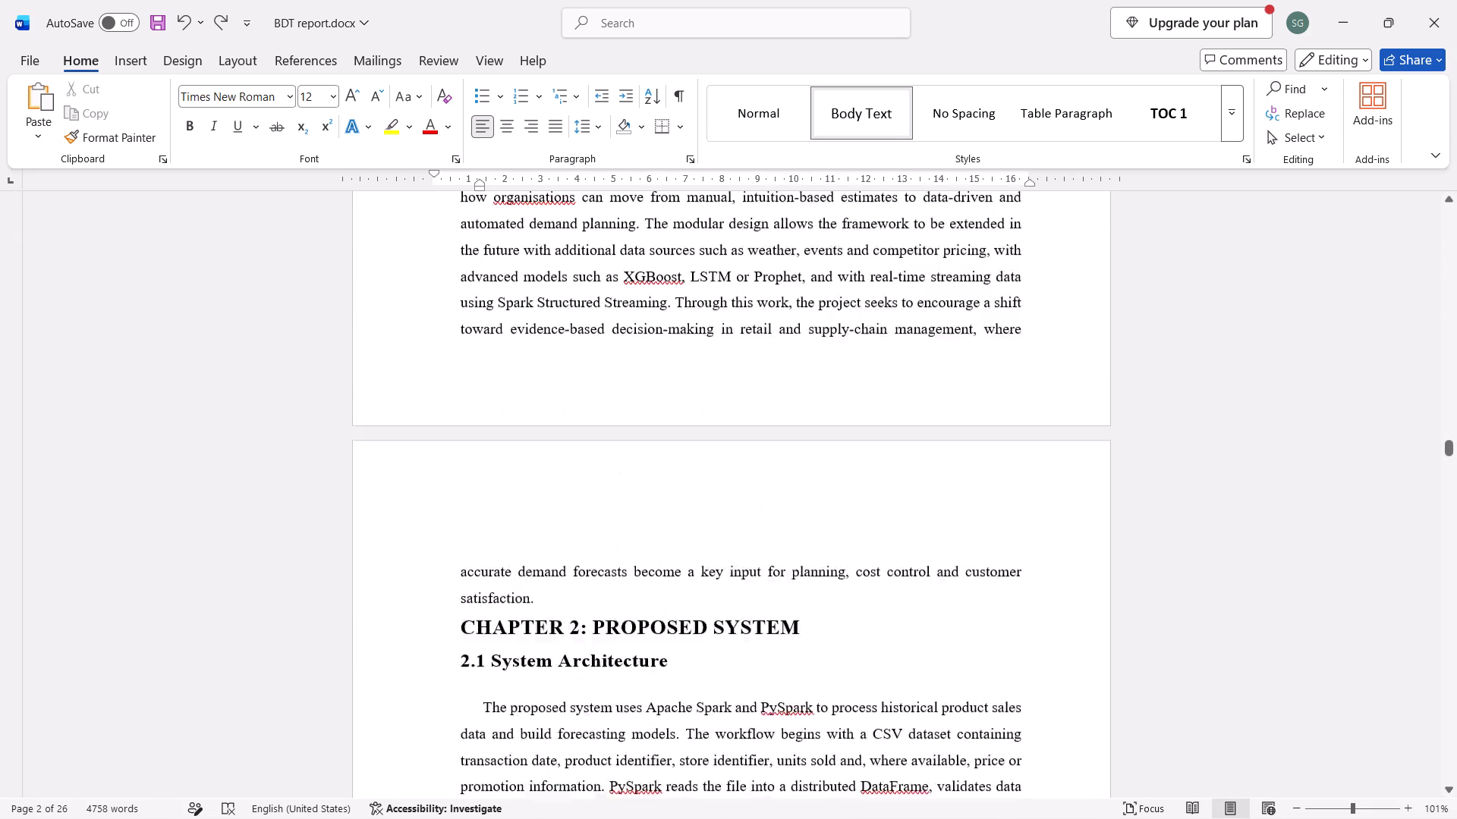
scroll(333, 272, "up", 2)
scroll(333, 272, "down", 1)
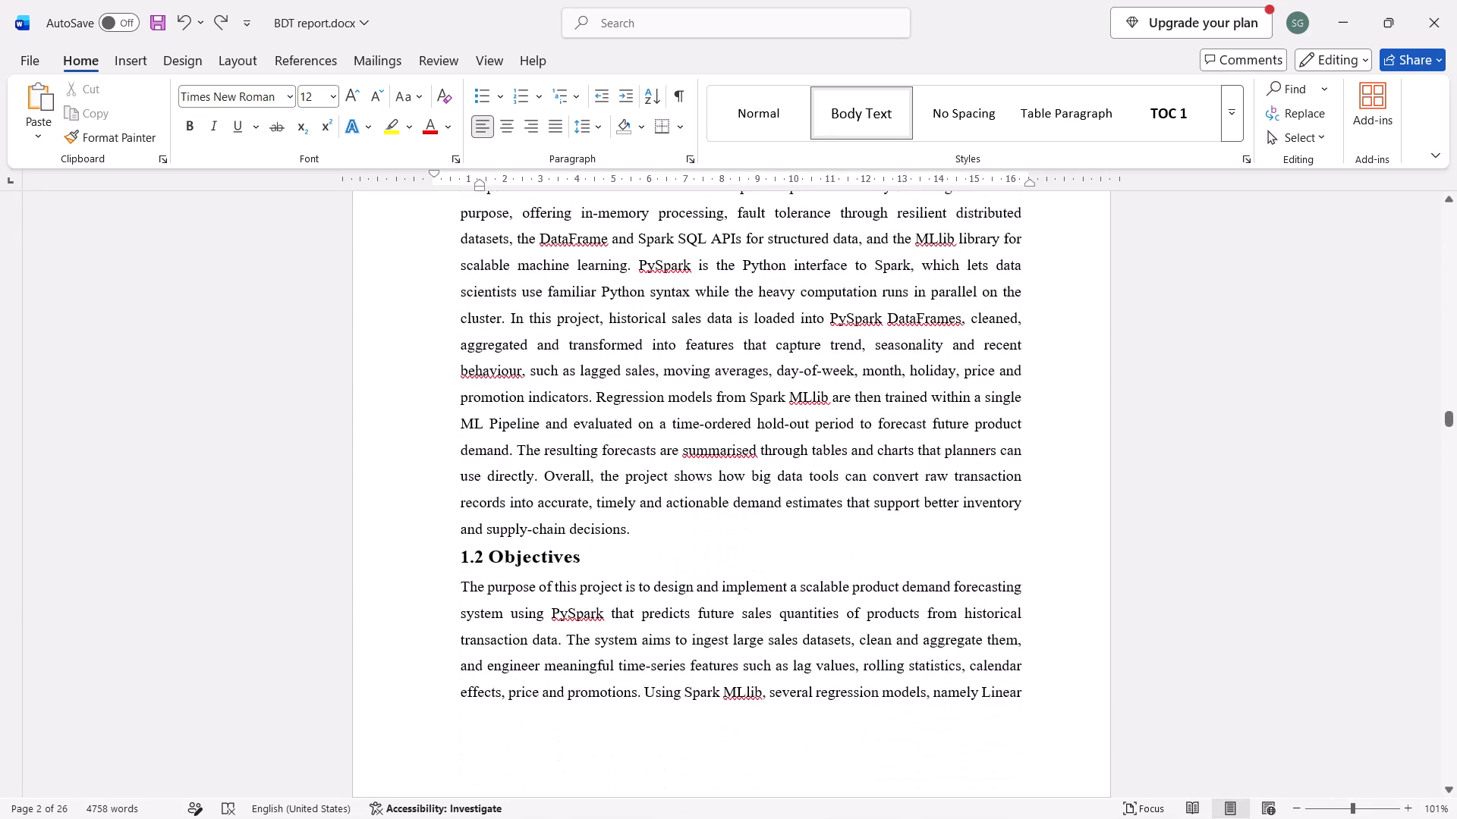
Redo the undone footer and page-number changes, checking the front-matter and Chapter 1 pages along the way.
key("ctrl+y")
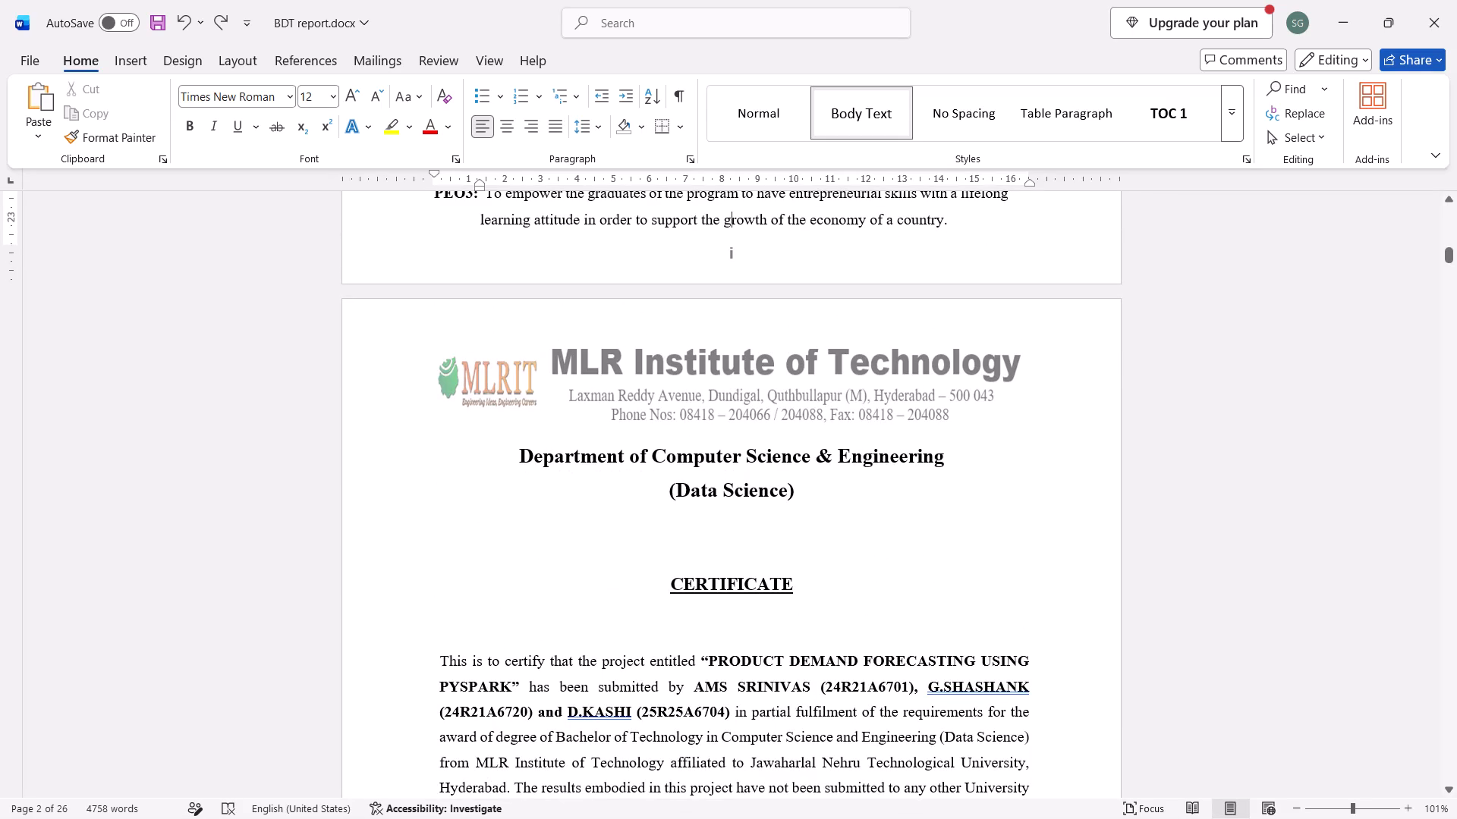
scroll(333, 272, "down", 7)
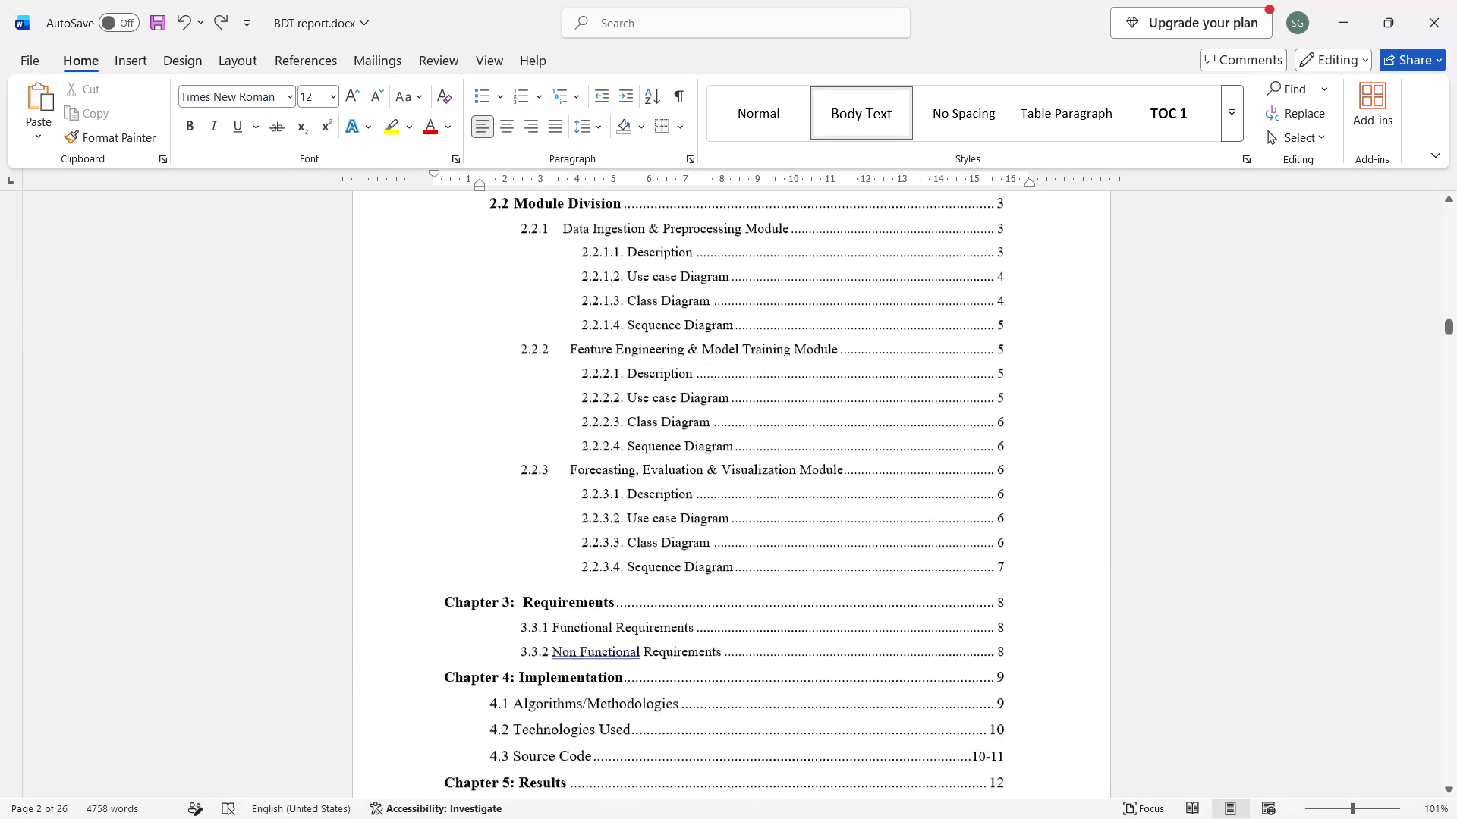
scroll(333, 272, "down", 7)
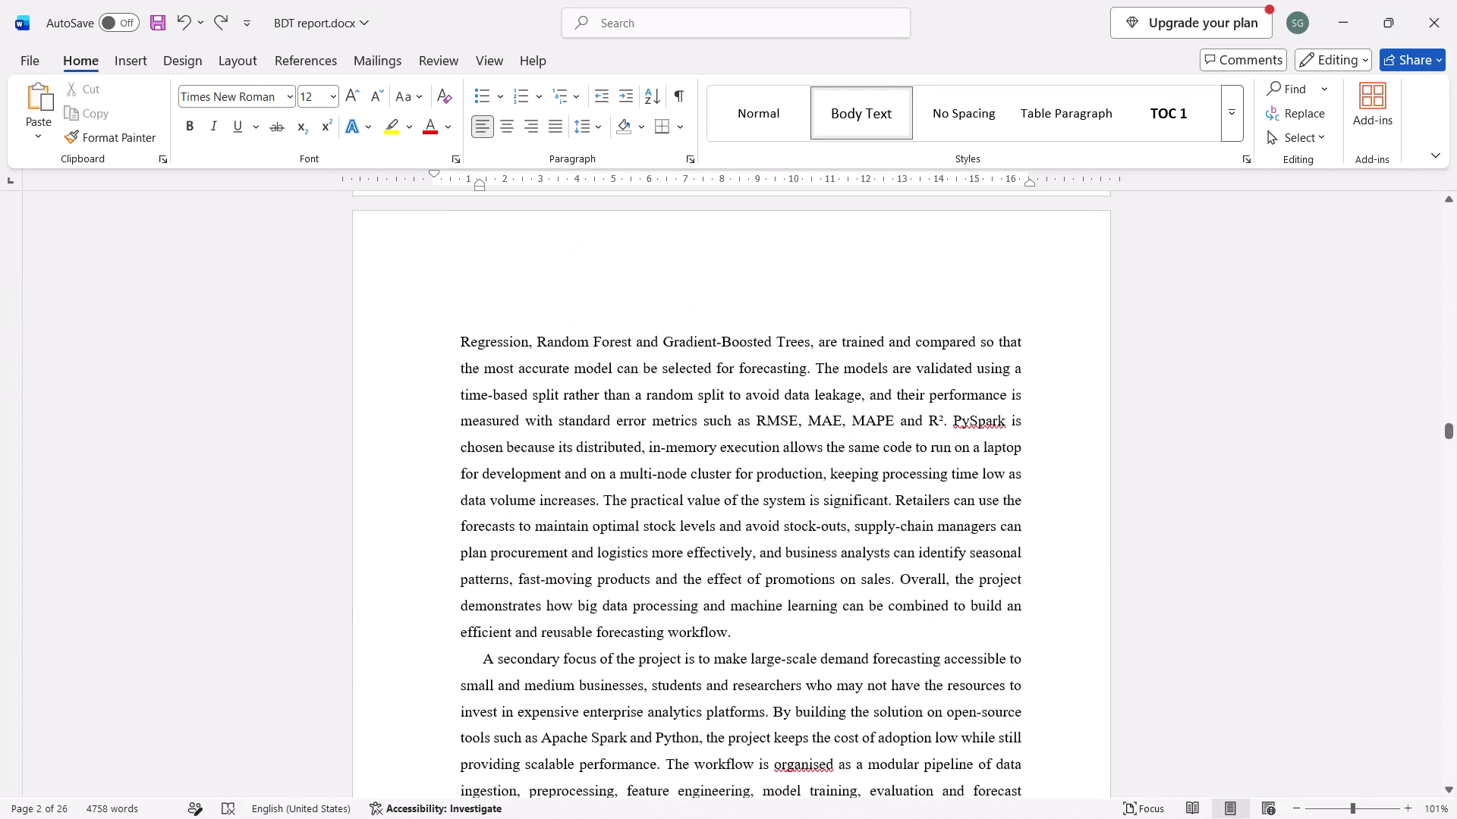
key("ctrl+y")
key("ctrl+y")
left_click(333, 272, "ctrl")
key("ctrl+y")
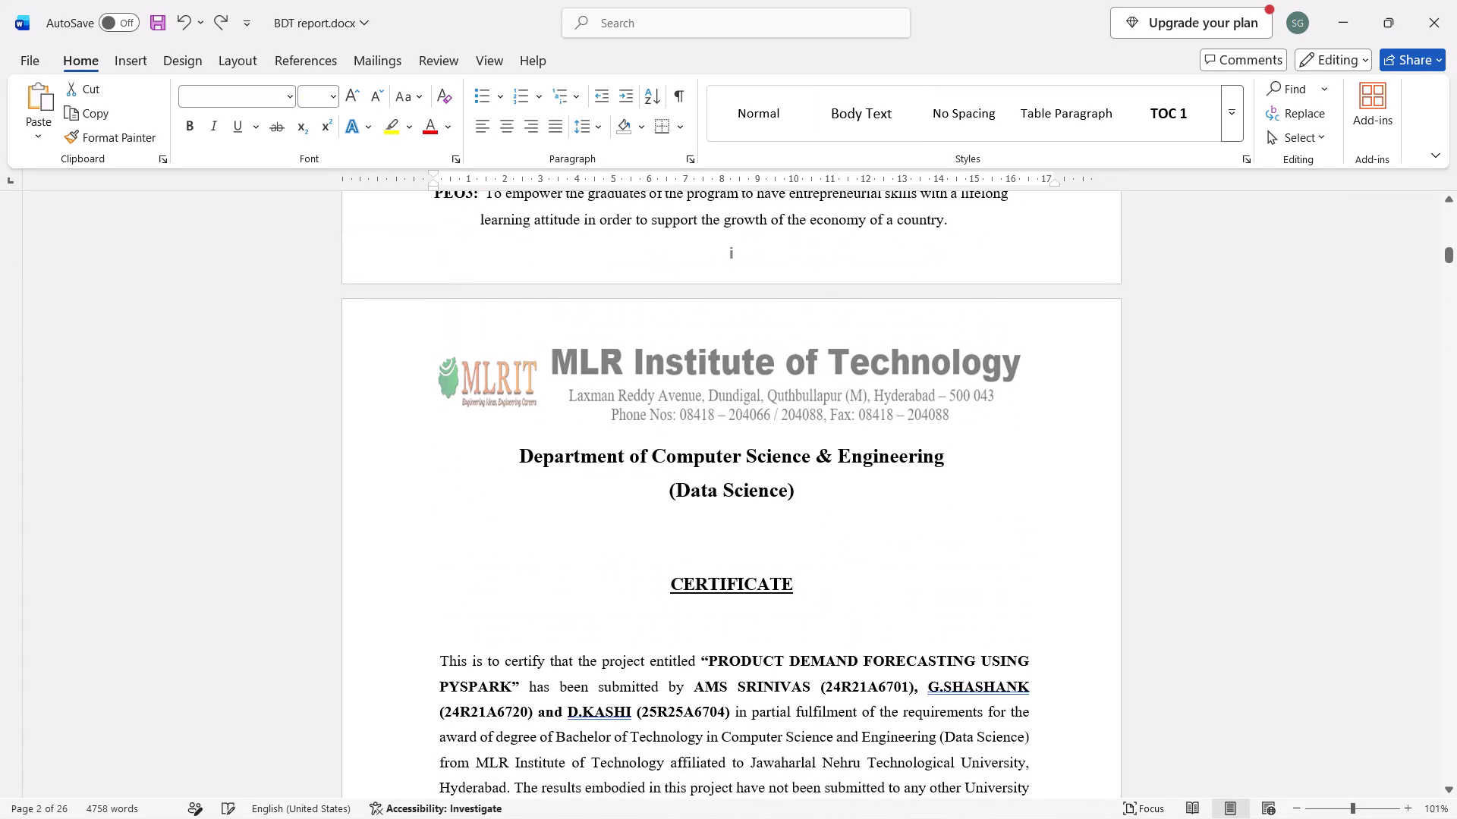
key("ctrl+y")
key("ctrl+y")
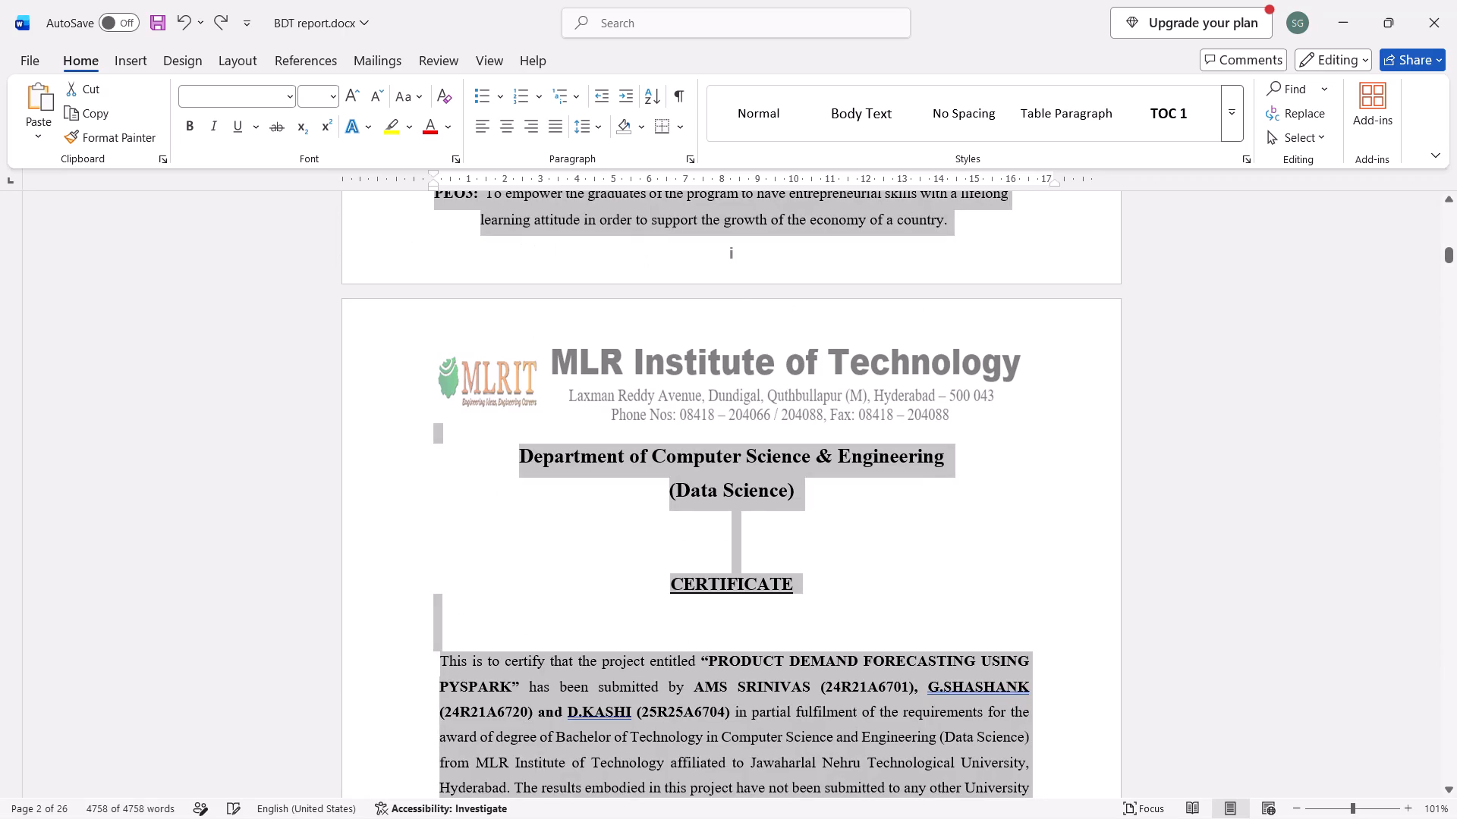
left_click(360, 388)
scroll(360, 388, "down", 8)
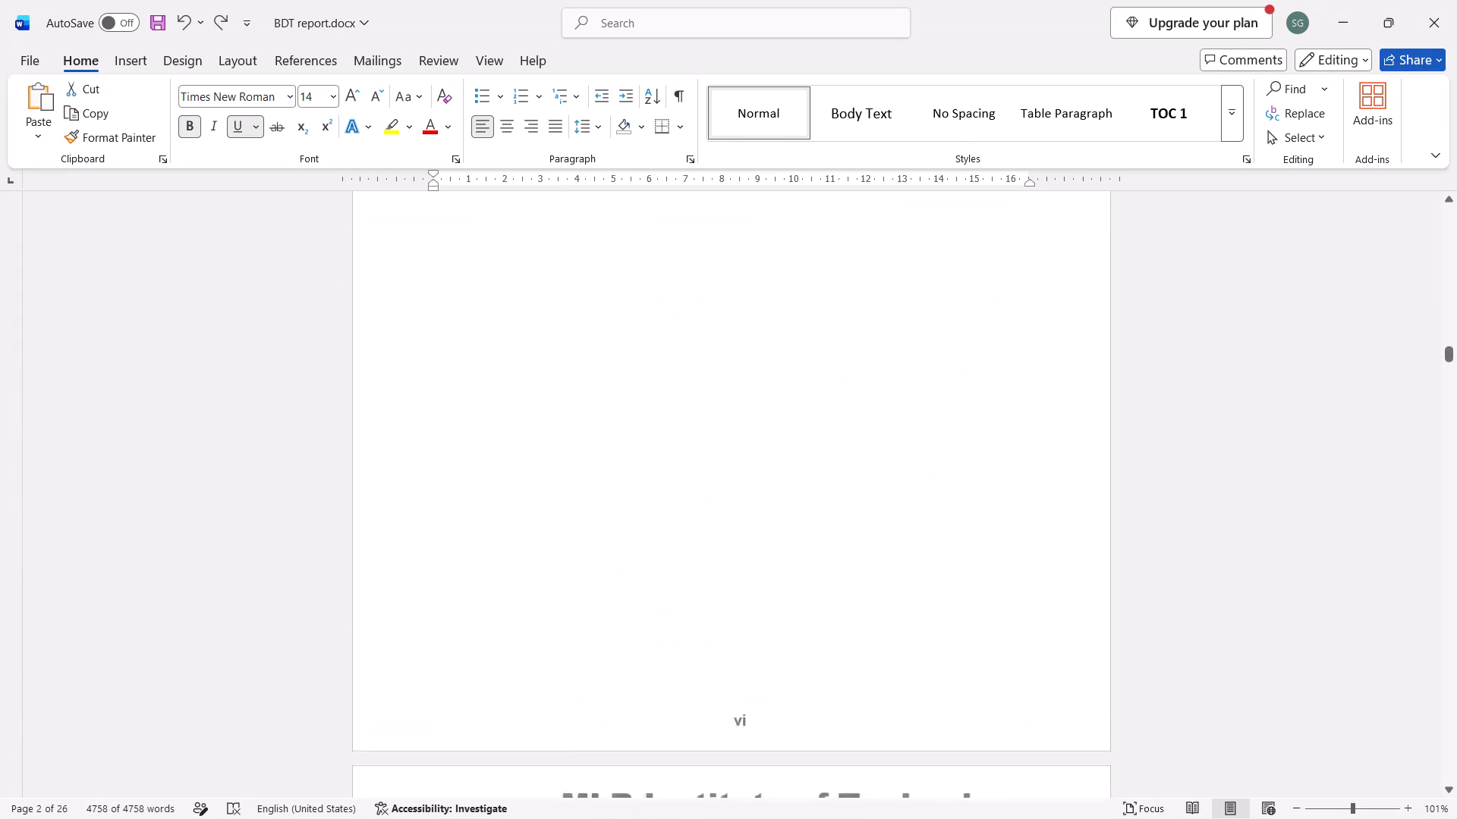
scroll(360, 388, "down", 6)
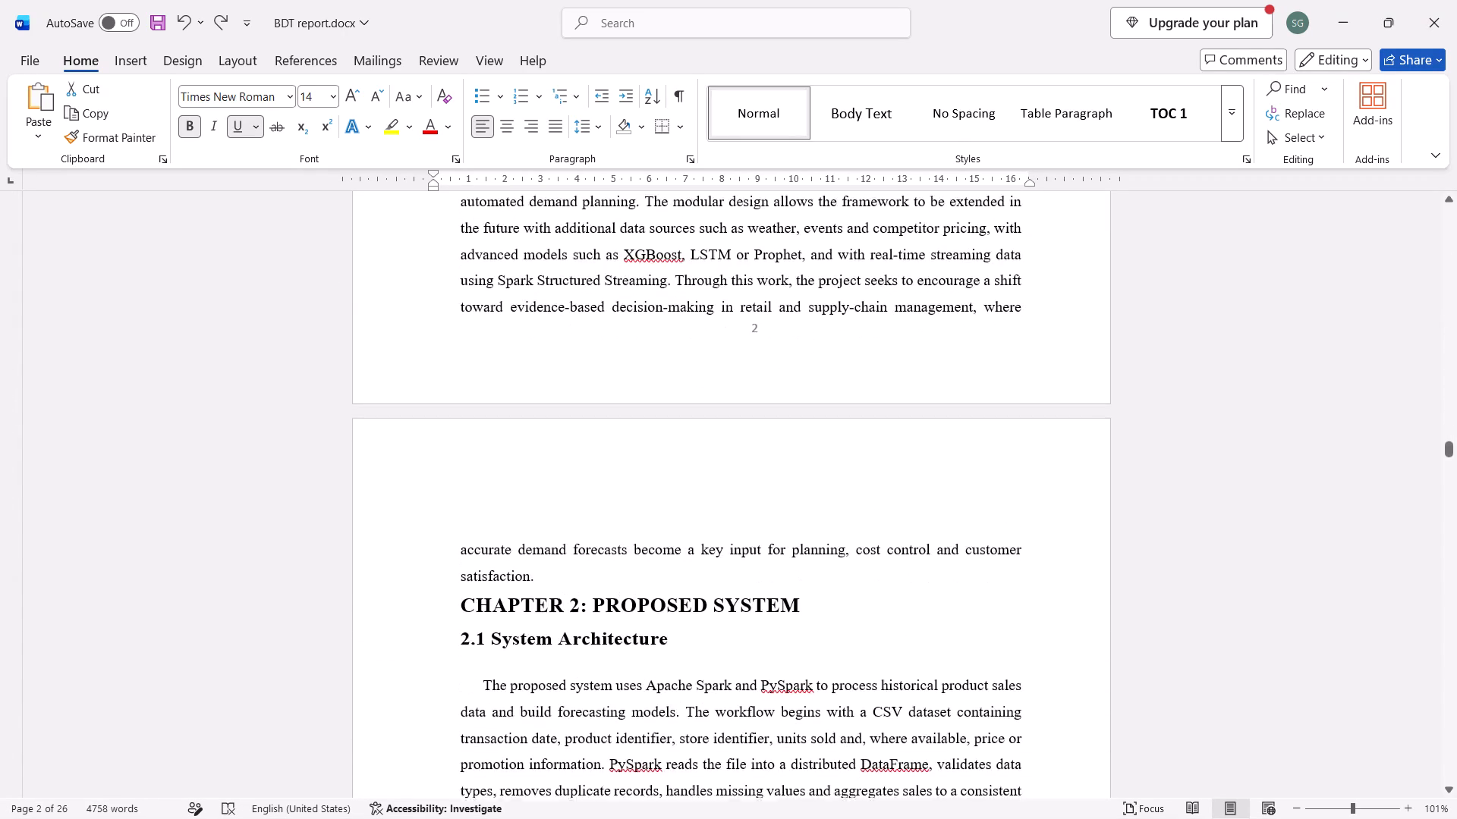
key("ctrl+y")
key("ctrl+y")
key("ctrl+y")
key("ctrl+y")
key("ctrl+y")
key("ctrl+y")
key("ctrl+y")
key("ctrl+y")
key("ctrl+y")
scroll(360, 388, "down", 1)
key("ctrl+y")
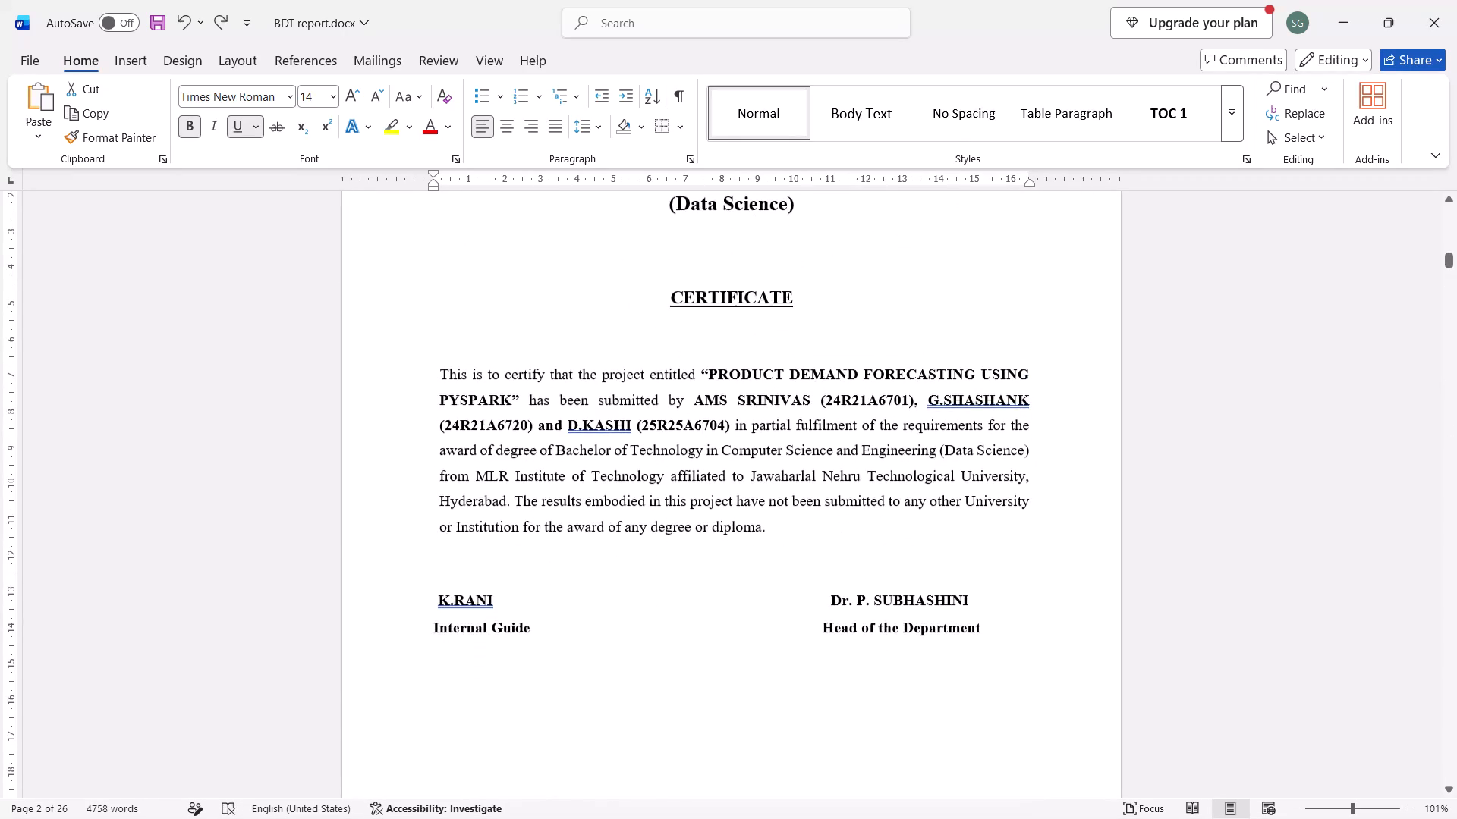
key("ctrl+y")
Examine the footers from the declaration page through the start of Chapter 1 for their page numbering.
scroll(360, 388, "down", 4)
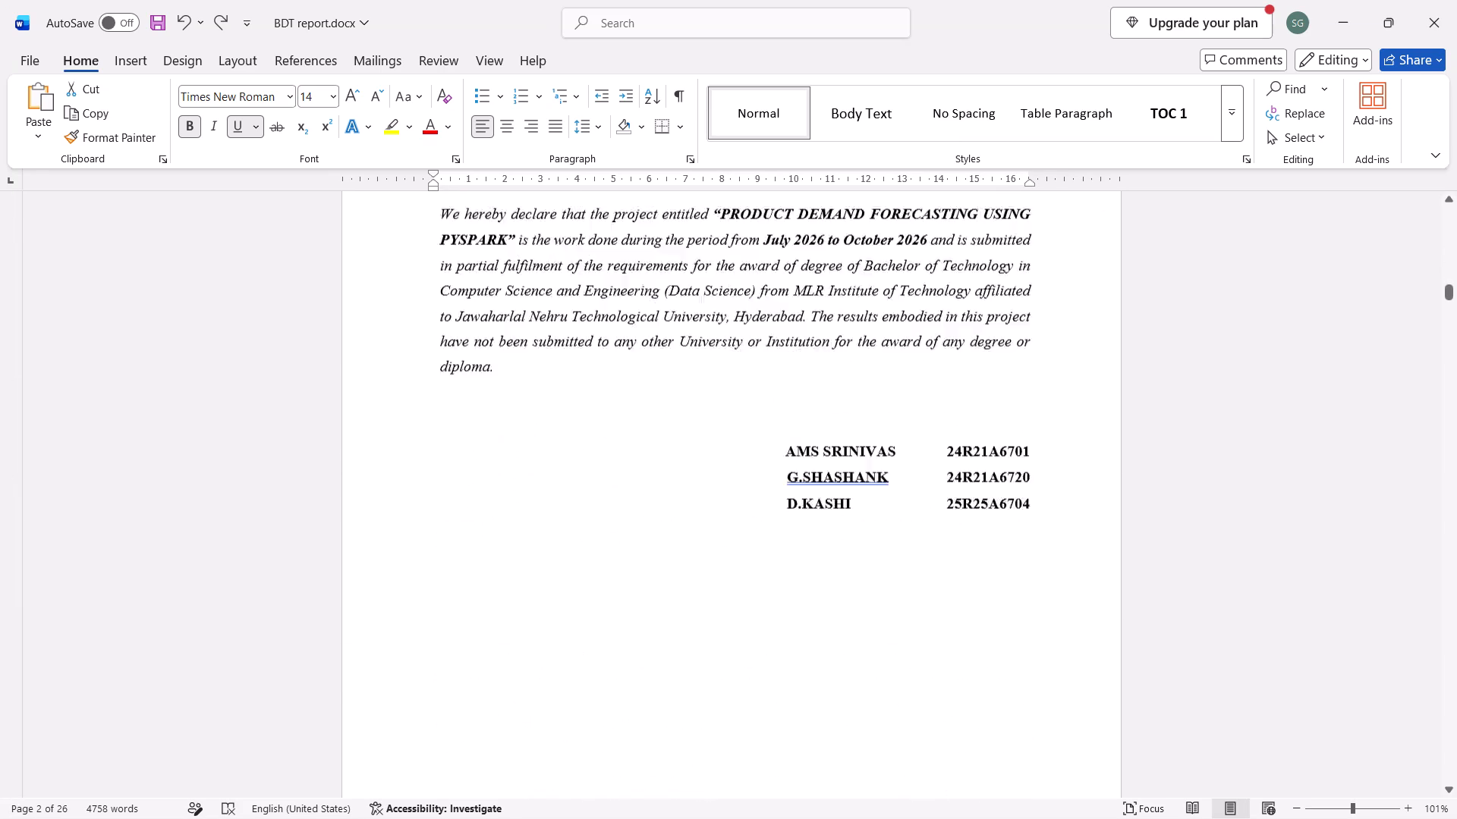
scroll(360, 388, "down", 6)
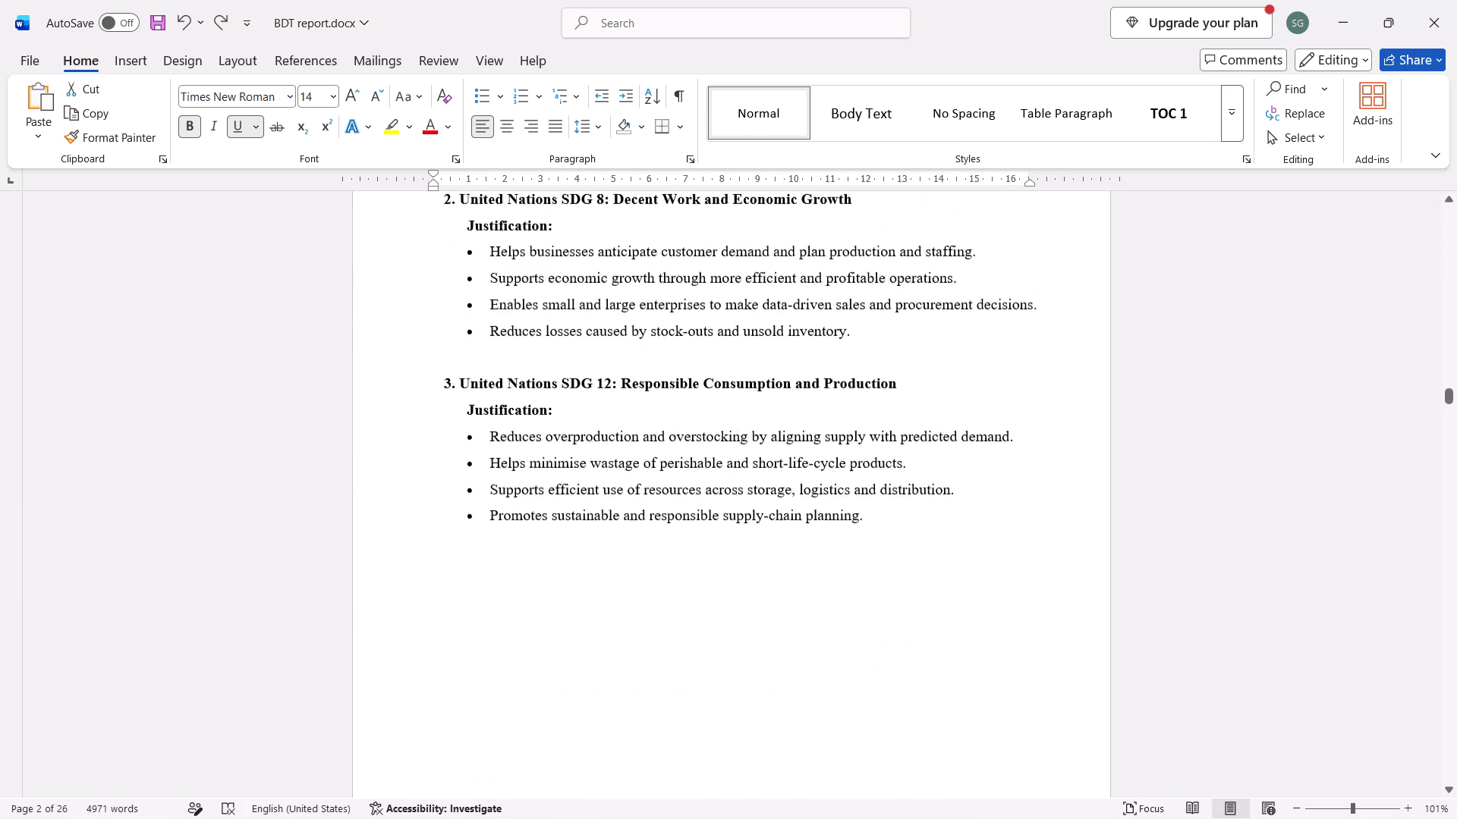
scroll(360, 388, "down", 4)
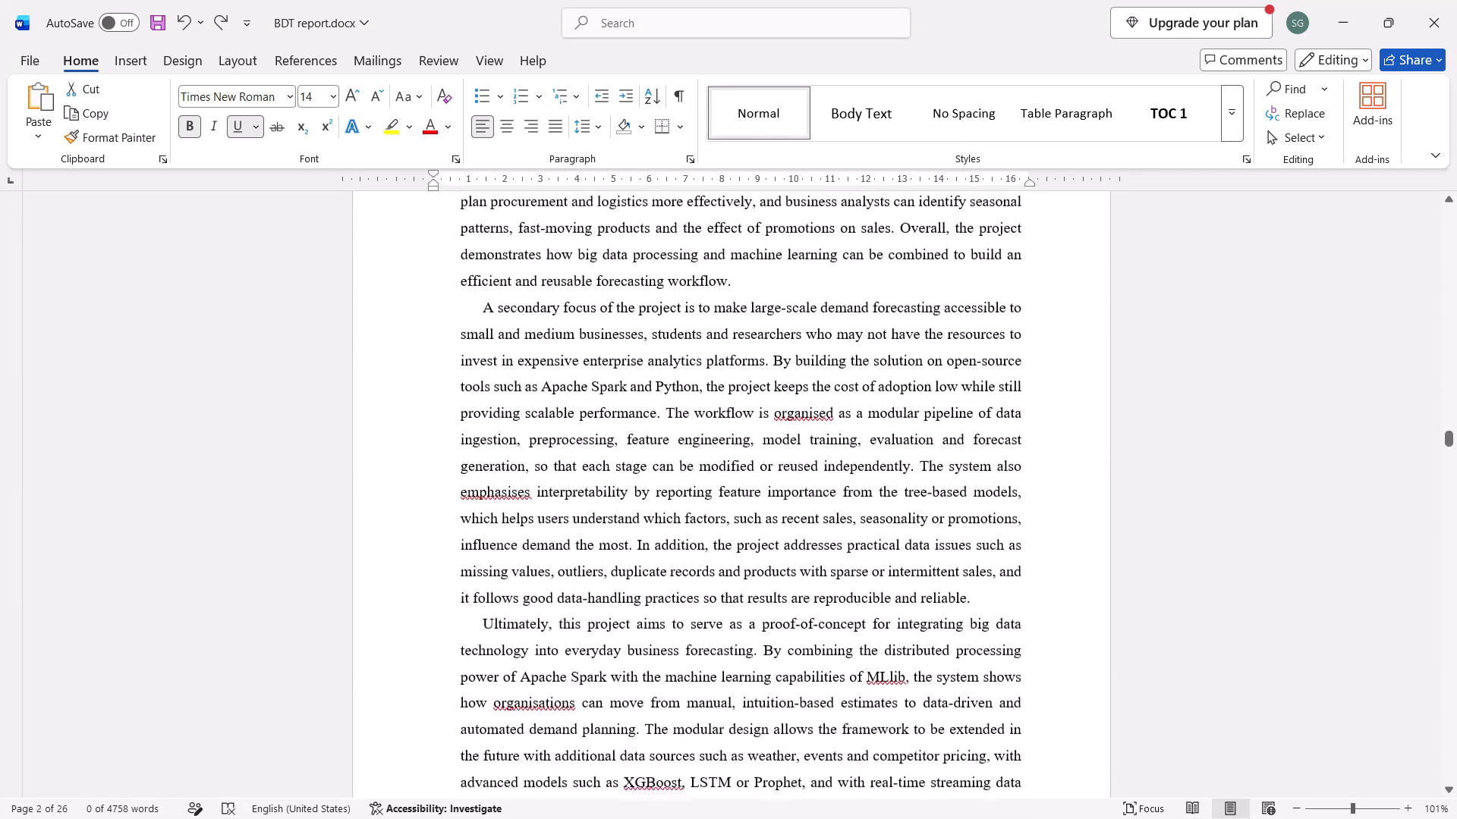
scroll(360, 388, "down", 1)
scroll(360, 388, "up", 2)
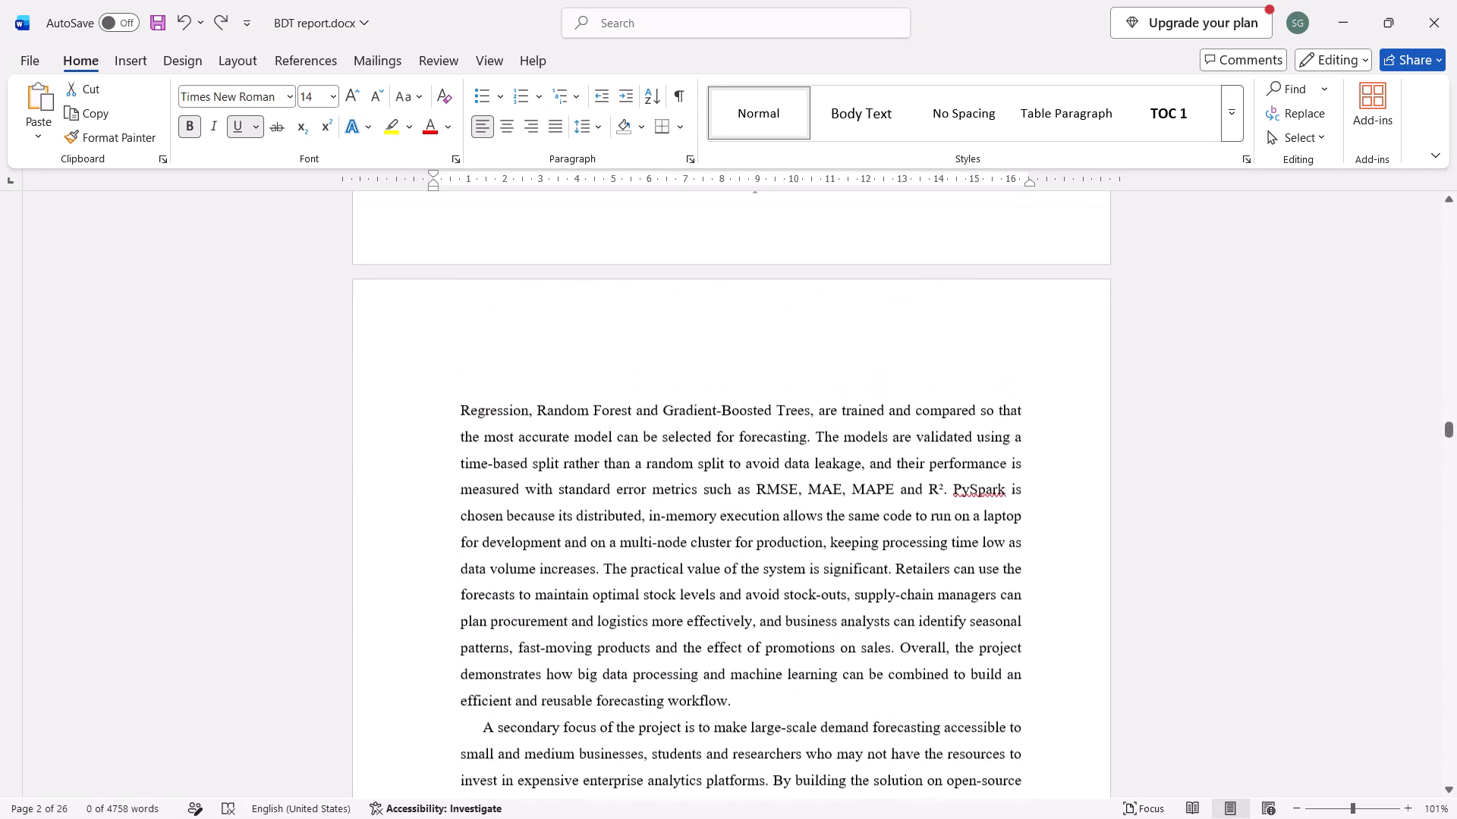
scroll(360, 388, "up", 3)
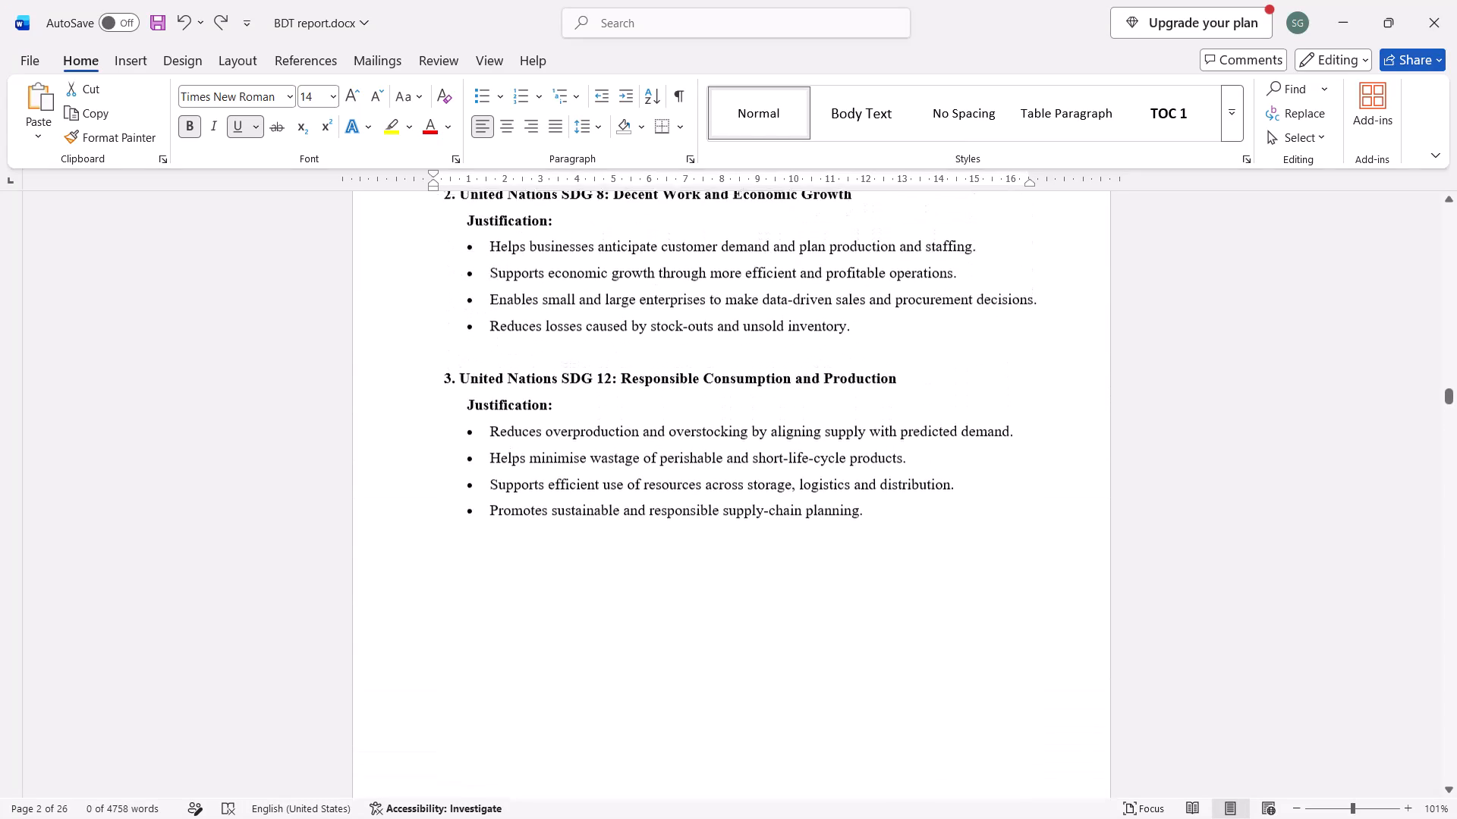
scroll(360, 388, "up", 1)
scroll(605, 522, "down", 1)
Set the Section 4 footer's distance from the bottom to 1 cm, on the page before Chapter 1.
left_click(703, 514)
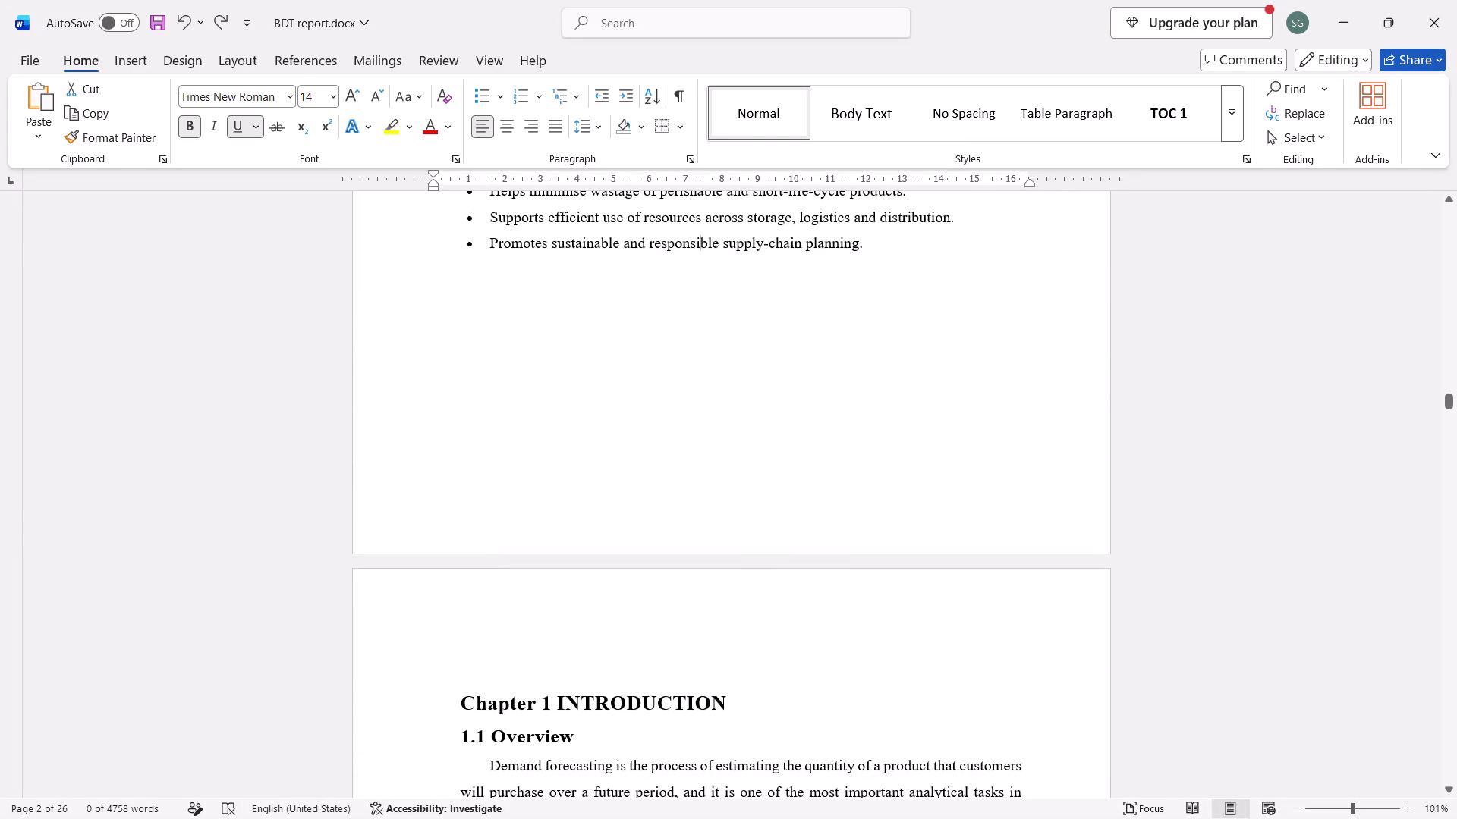
double_click(728, 529)
double_click(728, 529)
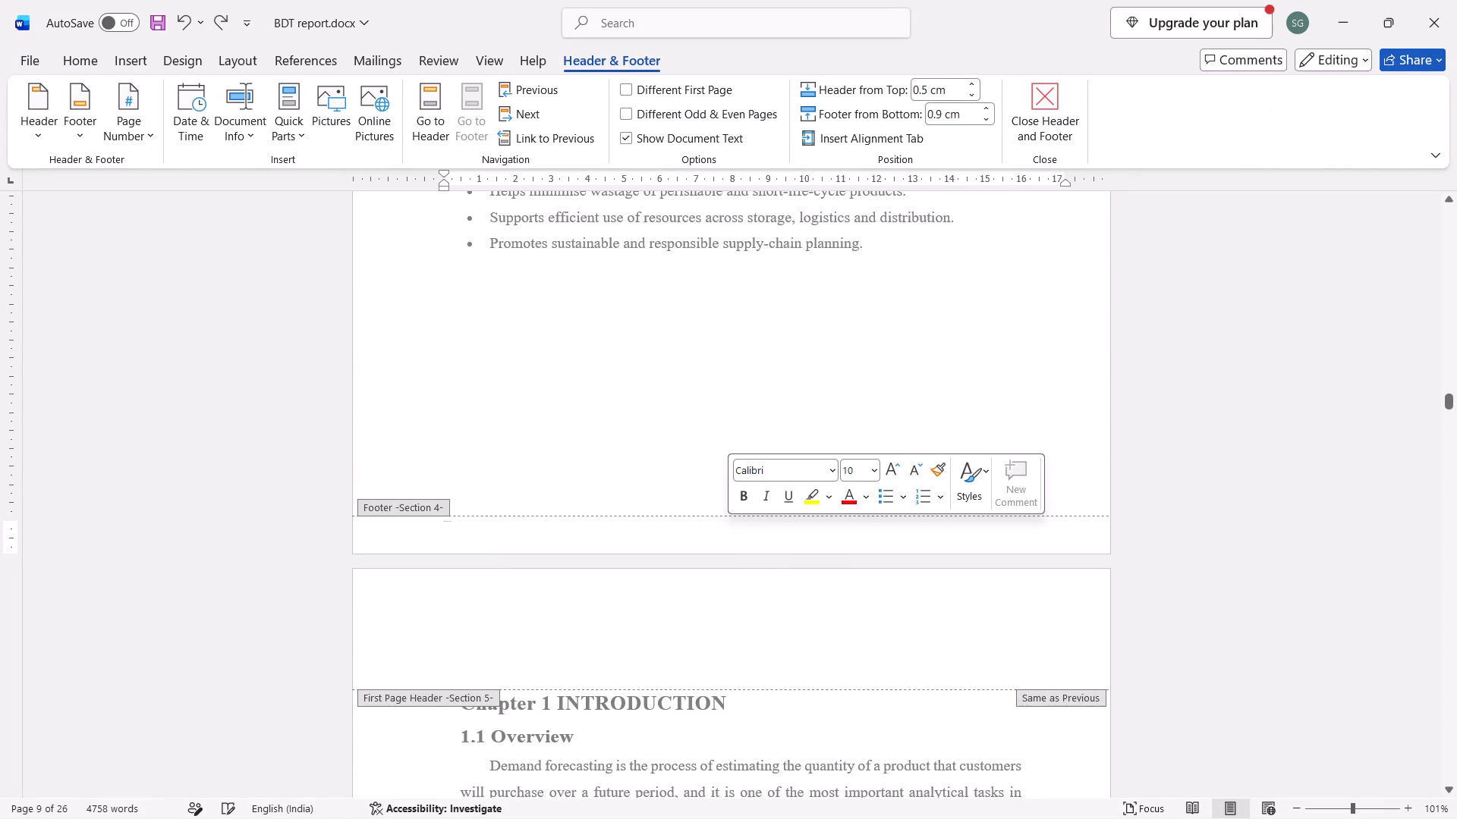
left_click(990, 102)
left_click(990, 104)
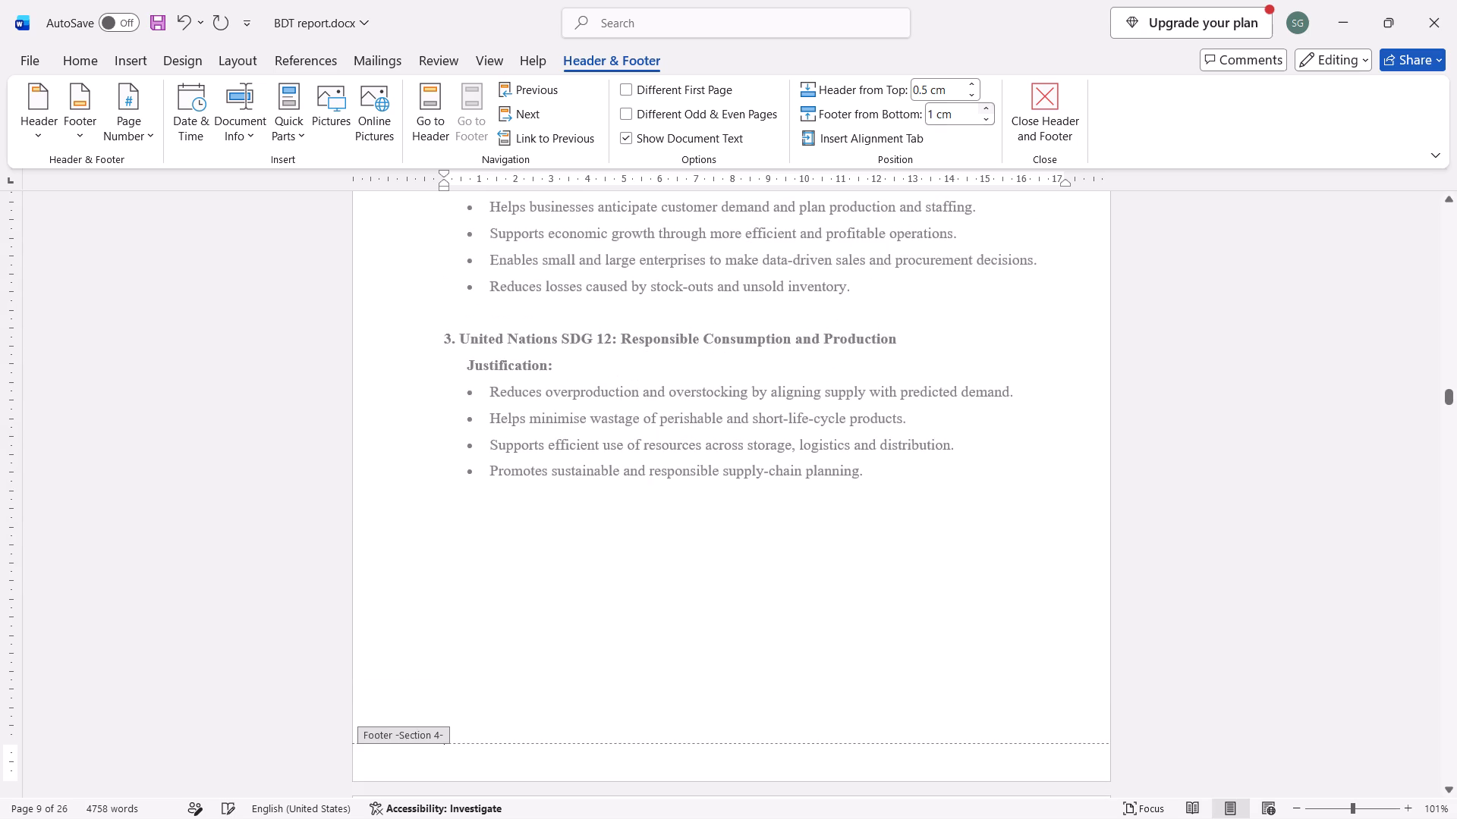
Set the Section 5 first-page footer's distance from the bottom to 1 cm, on the Chapter 1 introduction page.
scroll(925, 375, "down", 5)
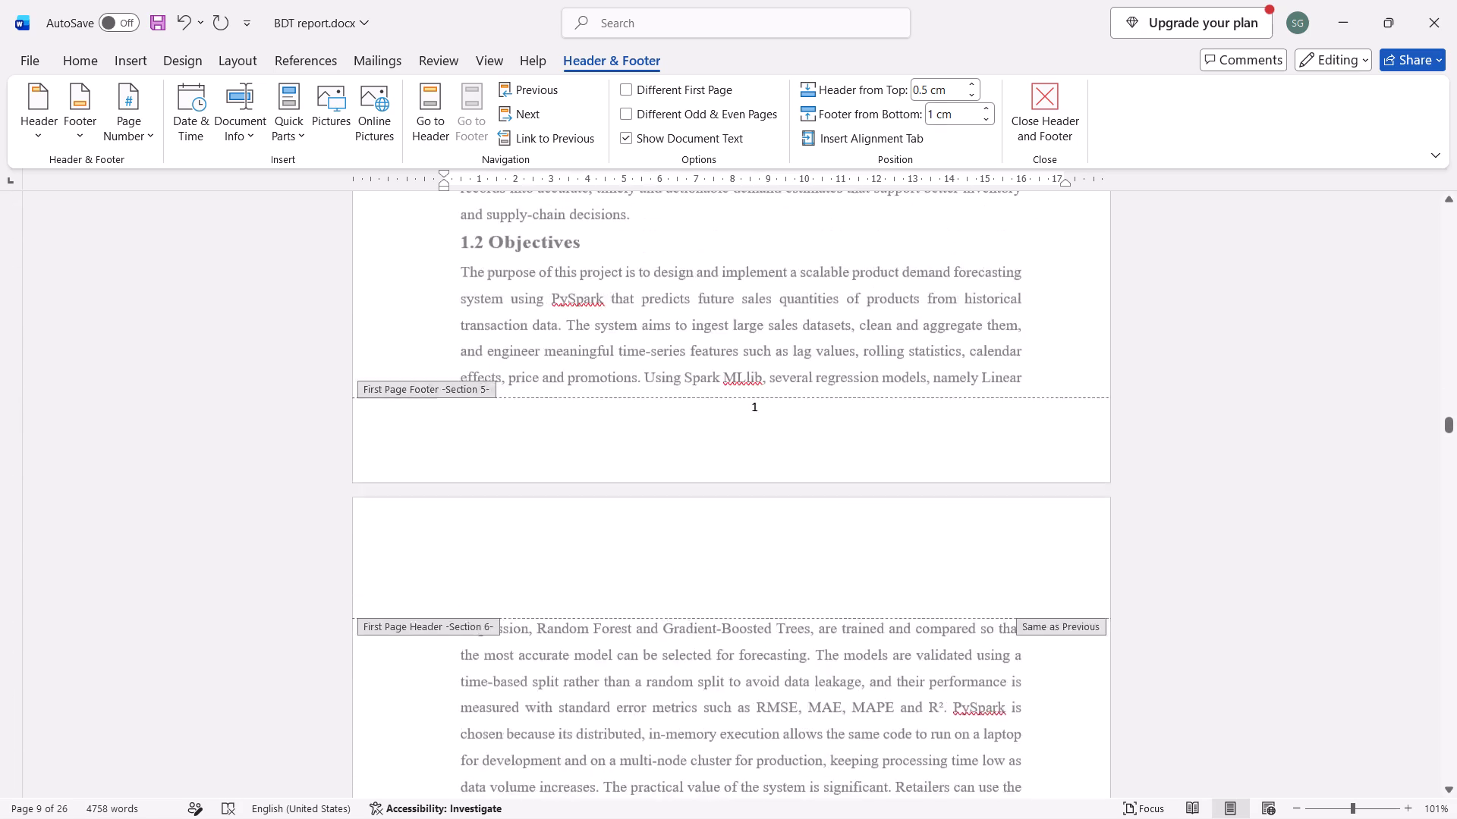
scroll(925, 375, "up", 1)
scroll(925, 375, "down", 1)
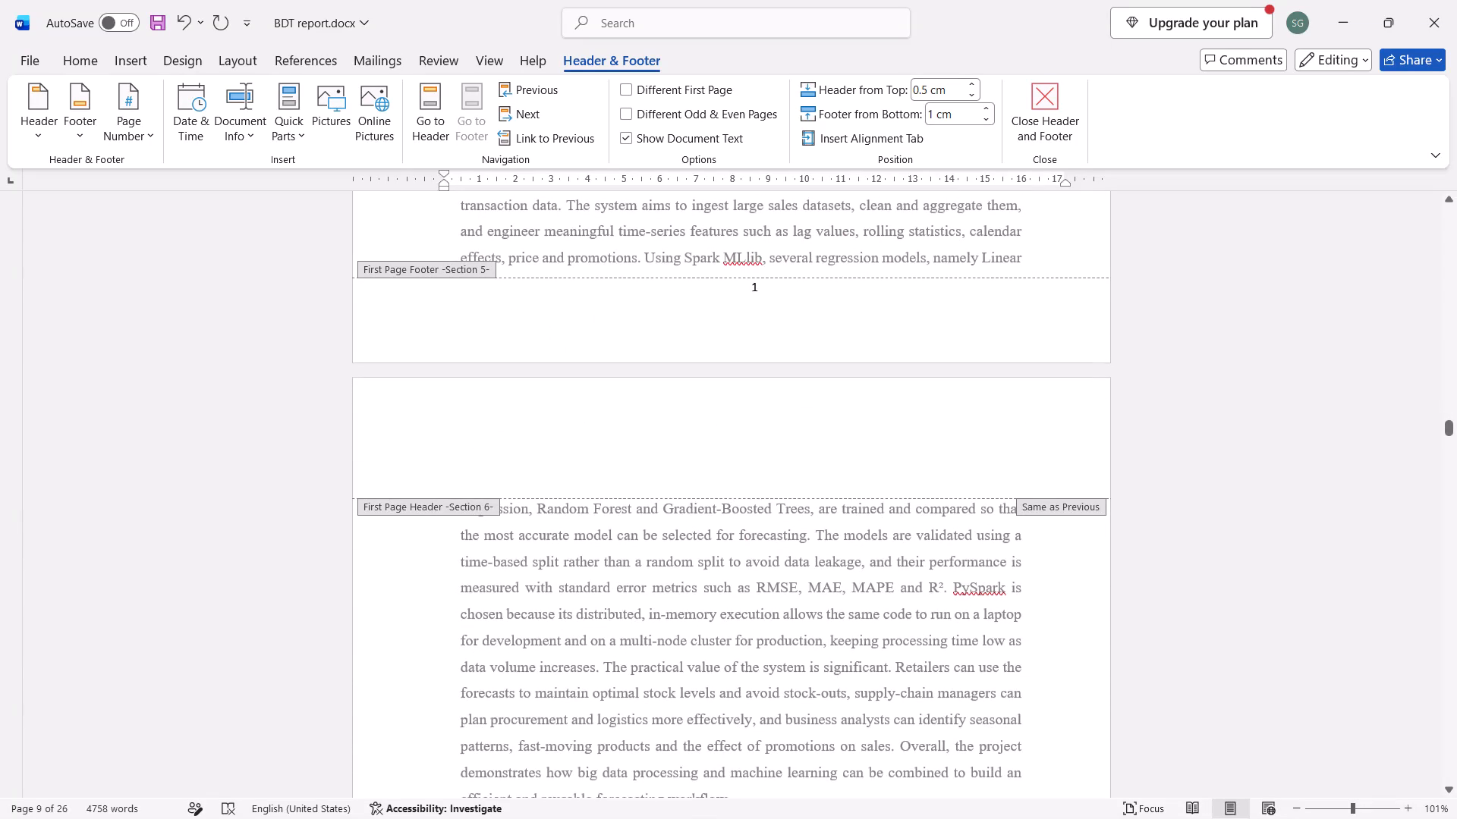
left_click(877, 350)
left_click(986, 127)
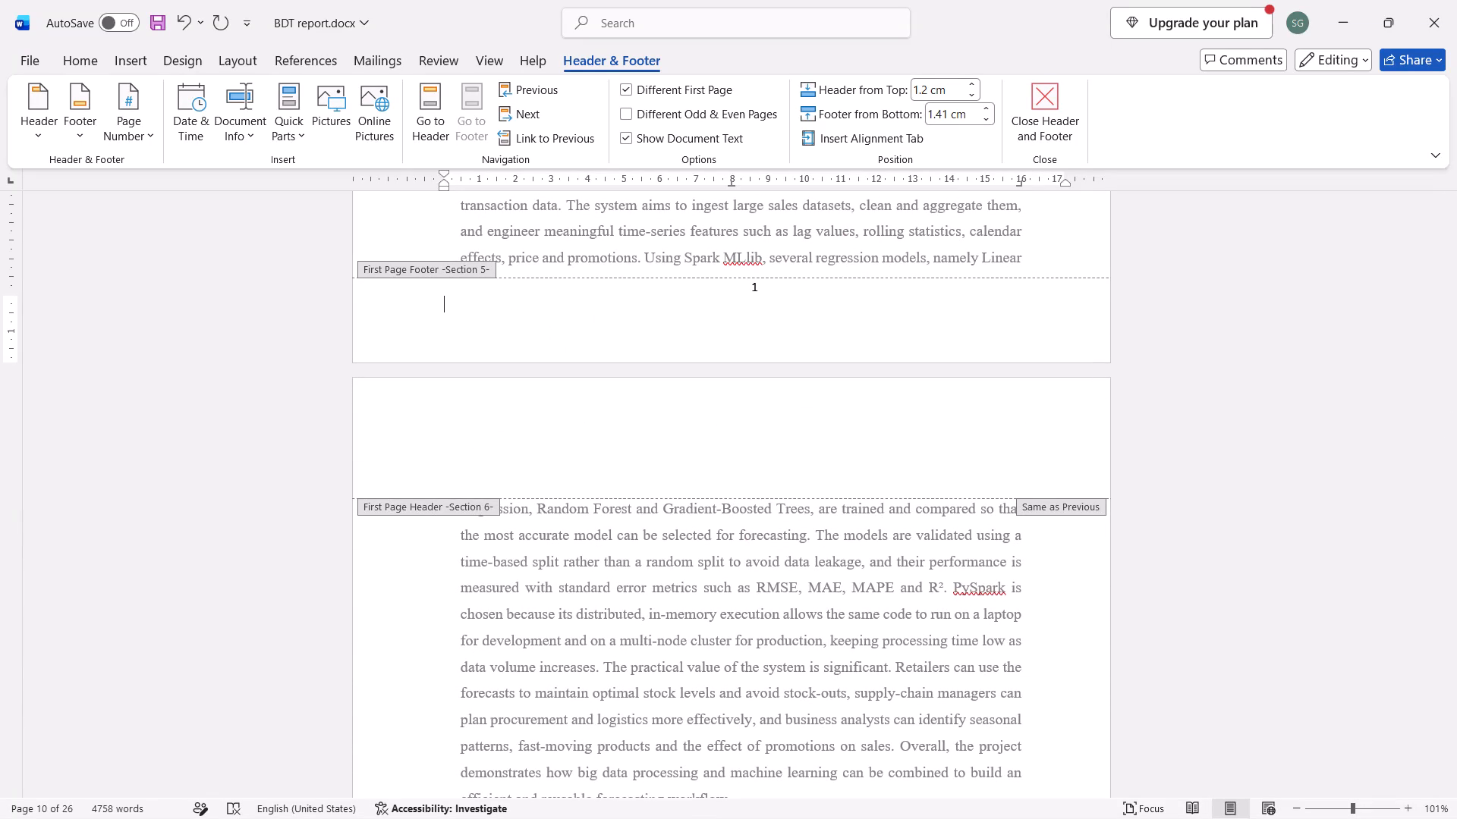
left_click(986, 121)
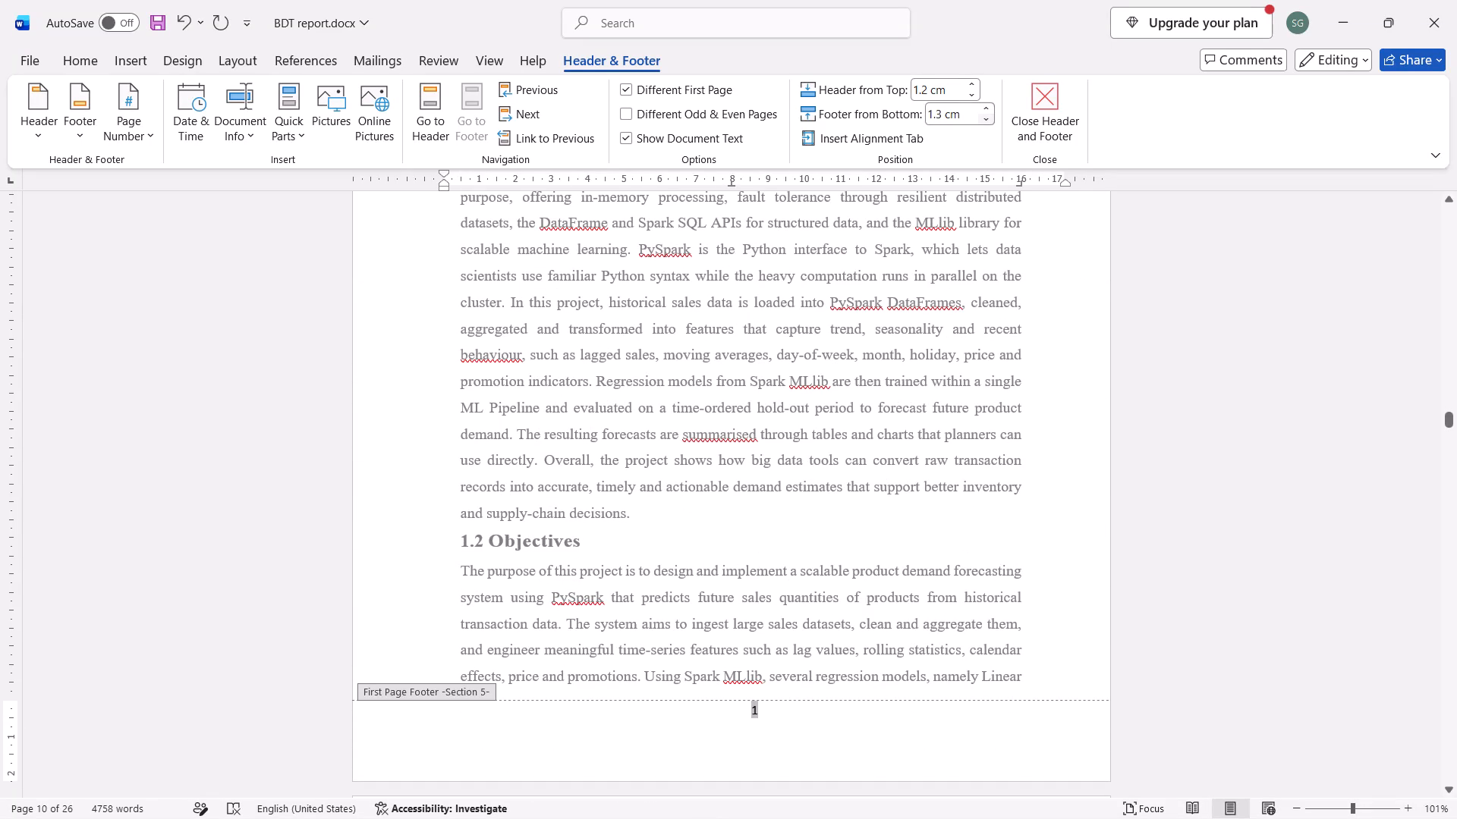
left_click(986, 121)
left_click(986, 121)
left_click(986, 121)
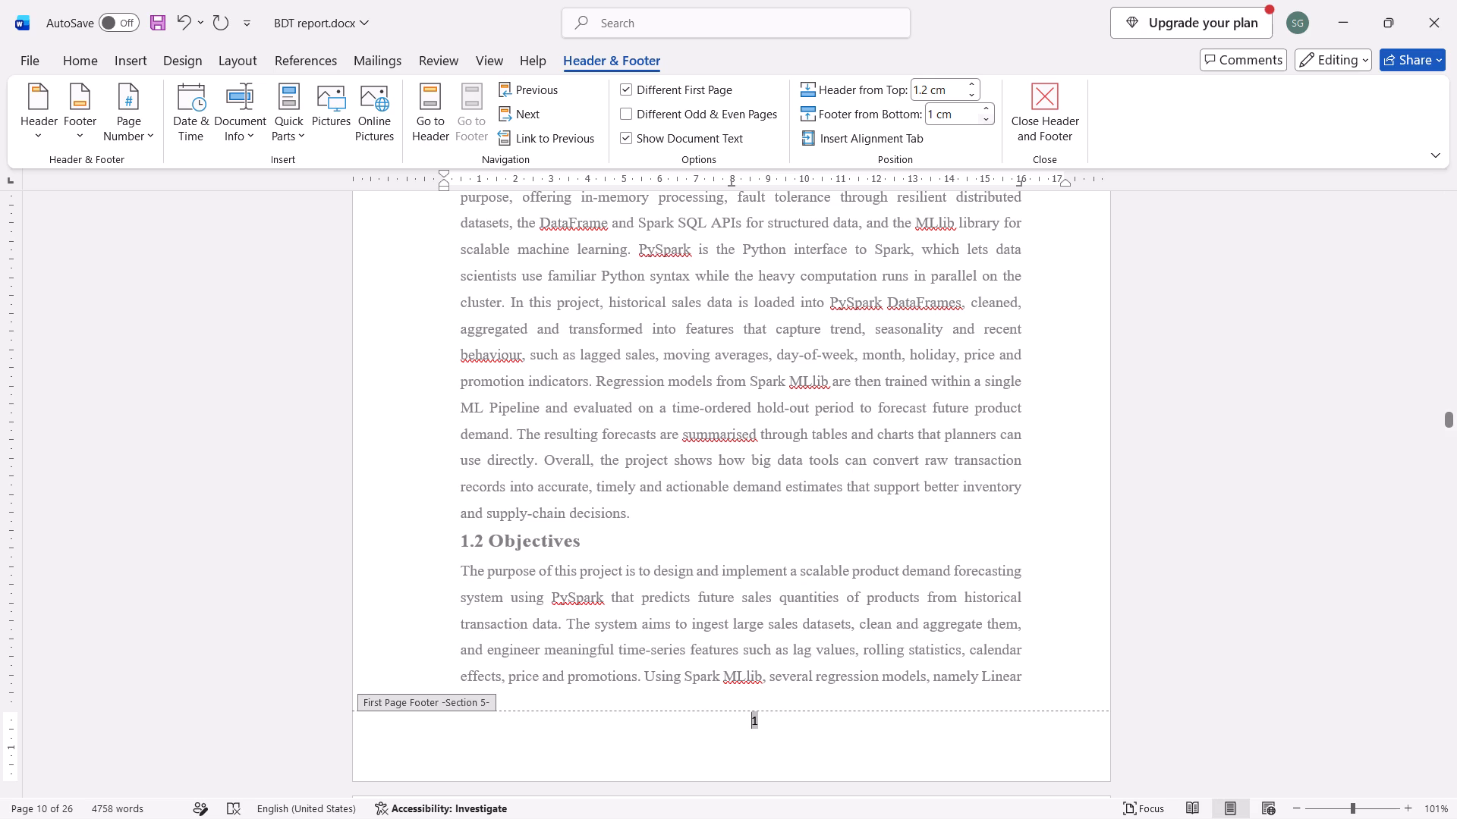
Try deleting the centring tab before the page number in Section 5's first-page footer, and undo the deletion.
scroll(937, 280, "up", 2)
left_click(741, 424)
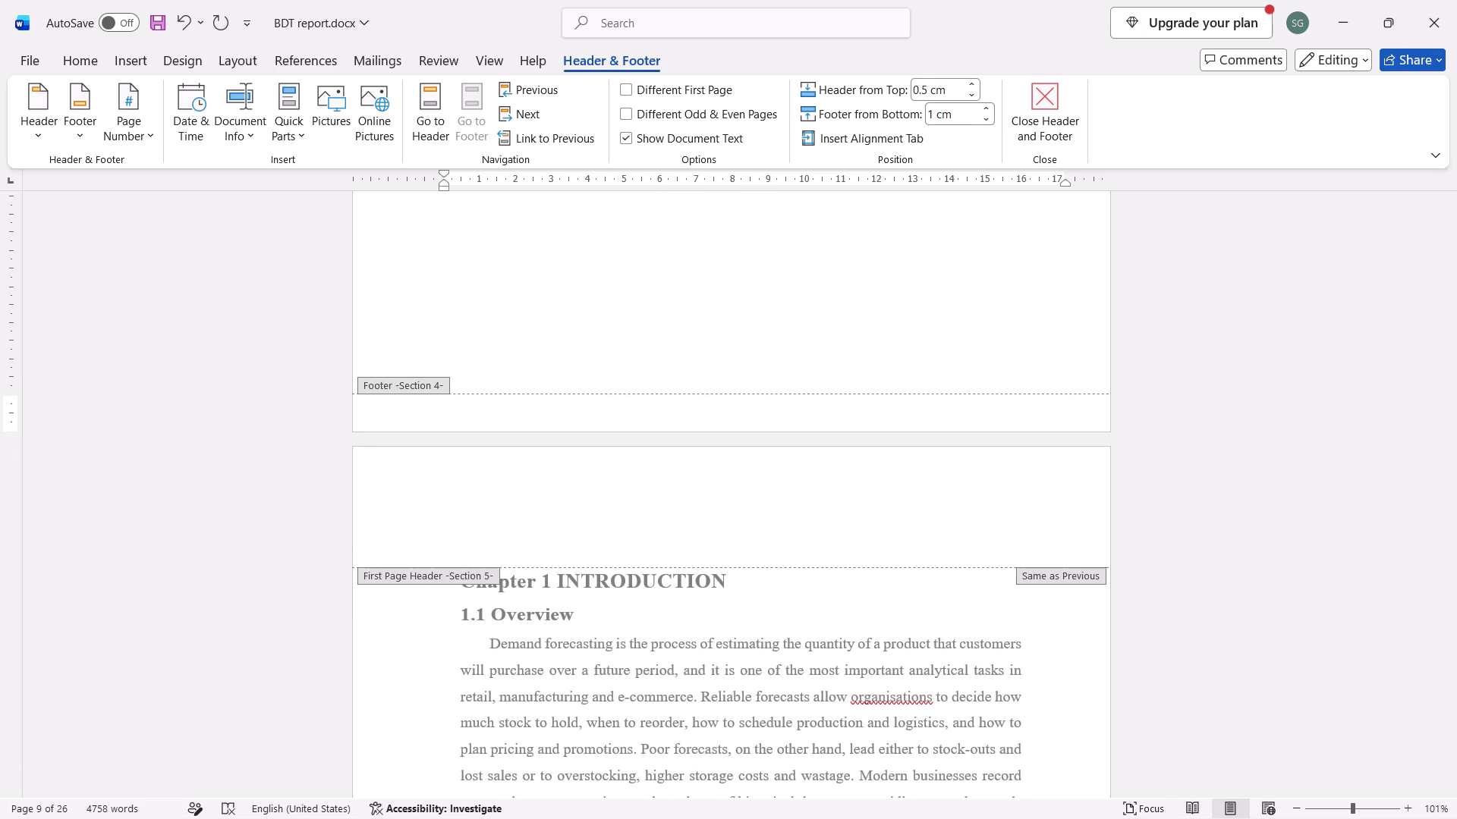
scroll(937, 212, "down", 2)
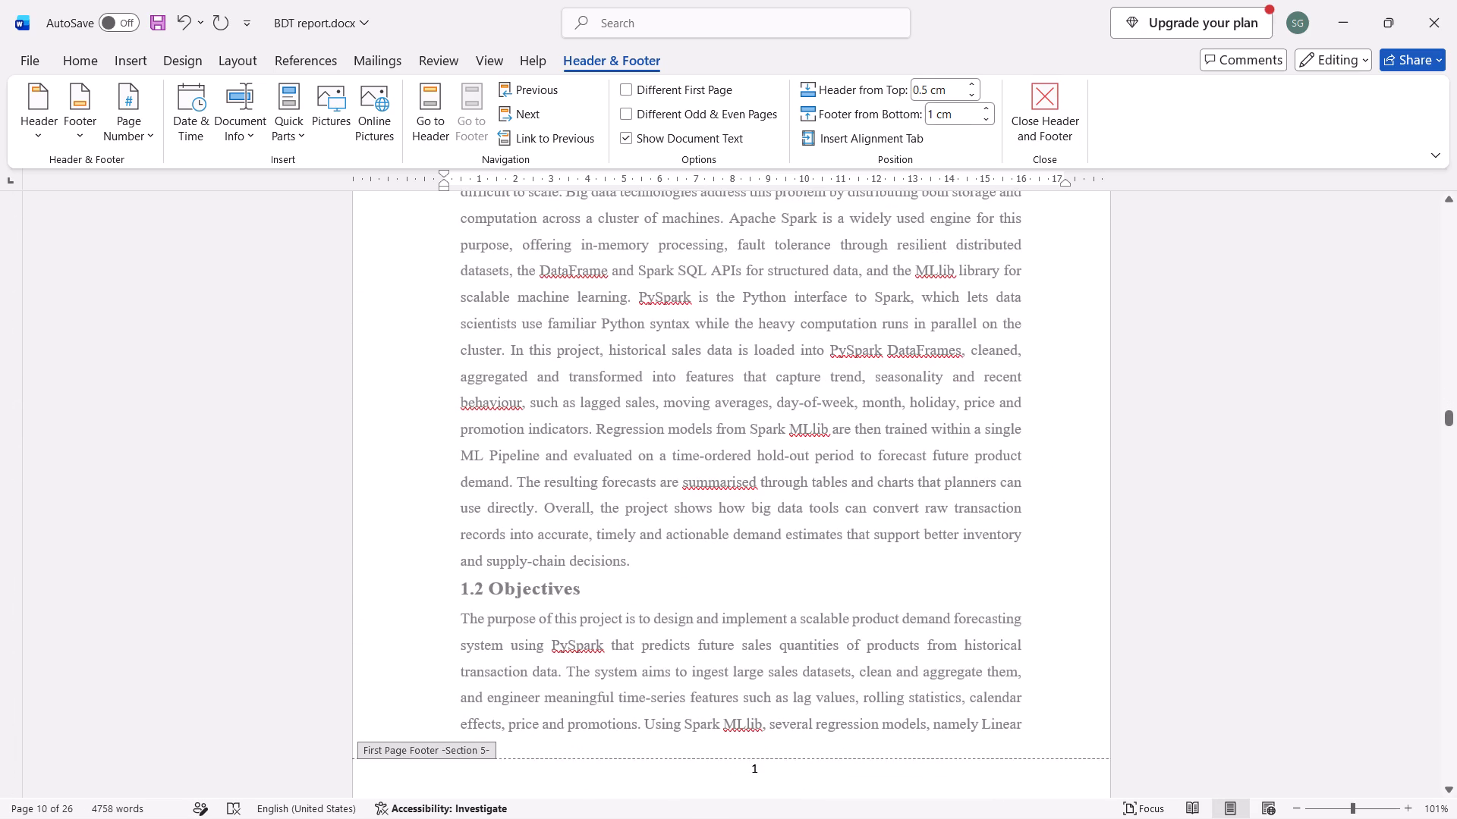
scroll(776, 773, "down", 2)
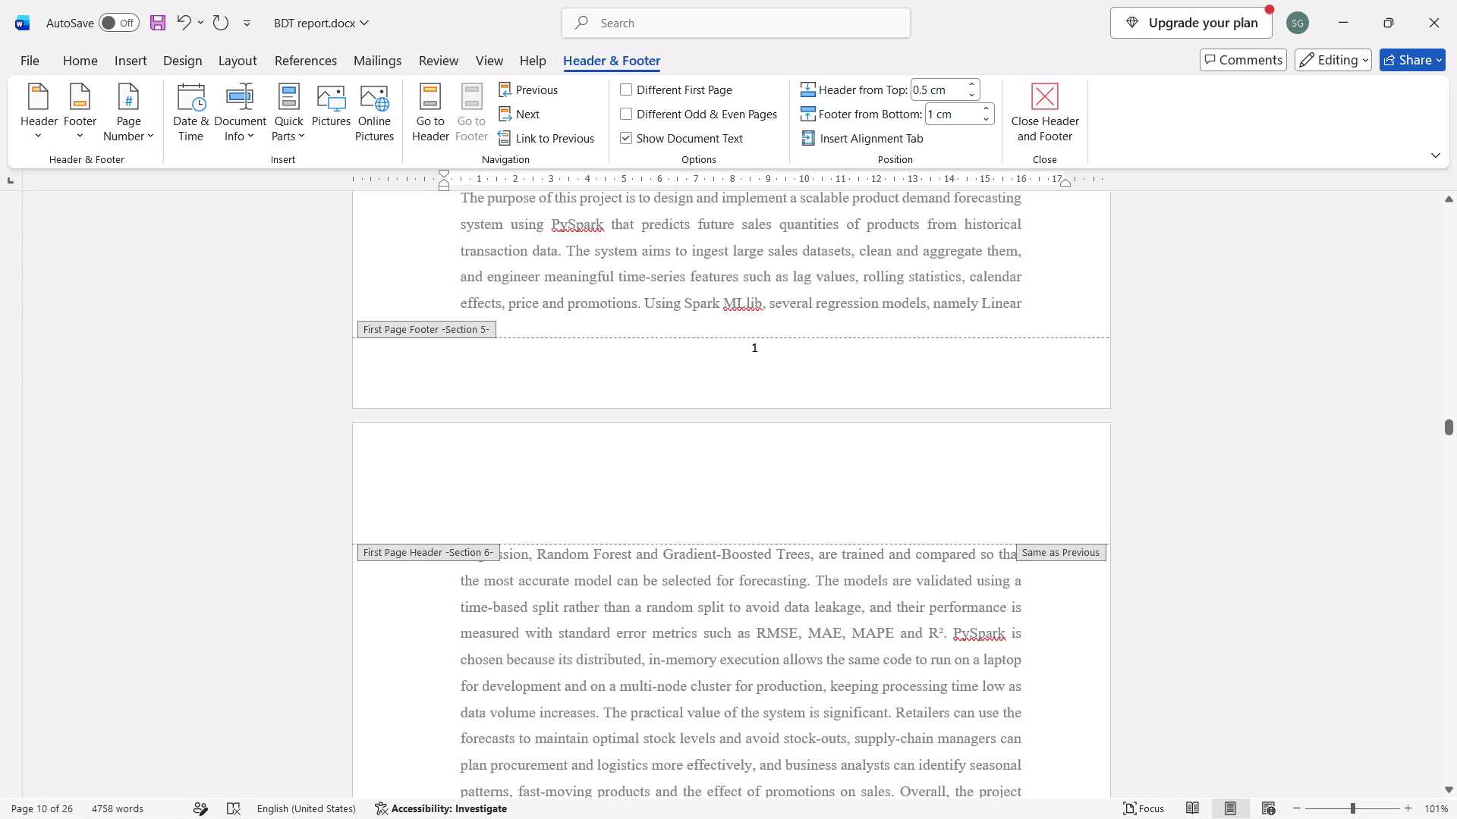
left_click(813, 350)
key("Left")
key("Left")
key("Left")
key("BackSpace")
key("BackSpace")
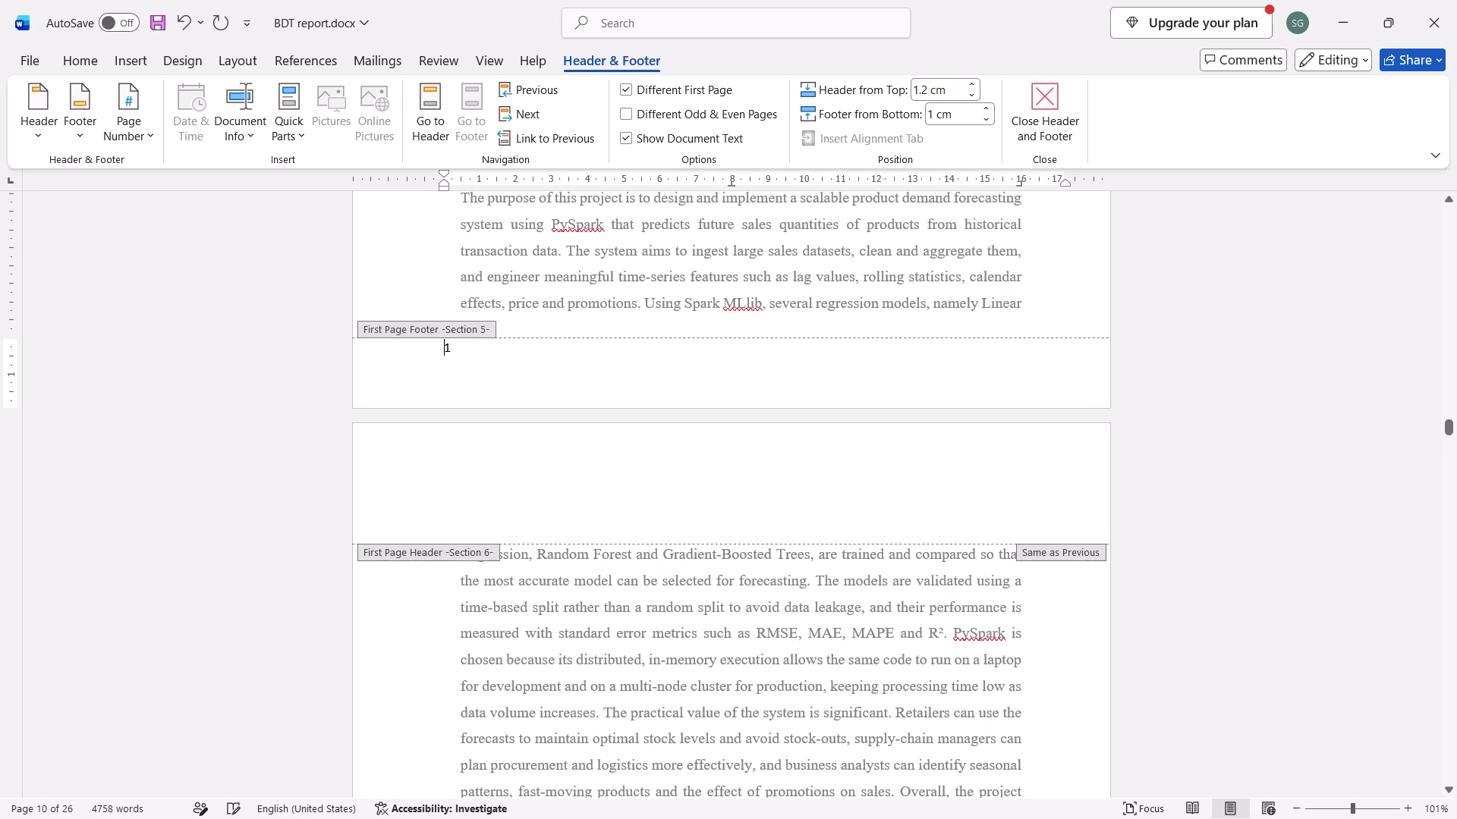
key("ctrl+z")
Examine the footers in Chapters 1 and 2 and back through the front matter for their page numbering.
scroll(822, 395, "down", 5)
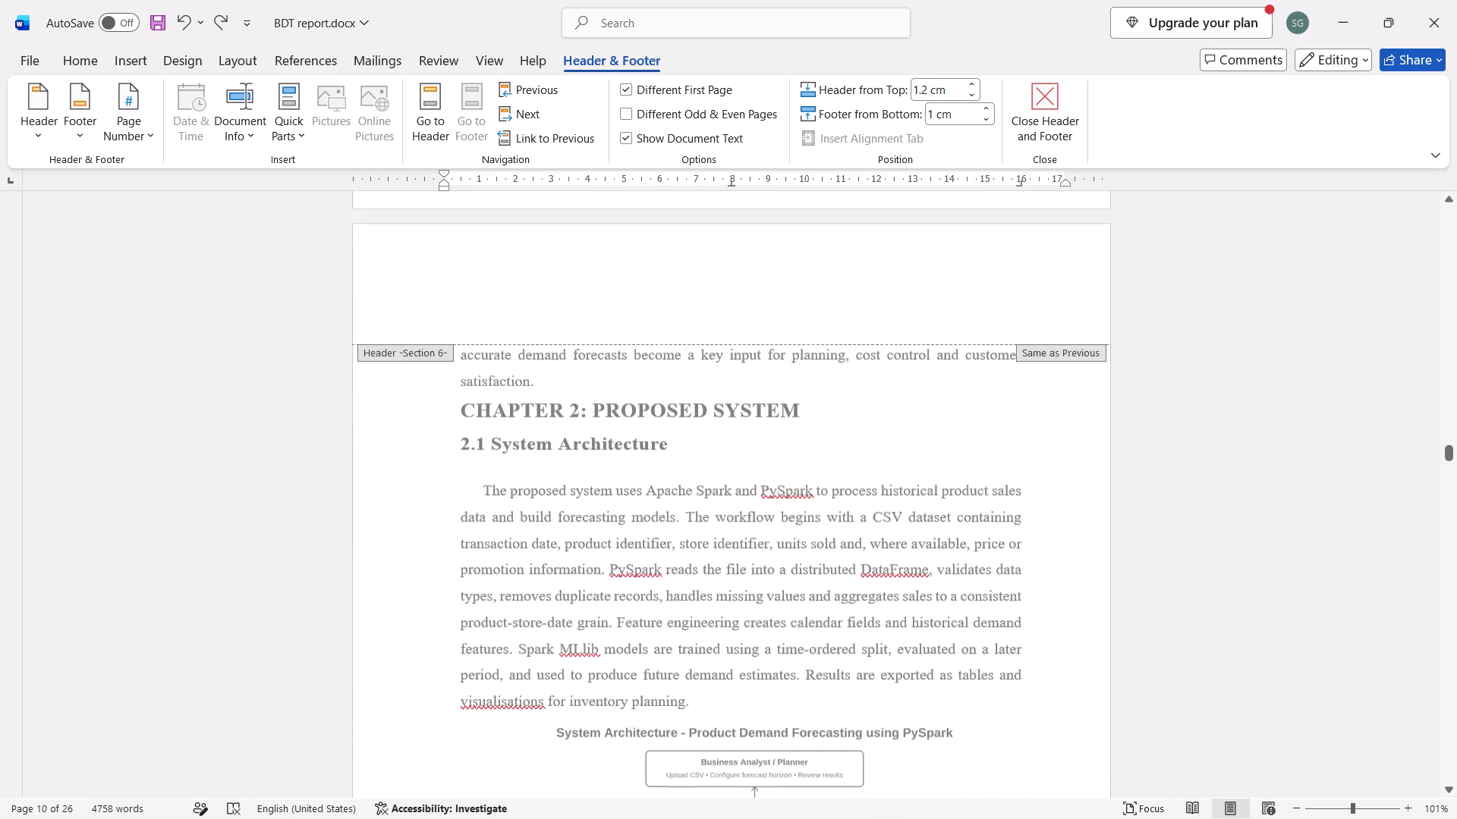
scroll(822, 395, "down", 4)
scroll(822, 395, "up", 1)
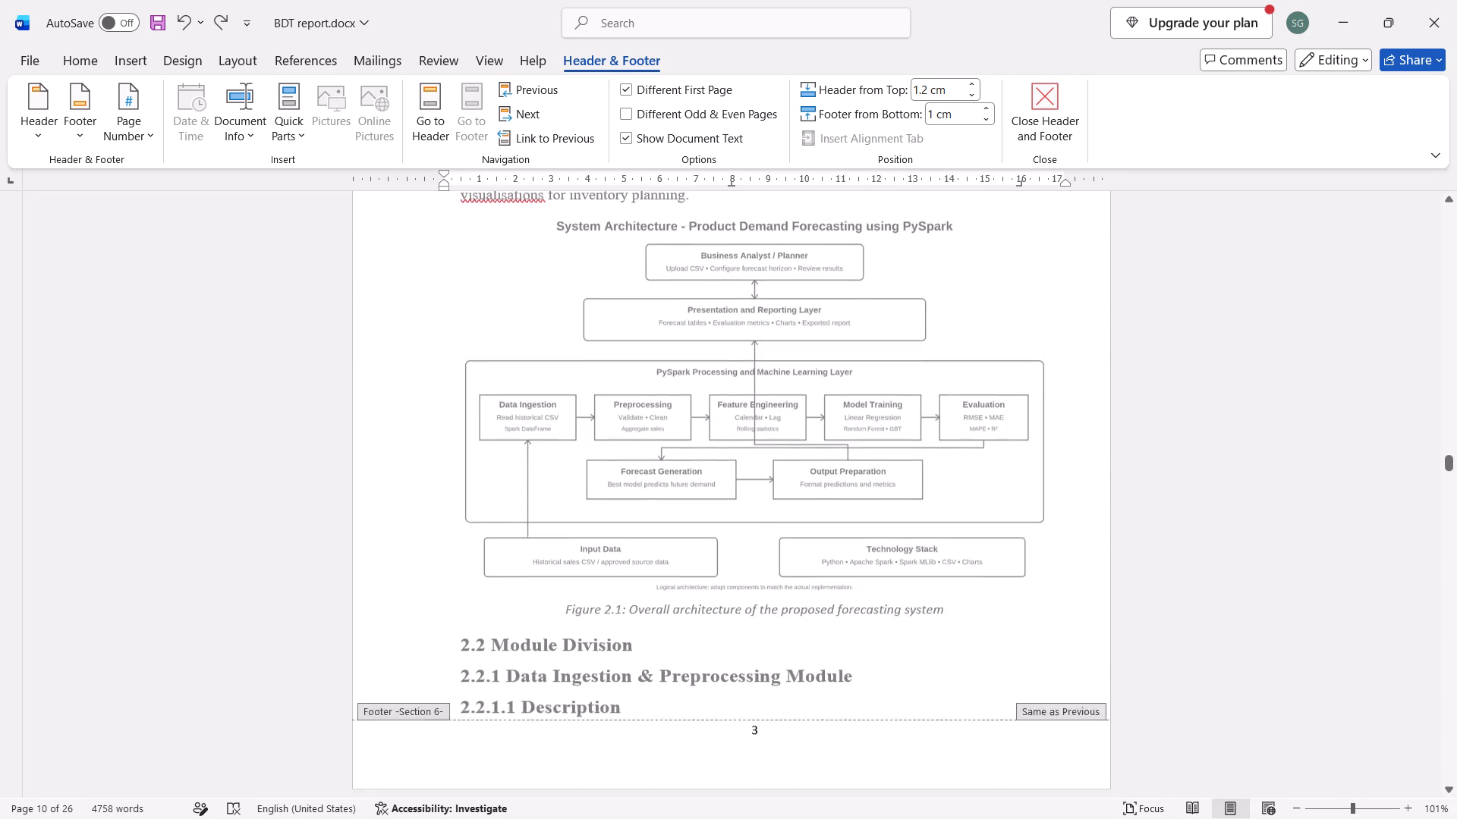
scroll(822, 395, "up", 4)
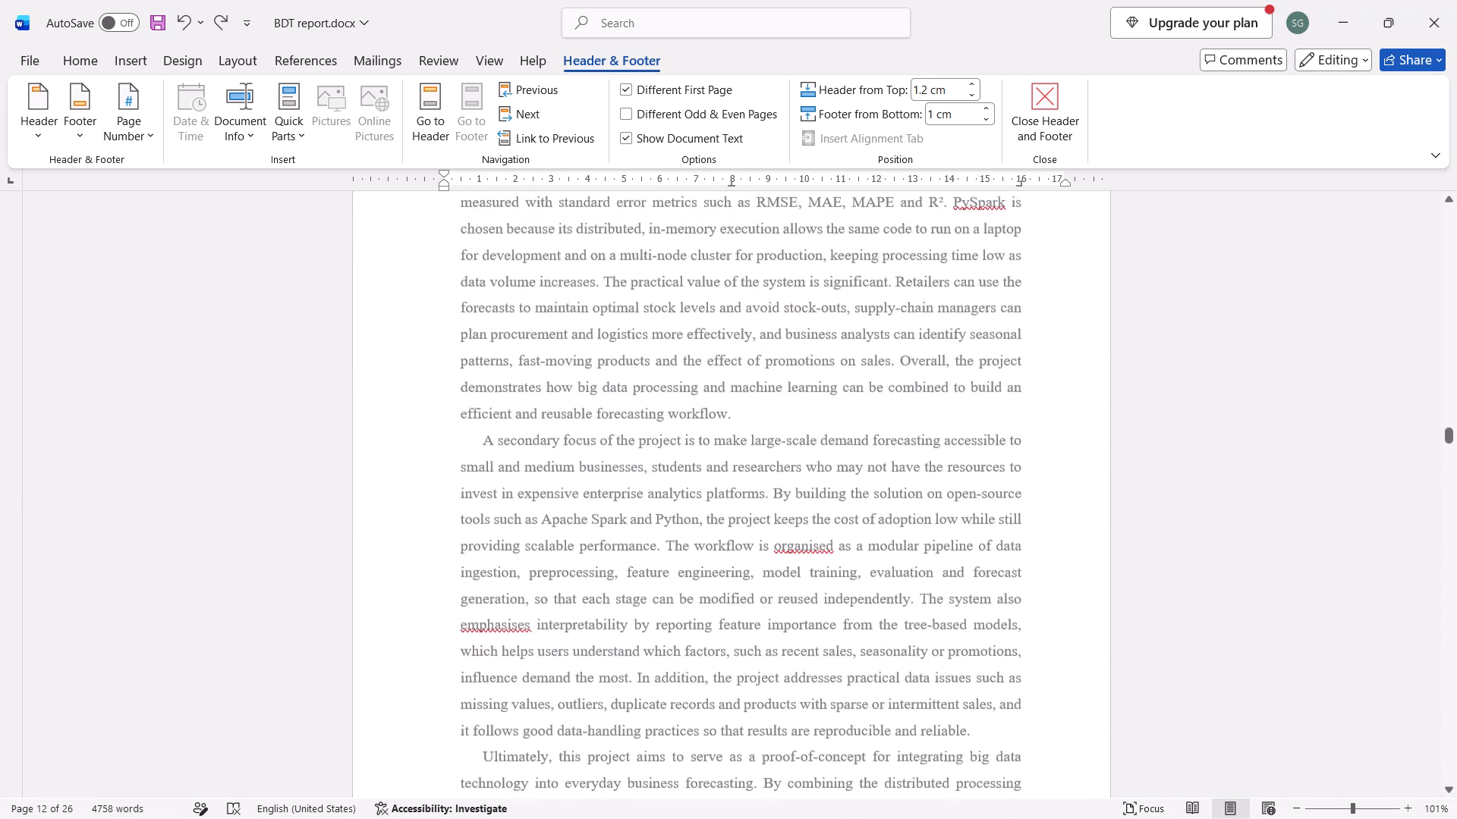
scroll(822, 395, "up", 2)
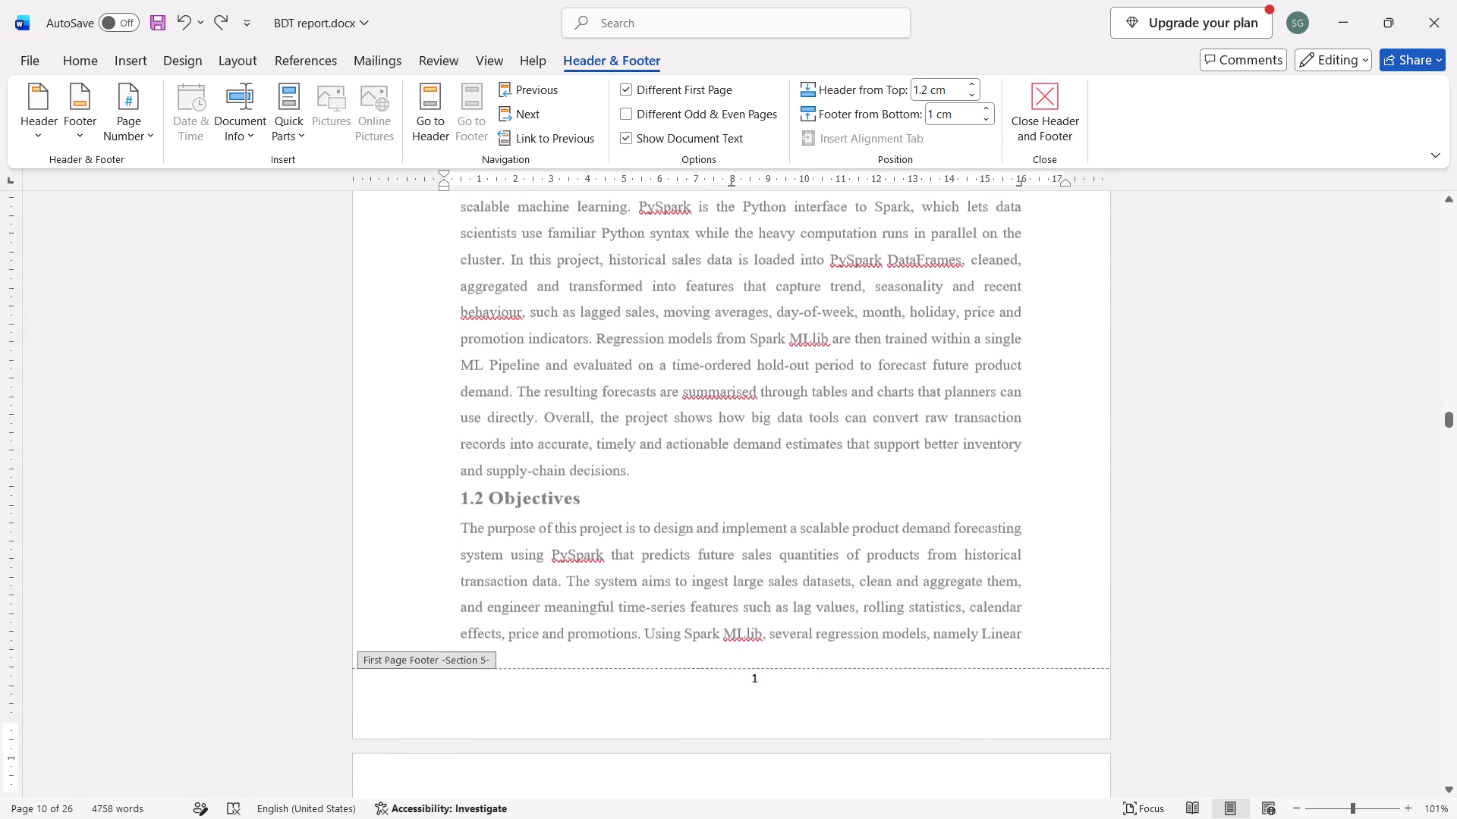
scroll(822, 395, "up", 3)
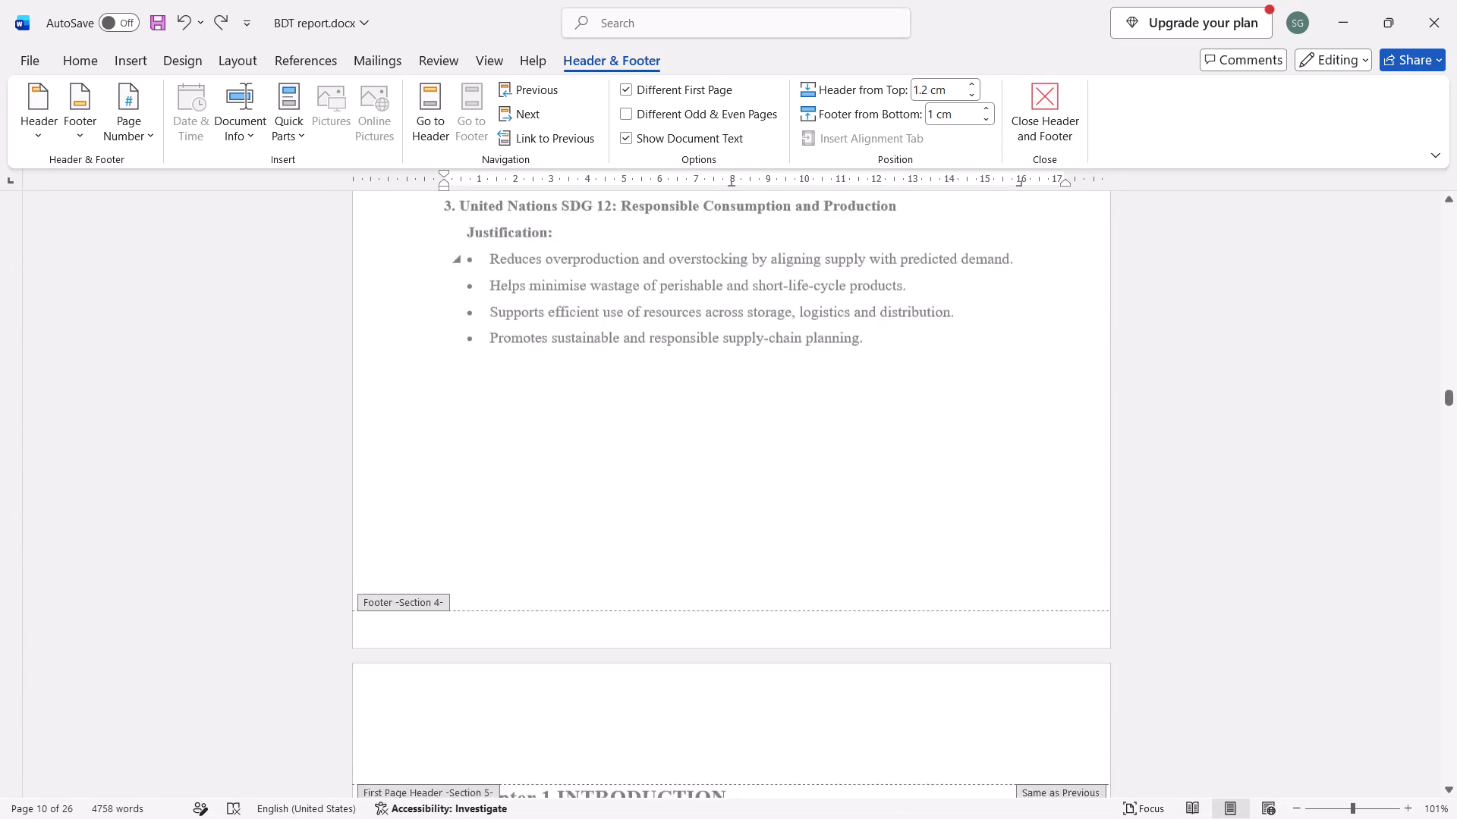
scroll(822, 395, "up", 7)
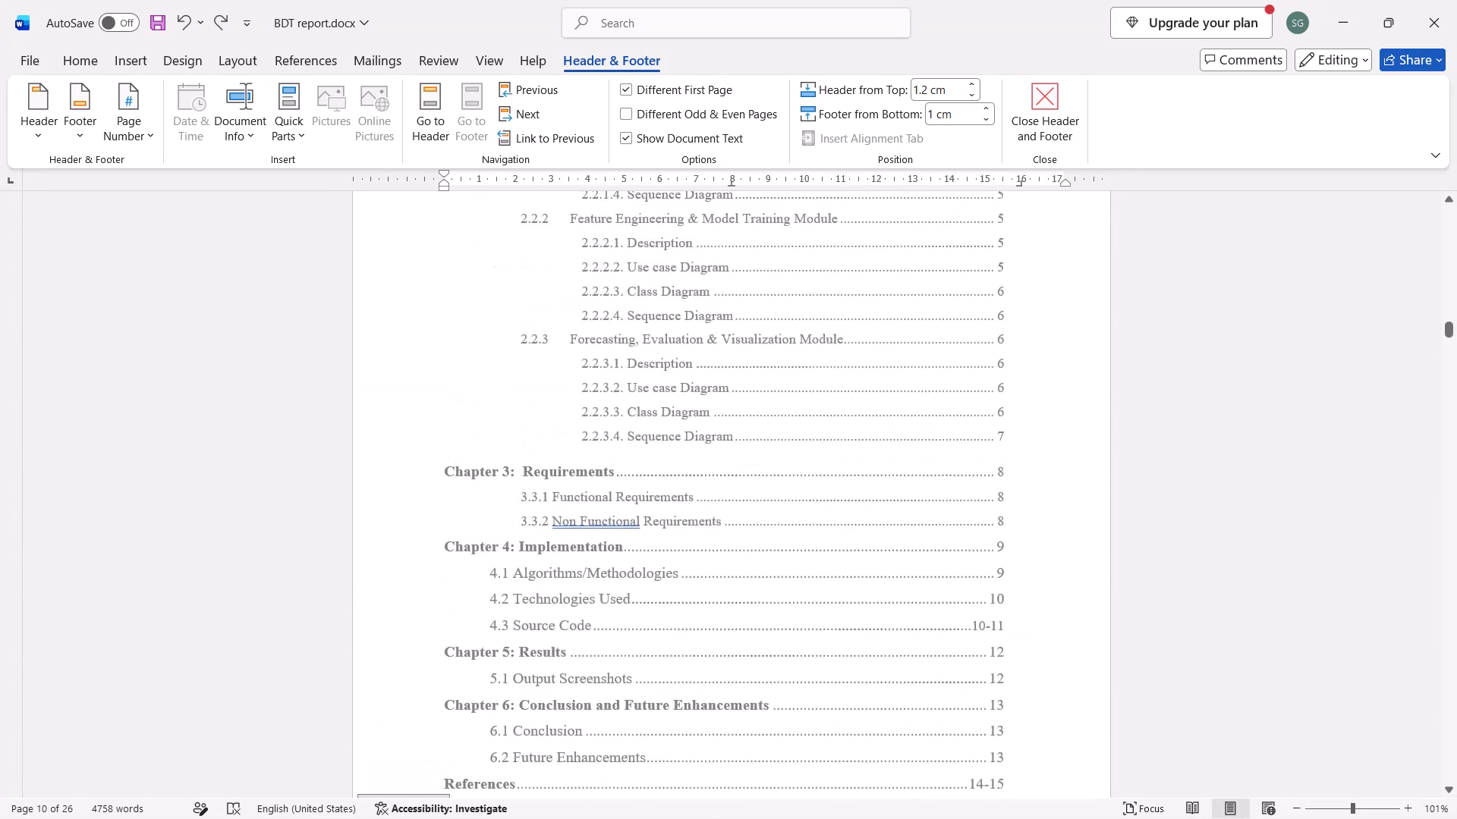
scroll(822, 395, "up", 4)
scroll(822, 395, "down", 1)
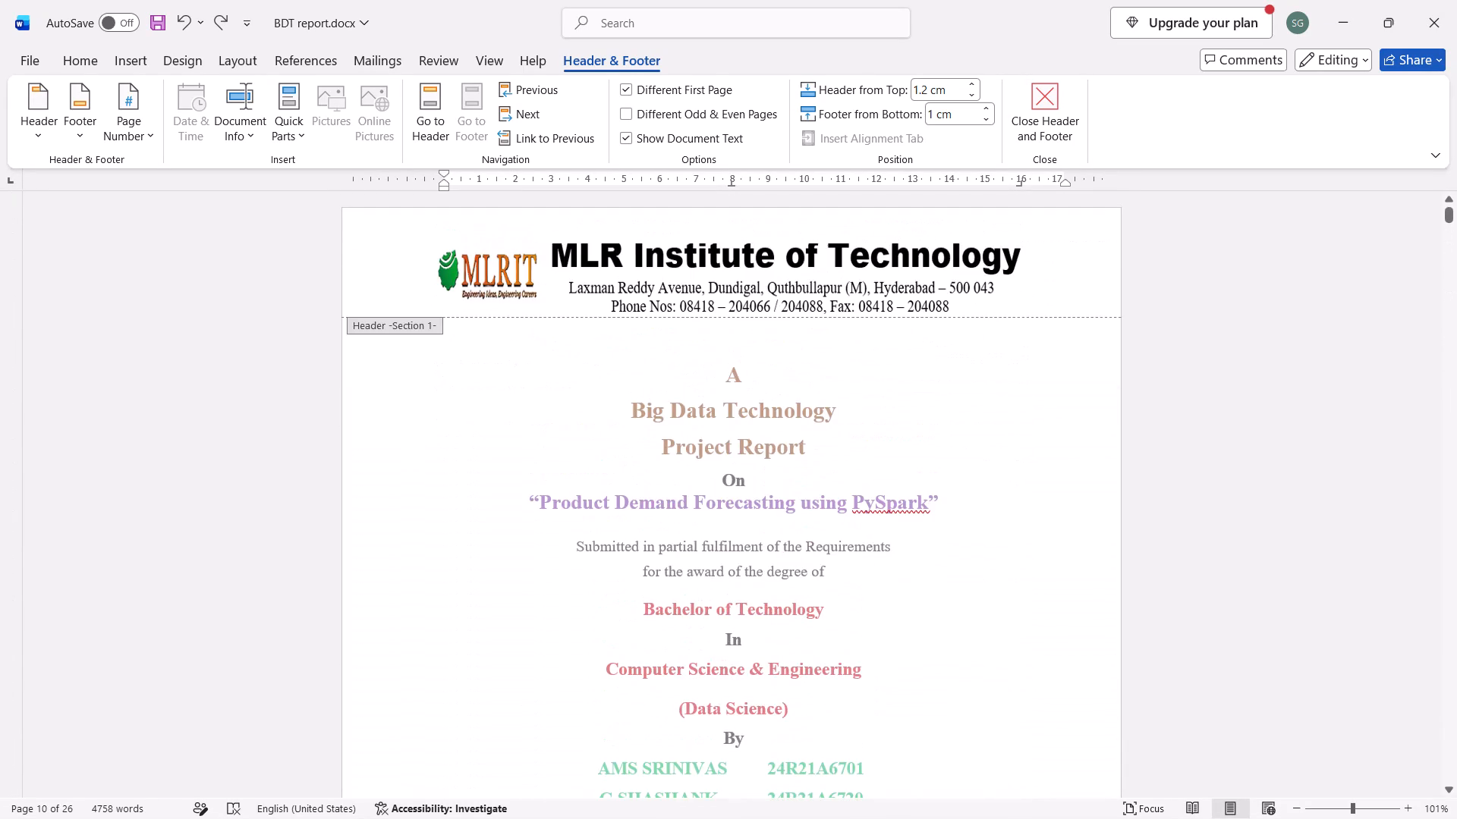
scroll(822, 395, "down", 3)
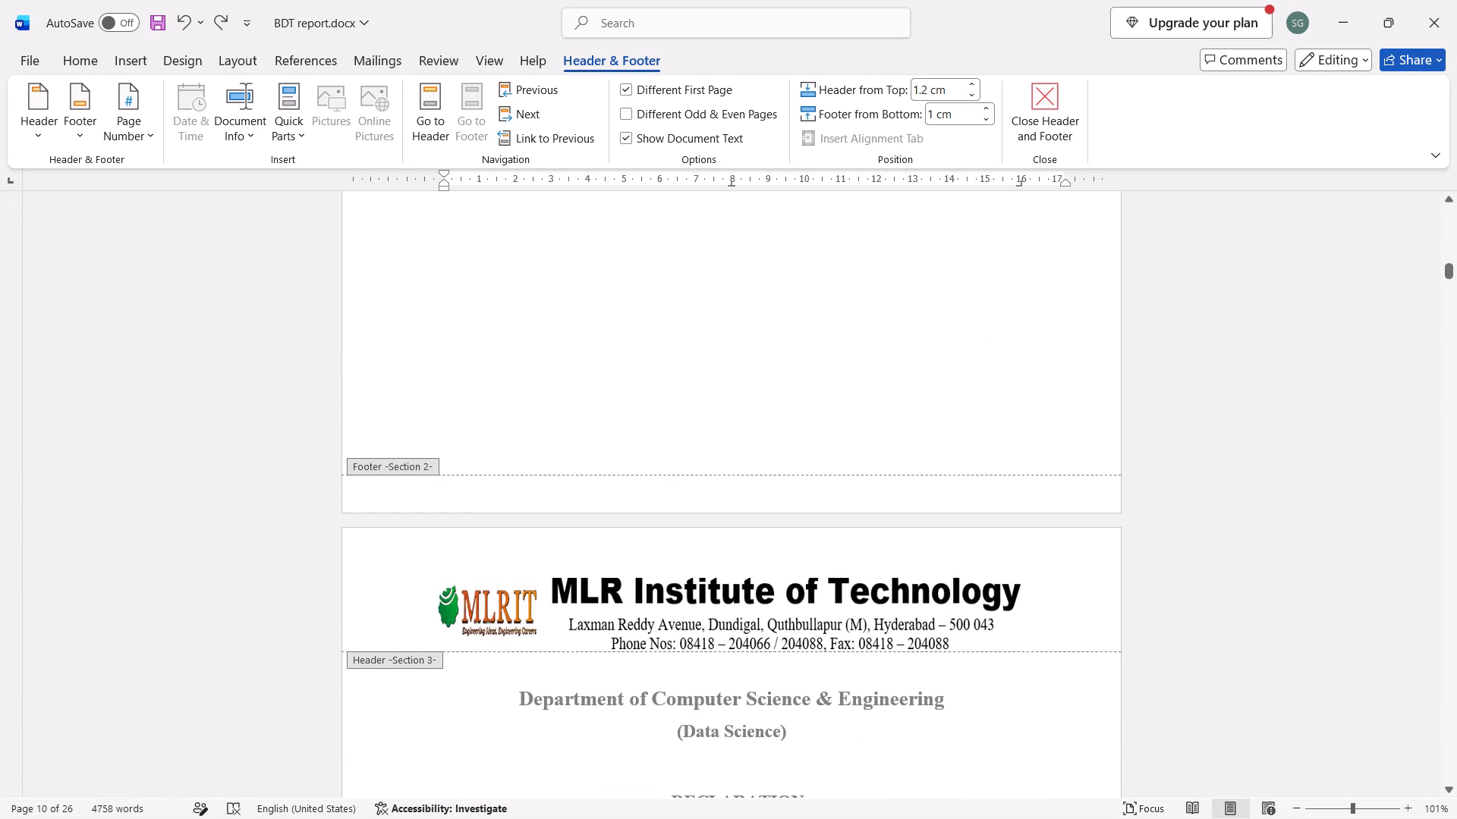
Set the Section 2 footer's distance from the bottom to 1 cm, on the Vision and Mission page.
left_click(752, 498)
scroll(752, 498, "up", 3)
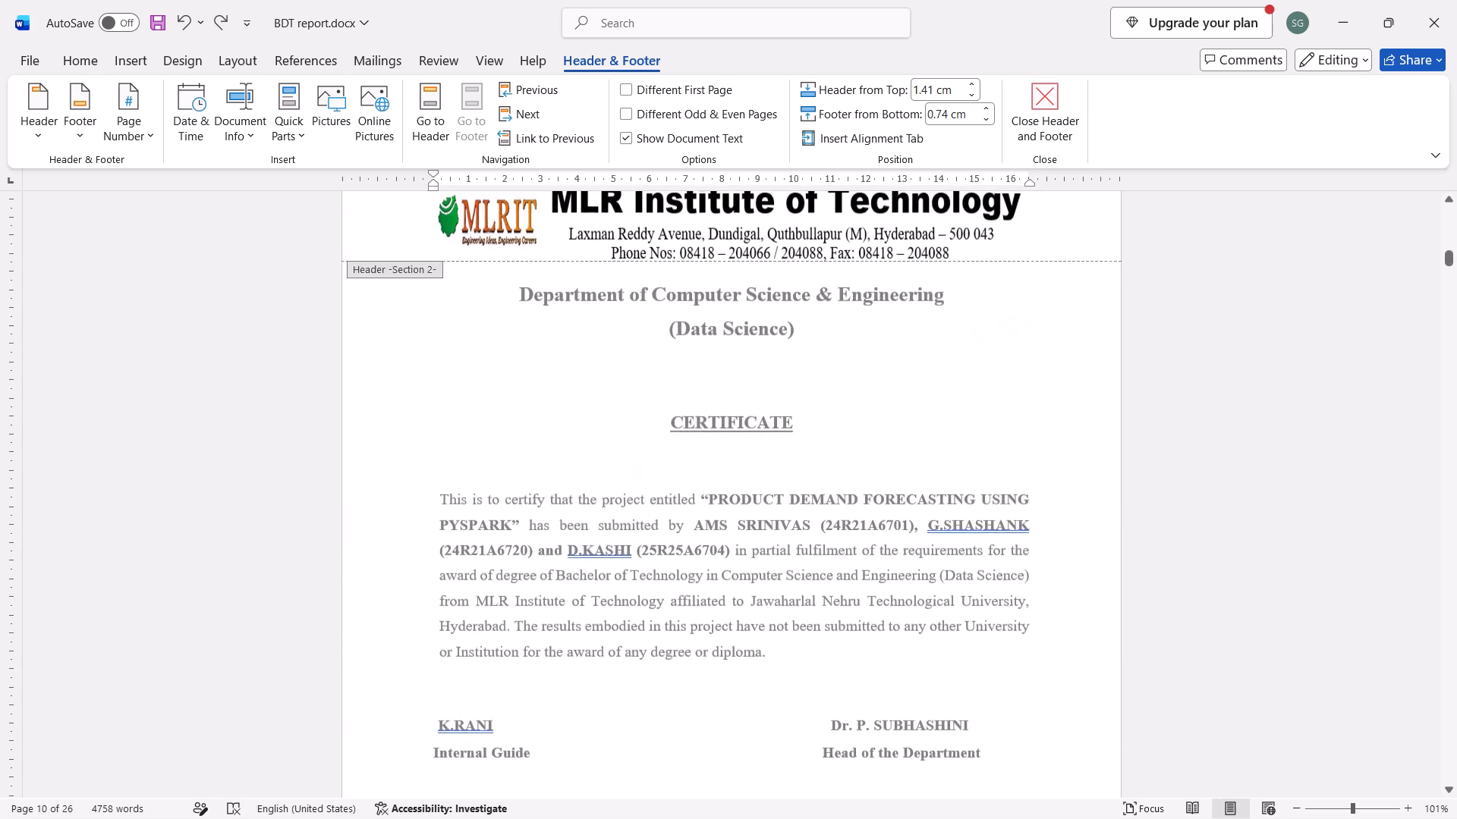
scroll(752, 498, "up", 4)
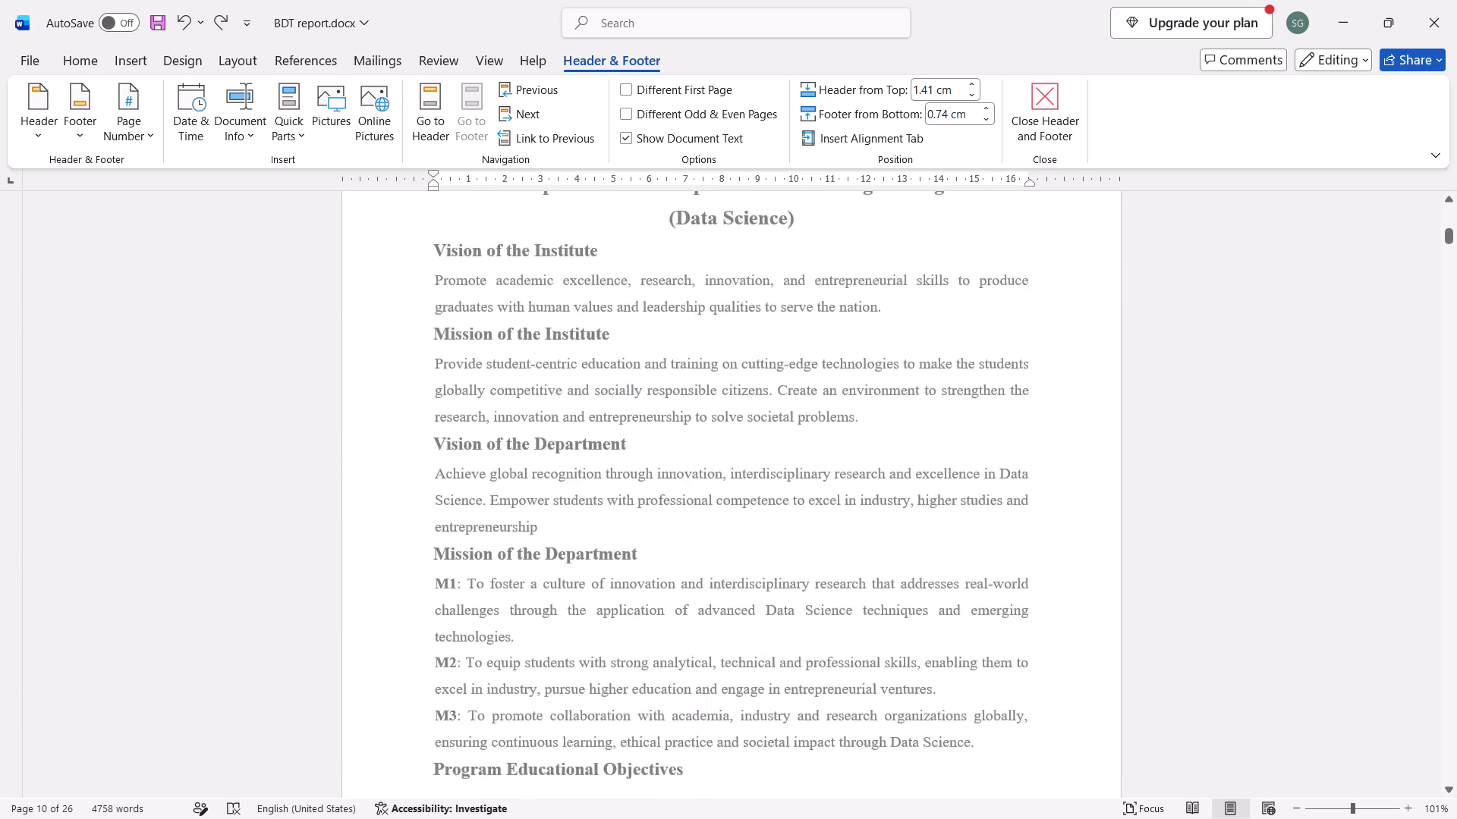
scroll(752, 498, "up", 3)
scroll(752, 498, "down", 4)
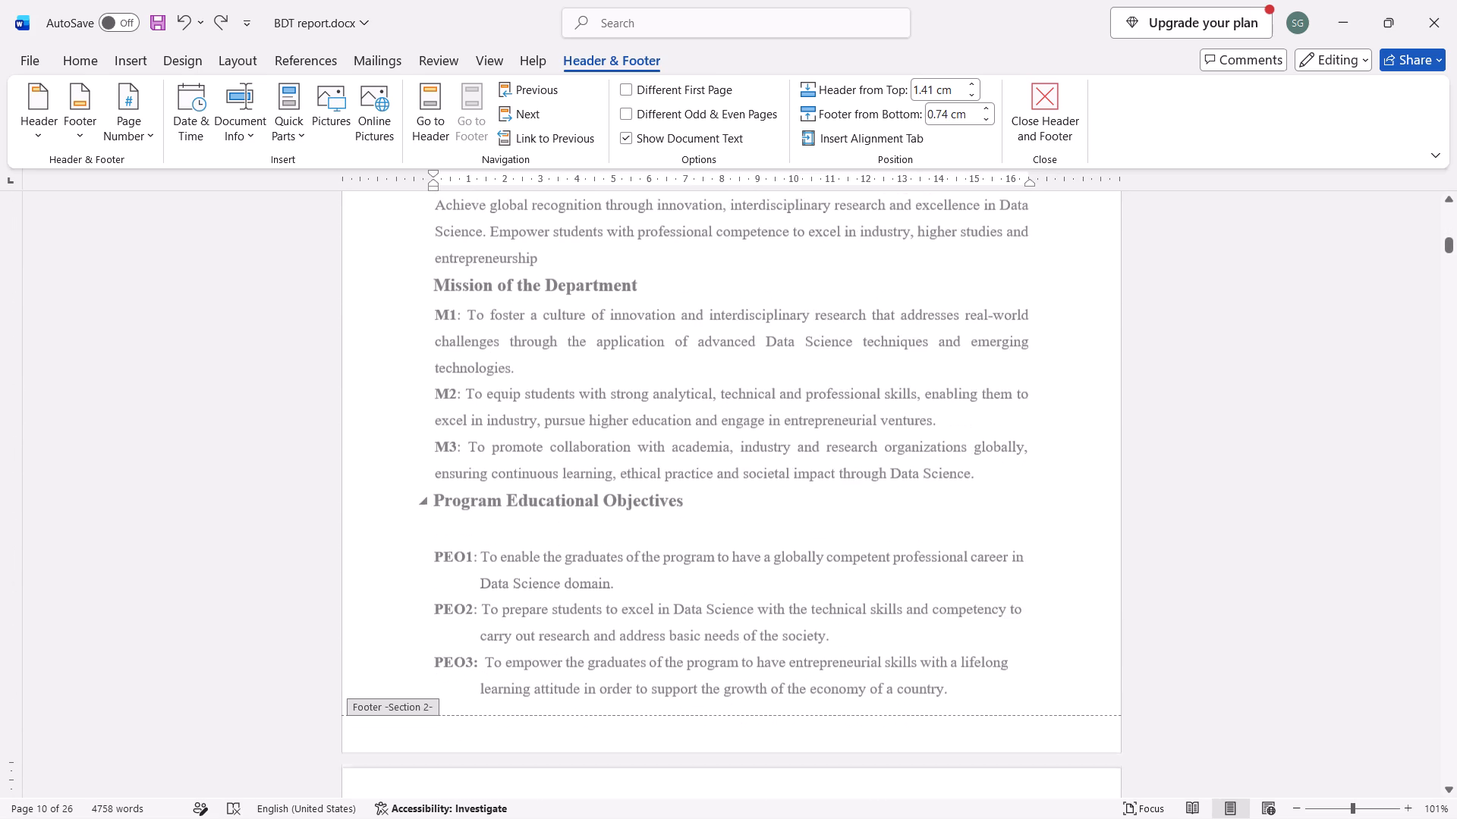
left_click(656, 702)
double_click(668, 710)
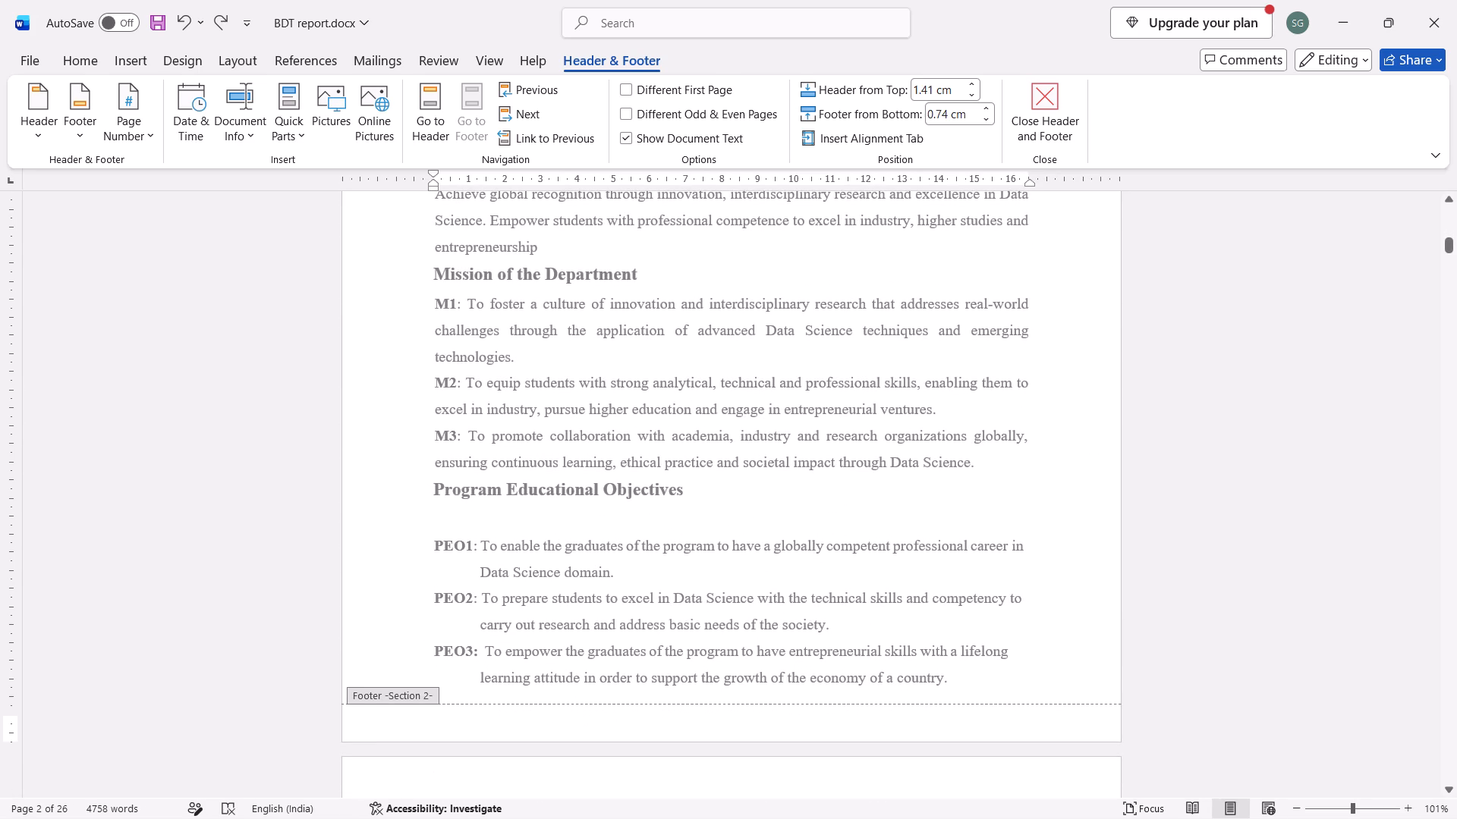
left_click(669, 723)
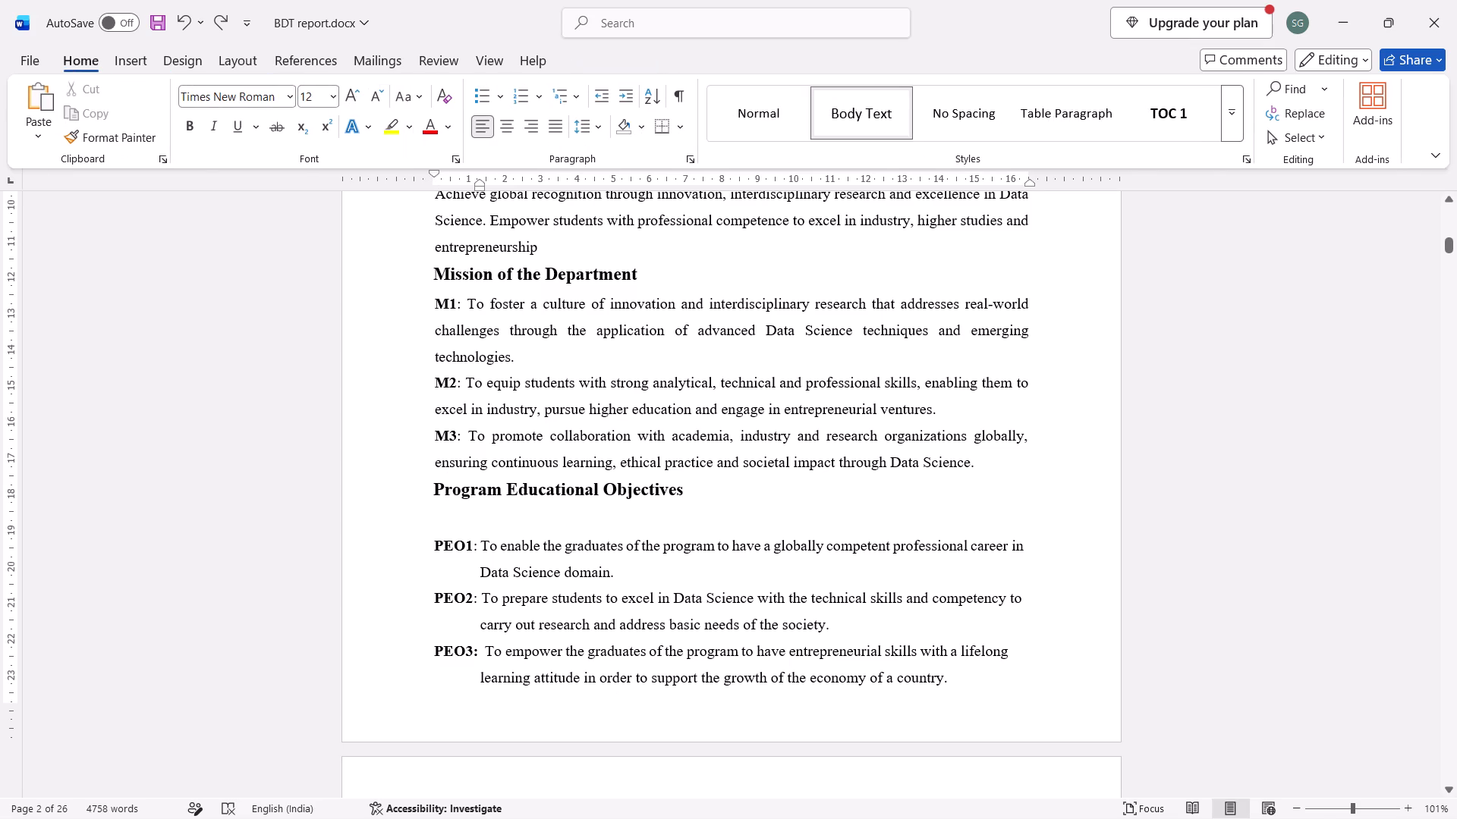
triple_click(641, 716)
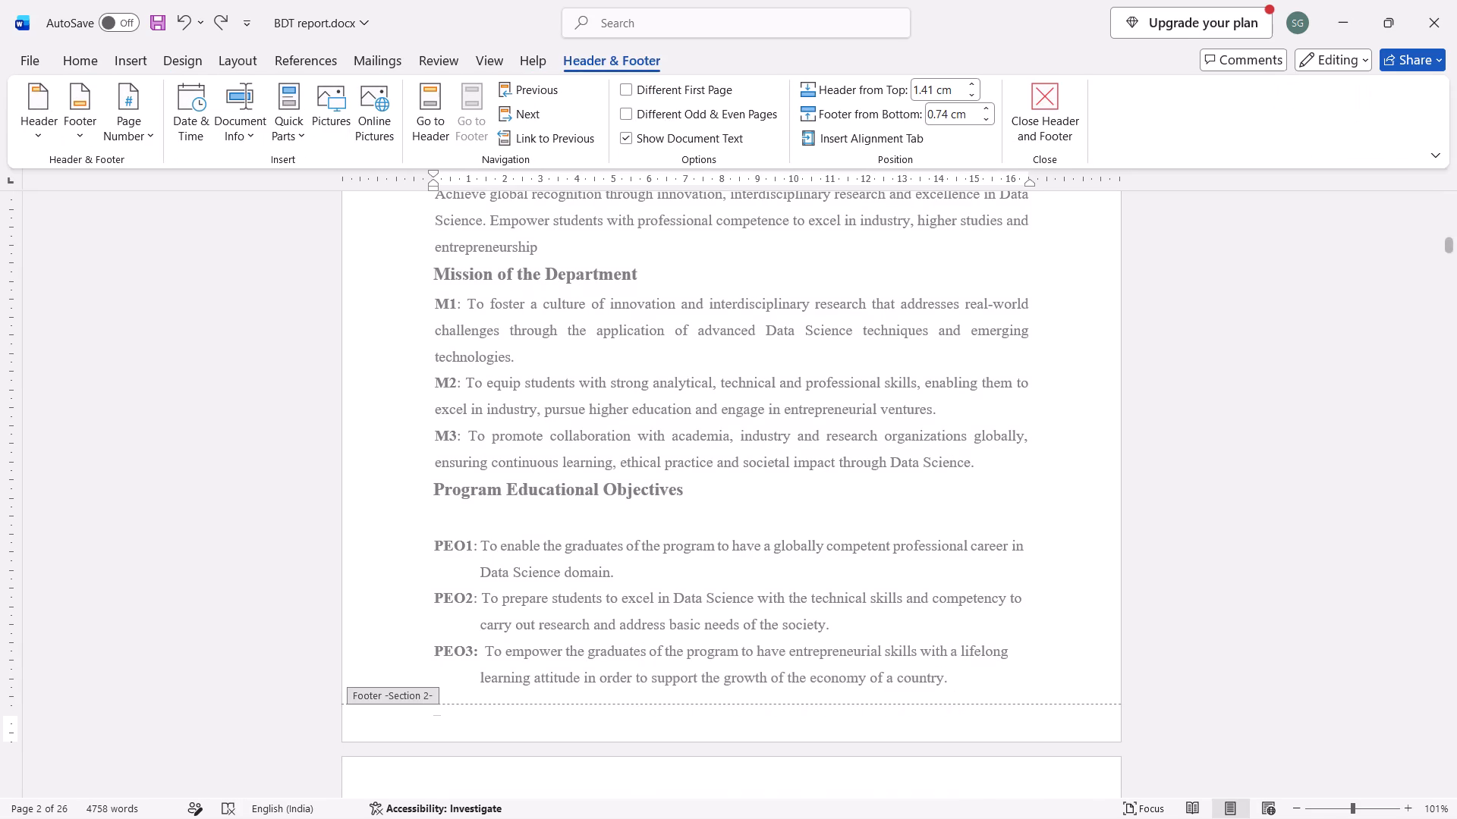
double_click(987, 107)
left_click(987, 107)
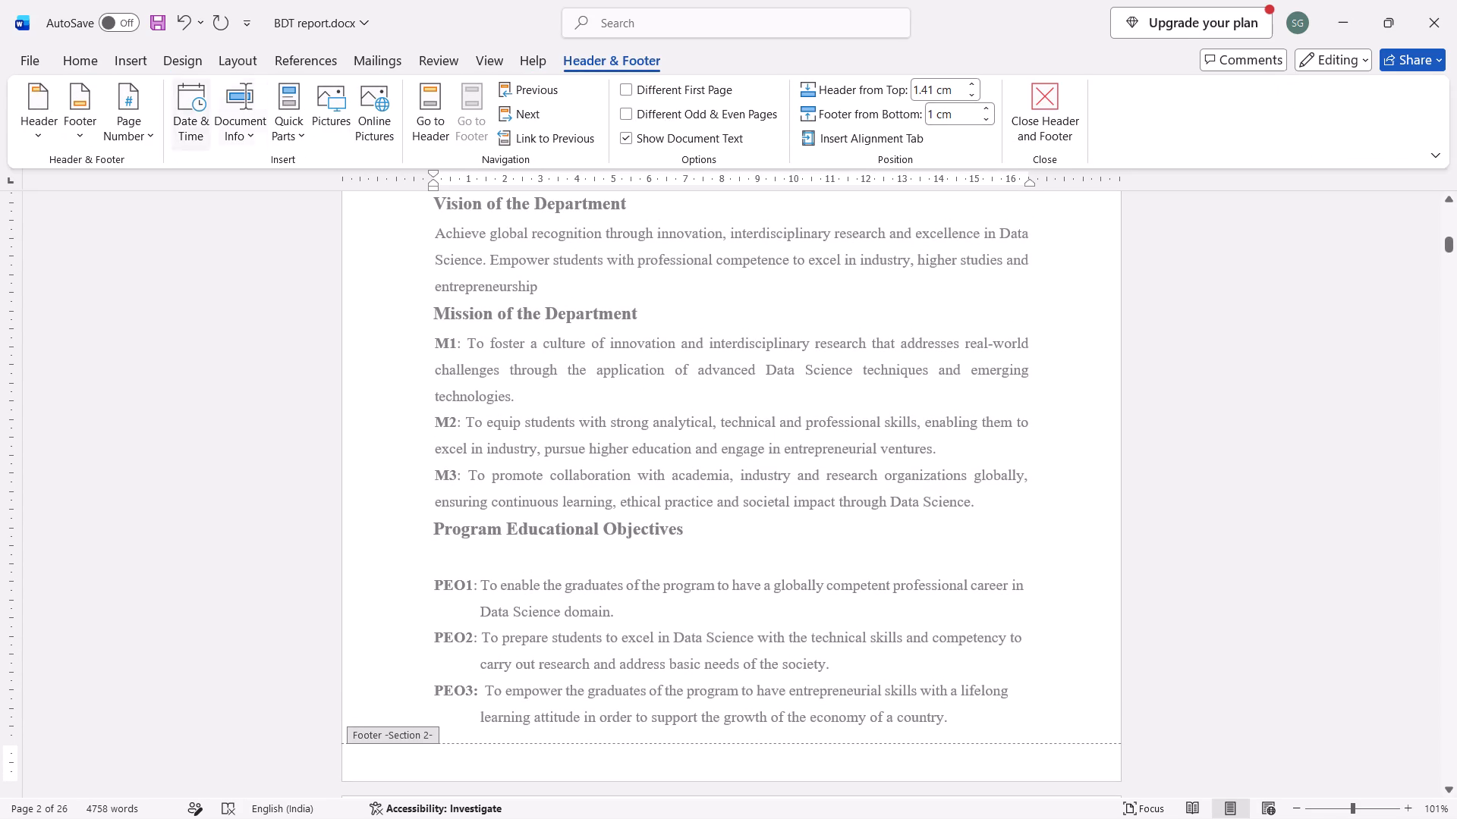
Set the page number format for Section 2 to lowercase roman numerals (i, ii, iii), starting at i.
left_click(151, 140)
left_click(181, 276)
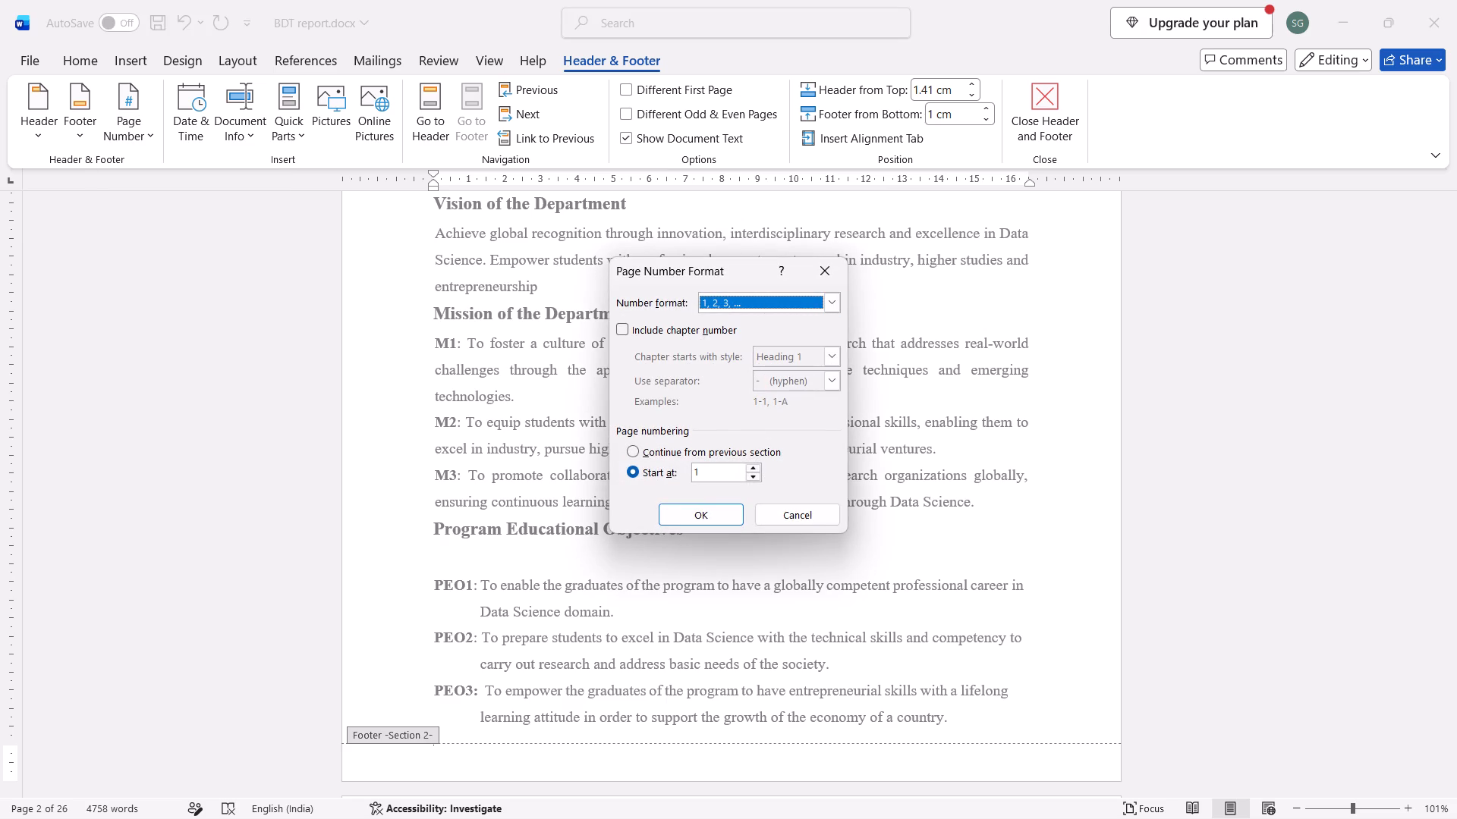
left_click(770, 298)
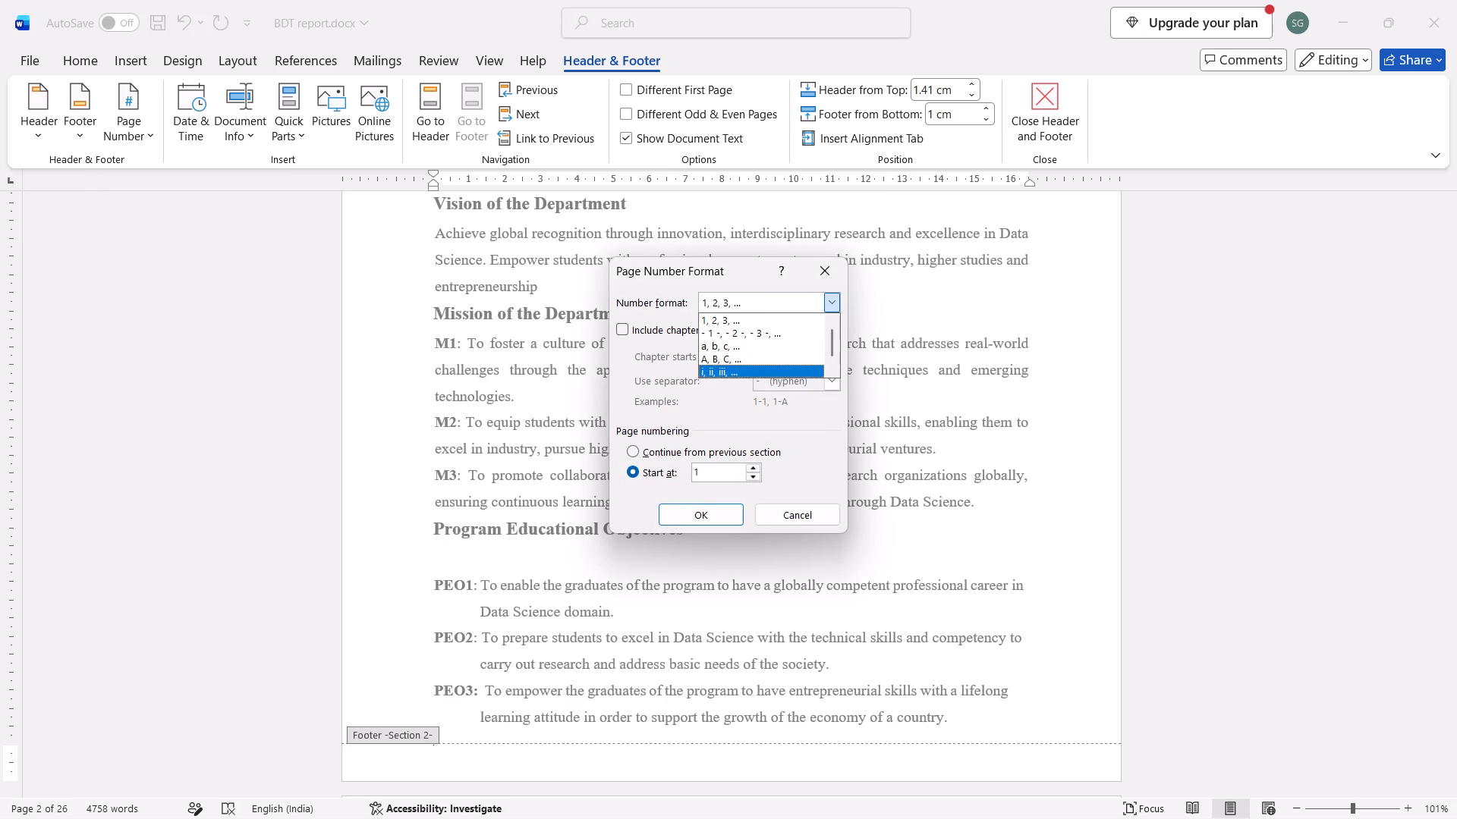
left_click(727, 369)
left_click_drag(684, 495, 684, 500)
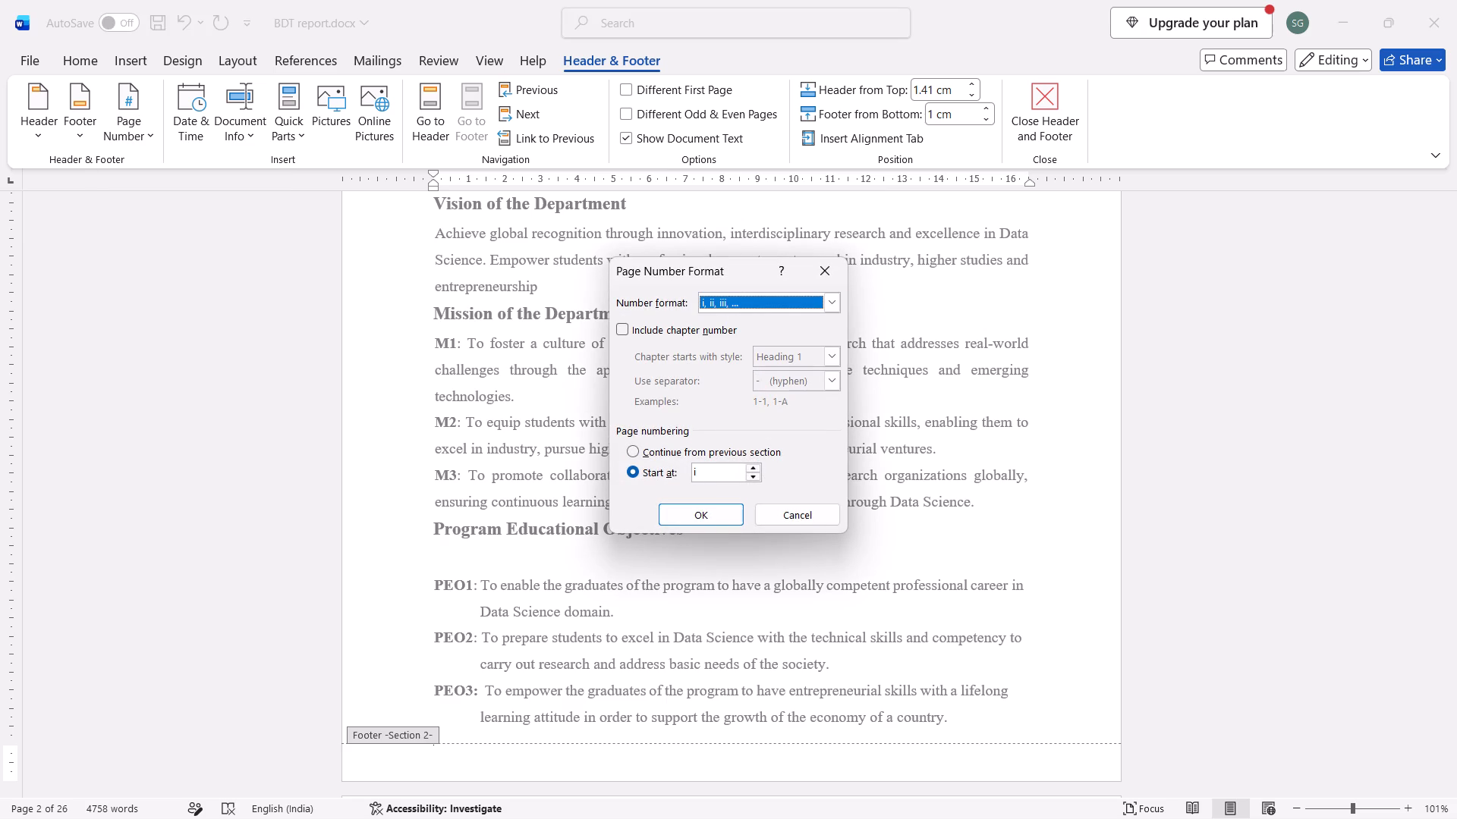
left_click_drag(684, 500, 684, 510)
left_click(684, 510)
Insert a centred page number at the bottom of the Section 2 pages.
scroll(732, 573, "down", 1)
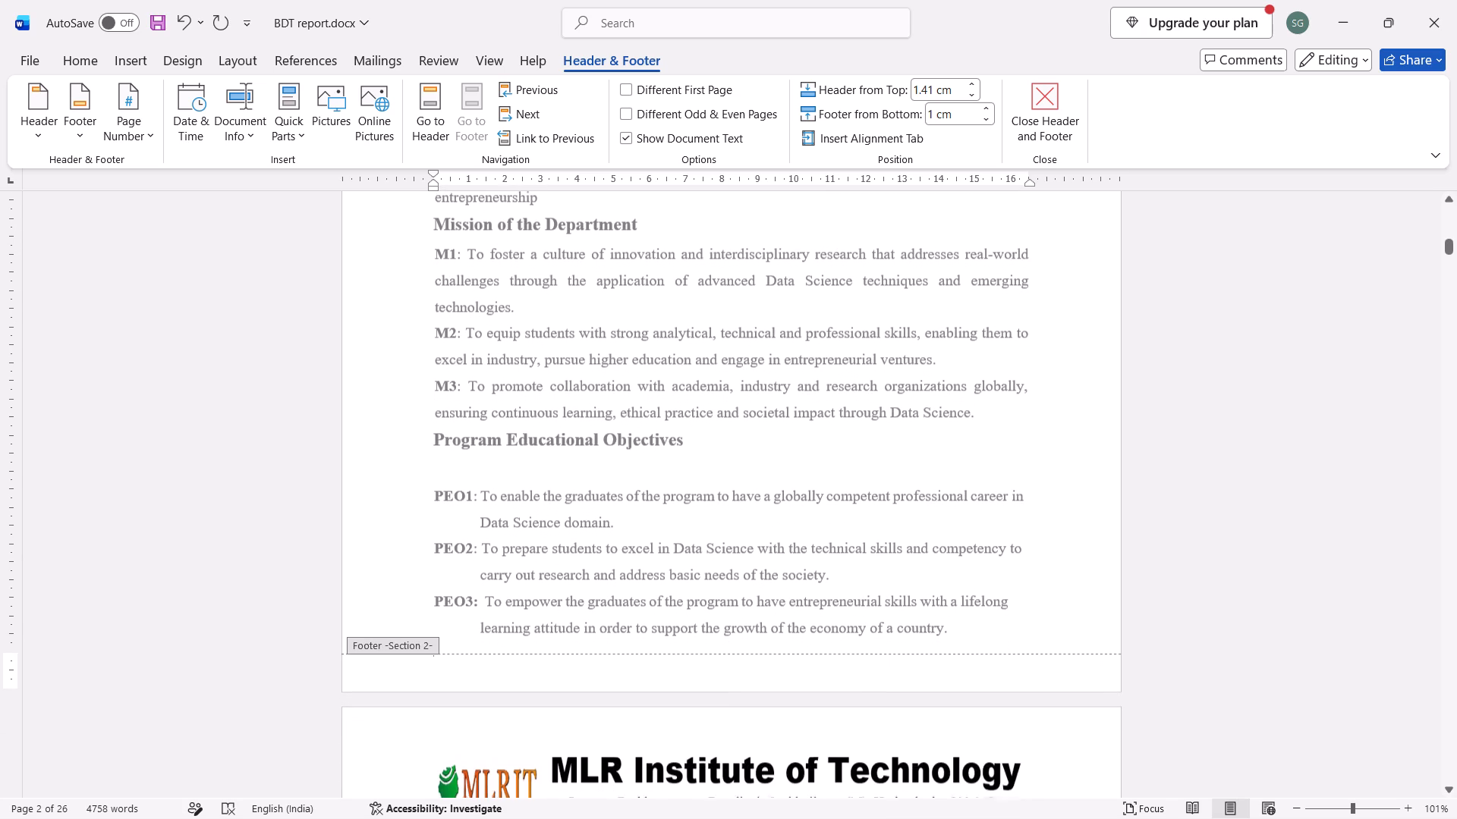
left_click(134, 136)
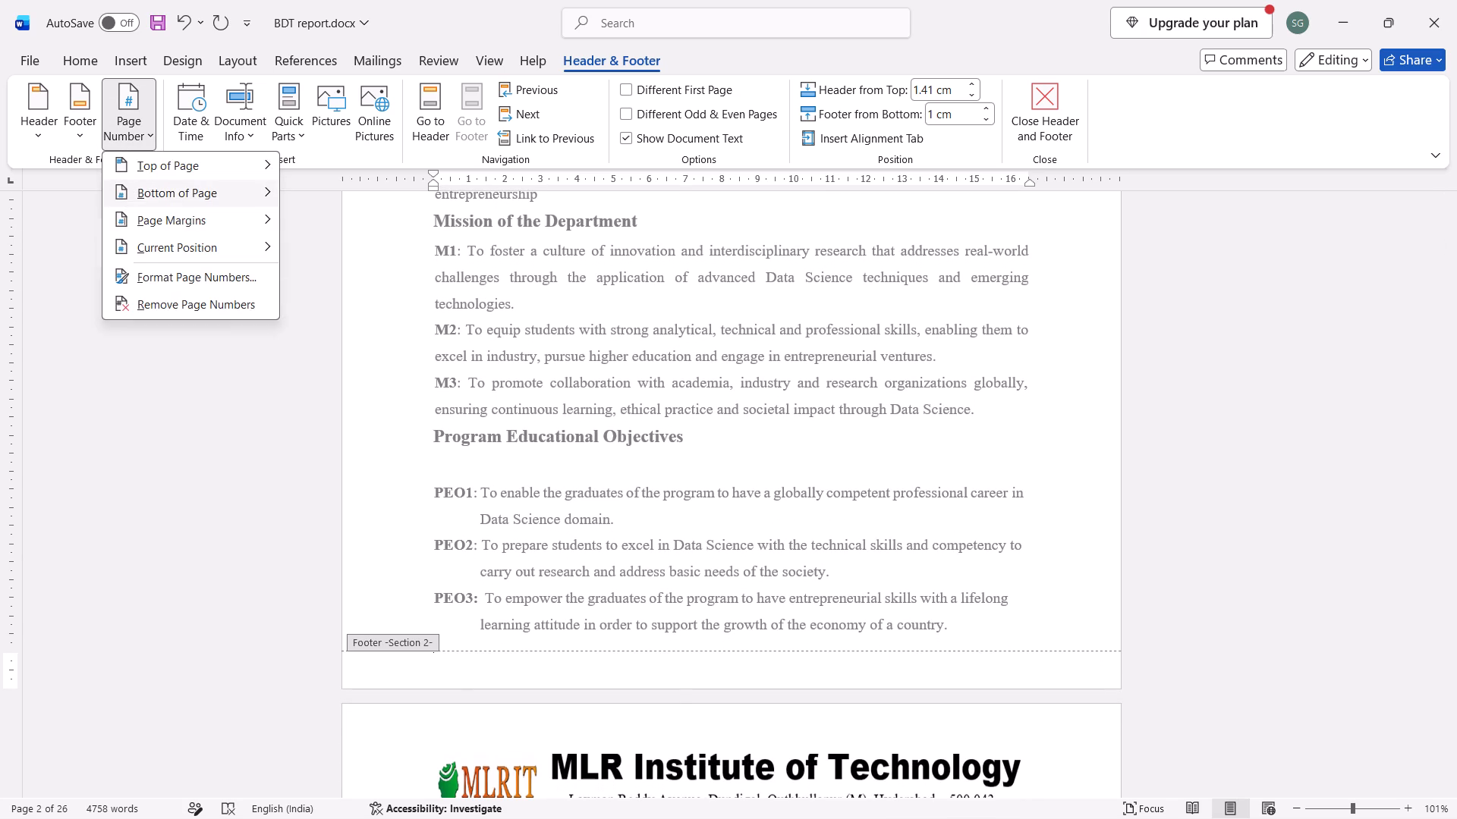
left_click(349, 384)
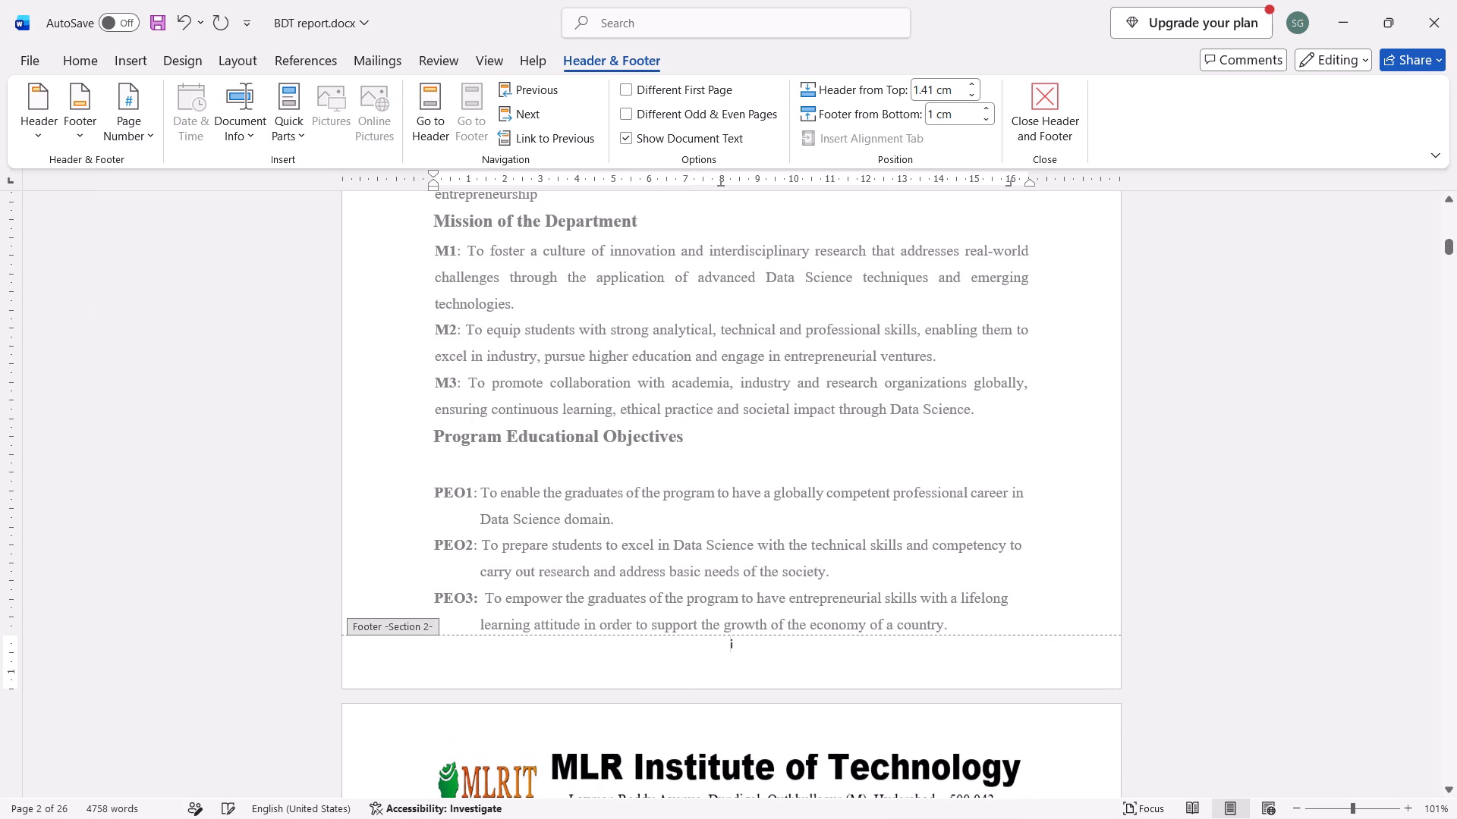
Link the Section 3 footer on the declaration page to the previous section, replacing its own footer, and check the page.
scroll(445, 463, "down", 7)
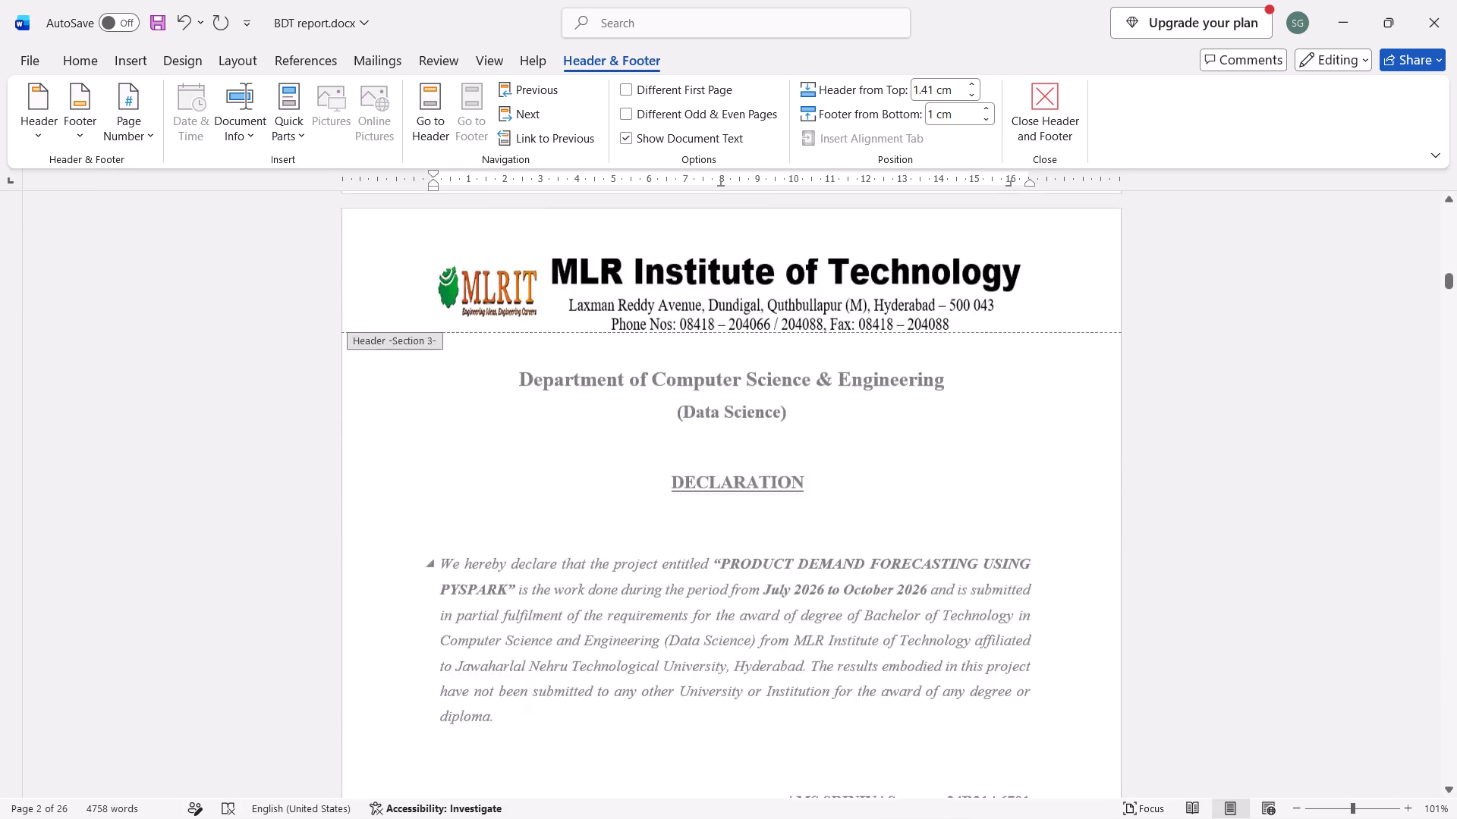
scroll(445, 463, "down", 2)
scroll(445, 463, "up", 2)
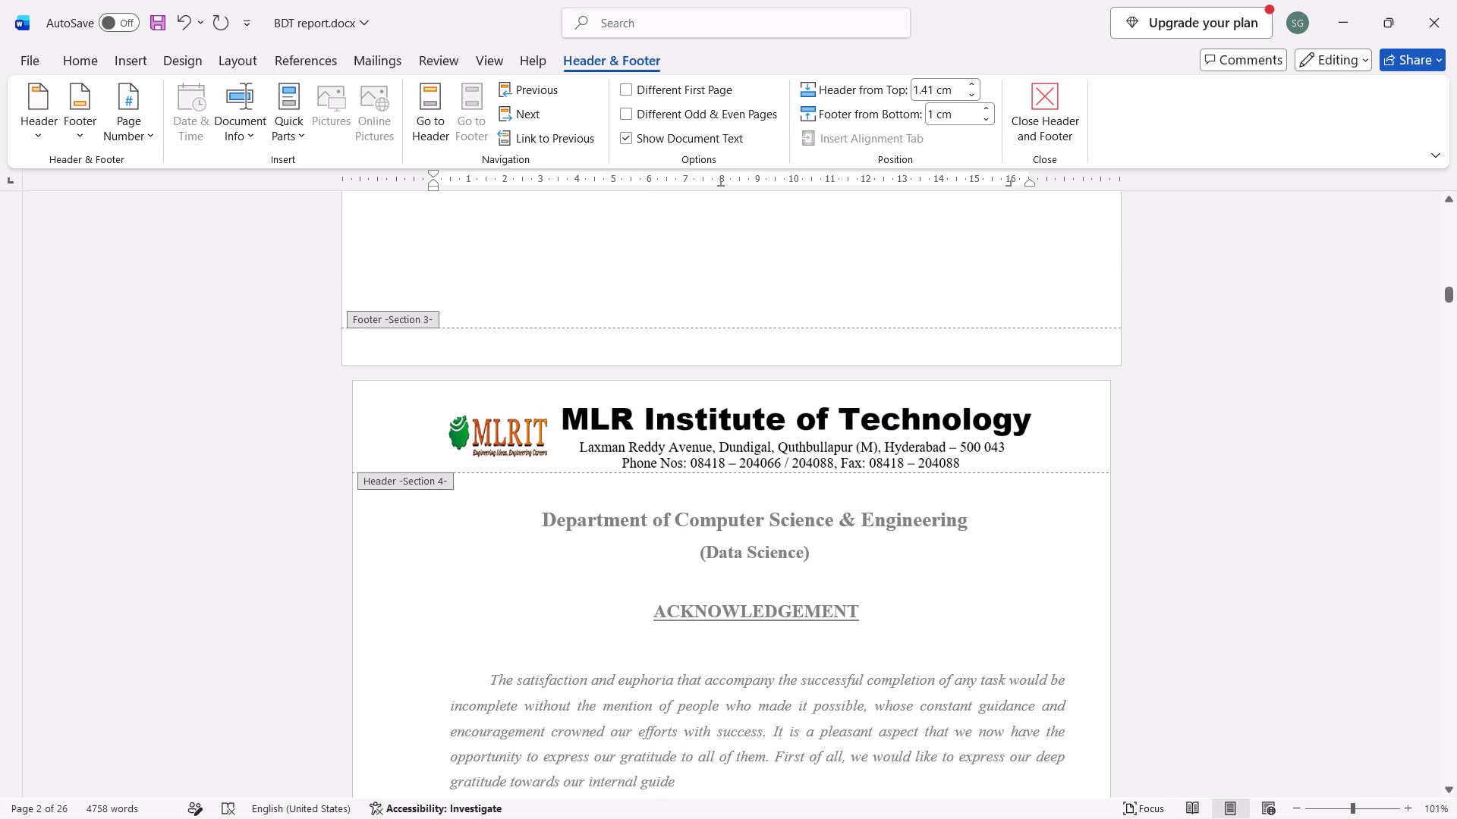
double_click(719, 356)
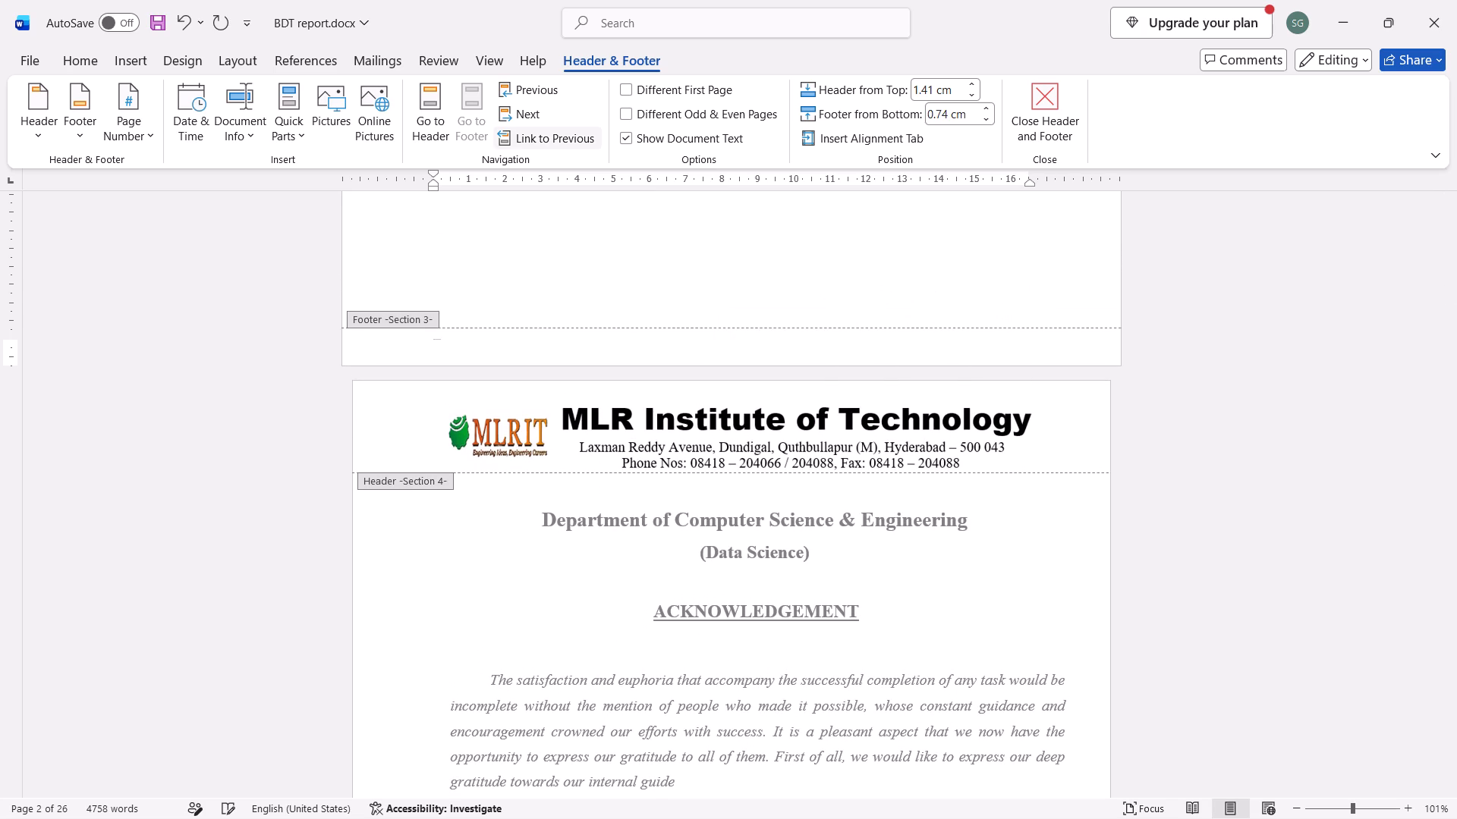
left_click(561, 140)
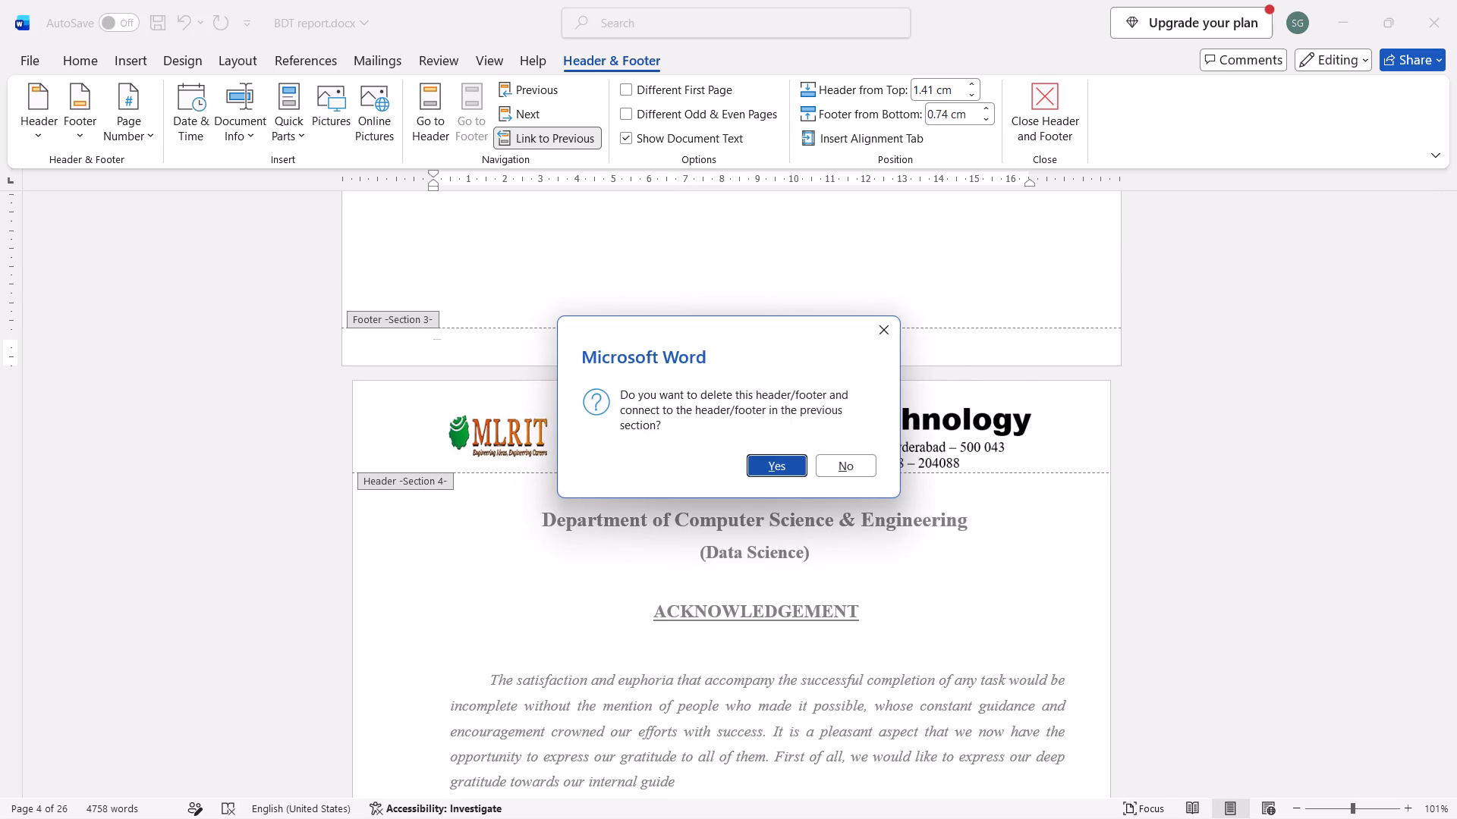
key("Return")
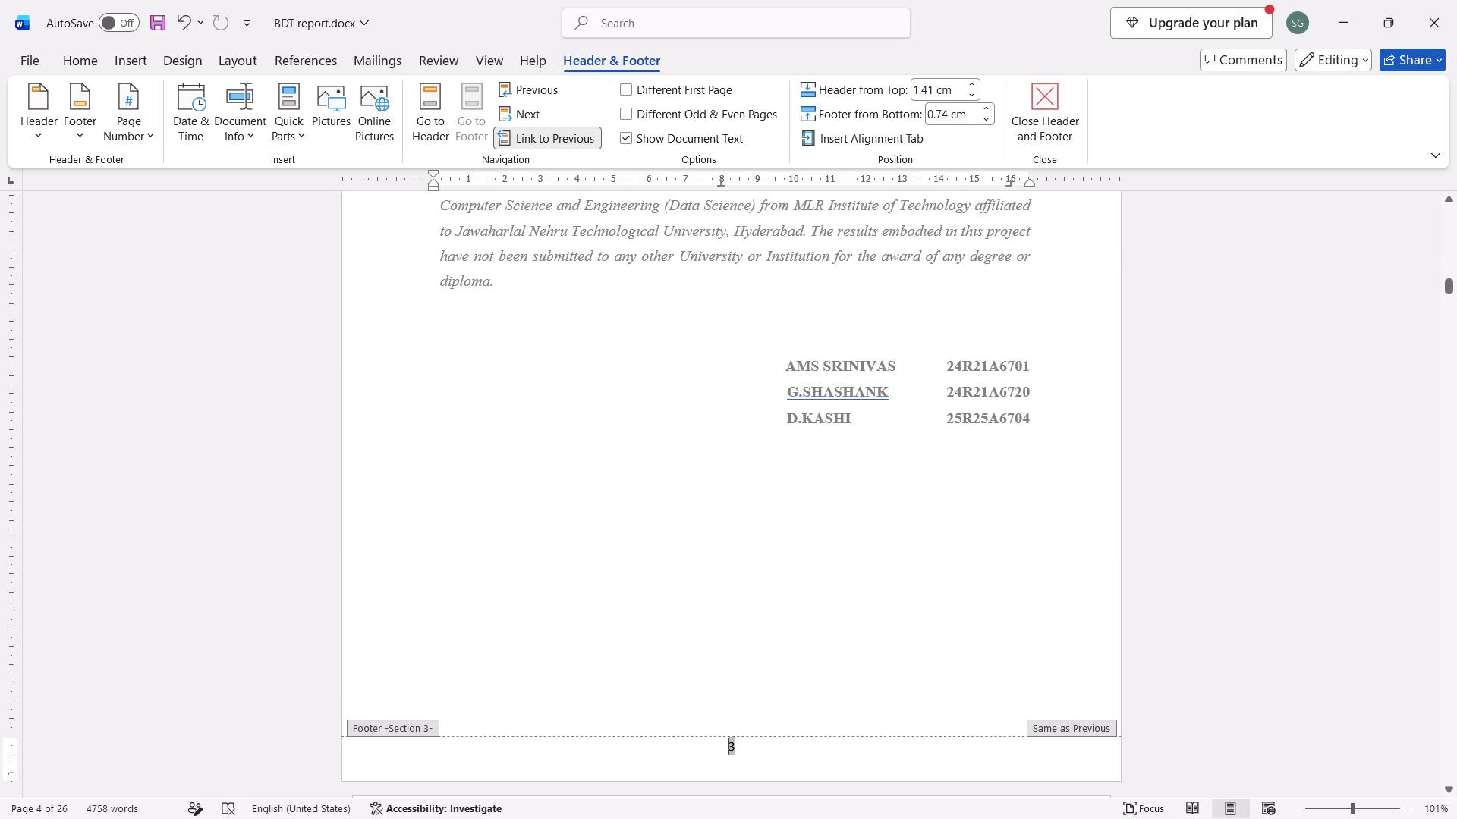
scroll(747, 363, "up", 4)
scroll(747, 363, "down", 2)
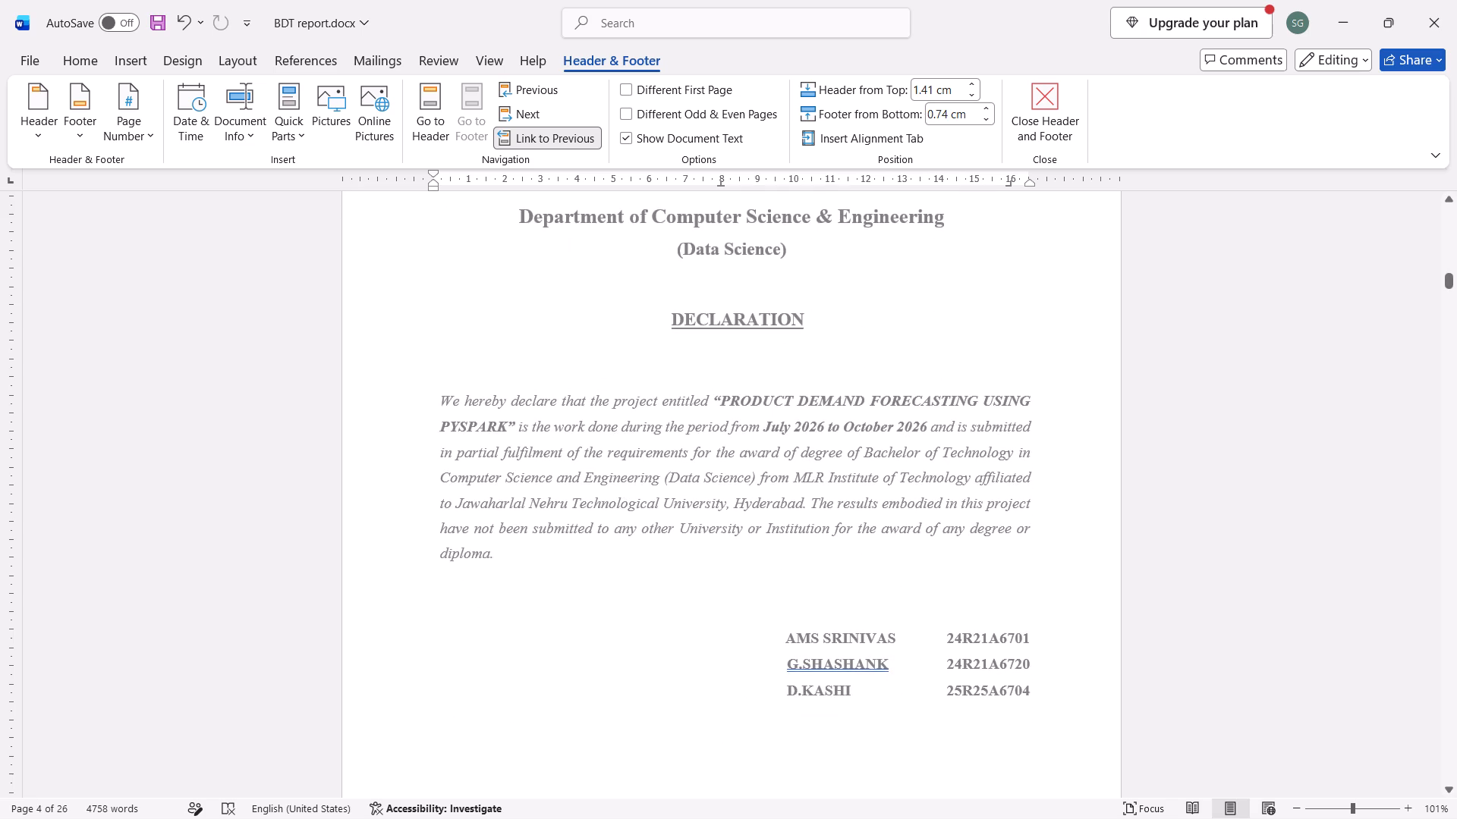
scroll(747, 363, "down", 4)
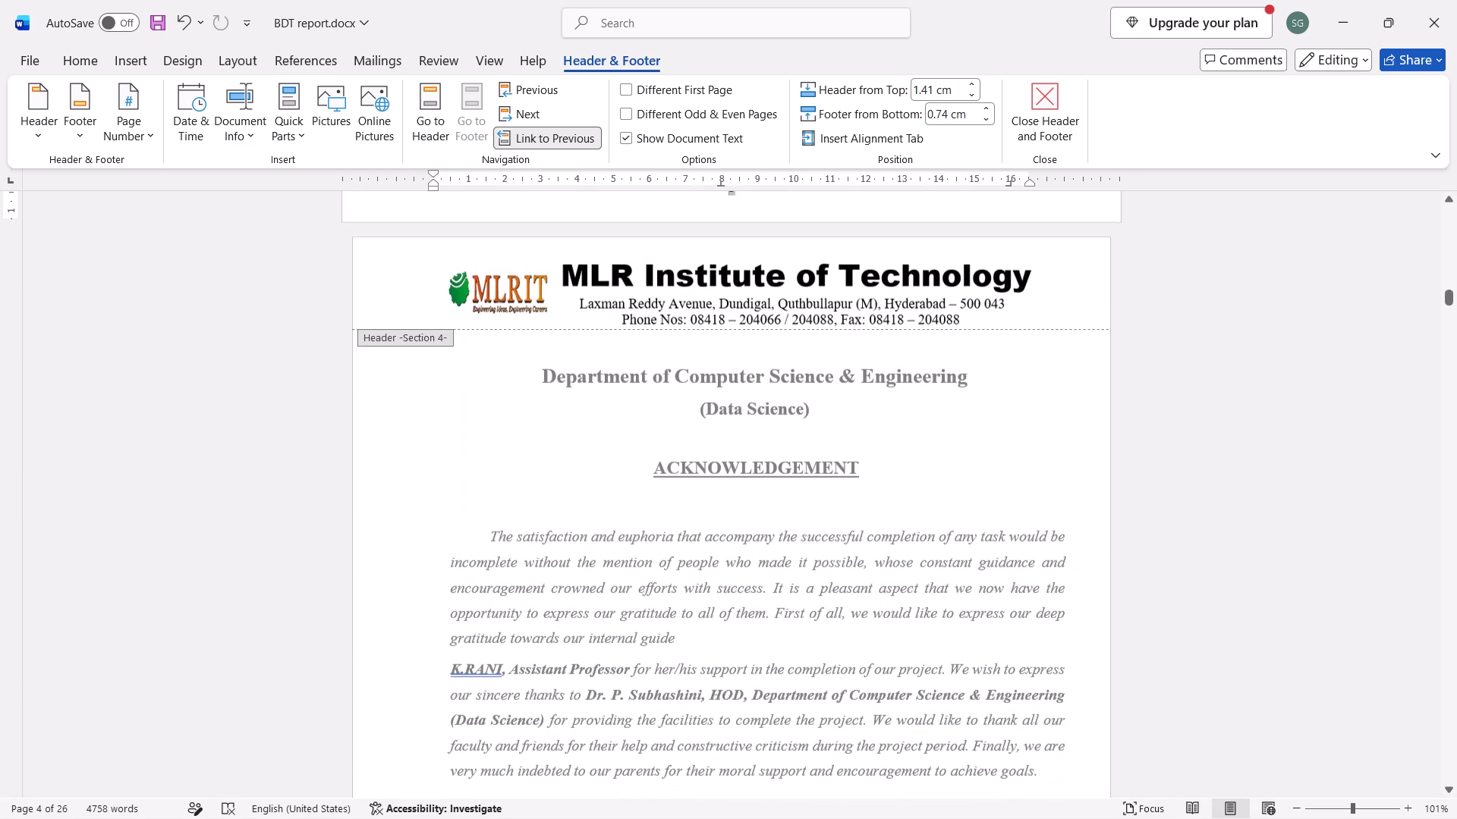
Set the Section 3 page number format to lowercase roman numerals (i, ii, iii), continuing from the previous section.
left_click(127, 133)
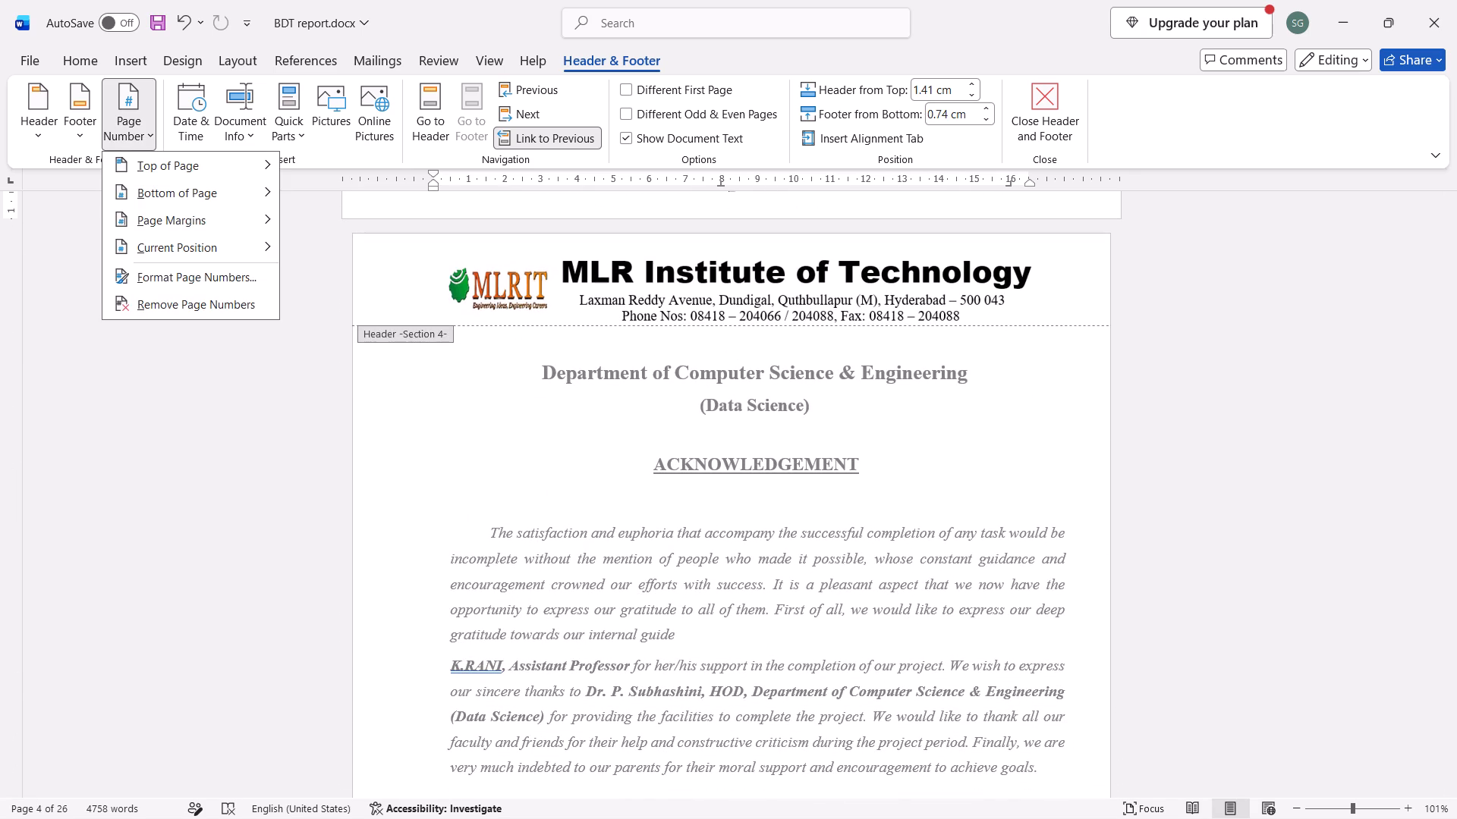
left_click(157, 275)
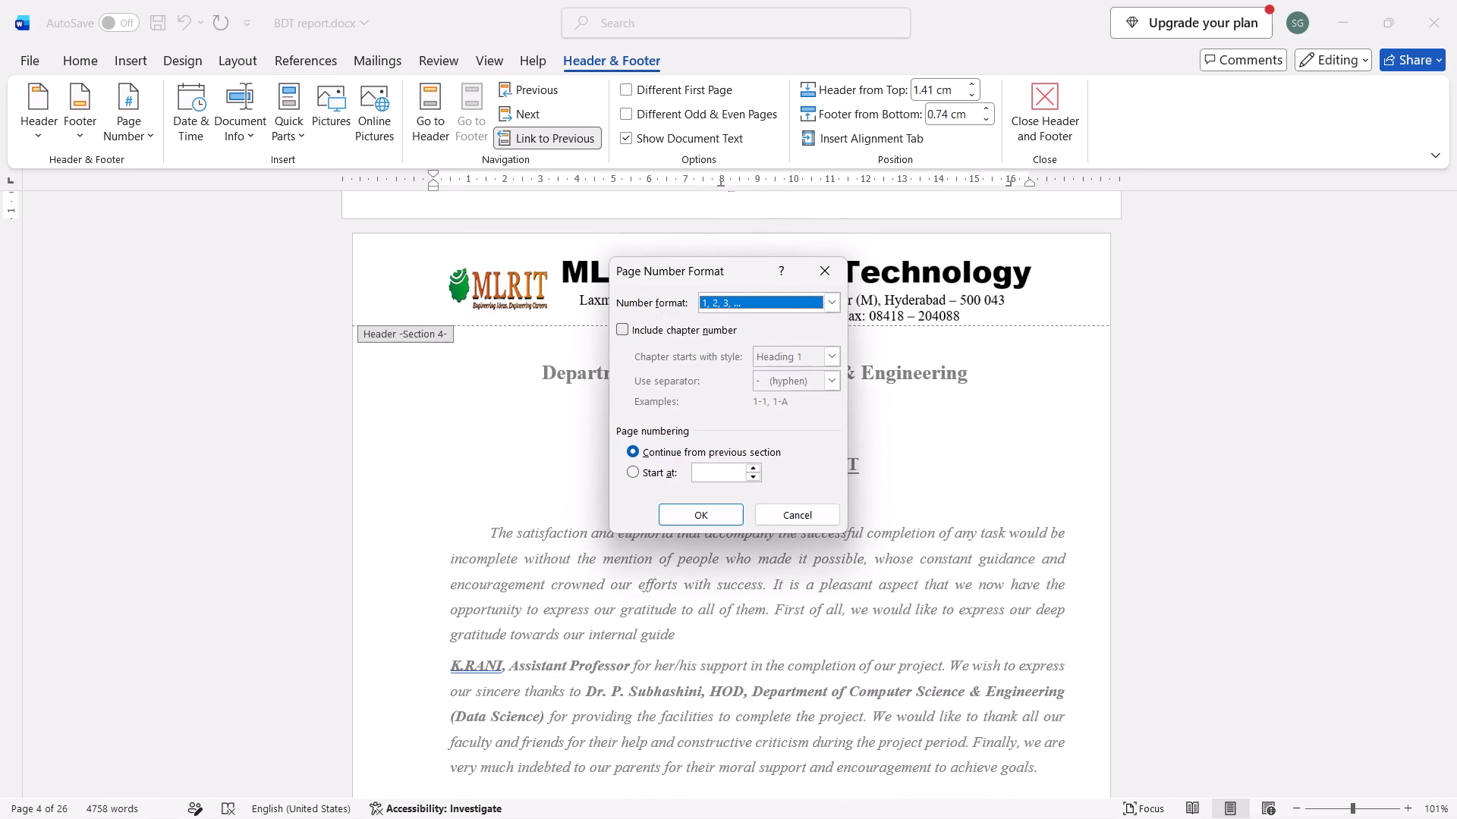
left_click(725, 312)
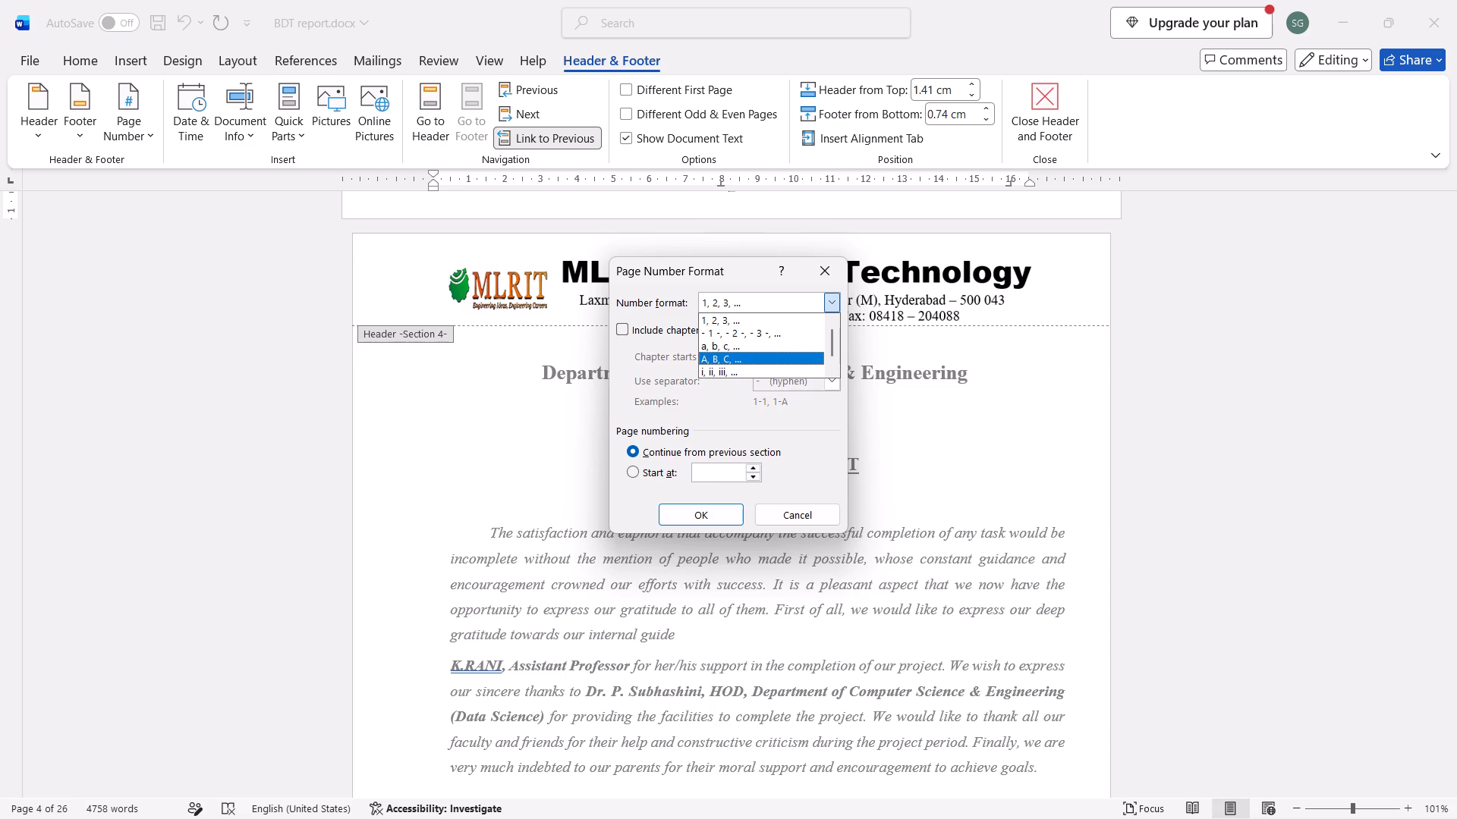
left_click(722, 366)
left_click(657, 469)
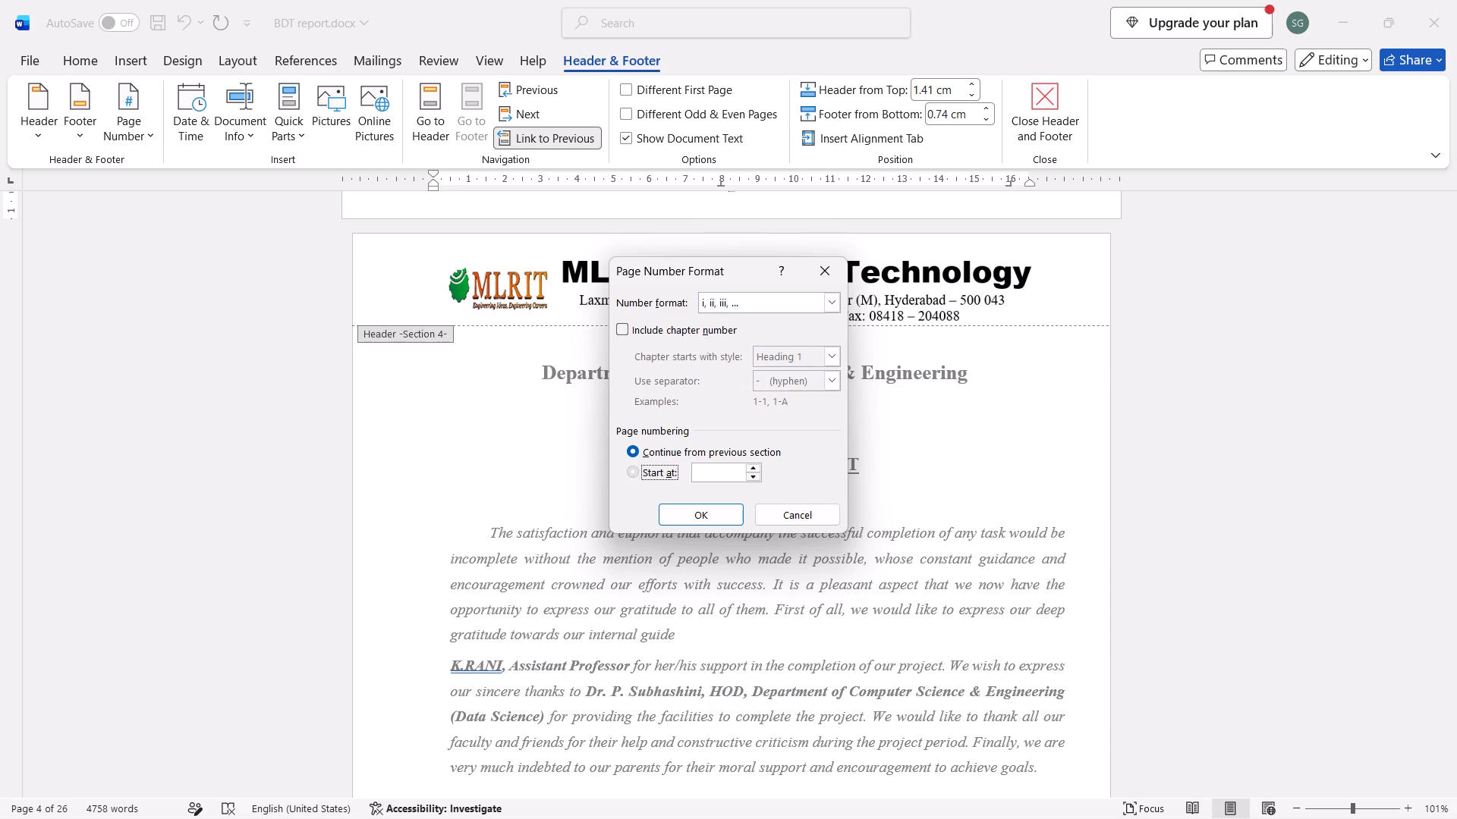
left_click(662, 453)
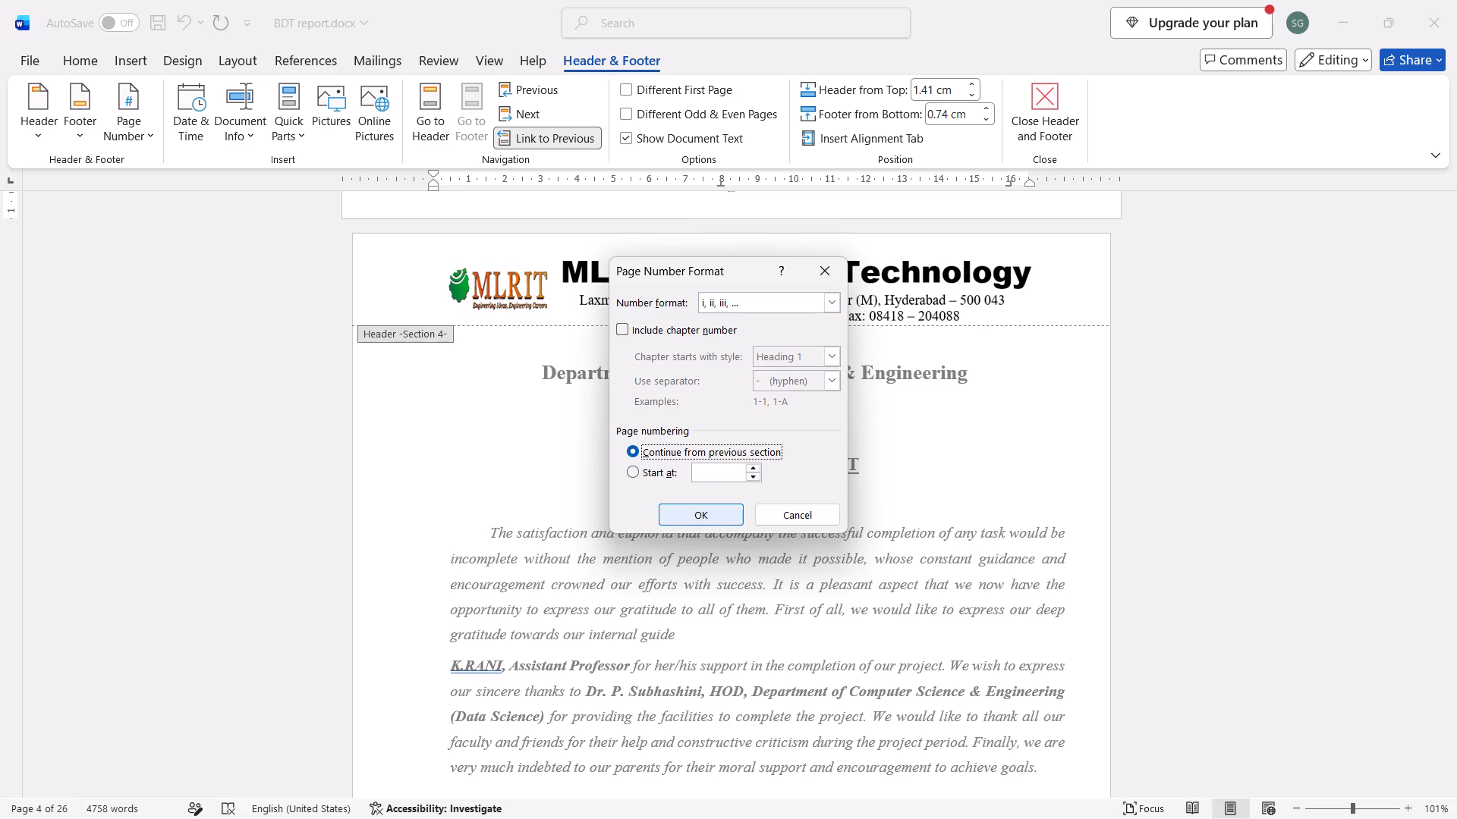
left_click(703, 519)
Link the Section 4 footer on the acknowledgement page to the previous section, replacing its own footer.
scroll(703, 519, "down", 3)
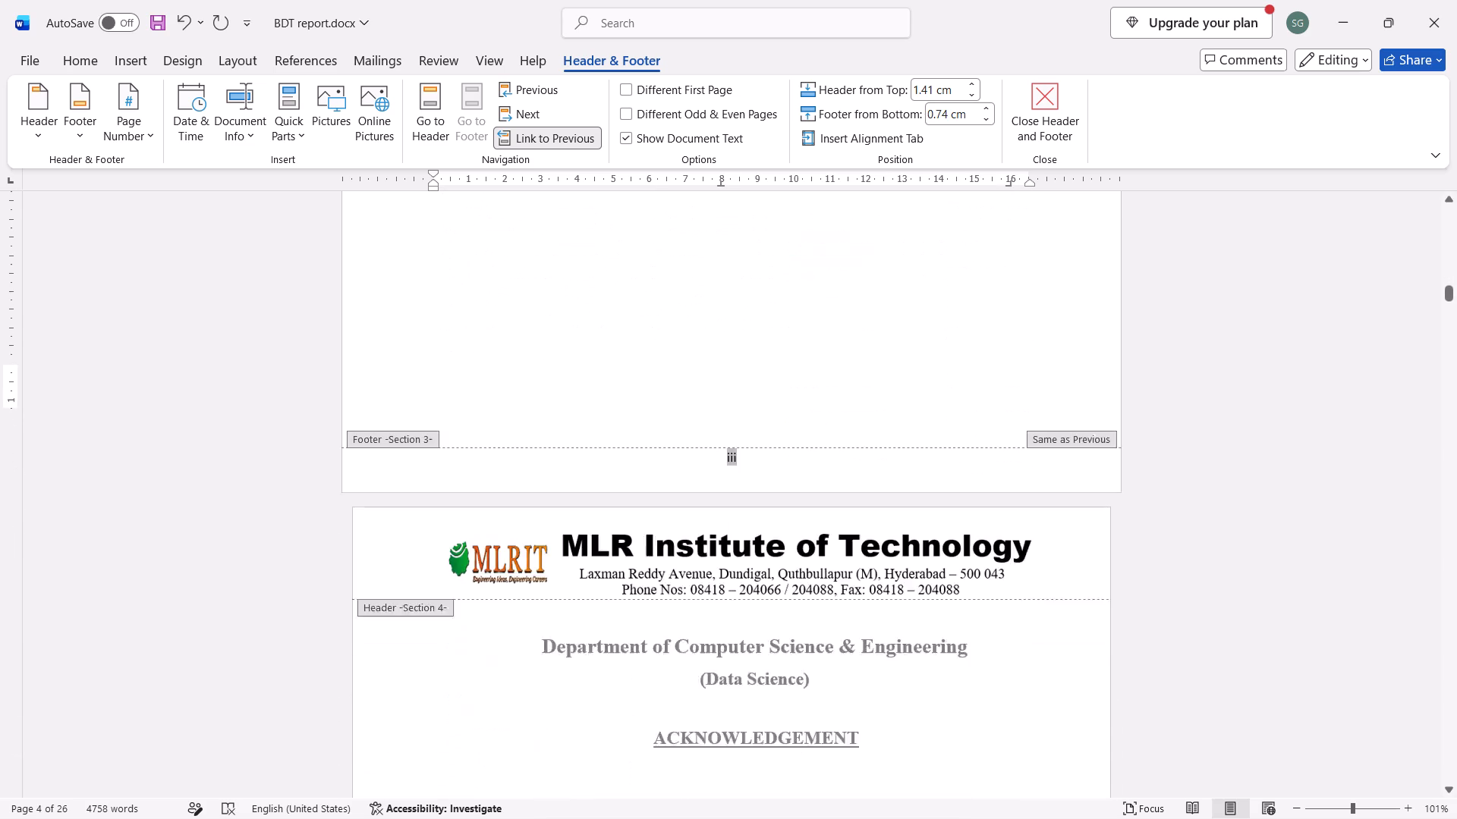
scroll(703, 519, "down", 4)
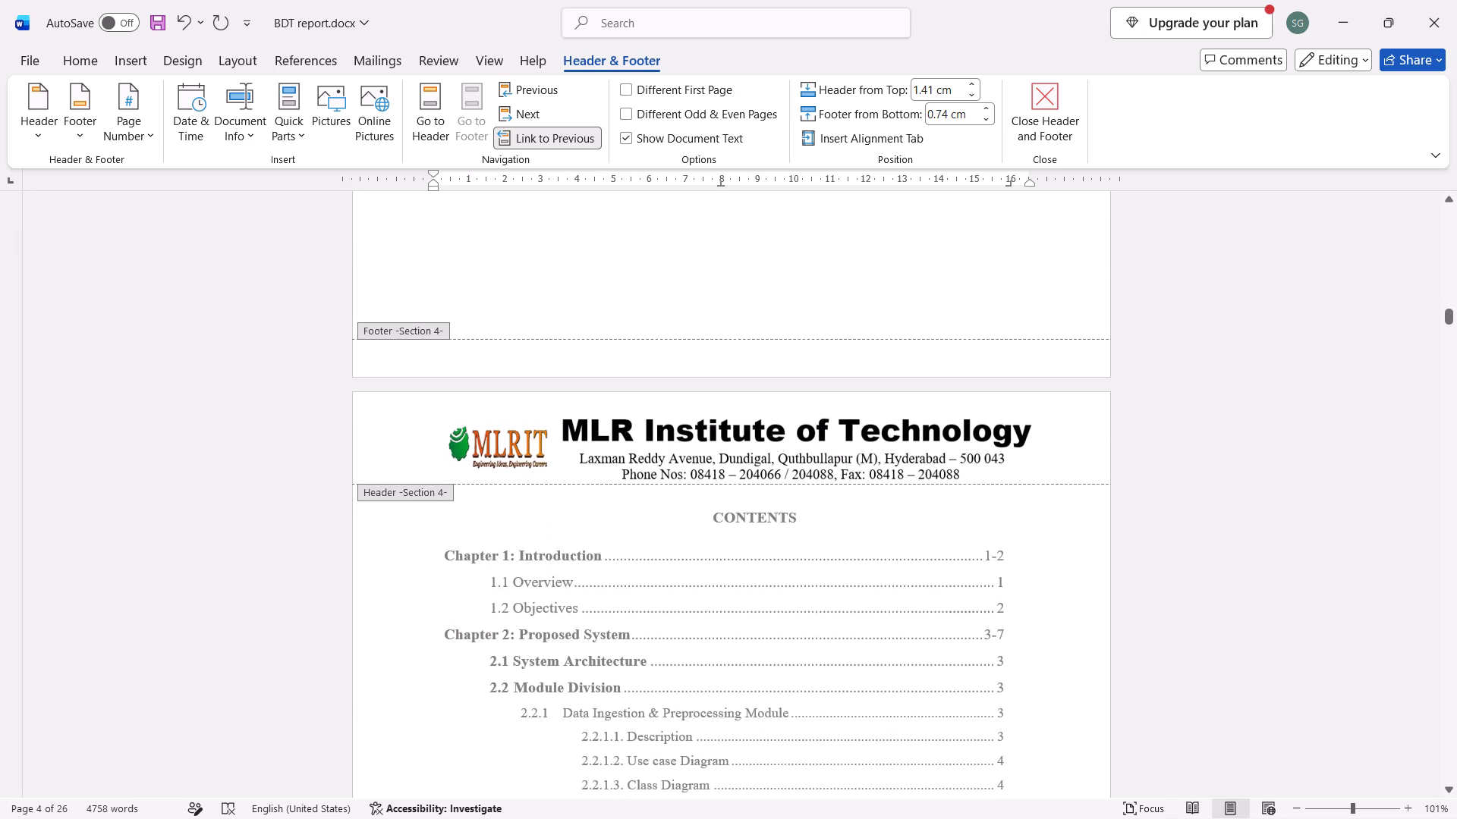
left_click(719, 363)
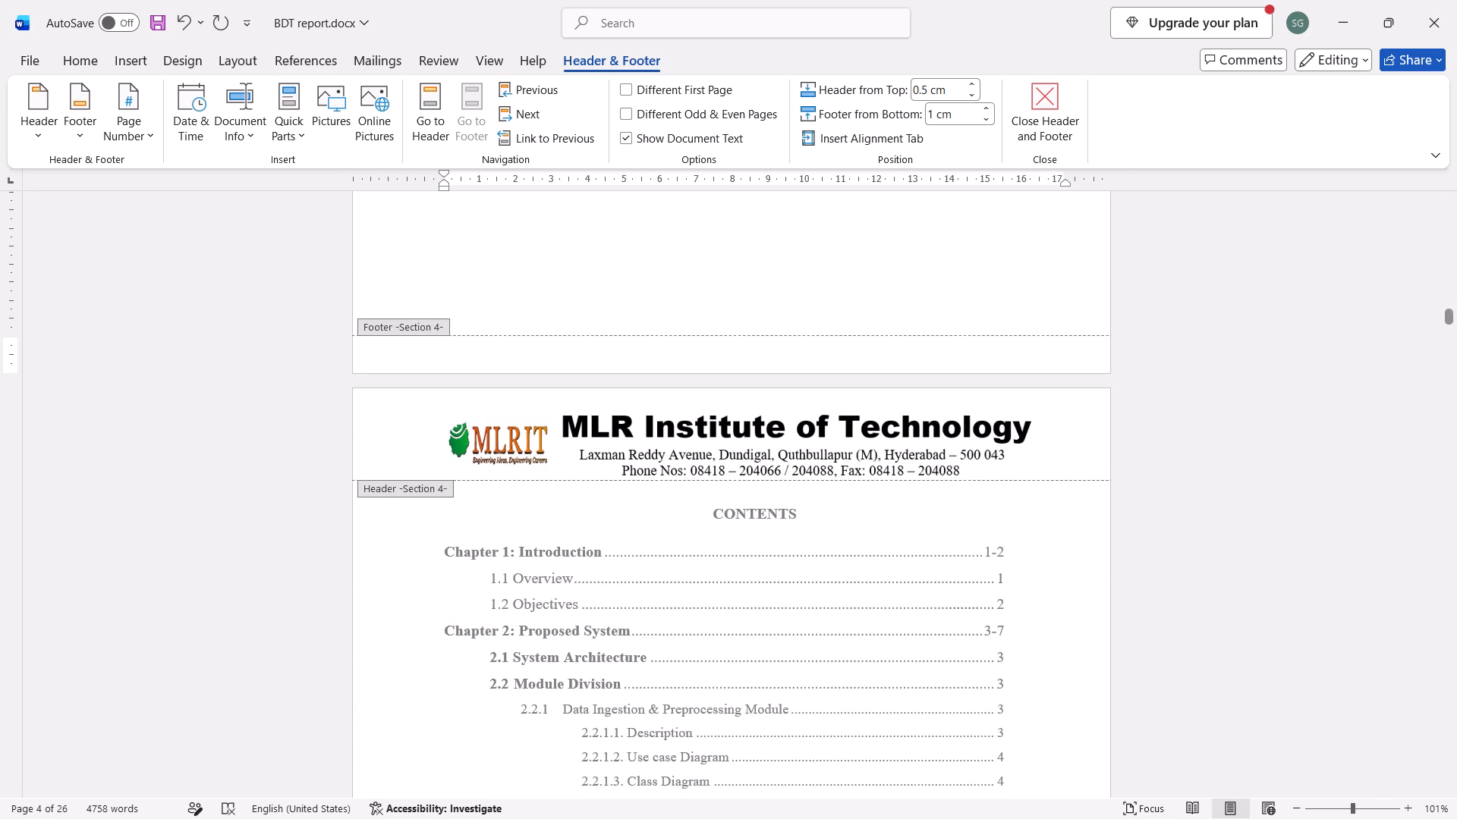
left_click(560, 136)
key("Return")
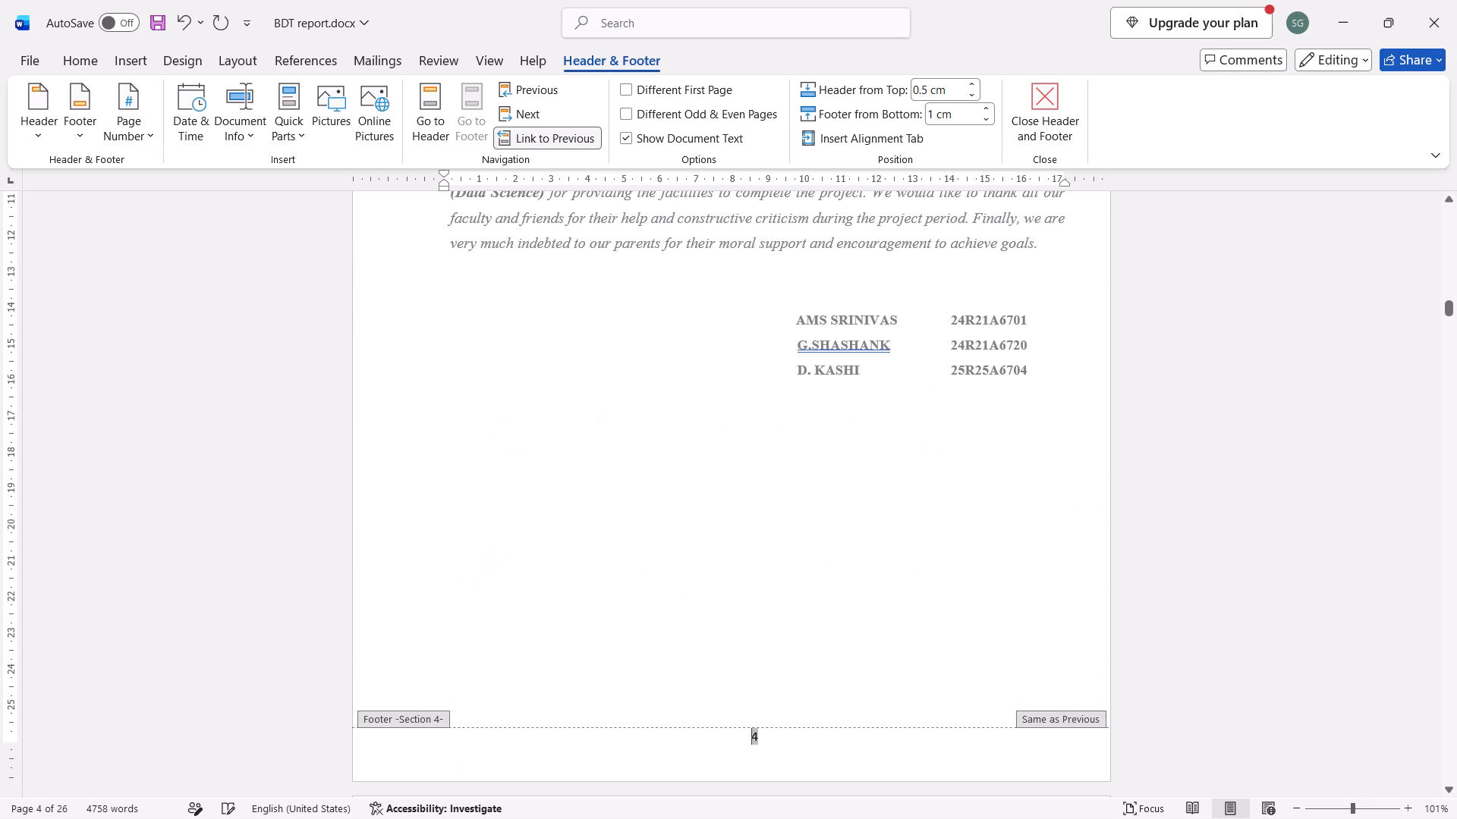
Set the Section 4 page number format to lowercase roman numerals (i, ii, iii), continuing from the previous section.
left_click(140, 128)
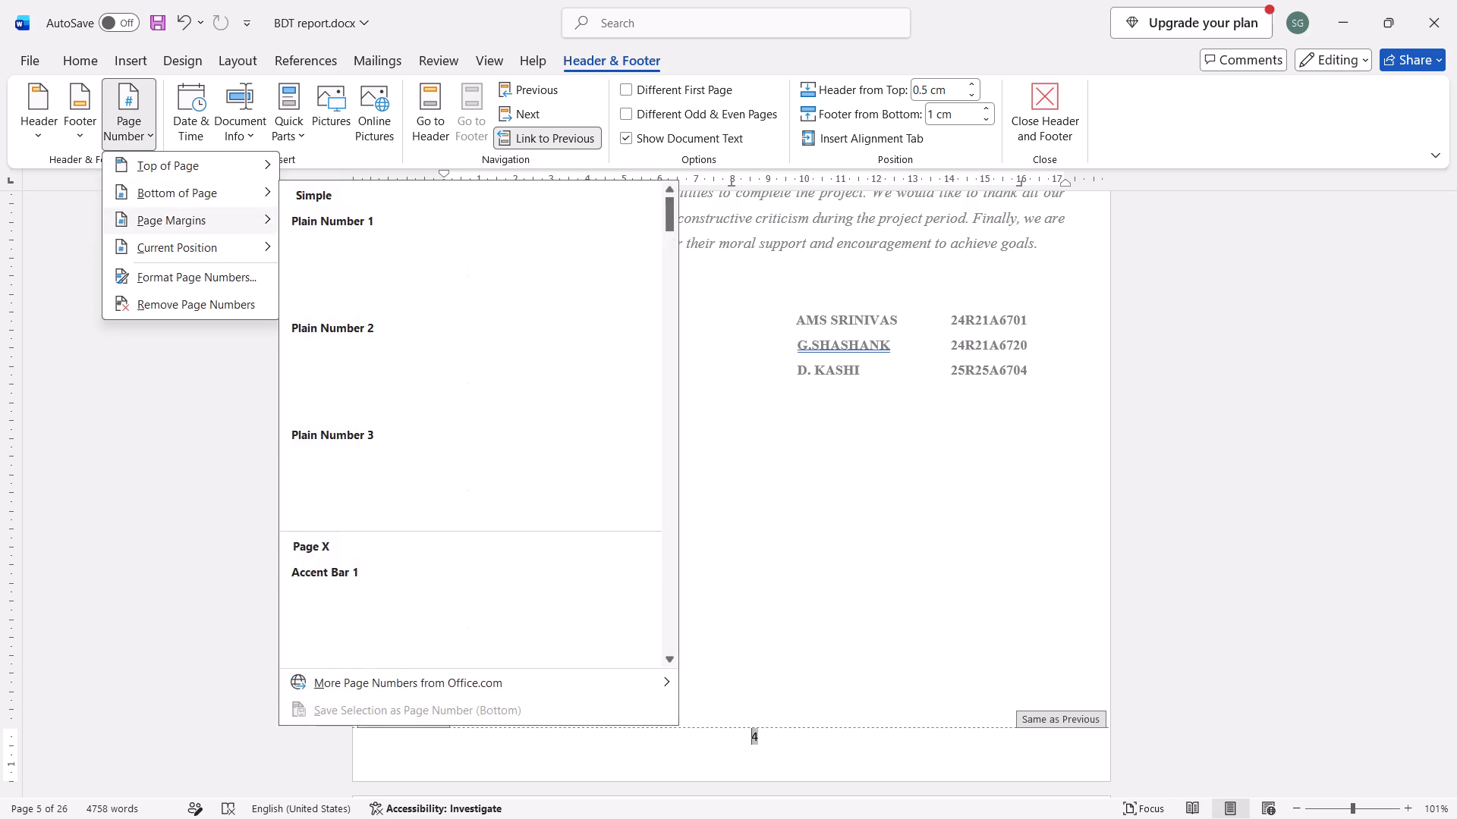
left_click(168, 281)
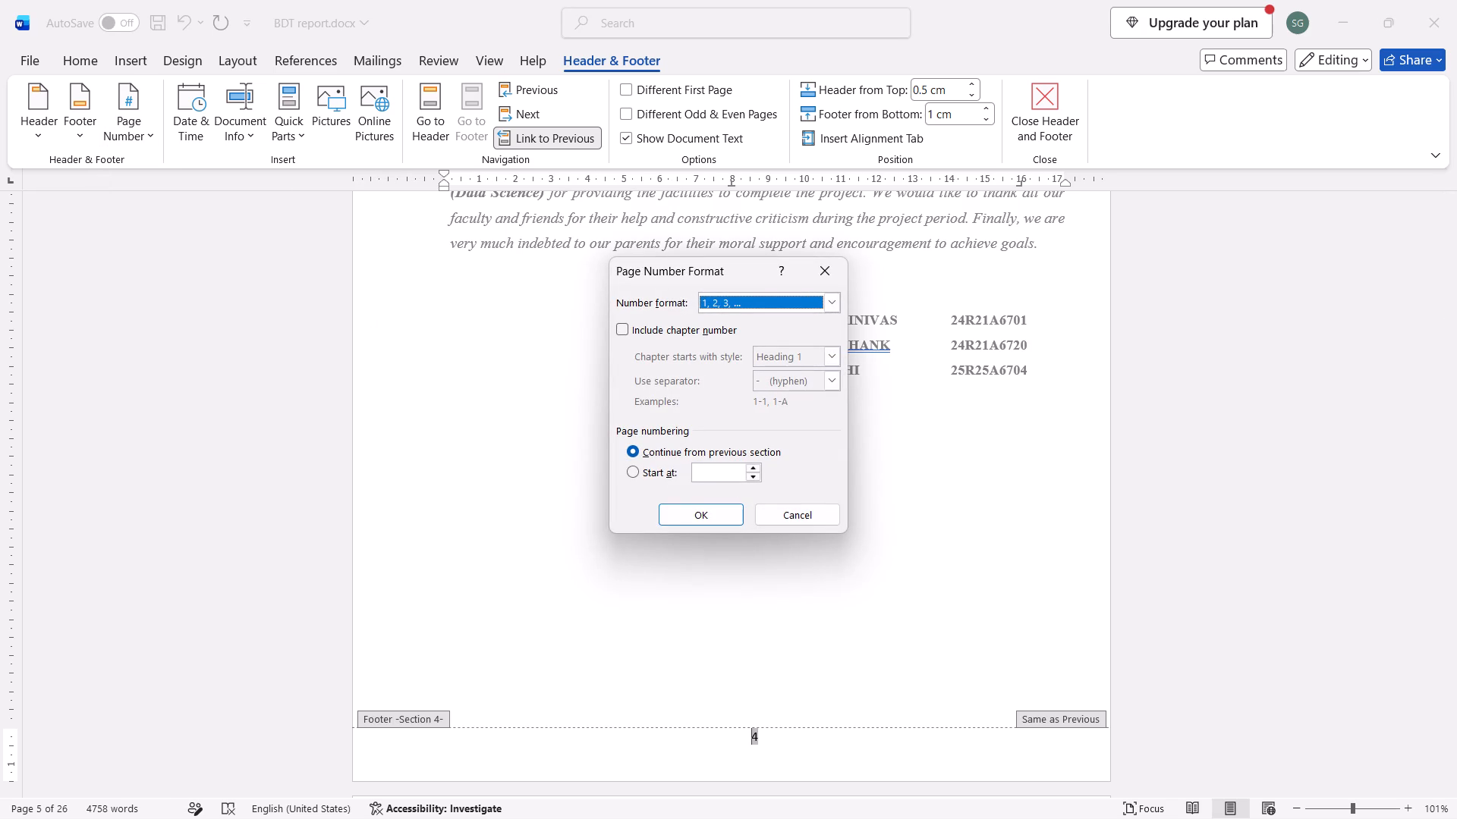
left_click(775, 308)
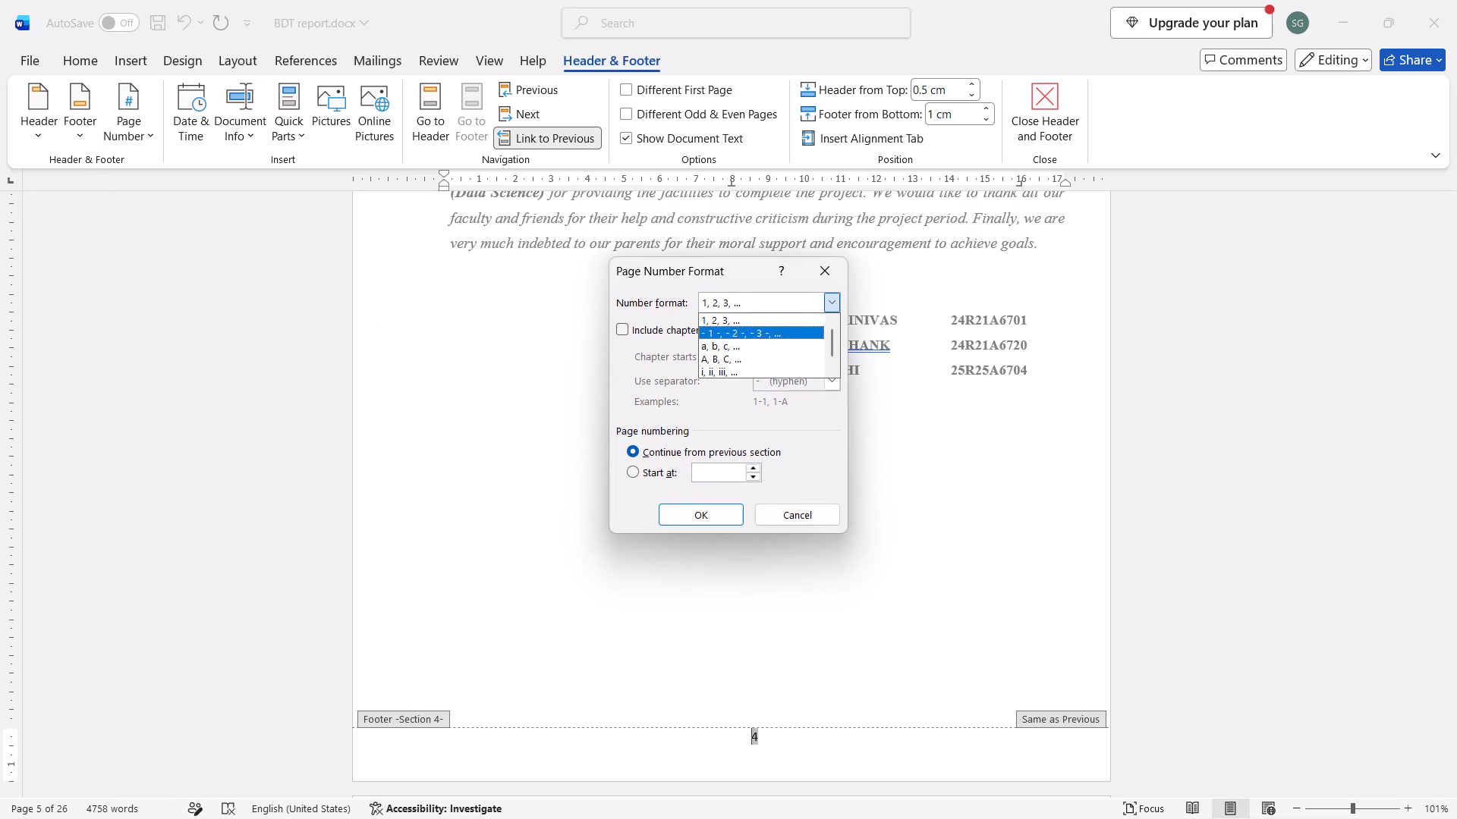
left_click(746, 366)
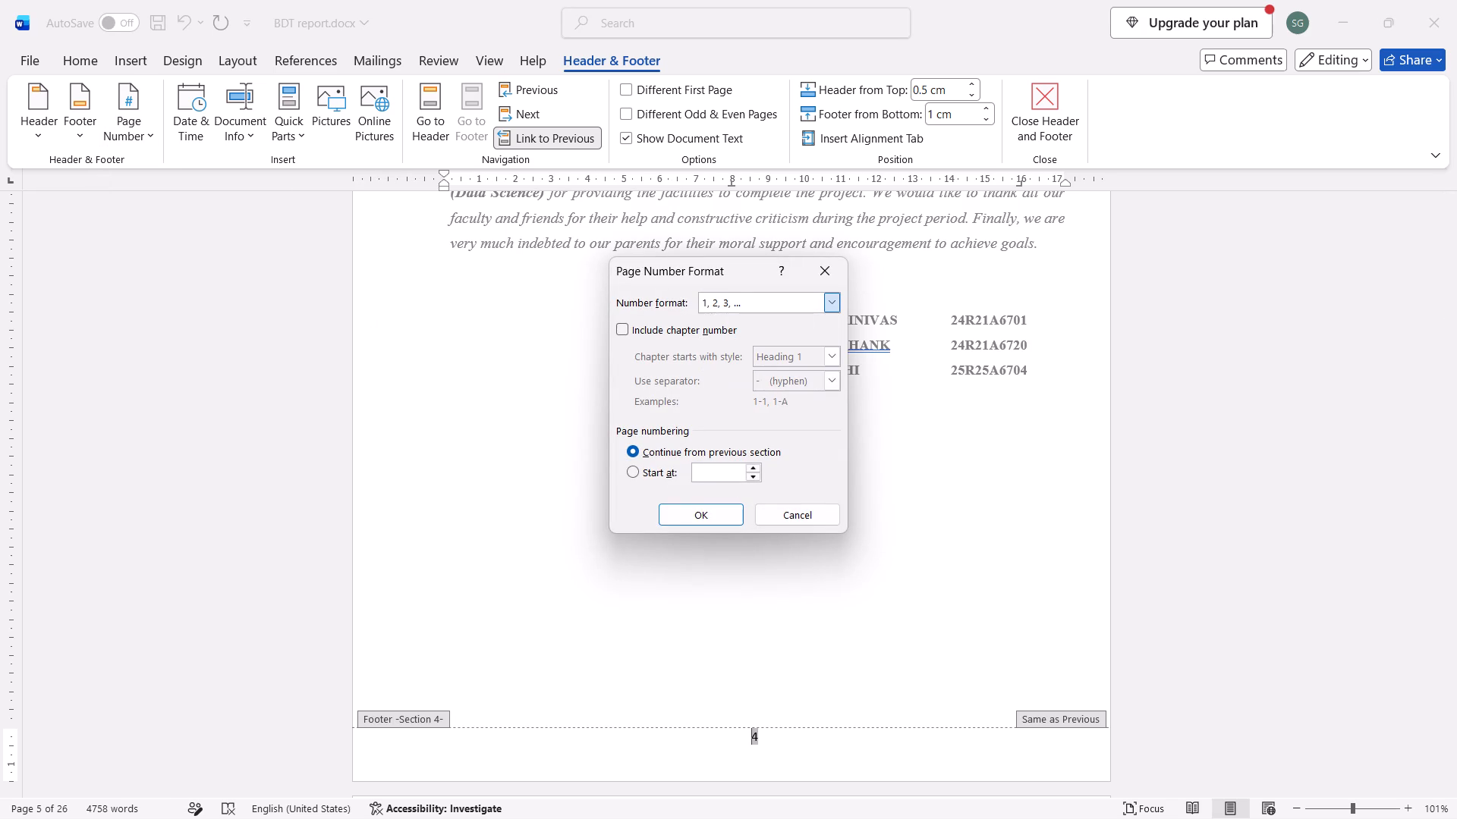
left_click(690, 520)
Check the footer page numbers from the contents pages to the start of Chapter 1, and leave header and footer editing.
scroll(702, 564, "down", 4)
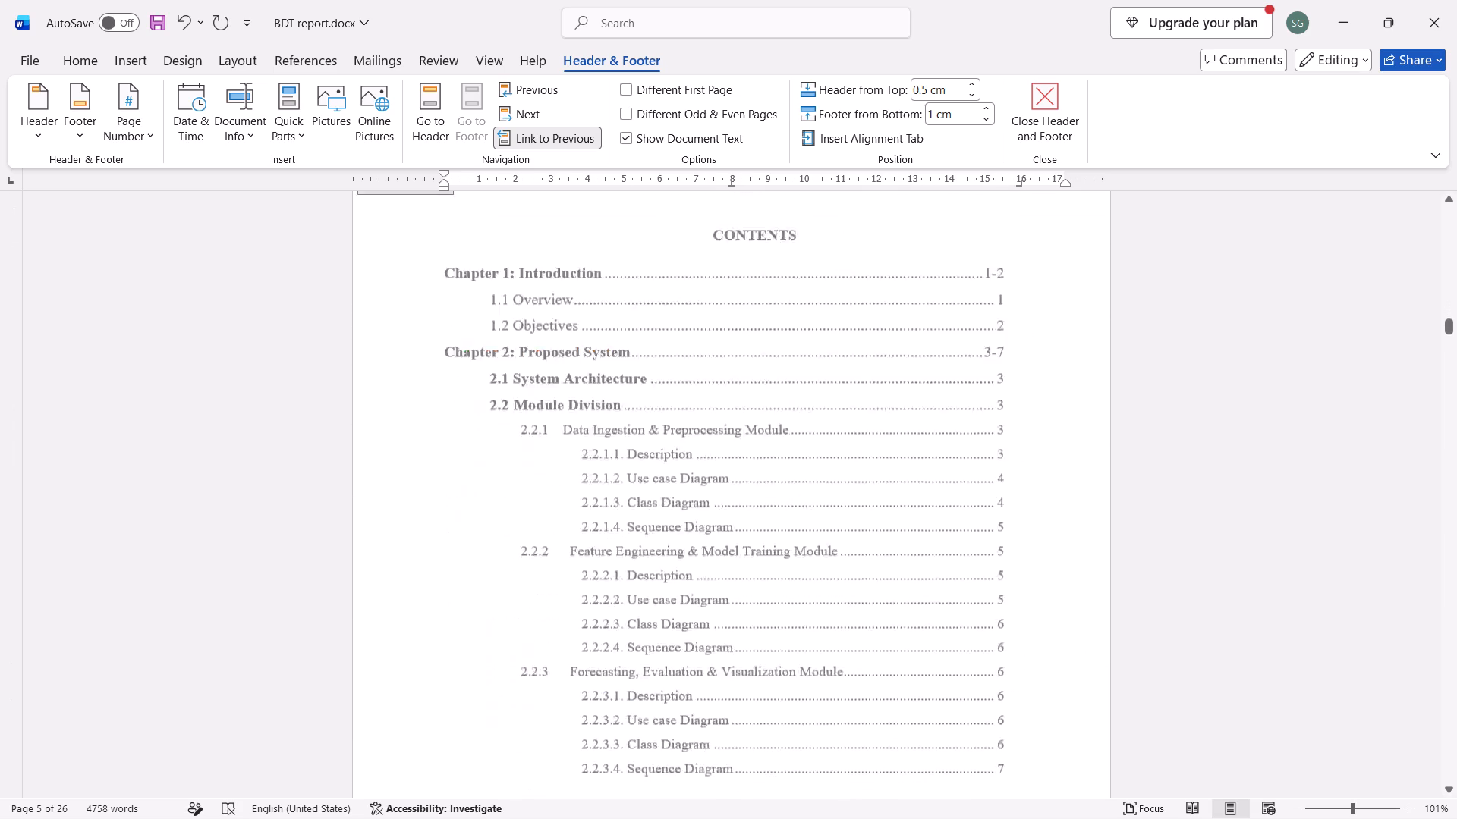
scroll(702, 564, "down", 3)
scroll(702, 564, "up", 2)
scroll(702, 564, "down", 1)
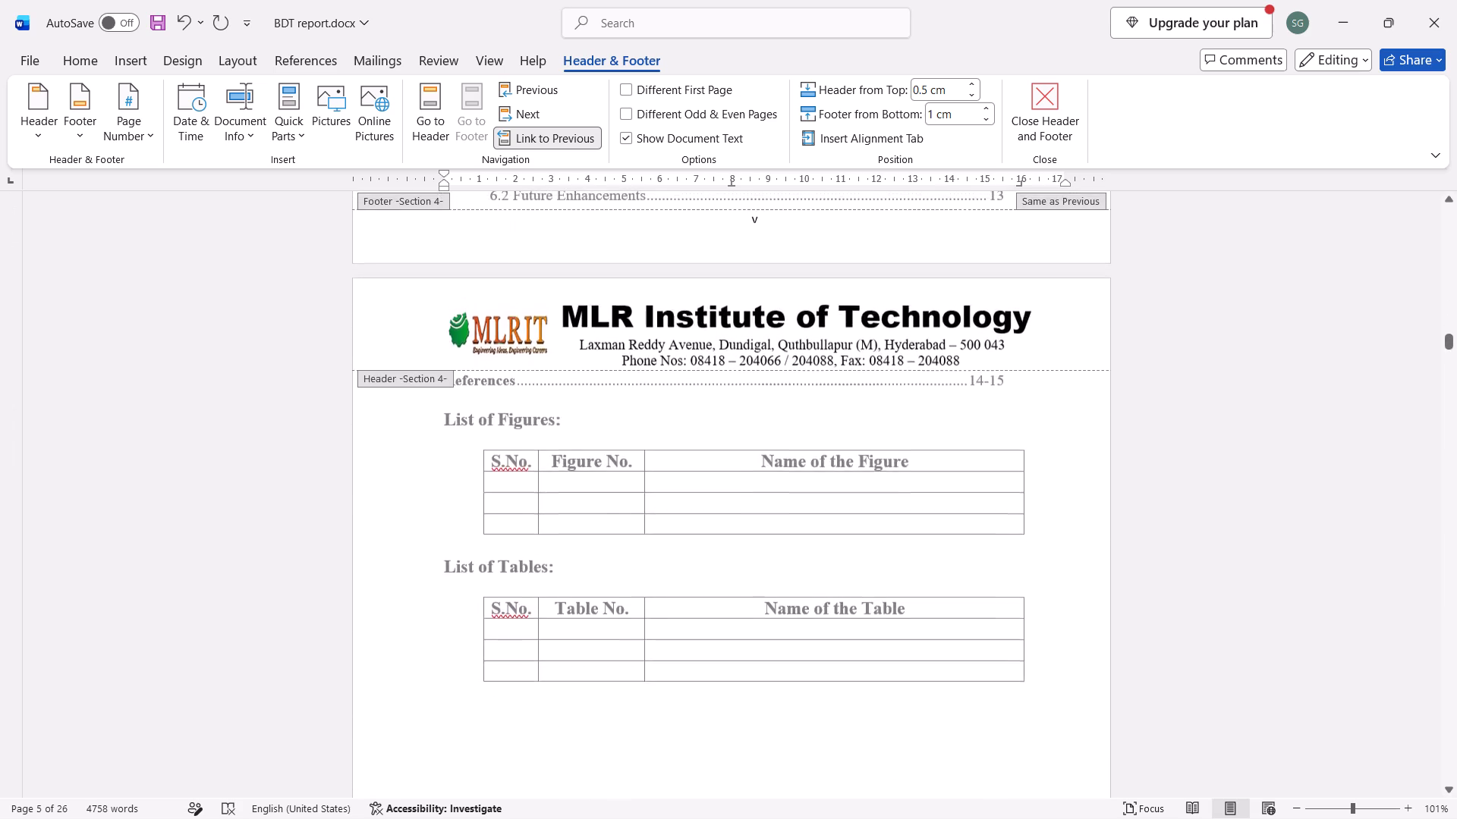
scroll(702, 564, "down", 6)
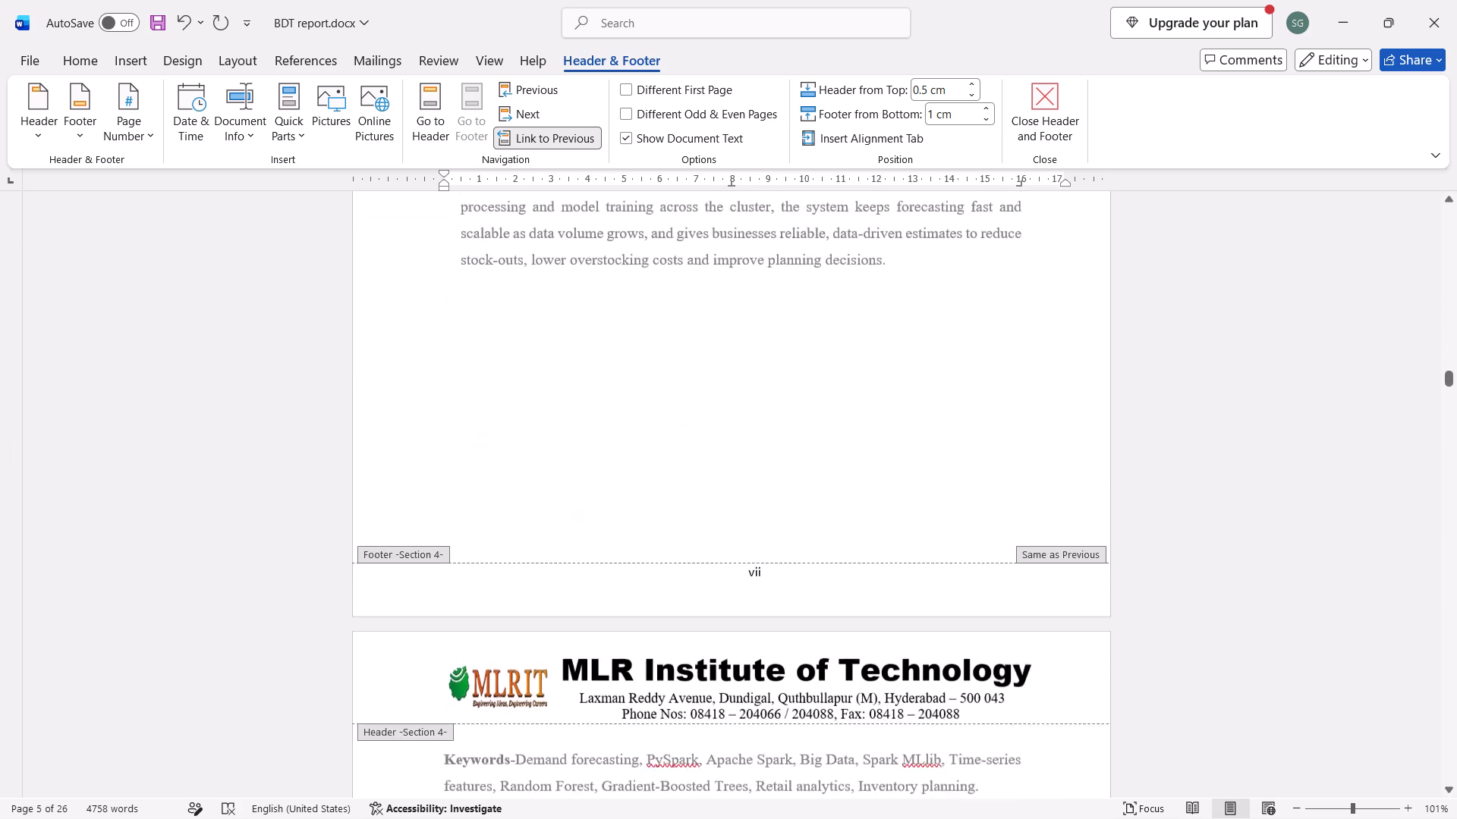
scroll(702, 564, "down", 3)
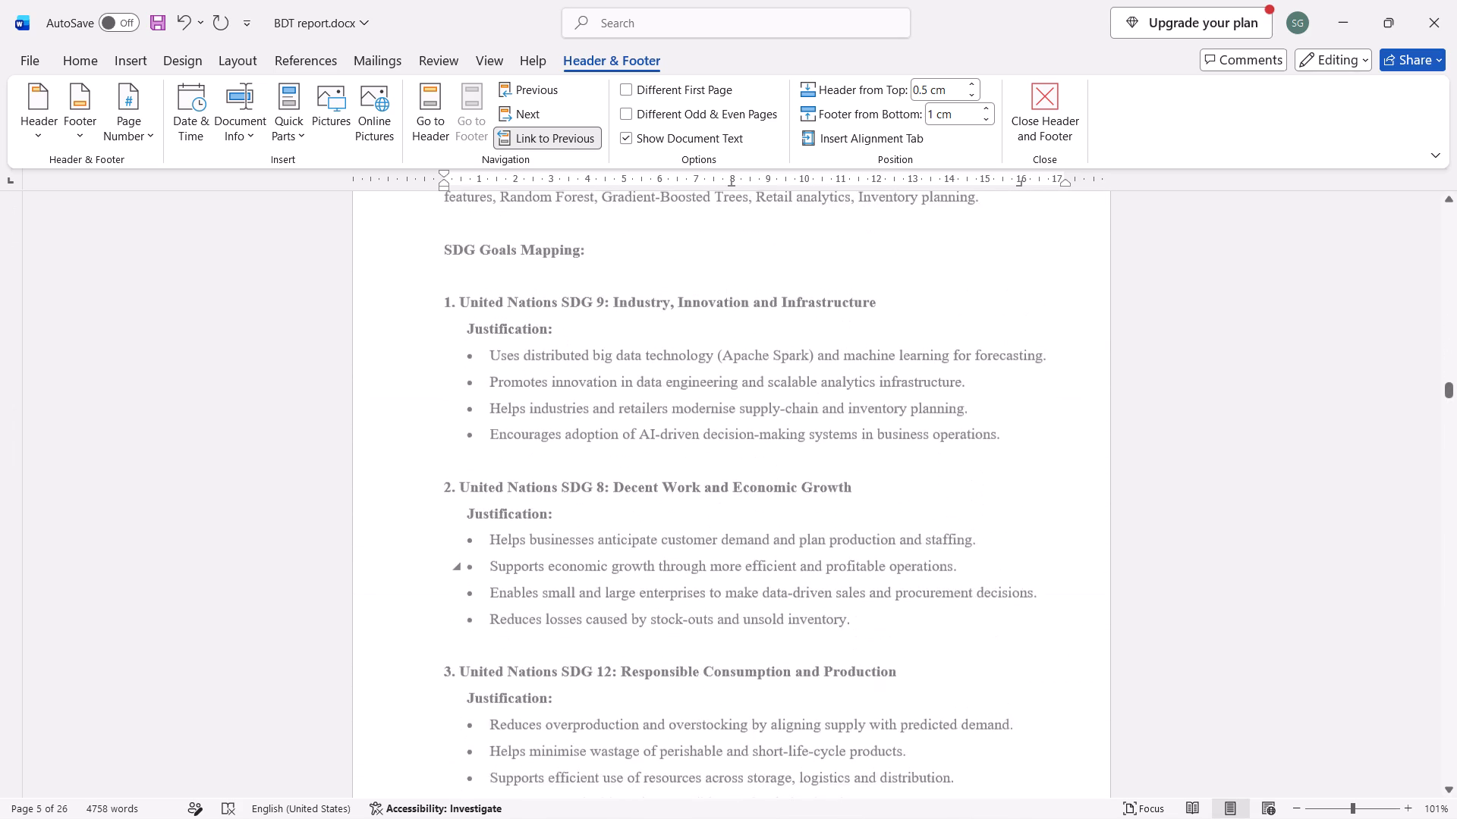
scroll(702, 564, "down", 2)
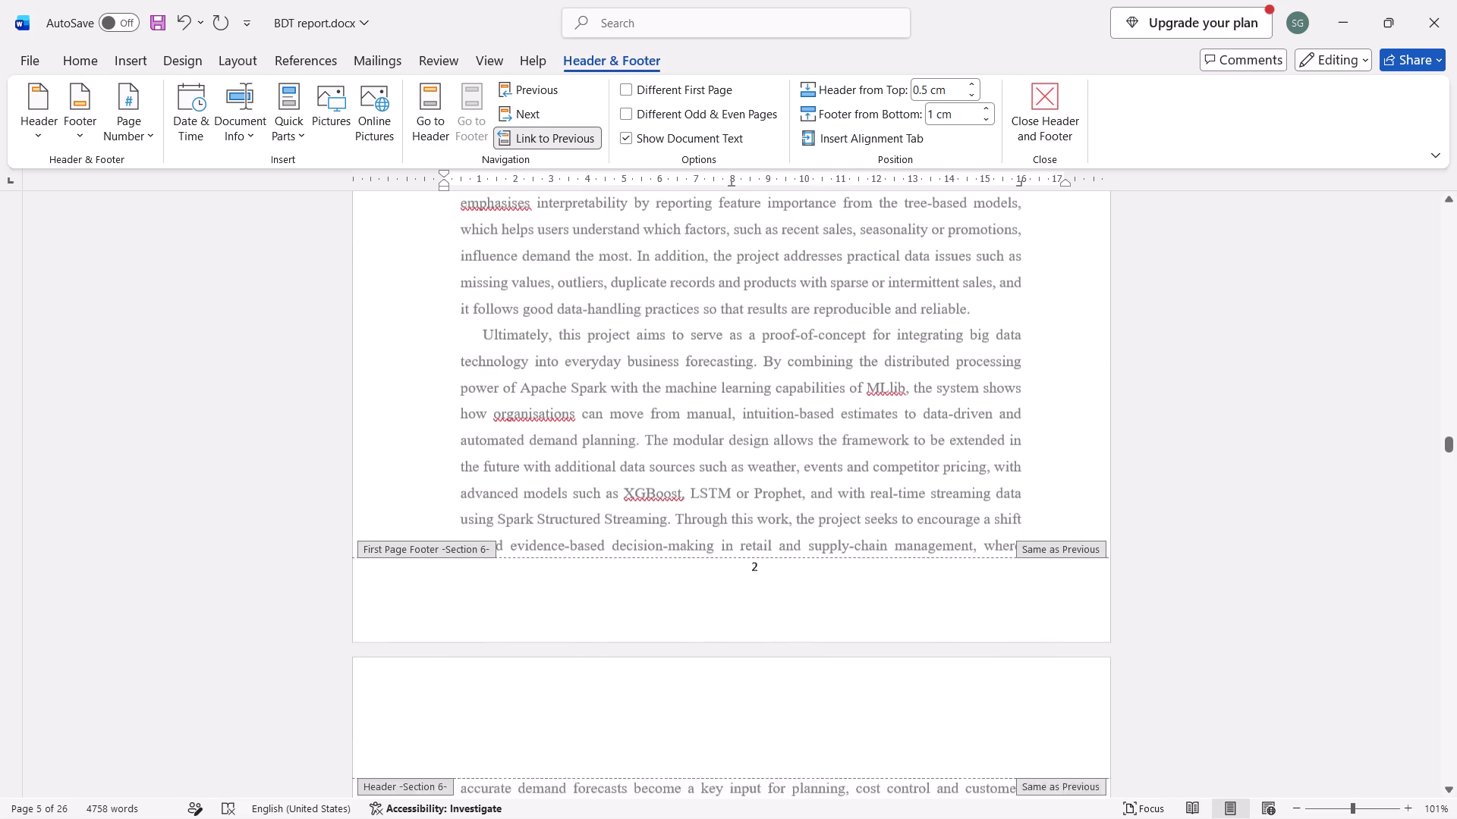
scroll(702, 564, "up", 3)
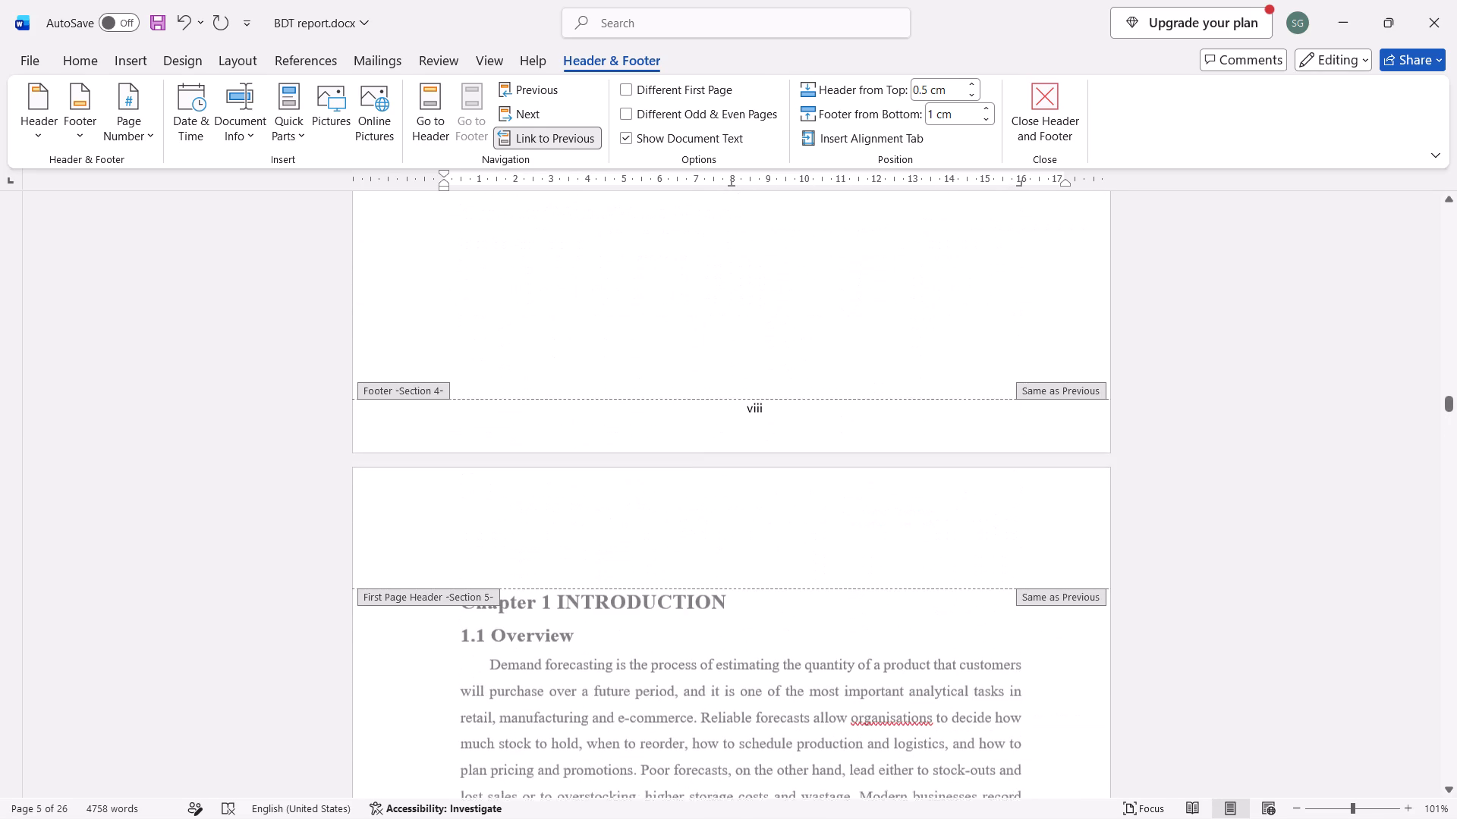
left_click(1117, 481)
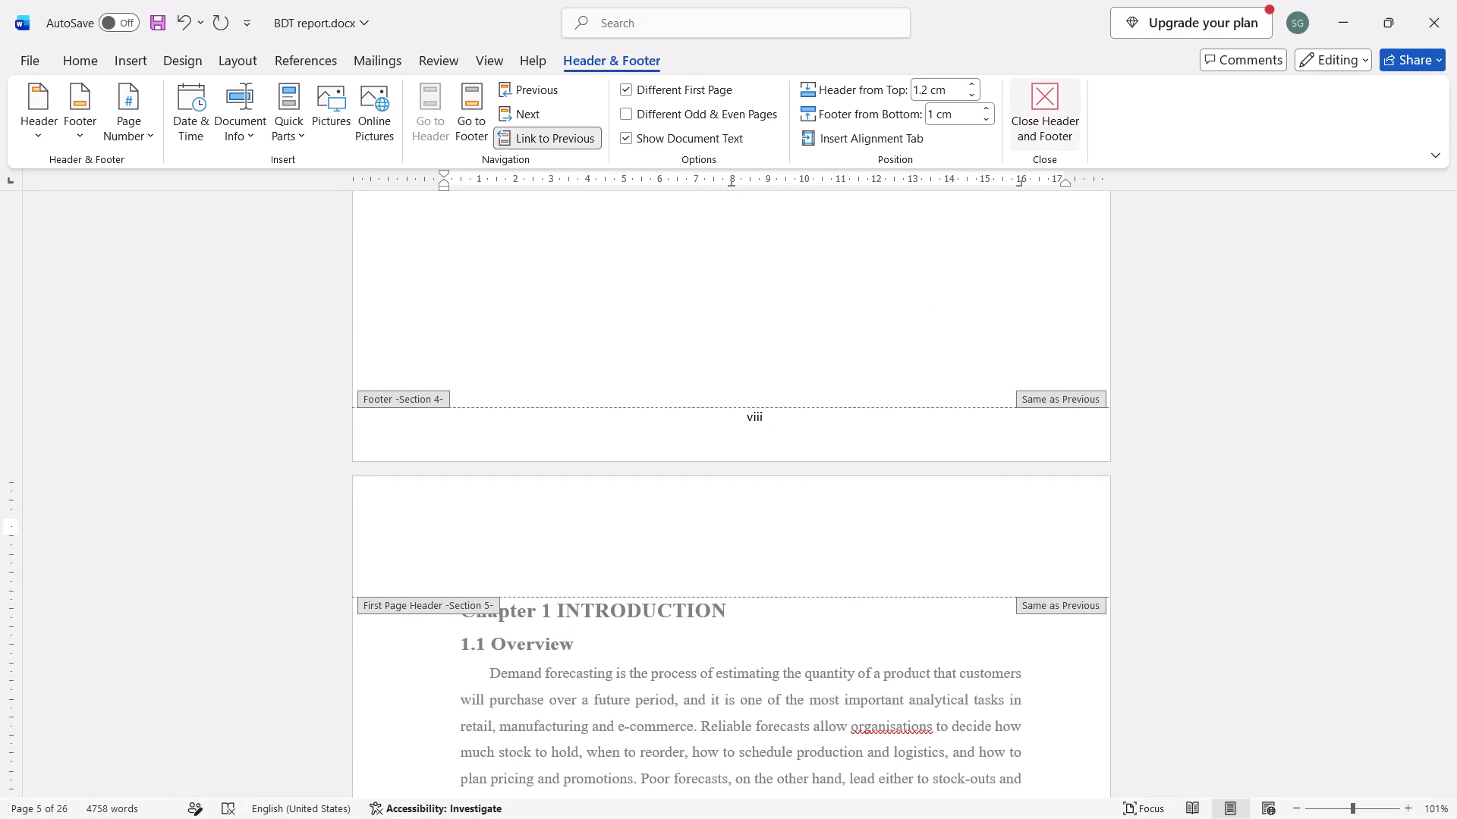
left_click(1031, 115)
Review the page numbers from the declaration page through the front matter and into Chapter 2.
scroll(1027, 247, "down", 6)
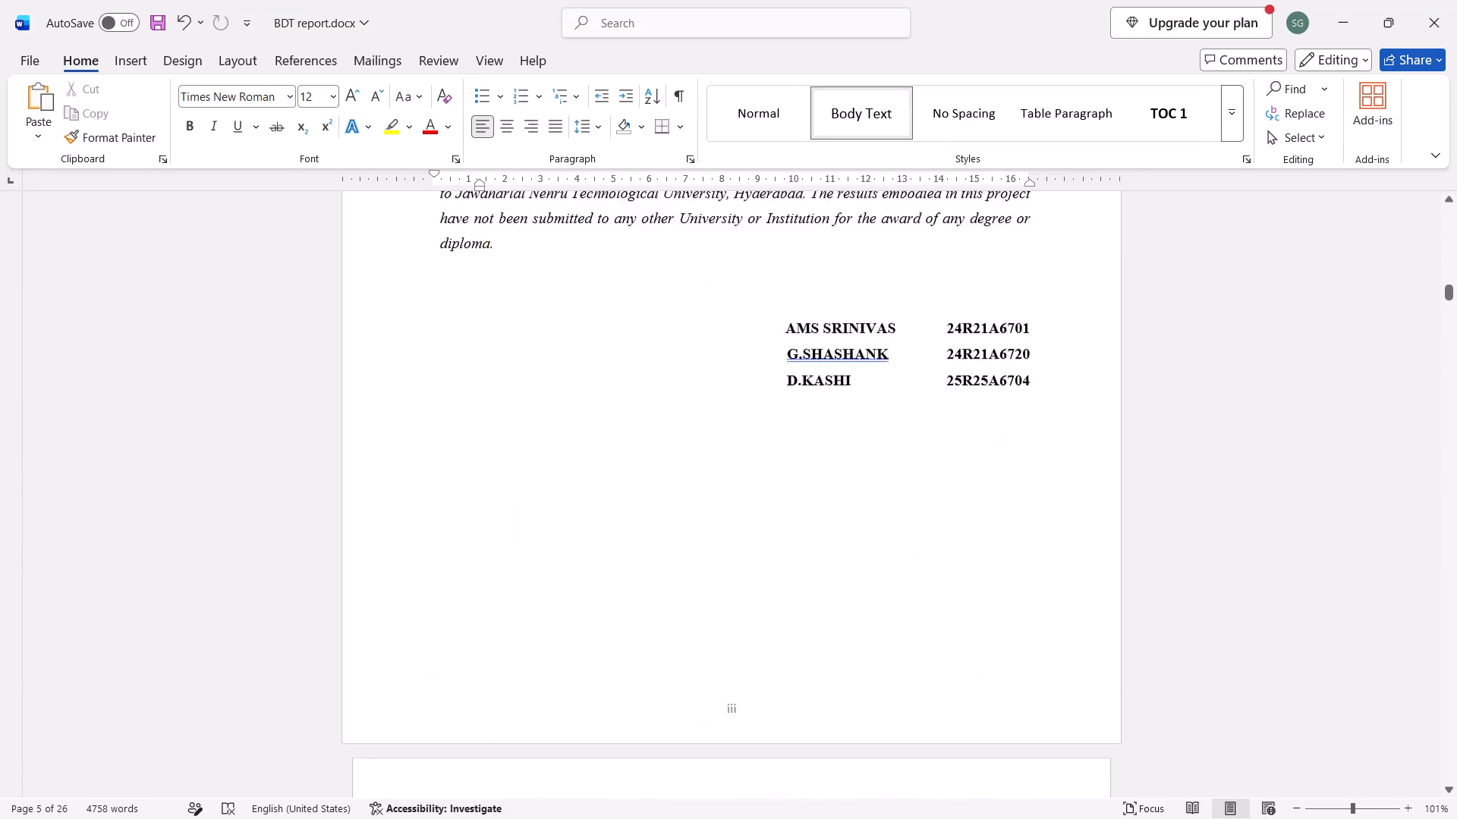
scroll(1027, 247, "down", 6)
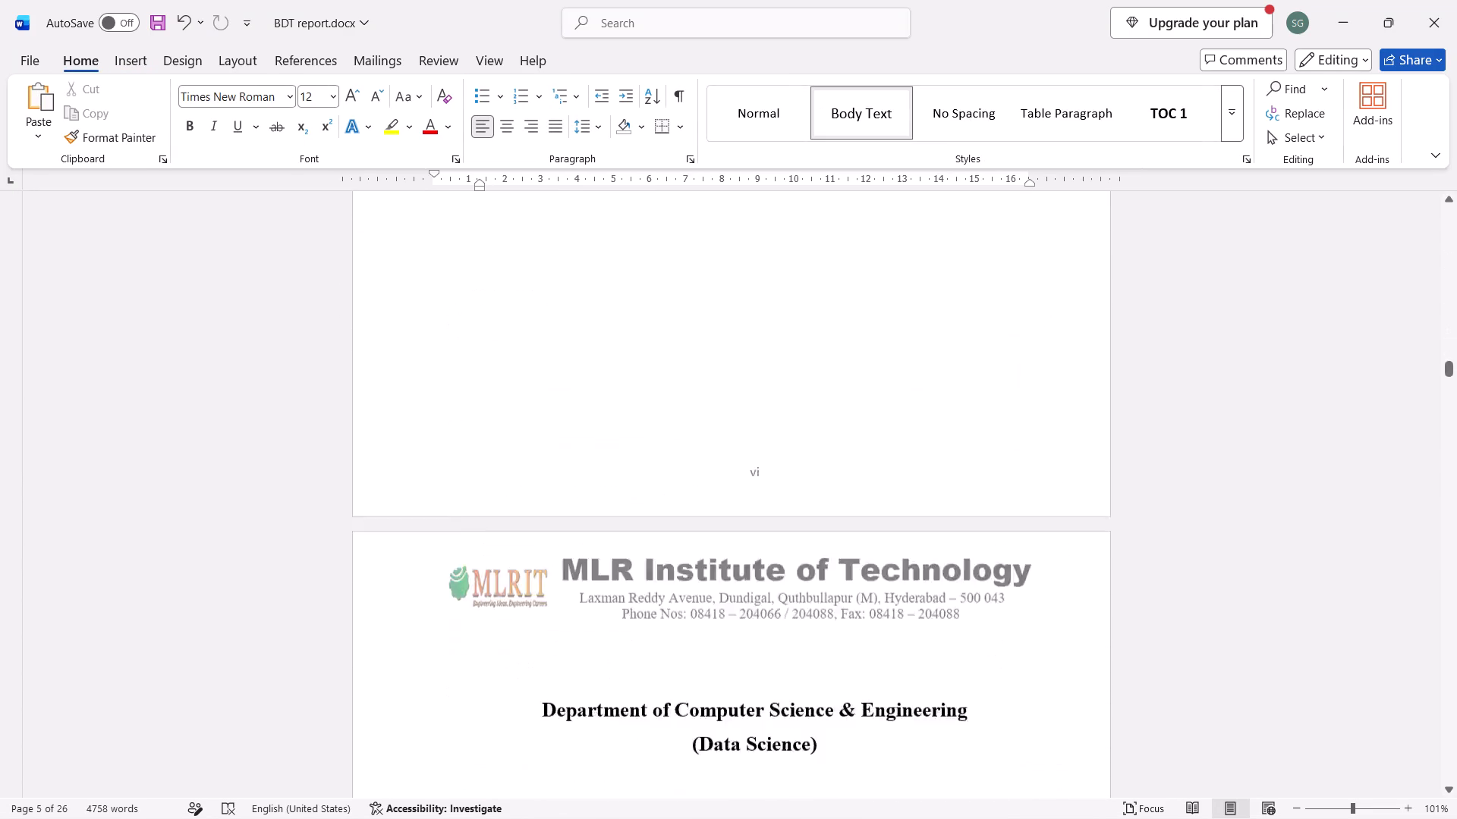
scroll(1027, 247, "down", 5)
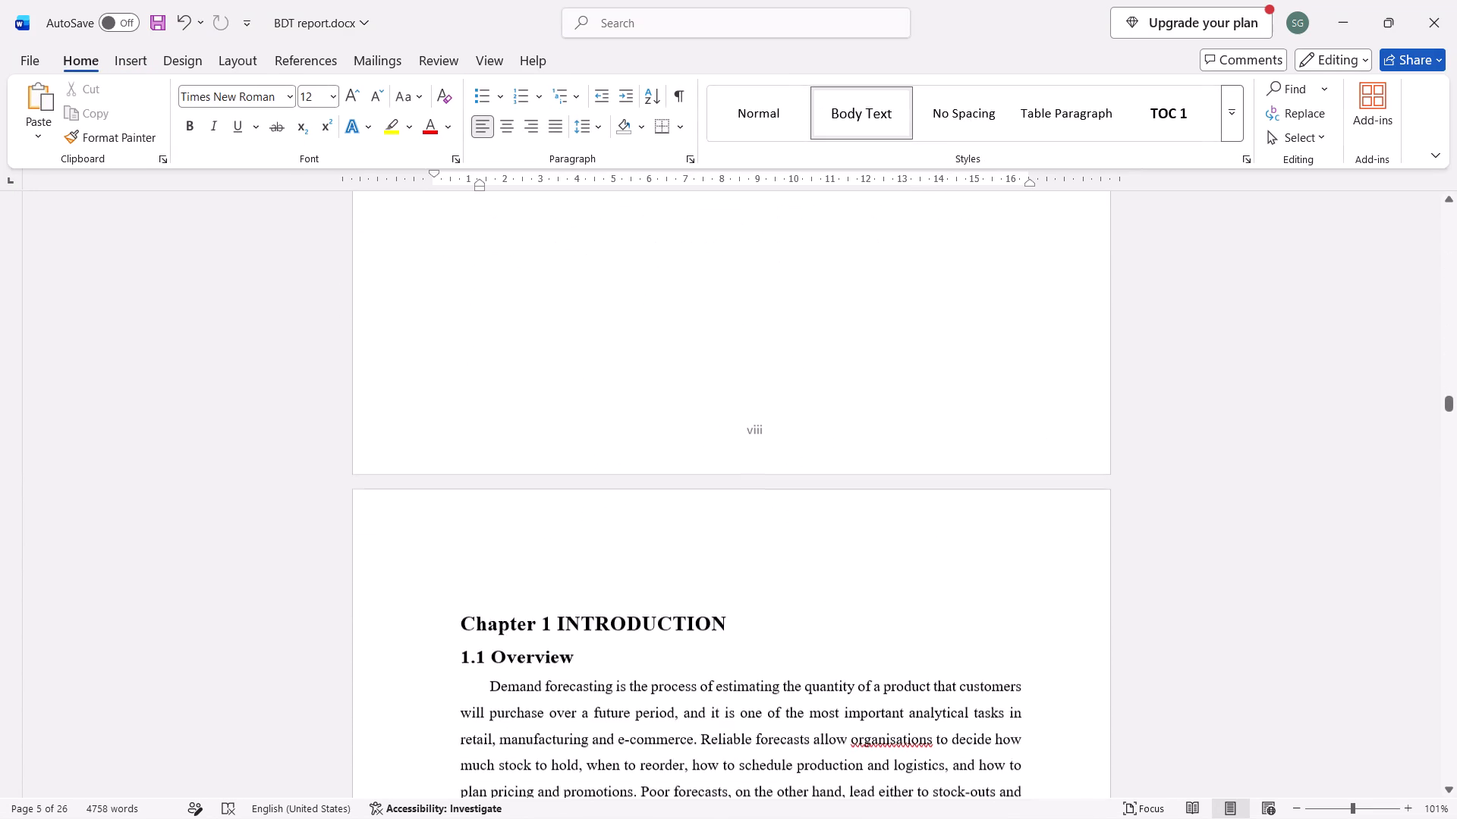
scroll(1027, 247, "down", 5)
scroll(1027, 247, "up", 2)
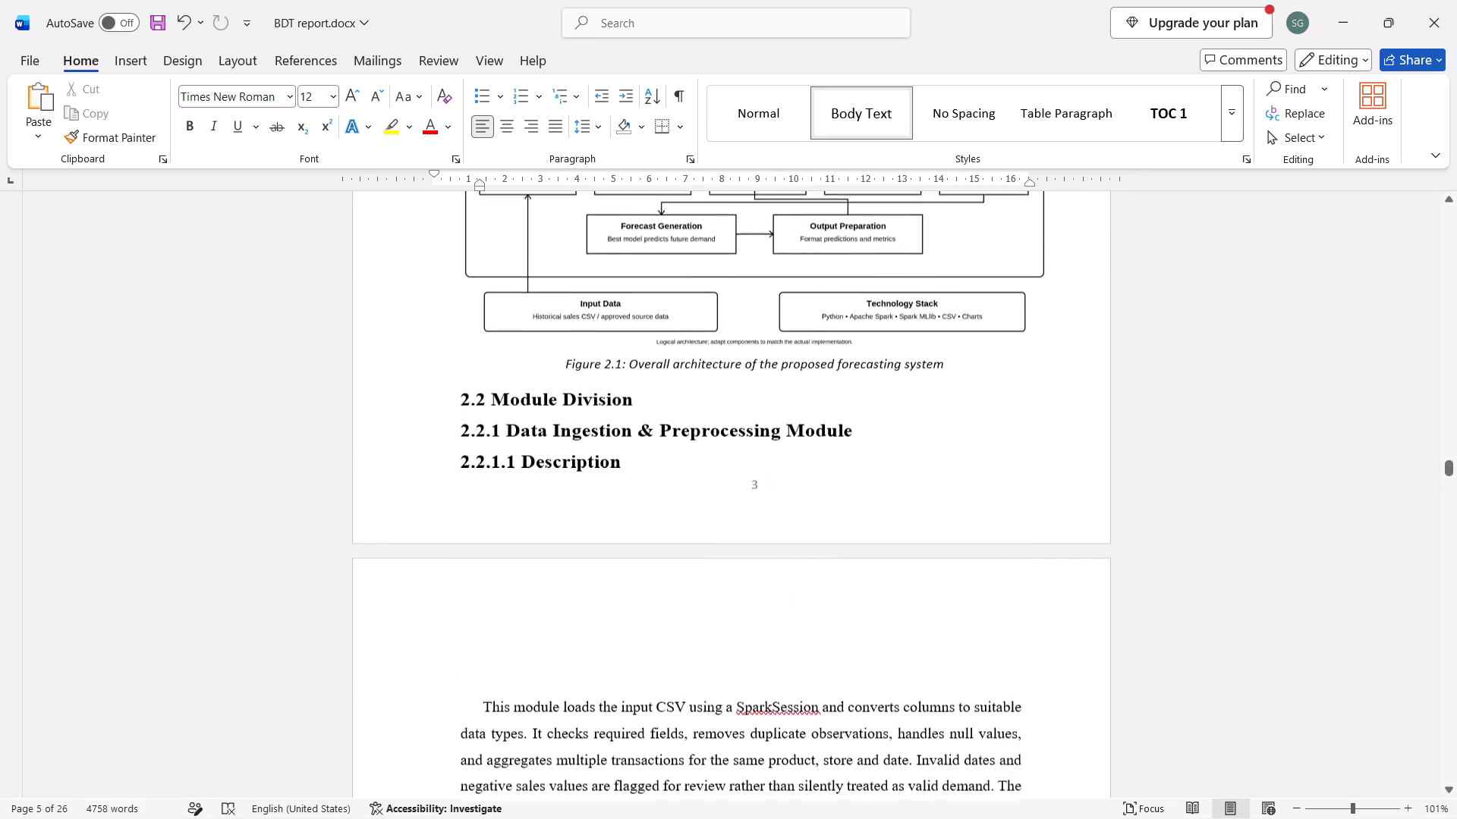
scroll(1027, 247, "up", 3)
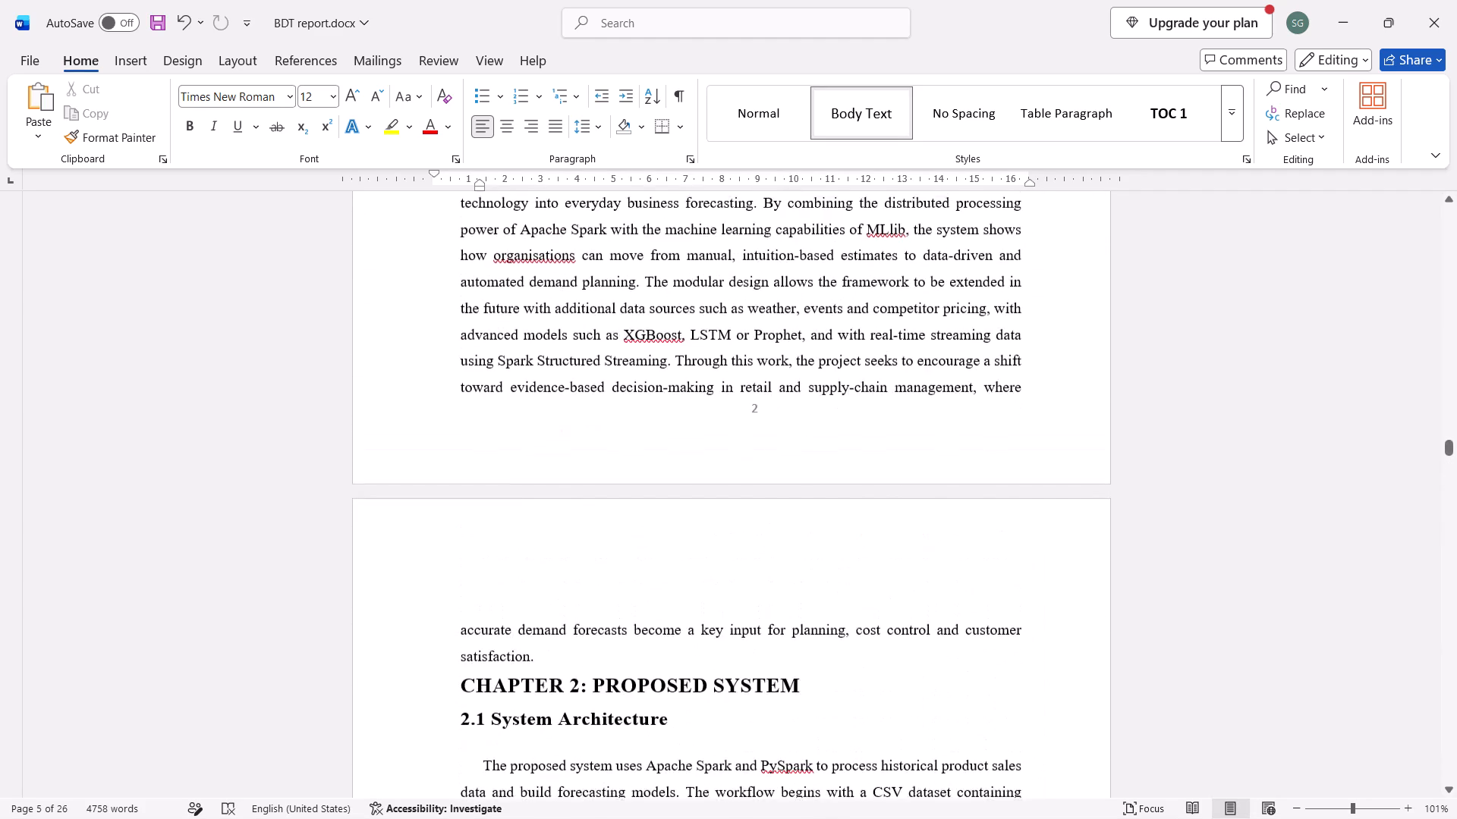
scroll(1027, 247, "up", 3)
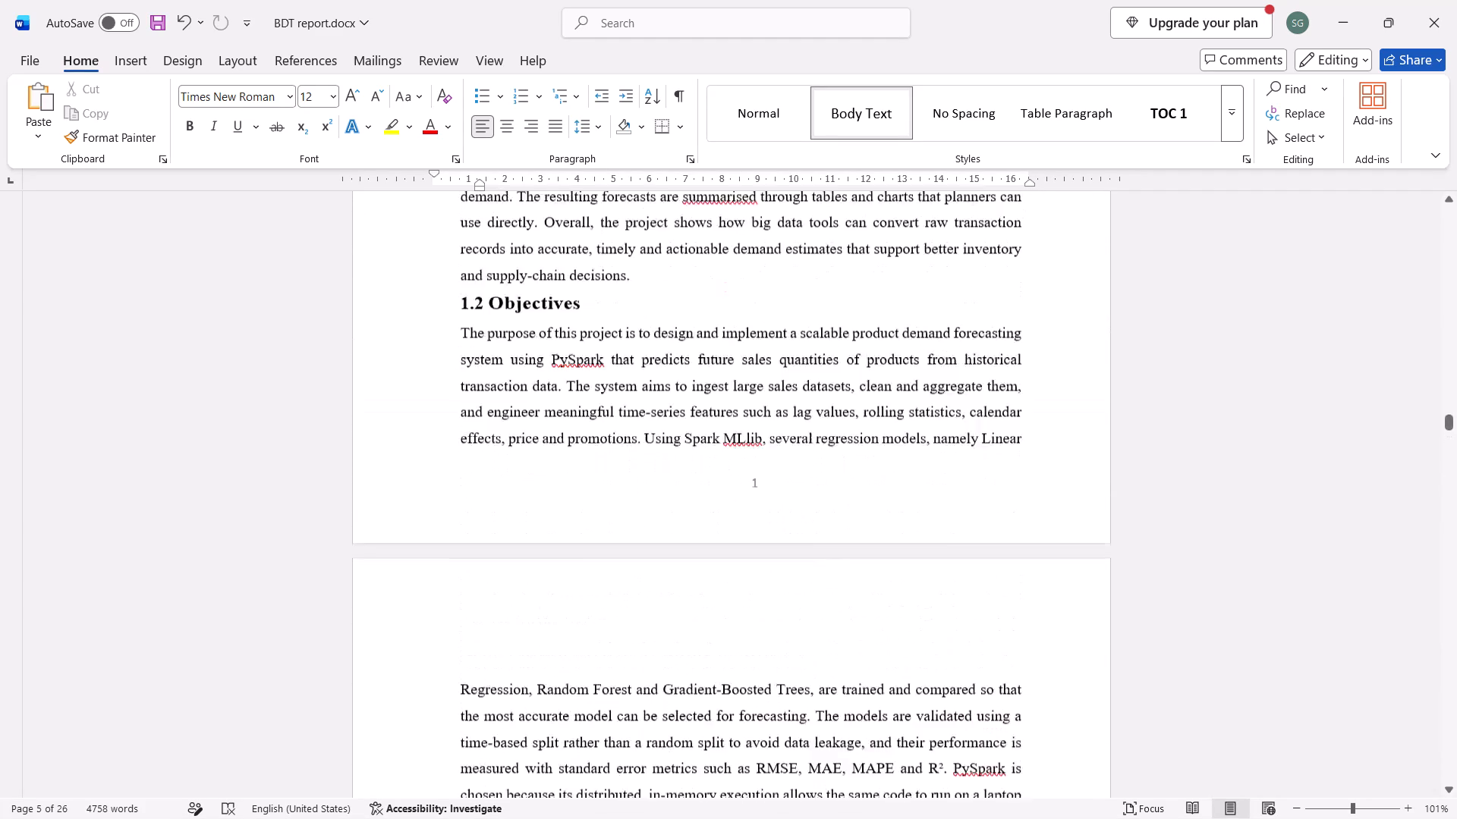
scroll(1027, 247, "up", 2)
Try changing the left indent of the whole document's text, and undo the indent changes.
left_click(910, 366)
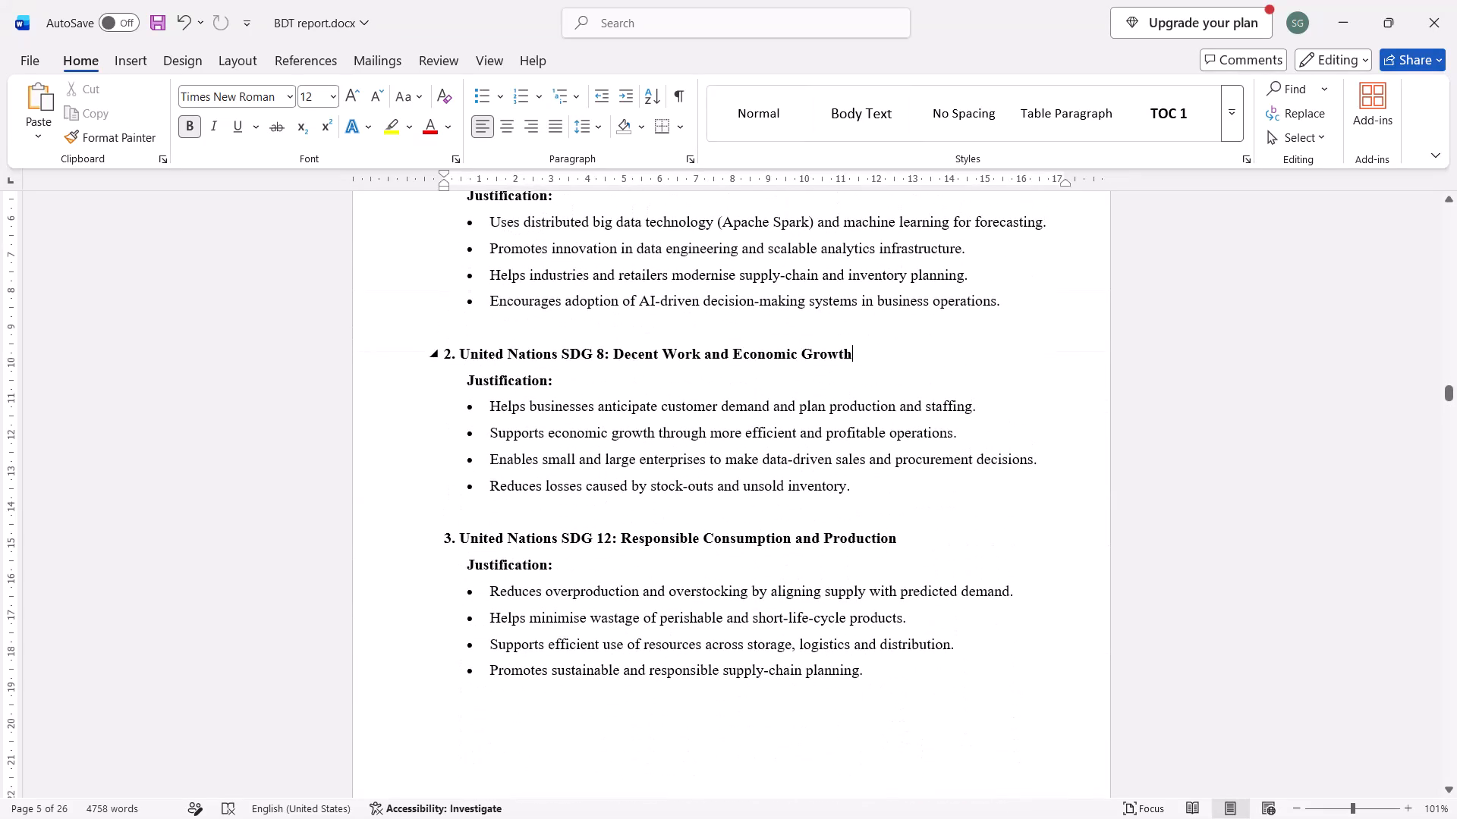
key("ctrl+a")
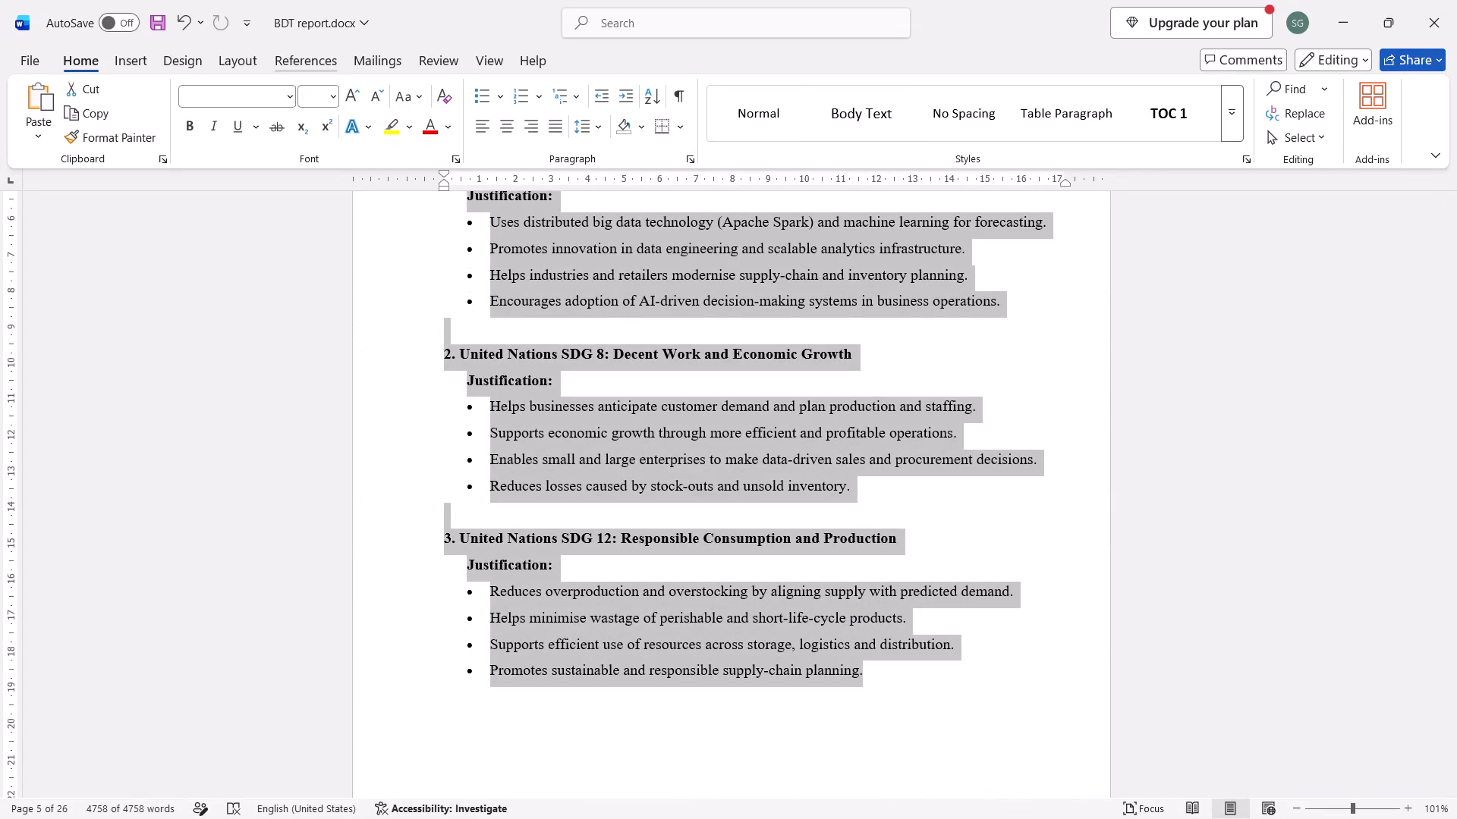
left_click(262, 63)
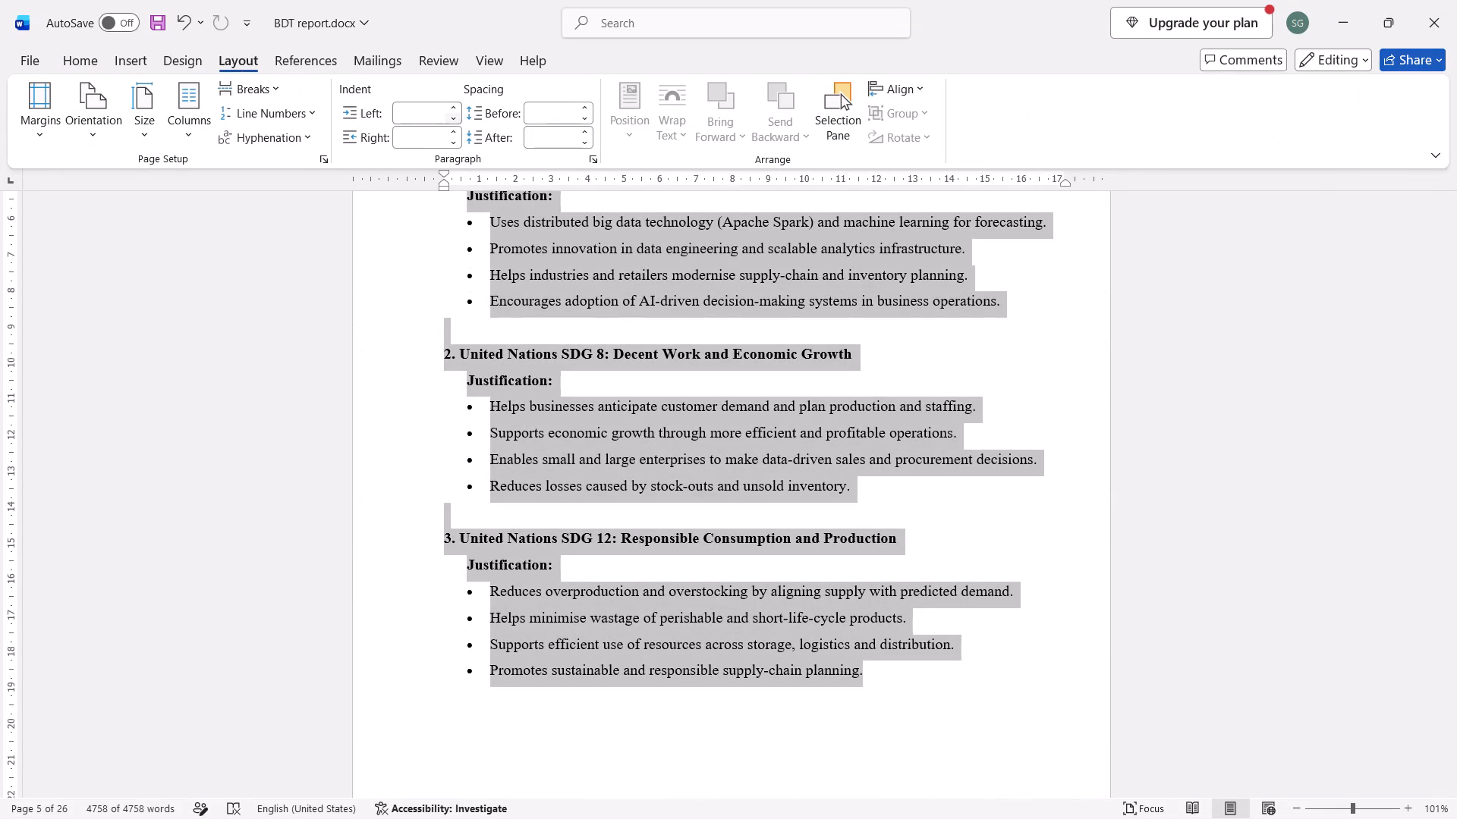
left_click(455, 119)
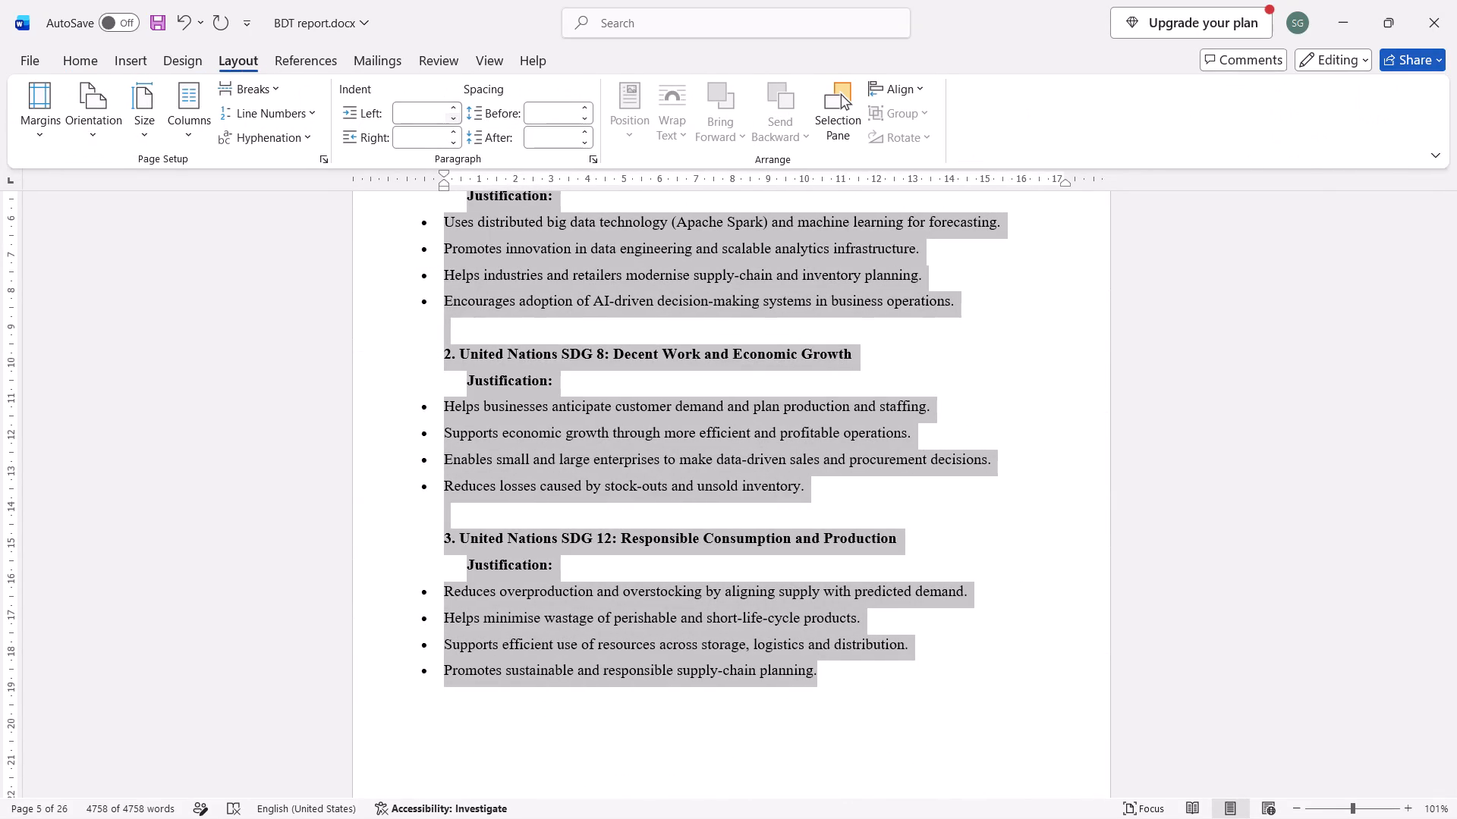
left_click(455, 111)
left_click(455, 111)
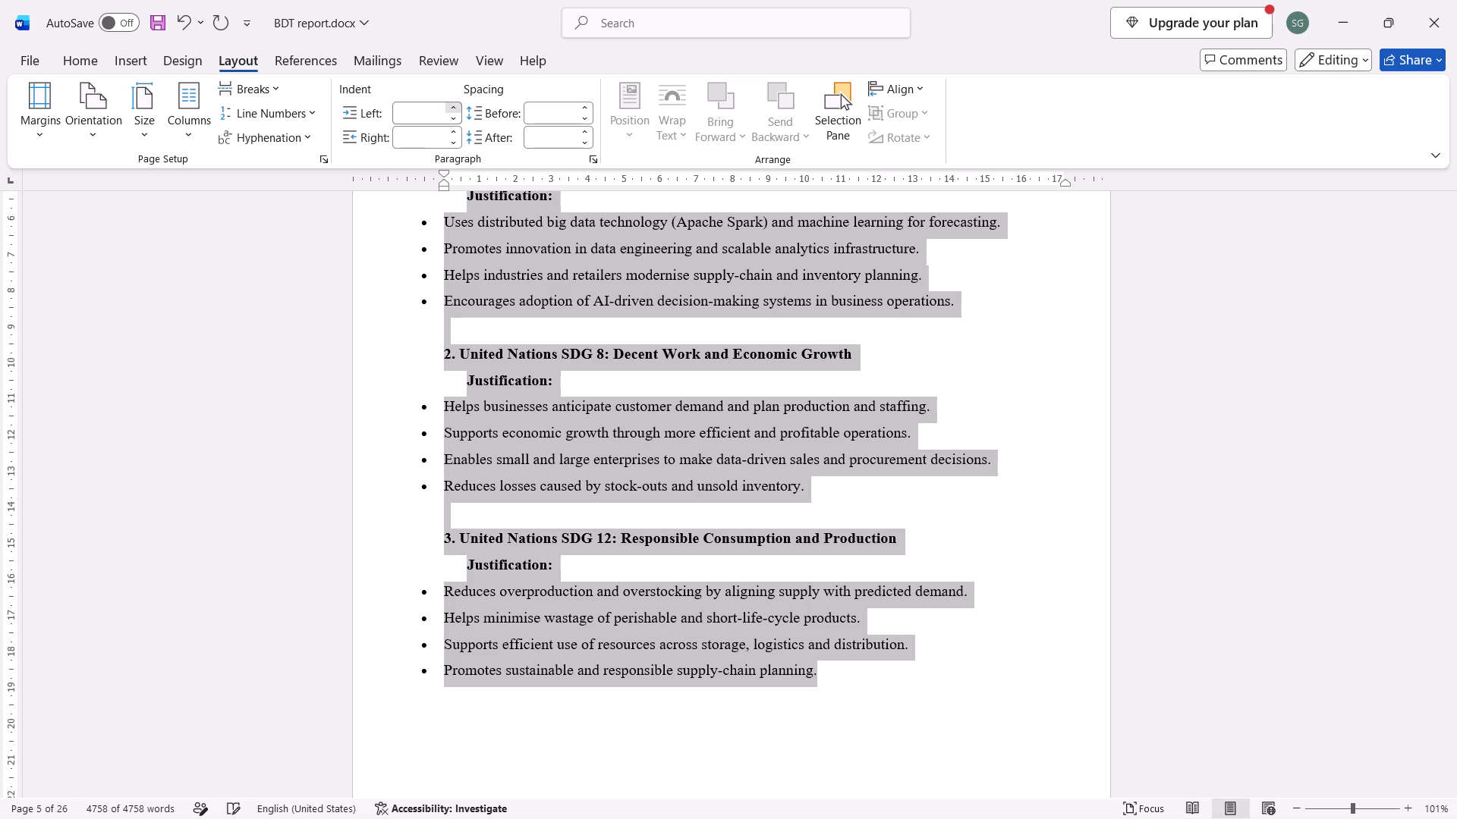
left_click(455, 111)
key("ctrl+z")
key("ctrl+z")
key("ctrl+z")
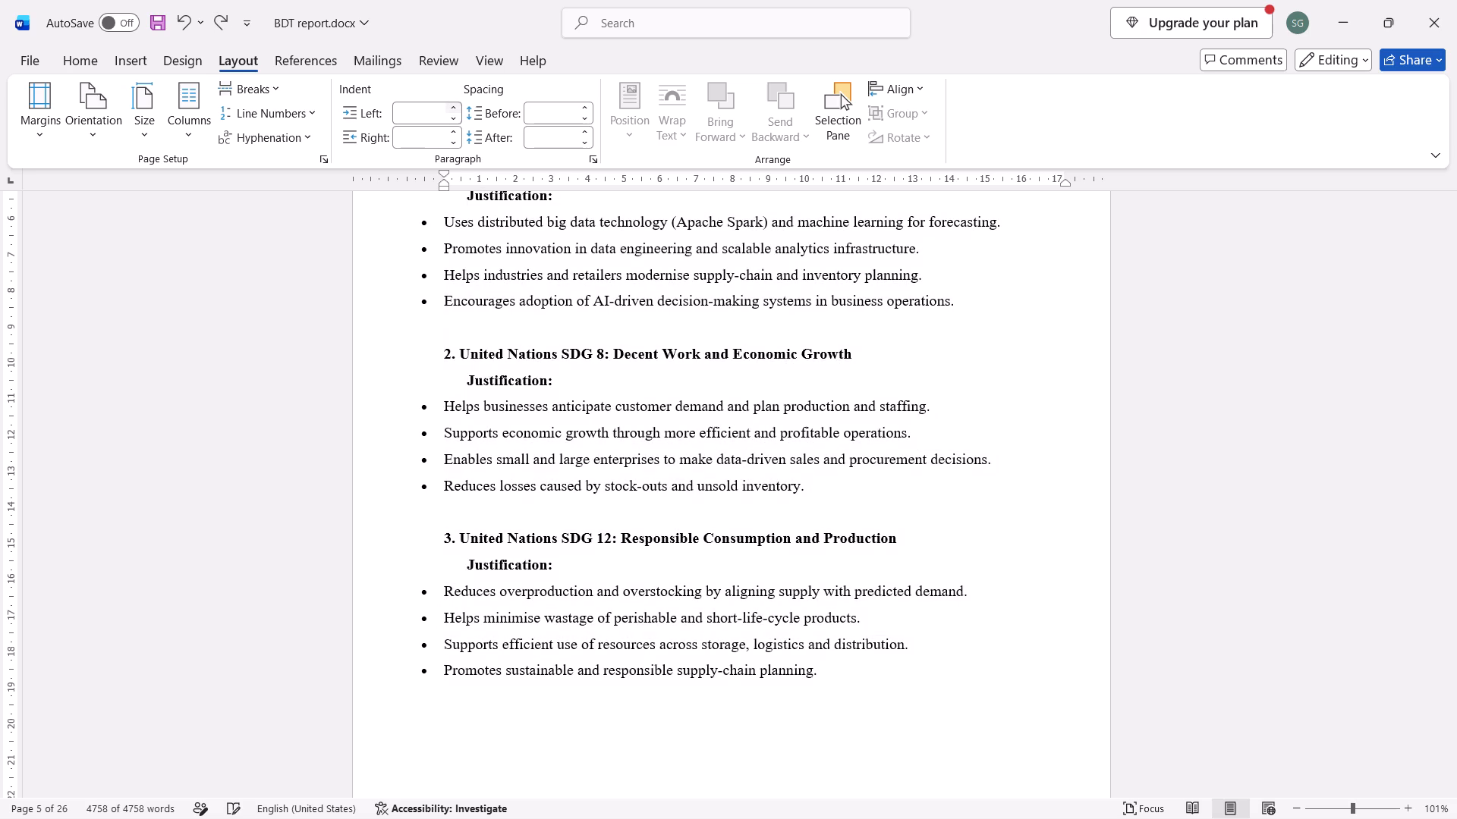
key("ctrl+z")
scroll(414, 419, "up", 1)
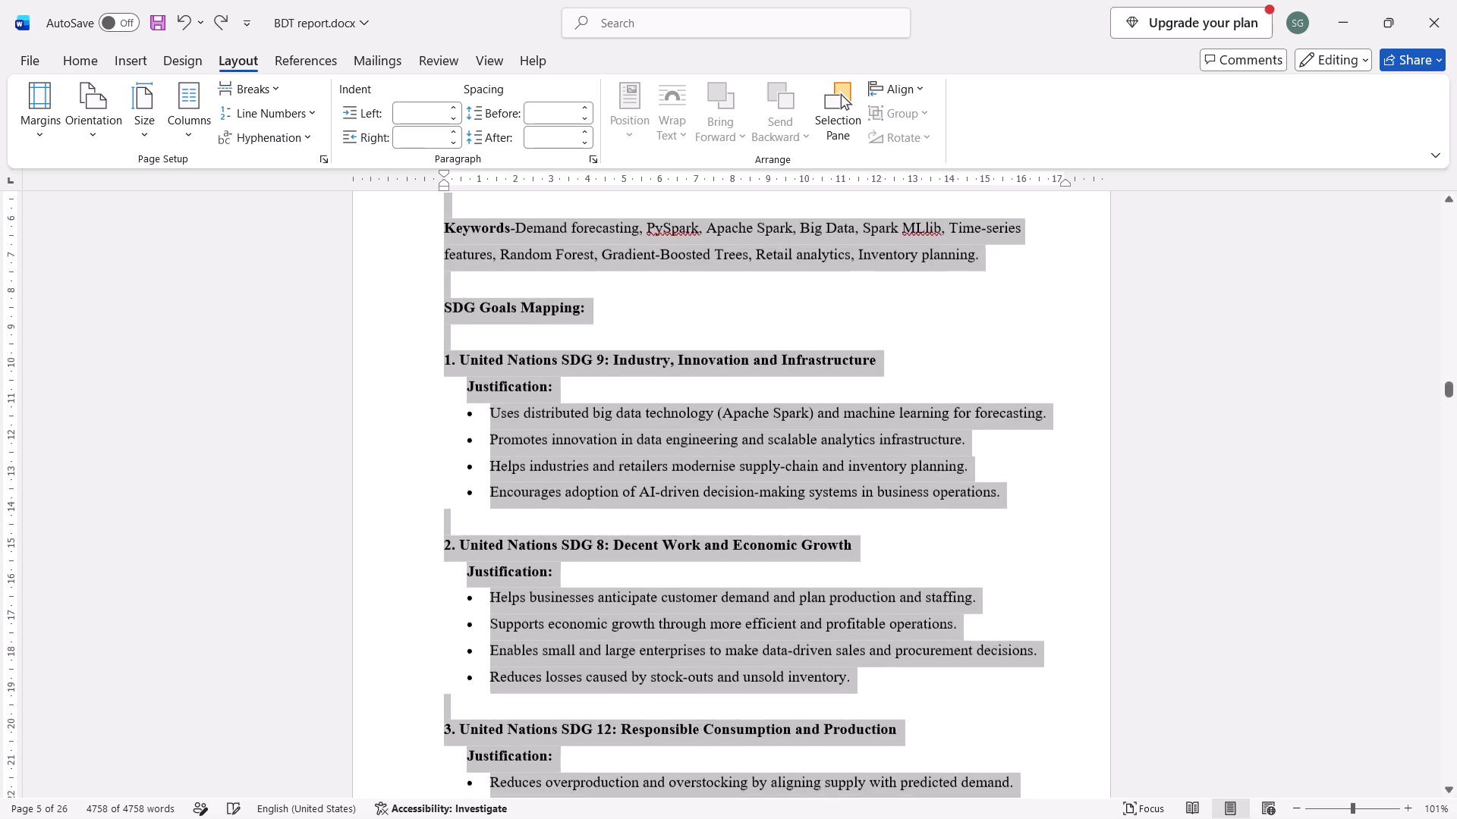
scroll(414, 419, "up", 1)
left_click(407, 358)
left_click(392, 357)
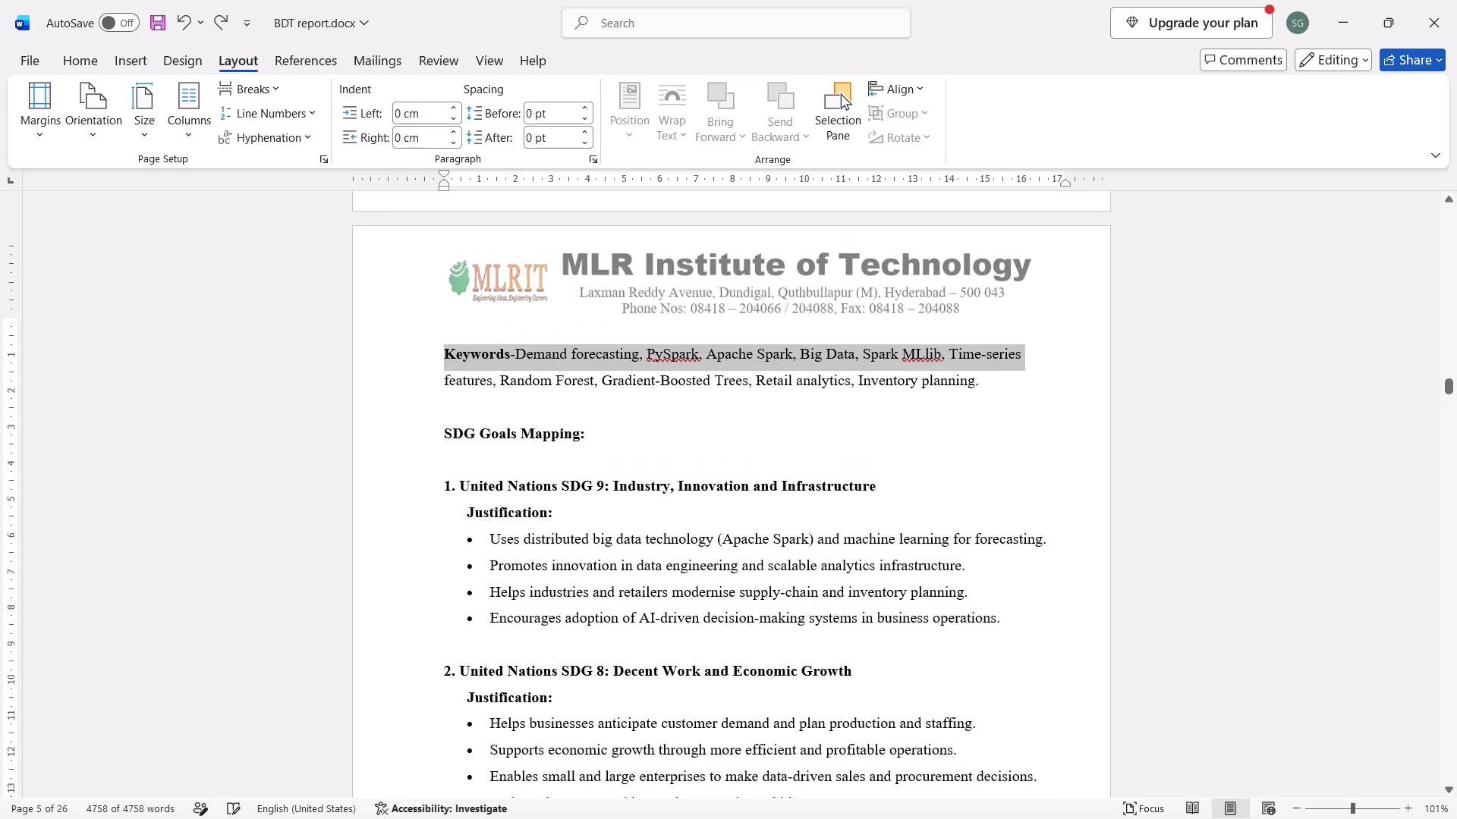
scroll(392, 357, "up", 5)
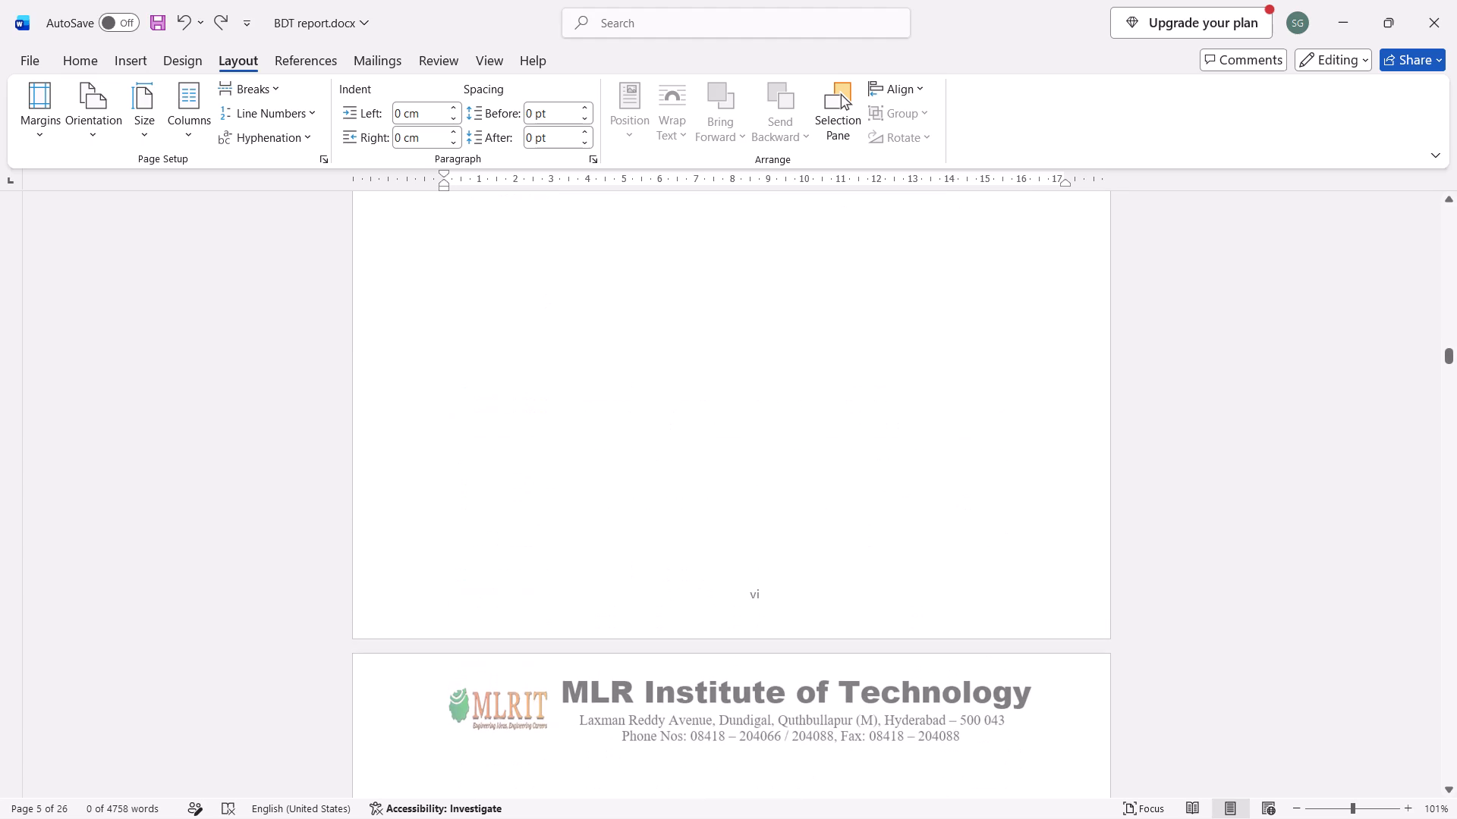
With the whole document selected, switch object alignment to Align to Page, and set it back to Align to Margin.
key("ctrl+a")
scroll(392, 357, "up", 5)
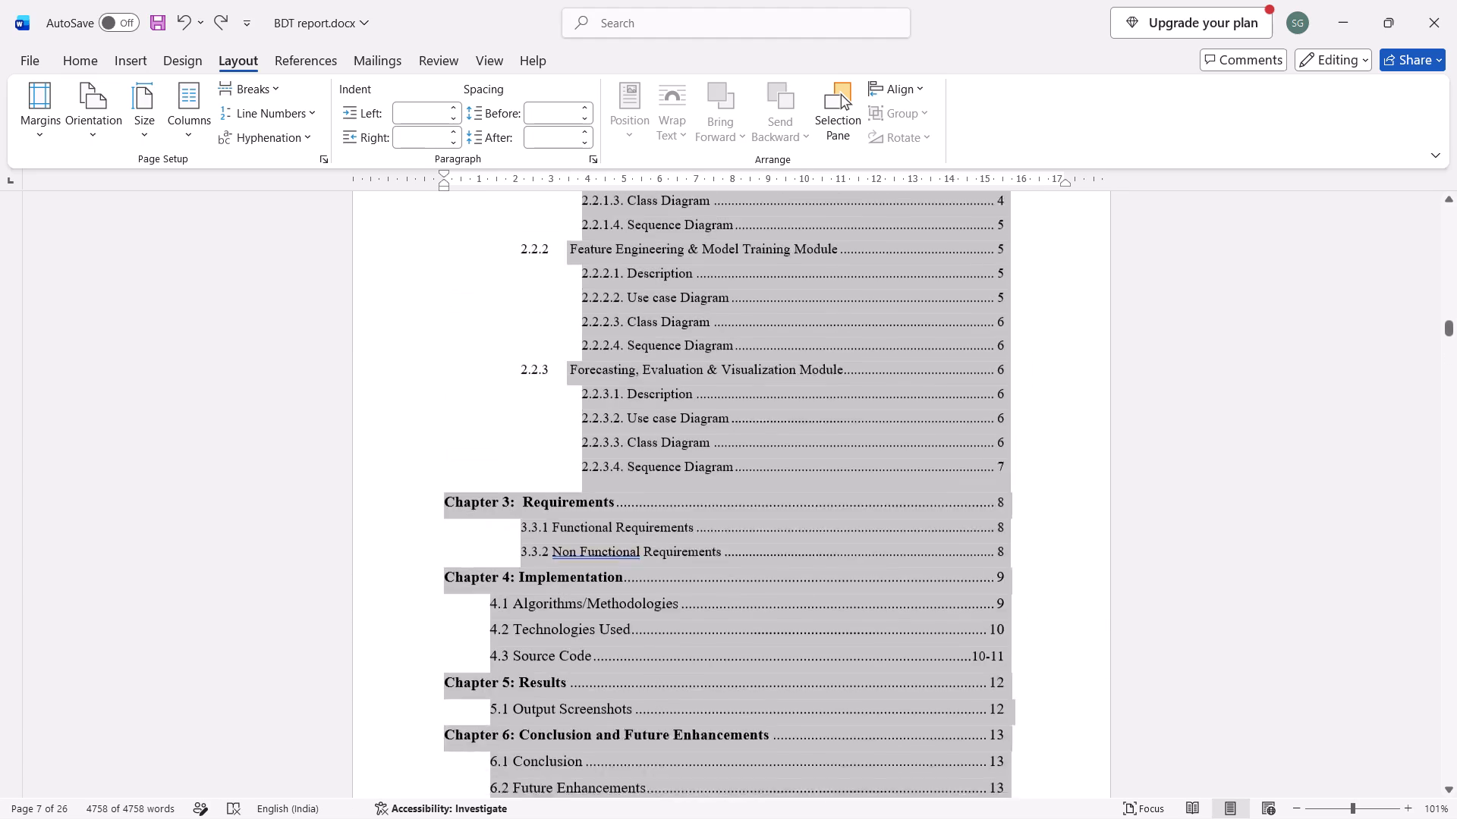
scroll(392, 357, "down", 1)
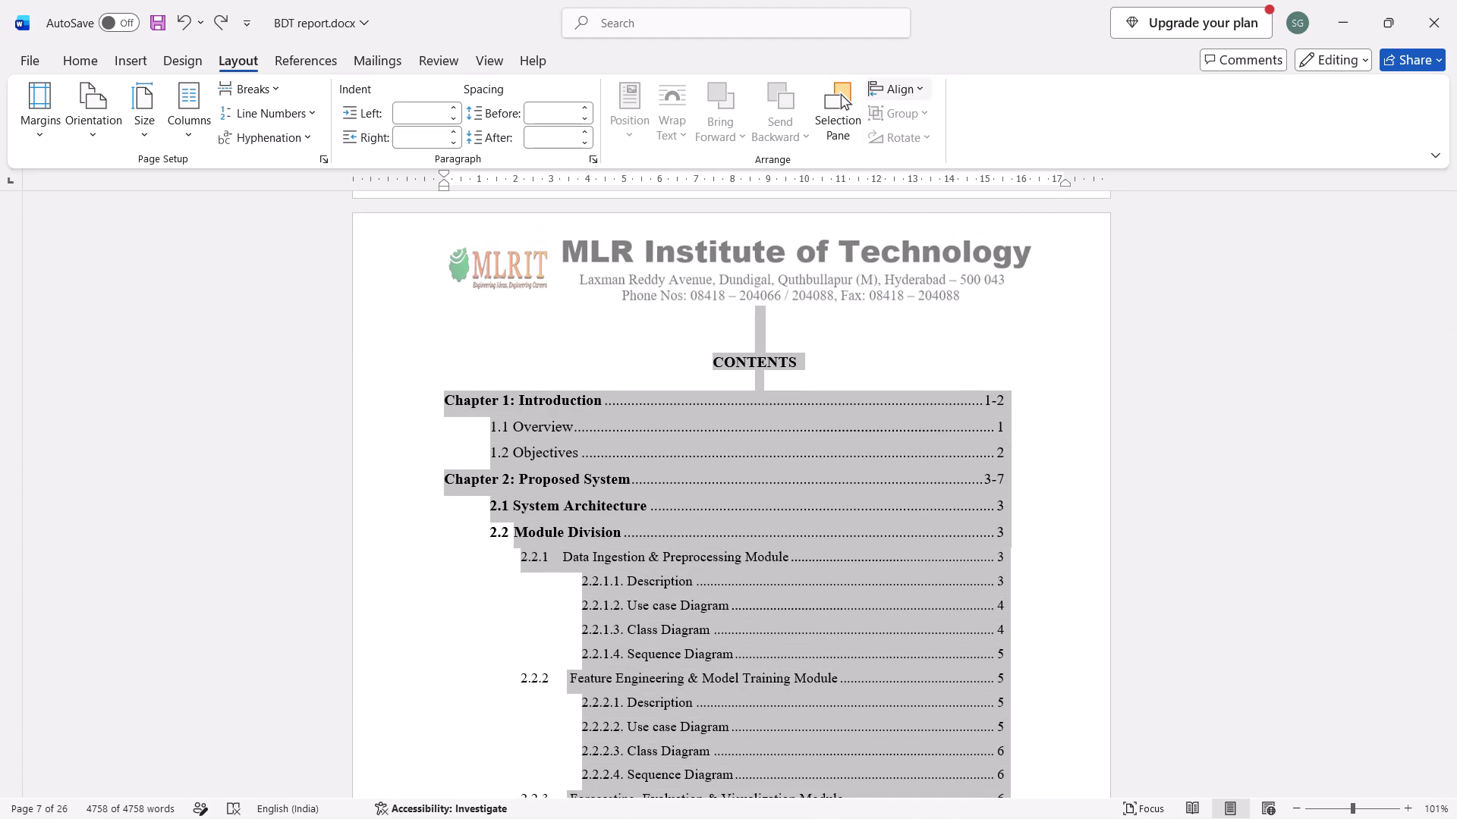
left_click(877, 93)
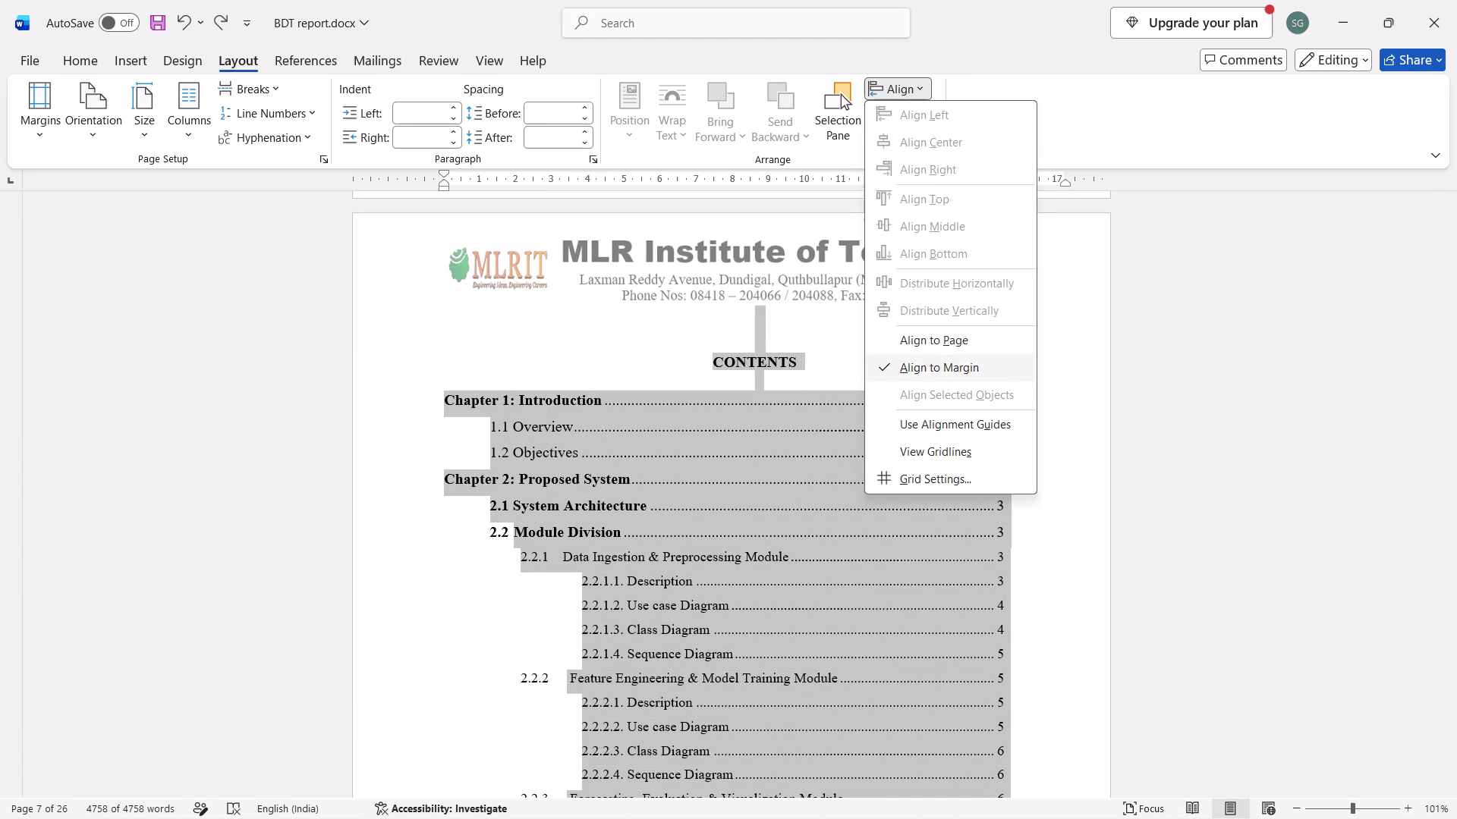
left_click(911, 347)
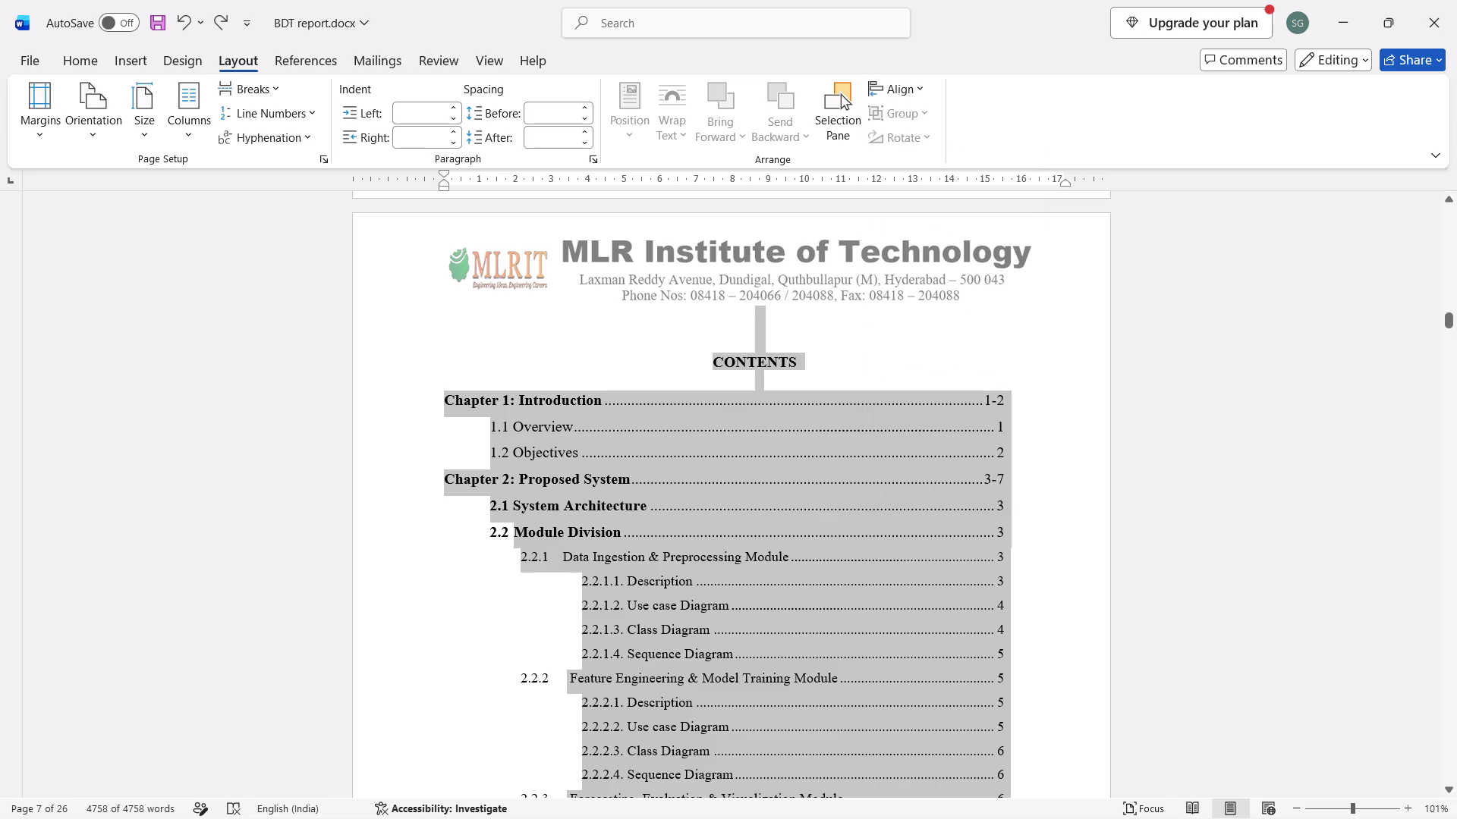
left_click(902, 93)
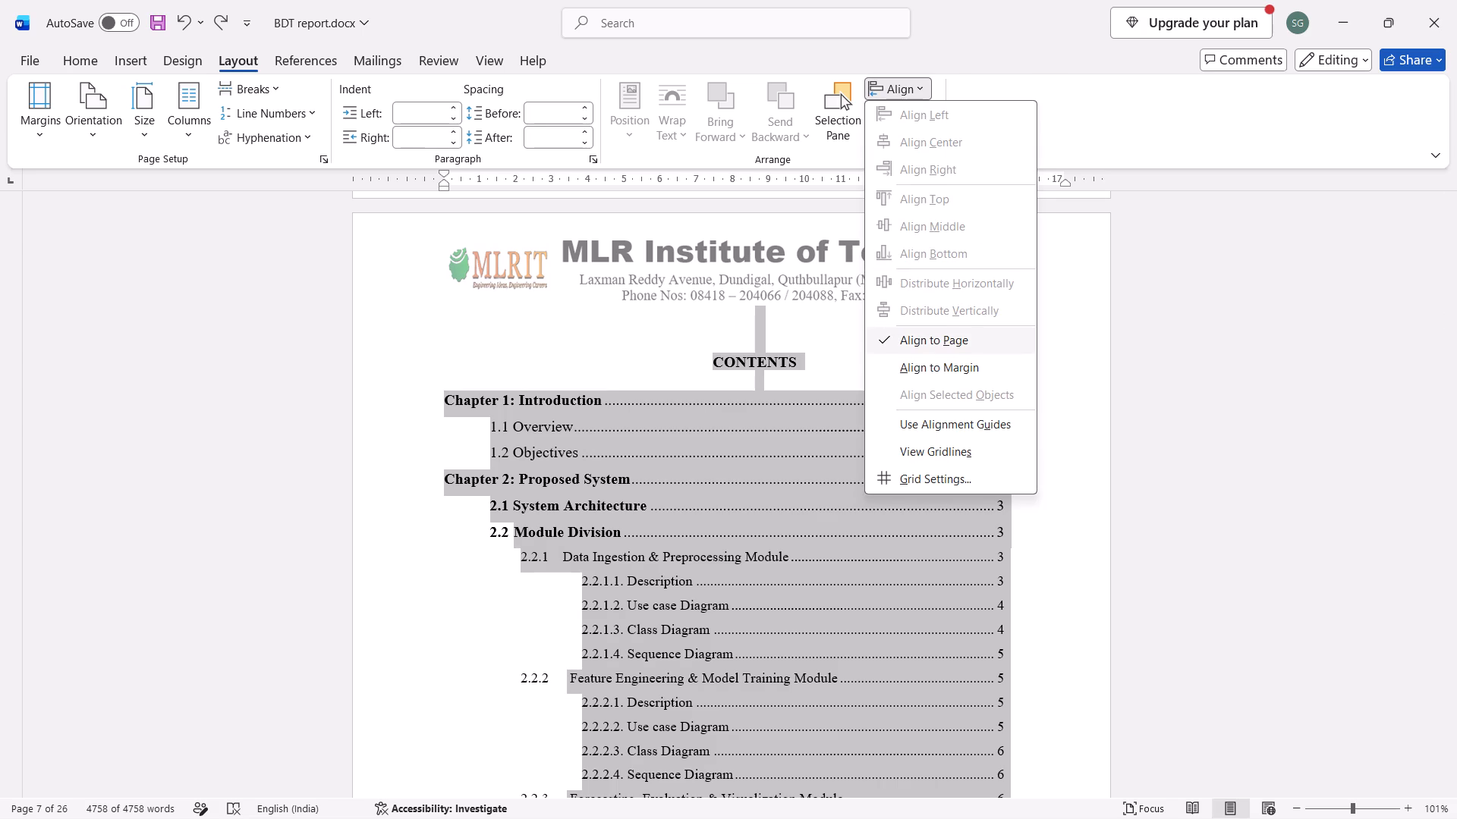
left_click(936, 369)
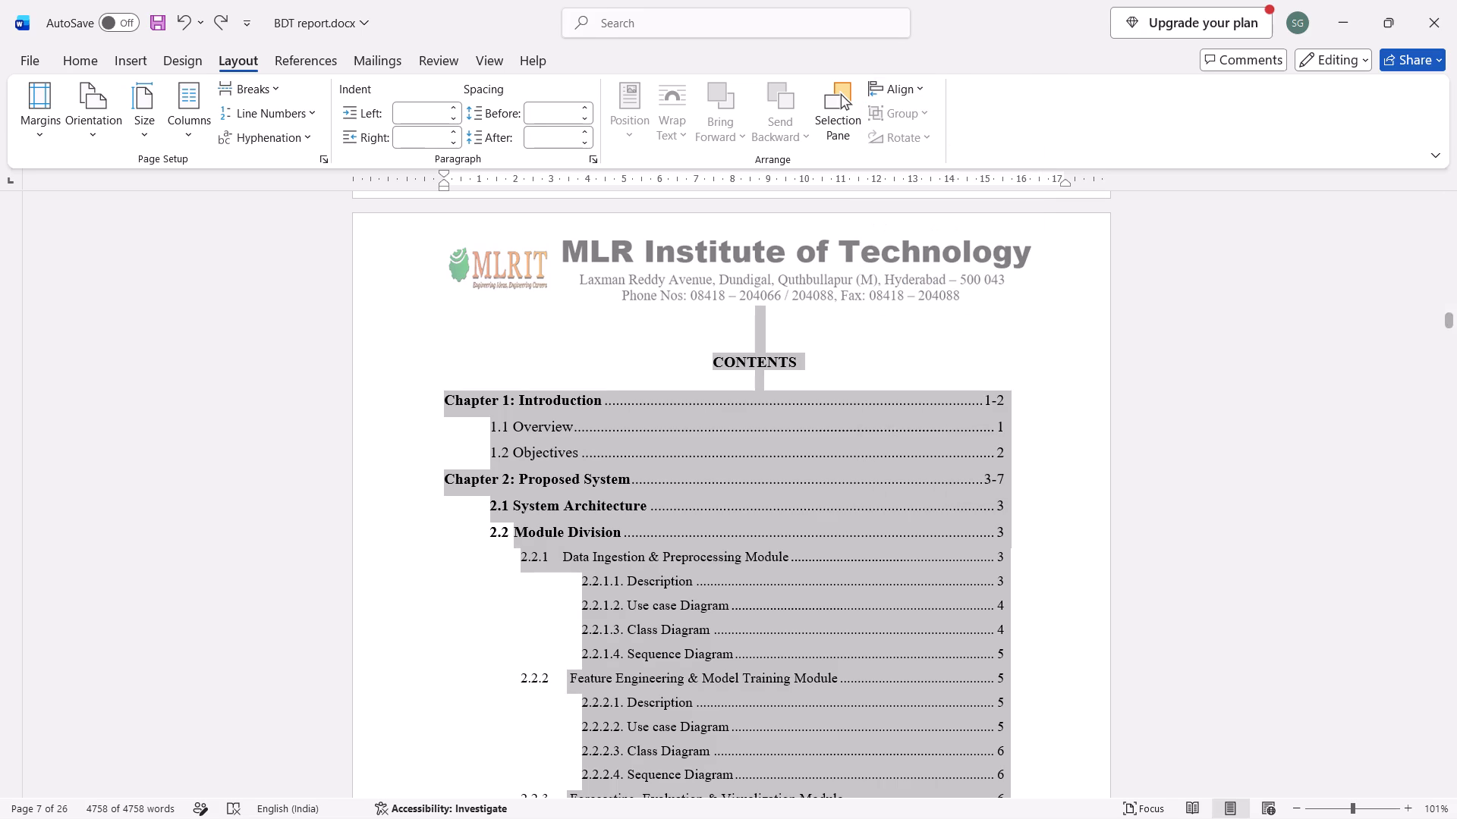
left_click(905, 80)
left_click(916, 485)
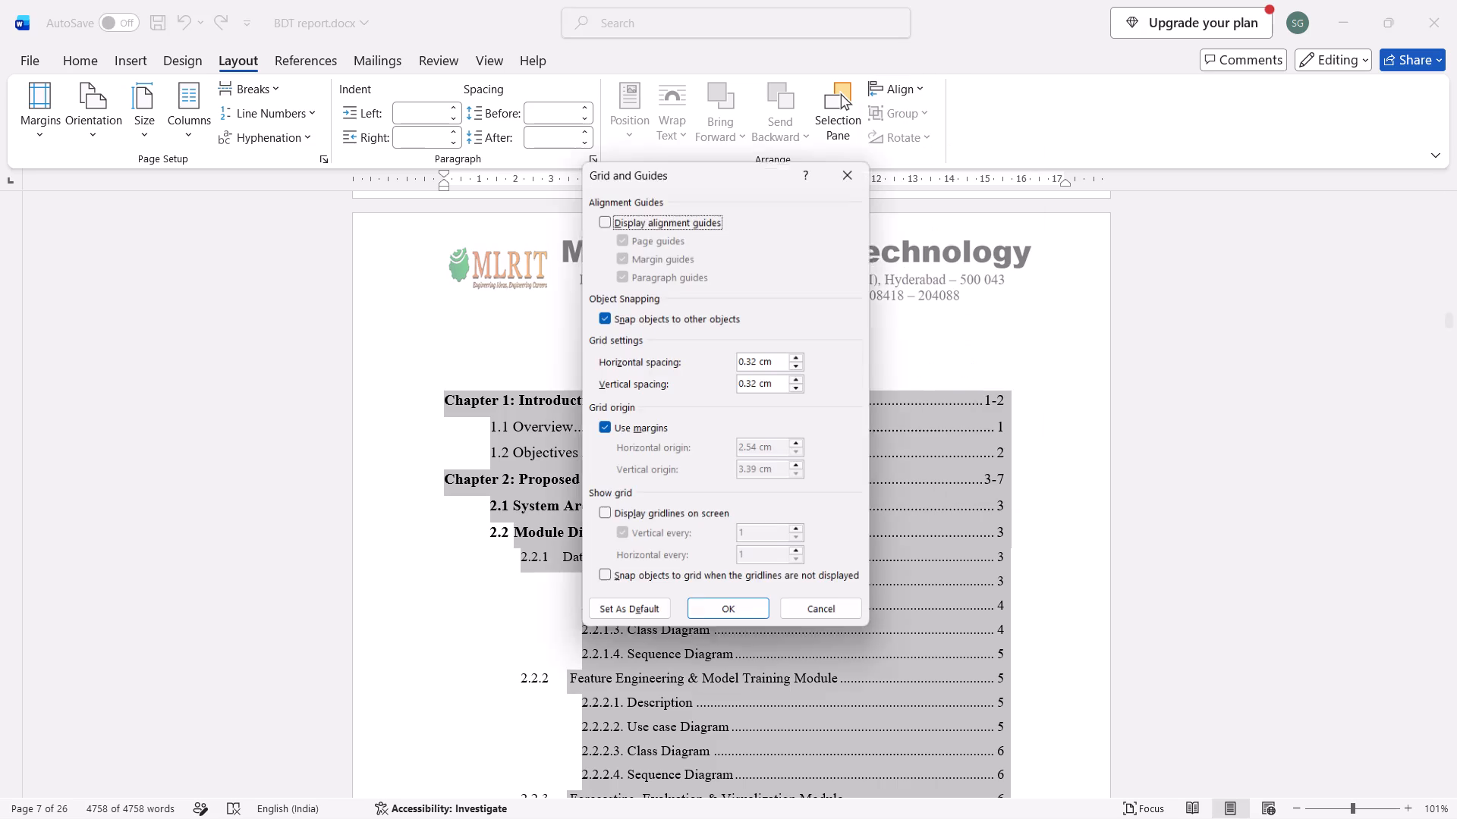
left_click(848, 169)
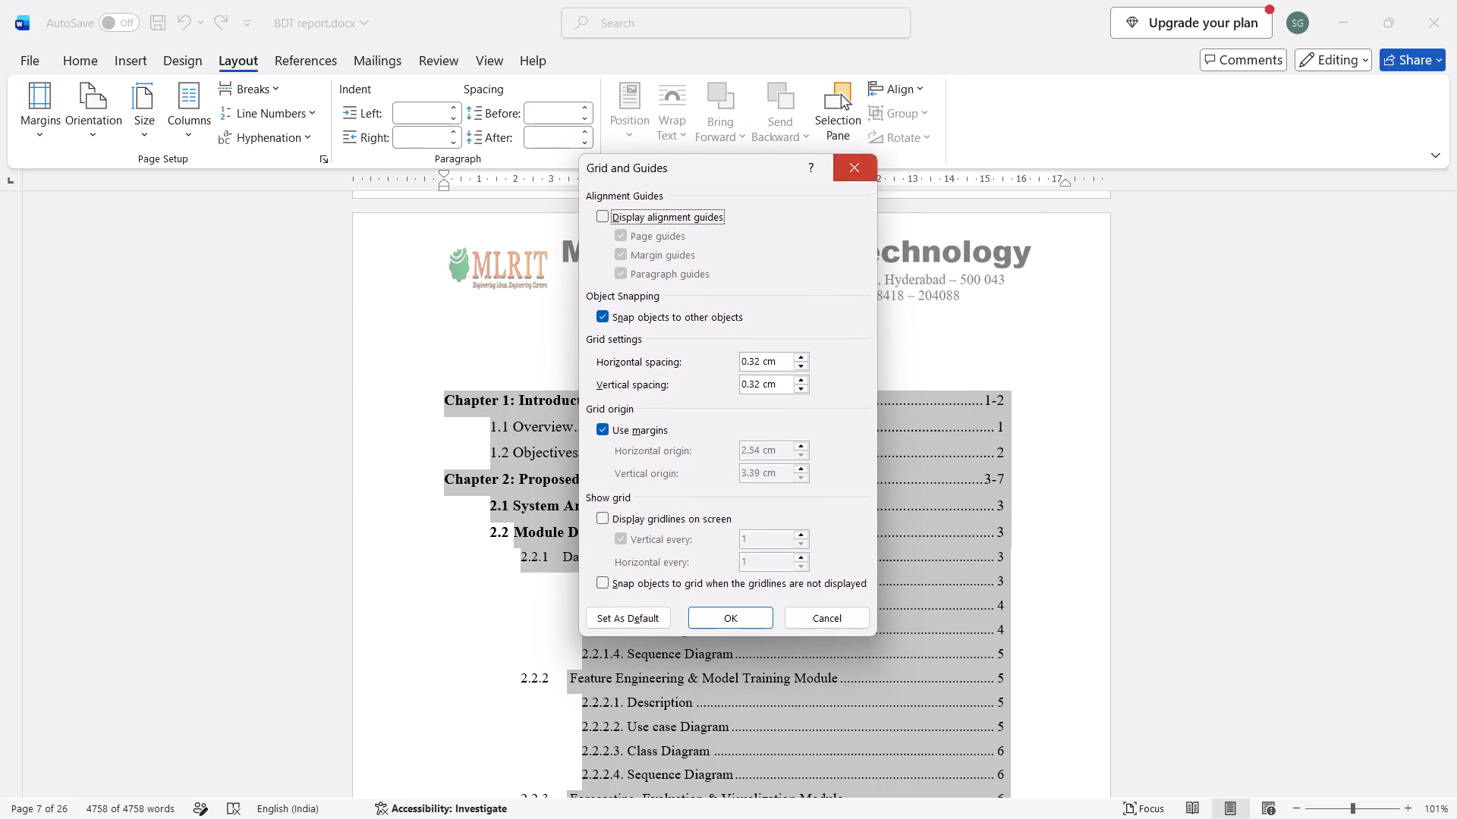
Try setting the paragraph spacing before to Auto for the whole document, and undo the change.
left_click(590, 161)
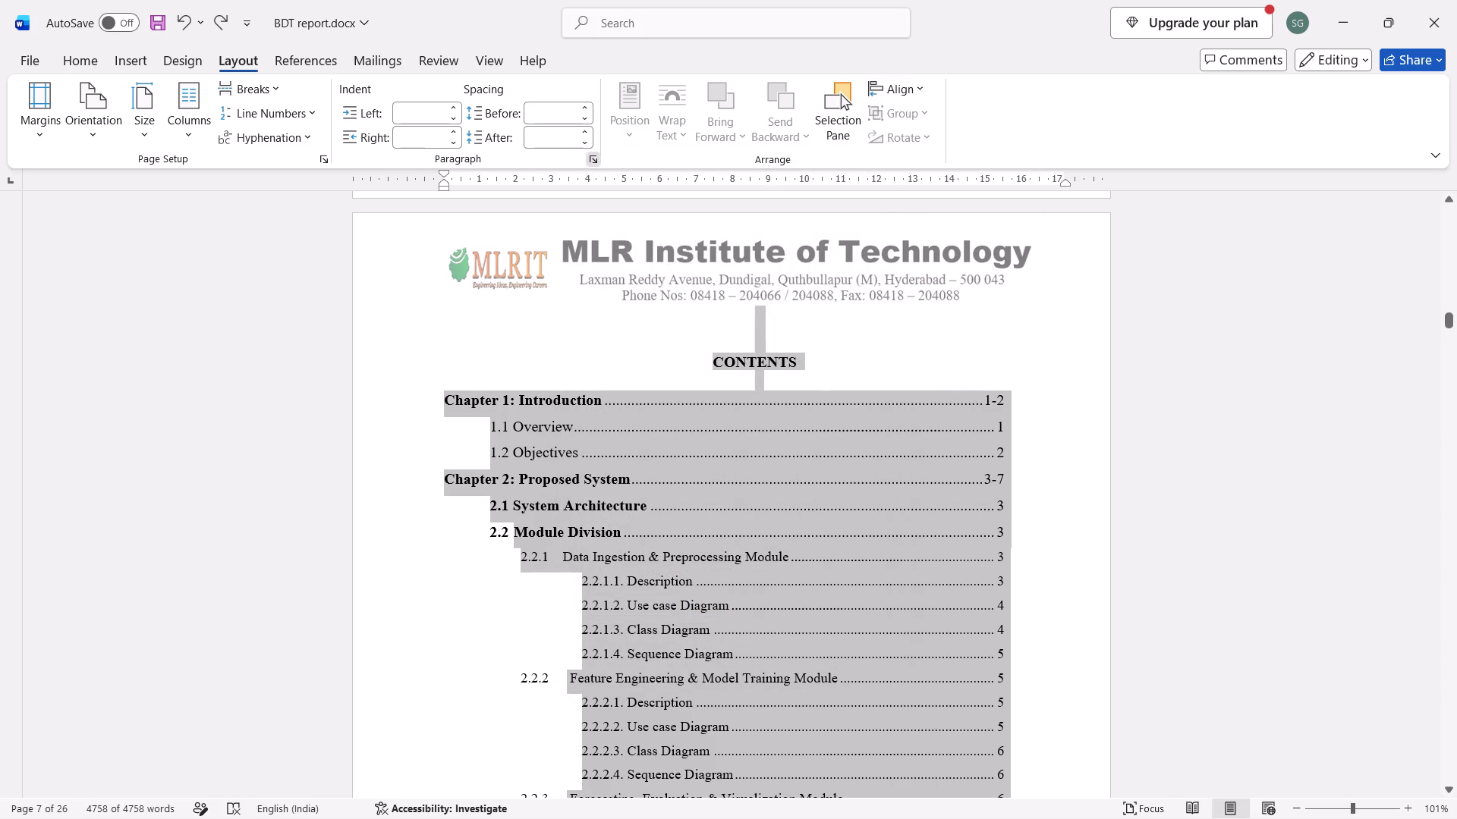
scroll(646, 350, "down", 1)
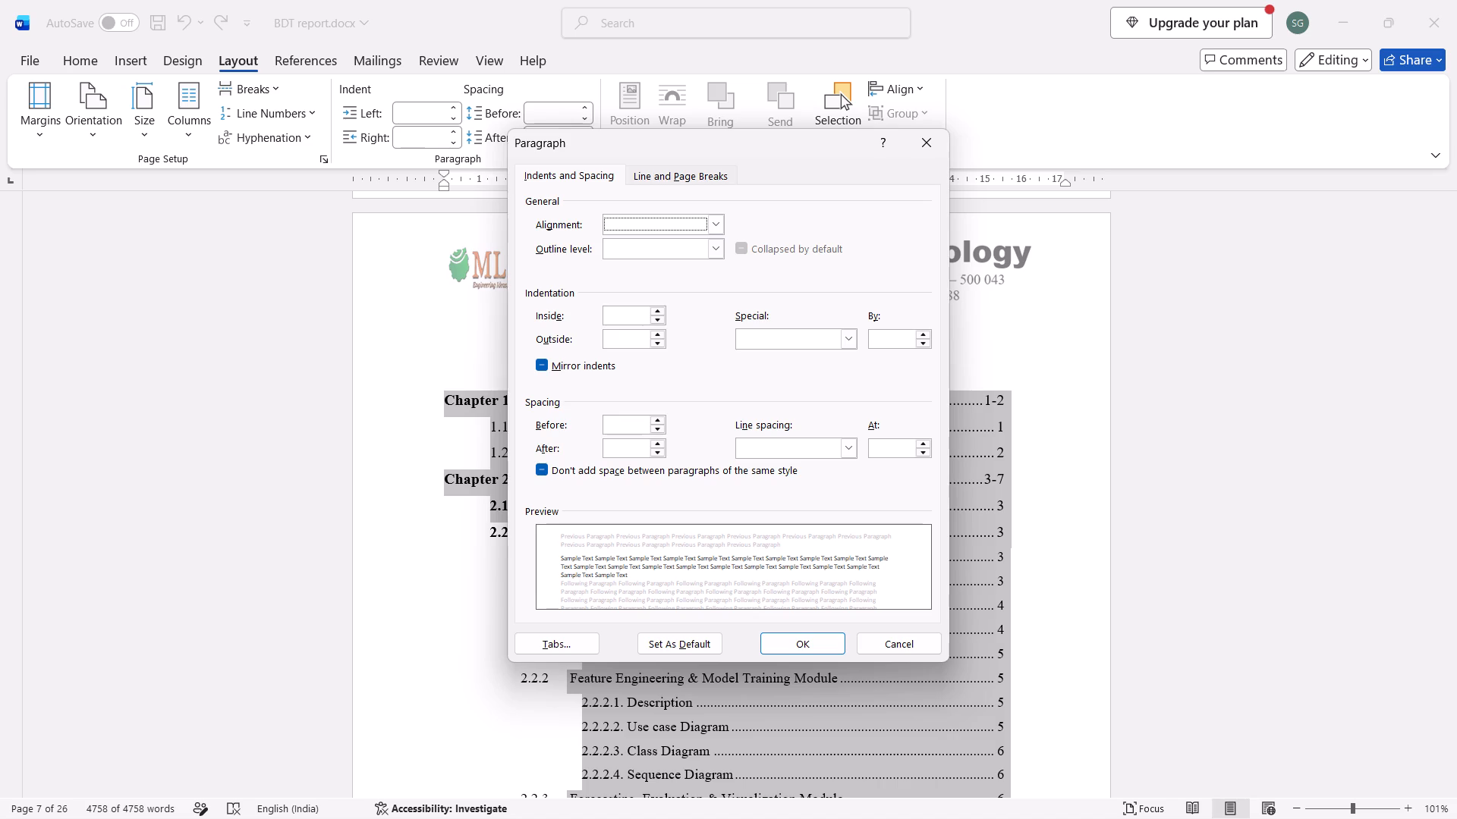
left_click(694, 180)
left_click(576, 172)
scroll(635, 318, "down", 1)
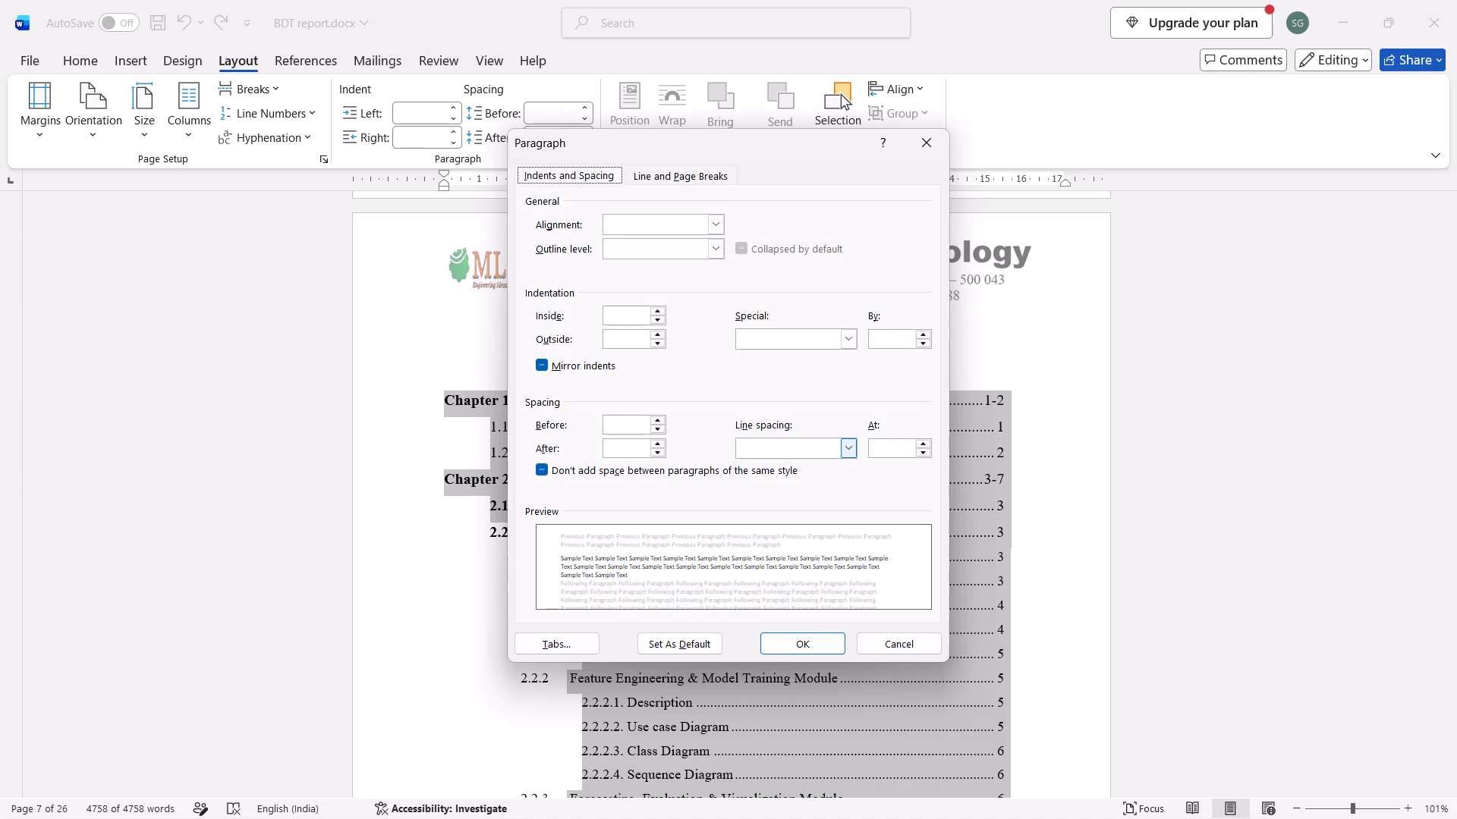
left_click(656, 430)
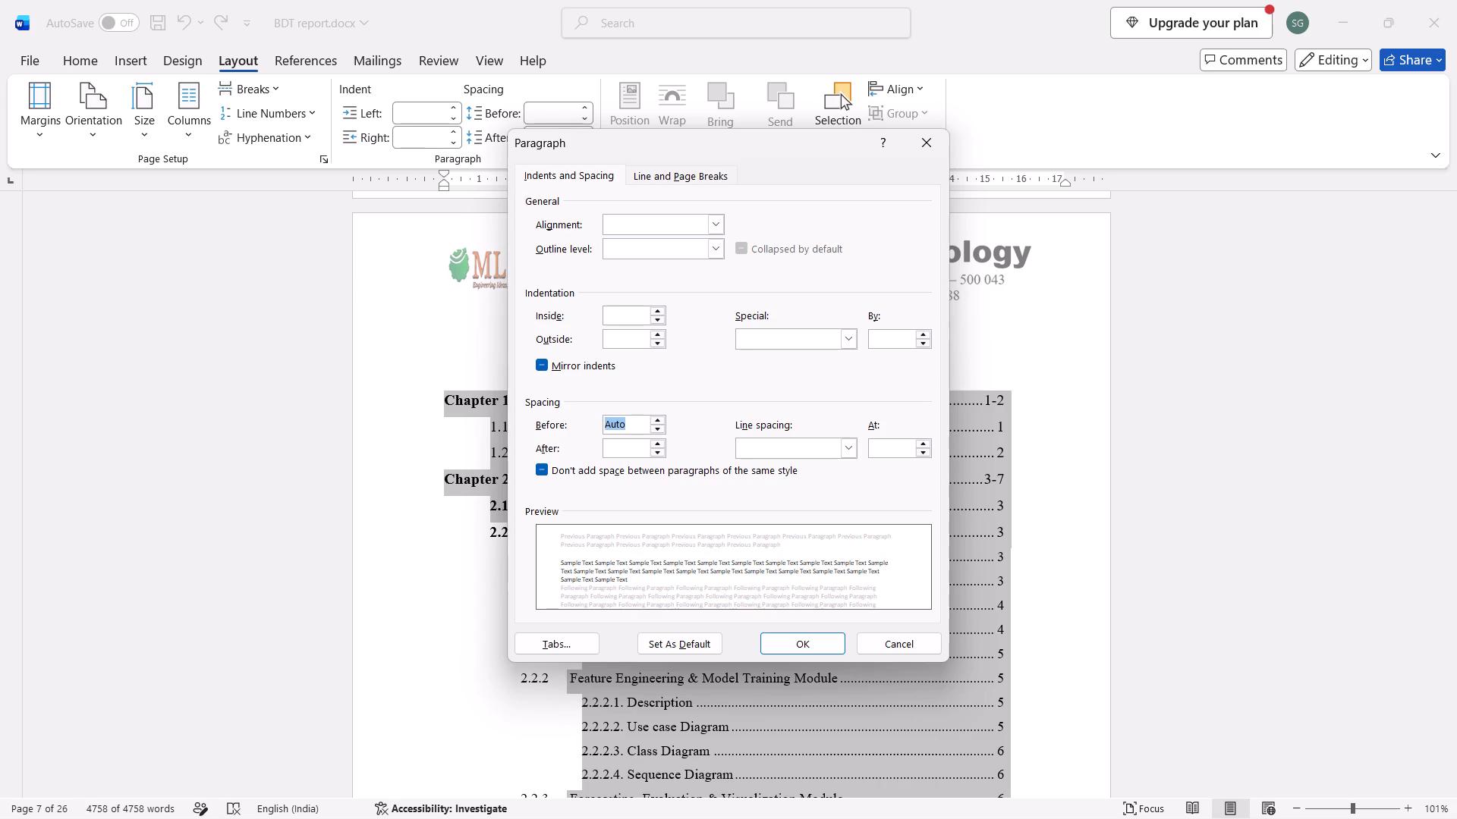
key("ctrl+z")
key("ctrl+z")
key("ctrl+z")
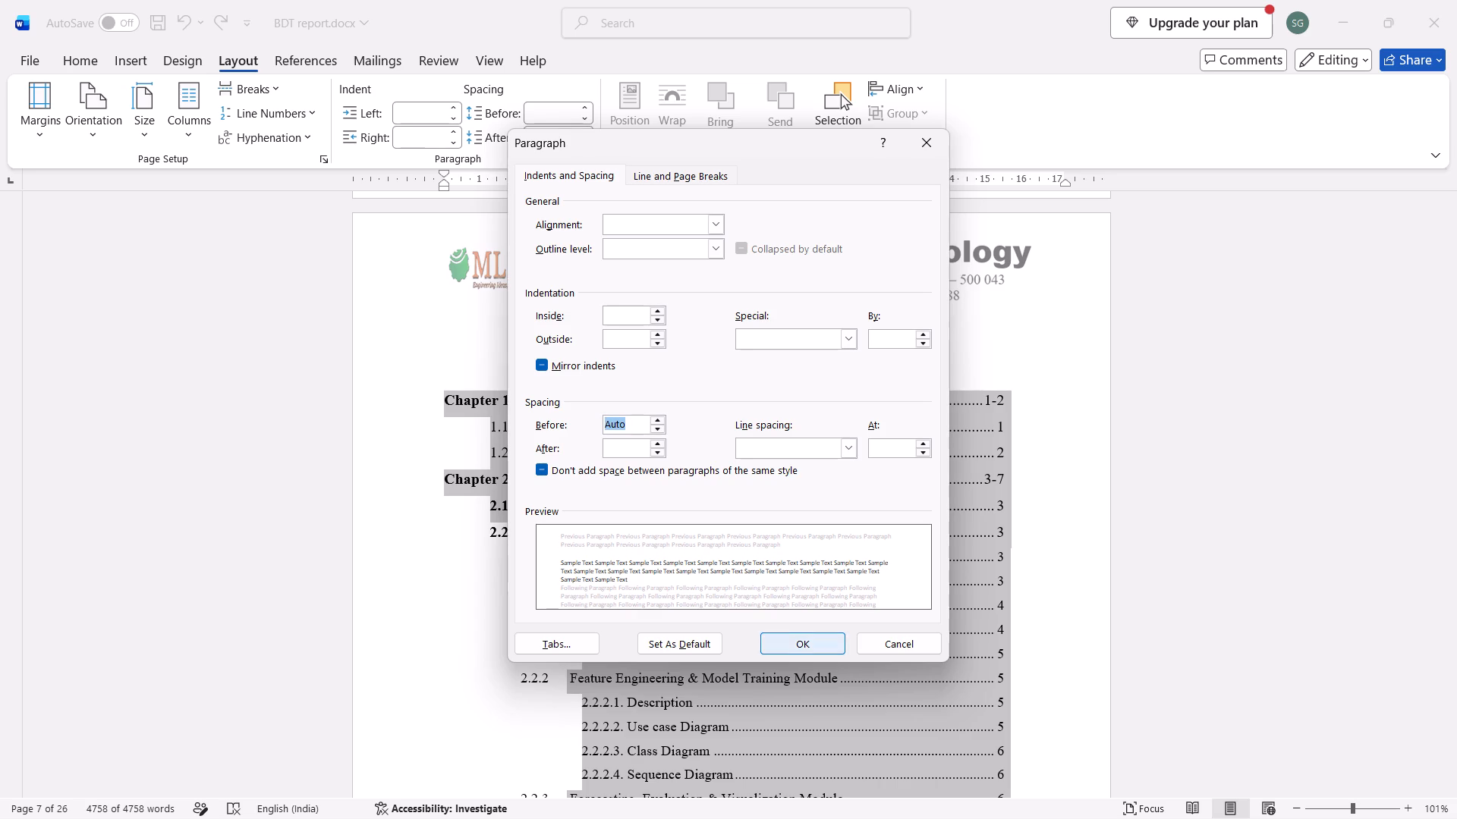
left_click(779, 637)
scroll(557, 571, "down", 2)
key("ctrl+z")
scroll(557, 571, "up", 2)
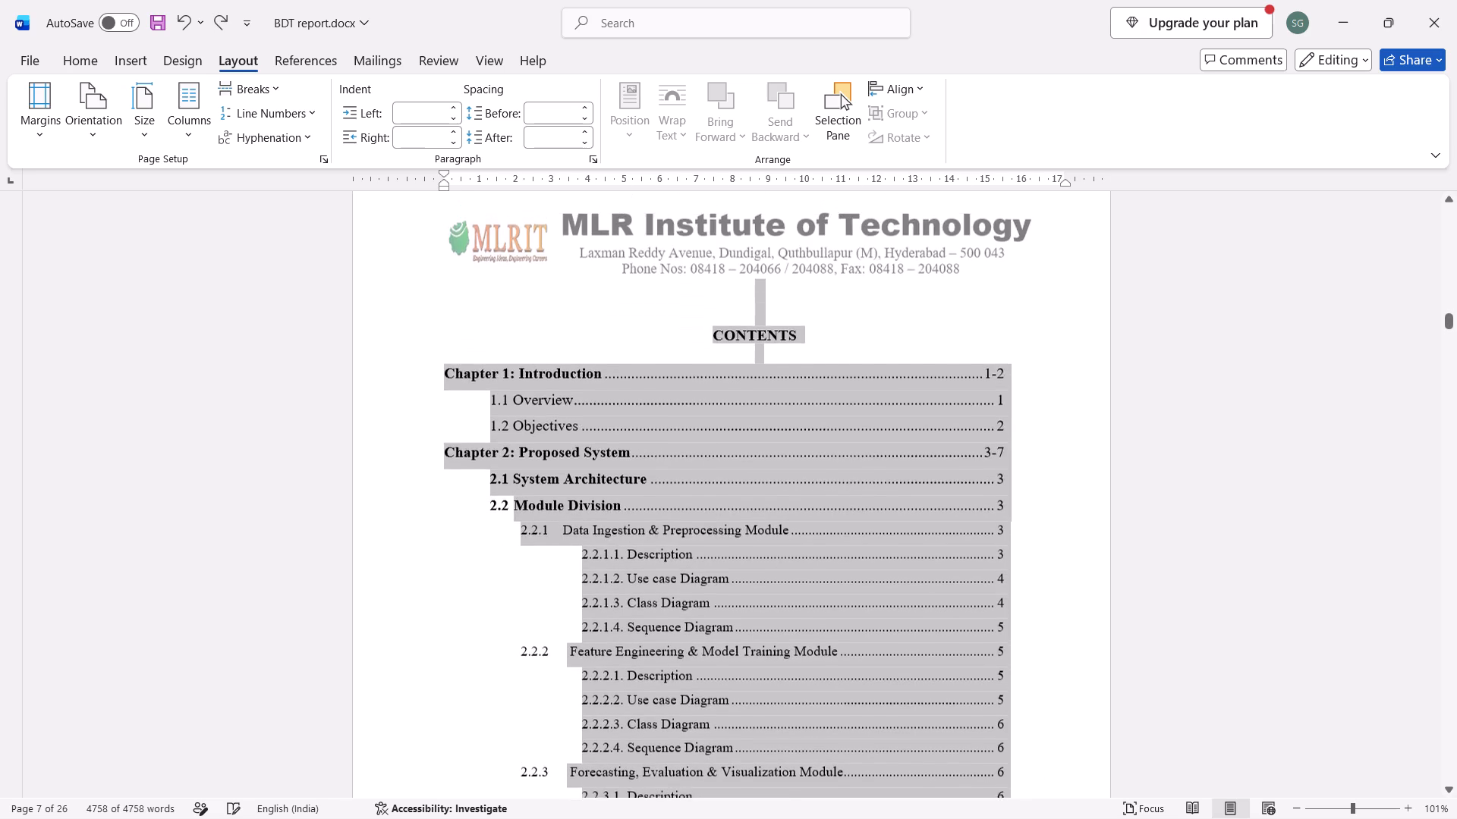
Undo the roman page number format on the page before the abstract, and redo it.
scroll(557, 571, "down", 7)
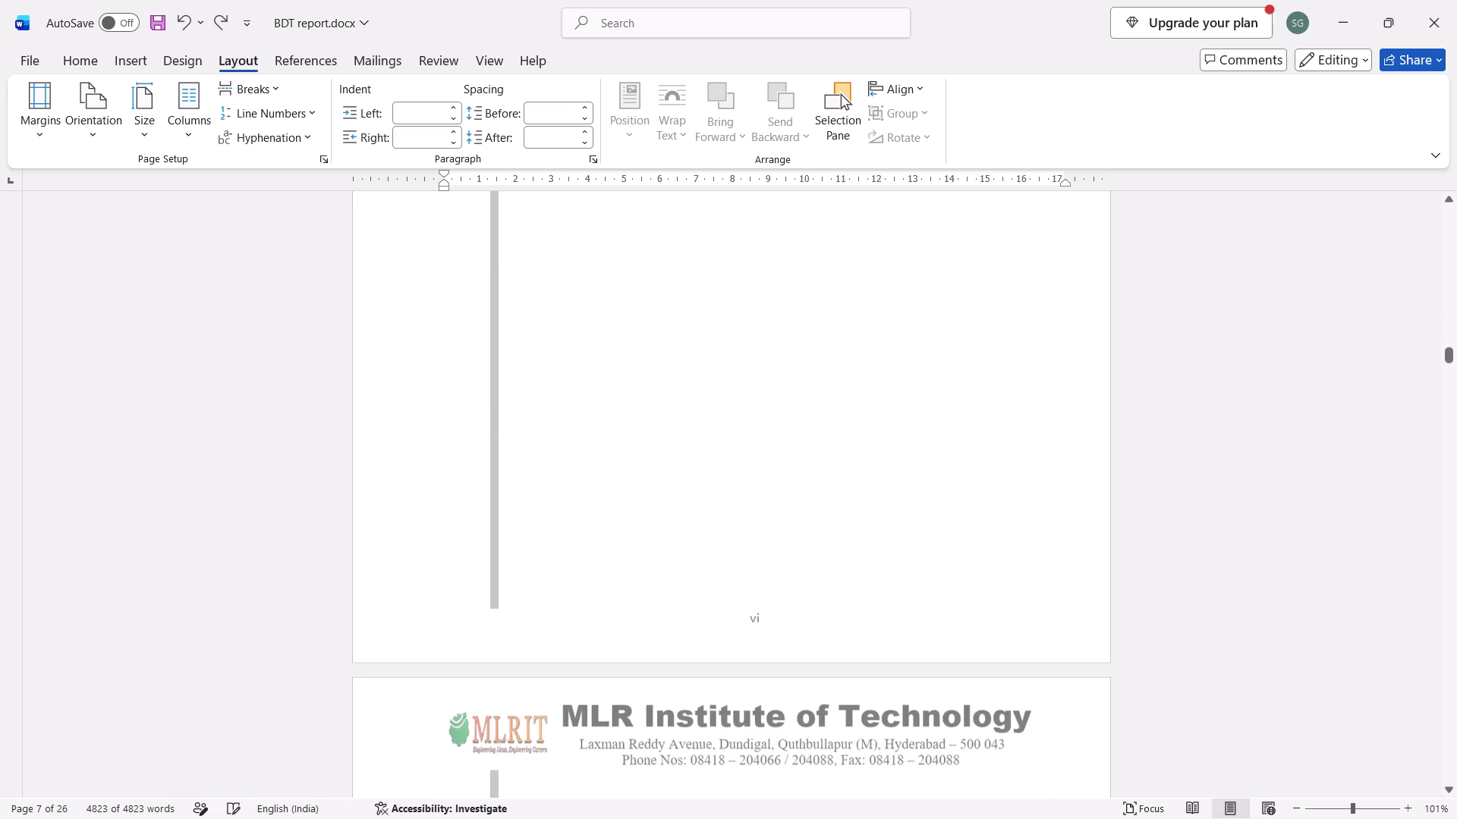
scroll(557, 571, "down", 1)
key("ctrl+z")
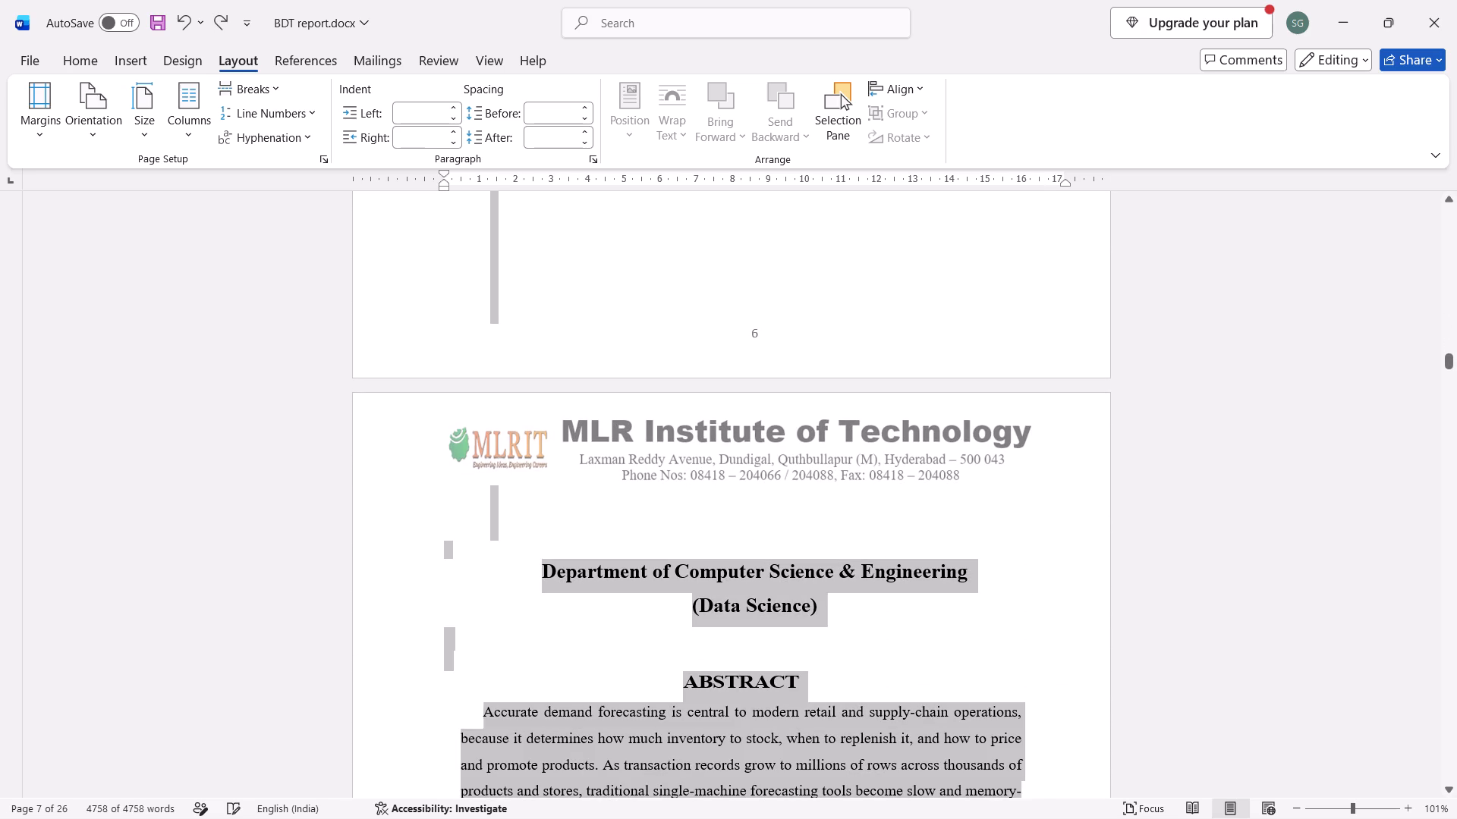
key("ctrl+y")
Review the text layout from the abstract into Chapter 1 and back through the front matter to the cover page.
scroll(672, 603, "down", 2)
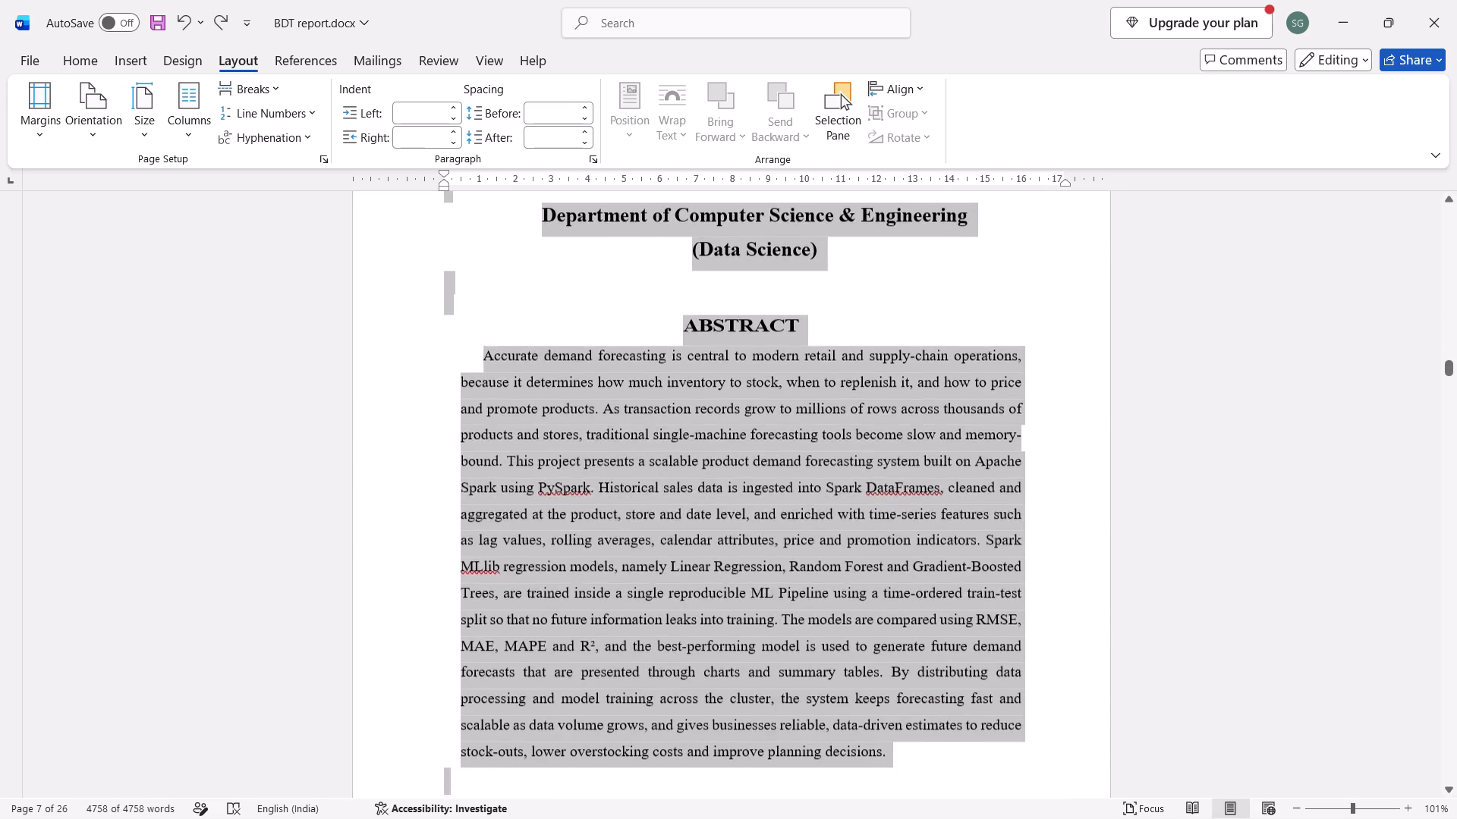
scroll(672, 603, "down", 4)
scroll(672, 603, "up", 1)
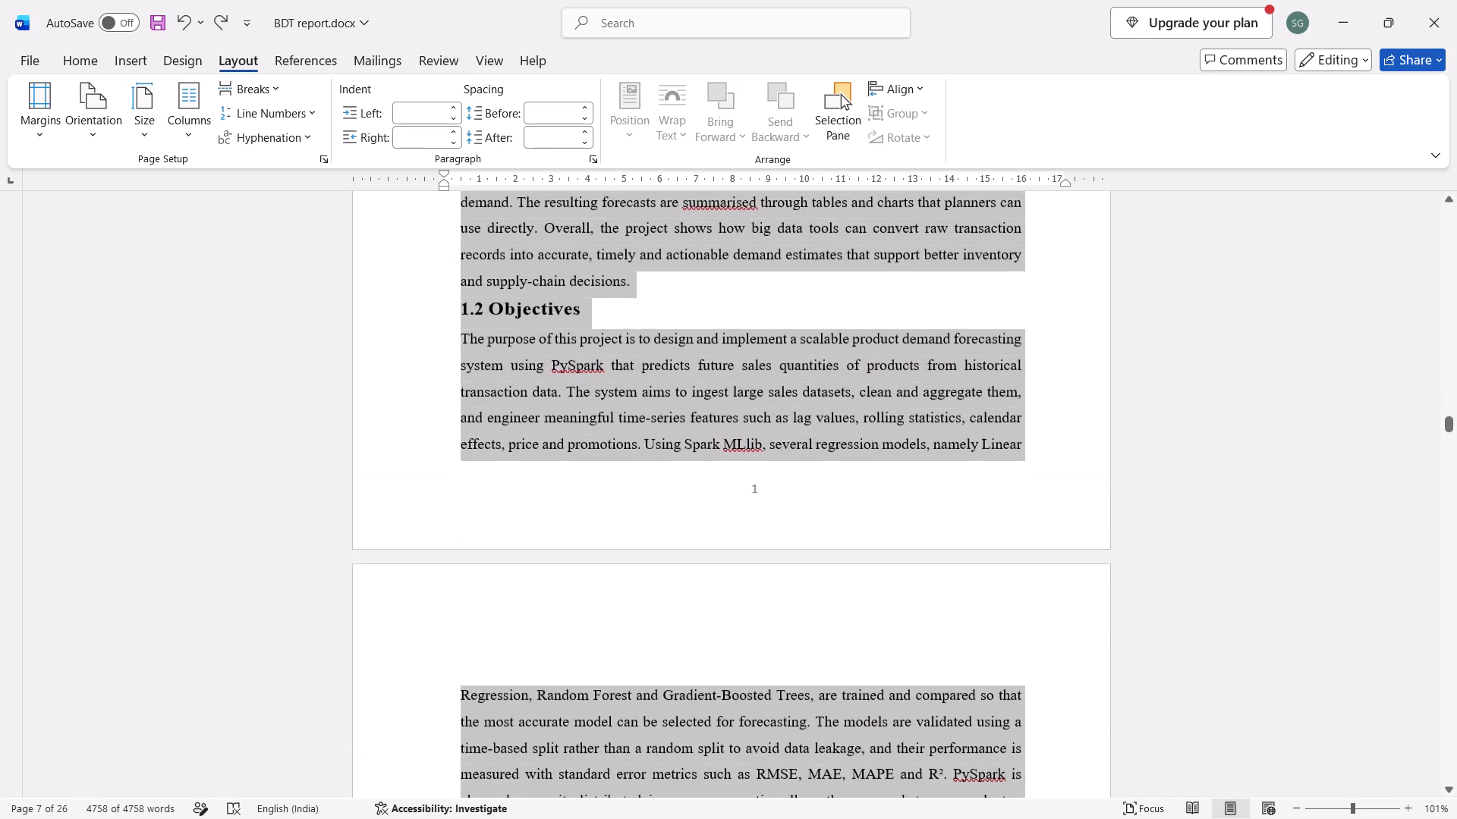
scroll(672, 603, "up", 1)
scroll(549, 424, "up", 1)
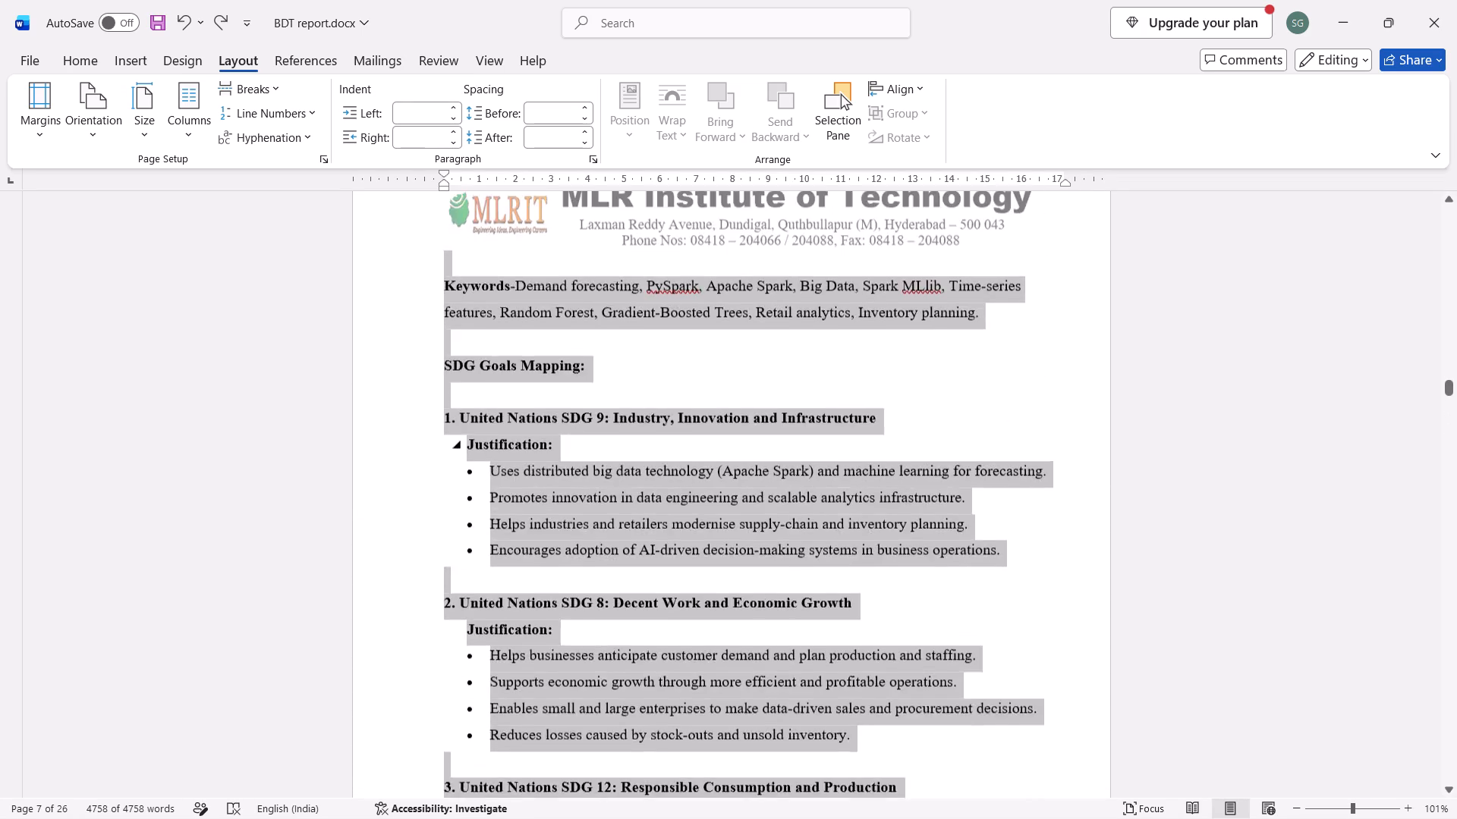
scroll(558, 461, "up", 6)
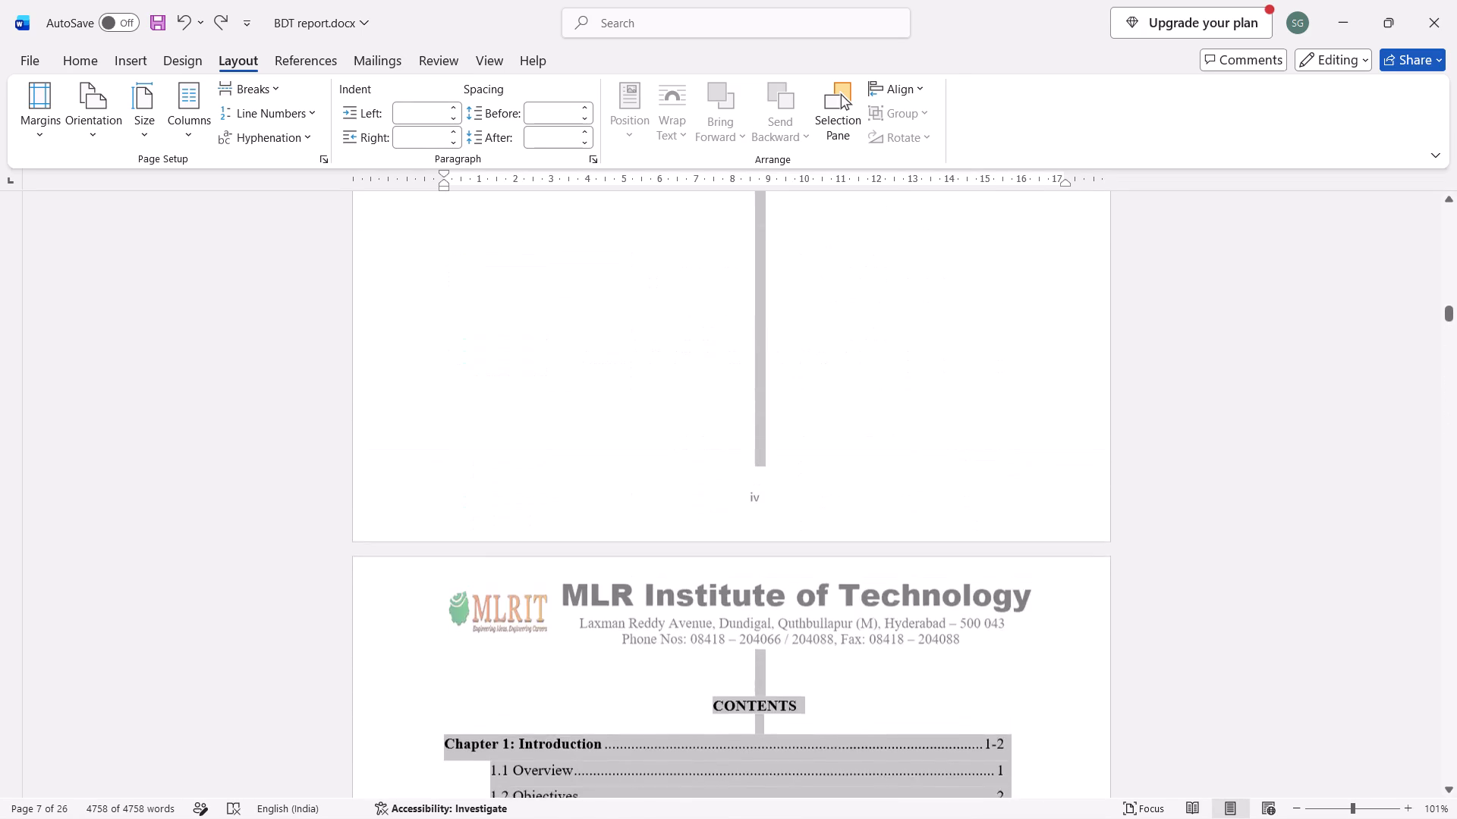
scroll(558, 461, "up", 7)
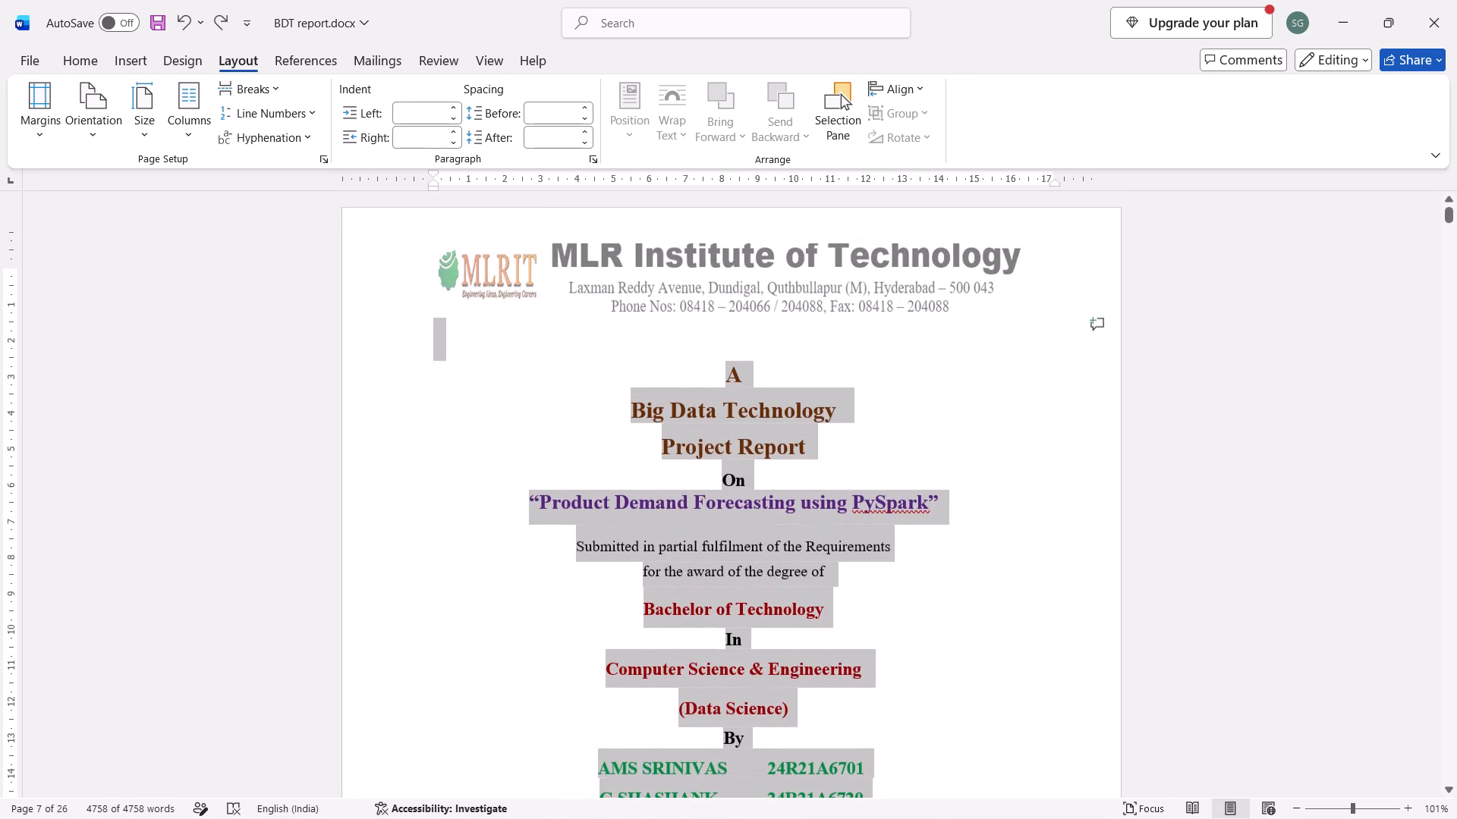
scroll(558, 461, "up", 1)
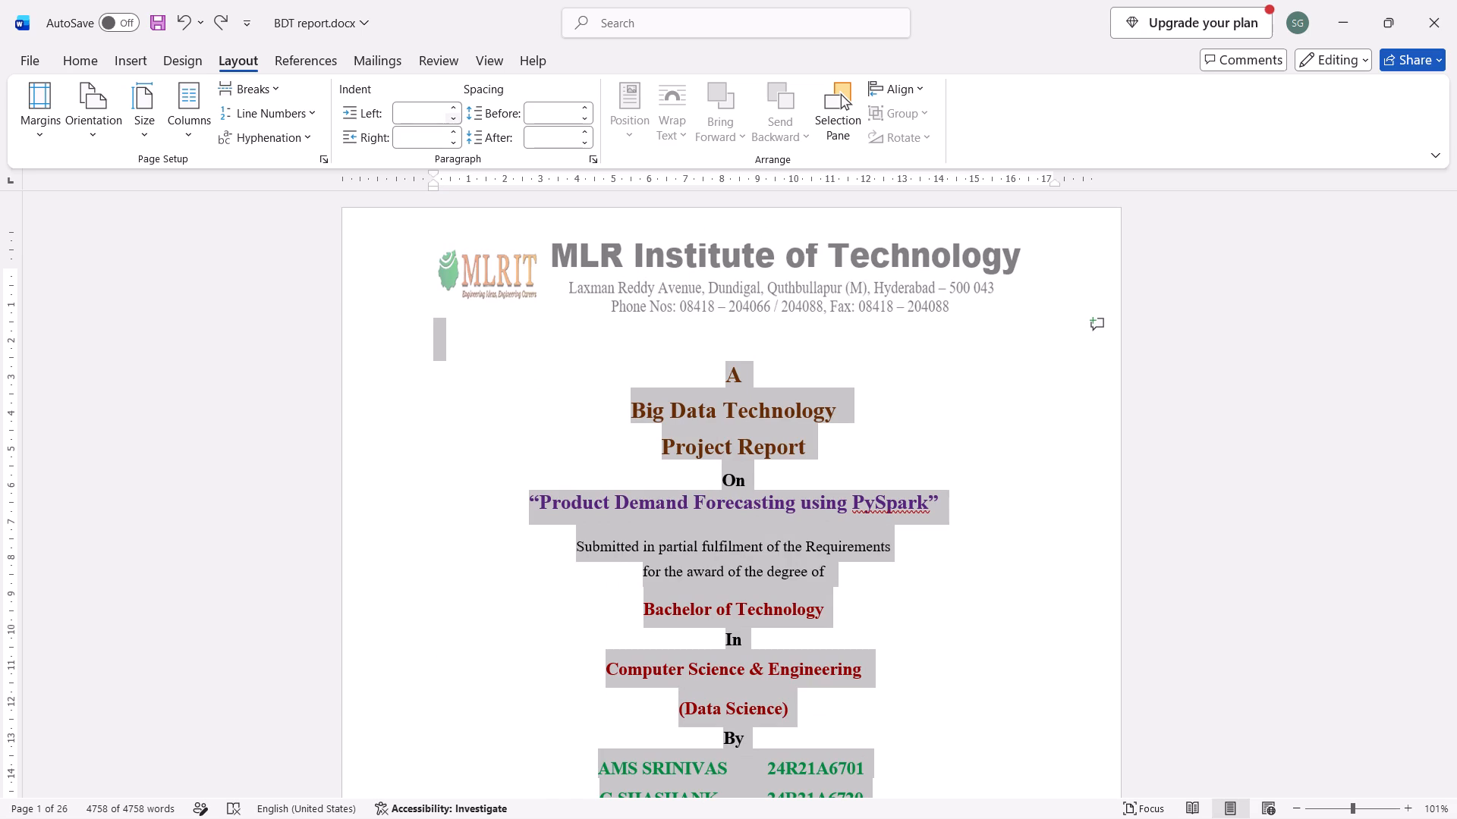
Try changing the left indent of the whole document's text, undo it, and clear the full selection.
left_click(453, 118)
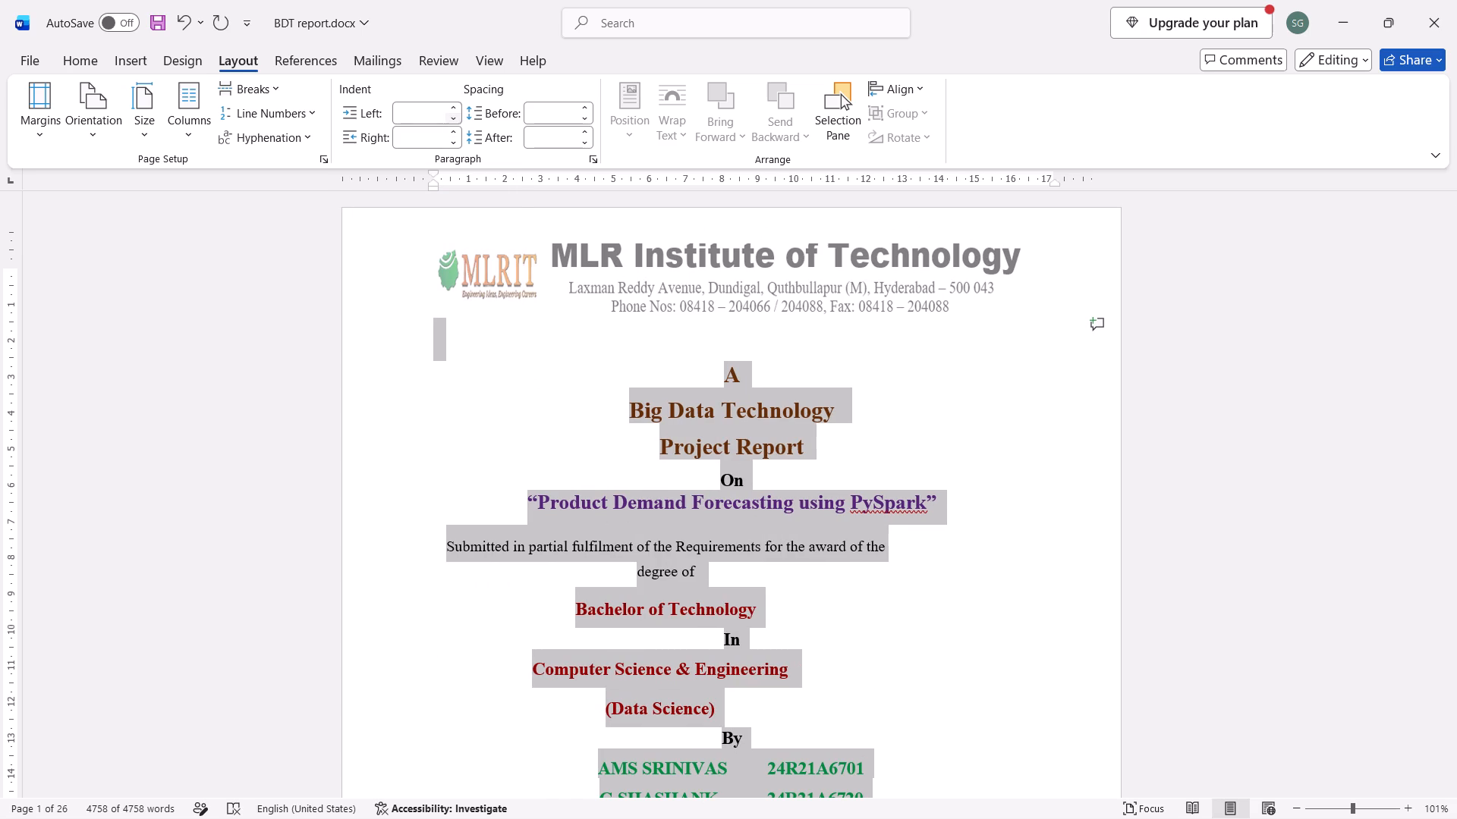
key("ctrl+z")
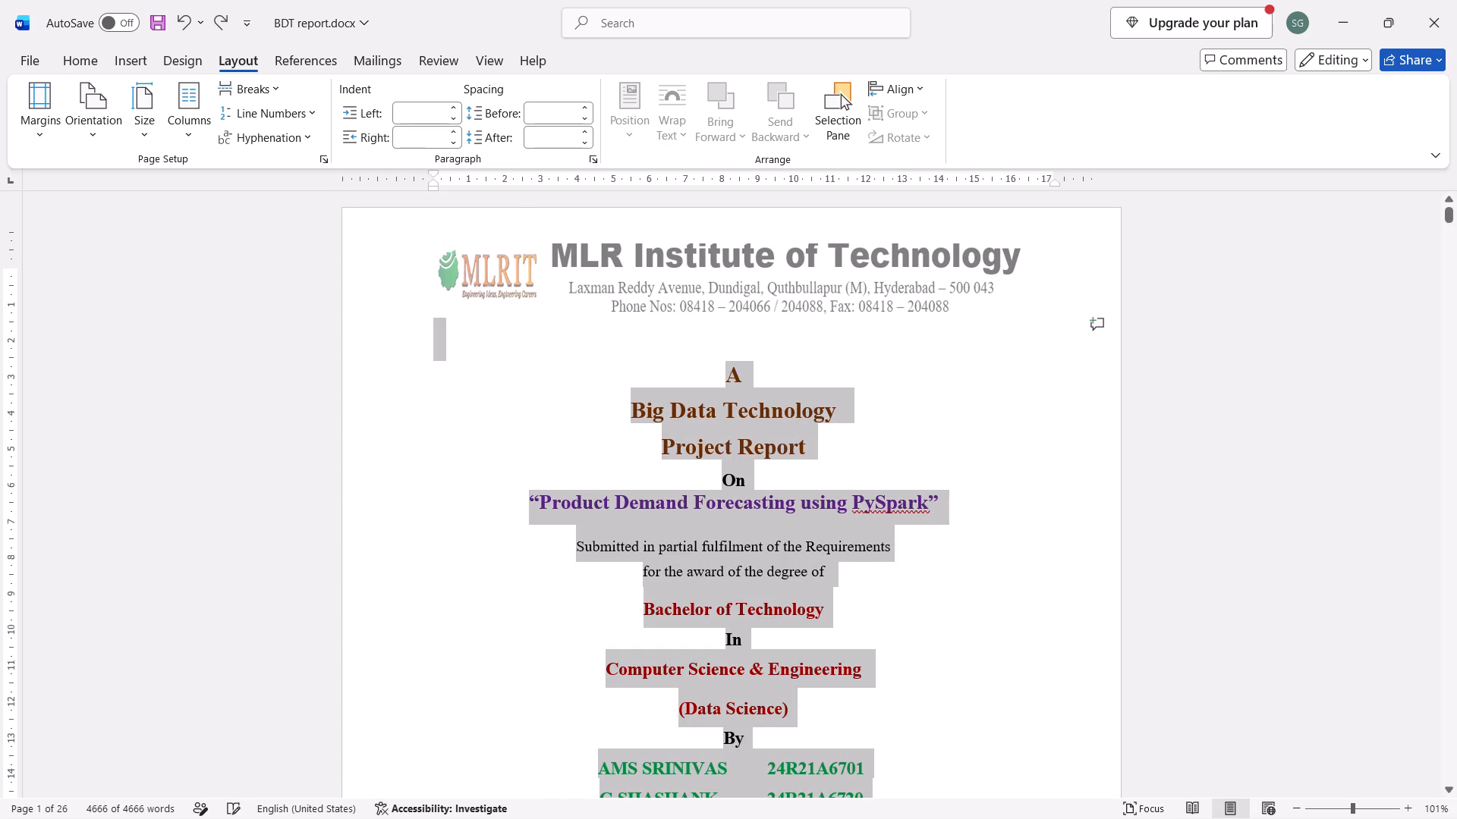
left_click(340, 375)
Review the layout and page numbers from the contents page through Chapter 1 to the start of Chapter 2.
scroll(340, 375, "down", 20)
scroll(340, 375, "down", 1)
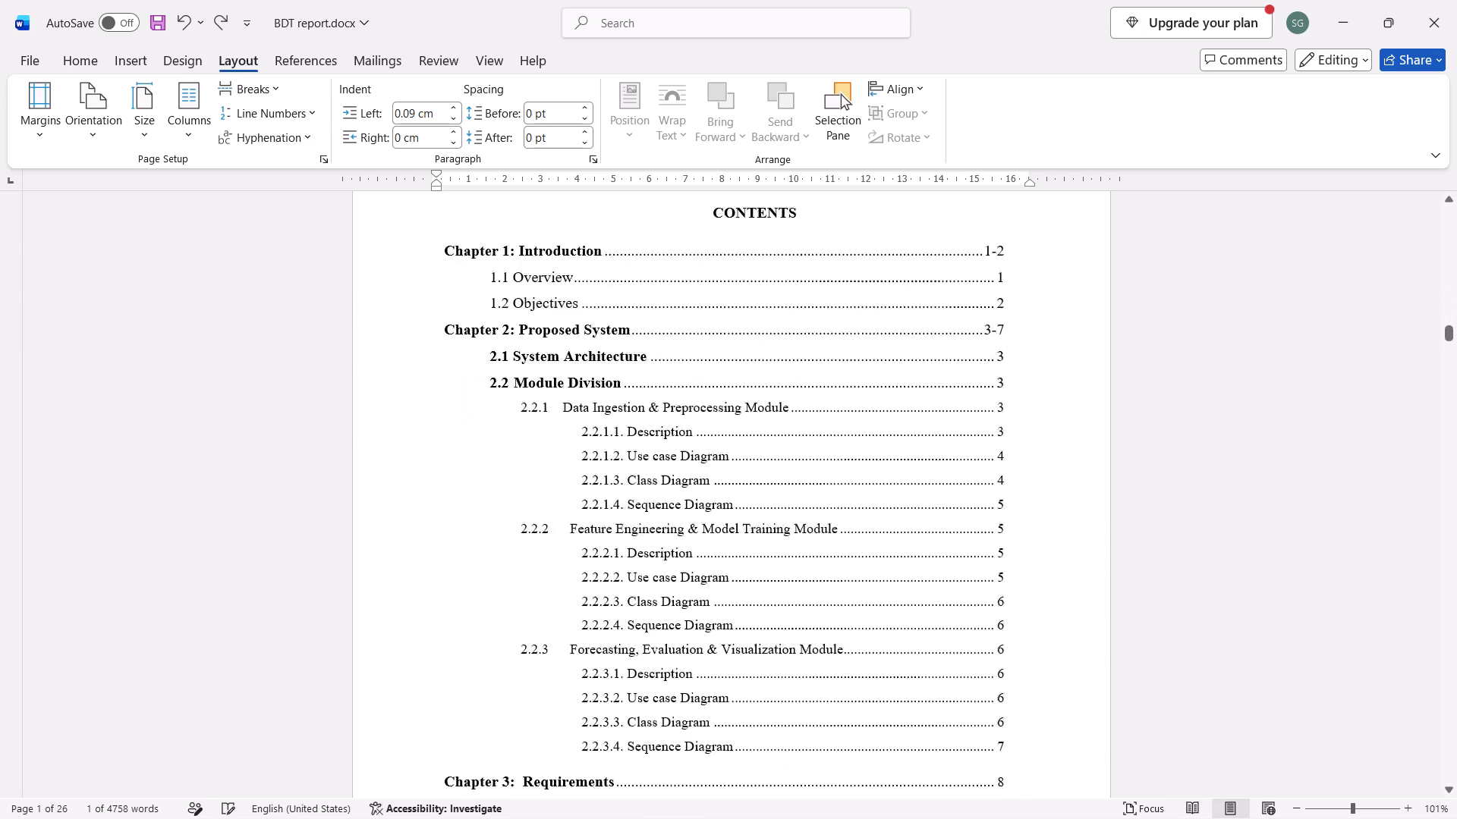
scroll(340, 375, "down", 5)
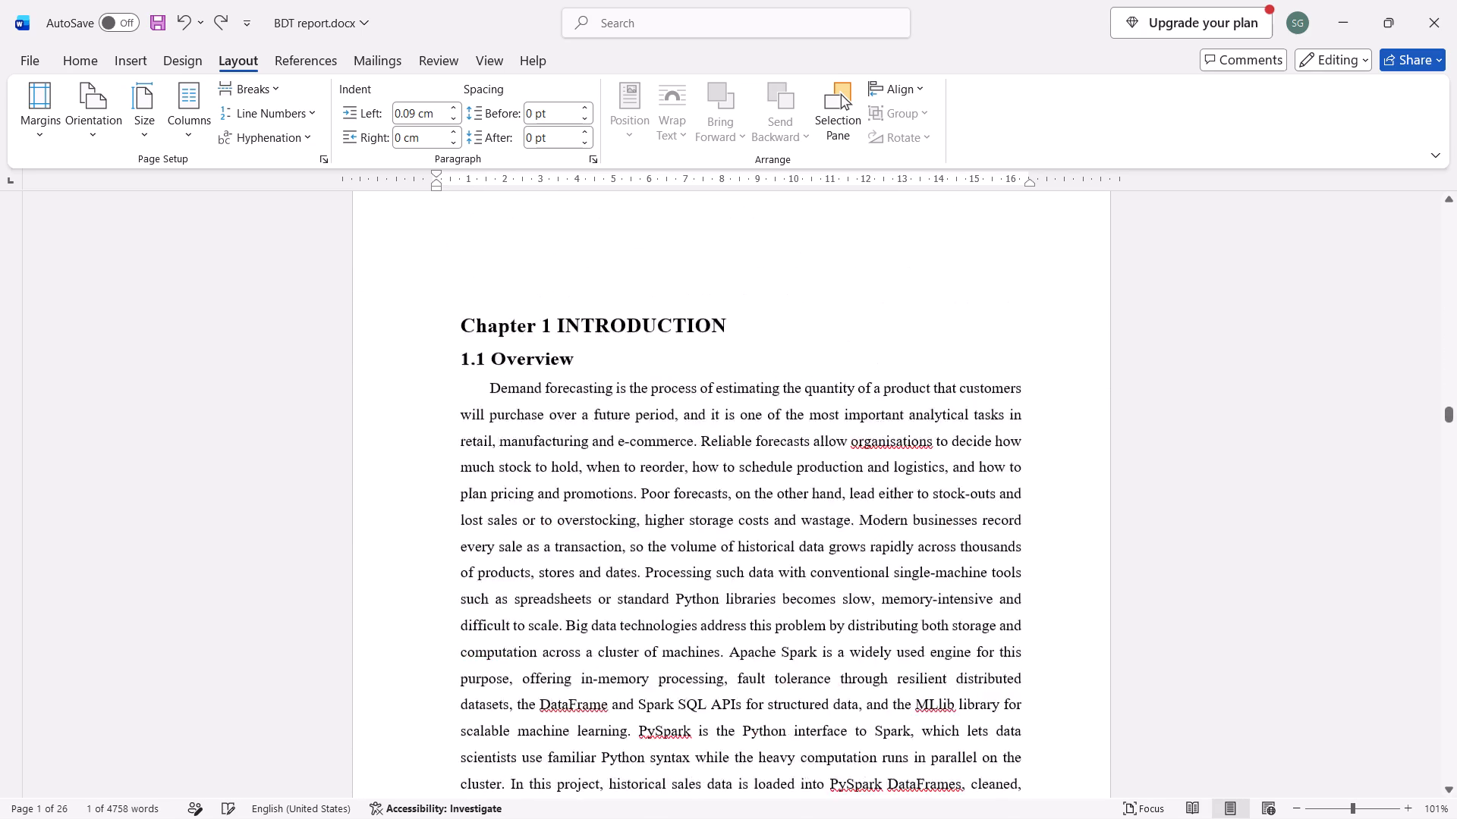
scroll(340, 375, "down", 3)
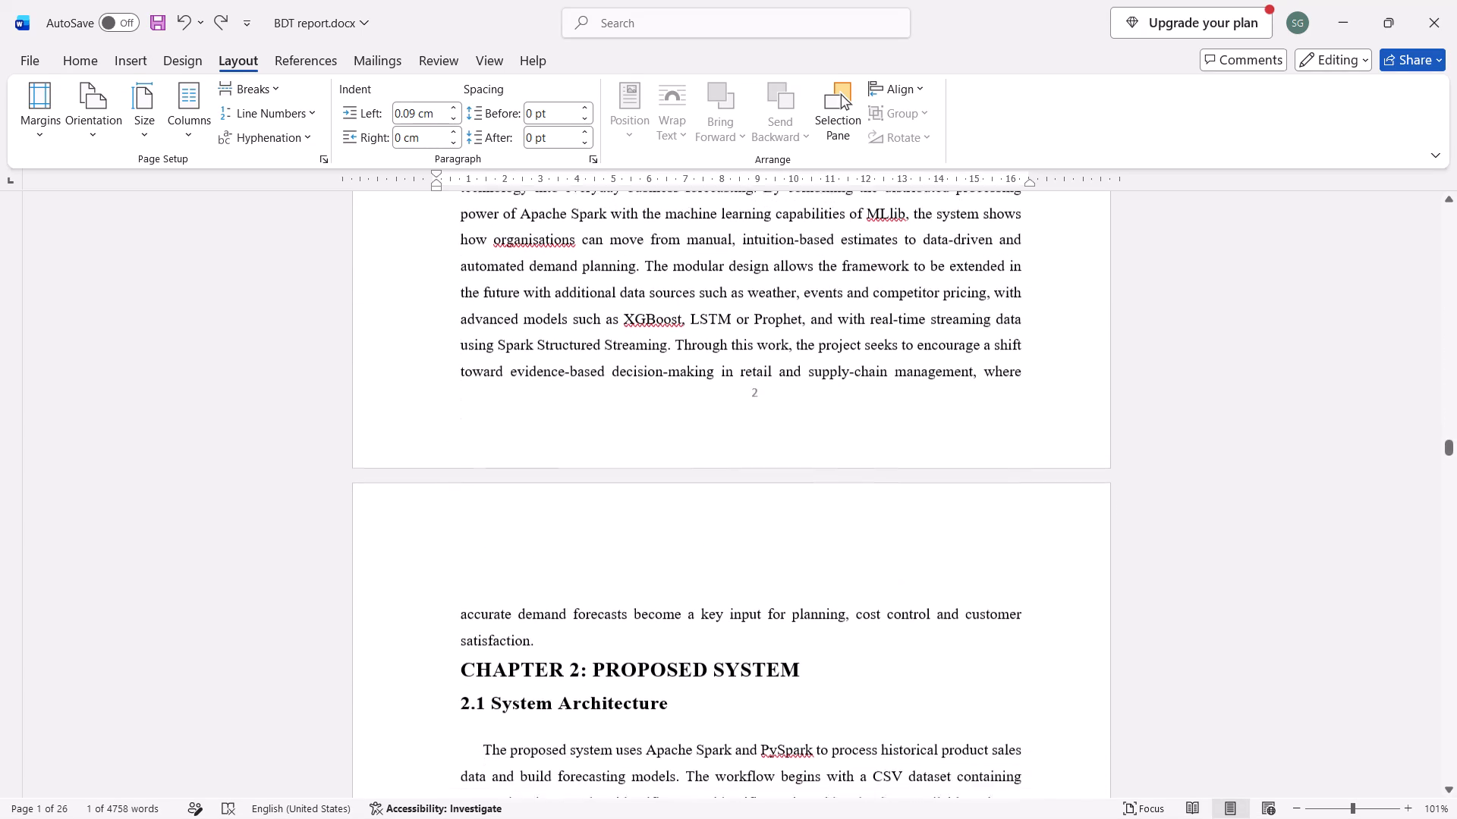
scroll(425, 419, "up", 1)
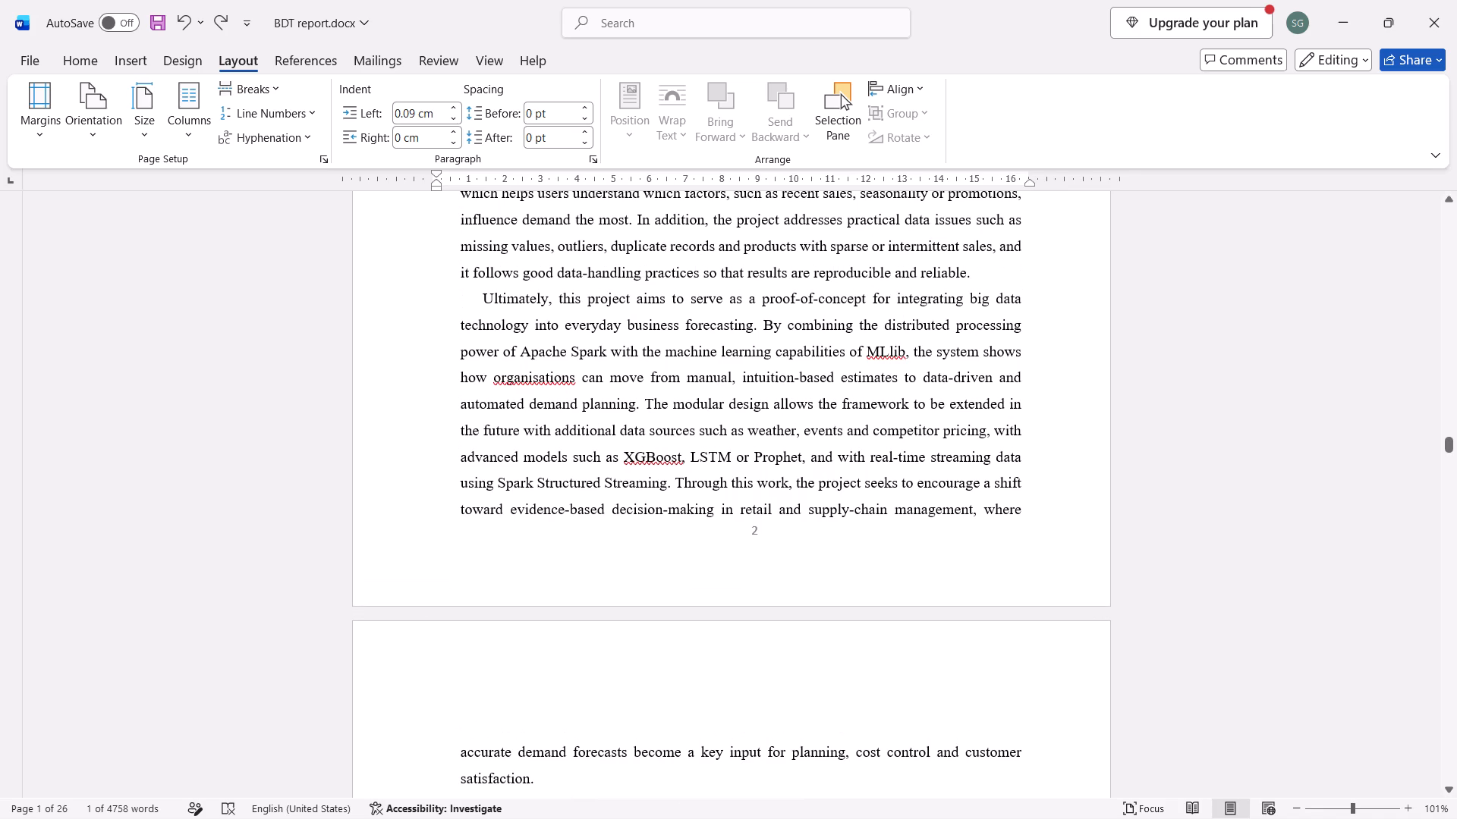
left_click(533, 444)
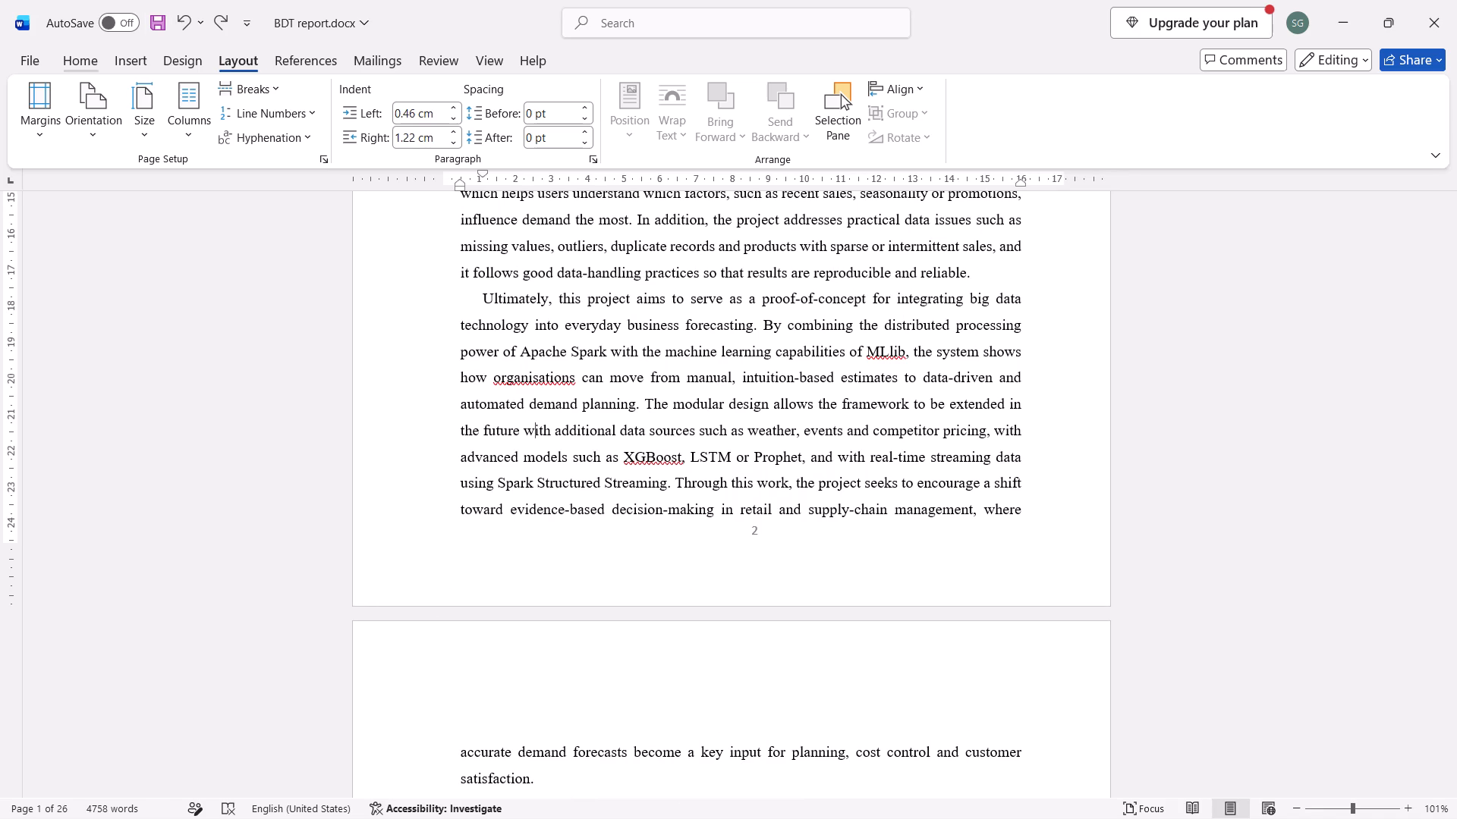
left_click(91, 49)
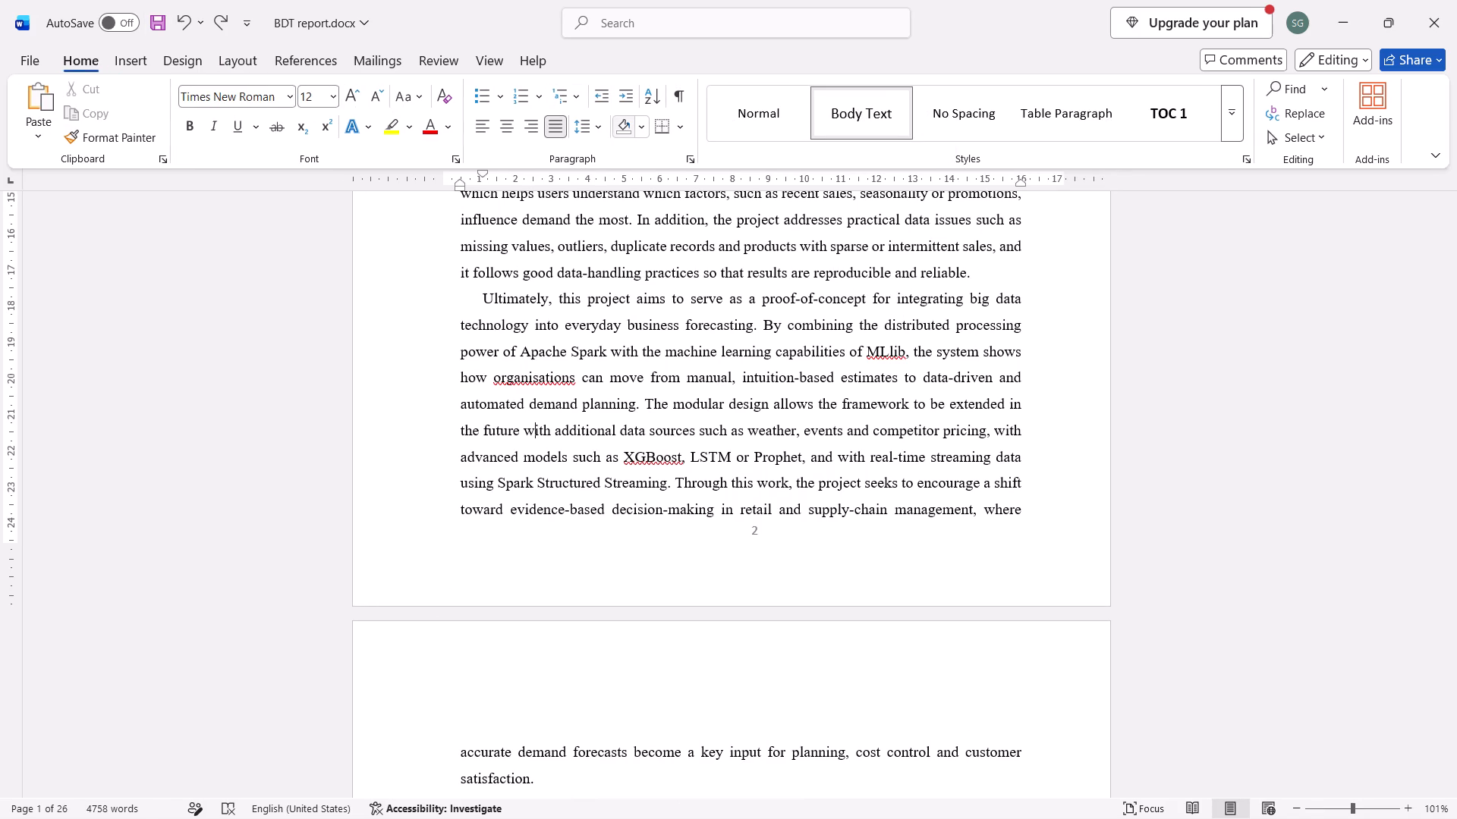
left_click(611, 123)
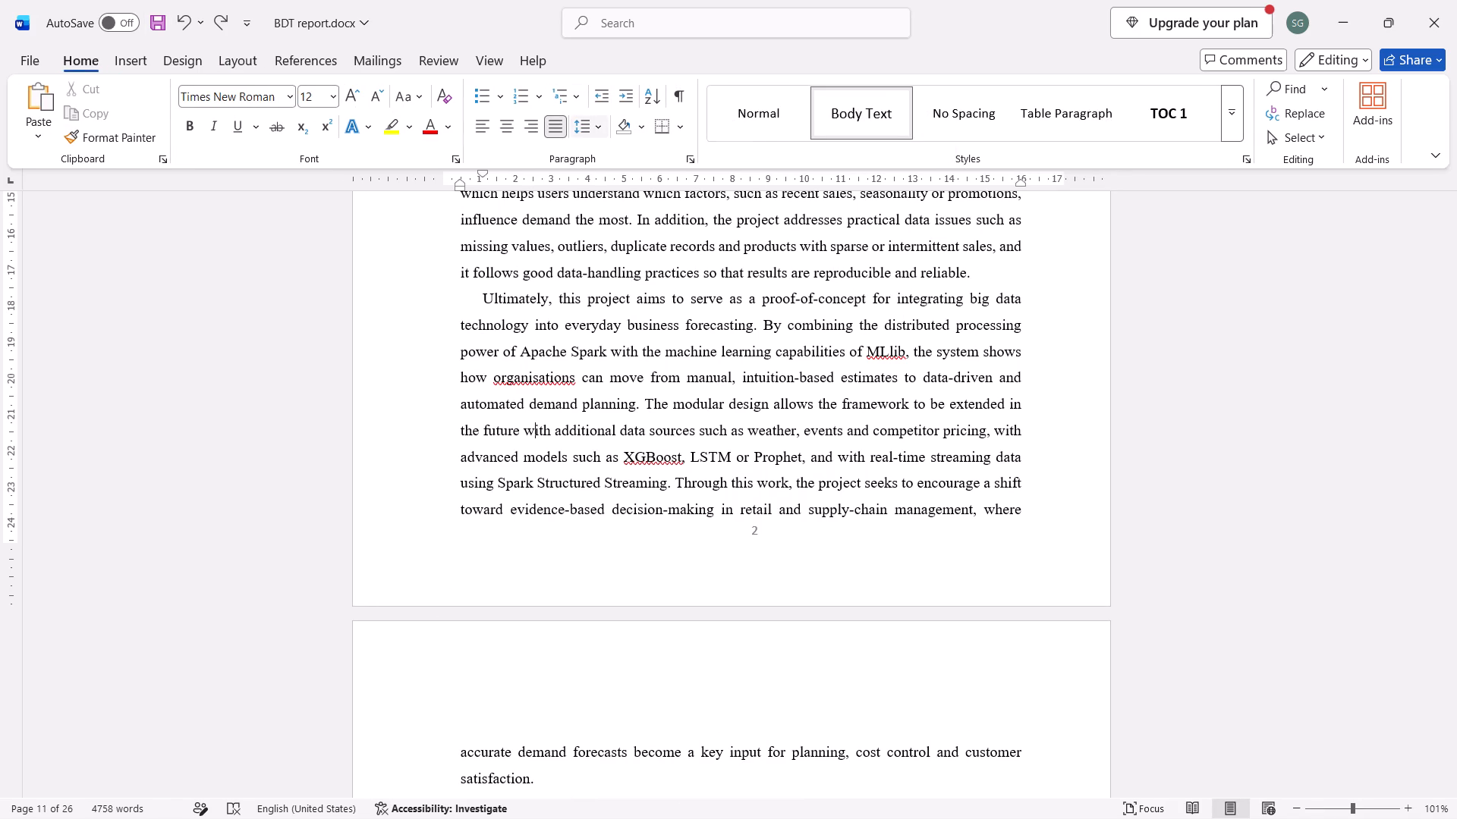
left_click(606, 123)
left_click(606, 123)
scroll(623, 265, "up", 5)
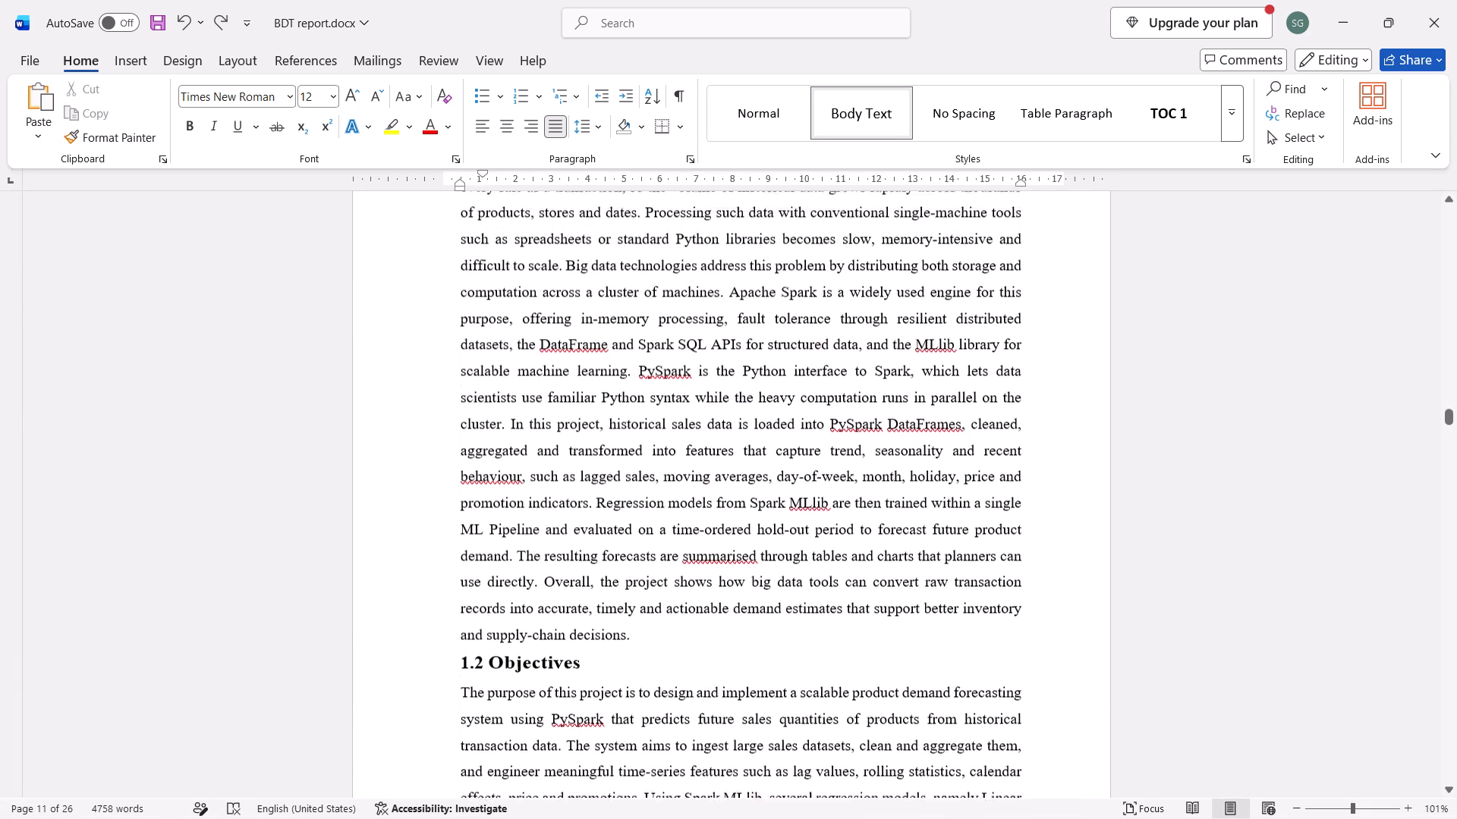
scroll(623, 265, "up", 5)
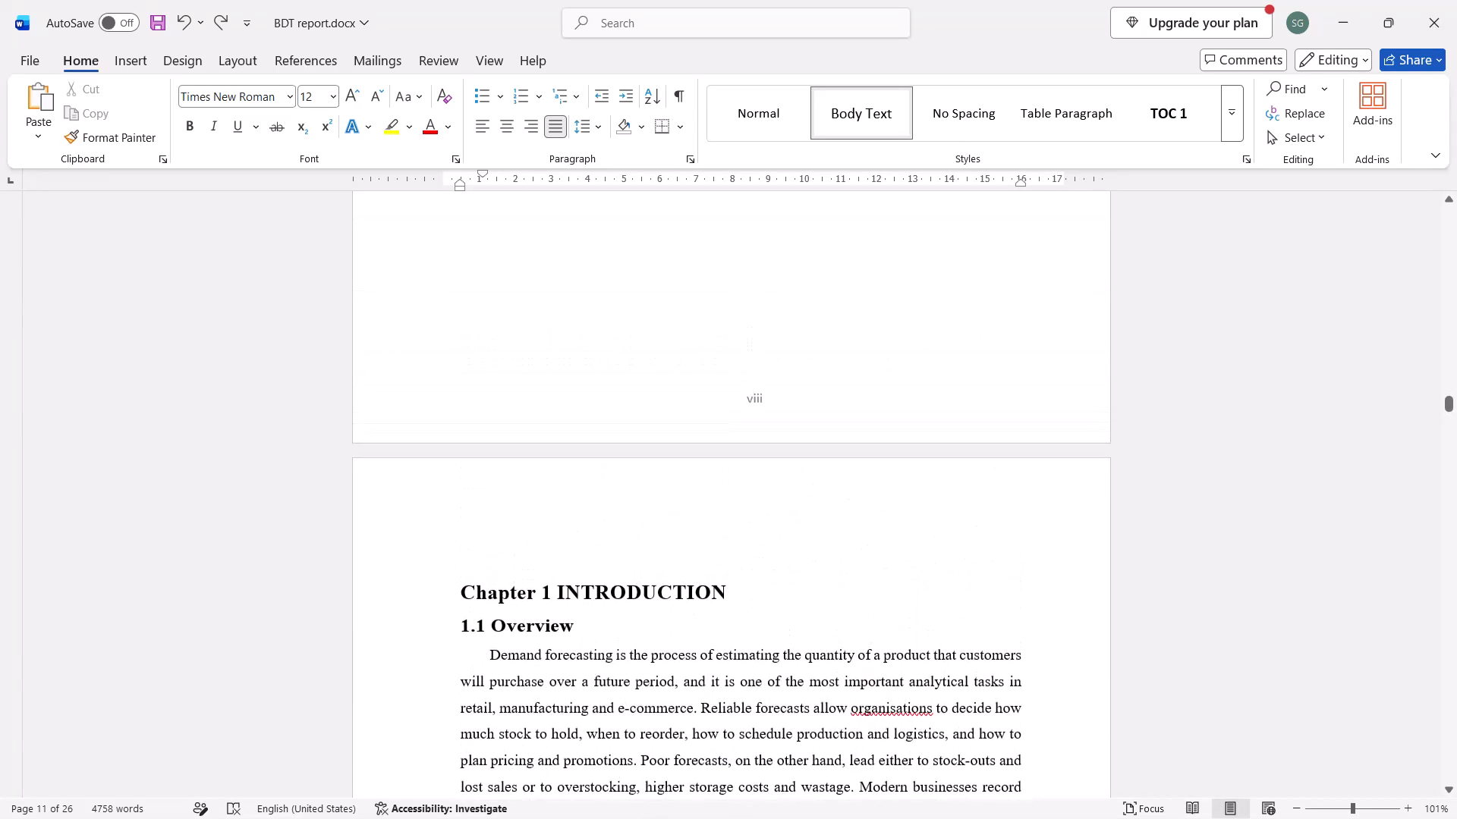
Review the layout and page numbers from the end of the front matter through Chapter 1 to the start of Chapter 2.
left_click(565, 548)
left_click(565, 548)
scroll(565, 548, "up", 1)
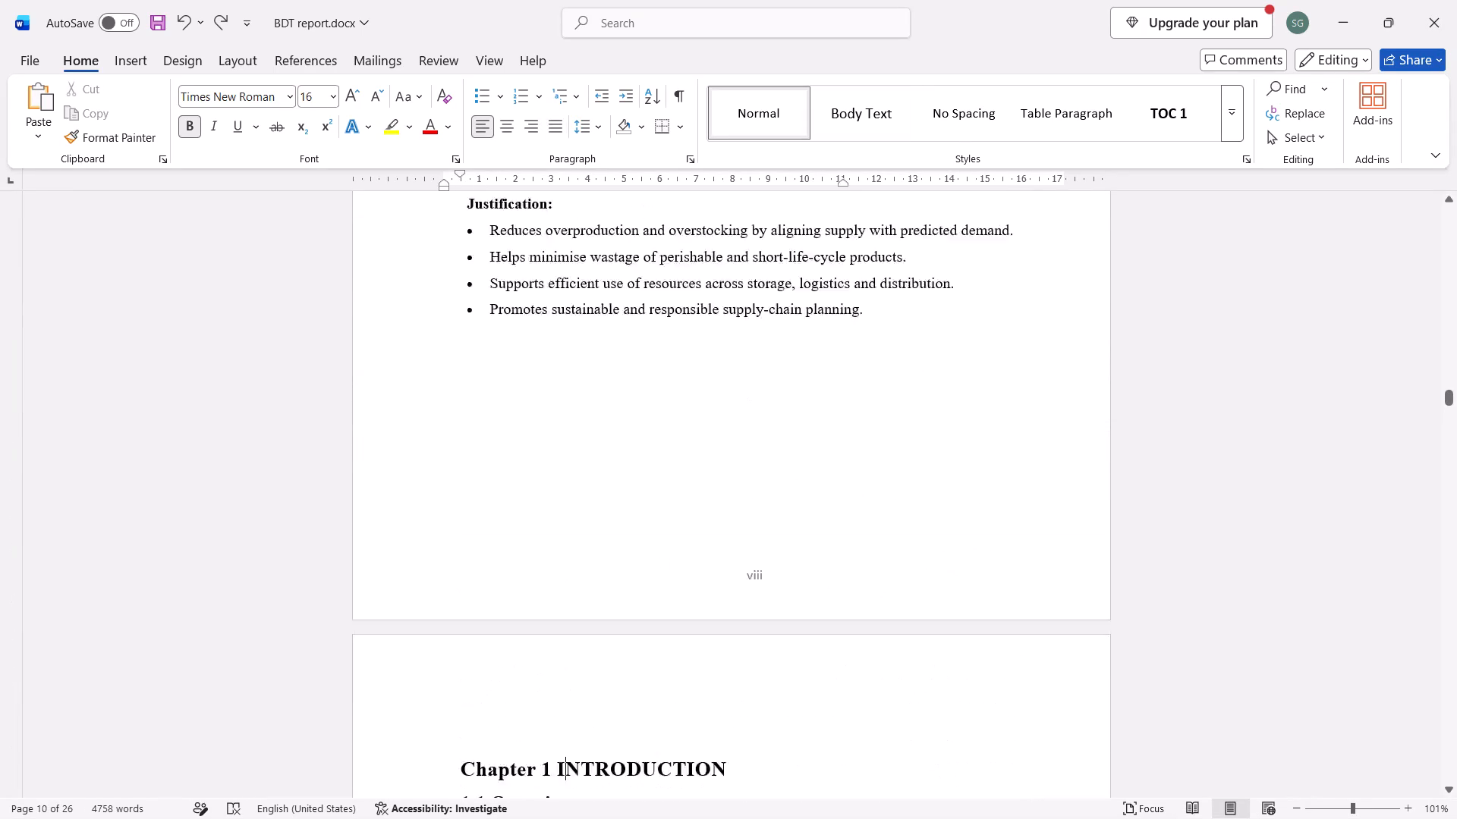
scroll(565, 548, "up", 2)
scroll(565, 548, "down", 5)
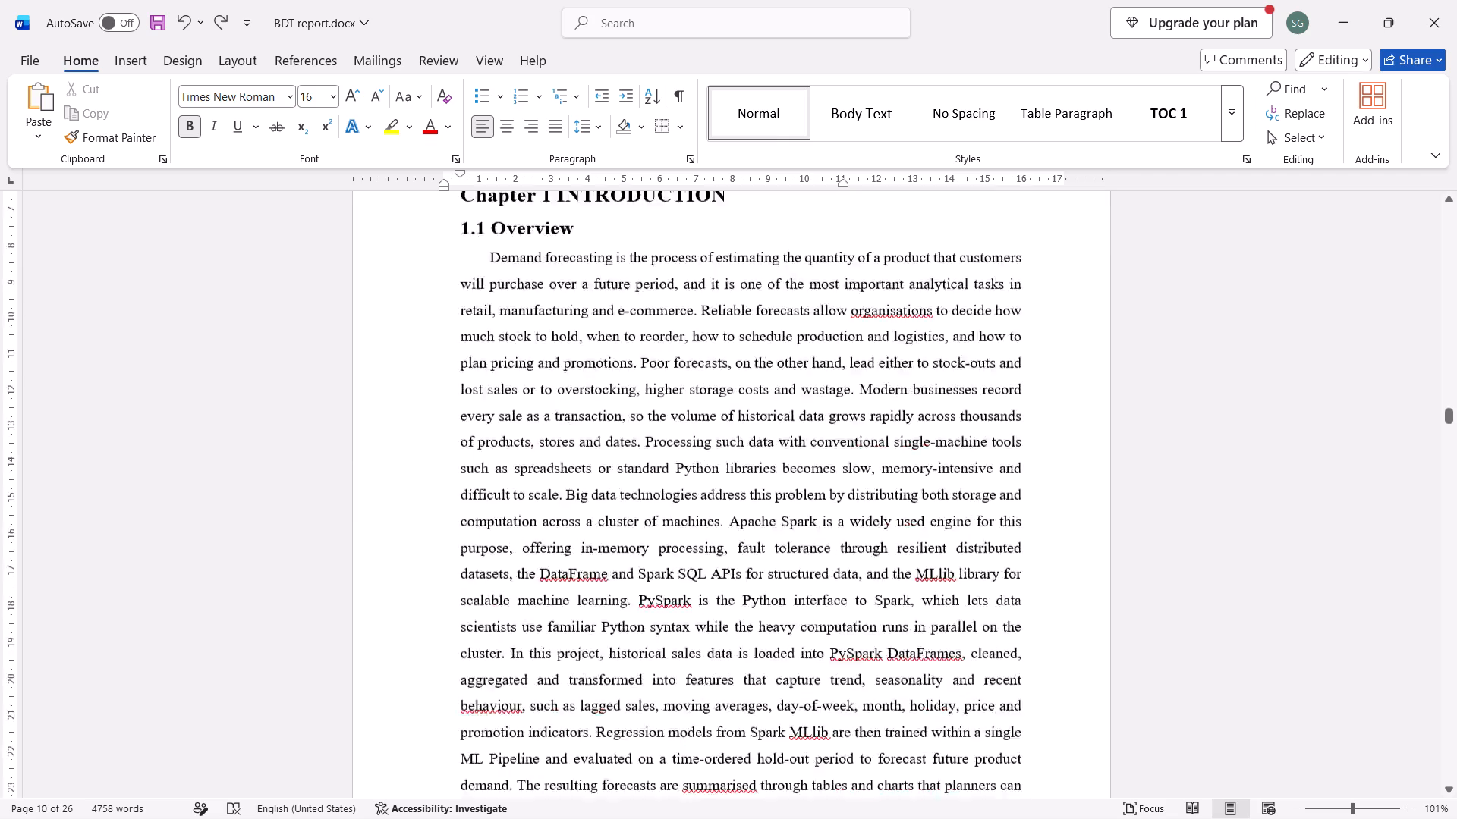
scroll(565, 548, "down", 2)
scroll(565, 548, "up", 15)
scroll(565, 548, "down", 1)
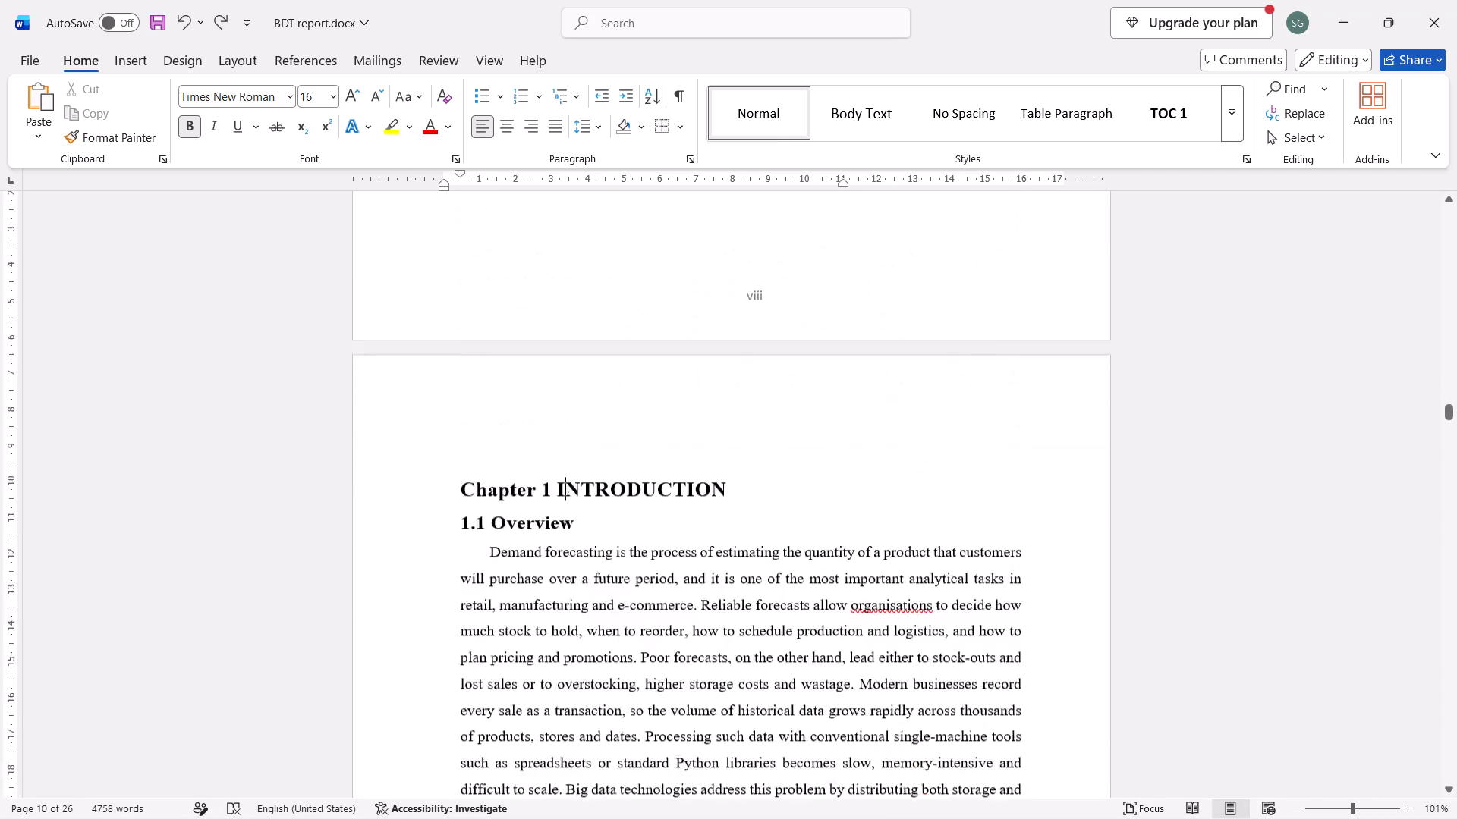
scroll(565, 548, "down", 1)
scroll(581, 627, "up", 1)
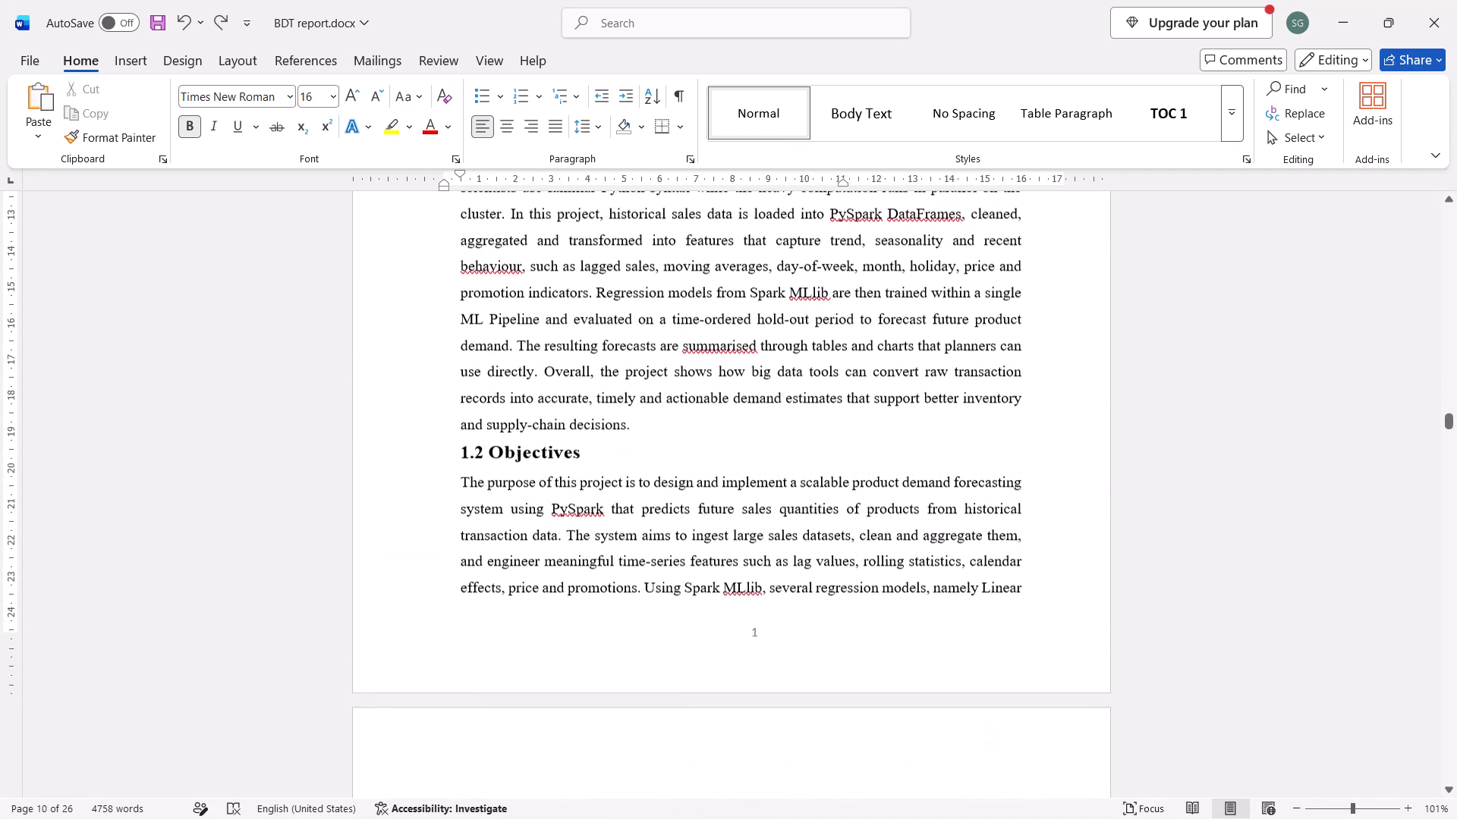
scroll(581, 627, "up", 1)
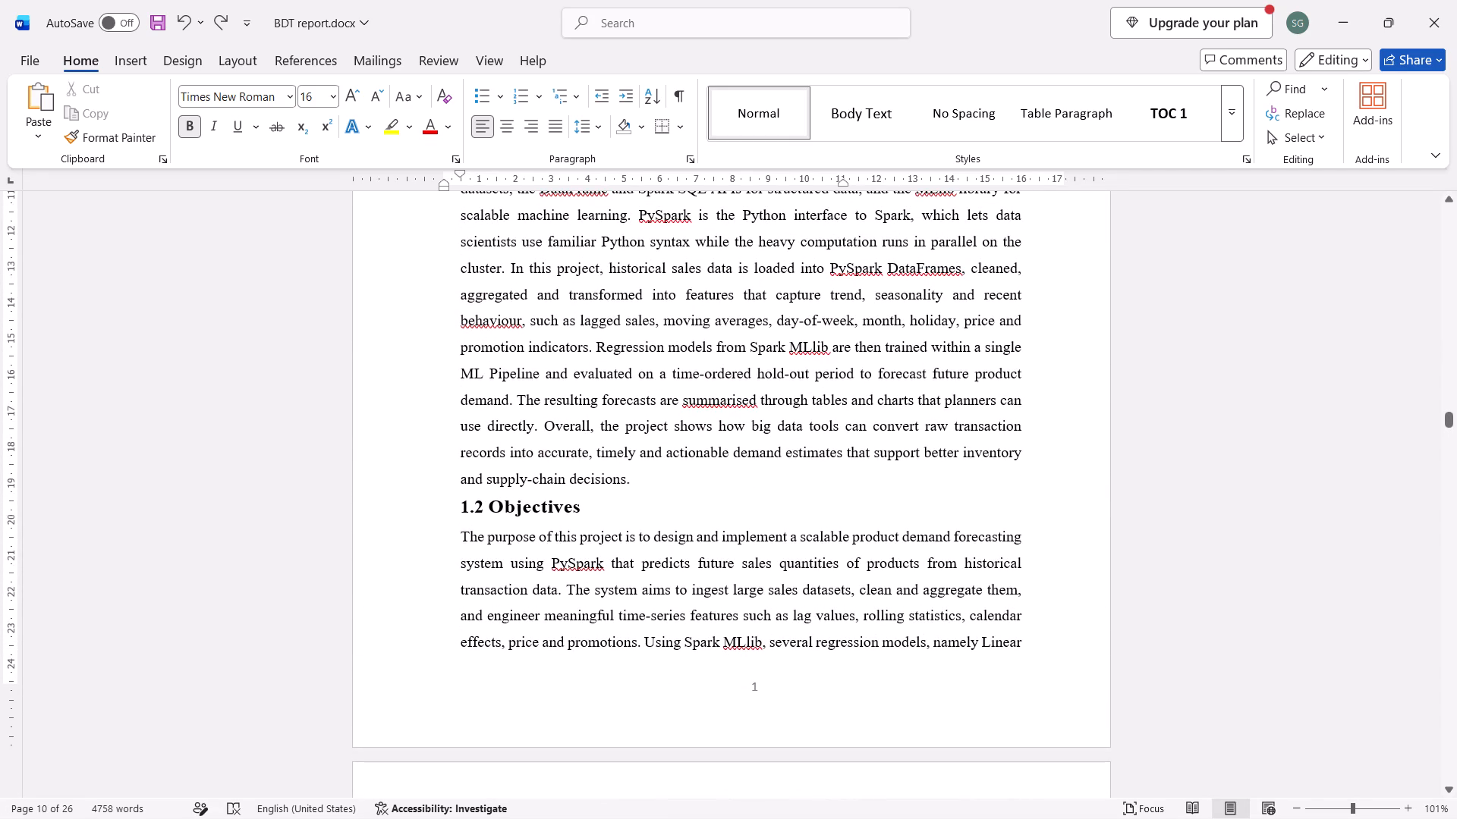
scroll(638, 469, "down", 1)
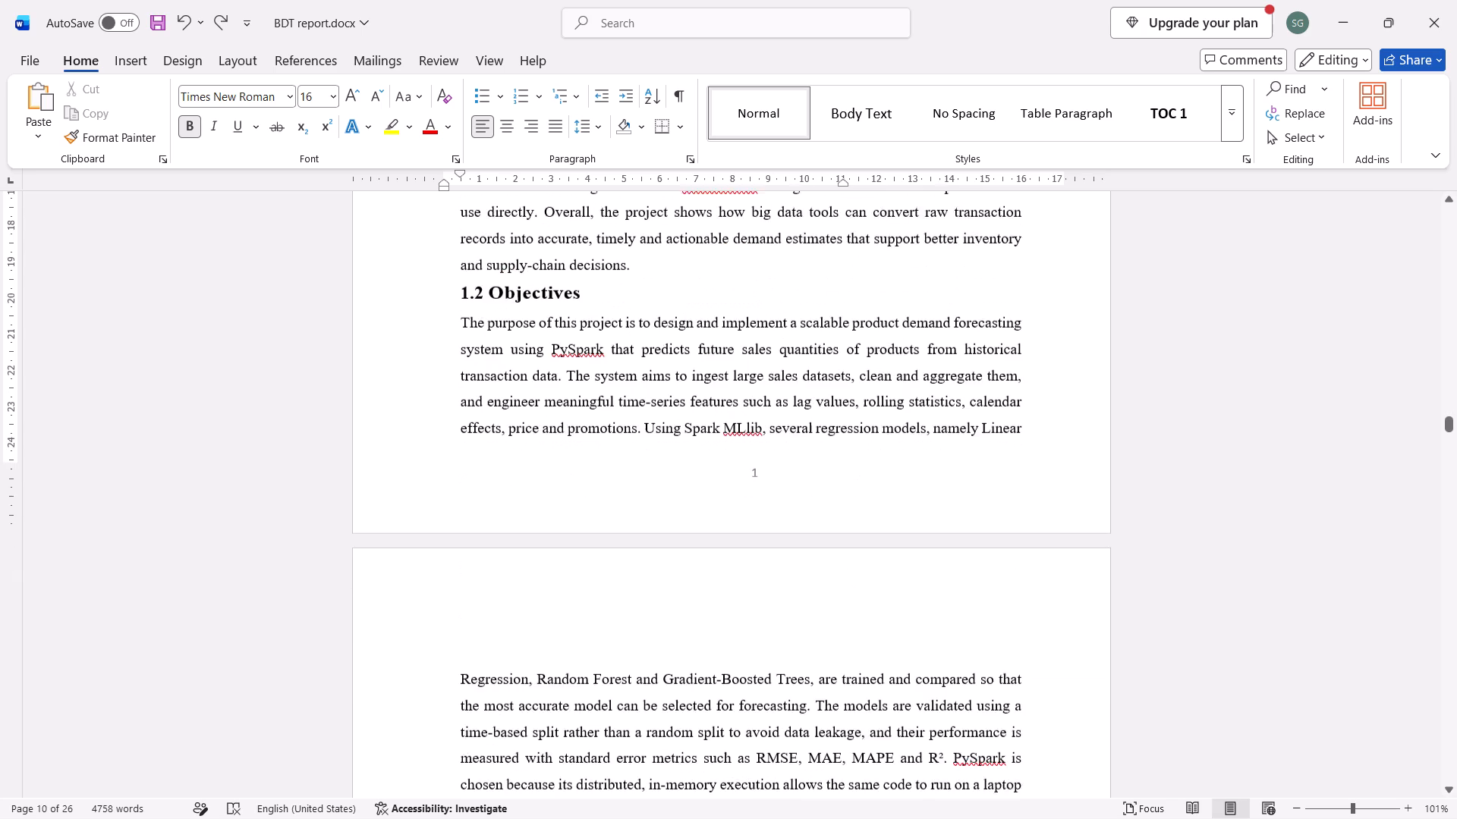
scroll(638, 469, "down", 3)
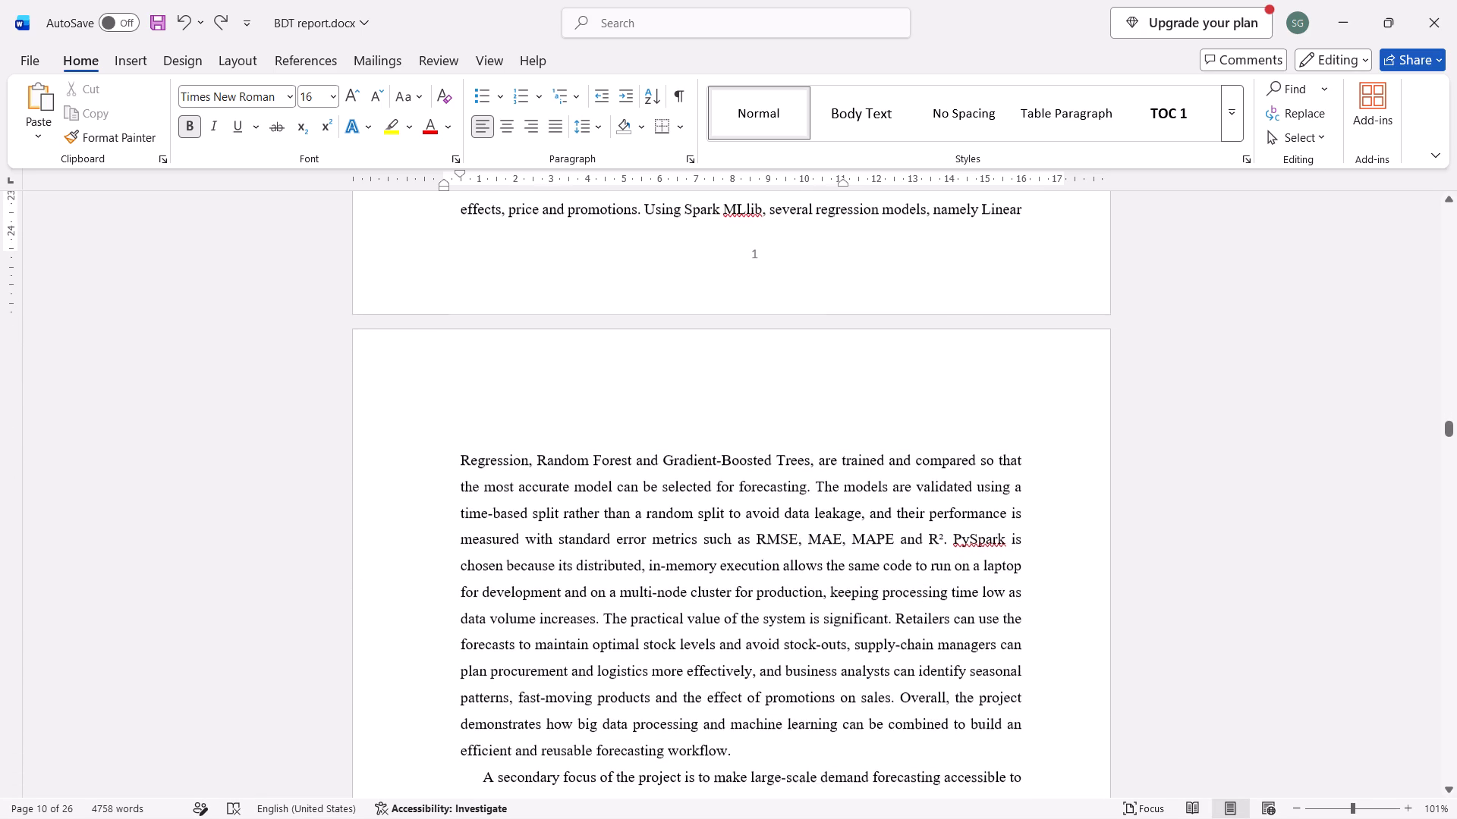
scroll(638, 469, "down", 5)
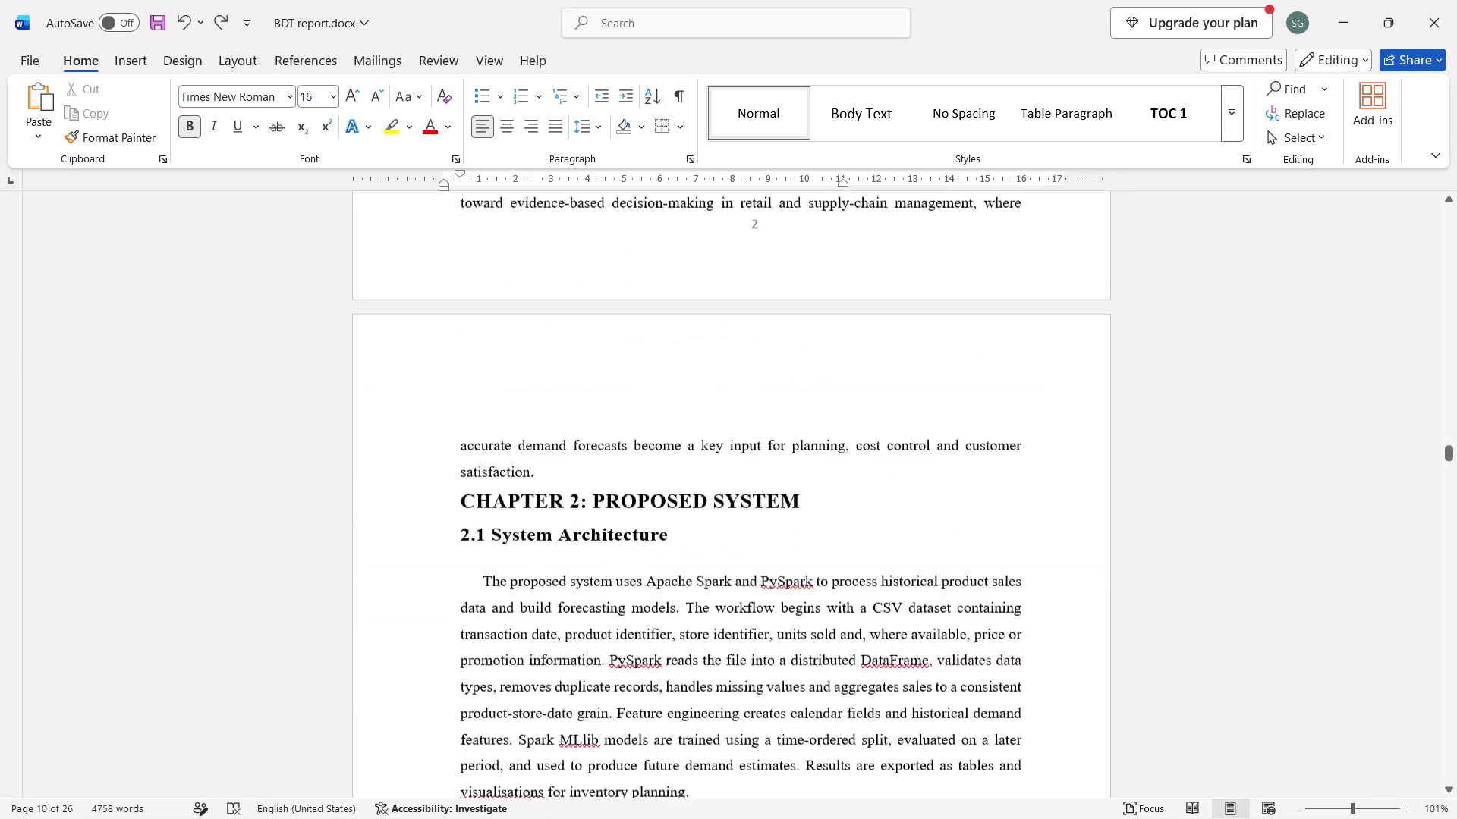
Delete Chapter 1's closing sentence, "Through this work, the project seeks to encourage a shift…", including its overflow onto the Chapter 2 page.
scroll(638, 469, "up", 2)
scroll(794, 464, "up", 1)
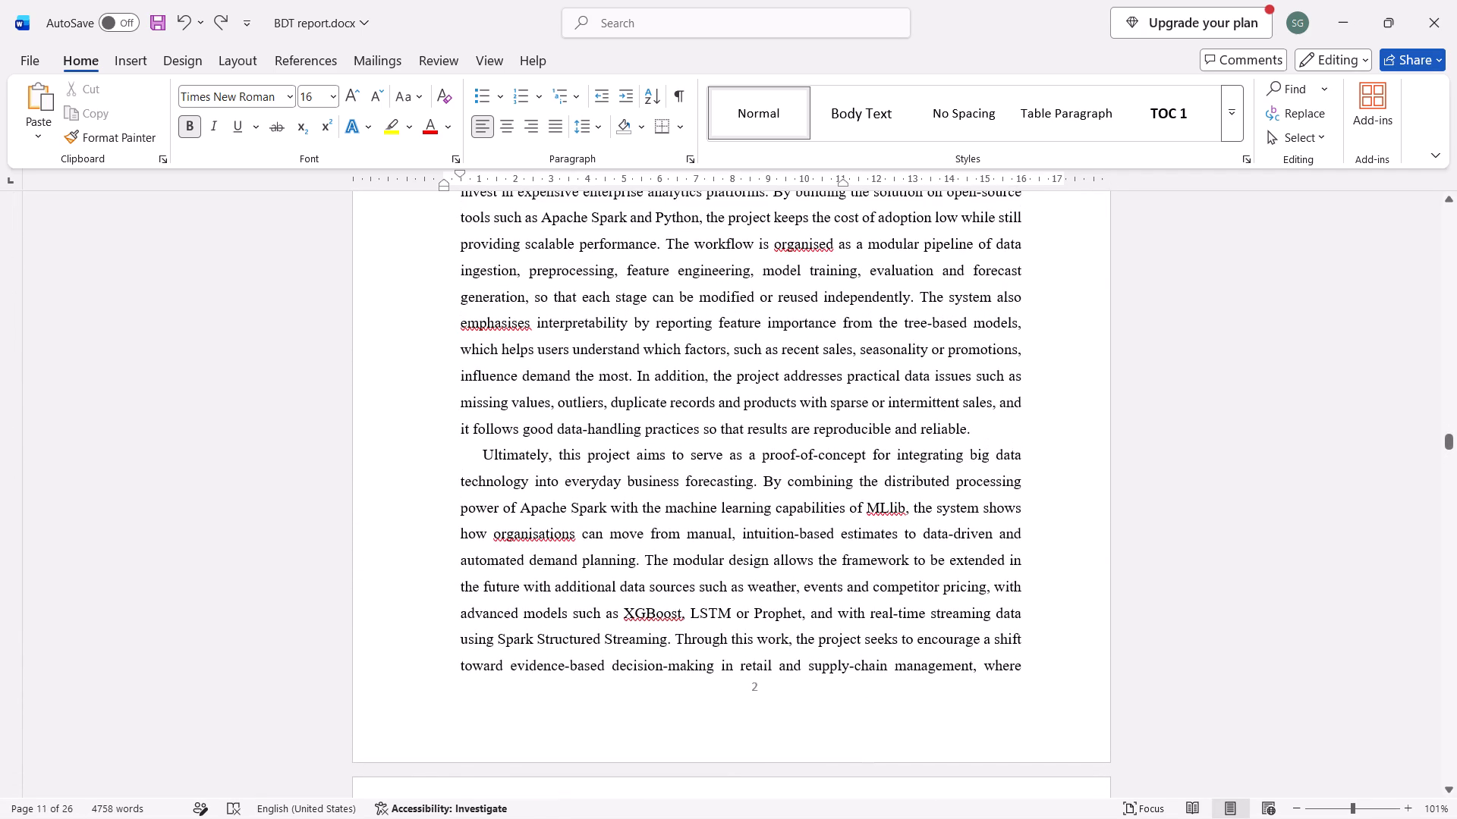
scroll(1005, 435, "down", 3)
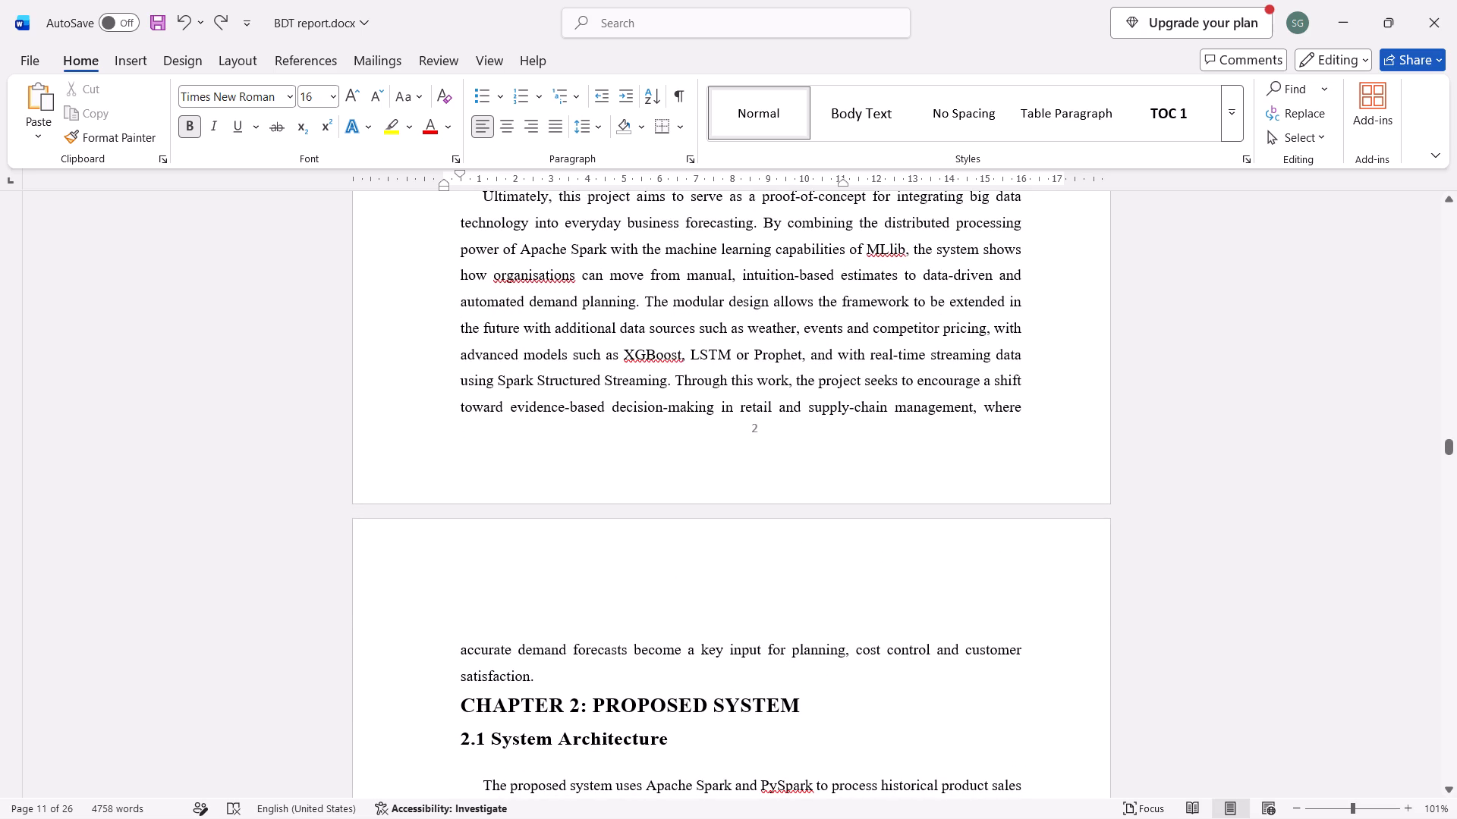
left_click_drag(675, 380, 671, 675)
key("BackSpace")
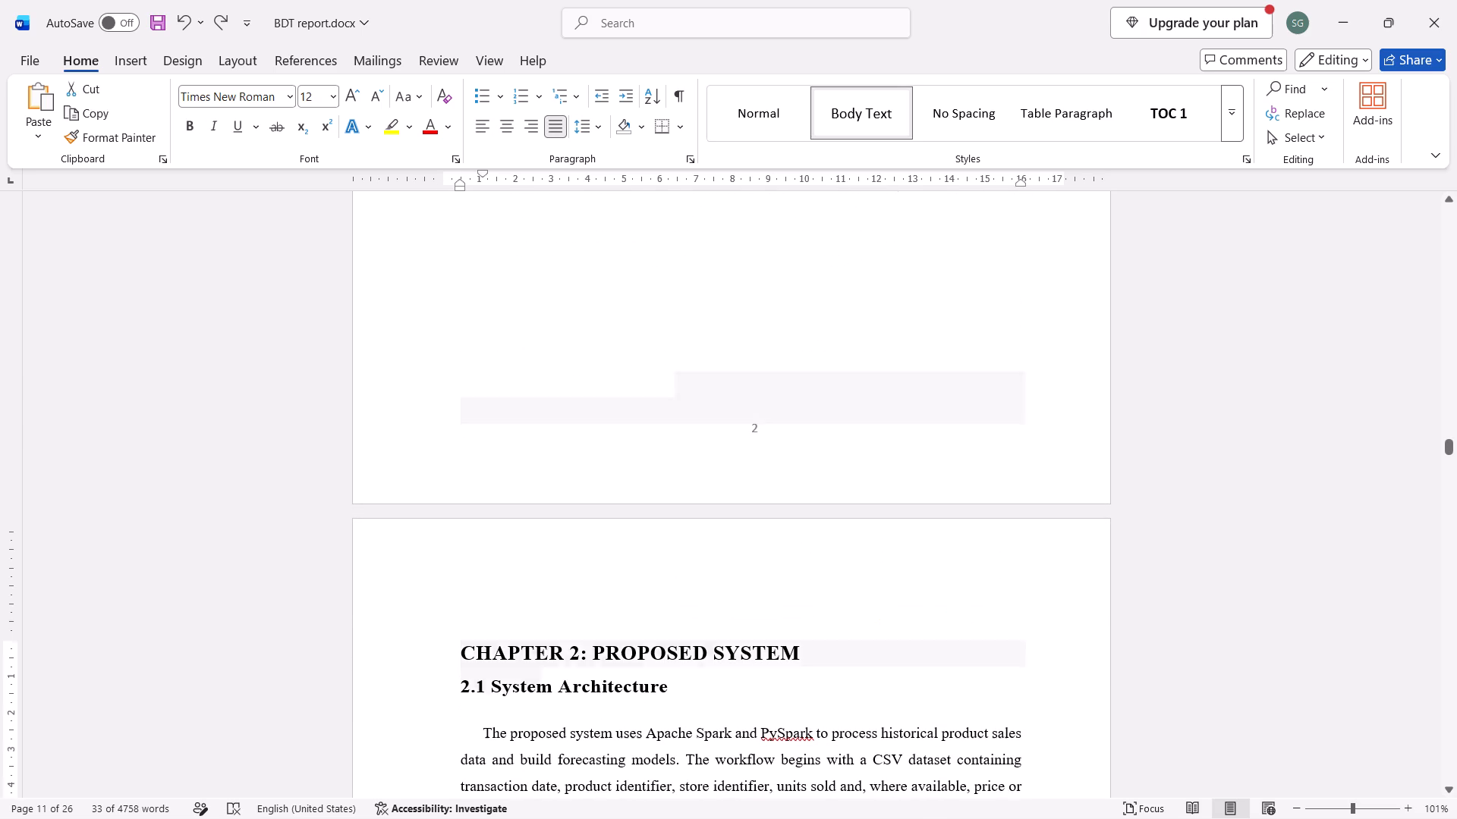
Insert a blank line between the 2.1 System Architecture paragraph and the architecture diagram.
scroll(671, 675, "down", 4)
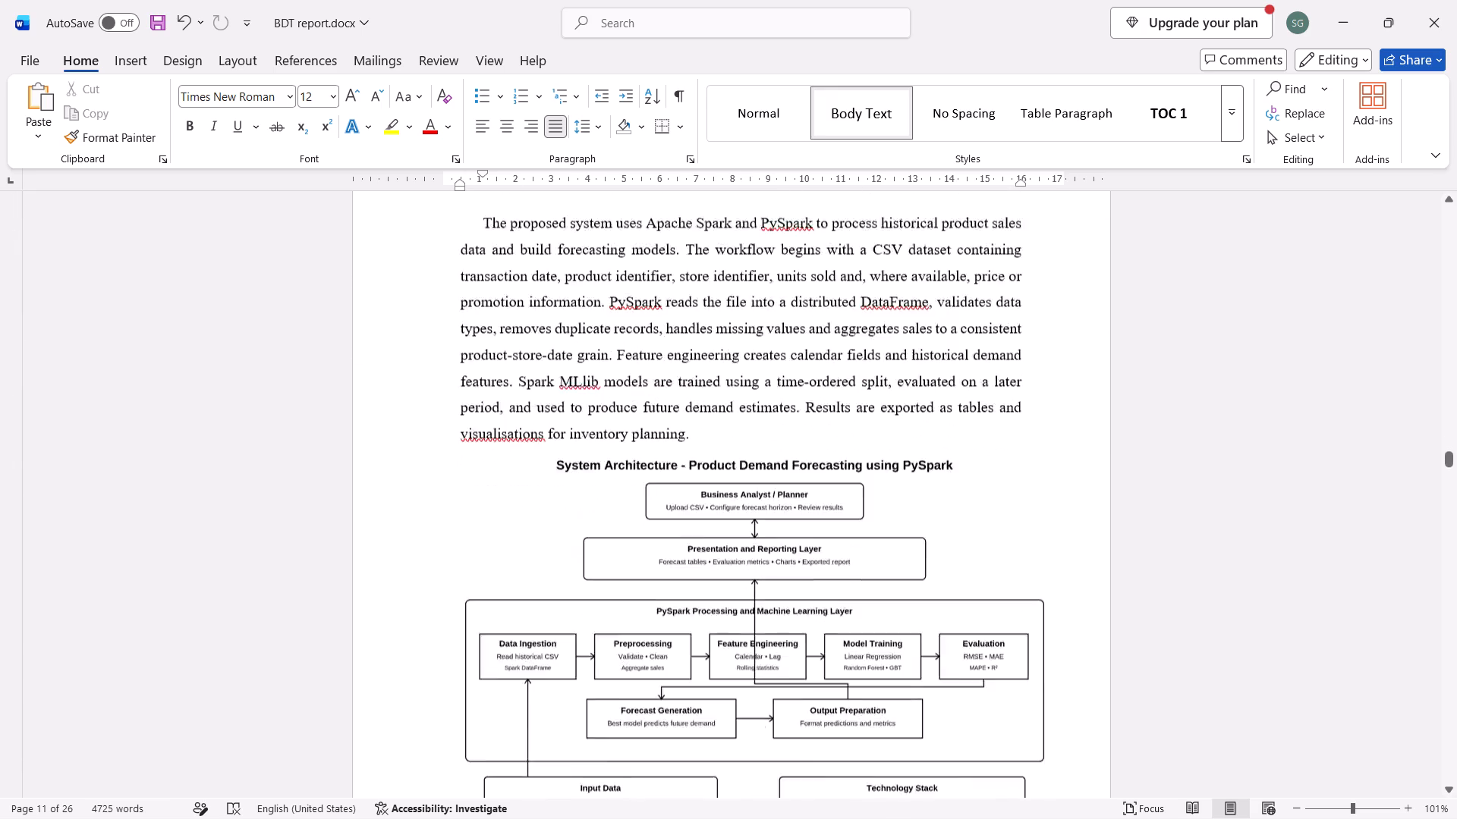
scroll(671, 675, "down", 2)
scroll(671, 675, "up", 1)
scroll(671, 675, "down", 1)
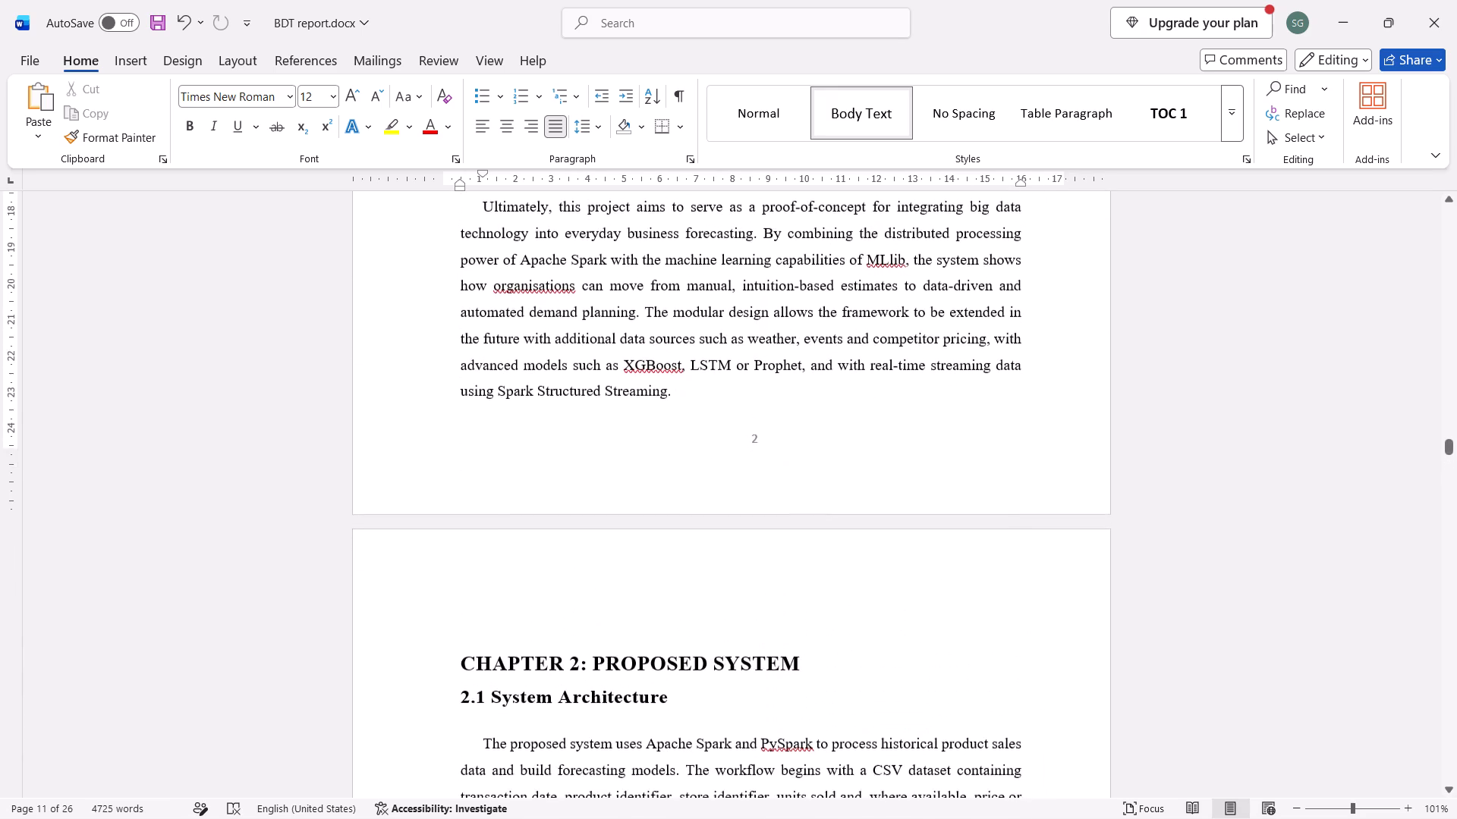
scroll(671, 675, "down", 2)
left_click(713, 720)
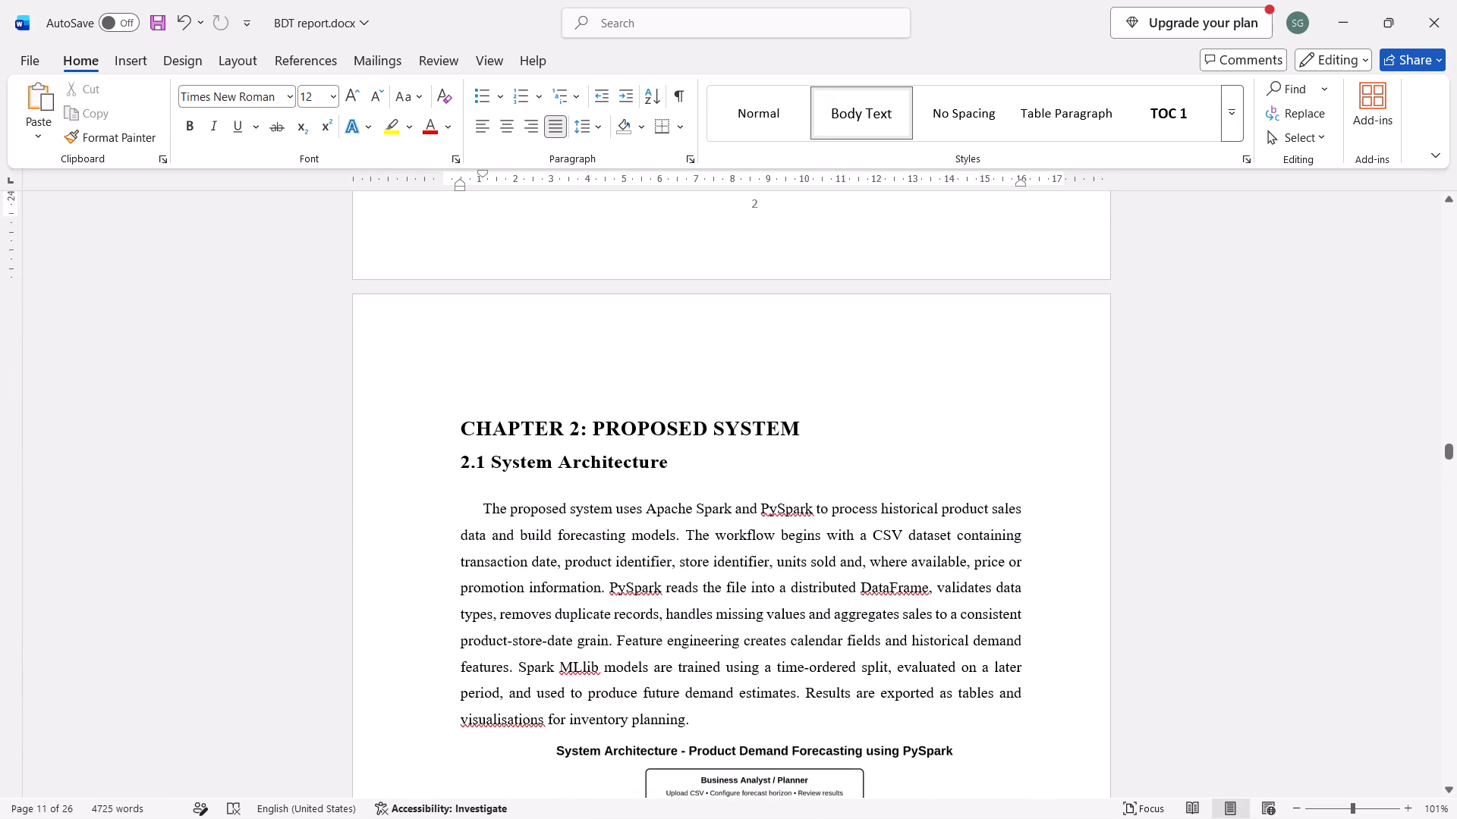
key("Return")
Add two blank lines between the system architecture diagram and its Figure 2.1 caption.
scroll(721, 701, "down", 1)
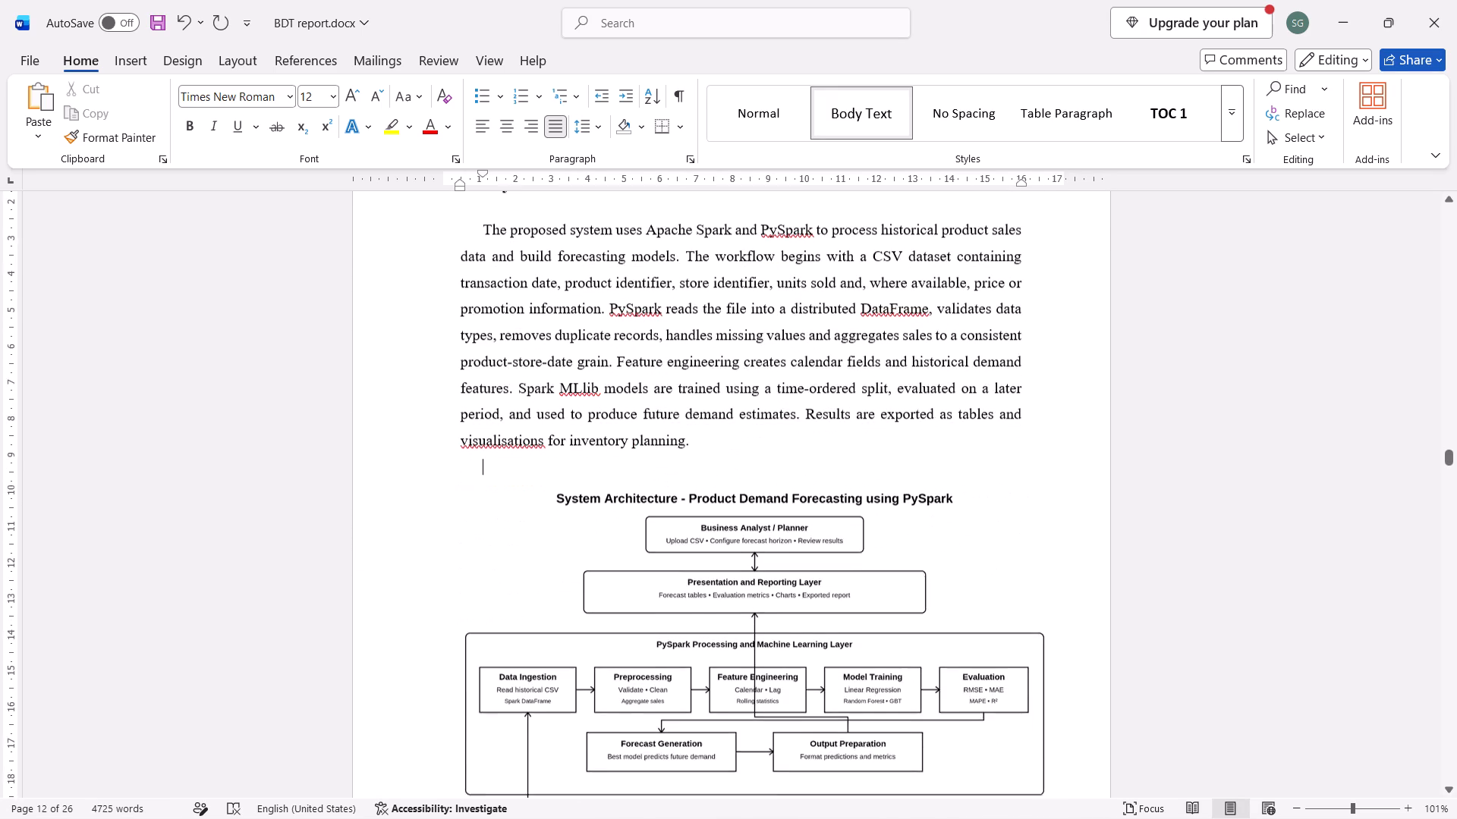
scroll(731, 645, "down", 1)
key("Down")
key("Down")
key("Right")
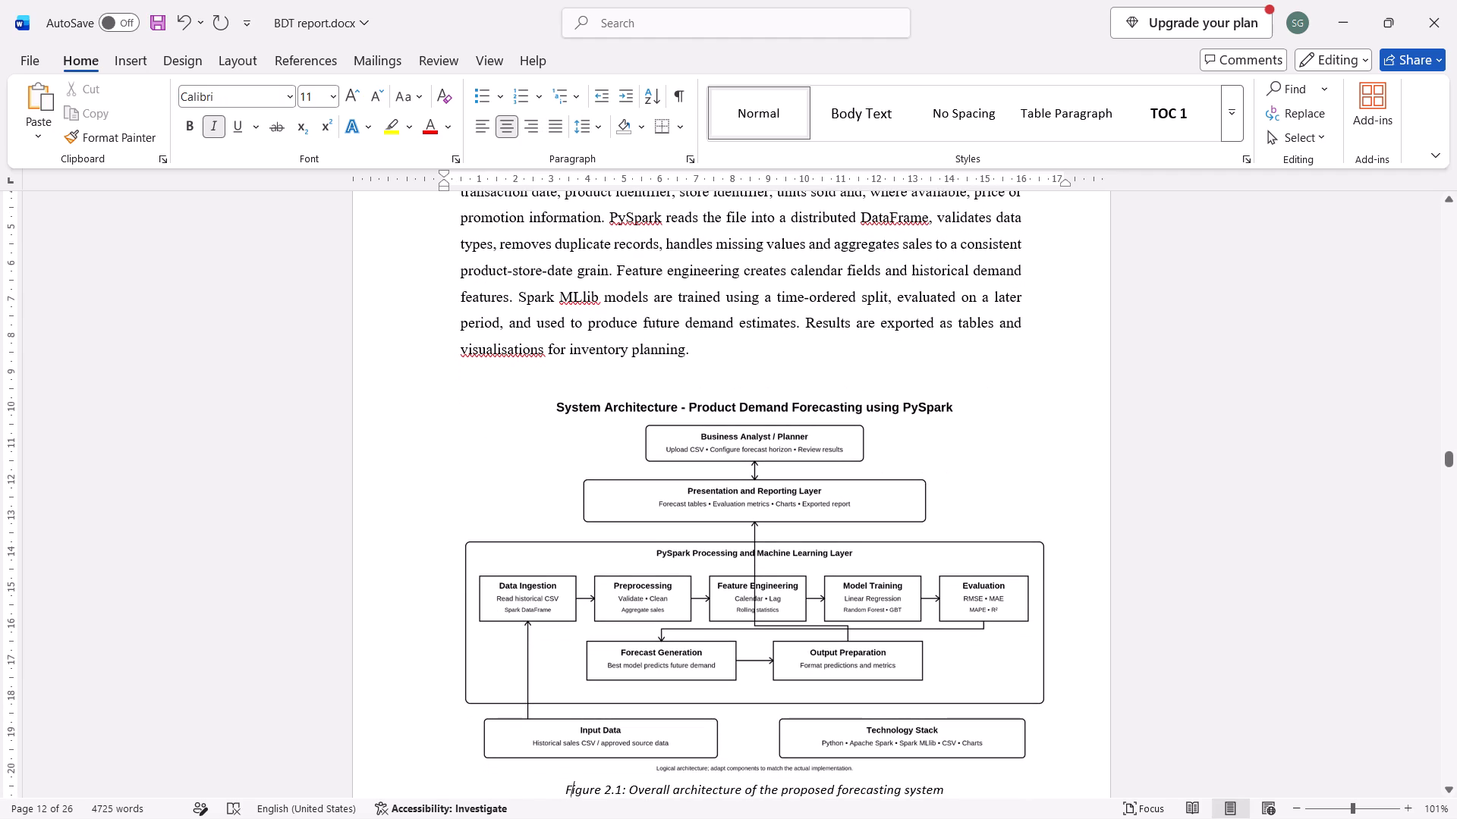
key("Right")
key("Down")
key("Down")
key("Down")
key("Up")
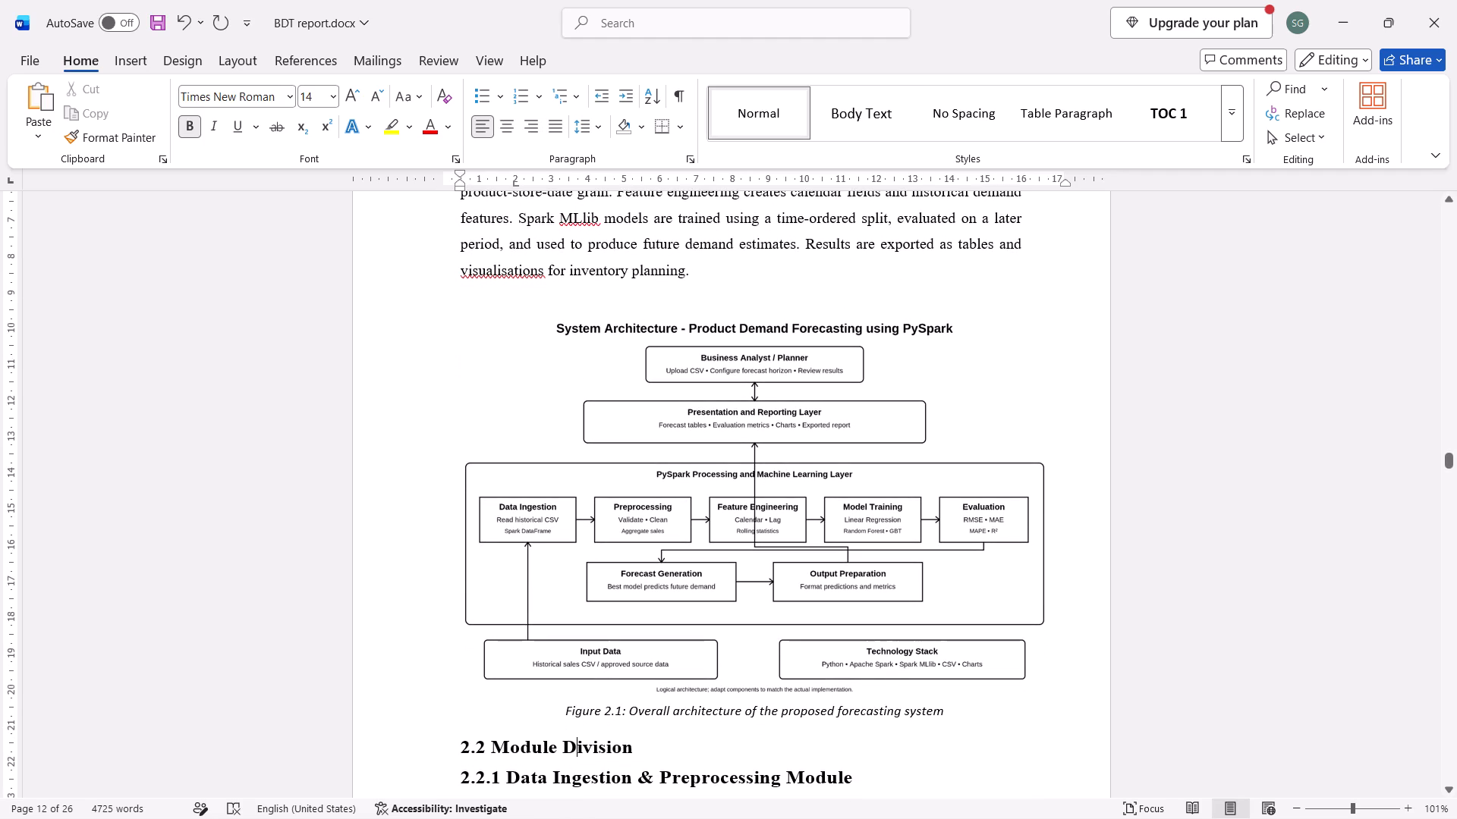
key("Up")
key("Up")
key("Left")
key("ctrl+Left")
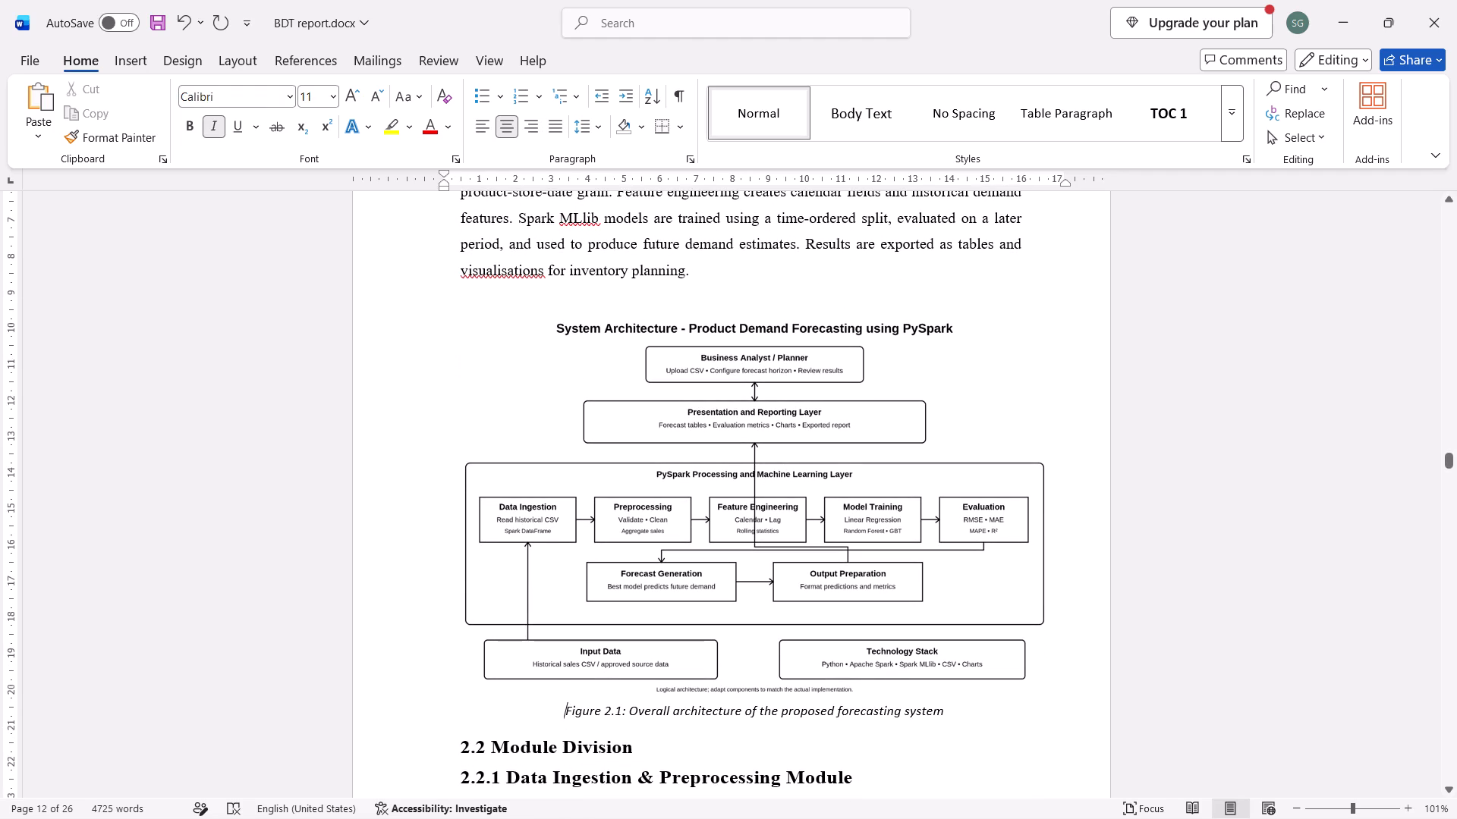
key("Return")
key("Up")
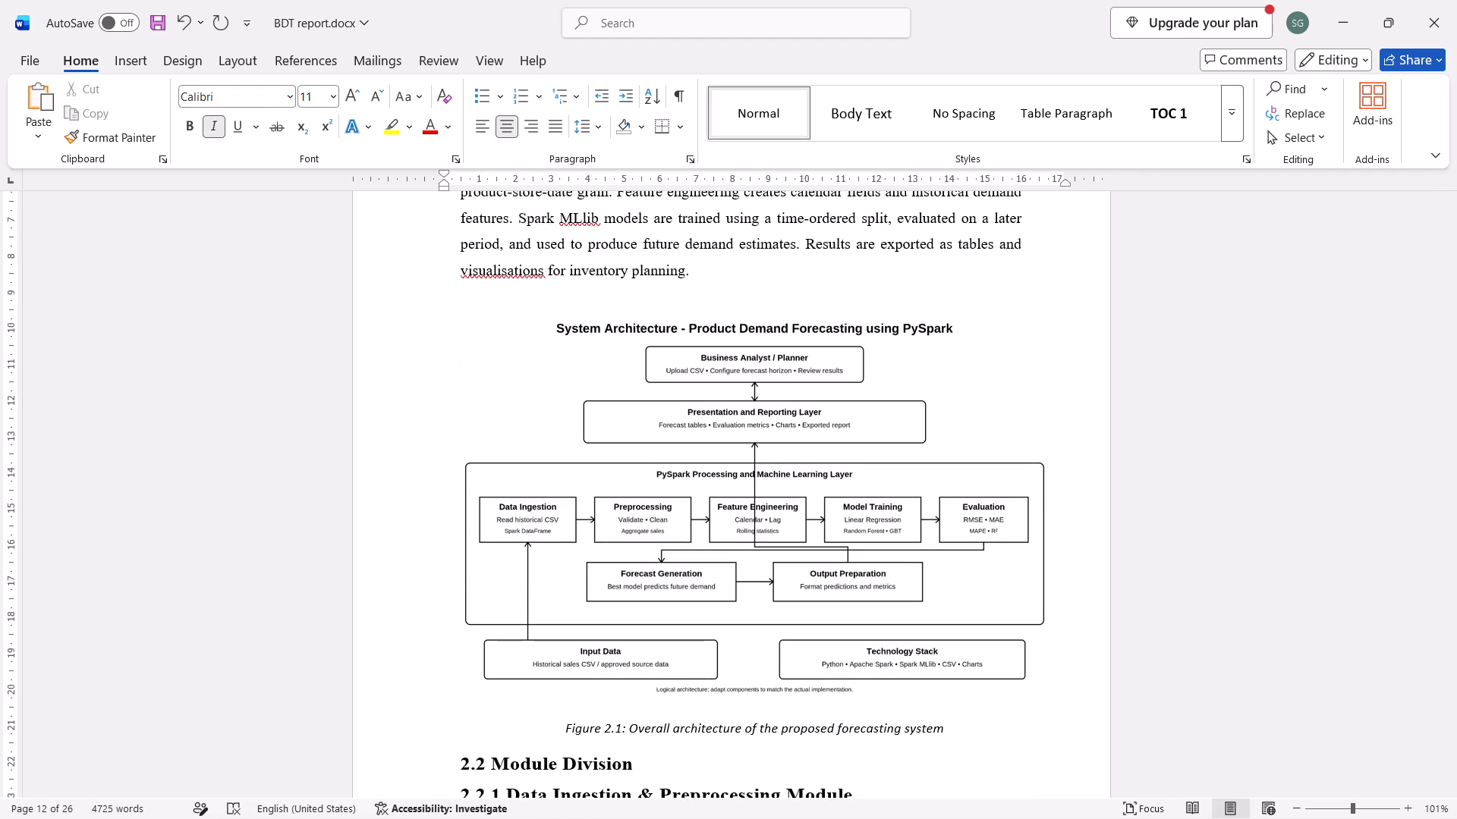
key("Return")
Add one more blank line above the system architecture diagram.
key("Up")
key("ctrl+Up")
key("ctrl+Up")
key("Return")
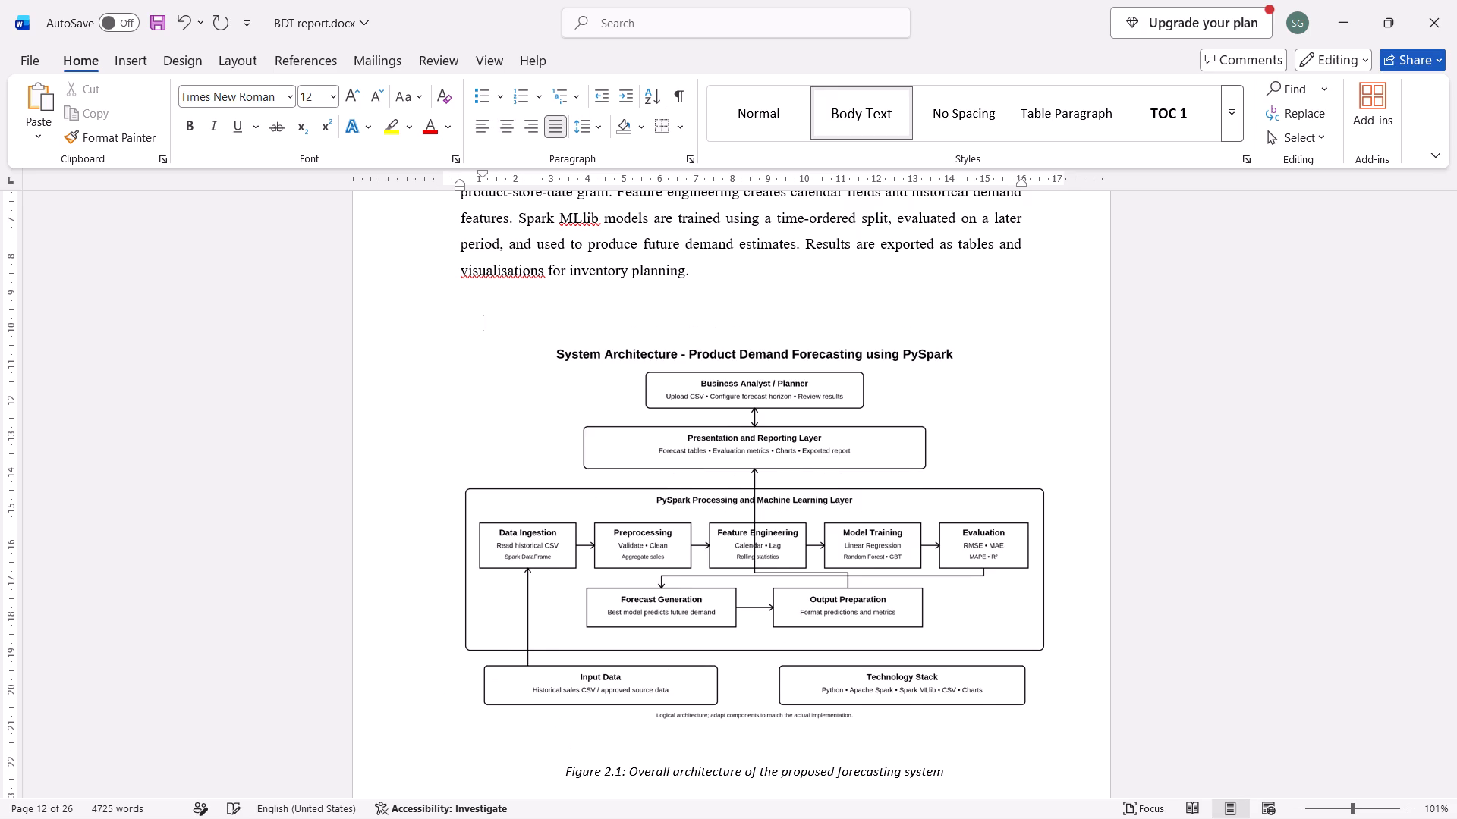
Add two blank lines below the Figure 2.1 caption so that 2.2 Module Division starts on the next page.
key("Down")
key("Down")
key("Down")
key("Down")
key("Down")
key("Down")
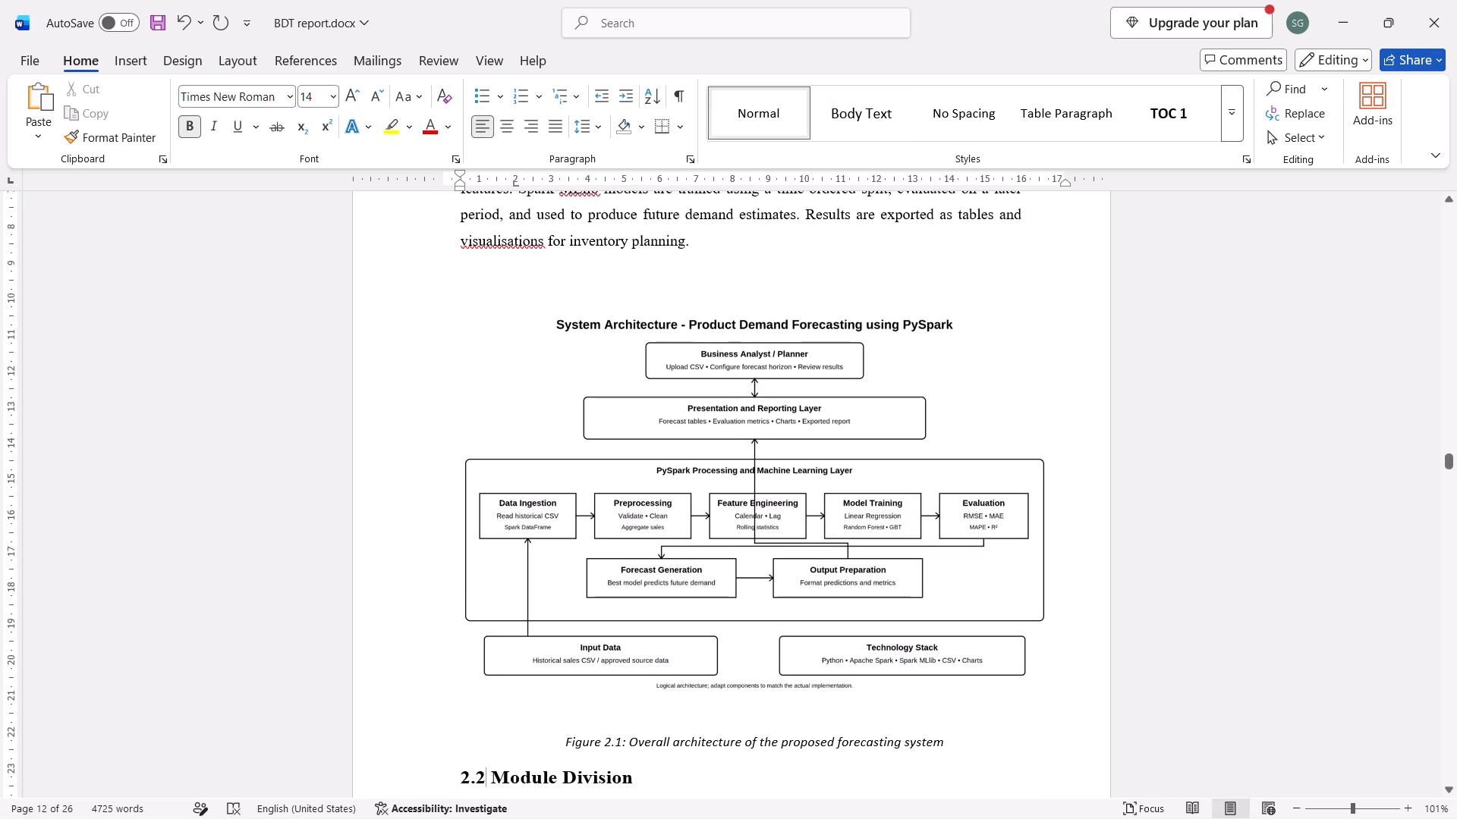
key("Up")
key("Return")
key("Return")
Insert two blank lines between the 2.2.1.2 Use Case Diagram paragraph and the use case diagram.
scroll(876, 783, "down", 1)
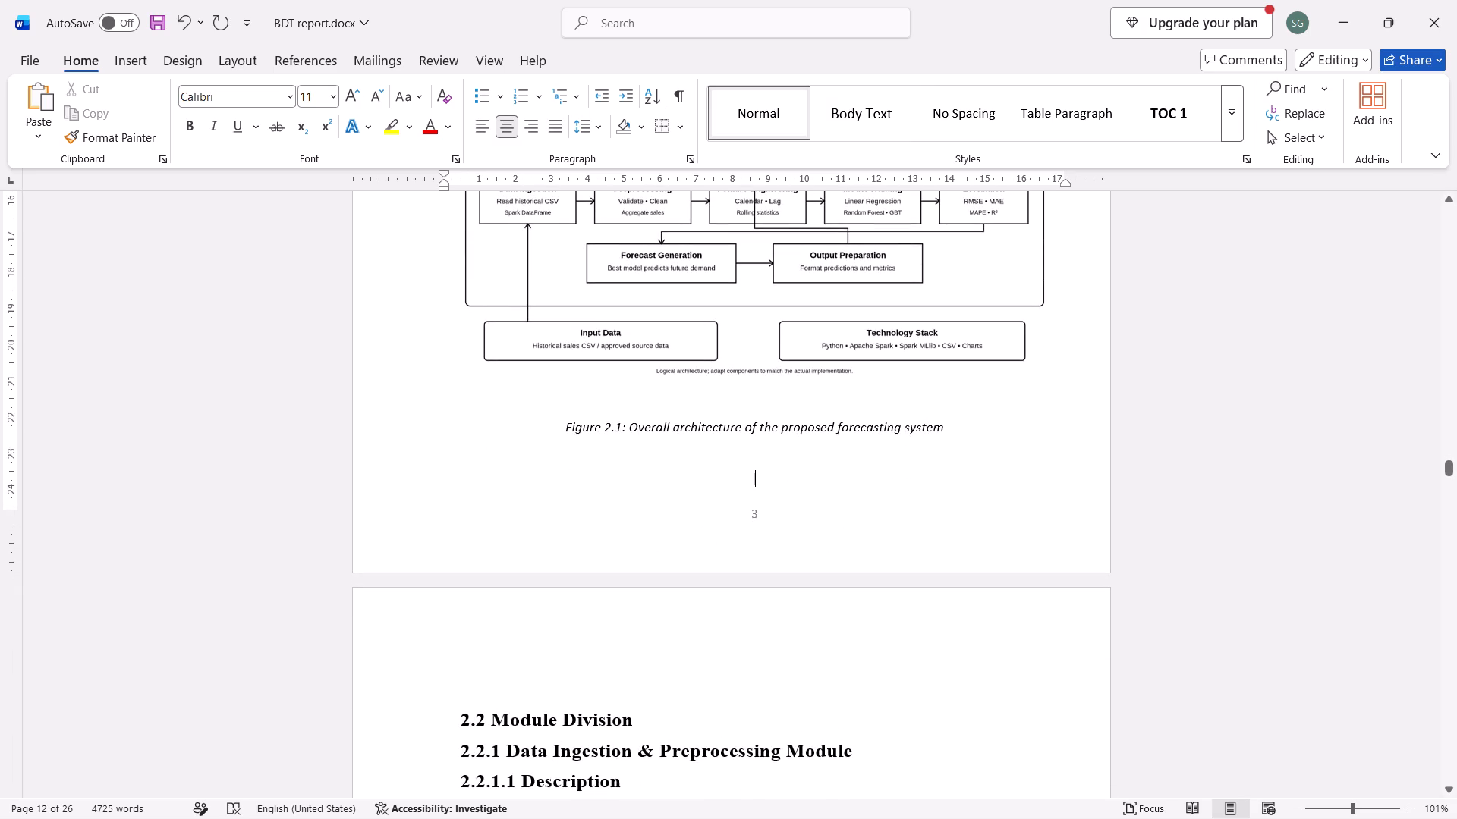
scroll(876, 783, "down", 4)
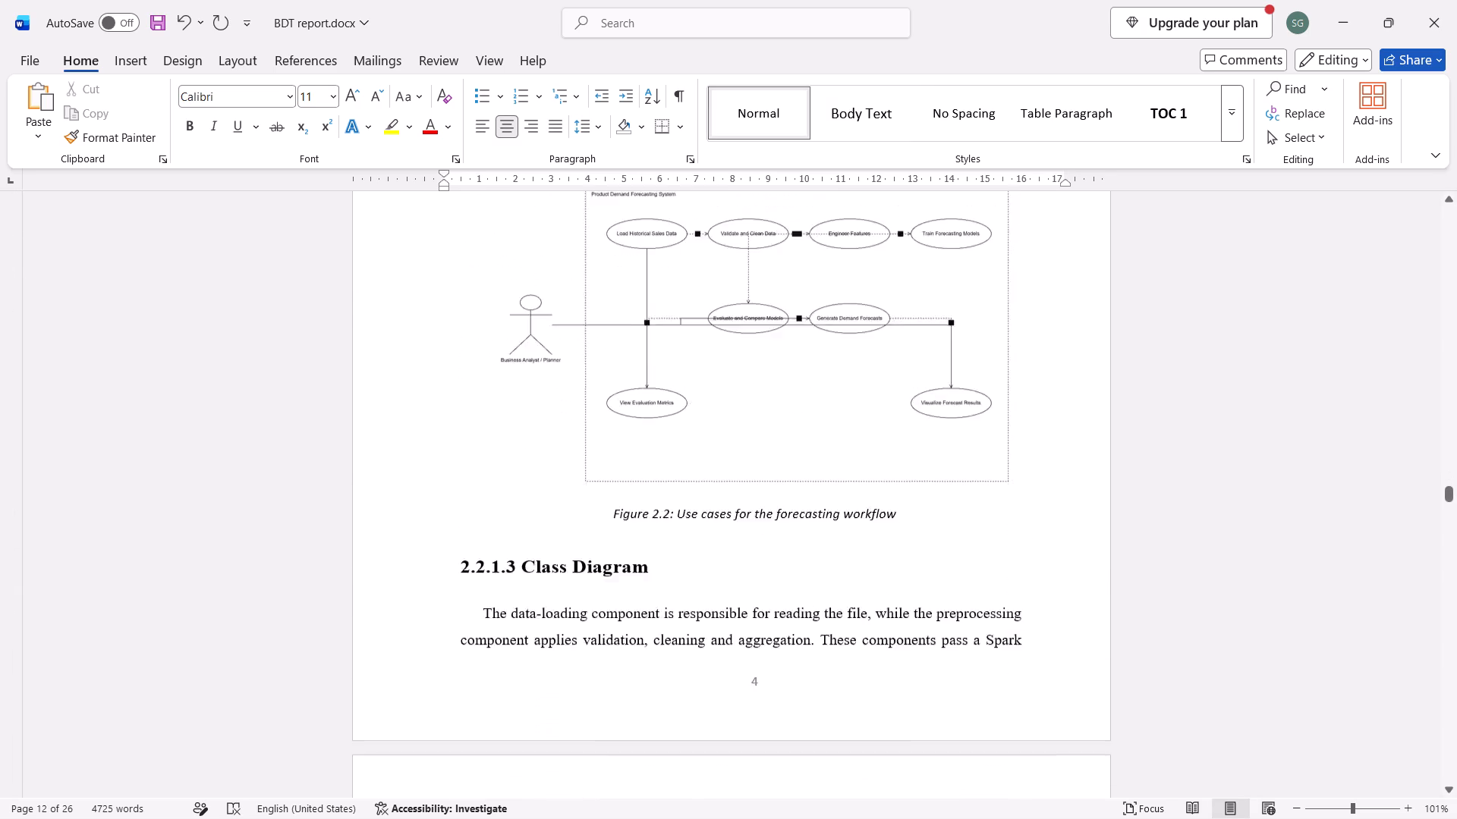
scroll(876, 783, "down", 1)
scroll(876, 783, "up", 2)
scroll(876, 783, "down", 2)
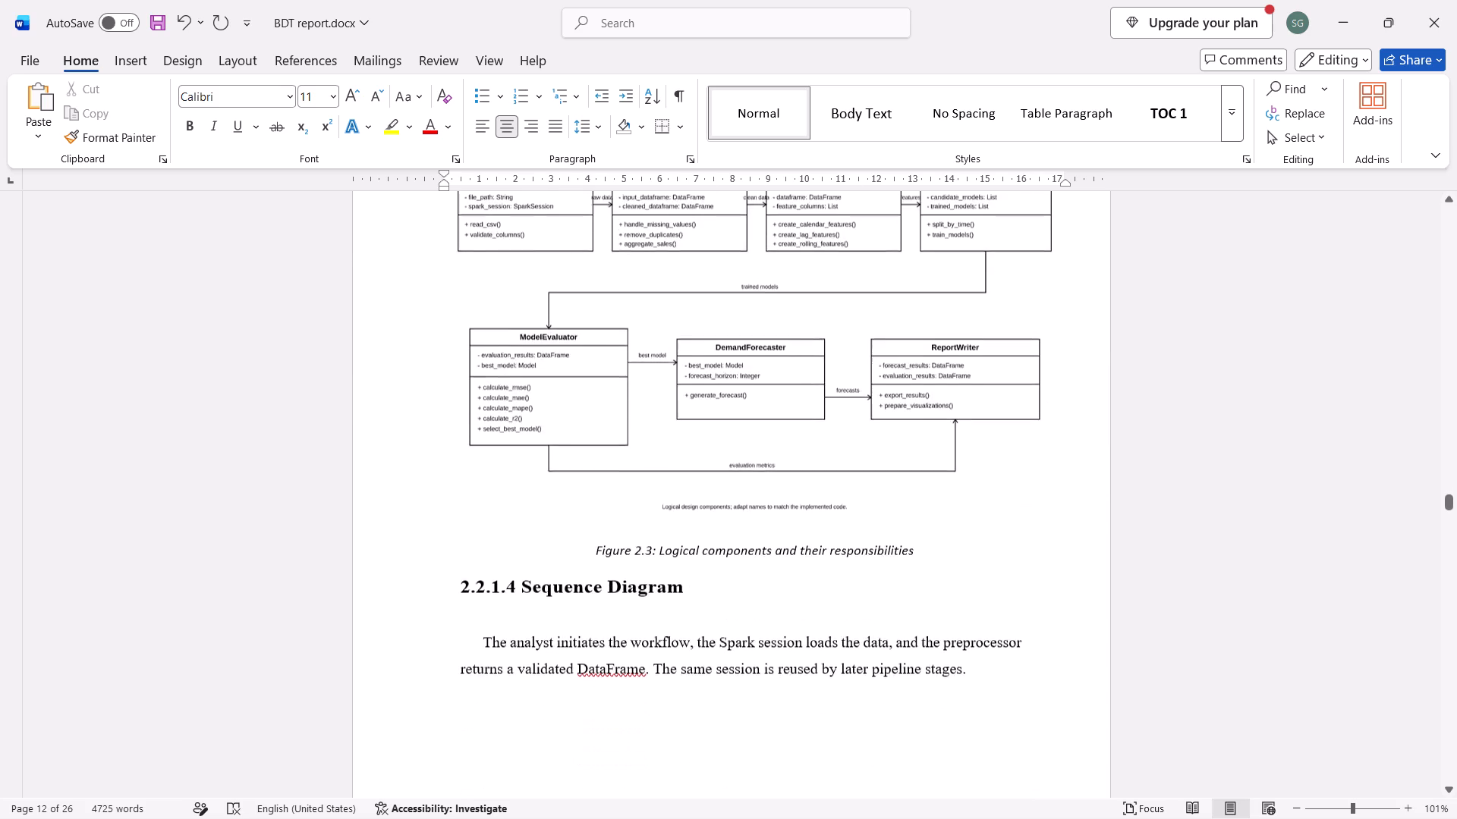
scroll(876, 783, "down", 1)
scroll(876, 783, "up", 2)
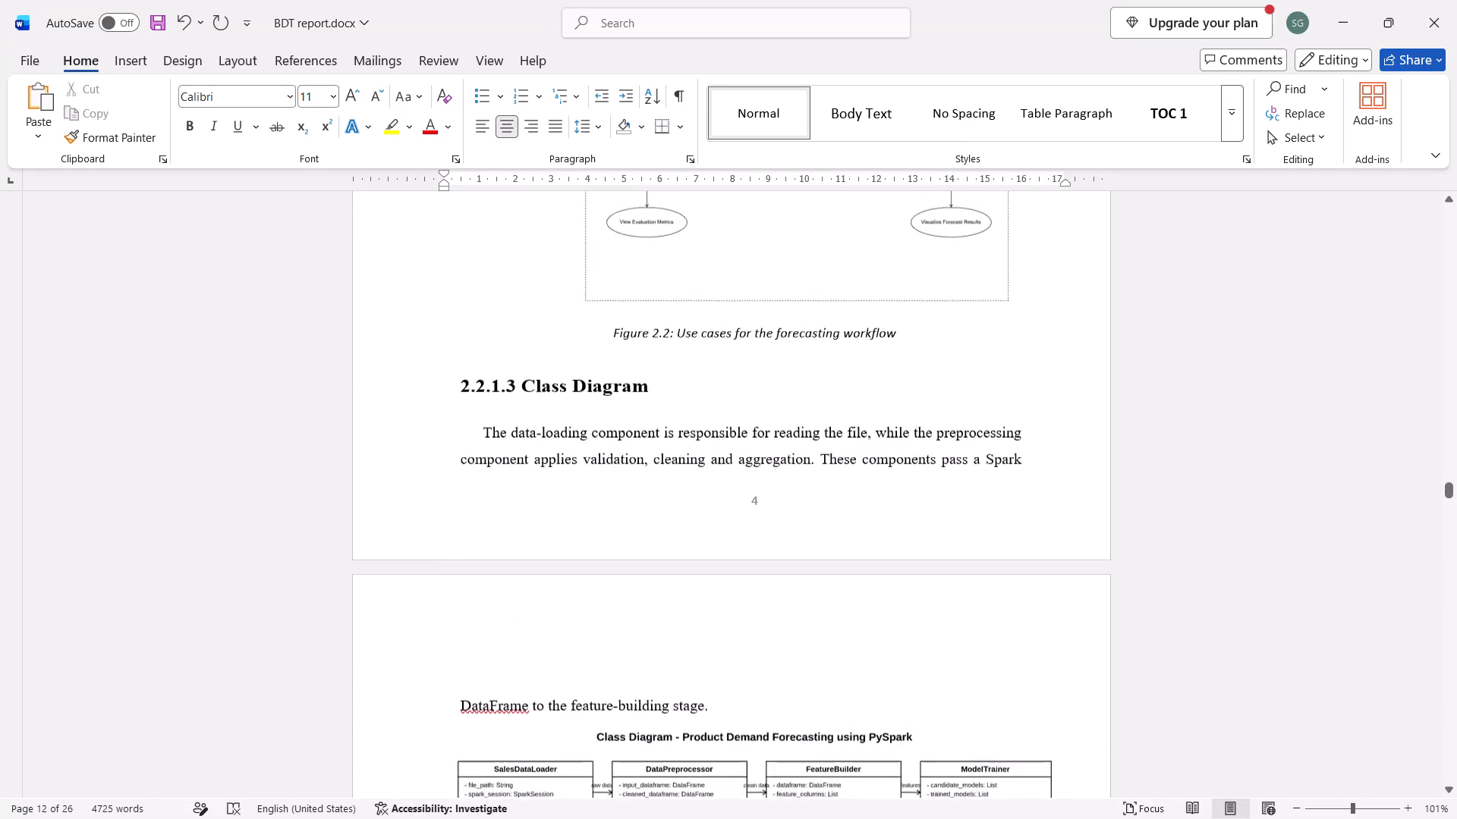
scroll(876, 783, "up", 2)
scroll(876, 783, "down", 1)
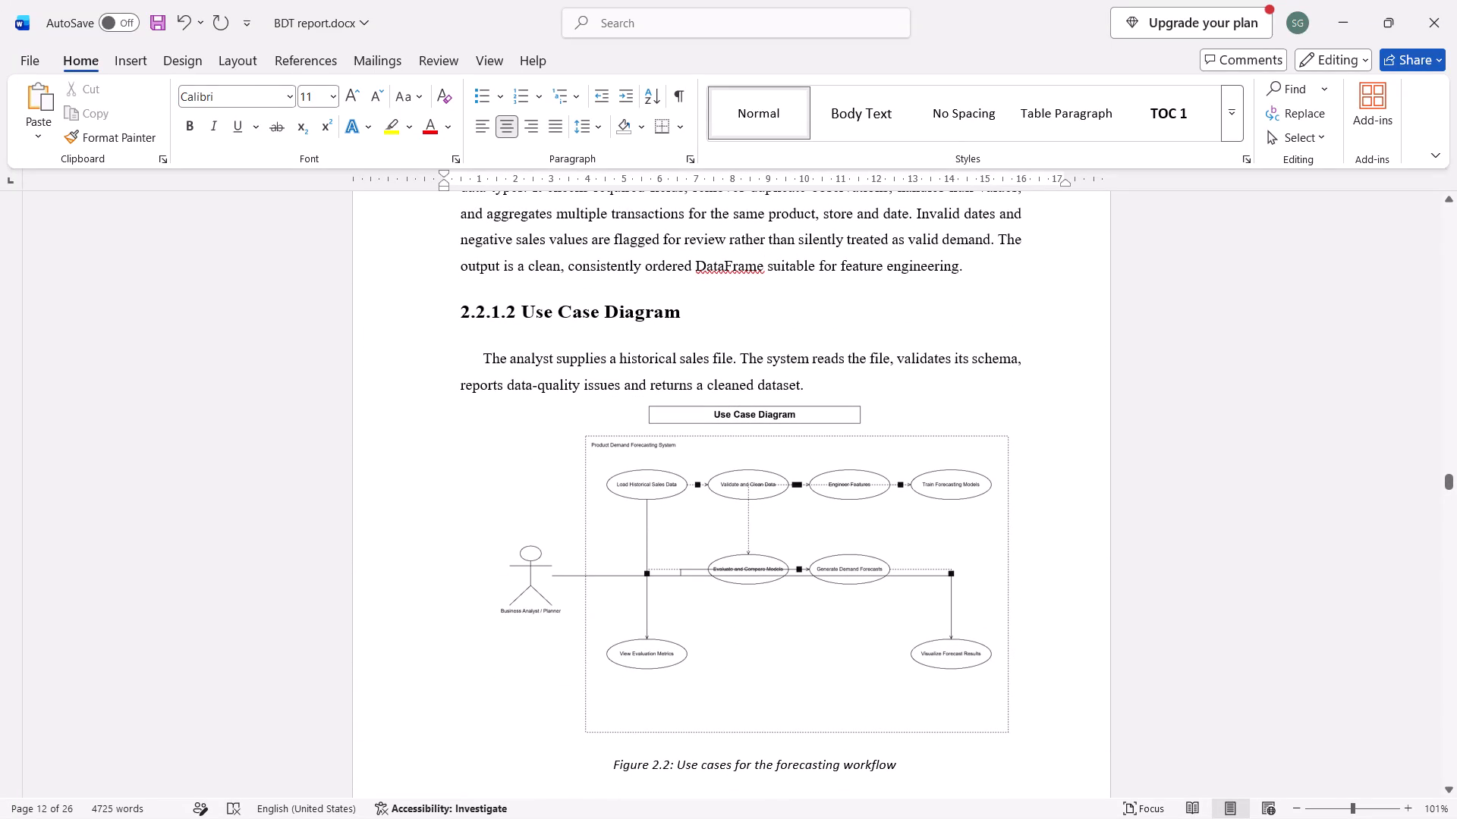
left_click(916, 387)
key("Return")
key("Return")
Add three blank lines below the Figure 2.2 caption so that 2.2.1.3 Class Diagram starts on the next page.
key("Down")
key("ctrl+Down")
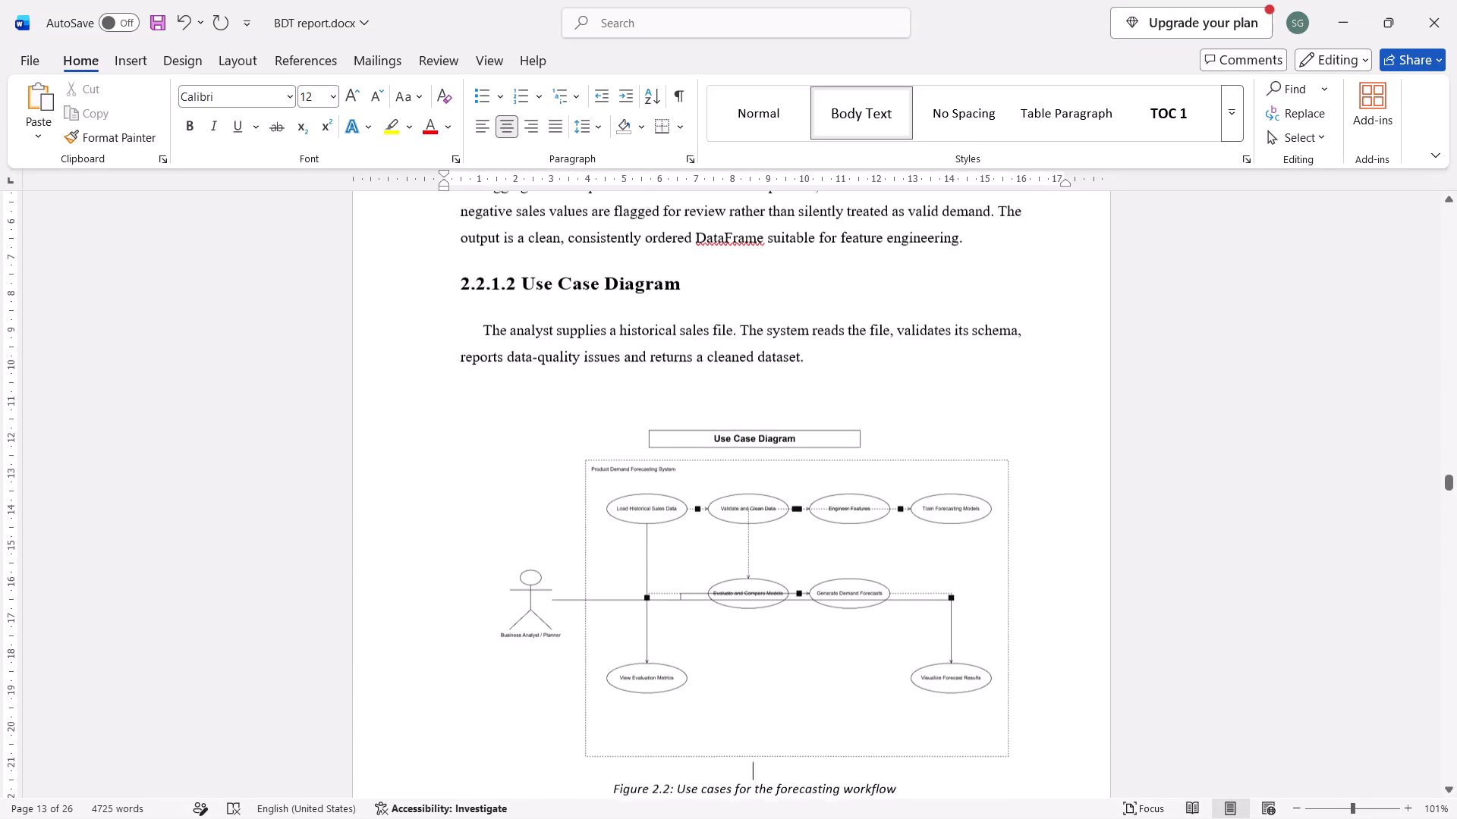
key("Down")
key("Down")
key("Down")
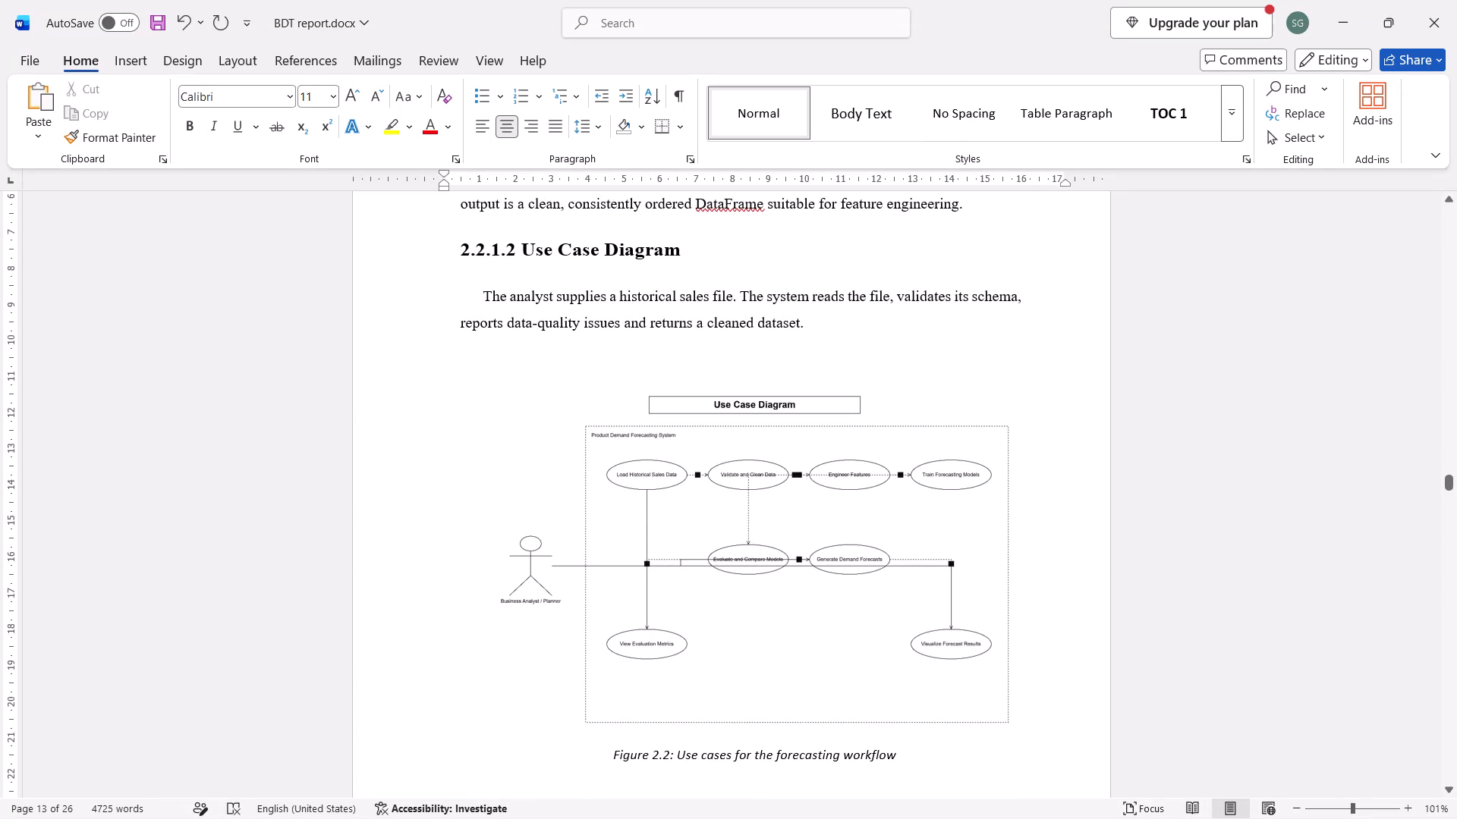
scroll(916, 387, "down", 2)
key("Return")
key("Return")
key("Return")
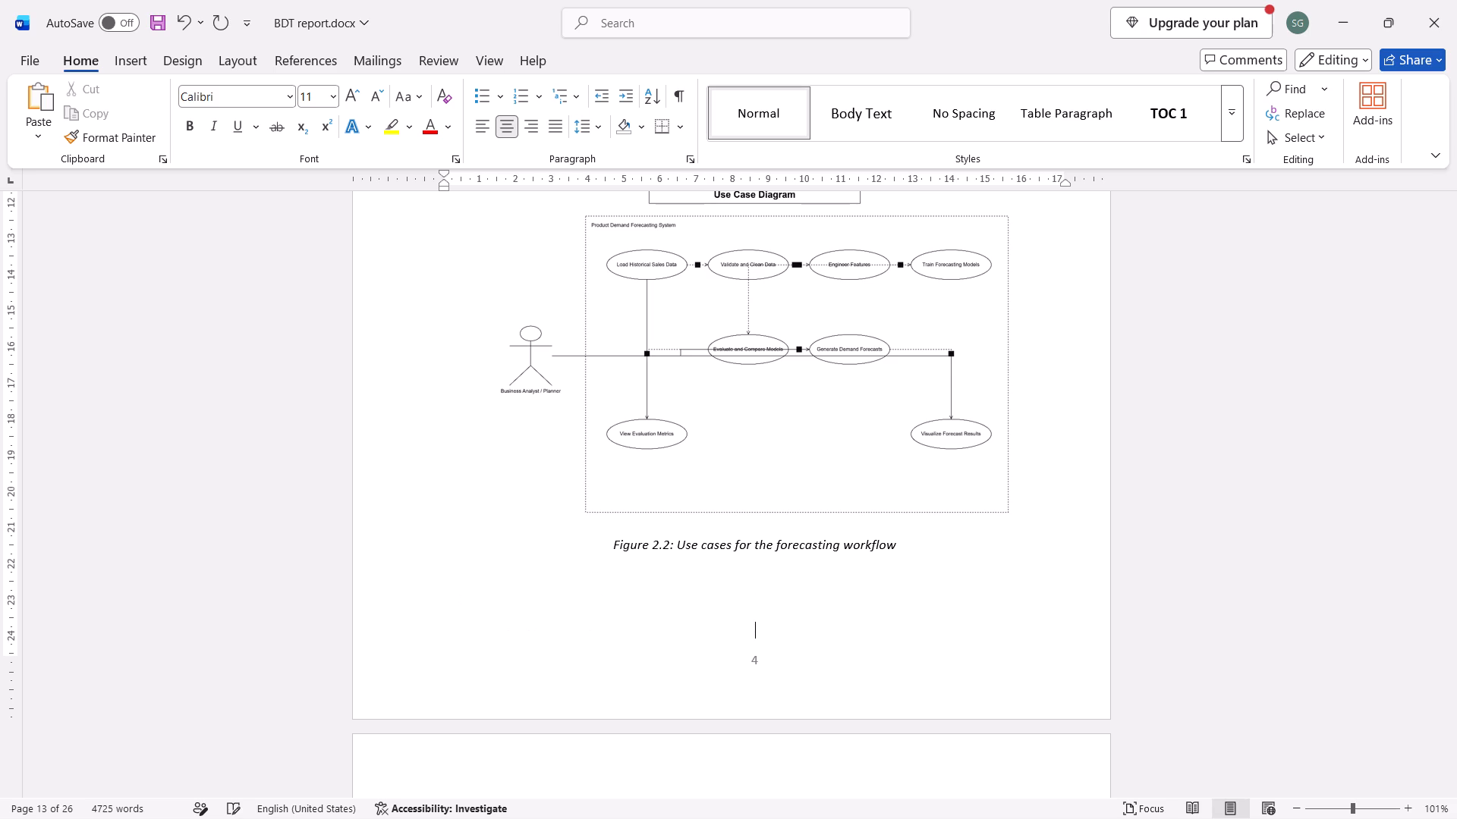
Shrink the class diagram in section 2.2.1.3 slightly and proportionally until its left edge lines up with the body text.
scroll(916, 387, "down", 6)
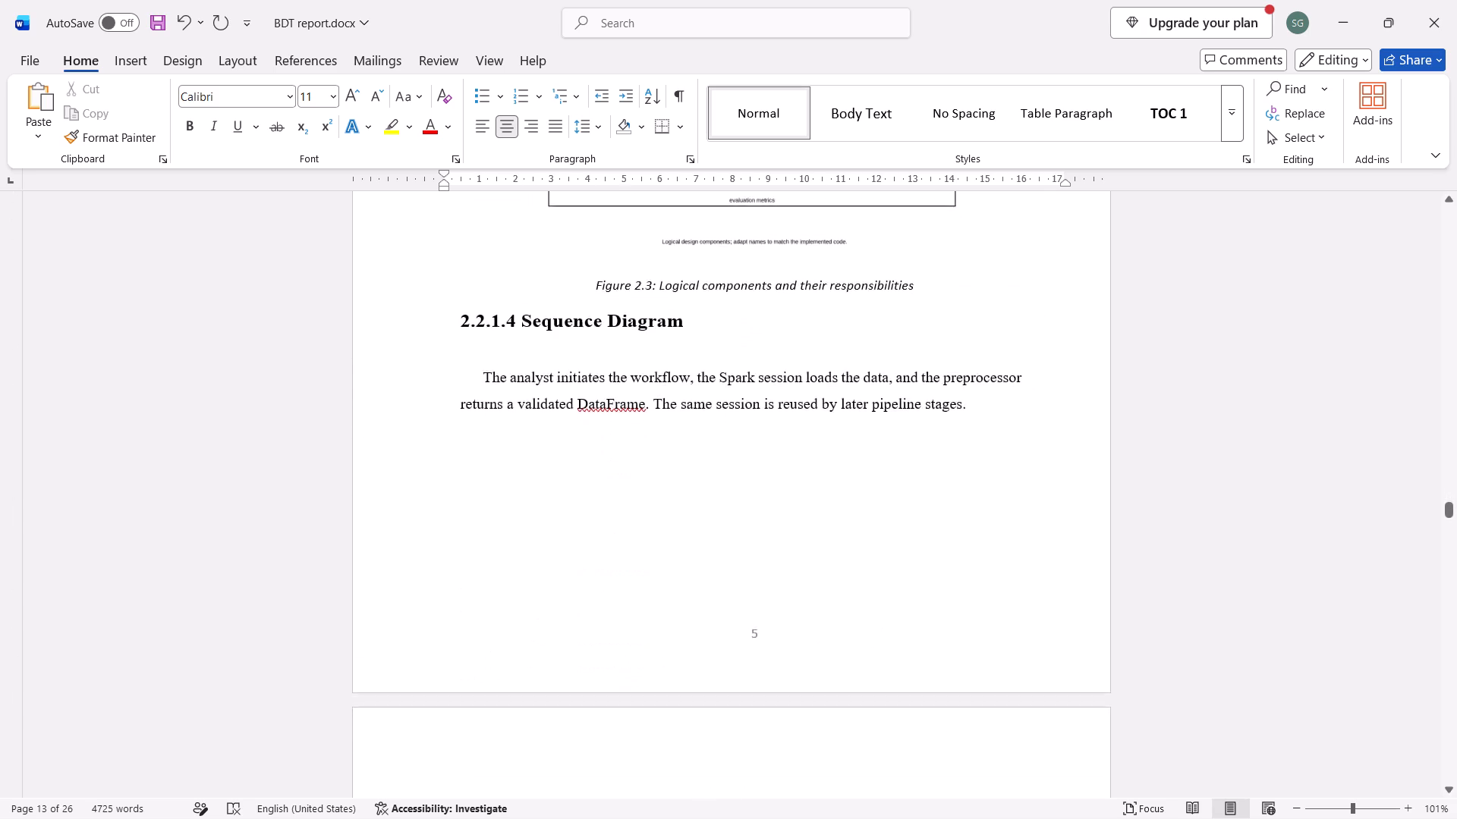
scroll(916, 387, "down", 1)
scroll(916, 387, "up", 3)
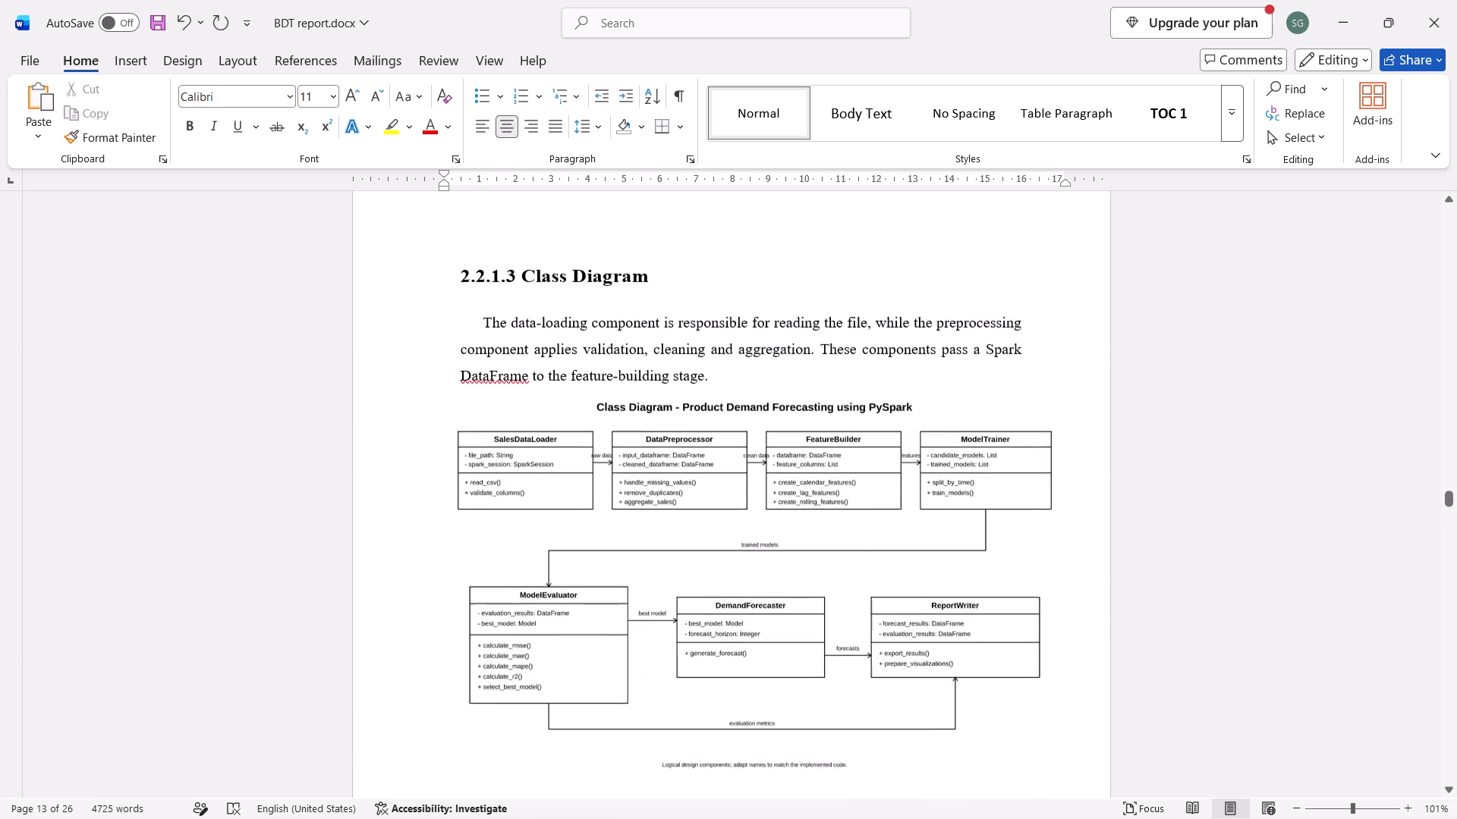
scroll(916, 387, "up", 1)
left_click(867, 538)
scroll(1060, 689, "down", 1)
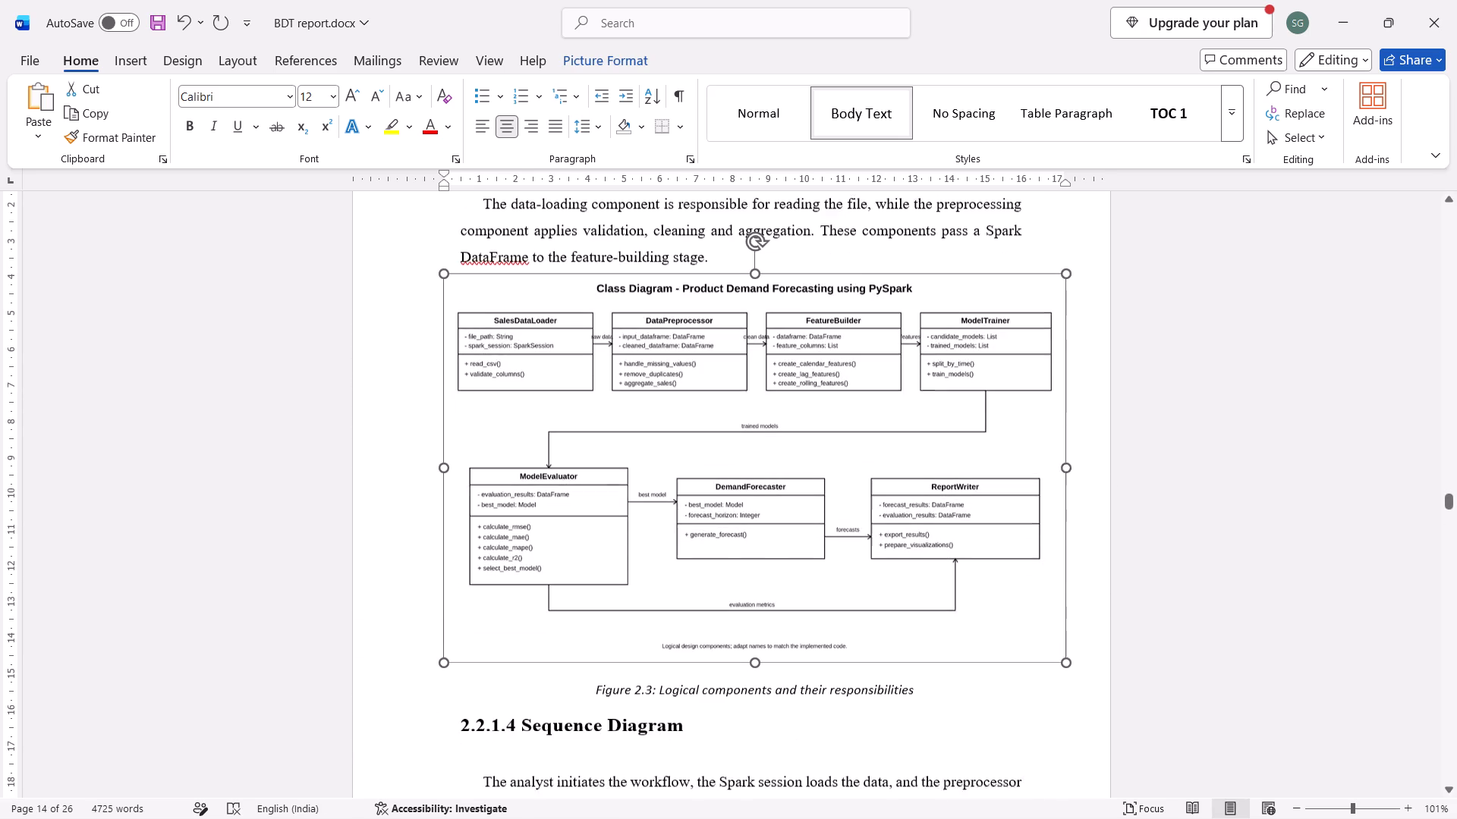
scroll(1060, 689, "down", 1)
left_click_drag(1066, 651, 1040, 611)
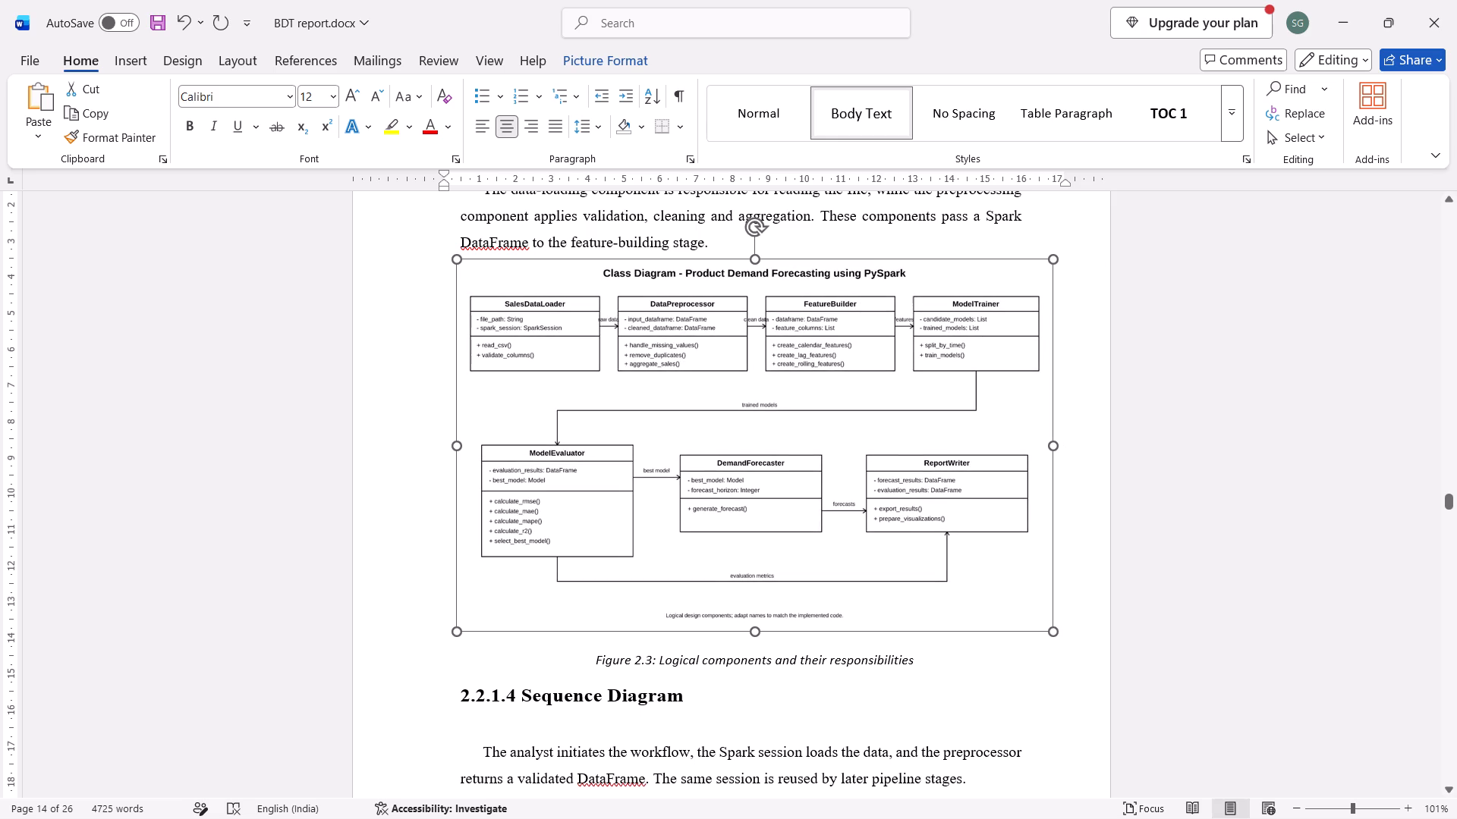
left_click_drag(1040, 611, 1031, 599)
scroll(1031, 599, "down", 1)
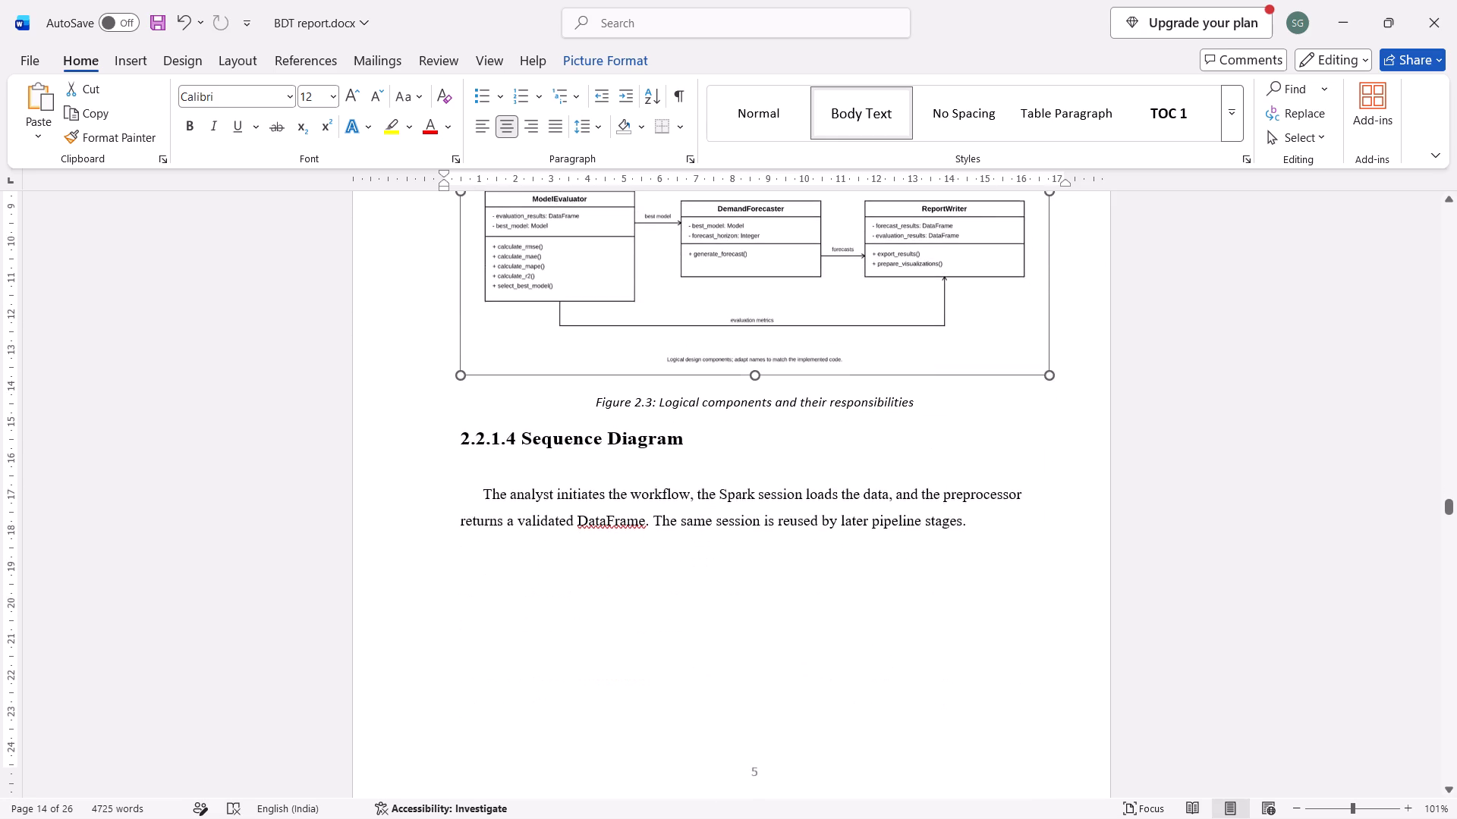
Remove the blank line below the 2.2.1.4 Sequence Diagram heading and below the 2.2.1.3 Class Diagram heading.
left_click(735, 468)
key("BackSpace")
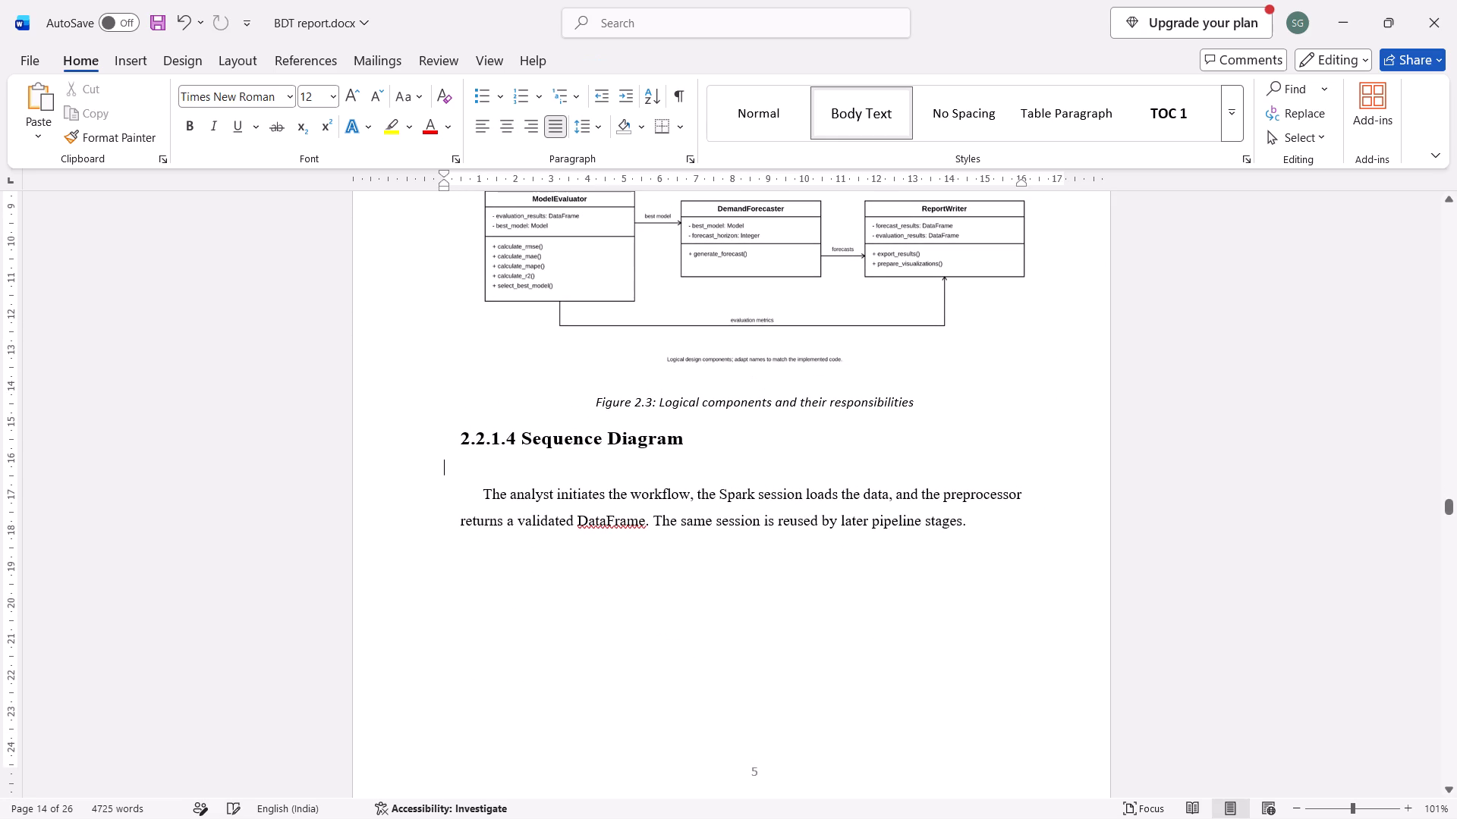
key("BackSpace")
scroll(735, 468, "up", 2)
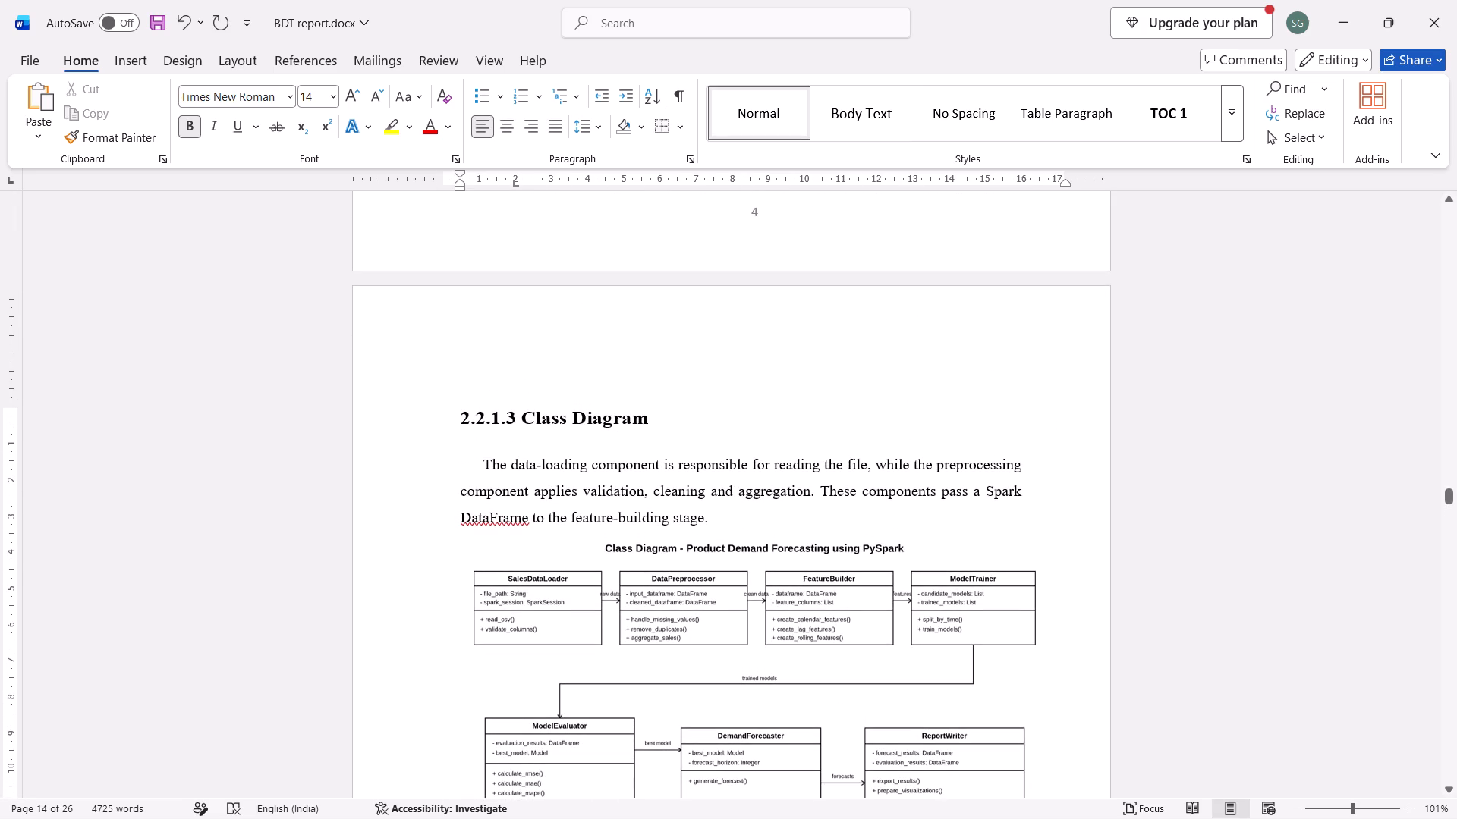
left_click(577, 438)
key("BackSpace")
Review the page layout around Figures 2.1 to 2.4, checking the headings, diagrams and spacing.
scroll(744, 559, "down", 2)
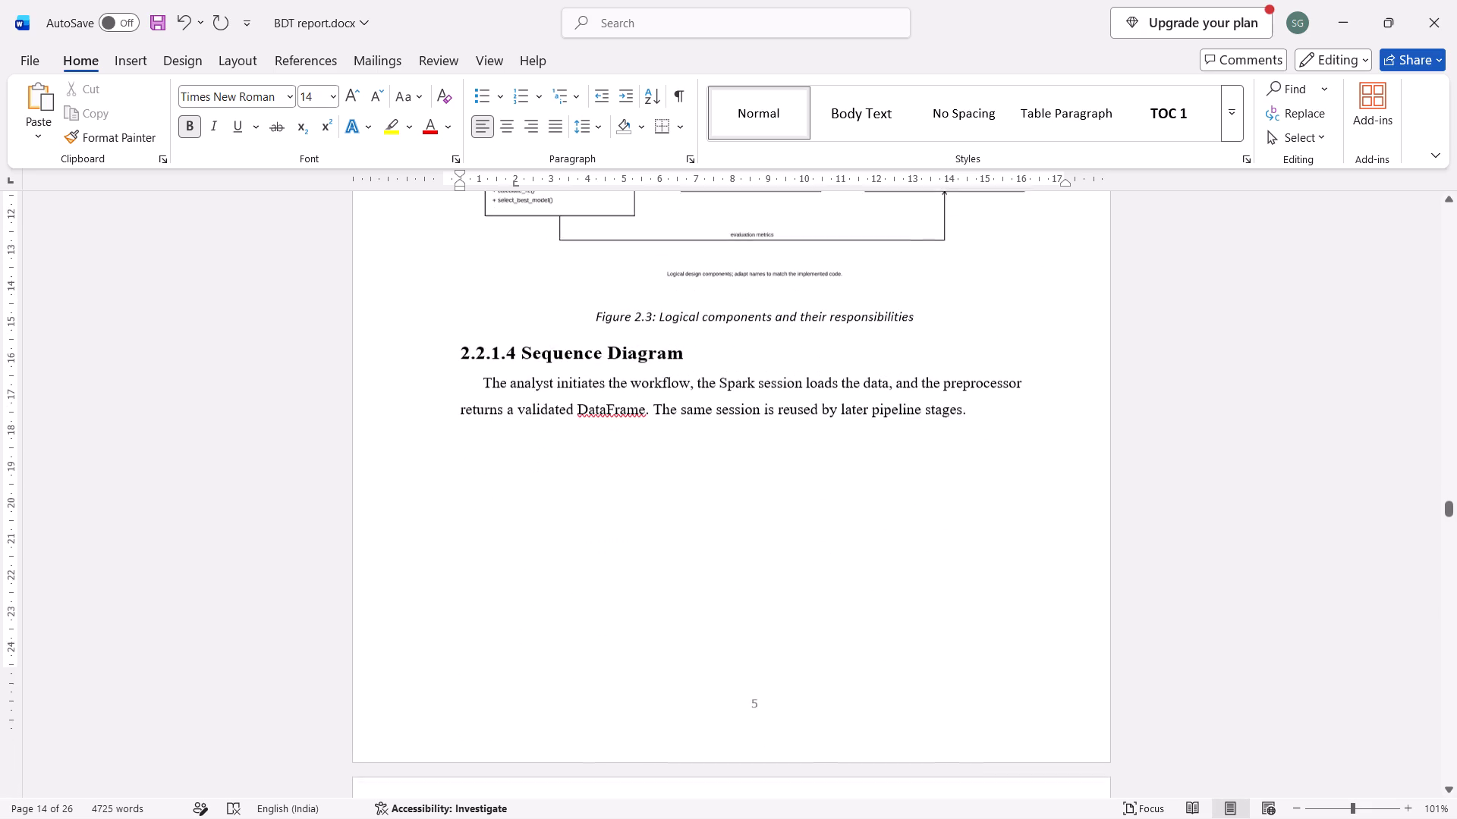
scroll(744, 559, "down", 4)
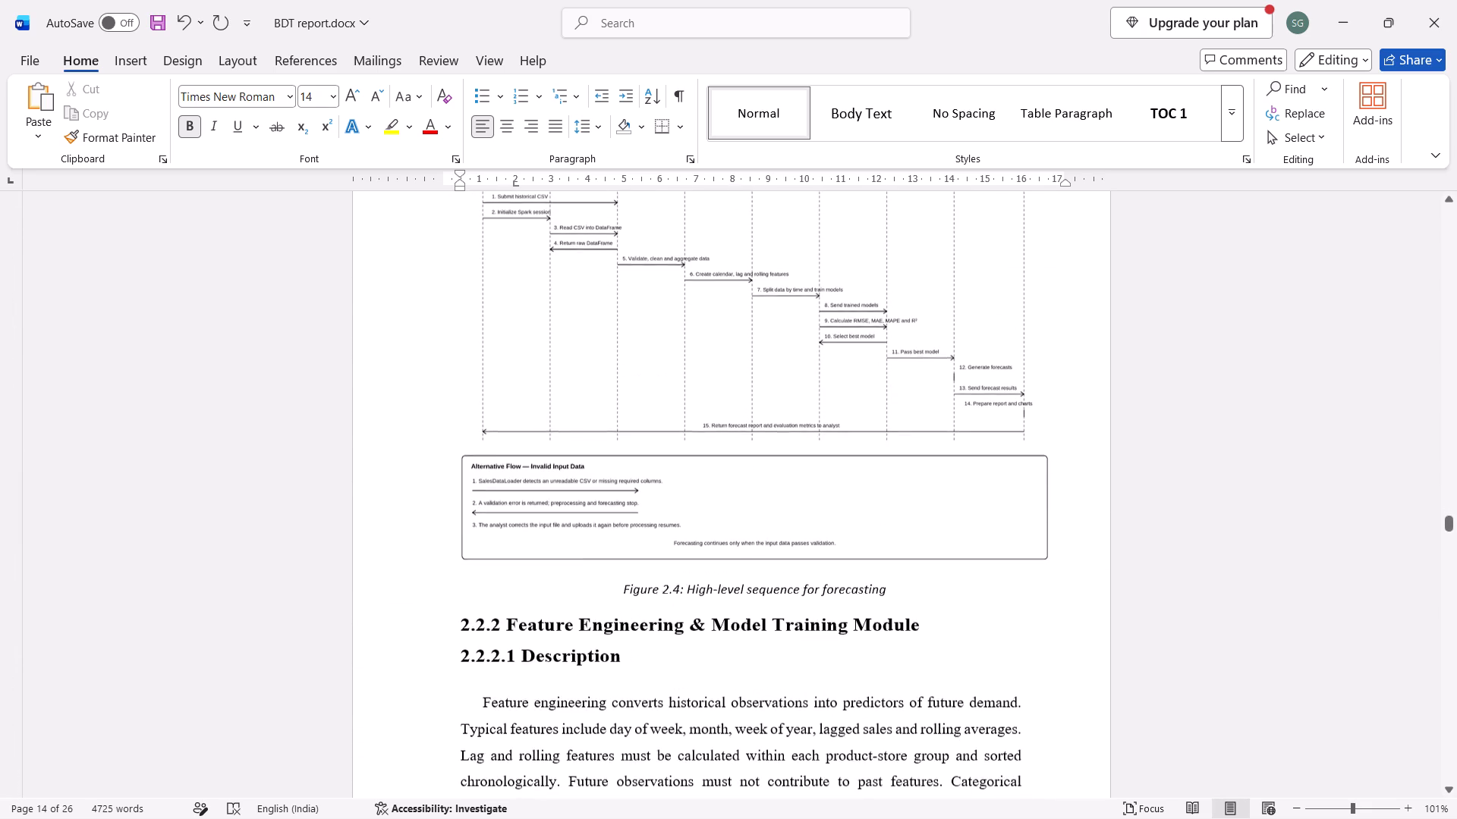
scroll(744, 559, "down", 1)
scroll(744, 559, "up", 4)
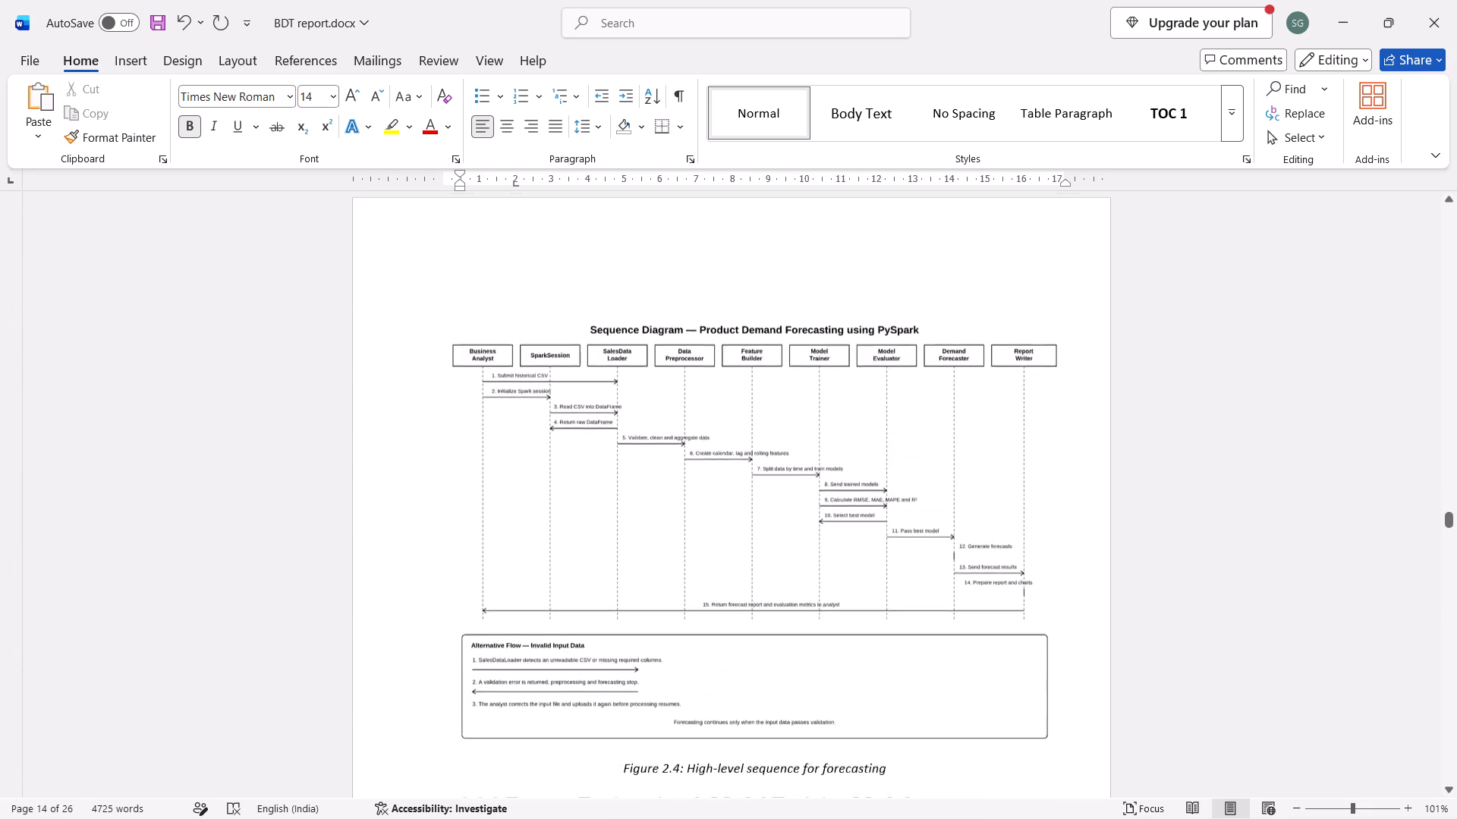
scroll(744, 559, "up", 4)
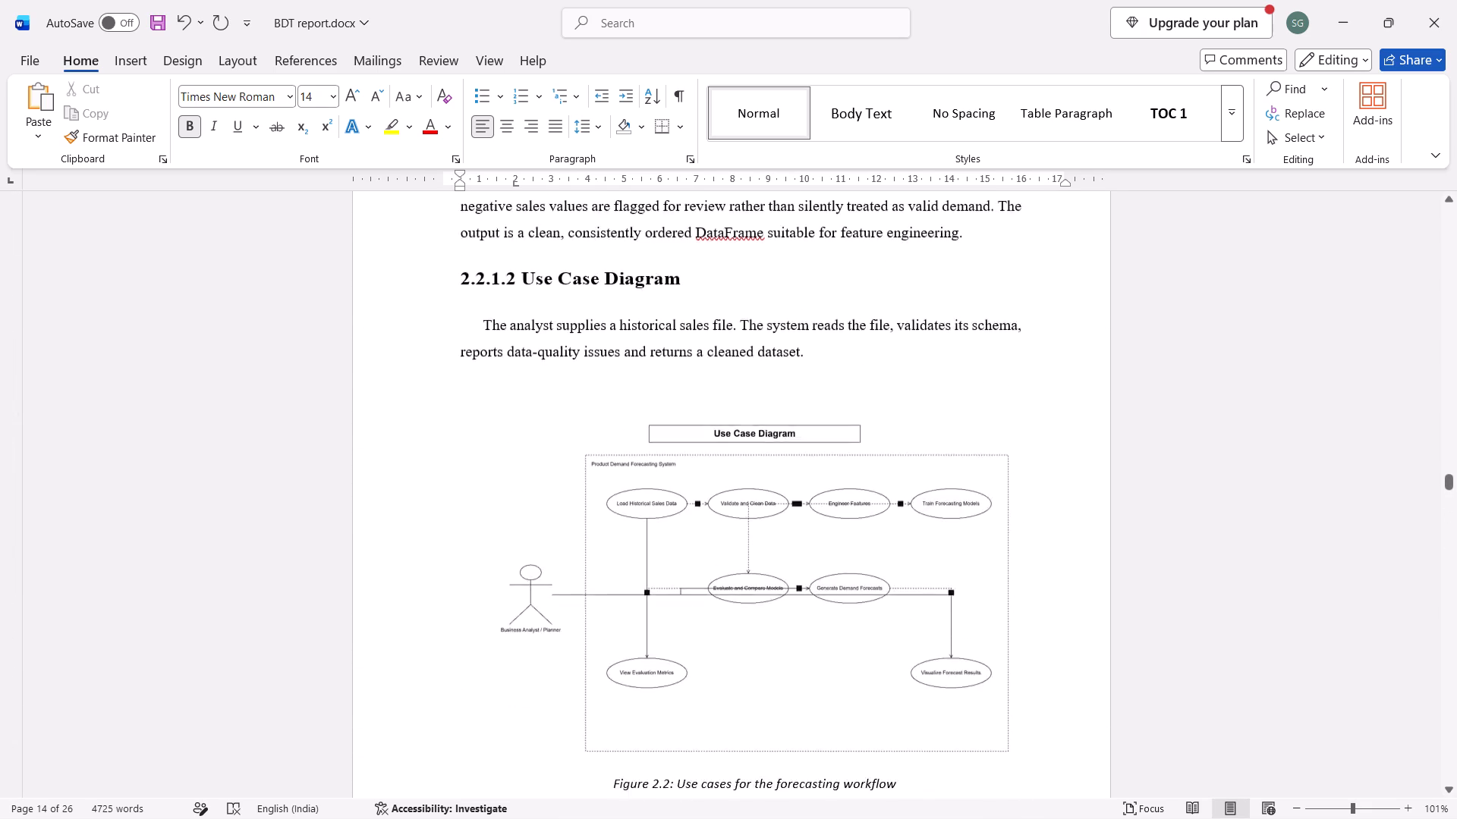
scroll(744, 559, "up", 4)
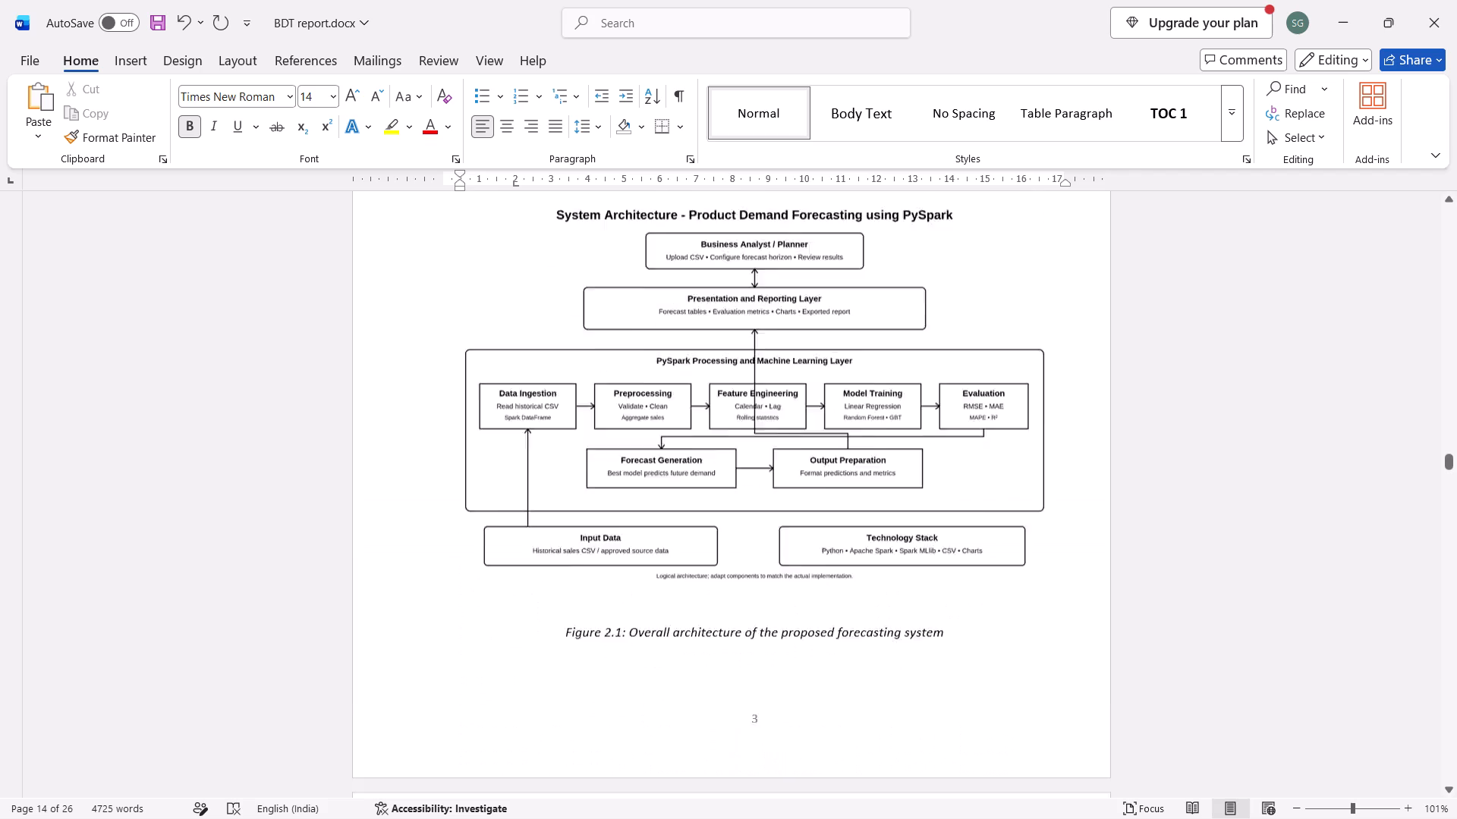
scroll(744, 559, "up", 1)
scroll(744, 559, "down", 3)
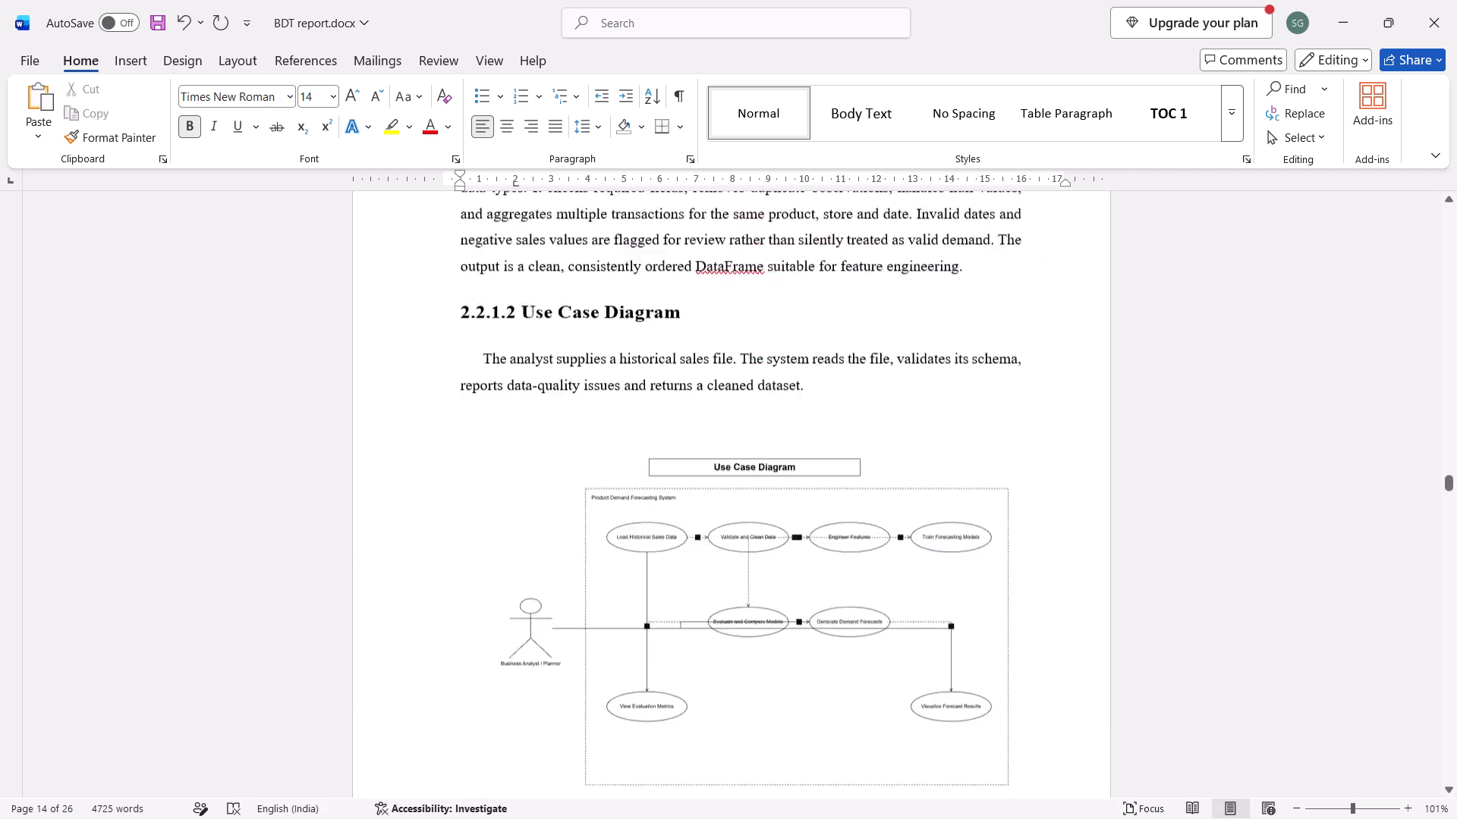
Undo the recent section 2.2.1 spacing and class diagram size edits, keeping the blank lines below the Figure 2.1 caption.
key("ctrl+z")
key("ctrl+z")
key("ctrl+z")
key("ctrl+z")
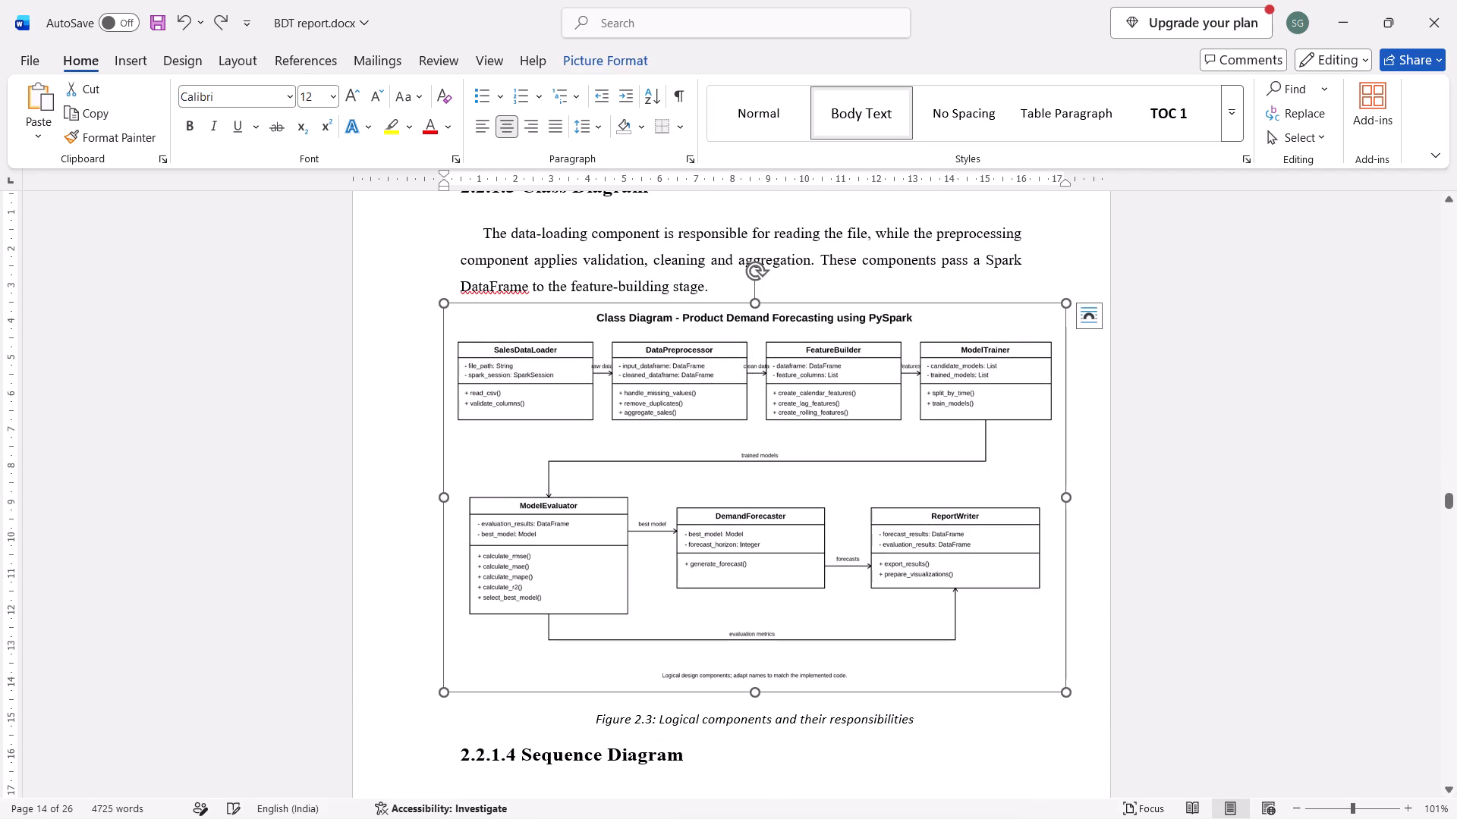
key("ctrl+z")
key("ctrl+z")
key("ctrl+z")
key("ctrl+z")
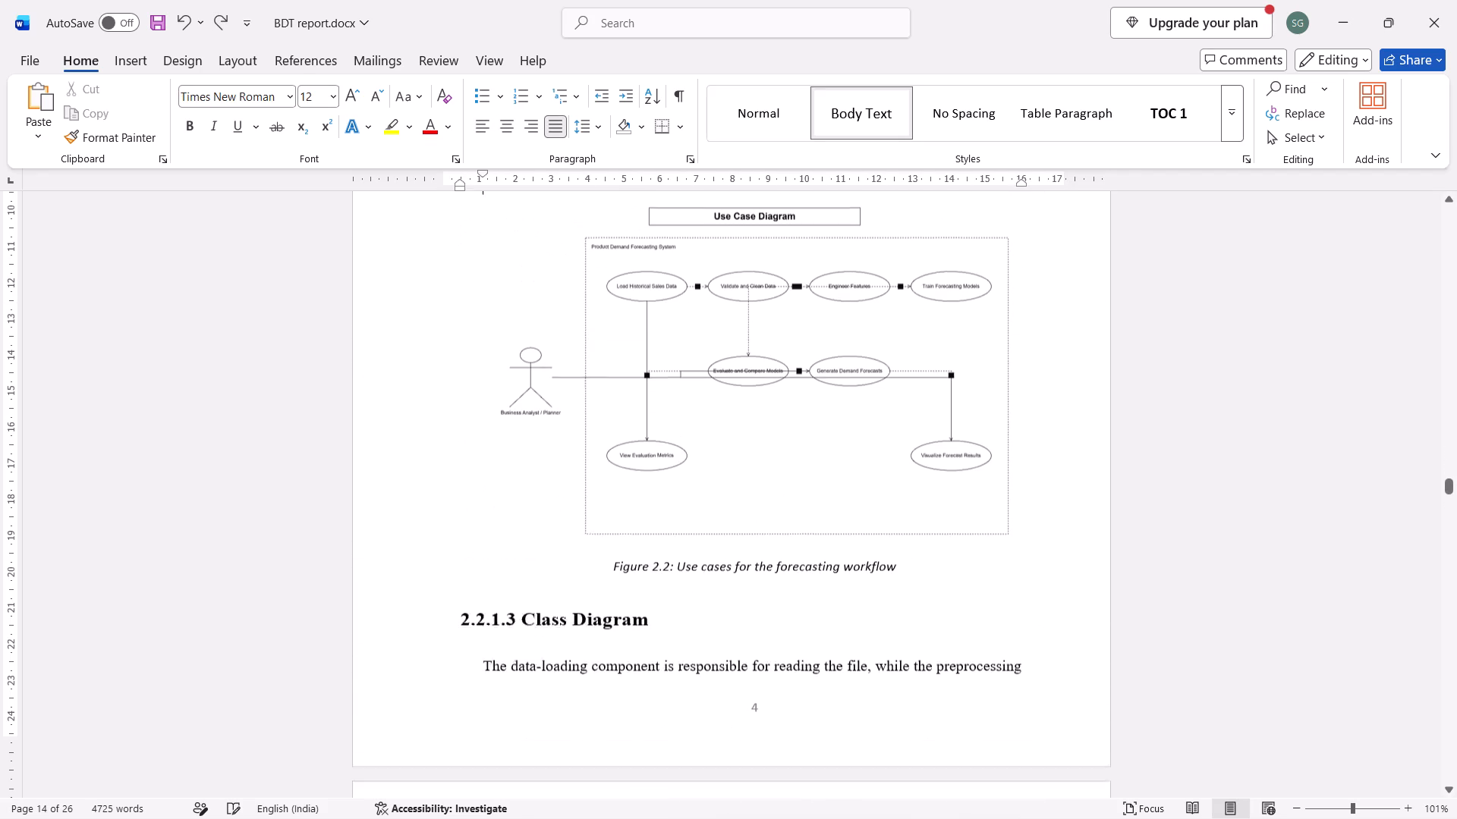
key("ctrl+z")
key("ctrl+z")
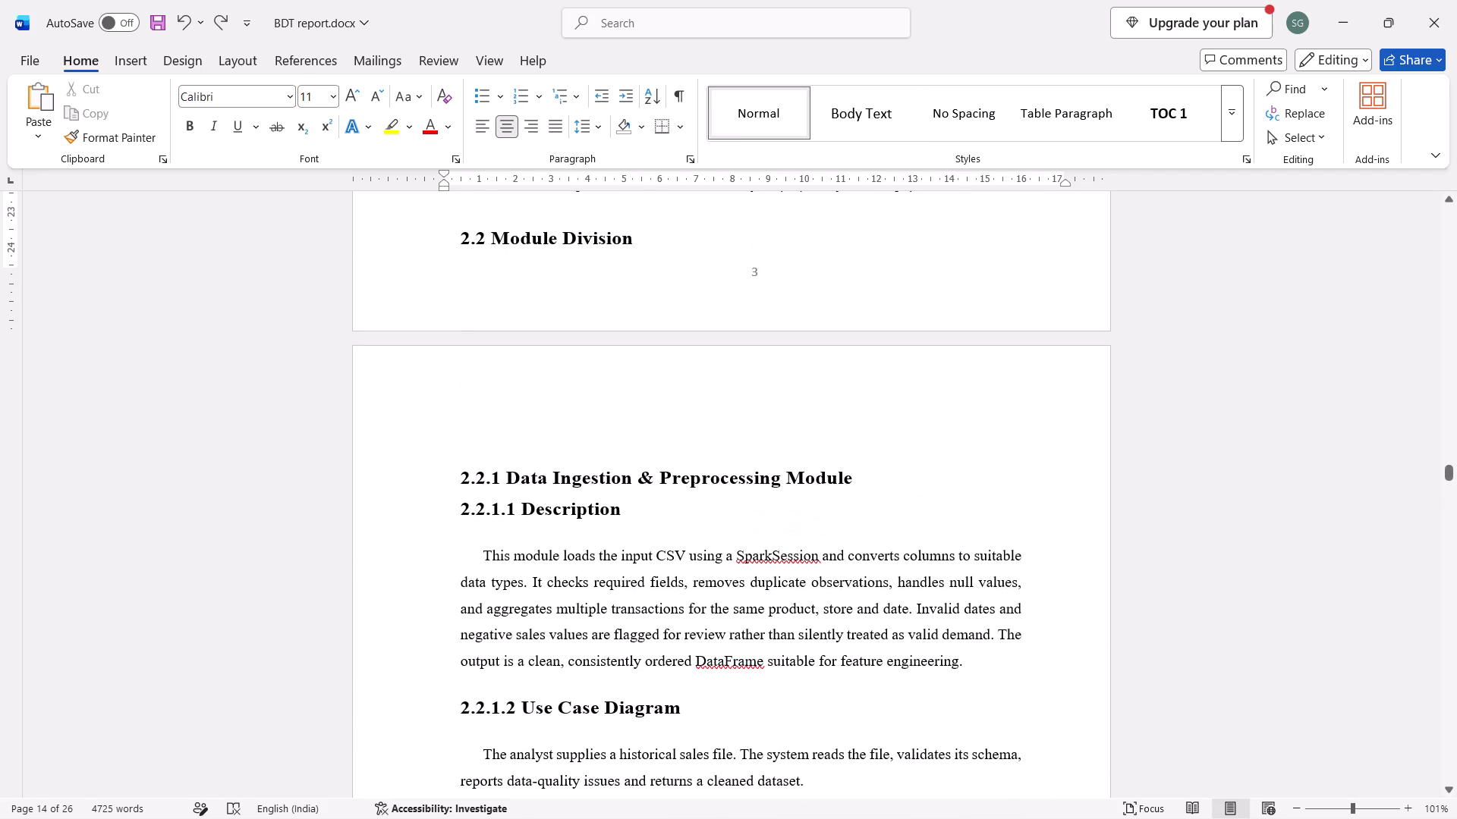
scroll(744, 559, "up", 1)
key("ctrl+y")
Add six blank lines below the Figure 2.2 caption so that 2.2.1.3 Class Diagram starts on the next page.
scroll(744, 559, "down", 2)
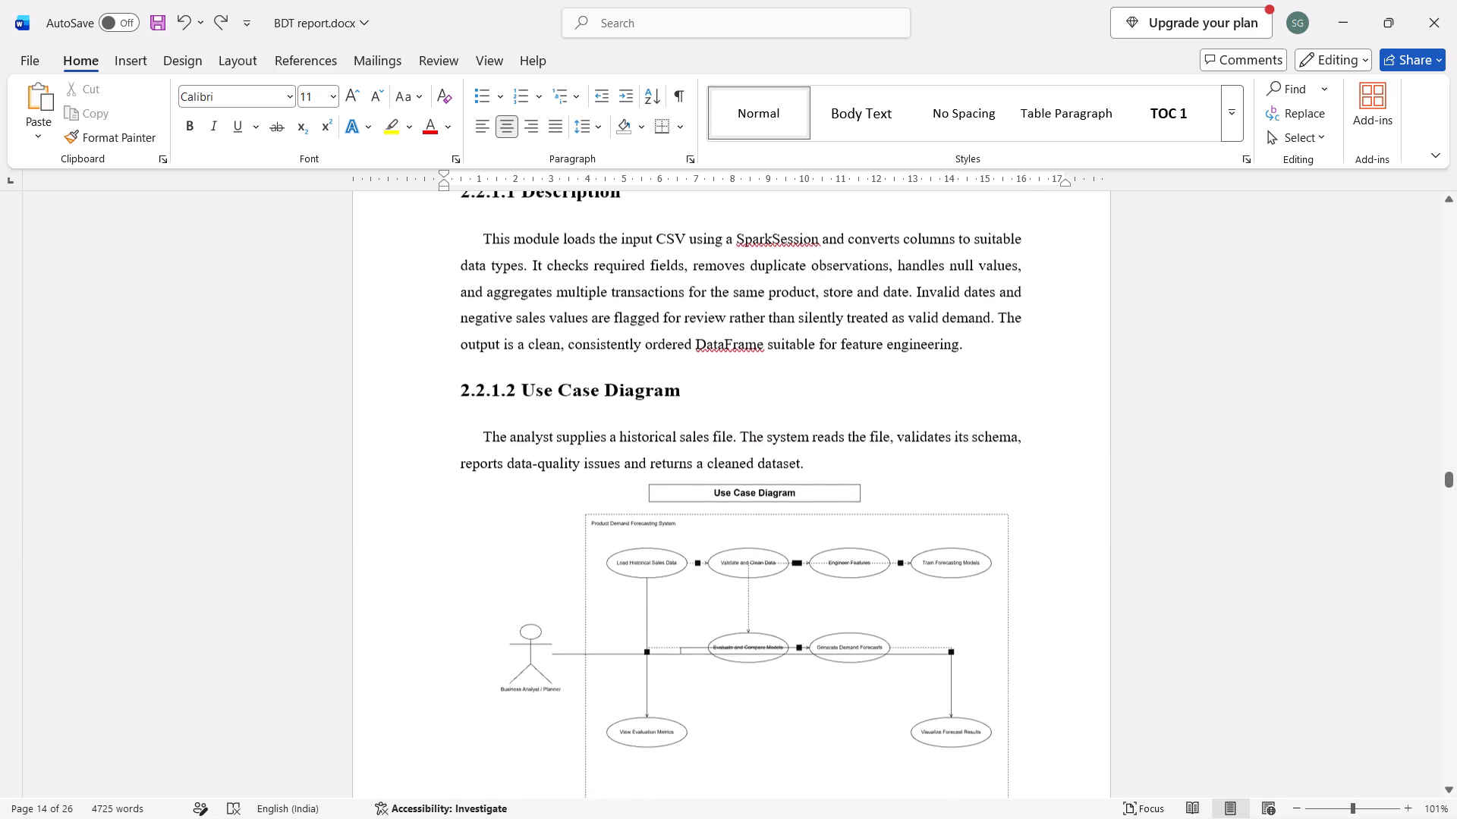
scroll(744, 559, "down", 6)
scroll(744, 559, "up", 1)
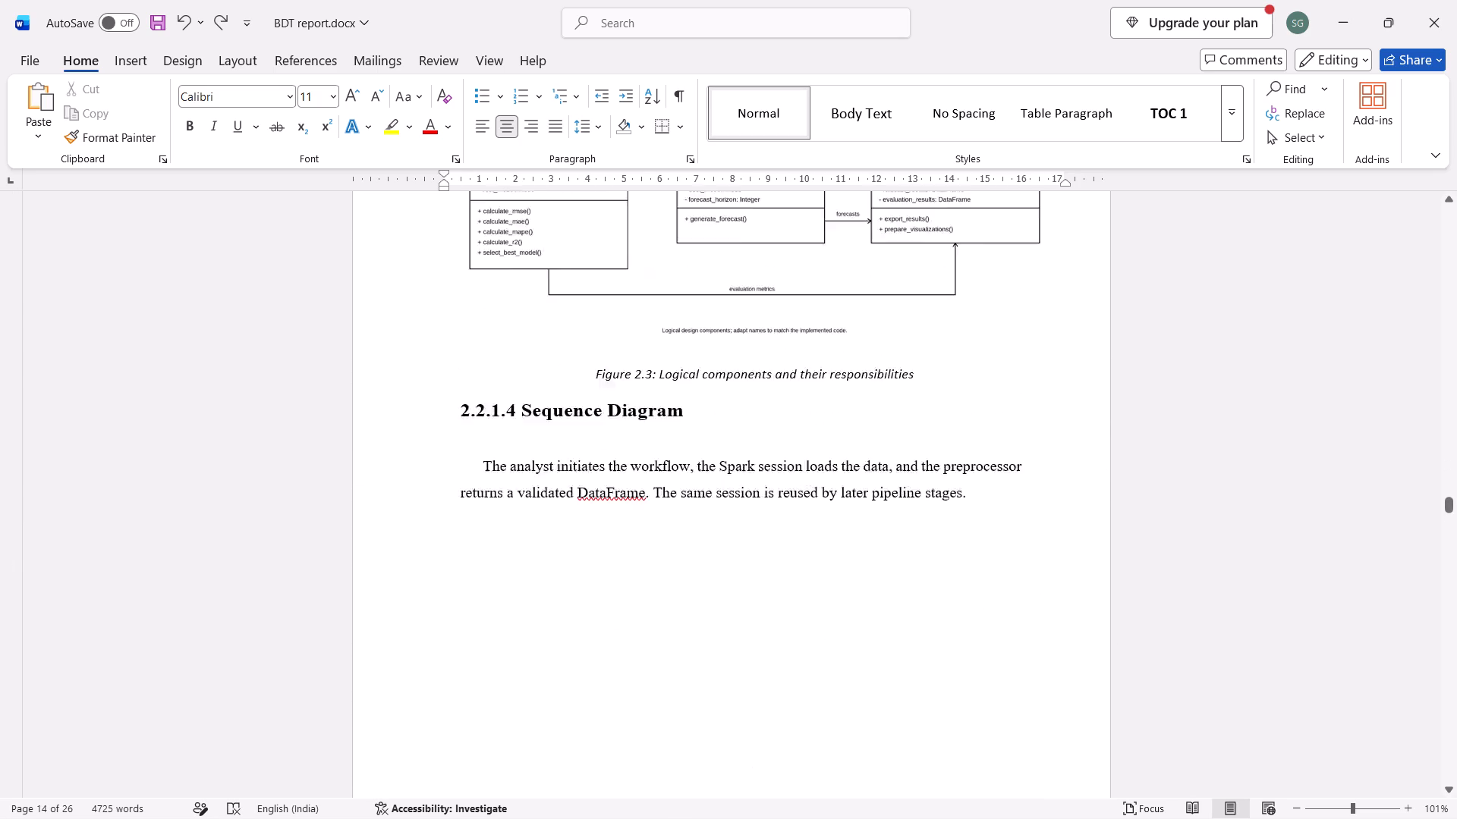
scroll(744, 559, "up", 2)
left_click(661, 566)
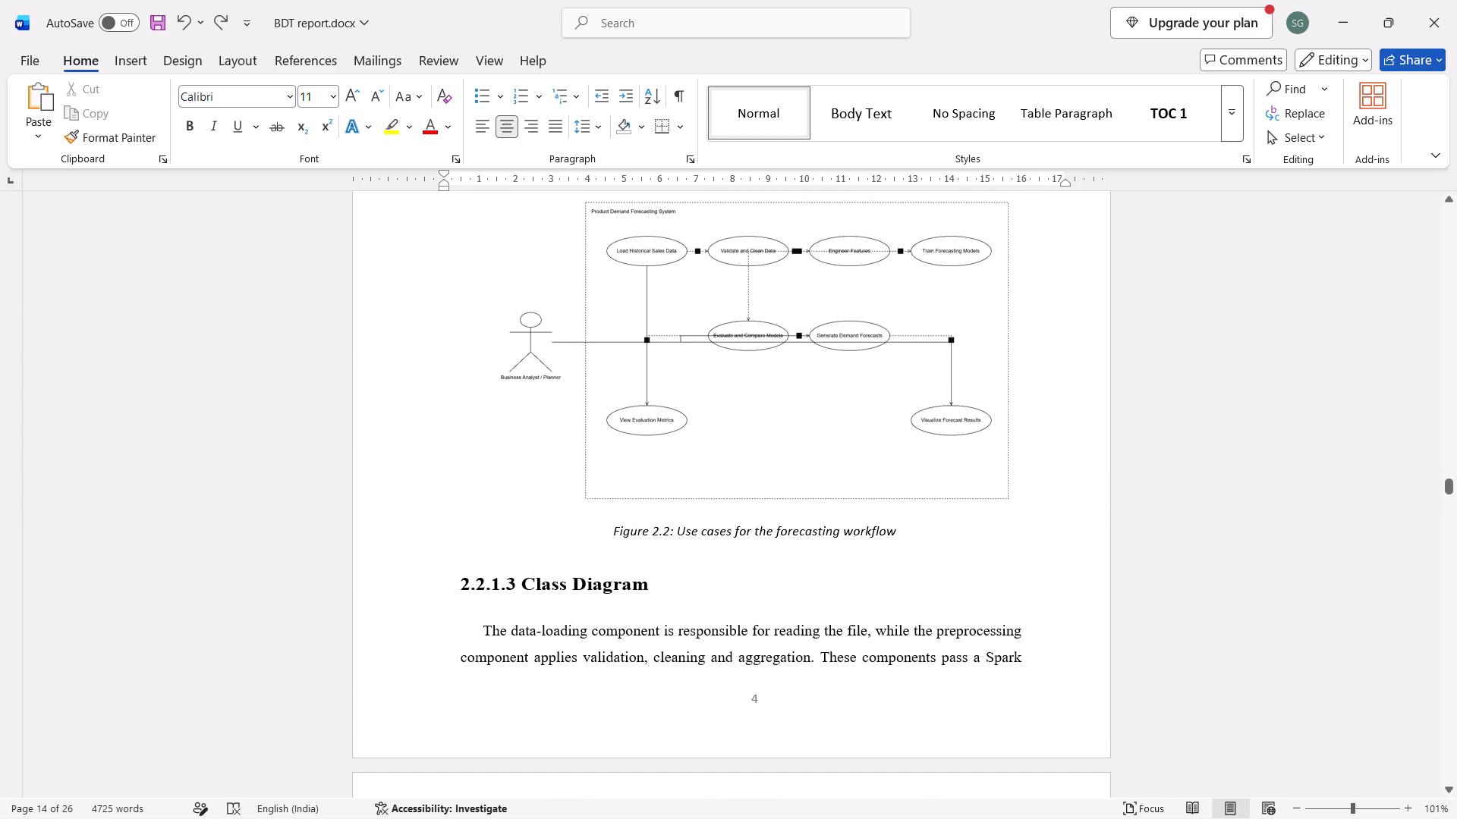
key("Return")
key("Return")
key("Return")
key("Return")
key("Return")
key("Return")
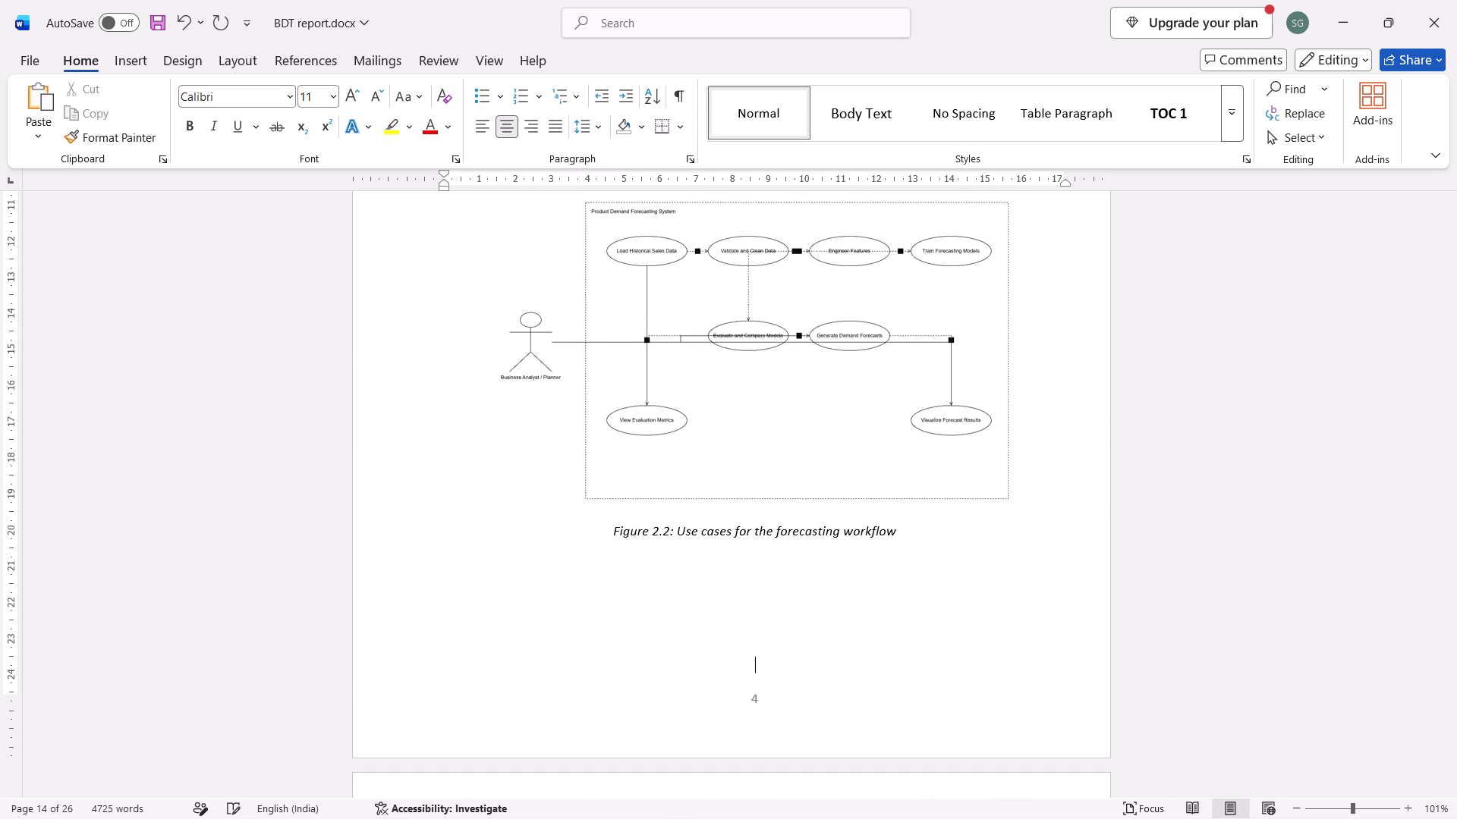
Insert two blank lines between the 2.2.1.3 Class Diagram paragraph and the class diagram.
scroll(661, 566, "up", 1)
scroll(653, 474, "down", 5)
scroll(653, 474, "up", 1)
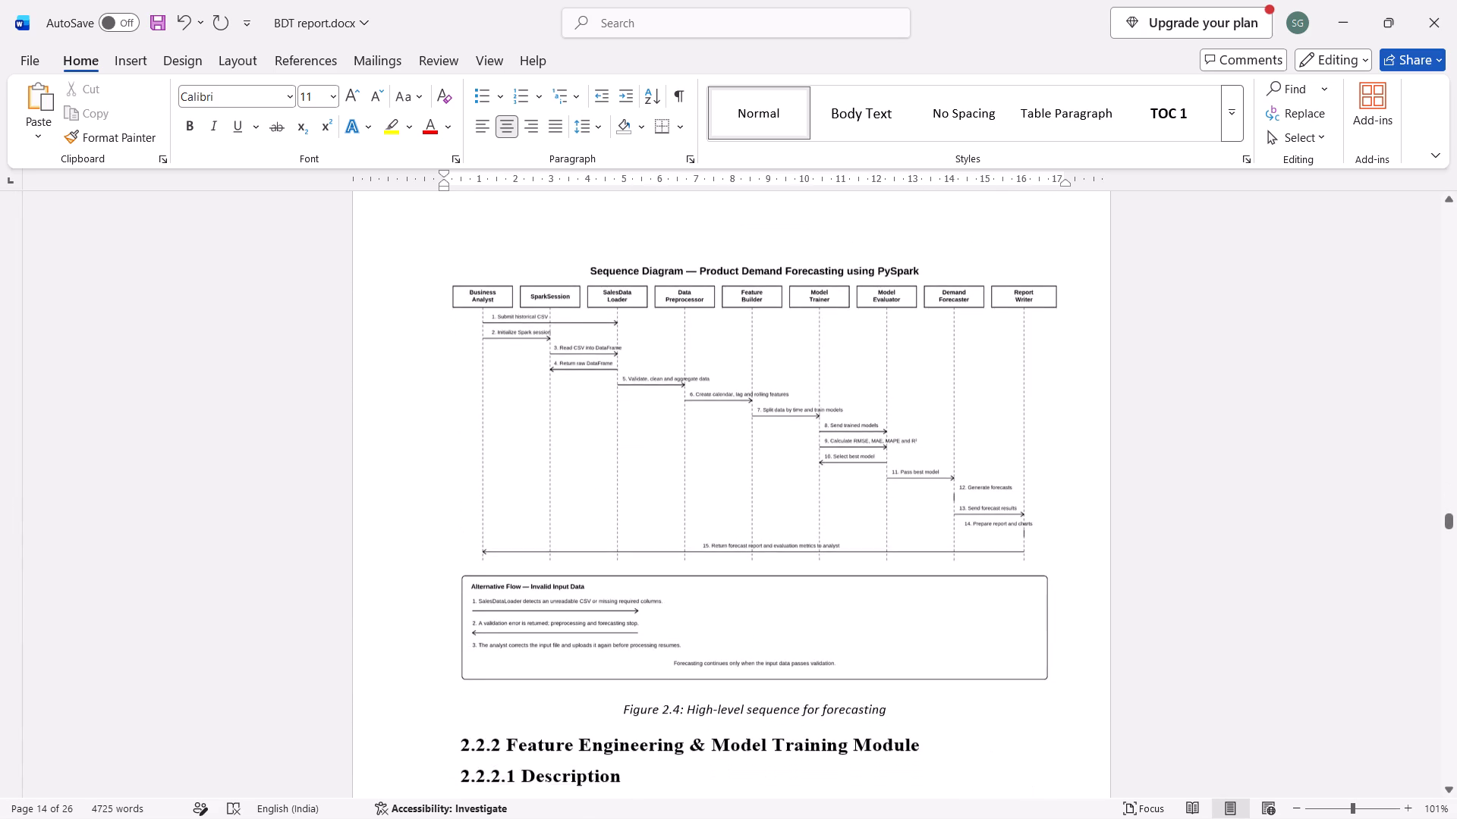
scroll(653, 474, "up", 2)
scroll(653, 474, "down", 1)
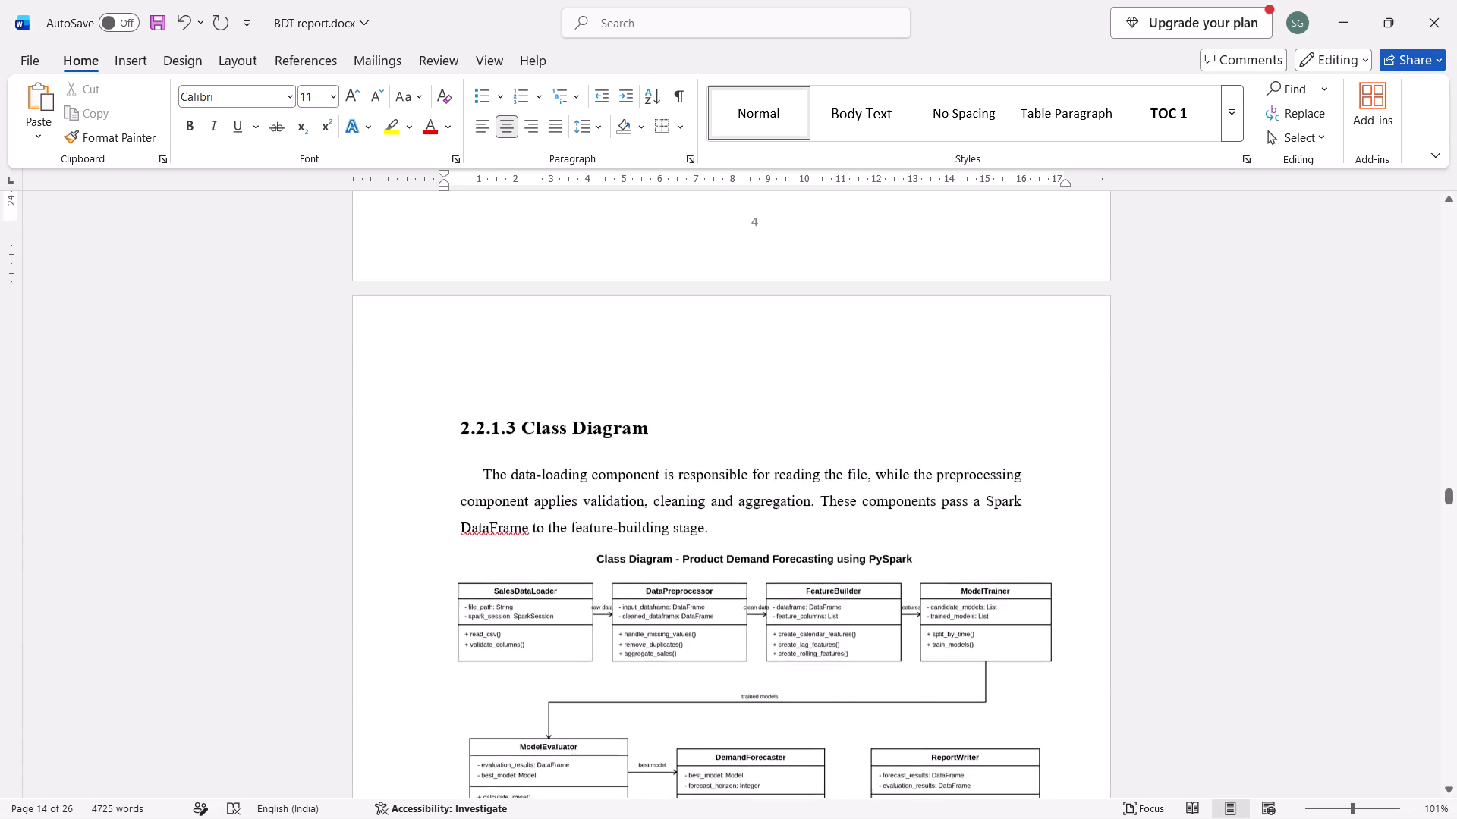
scroll(653, 474, "down", 1)
left_click(1041, 253)
key("Return")
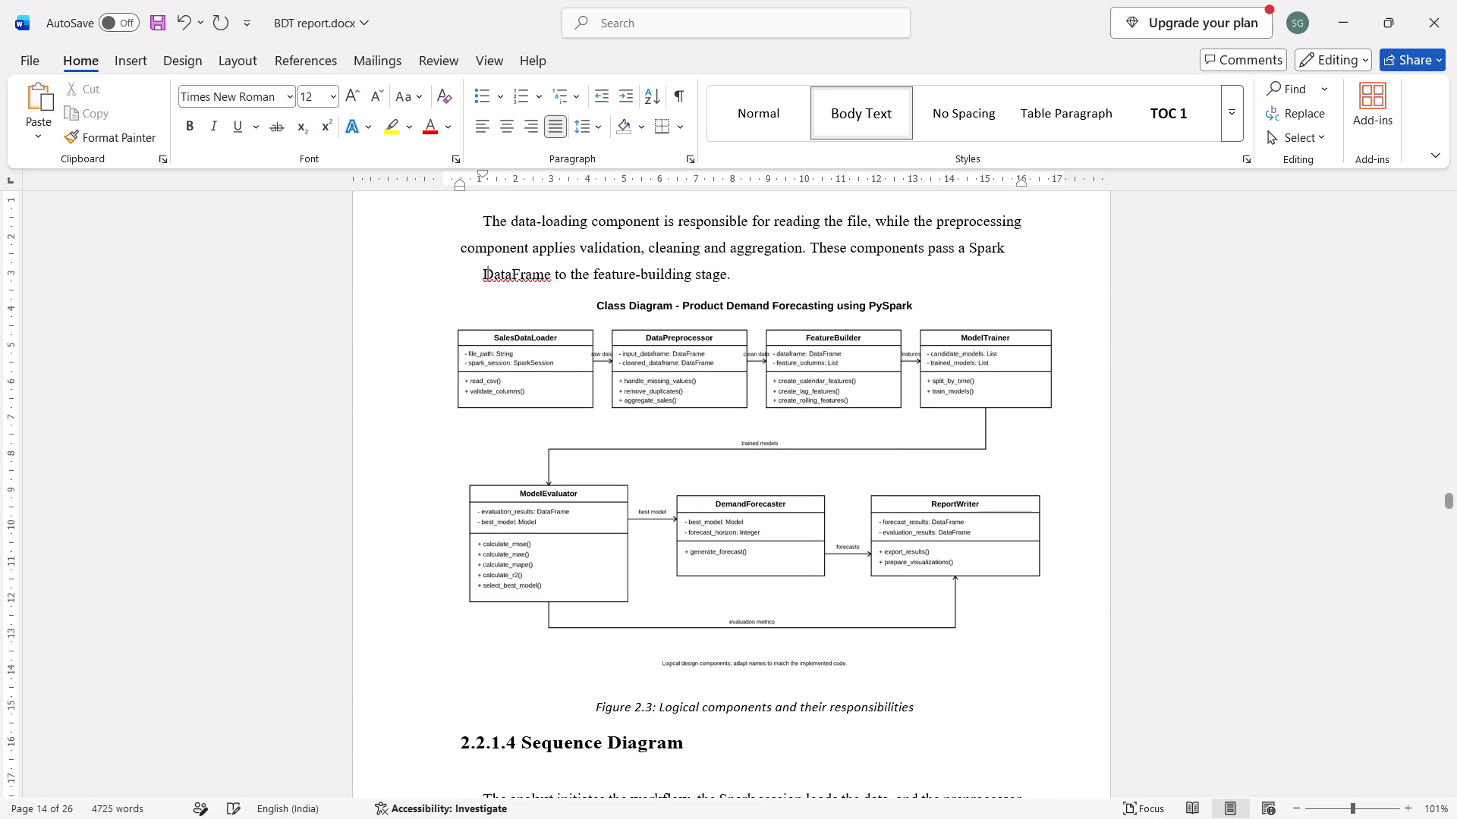
key("ctrl+z")
key("Down")
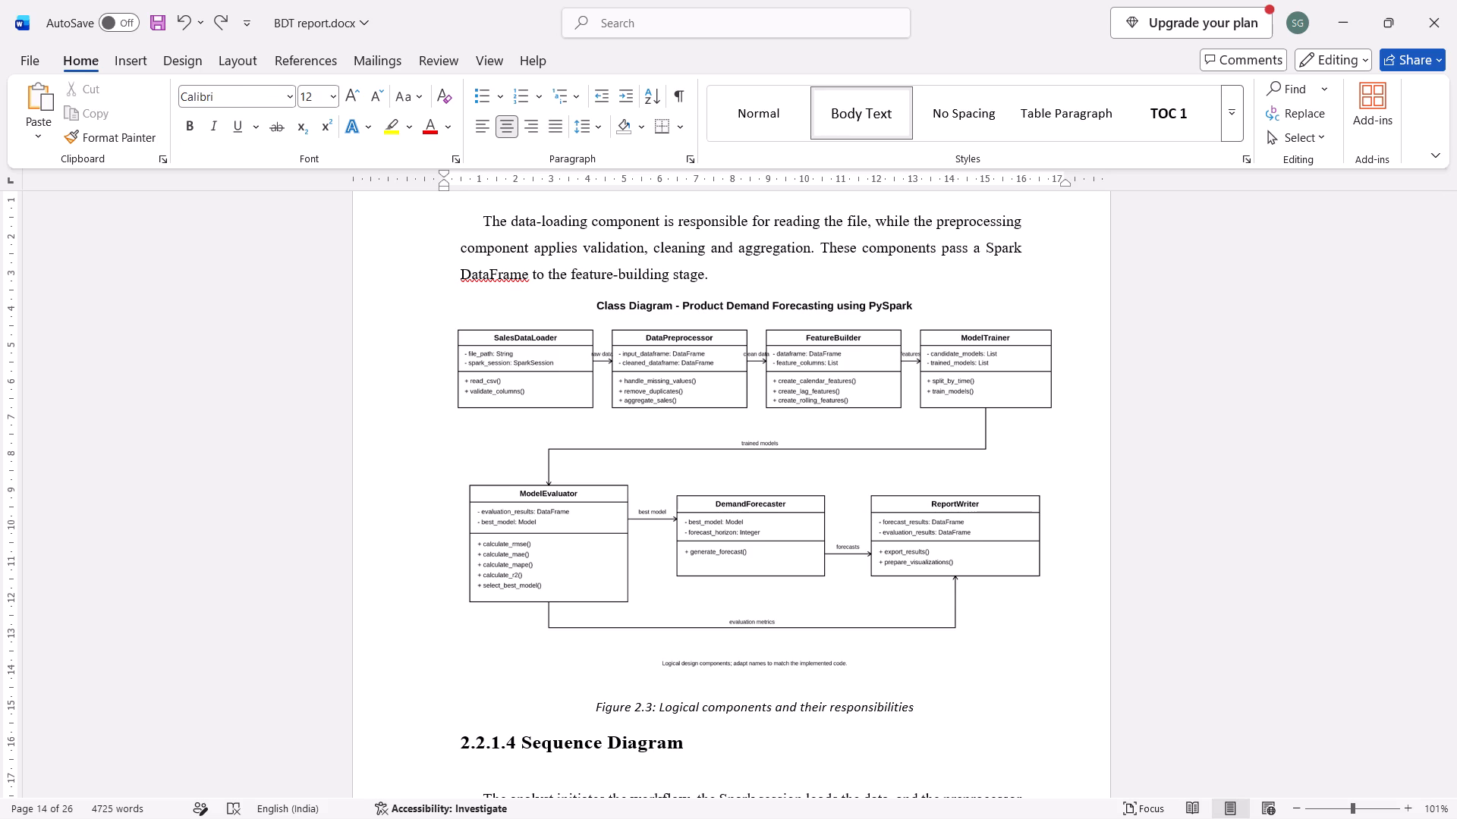
key("Left")
key("Return")
key("Return")
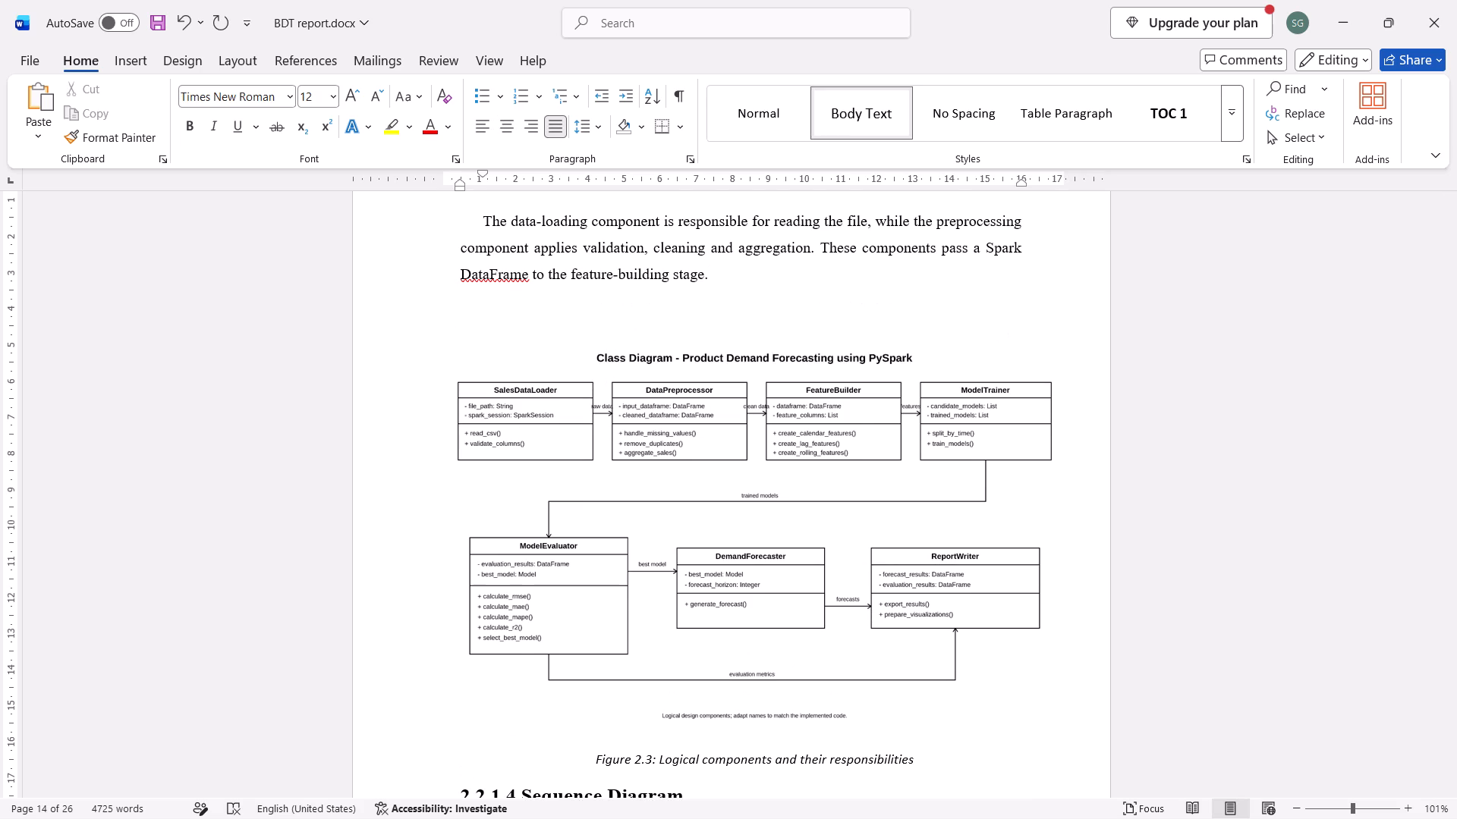
Add fifteen blank lines below the Figure 2.3 caption so that 2.2.1.4 Sequence Diagram starts on the next page.
key("Down")
key("Down")
key("Down")
key("Down")
key("Down")
key("Down")
key("Down")
key("Down")
key("Up")
key("Up")
key("Up")
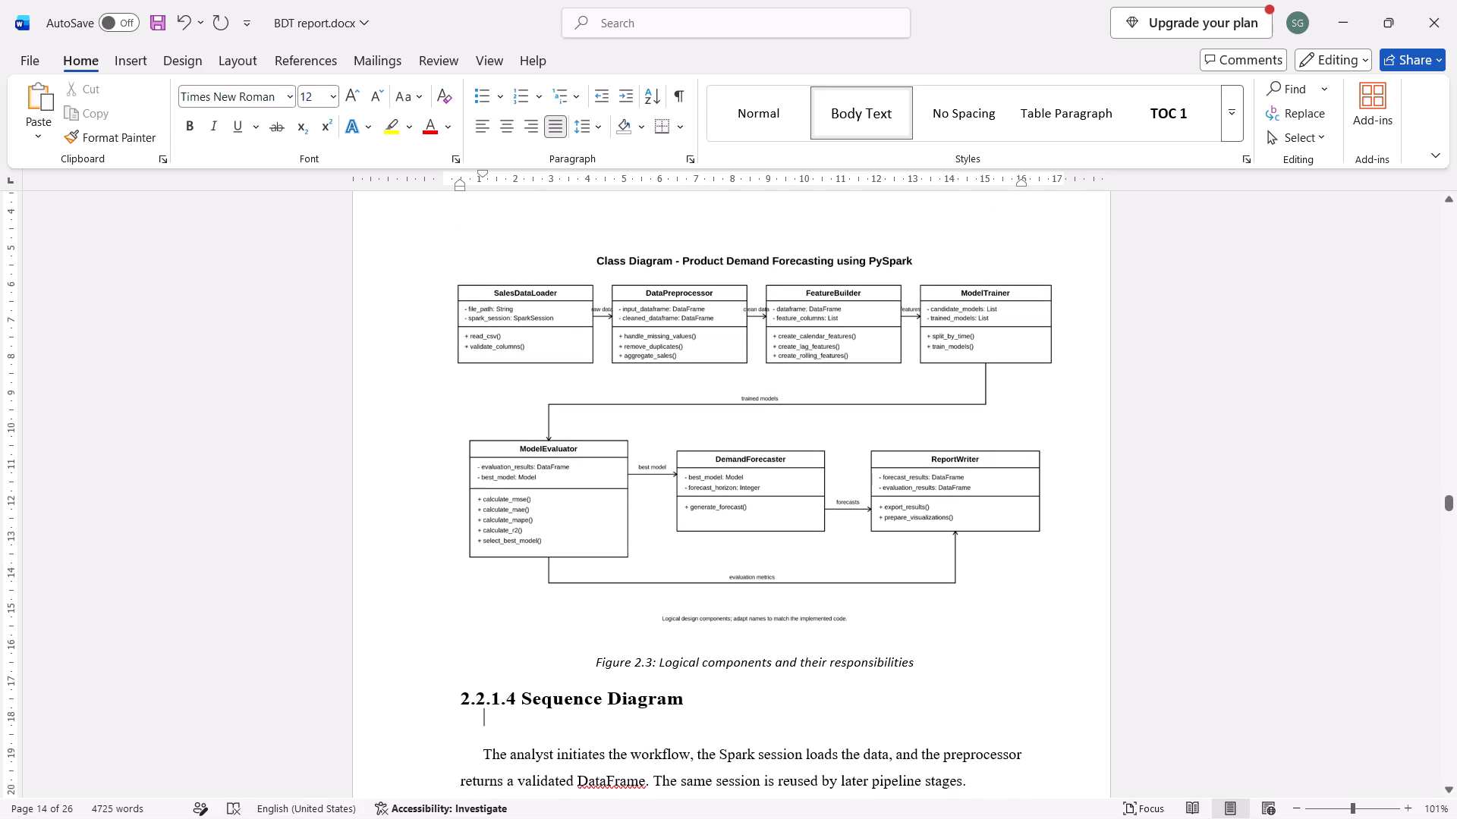
key("Up")
key("Return")
key("Return")
key("Return")
key("Return")
key("Return")
key("Return")
key("Return")
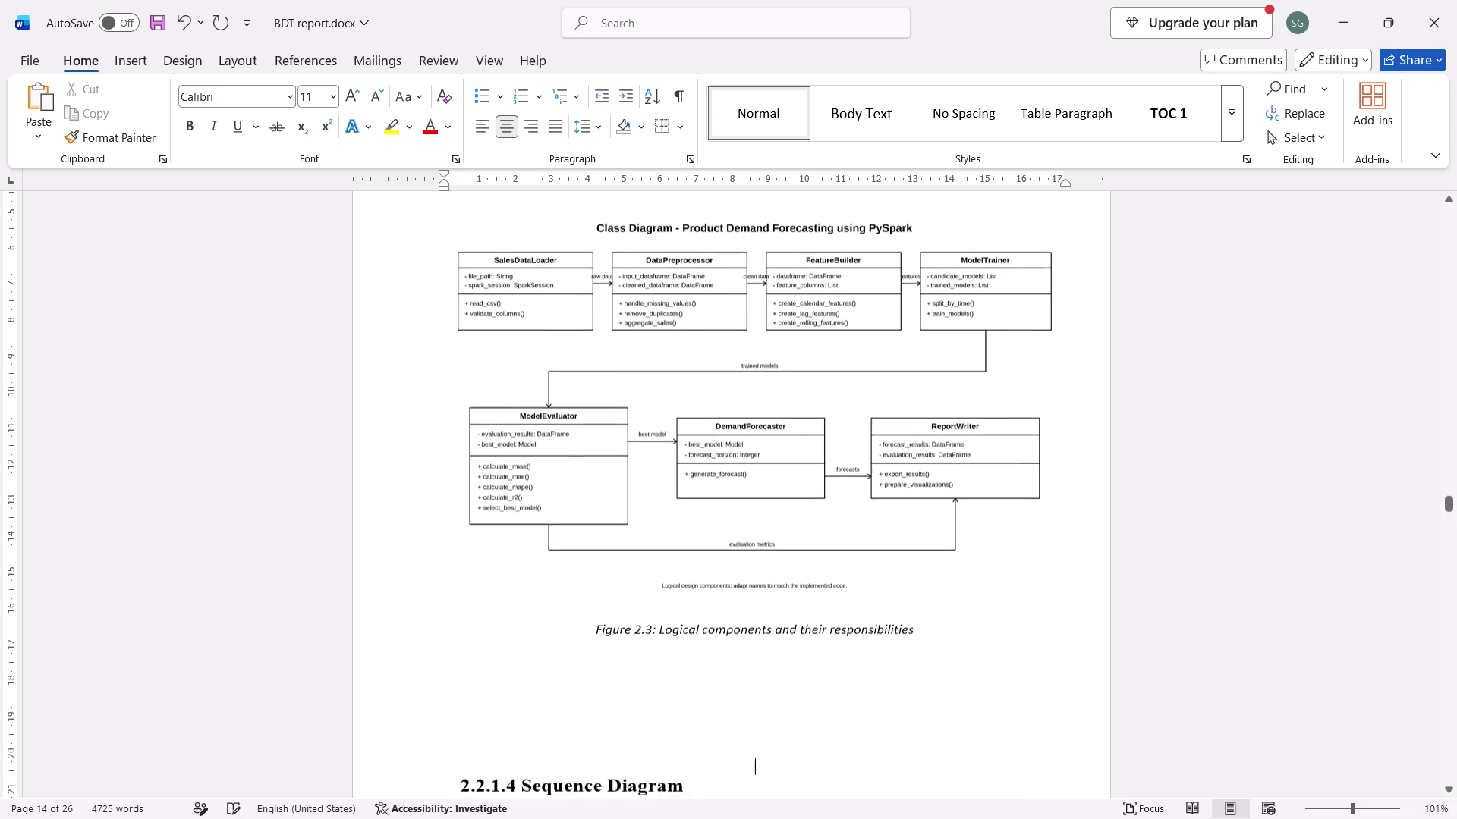
key("Return")
key("Return")
key("Return")
key("Return")
key("Return")
key("Return")
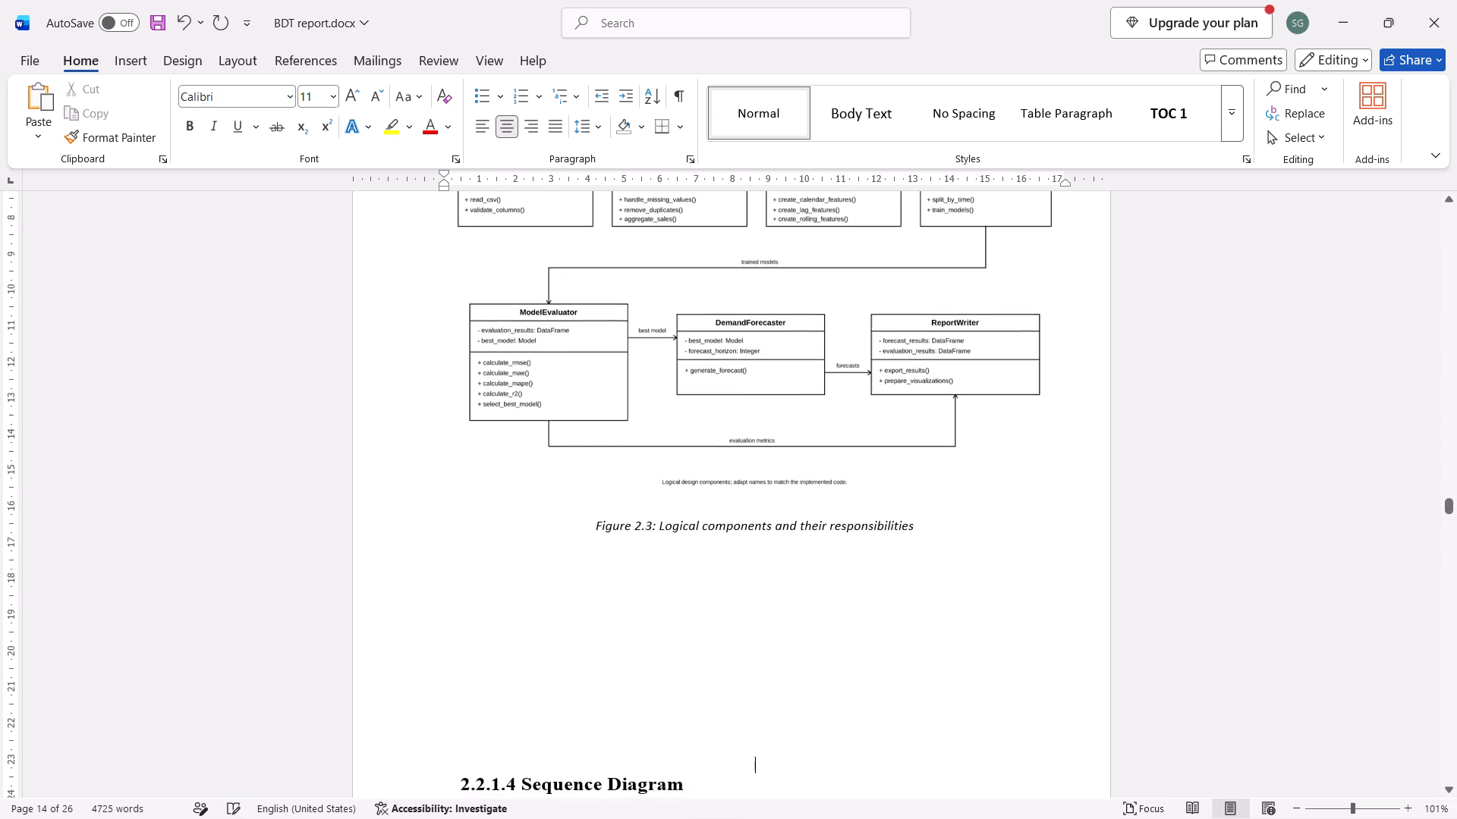
scroll(1041, 253, "down", 2)
key("Return")
key("Return")
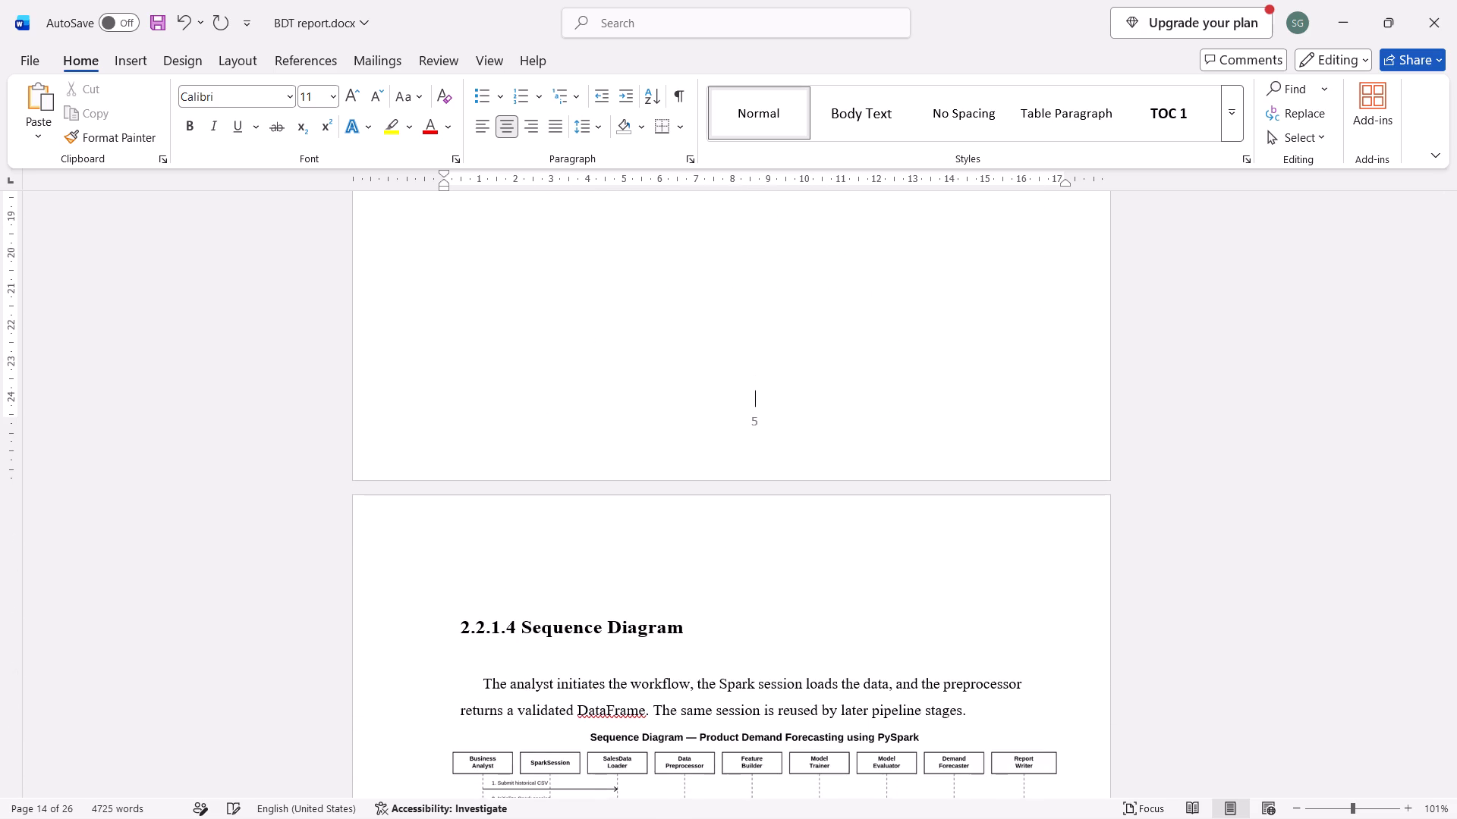
Review the page breaks and heading spacing across sections 2.2.1 to 2.2.3.
scroll(1041, 253, "down", 5)
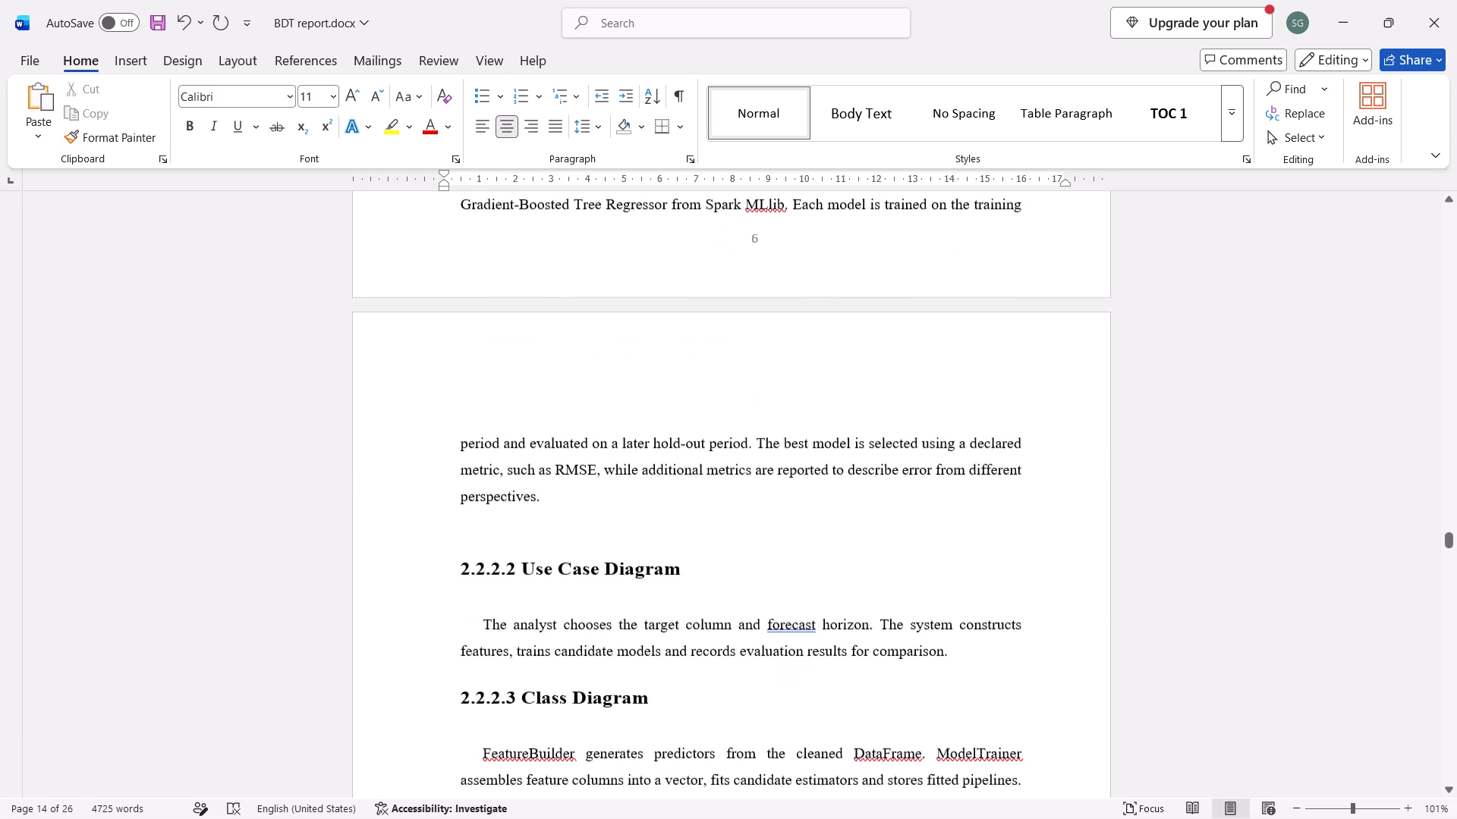
scroll(1041, 253, "down", 2)
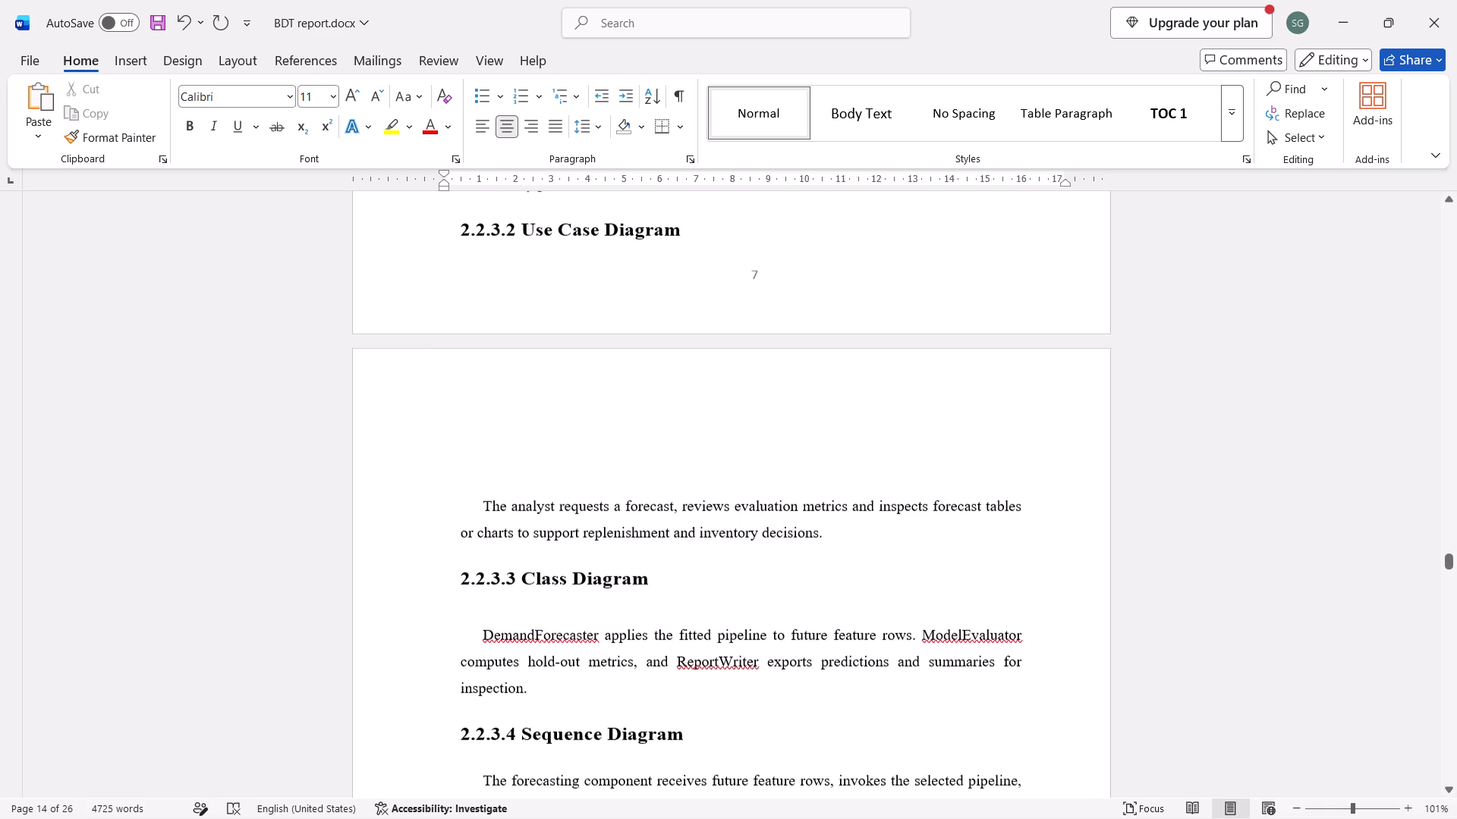
scroll(1041, 253, "up", 2)
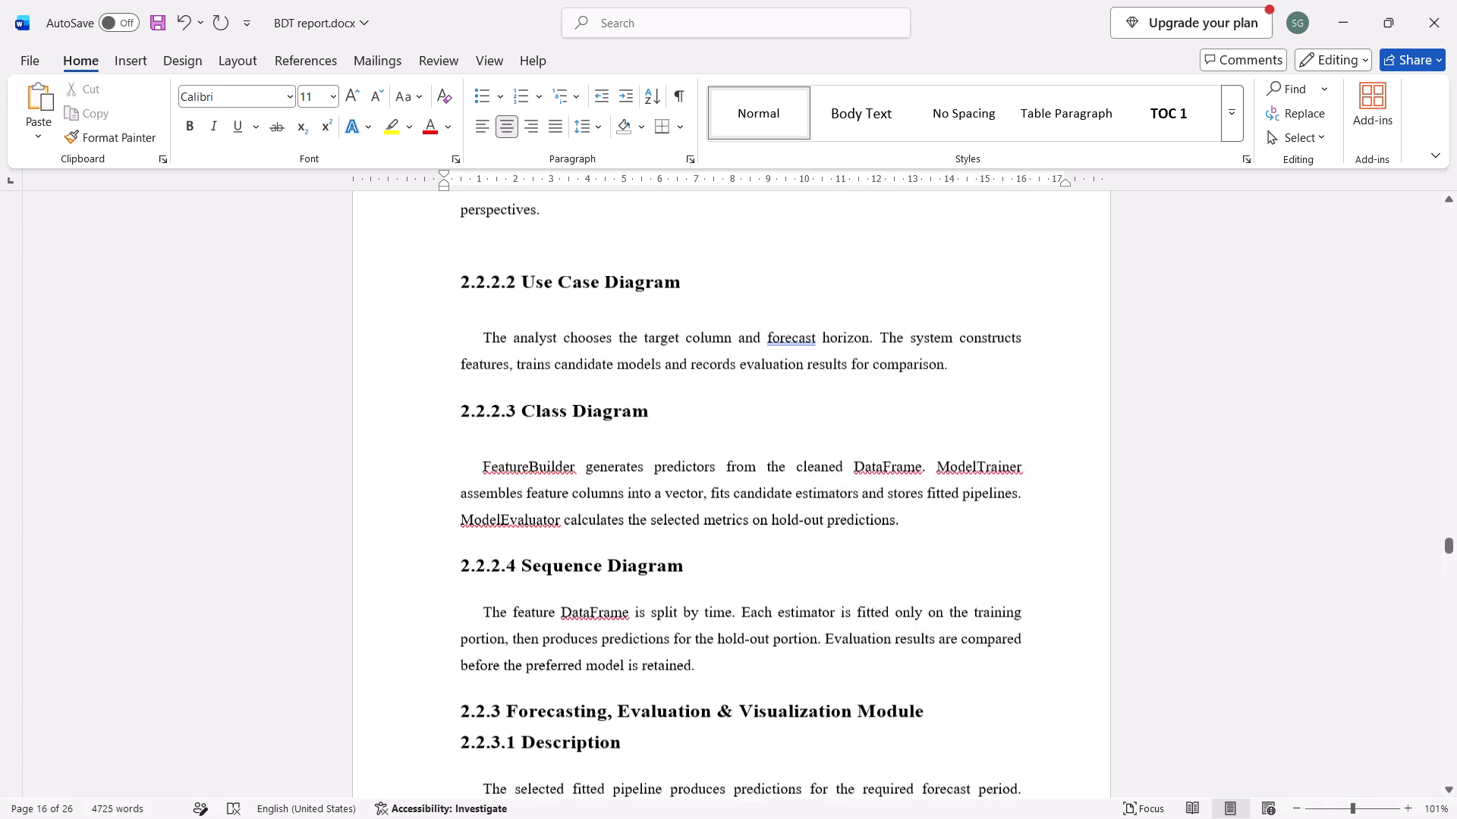
scroll(1041, 253, "up", 3)
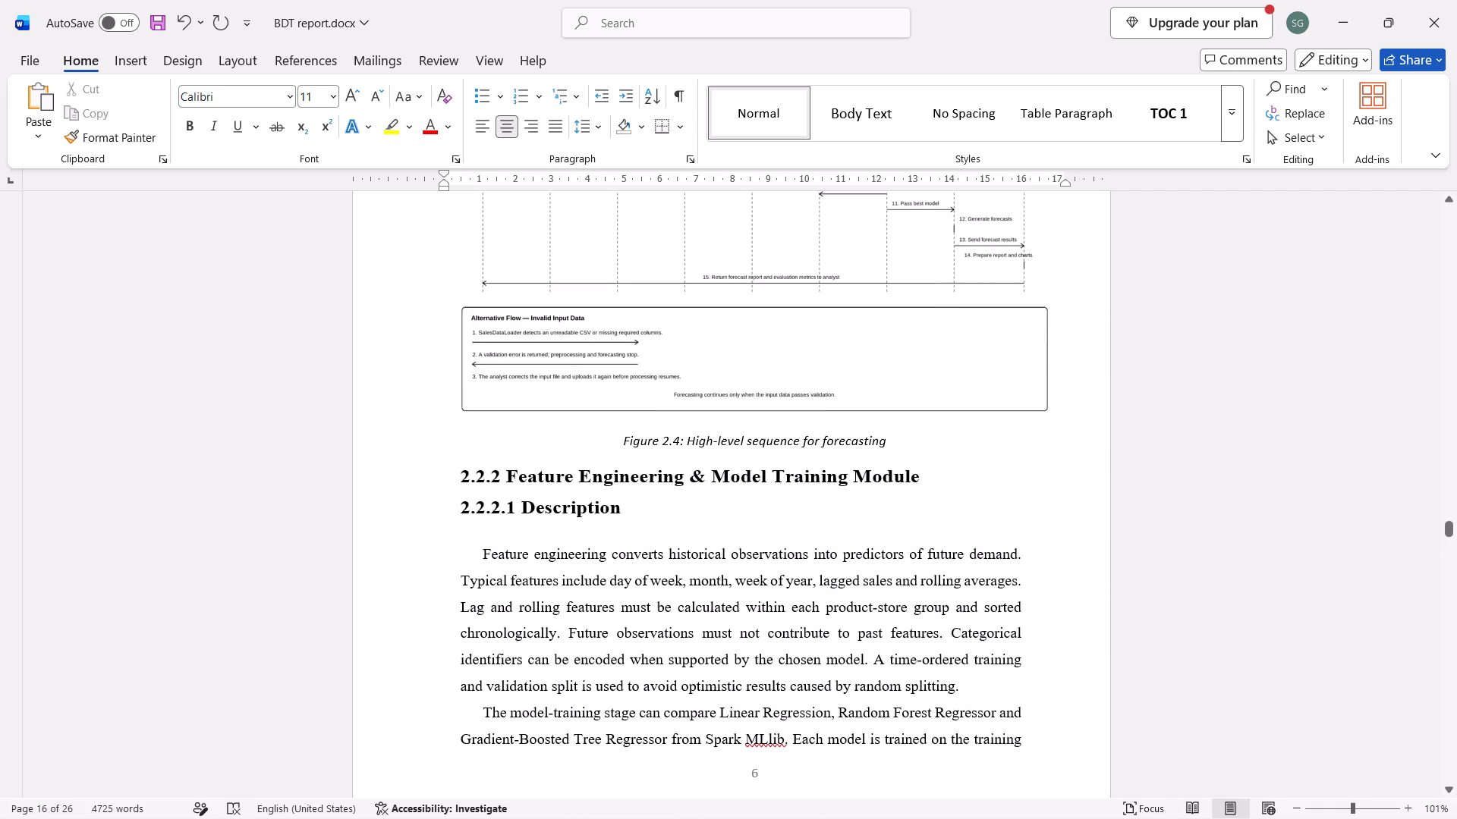
scroll(998, 364, "down", 1)
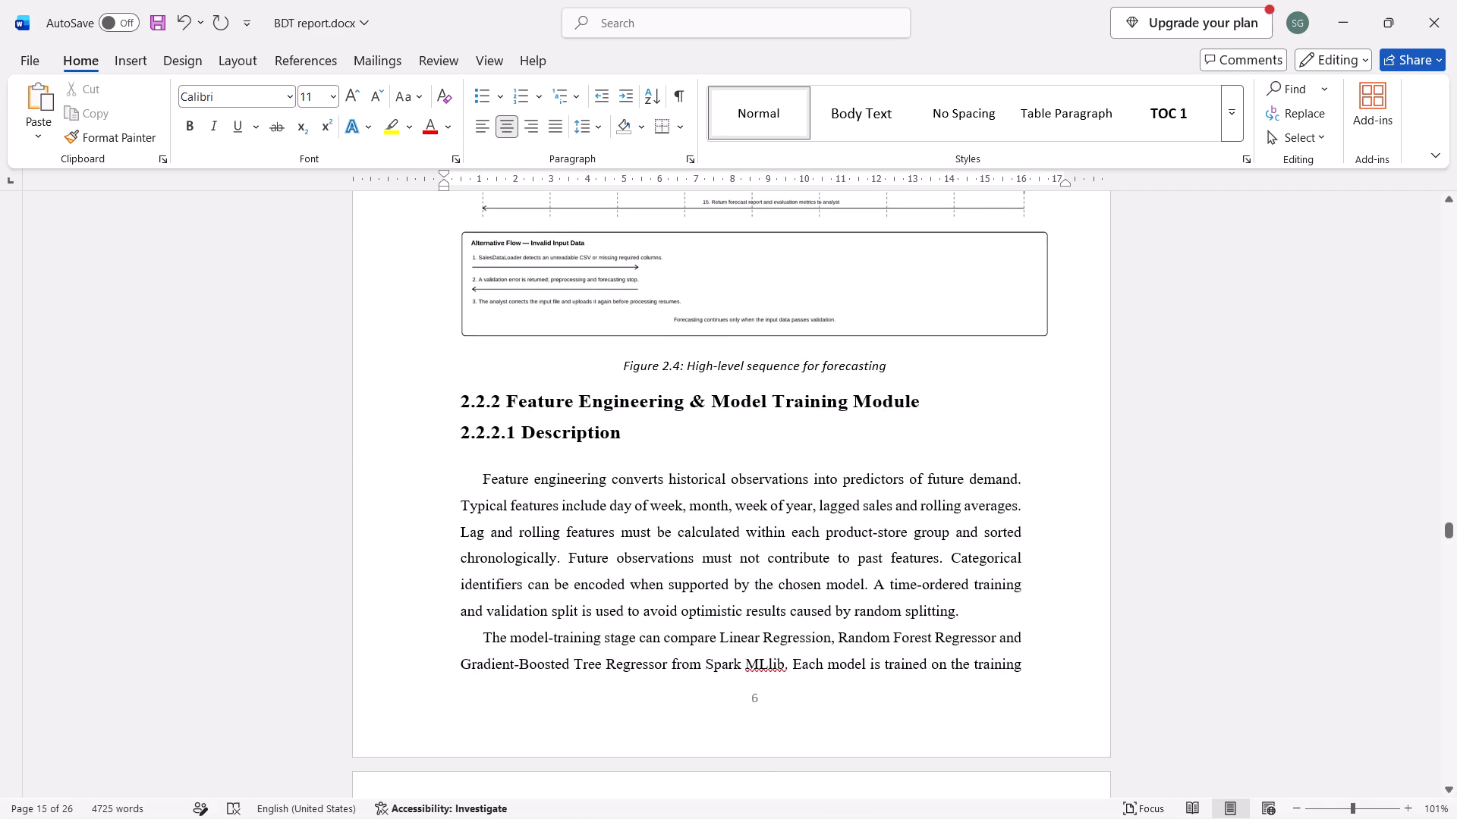
scroll(955, 420, "up", 6)
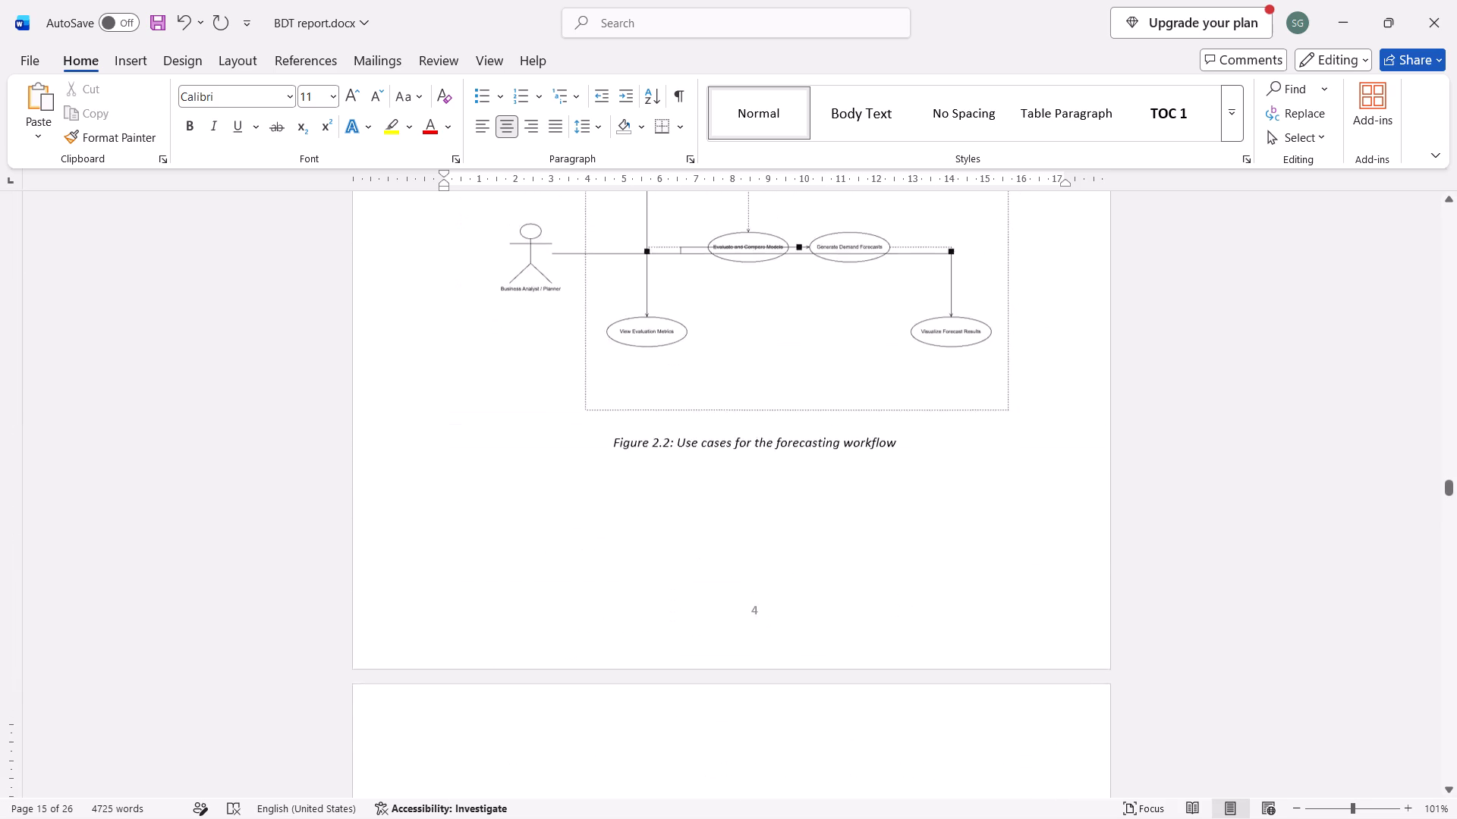
scroll(955, 420, "up", 1)
scroll(955, 420, "down", 1)
scroll(955, 420, "up", 1)
scroll(955, 420, "down", 3)
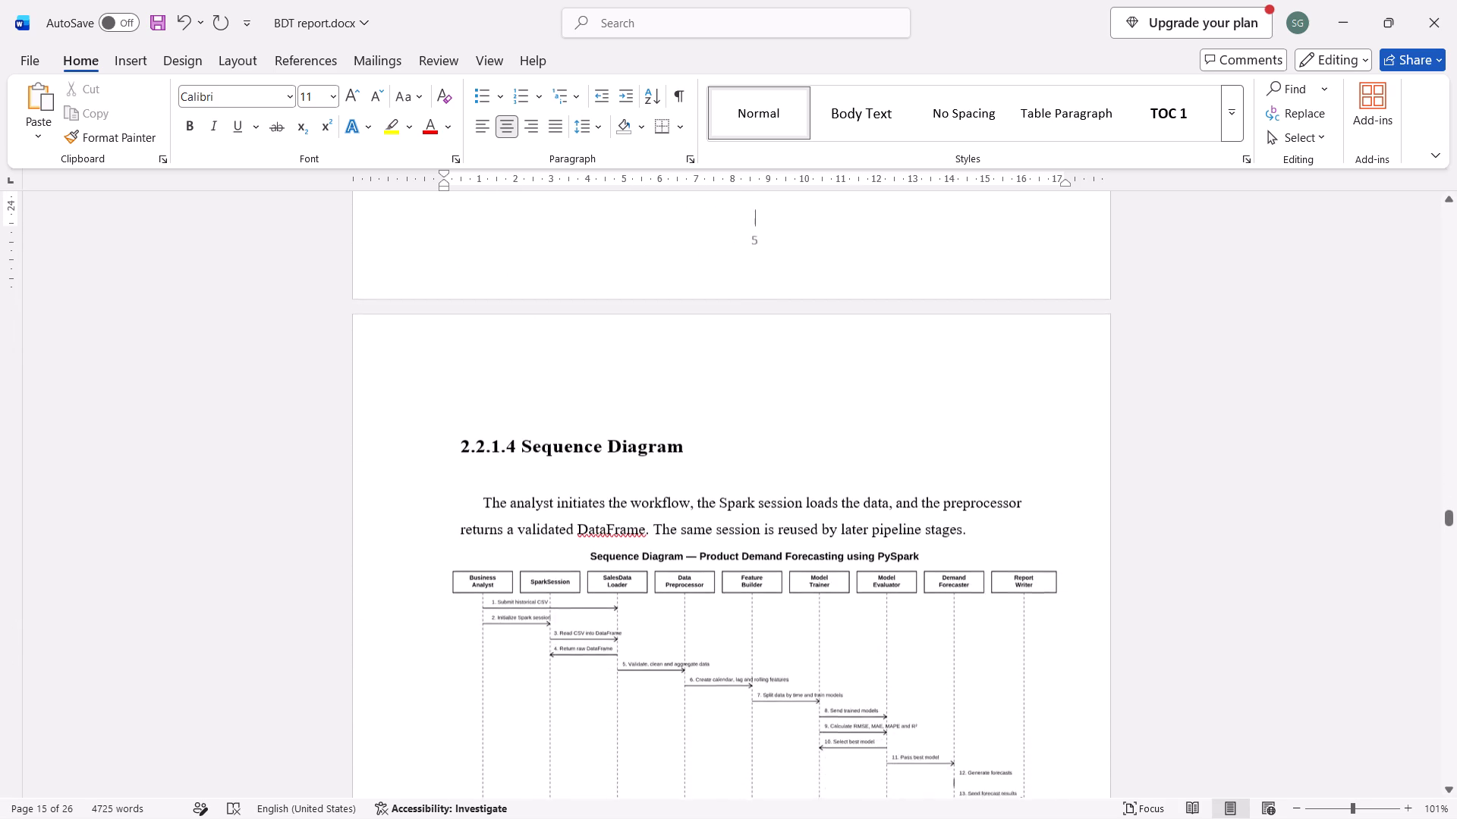
scroll(955, 420, "down", 3)
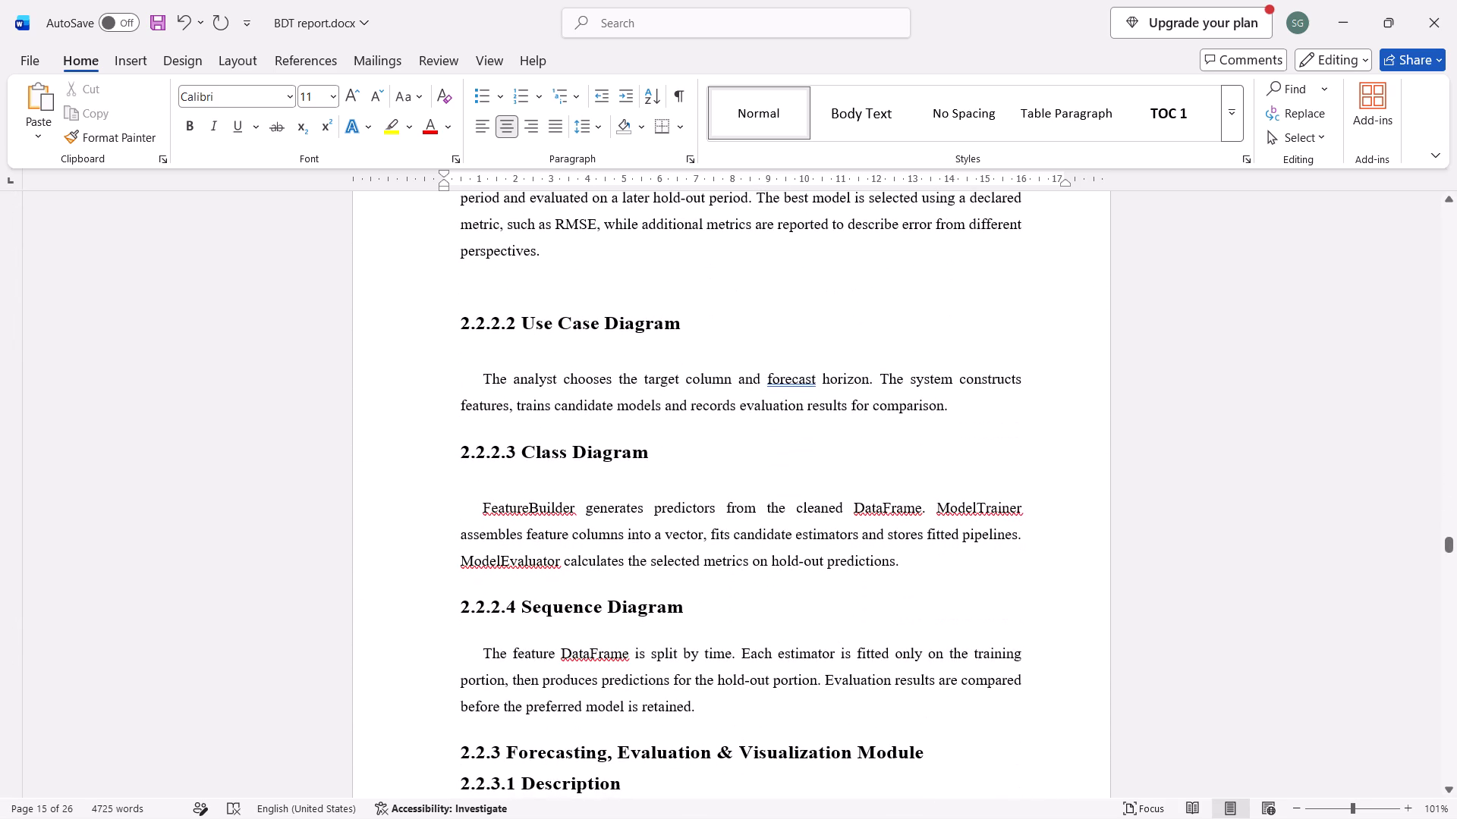
scroll(955, 420, "down", 2)
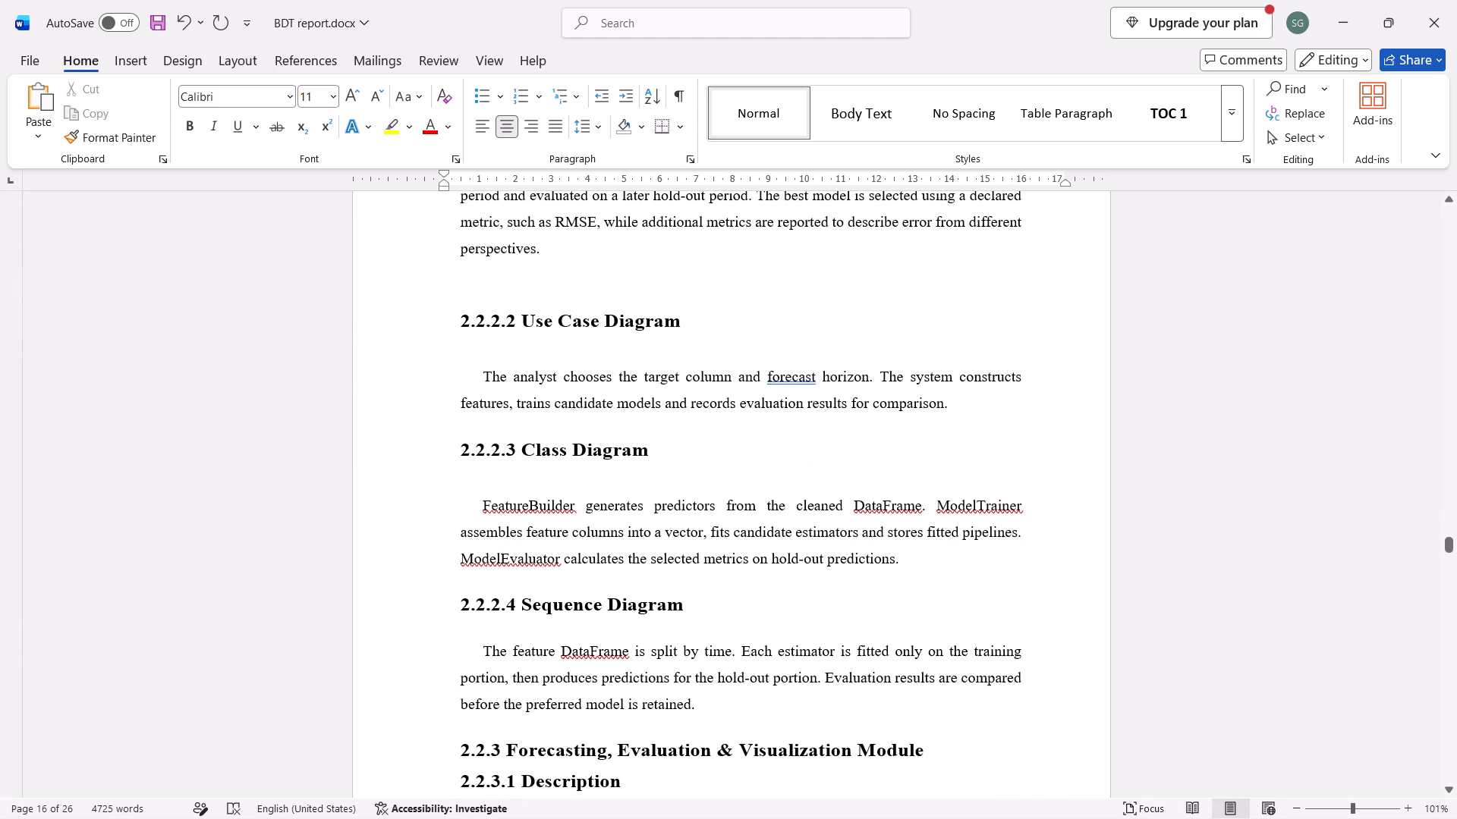
Remove the blank line between the 2.2.2.2 Use Case Diagram heading and its paragraph.
left_click(762, 350)
key("BackSpace")
key("BackSpace")
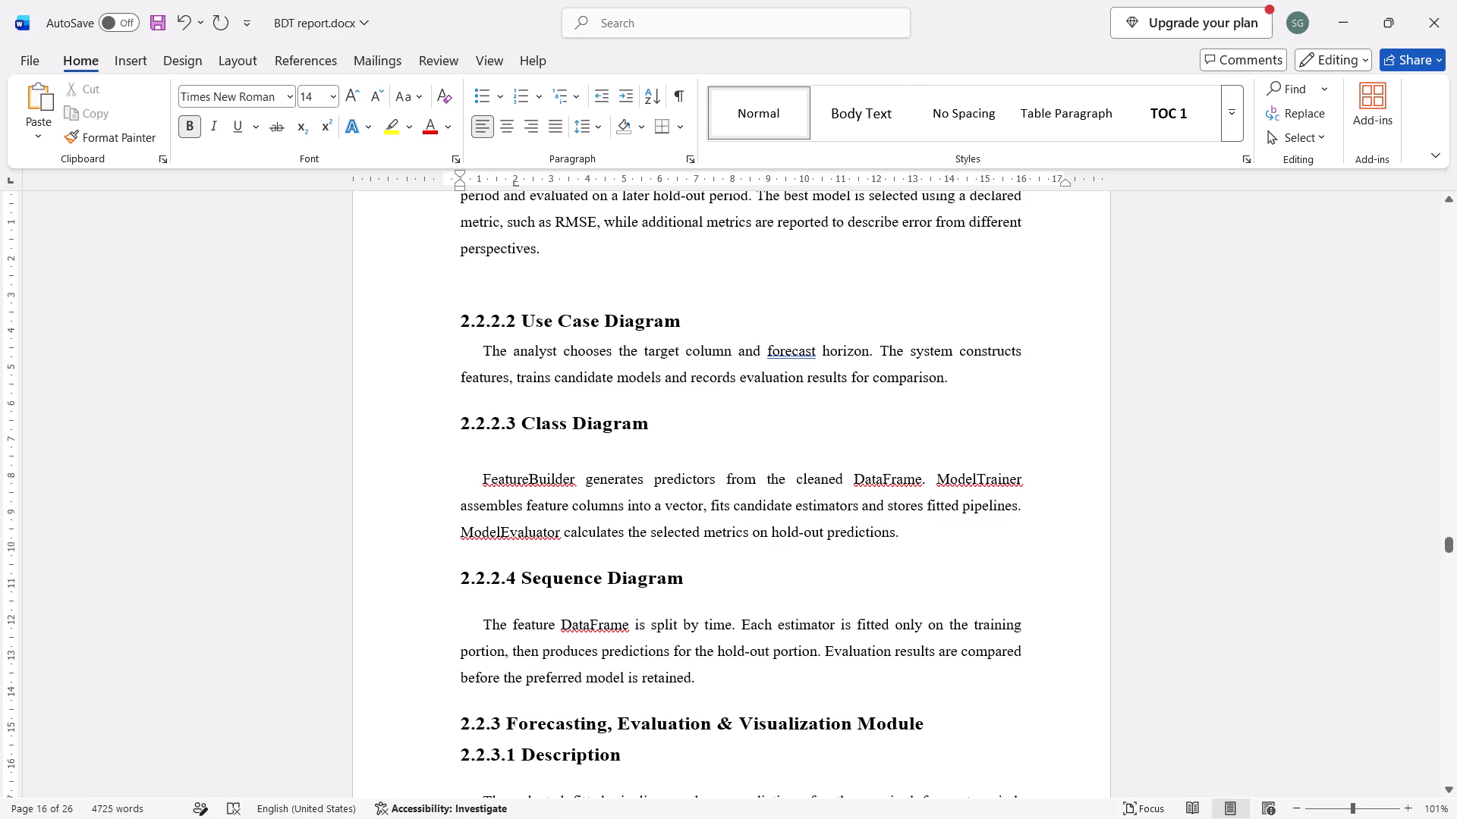
Remove the blank lines below the 2.2.2.3 Class Diagram and 2.2.2.4 Sequence Diagram headings.
left_click(575, 443)
key("BackSpace")
key("BackSpace")
key("BackSpace")
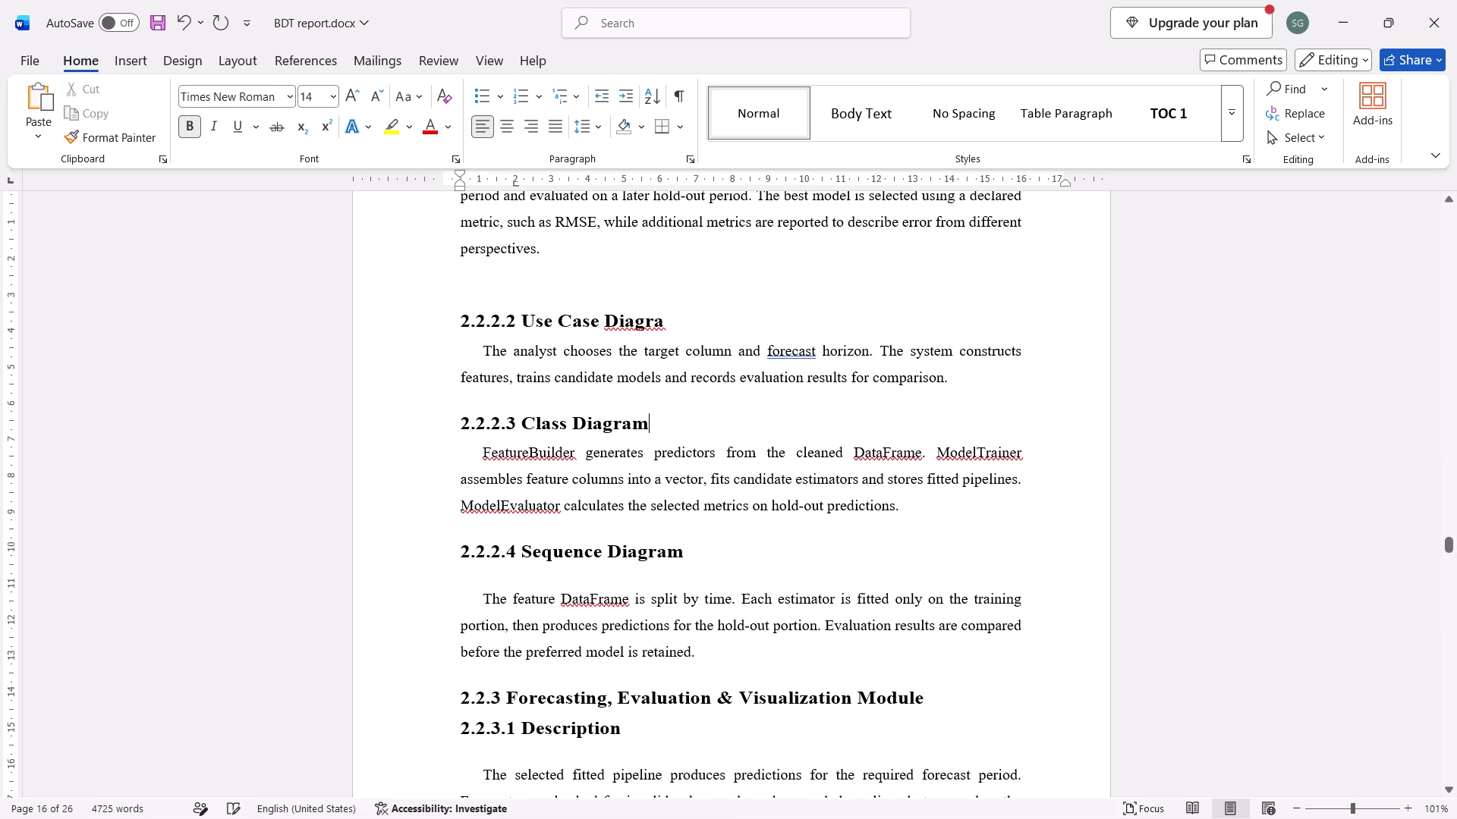
double_click(514, 570)
left_click(508, 574)
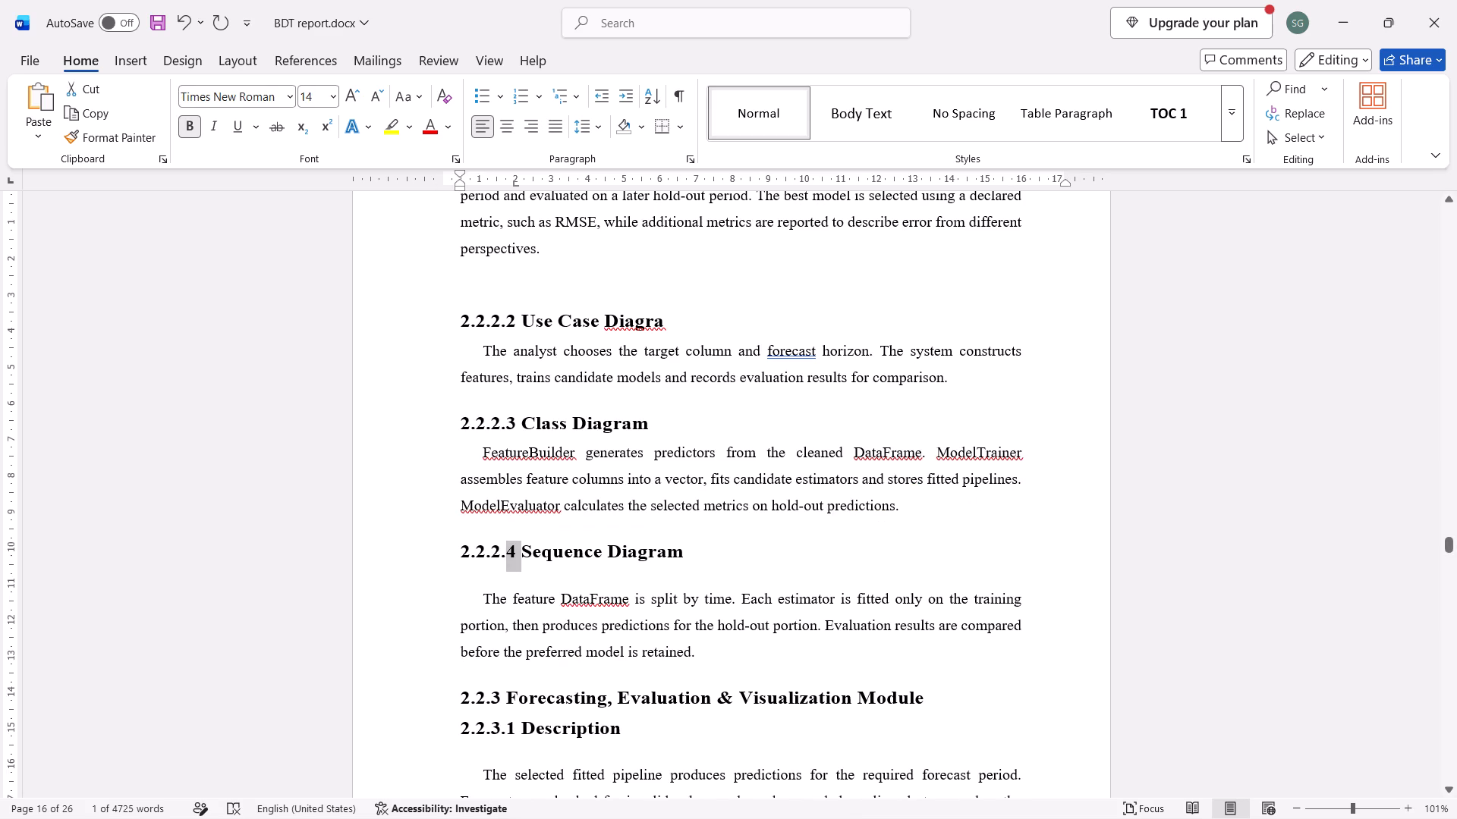
key("BackSpace")
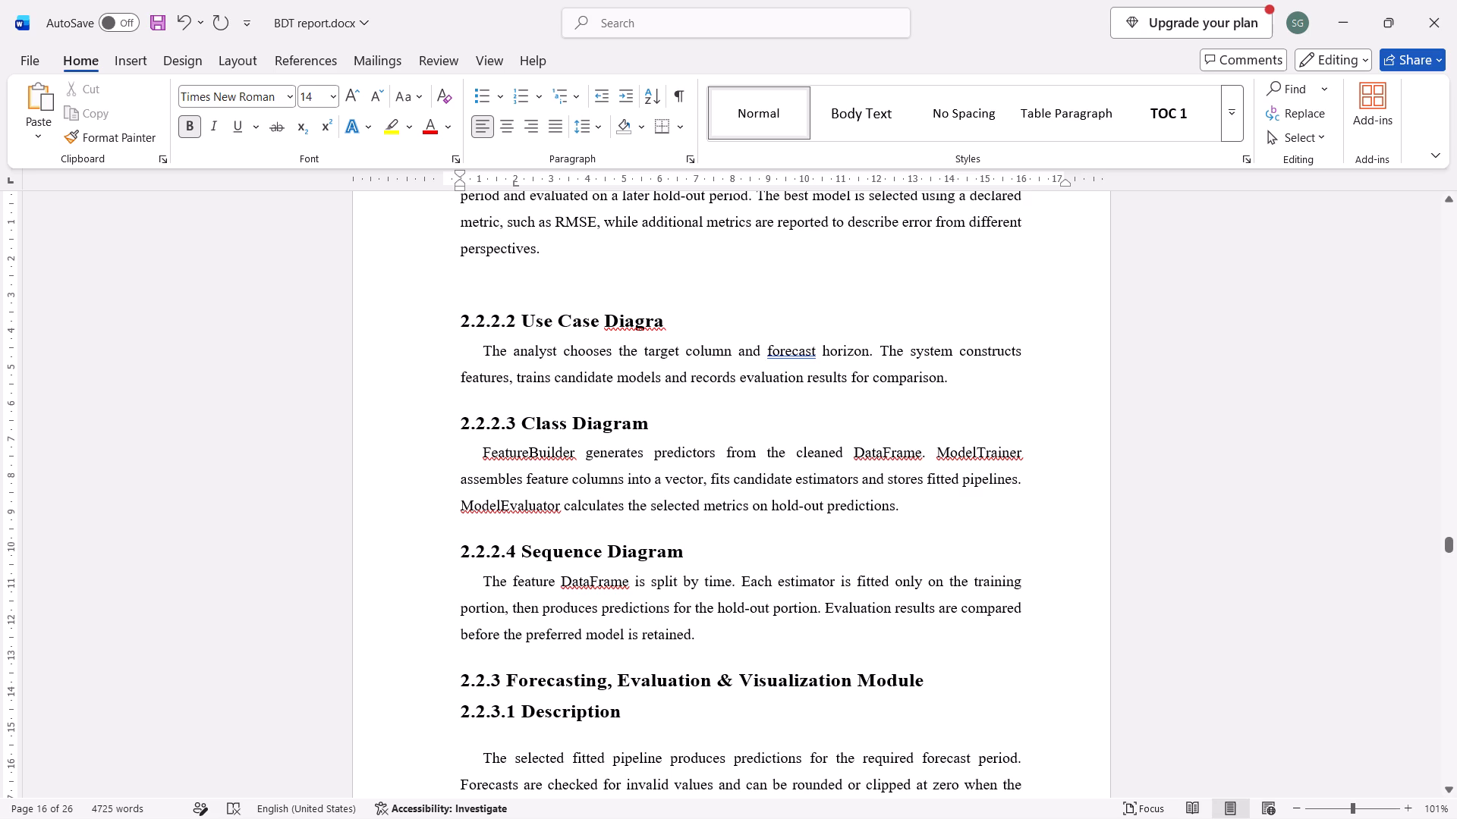
Remove the blank lines below the 2.2.3.1 Description and 2.2.3.2 Use Case Diagram headings.
left_click(527, 746)
key("BackSpace")
scroll(527, 746, "down", 2)
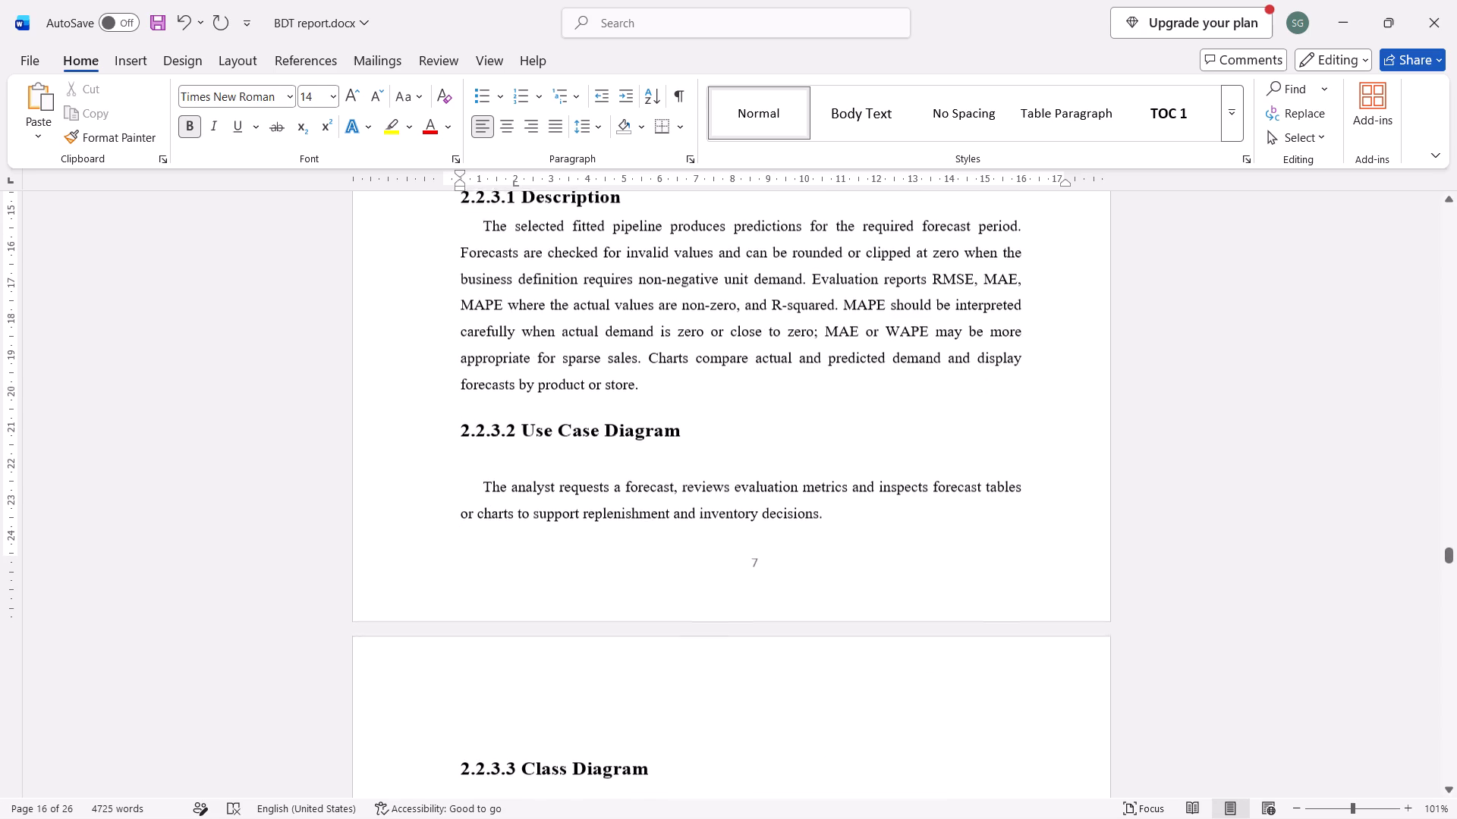
left_click(532, 469)
key("BackSpace")
key("BackSpace")
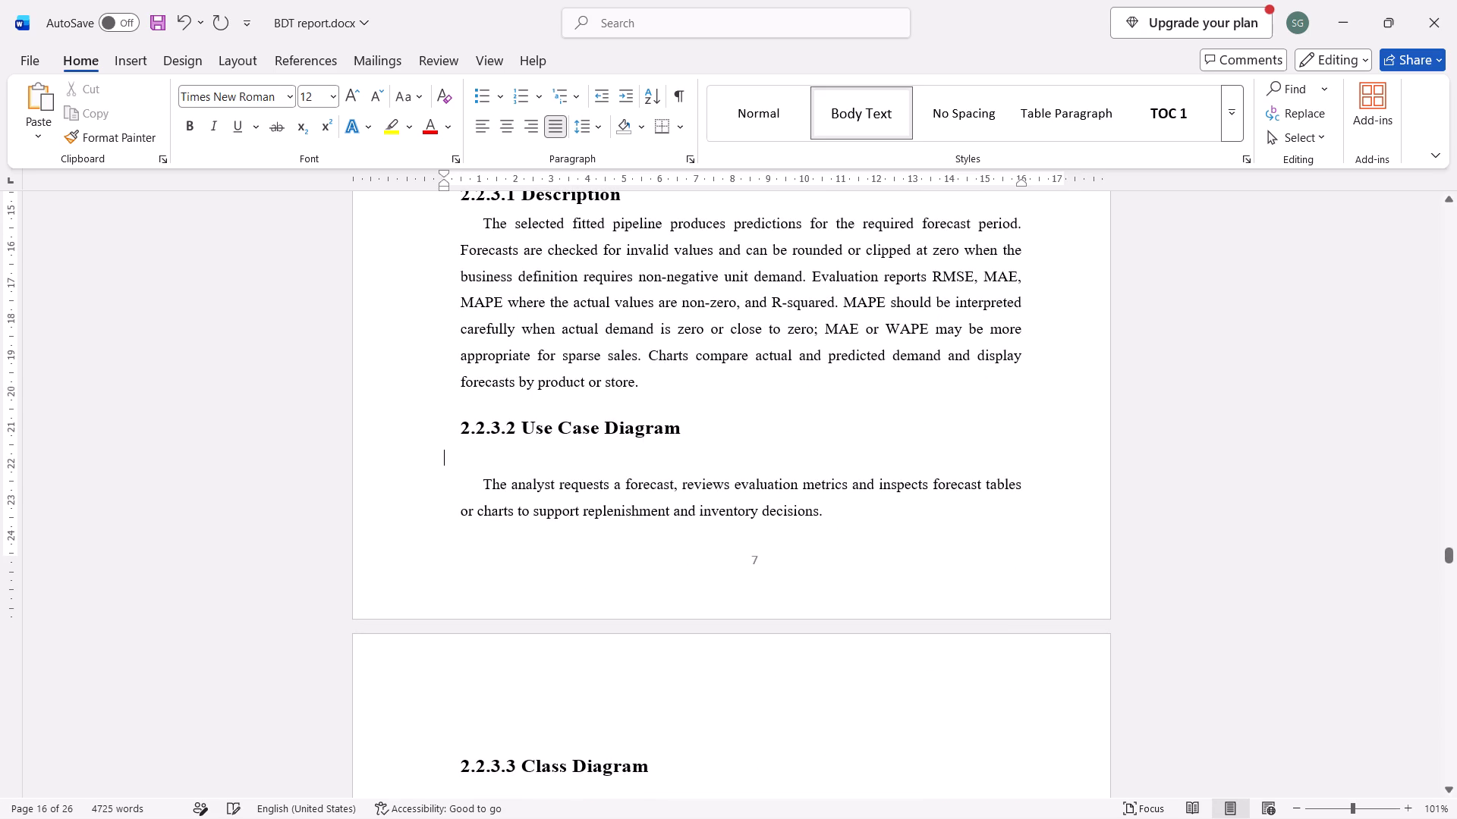
Remove the blank line between the 2.2.2.1 Description text and the 2.2.2.2 Use Case Diagram heading.
scroll(532, 469, "up", 4)
scroll(532, 469, "down", 1)
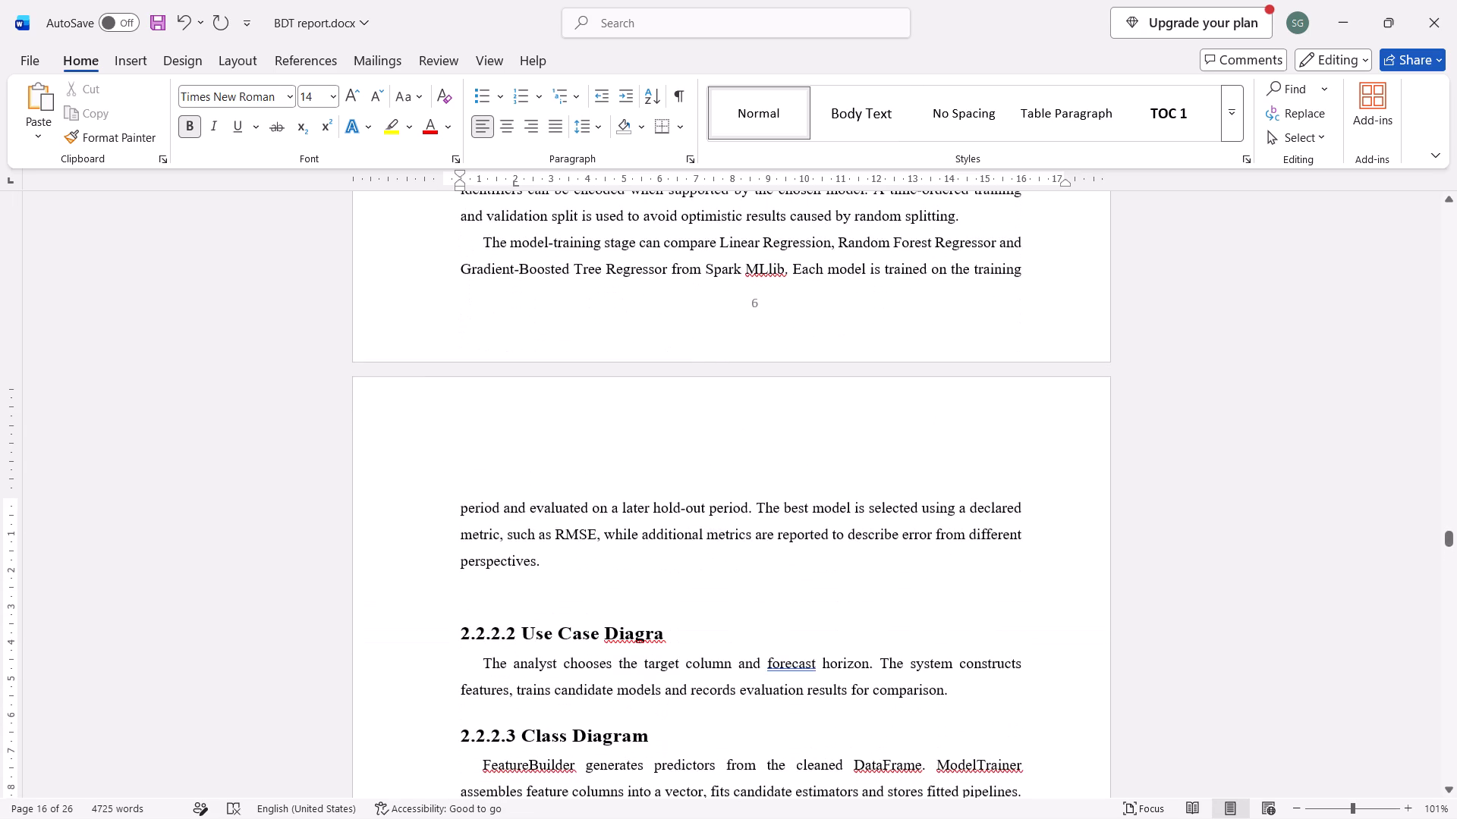
left_click(477, 590)
key("BackSpace")
key("BackSpace")
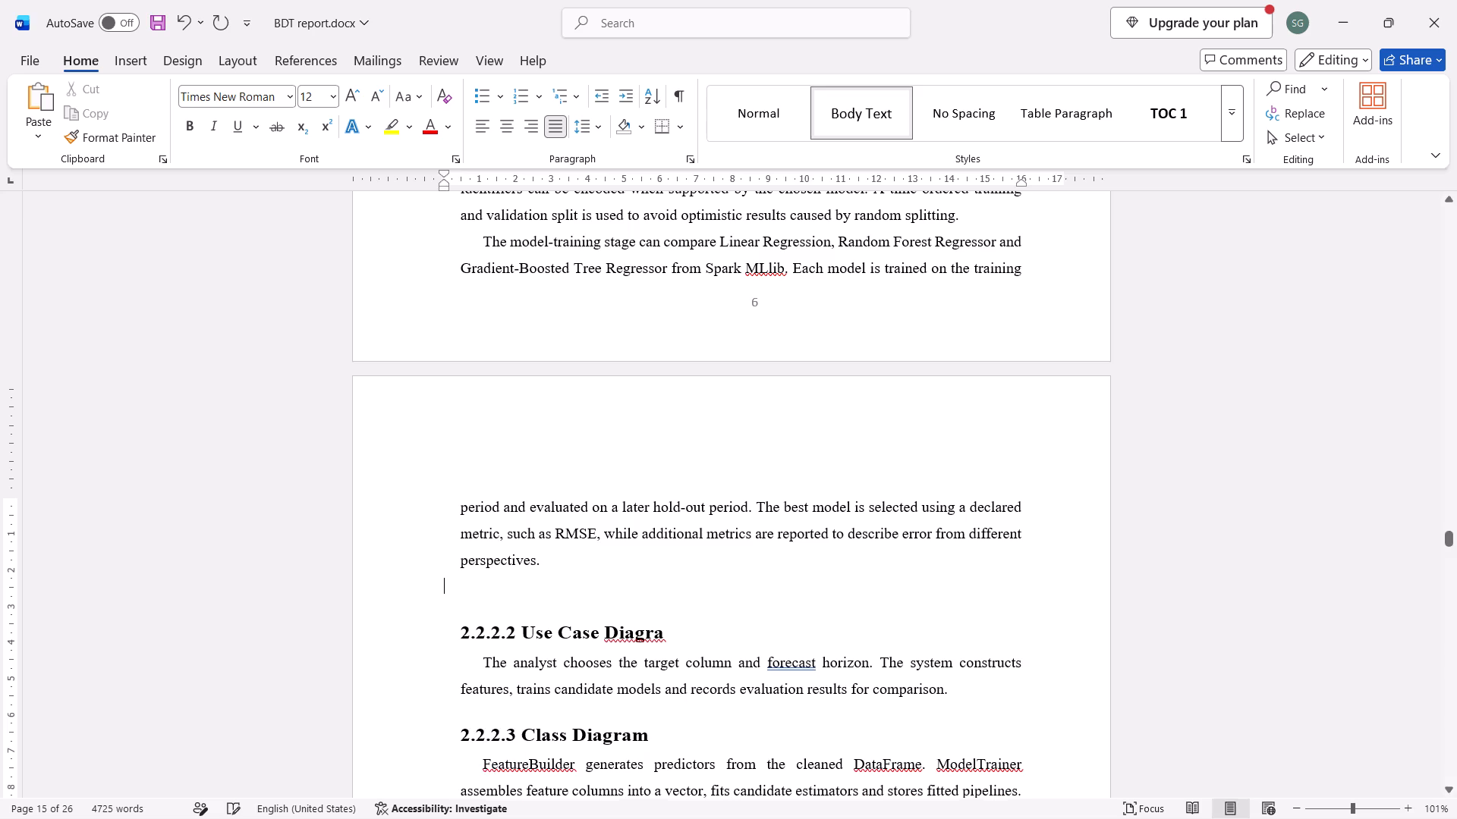
Remove the blank lines below the 2.2.2.1 Description and 2.2.1.4 Sequence Diagram headings.
scroll(480, 610, "up", 2)
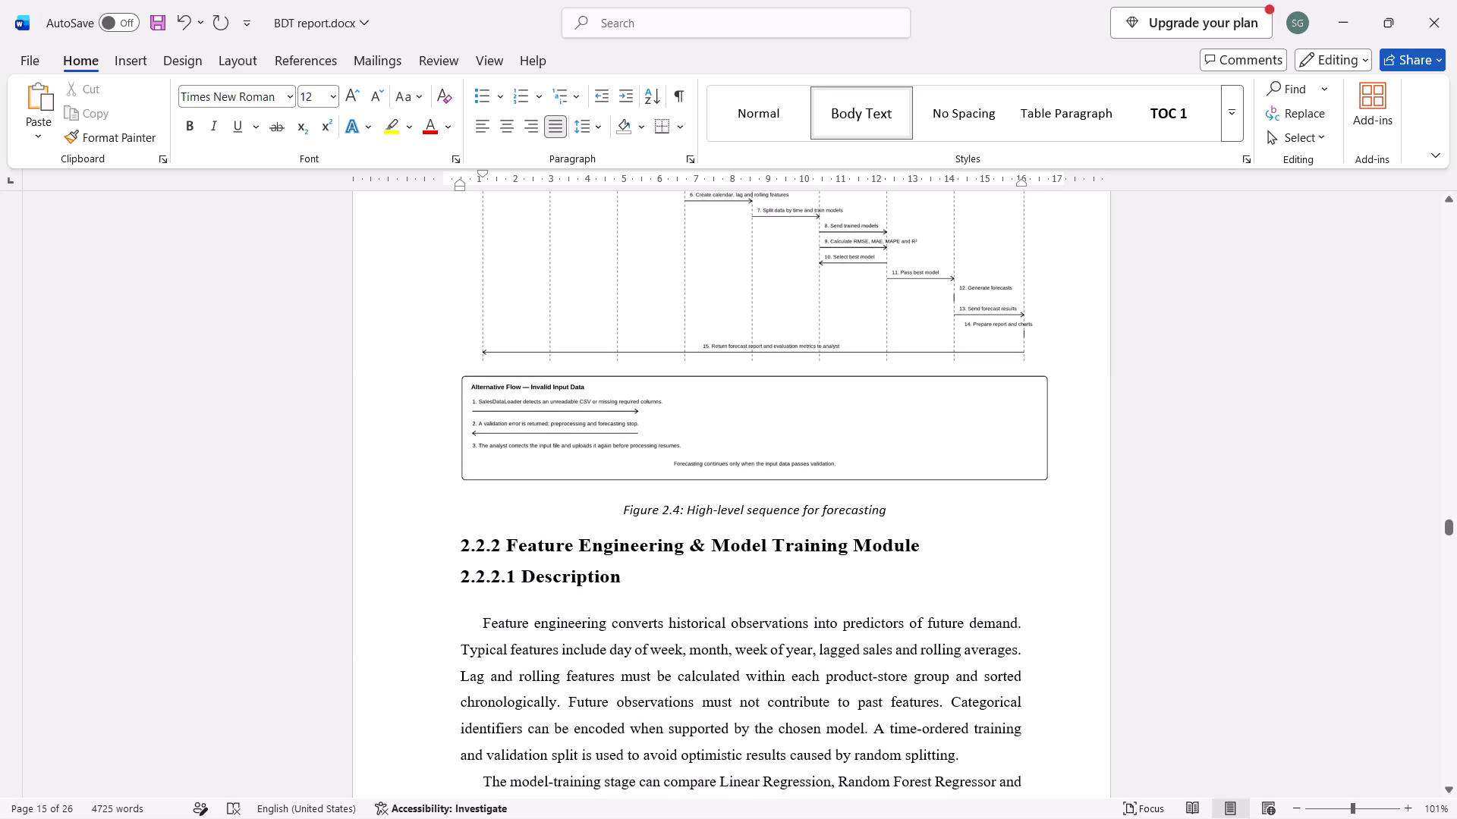
left_click(499, 594)
key("BackSpace")
key("ctrl+z")
key("Down")
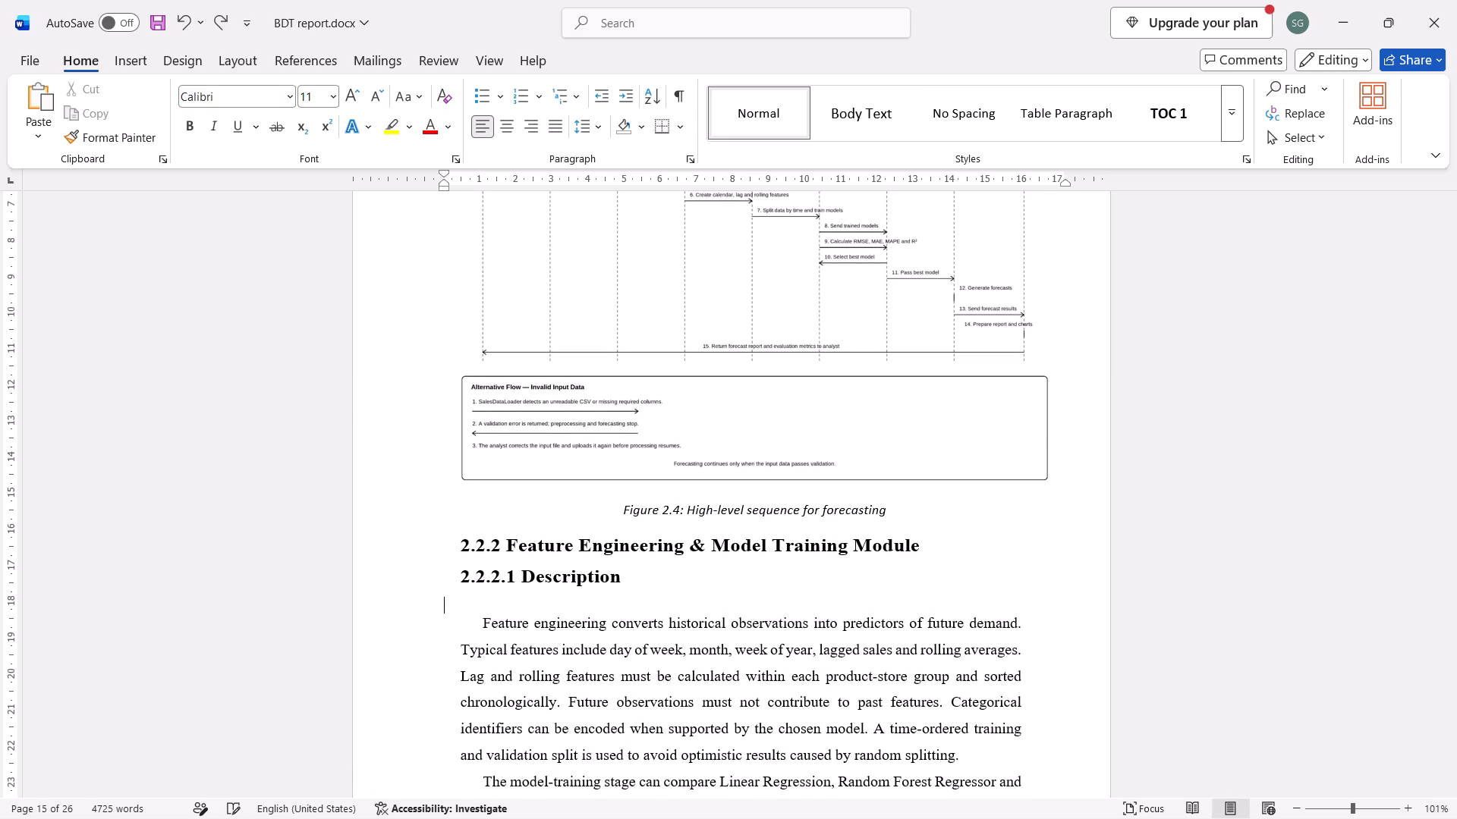
key("BackSpace")
scroll(499, 594, "up", 2)
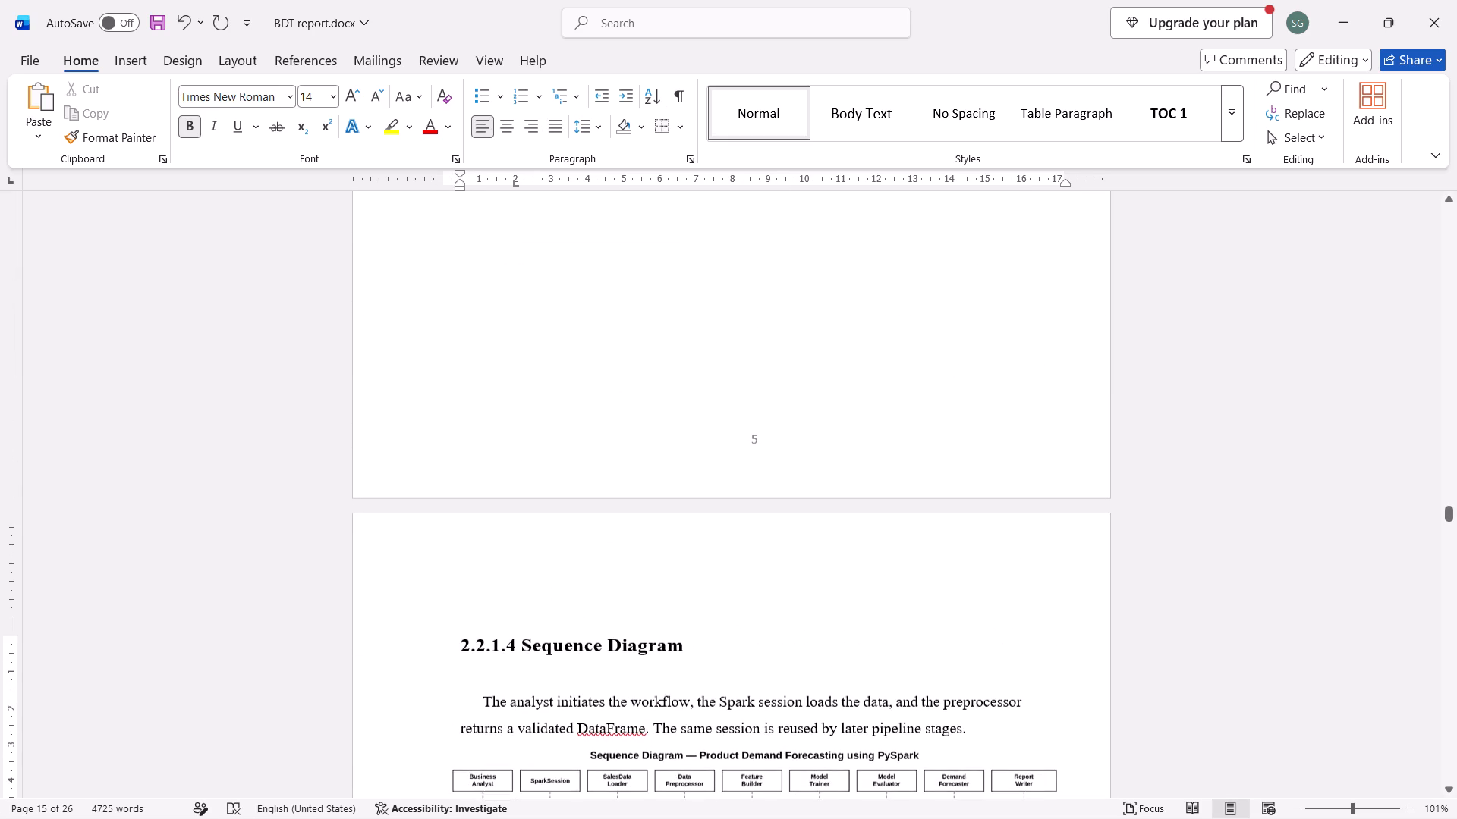
left_click(473, 684)
key("BackSpace")
key("BackSpace")
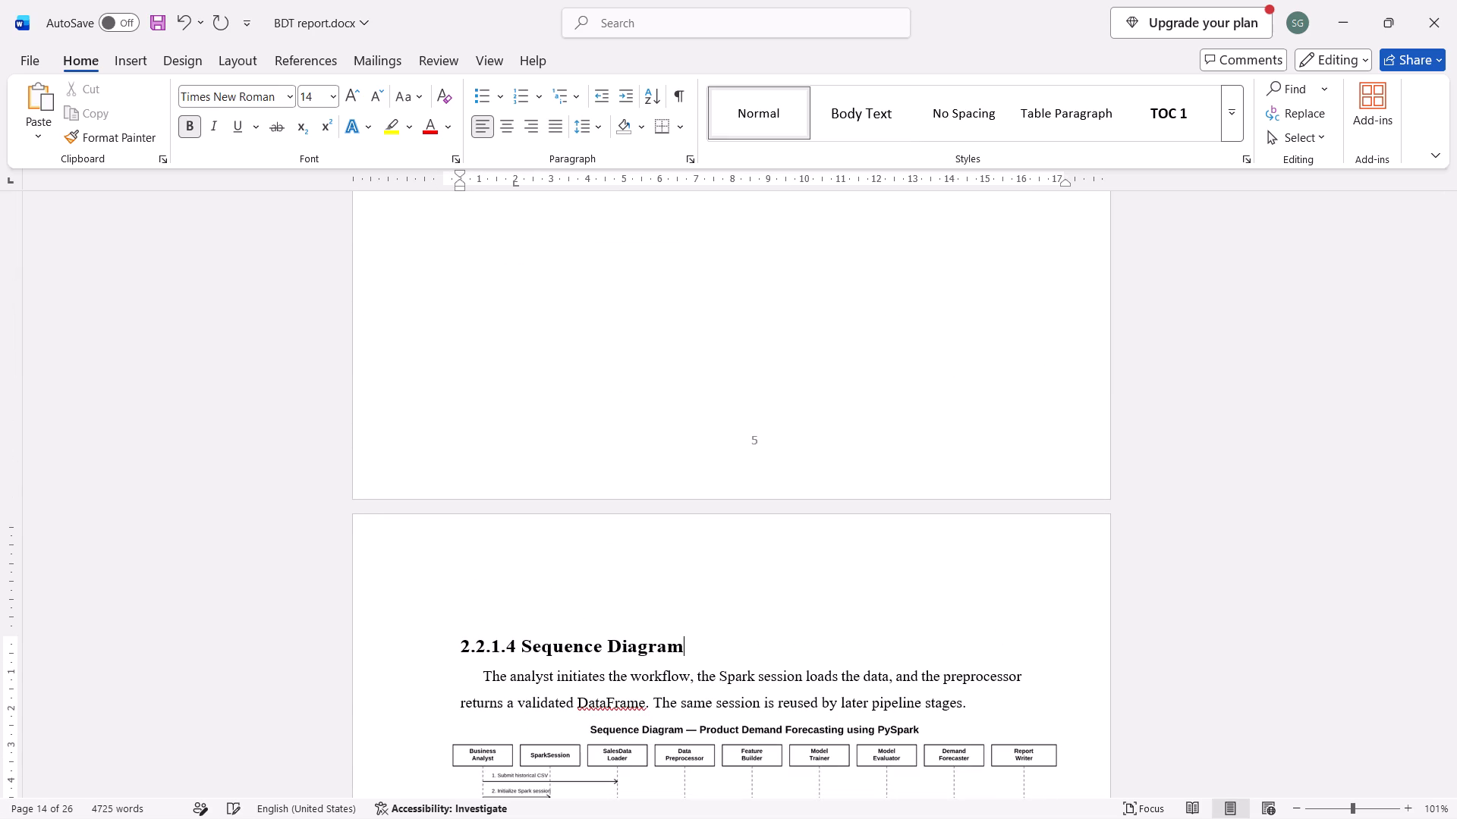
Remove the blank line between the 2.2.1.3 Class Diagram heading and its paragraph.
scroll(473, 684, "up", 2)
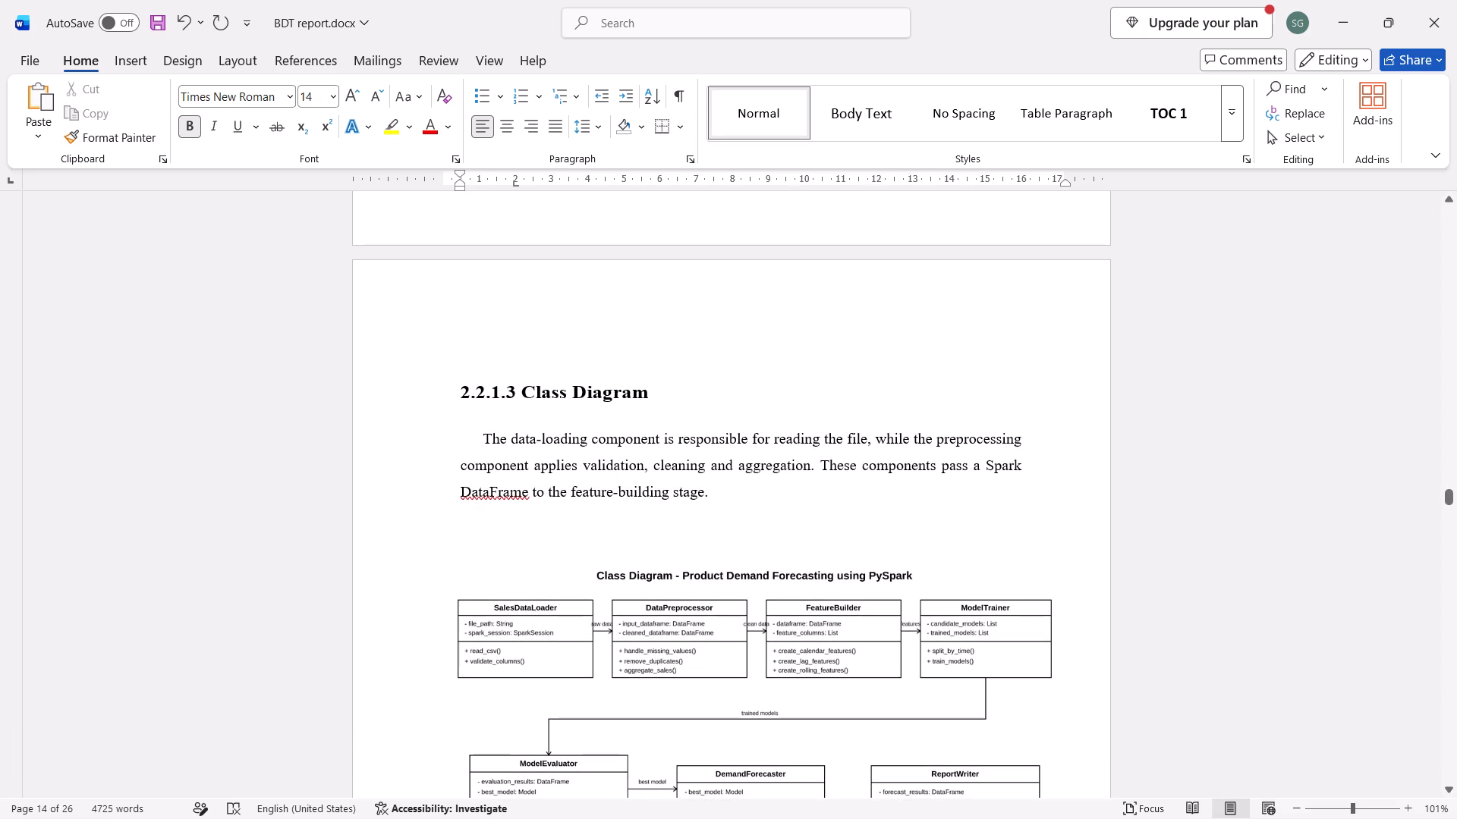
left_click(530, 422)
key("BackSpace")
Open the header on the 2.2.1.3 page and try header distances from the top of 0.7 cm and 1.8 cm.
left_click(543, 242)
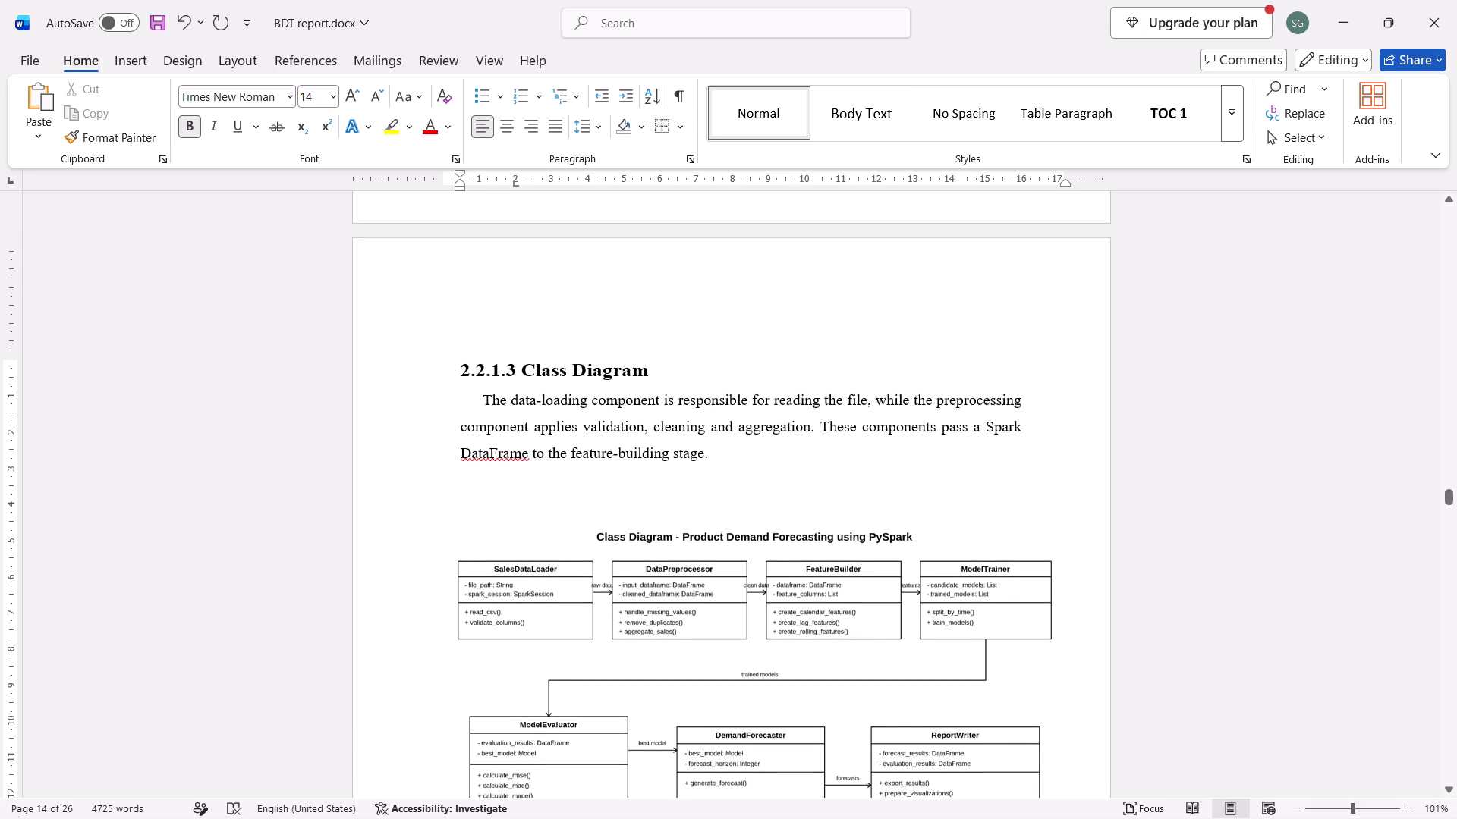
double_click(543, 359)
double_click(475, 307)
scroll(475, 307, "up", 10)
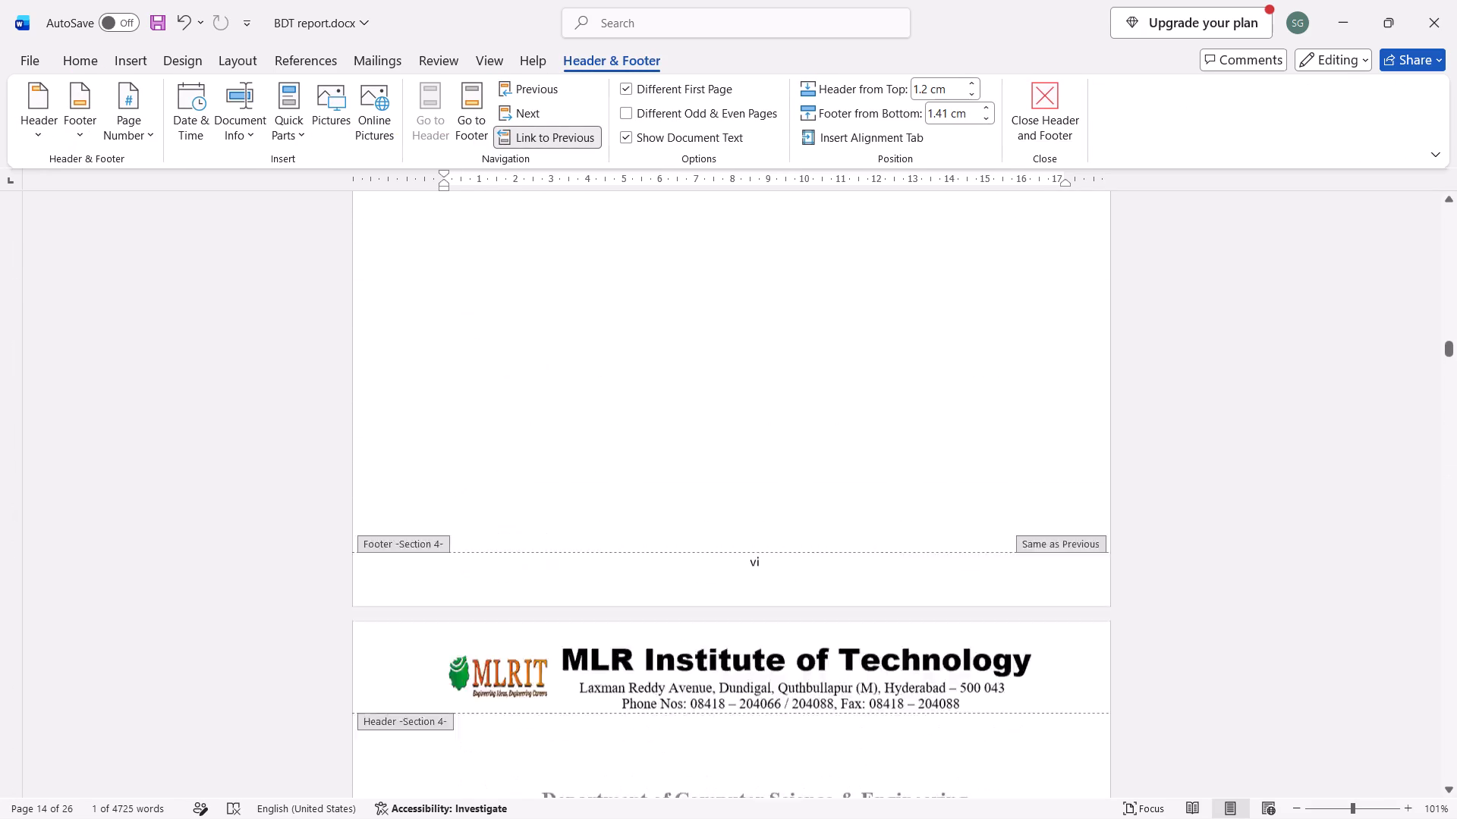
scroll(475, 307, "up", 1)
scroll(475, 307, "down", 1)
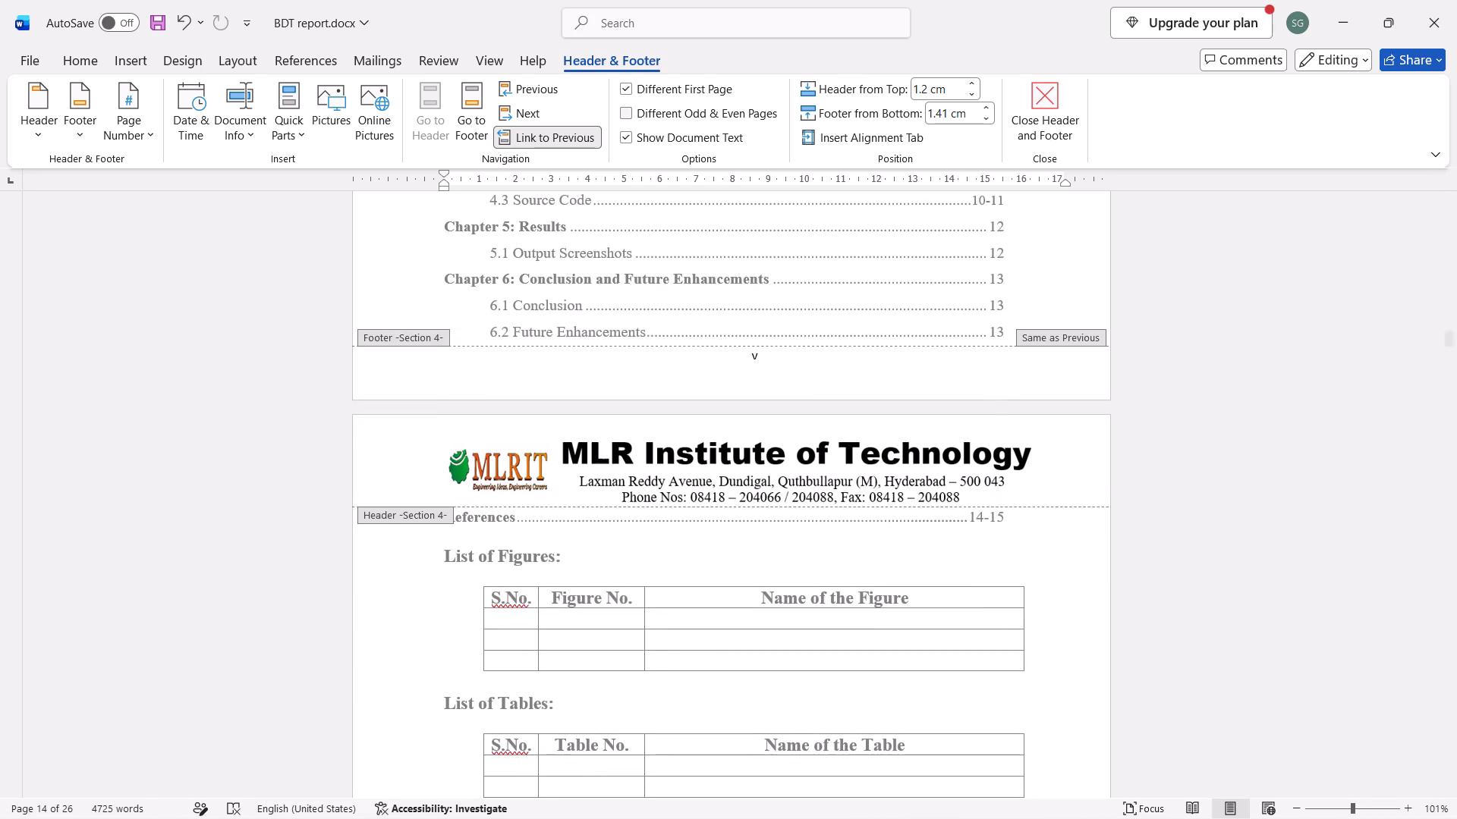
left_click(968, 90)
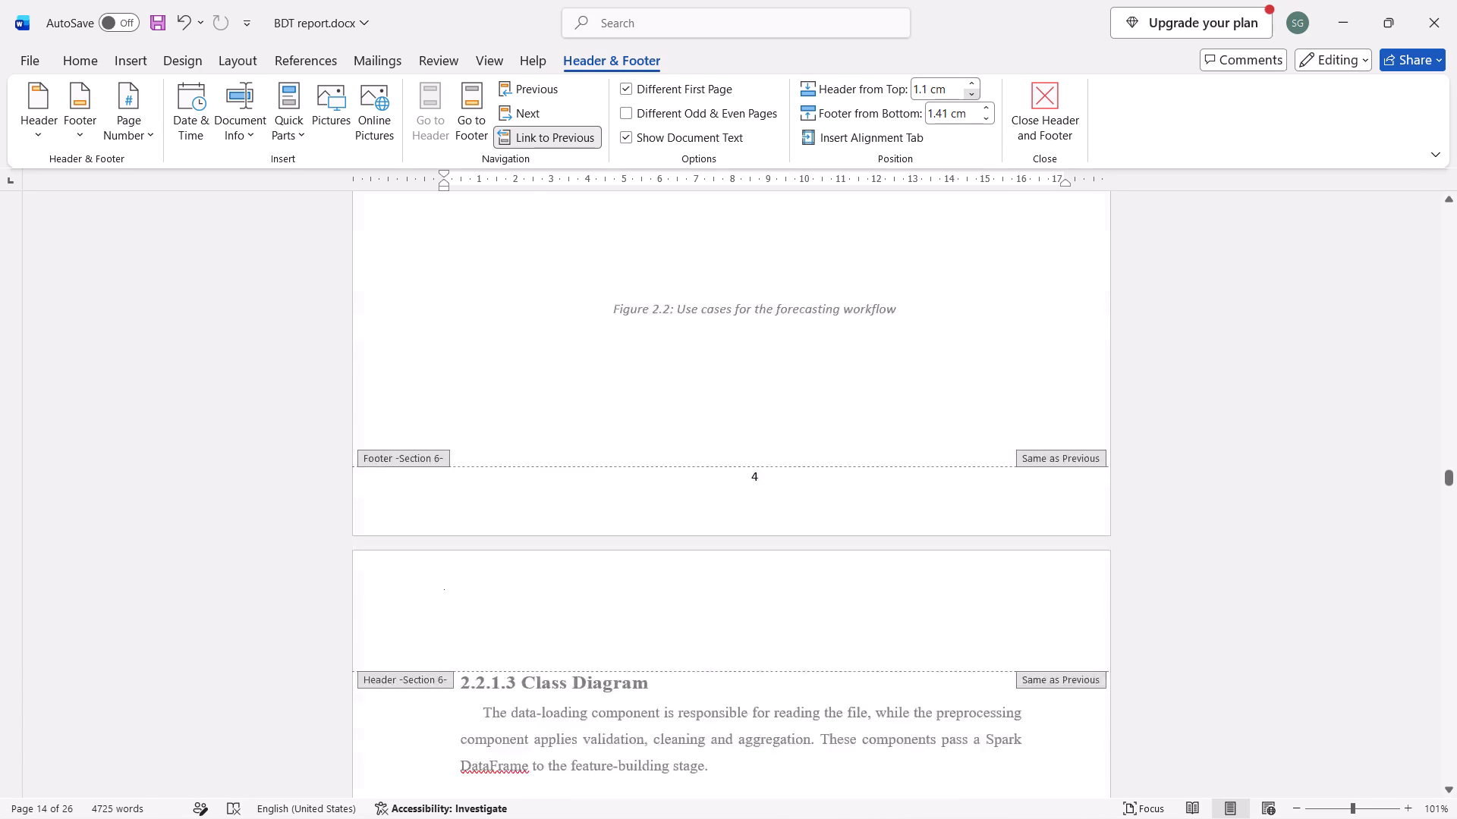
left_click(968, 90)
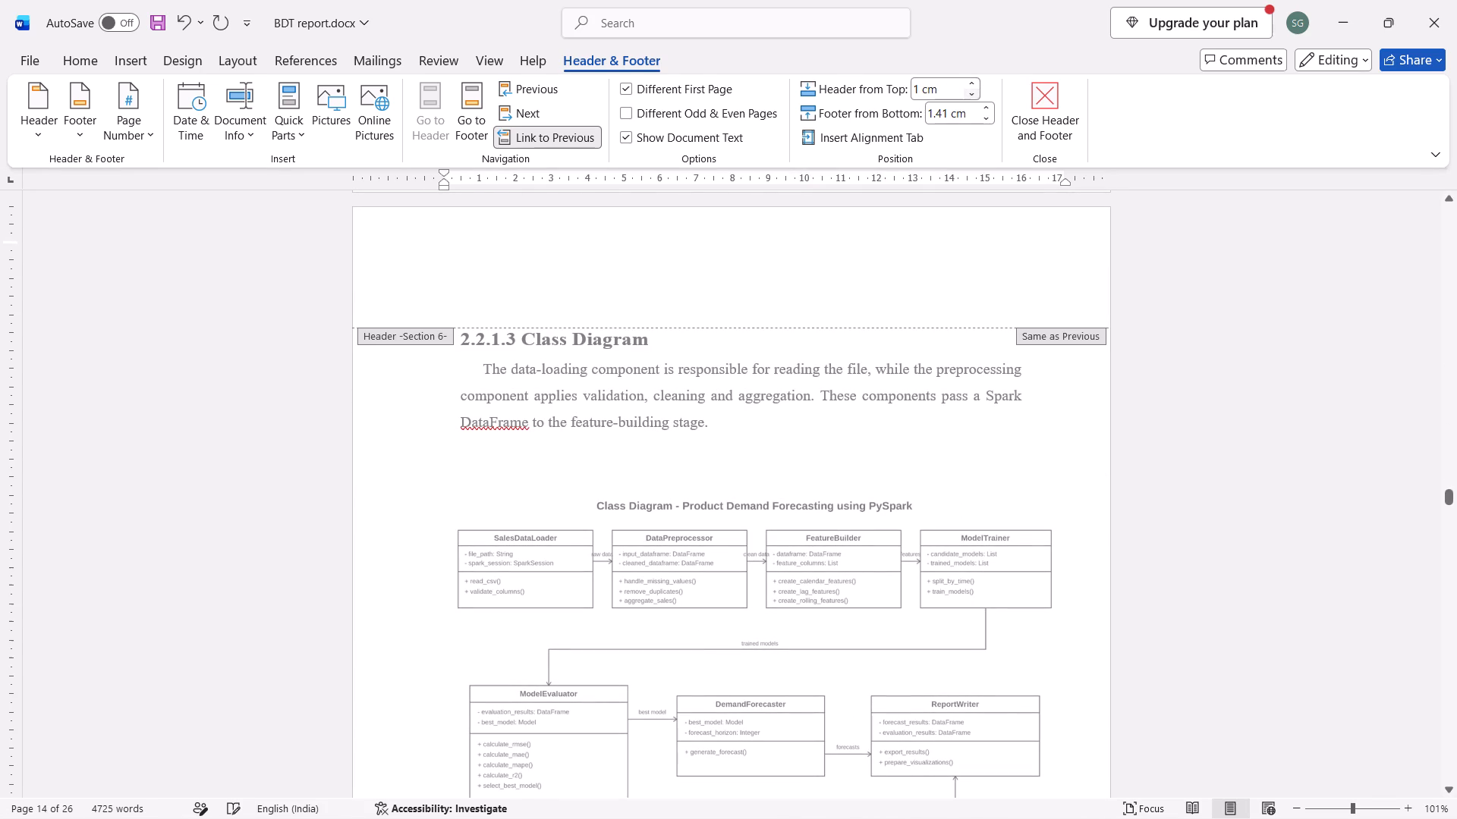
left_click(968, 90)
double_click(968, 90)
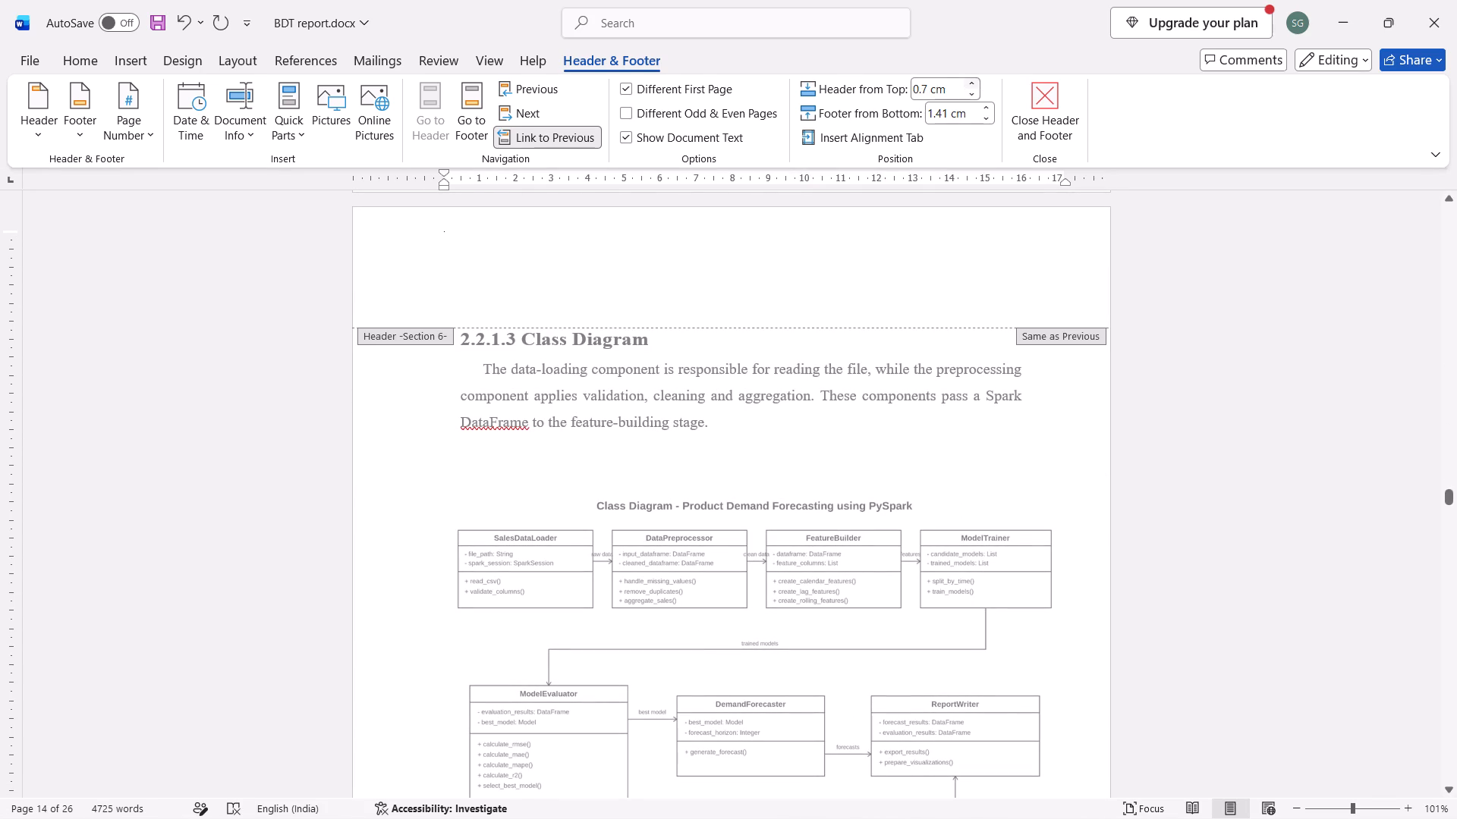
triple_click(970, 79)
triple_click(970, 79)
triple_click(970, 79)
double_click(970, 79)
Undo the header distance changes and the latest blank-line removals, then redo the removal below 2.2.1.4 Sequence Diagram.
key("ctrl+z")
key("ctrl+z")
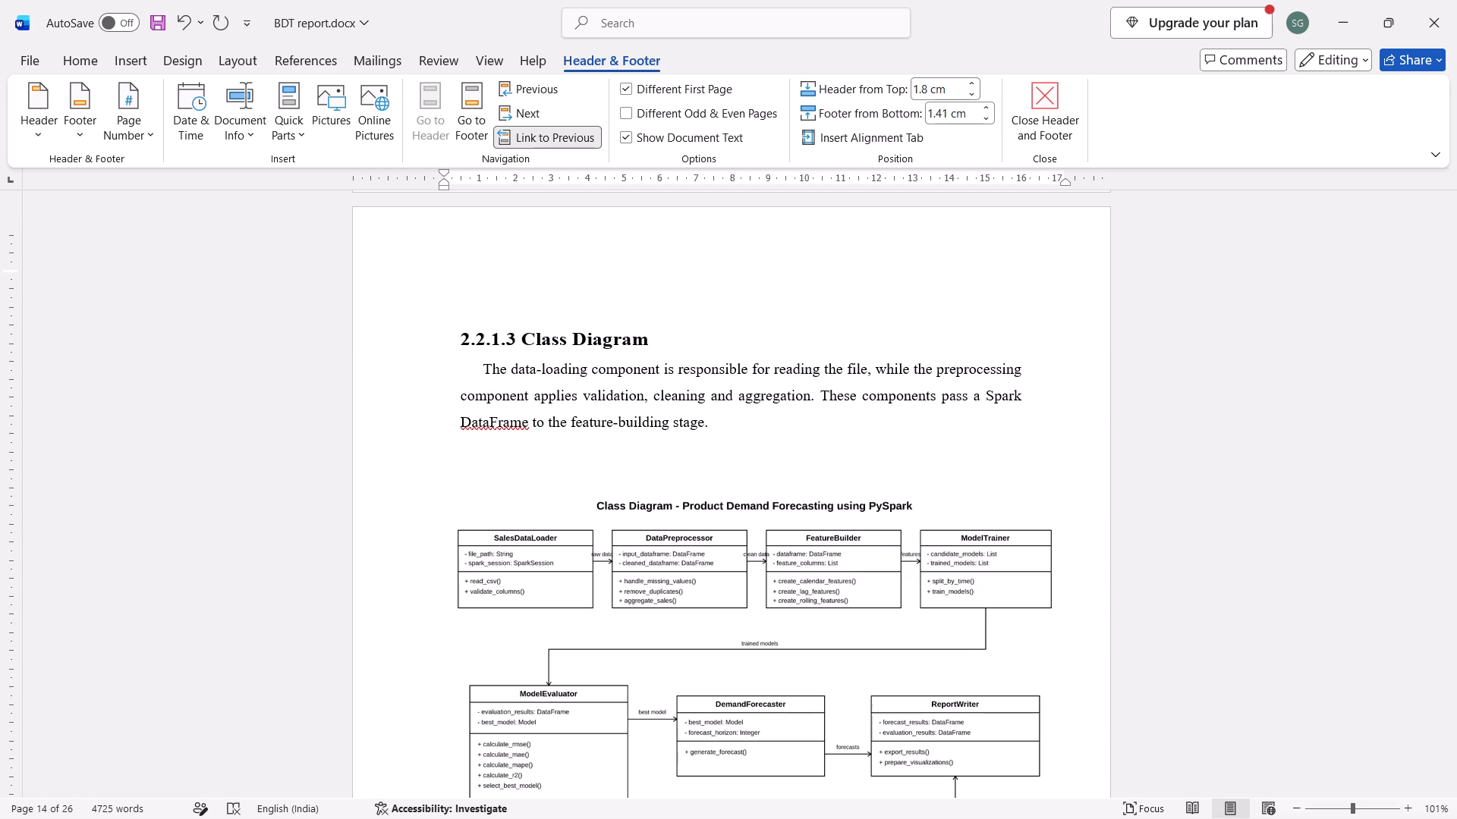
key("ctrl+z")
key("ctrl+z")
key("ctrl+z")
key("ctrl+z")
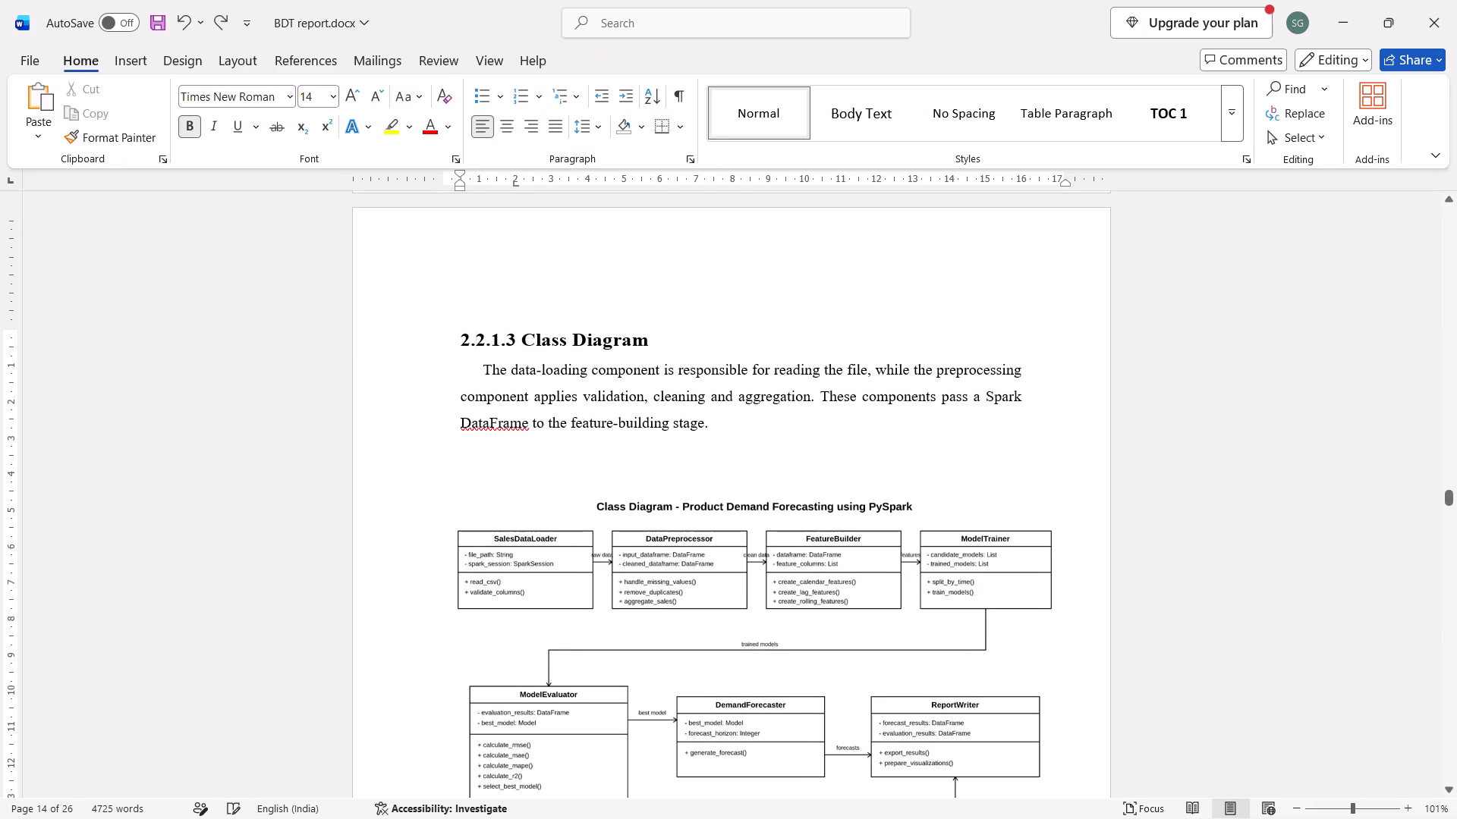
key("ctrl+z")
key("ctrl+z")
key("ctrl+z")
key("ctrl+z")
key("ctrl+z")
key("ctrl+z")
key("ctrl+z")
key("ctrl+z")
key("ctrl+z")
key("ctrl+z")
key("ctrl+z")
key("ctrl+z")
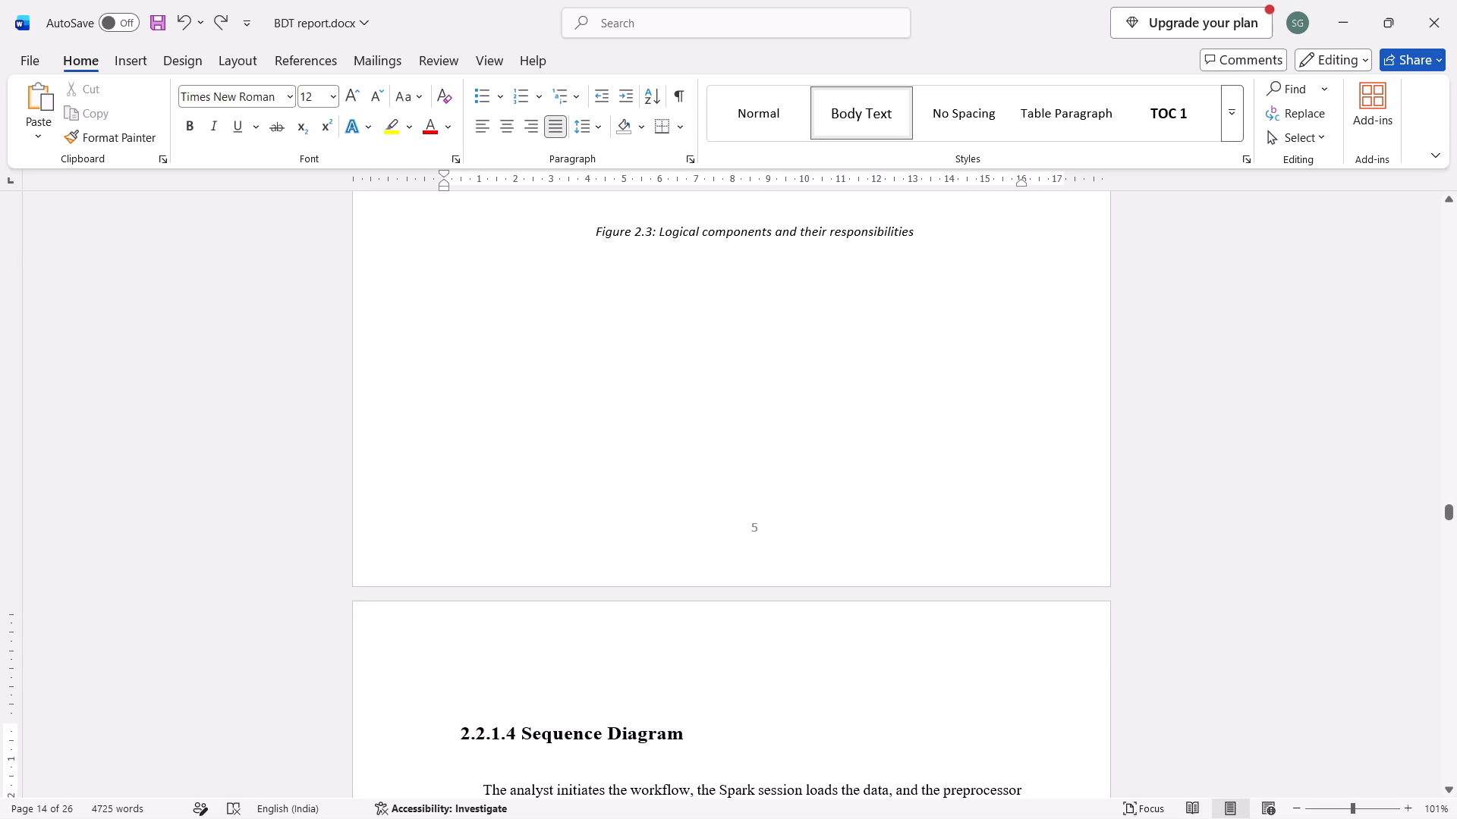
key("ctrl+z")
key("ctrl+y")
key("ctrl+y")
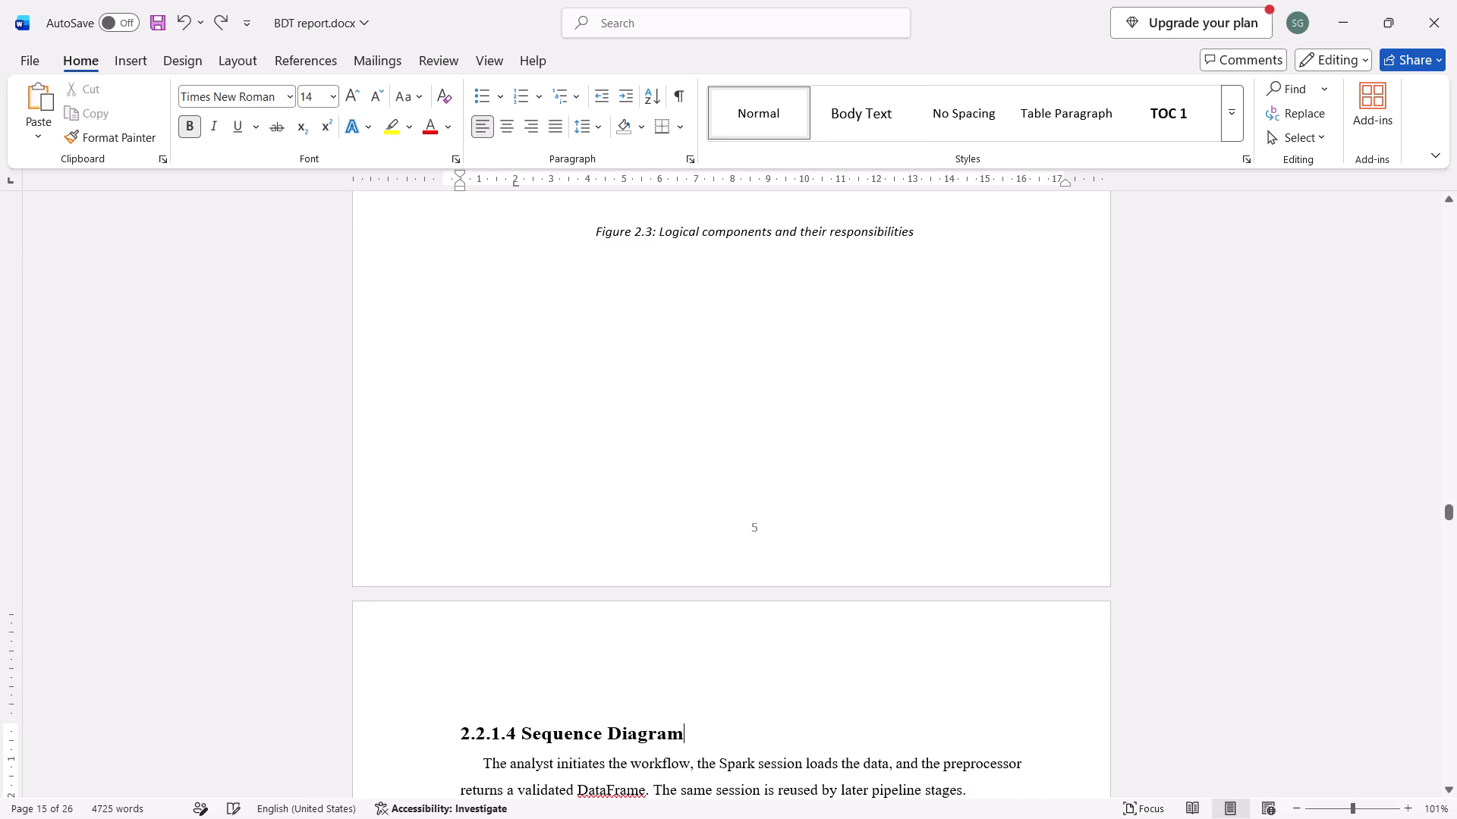
Remove the blank lines below the 2.2.1.3 Class Diagram and 2.2.1.2 Use Case Diagram headings.
scroll(1008, 113, "up", 4)
scroll(1037, 51, "up", 3)
scroll(933, 384, "up", 2)
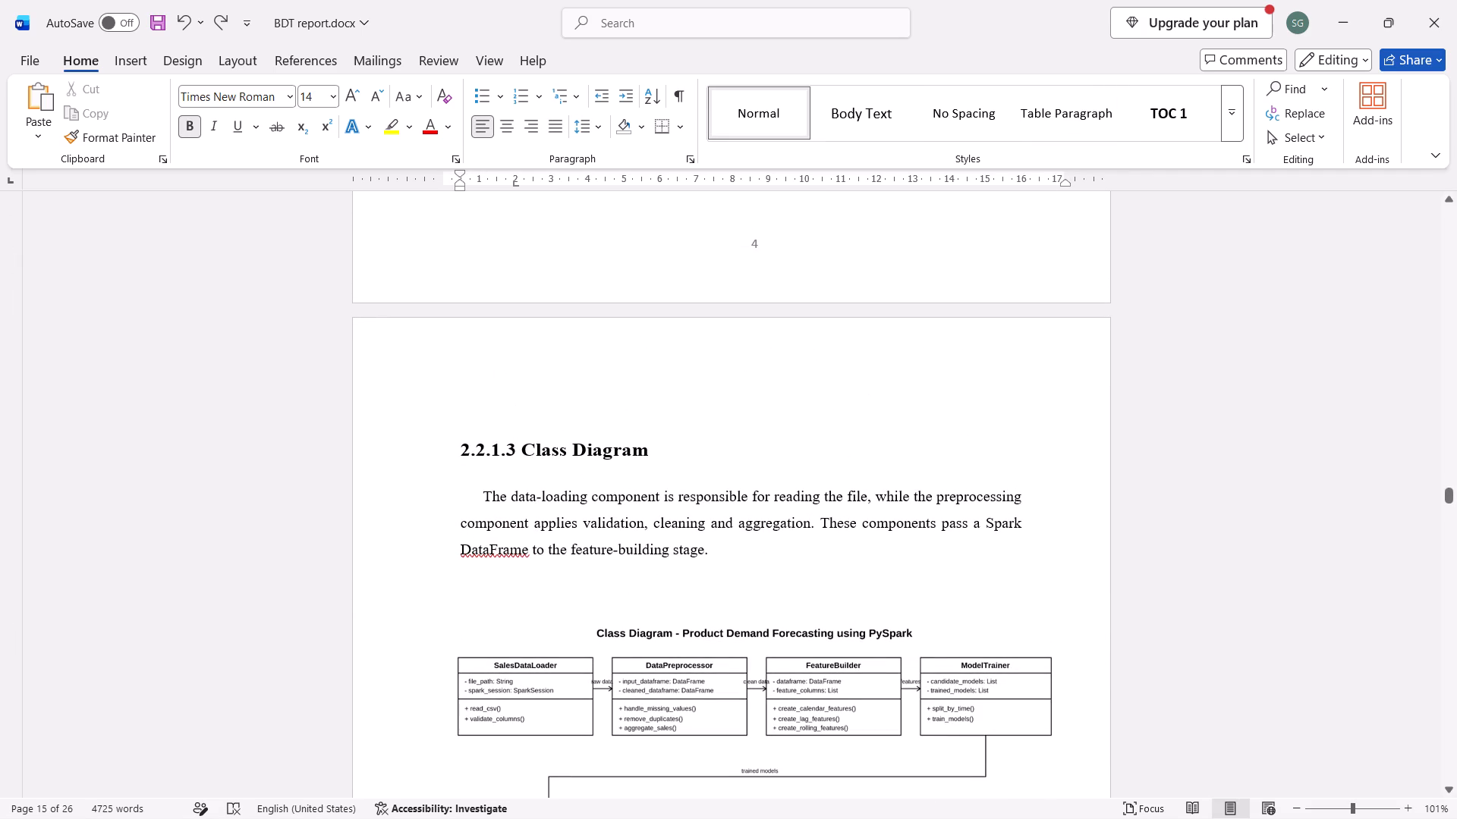
left_click(705, 478)
key("BackSpace")
scroll(705, 478, "up", 11)
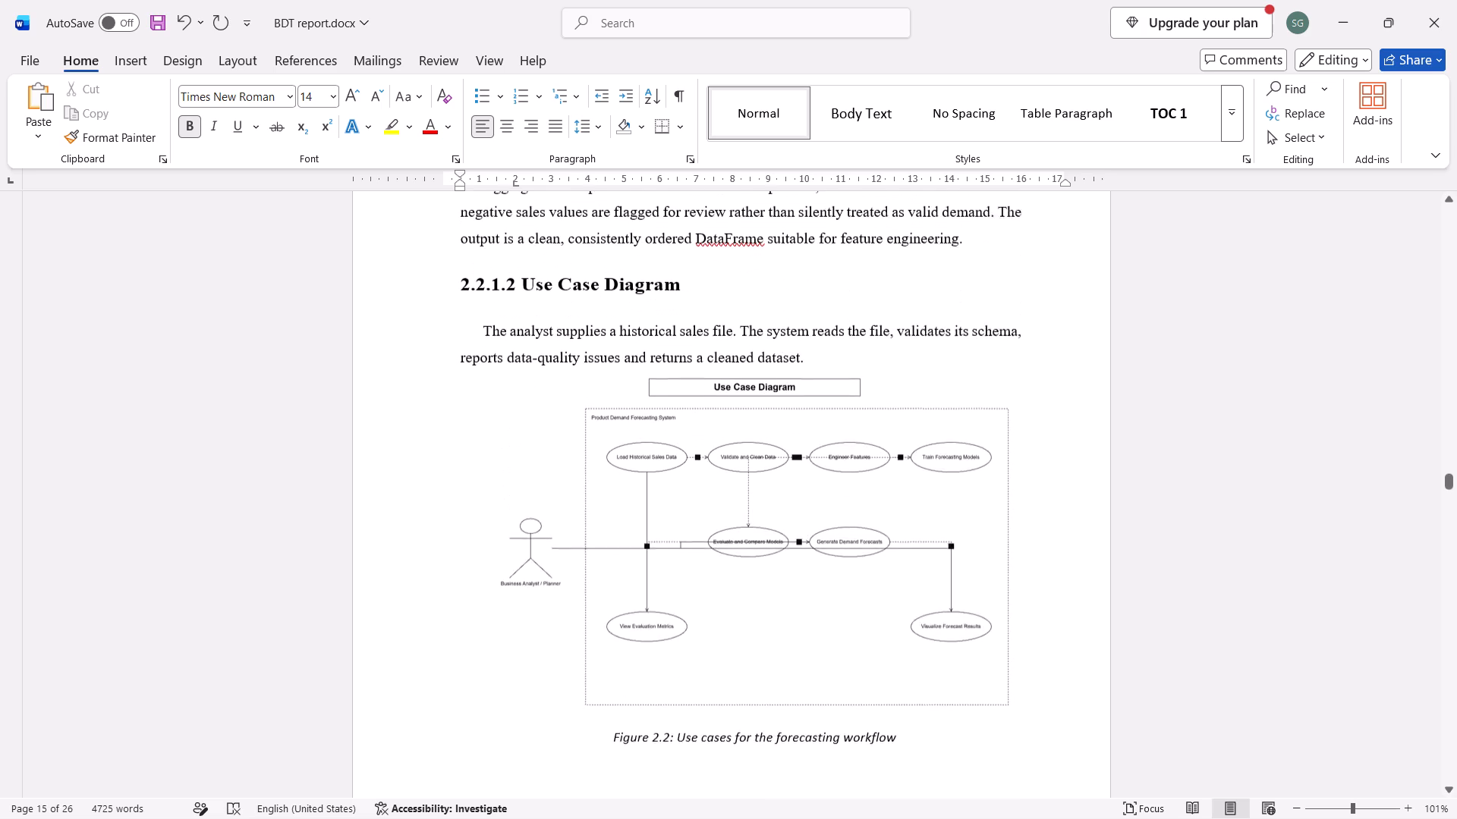
left_click(534, 332)
left_click(526, 343)
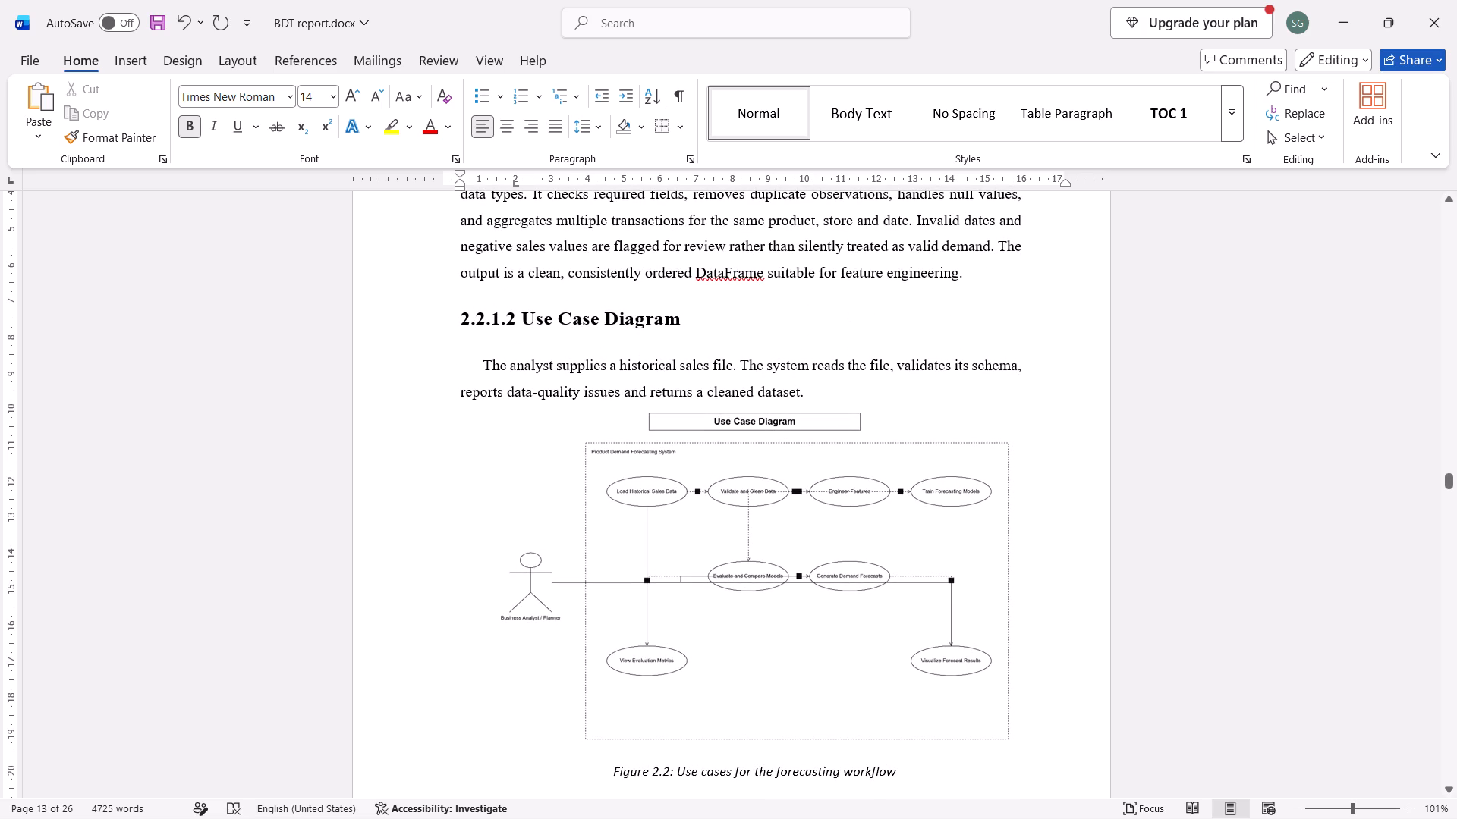
key("BackSpace")
Remove the blank lines below the 2.2.1.1 Description and 2.1 System Architecture headings.
scroll(526, 343, "up", 1)
left_click(486, 435)
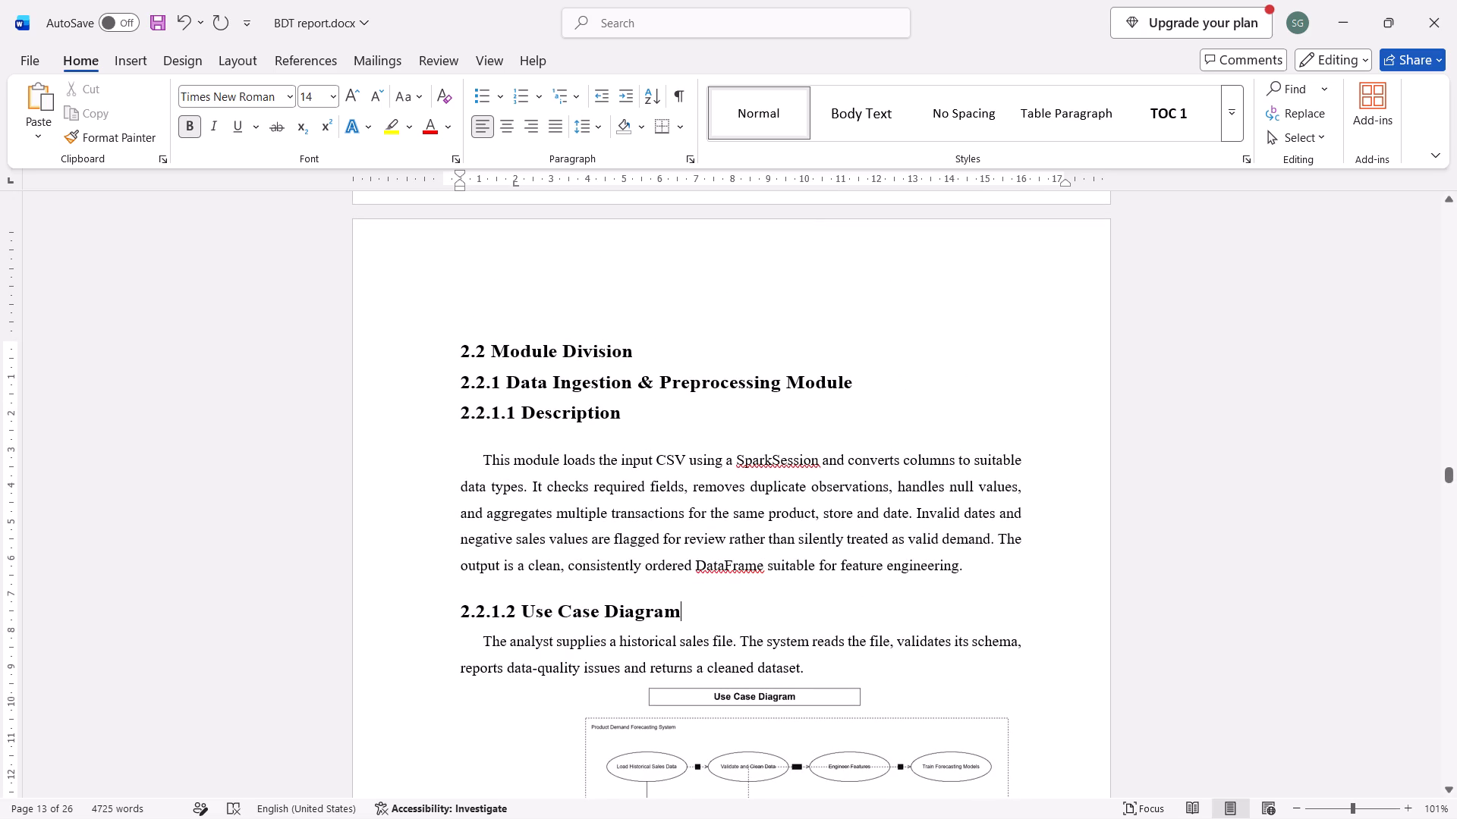
key("BackSpace")
scroll(486, 435, "up", 3)
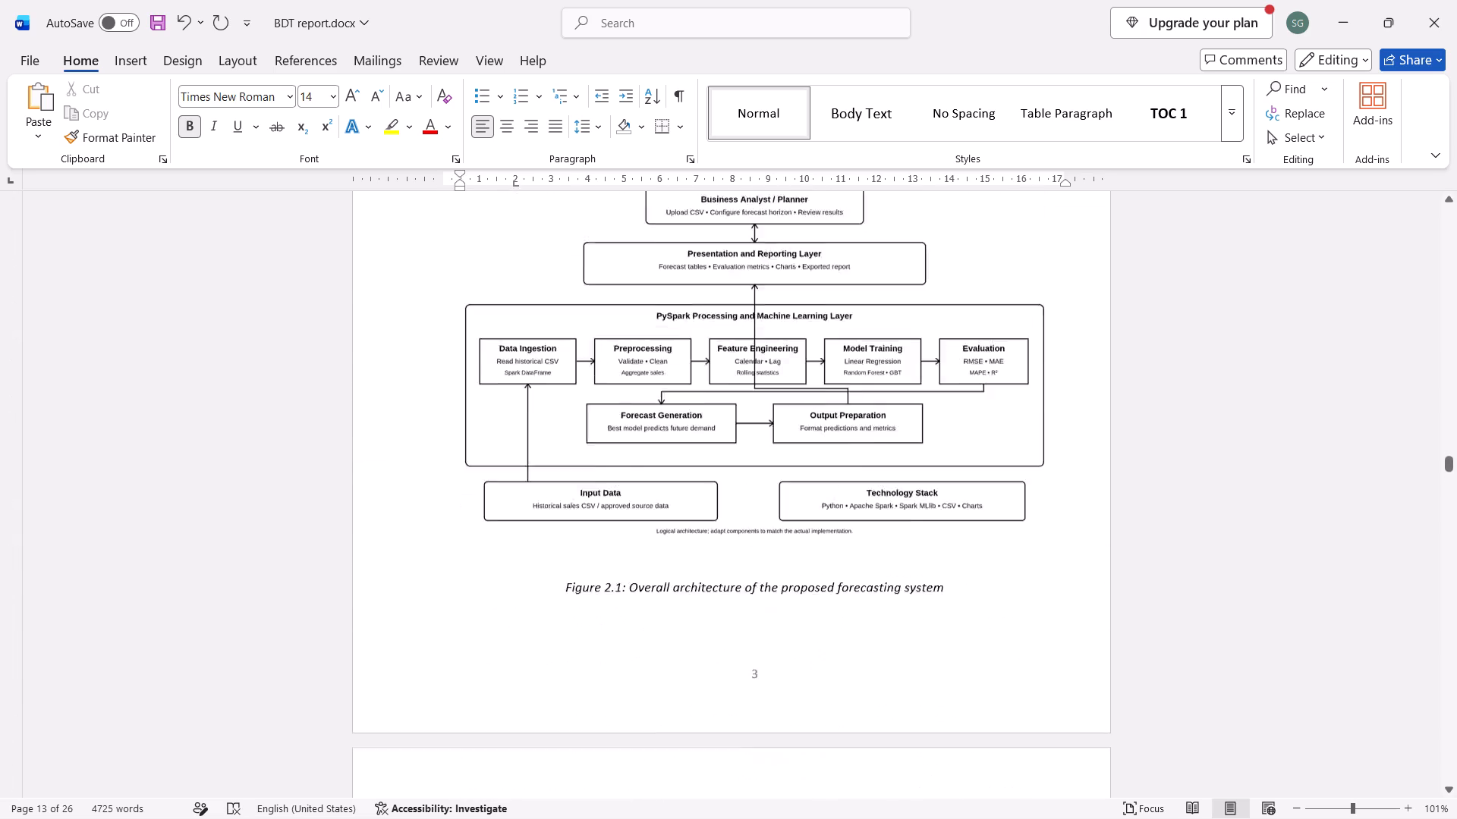
scroll(486, 435, "up", 1)
left_click(496, 447)
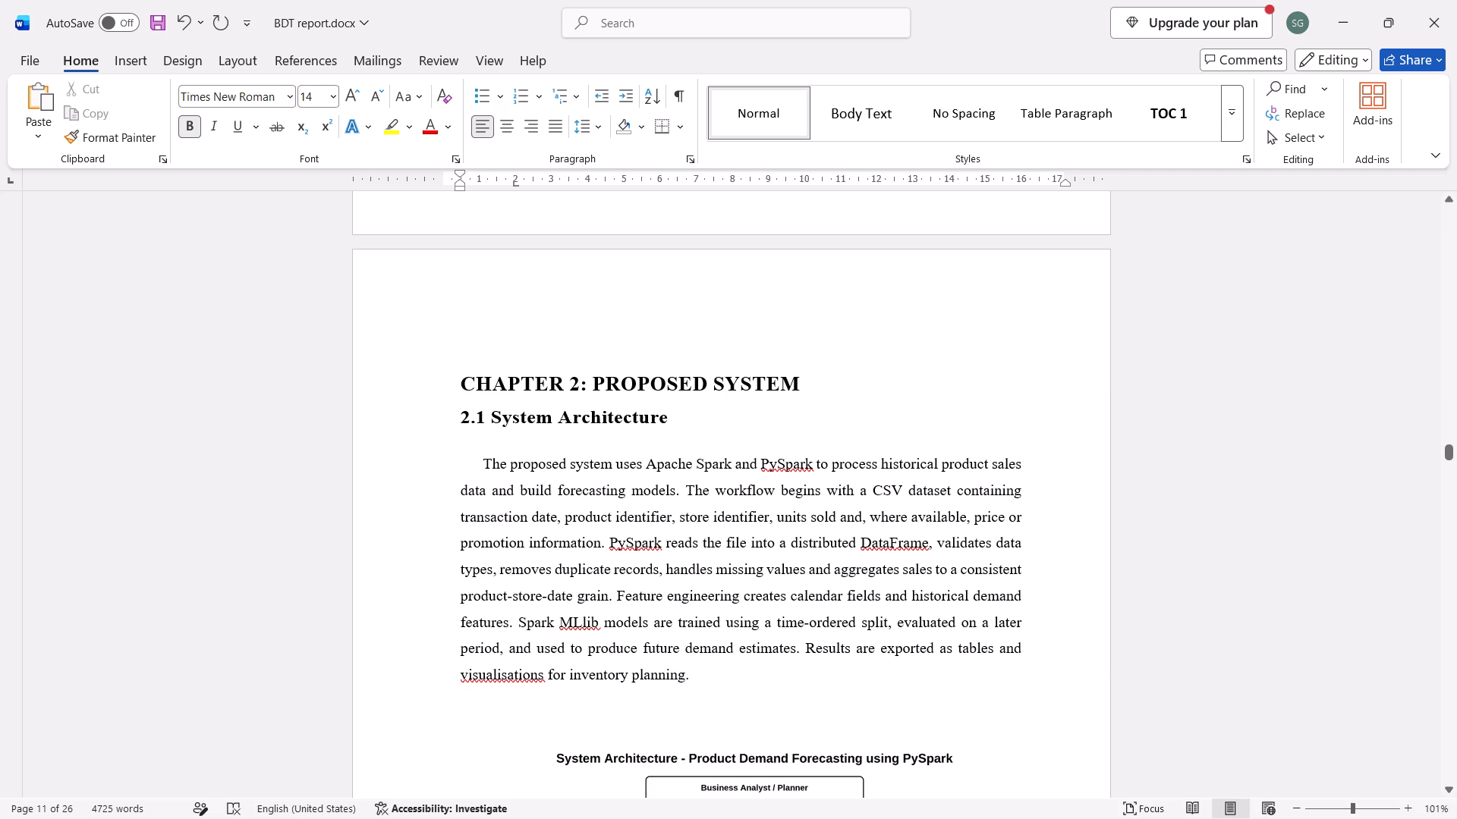
key("BackSpace")
Review the heading spacing and page flow across Chapter 1's Overview and Objectives sections.
scroll(496, 447, "up", 3)
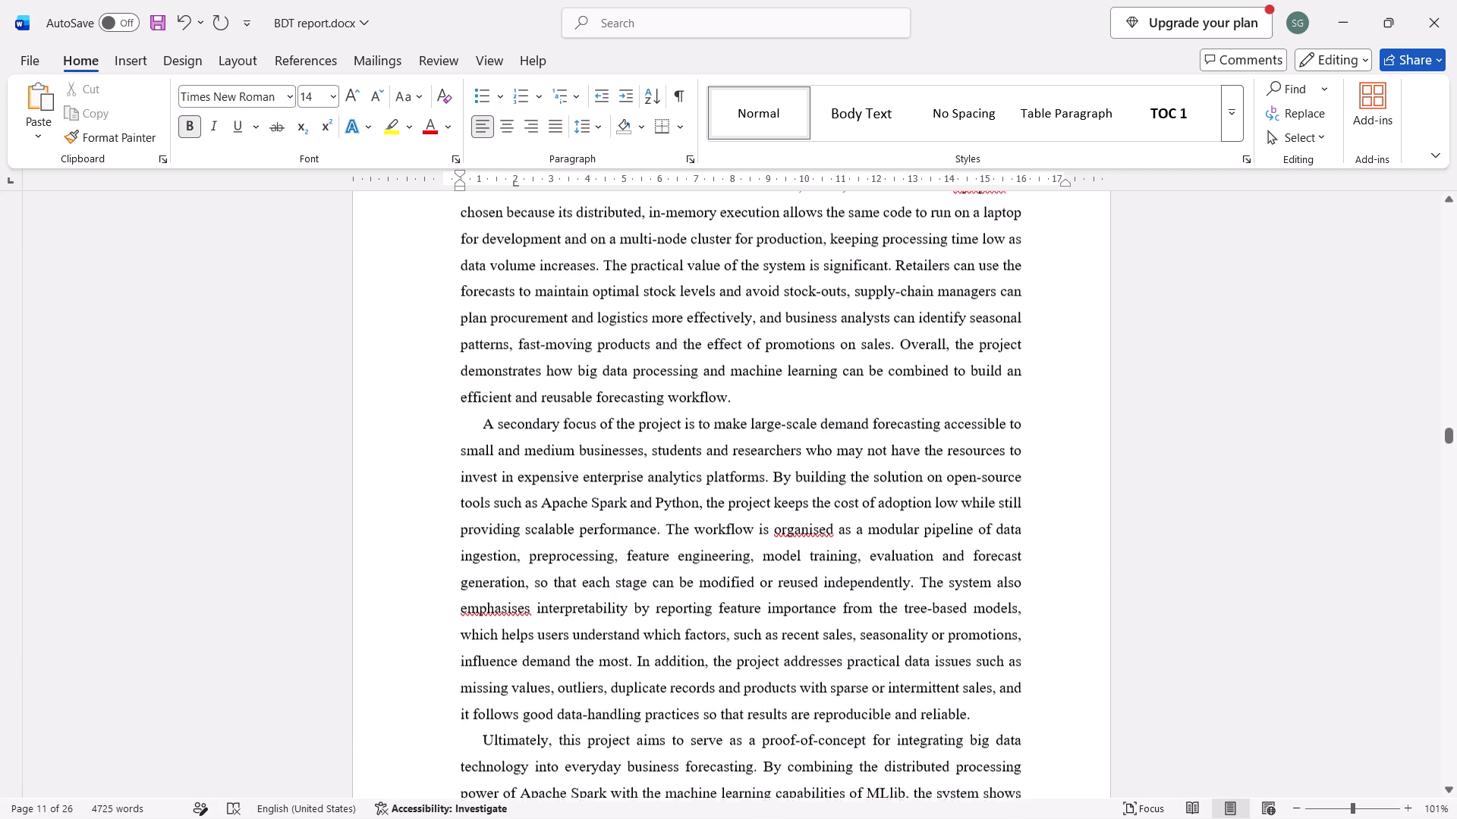
scroll(496, 447, "up", 4)
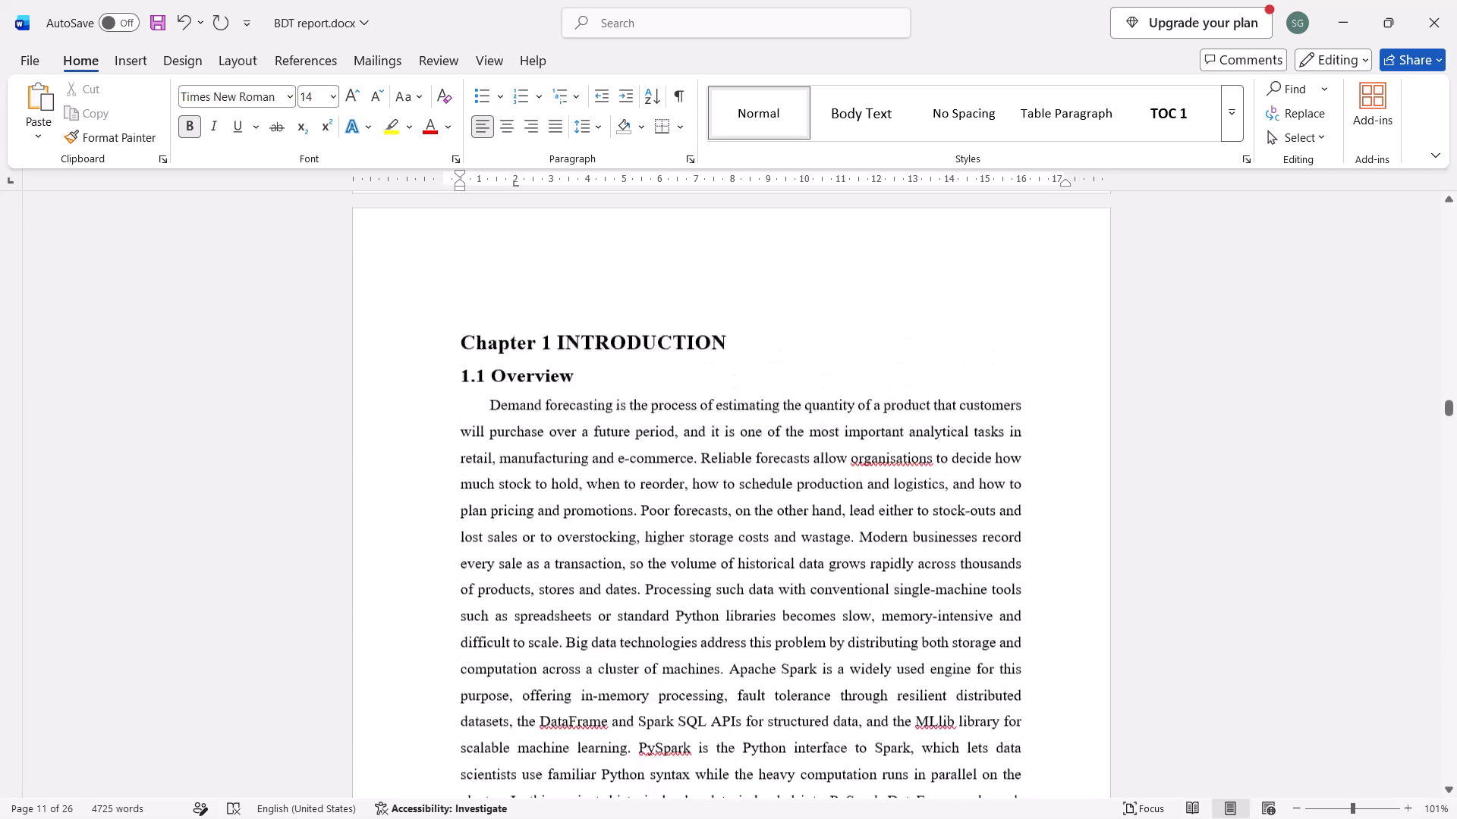
scroll(496, 447, "up", 1)
scroll(496, 447, "down", 6)
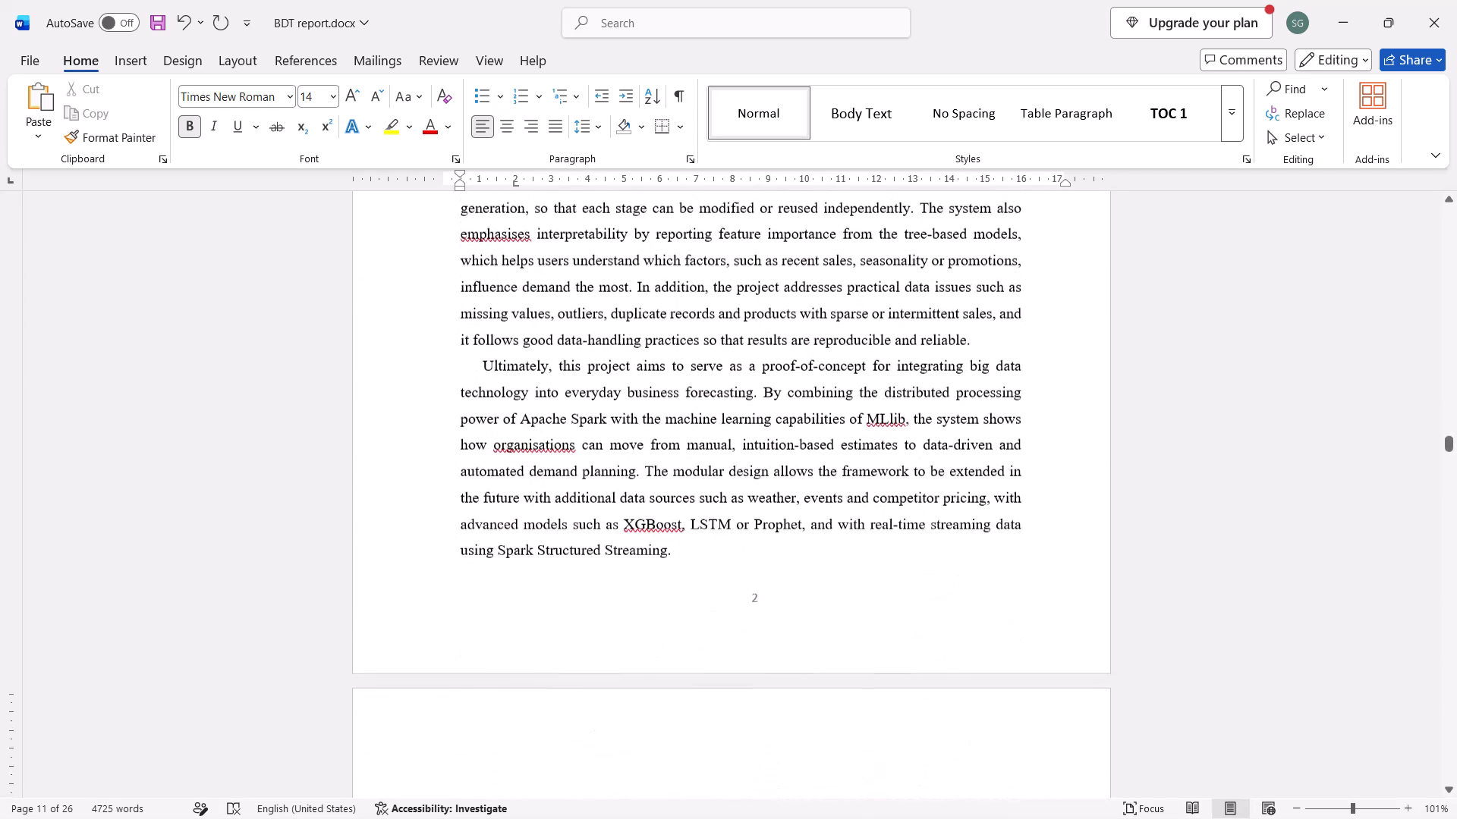
scroll(496, 447, "up", 5)
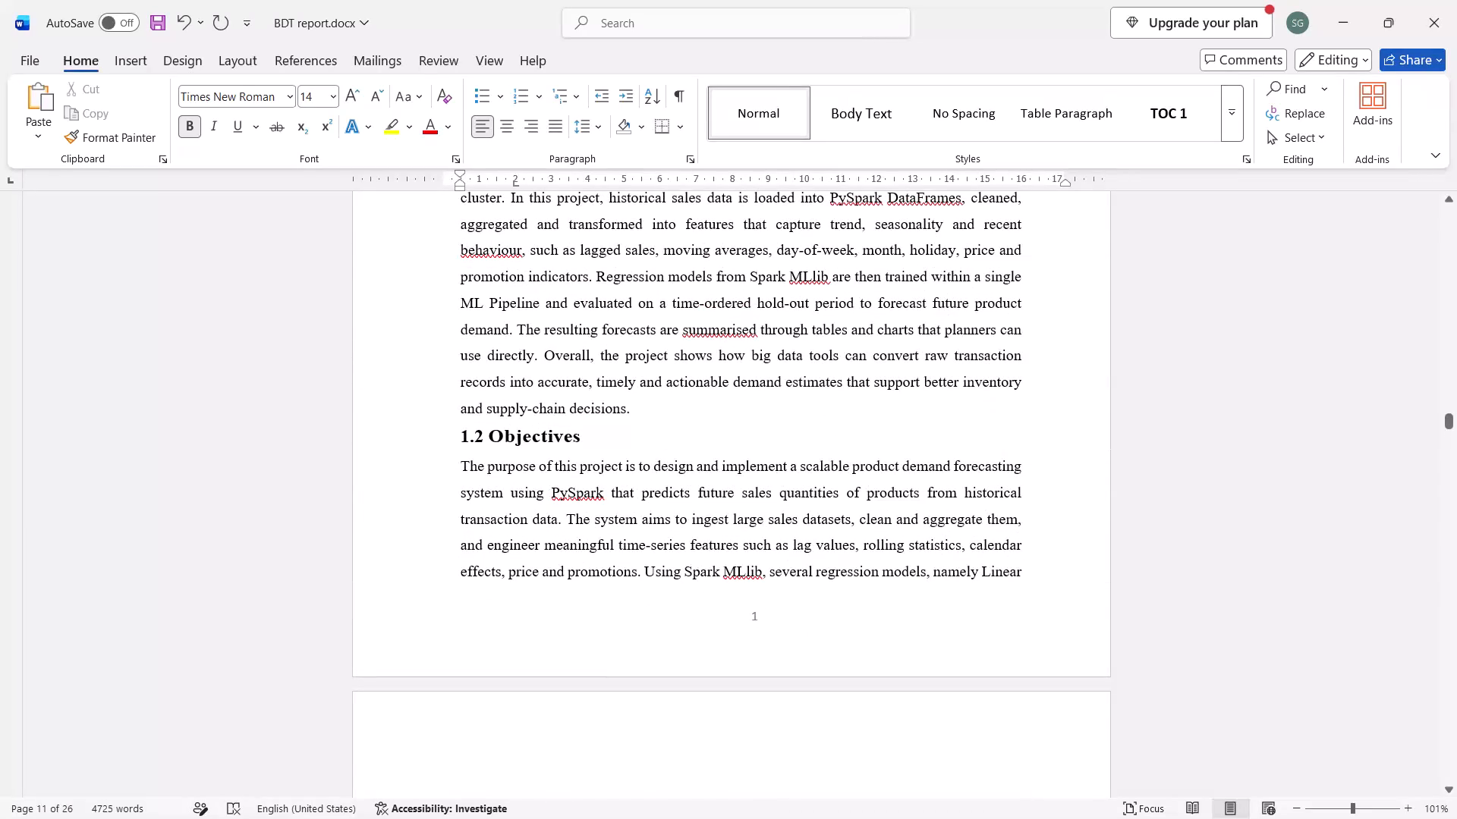
Set the spacing after the Overview's last paragraph, just above 1.2 Objectives, to 6 pt.
left_click(646, 418)
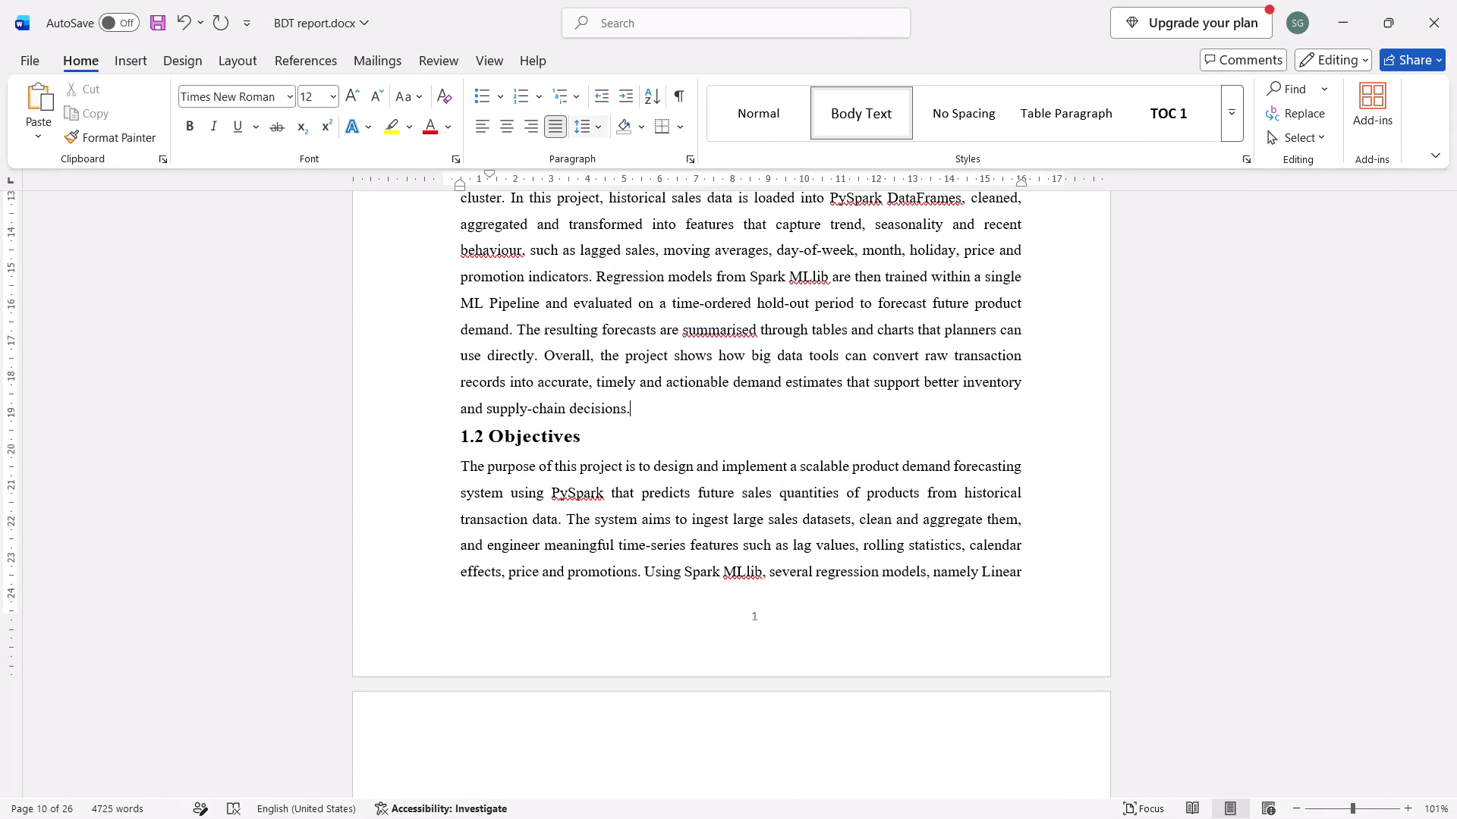
left_click(600, 124)
left_click(600, 123)
left_click(234, 62)
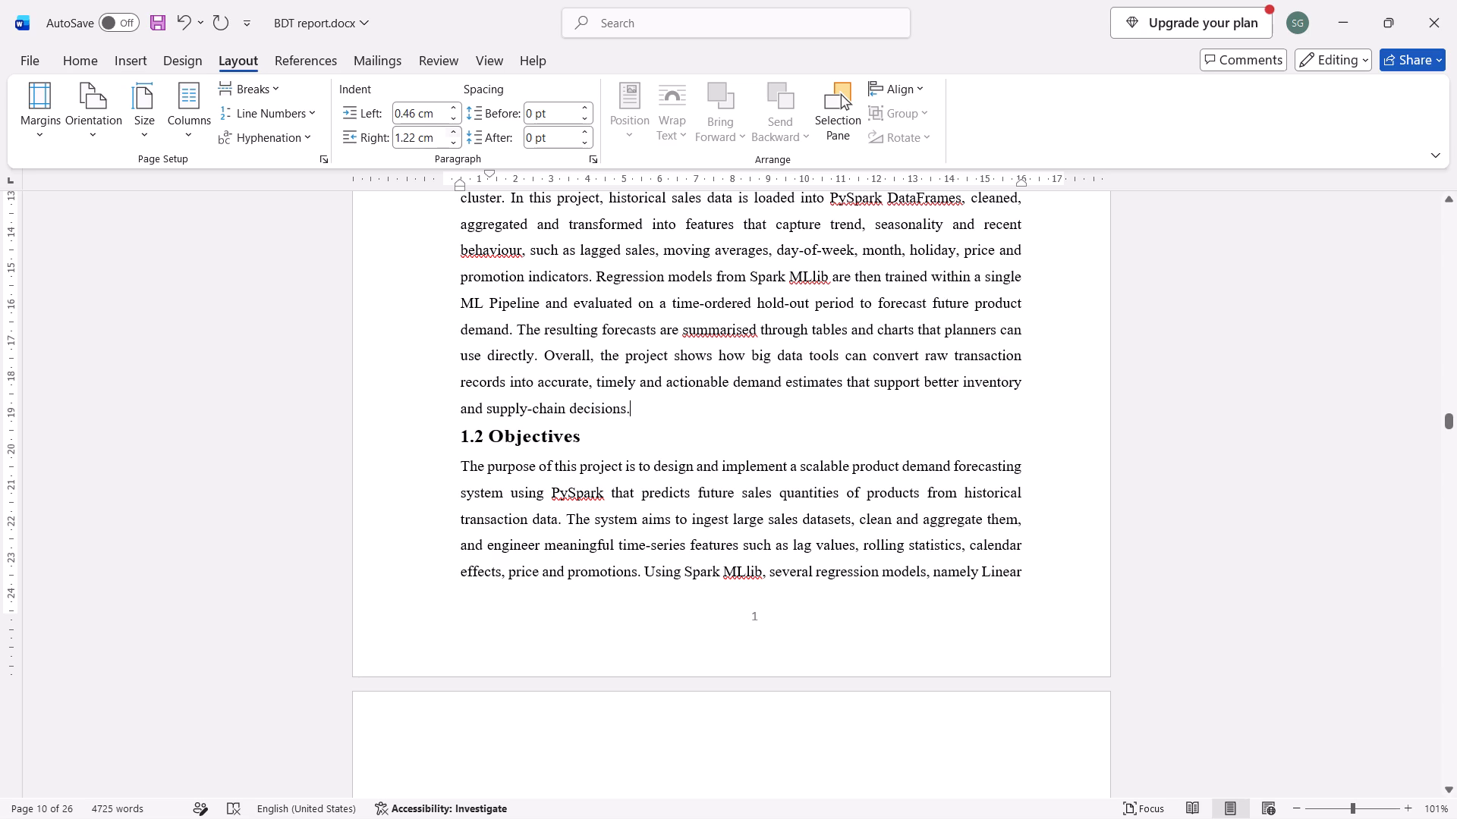
left_click(587, 132)
left_click(587, 132)
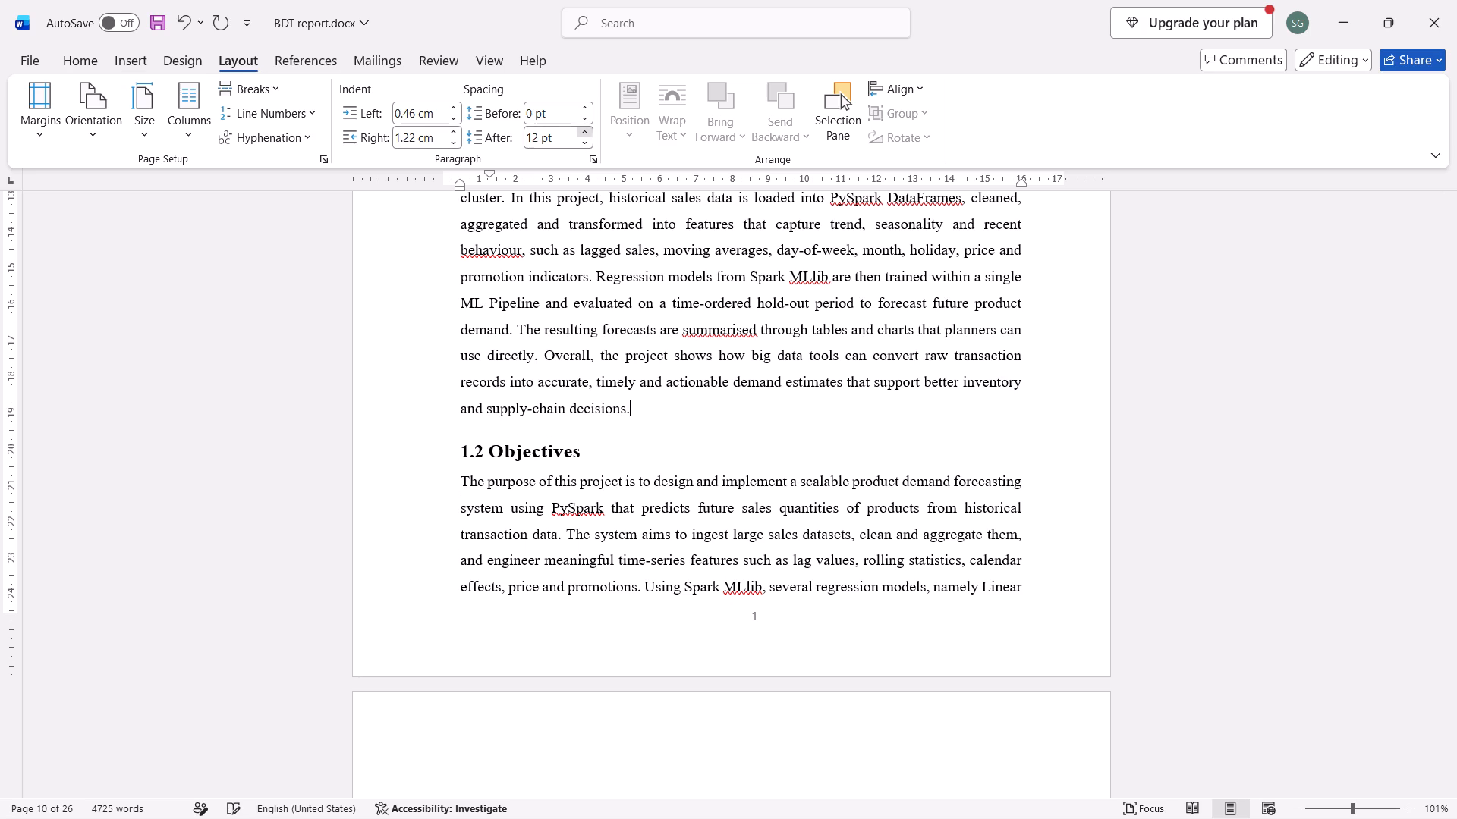
left_click(588, 137)
Review spacing and page flow from the SDG pages and Chapter 1 through 2.2.1.2 Use Case Diagram and 2.2.1.3 Class Diagram.
scroll(445, 401, "up", 2)
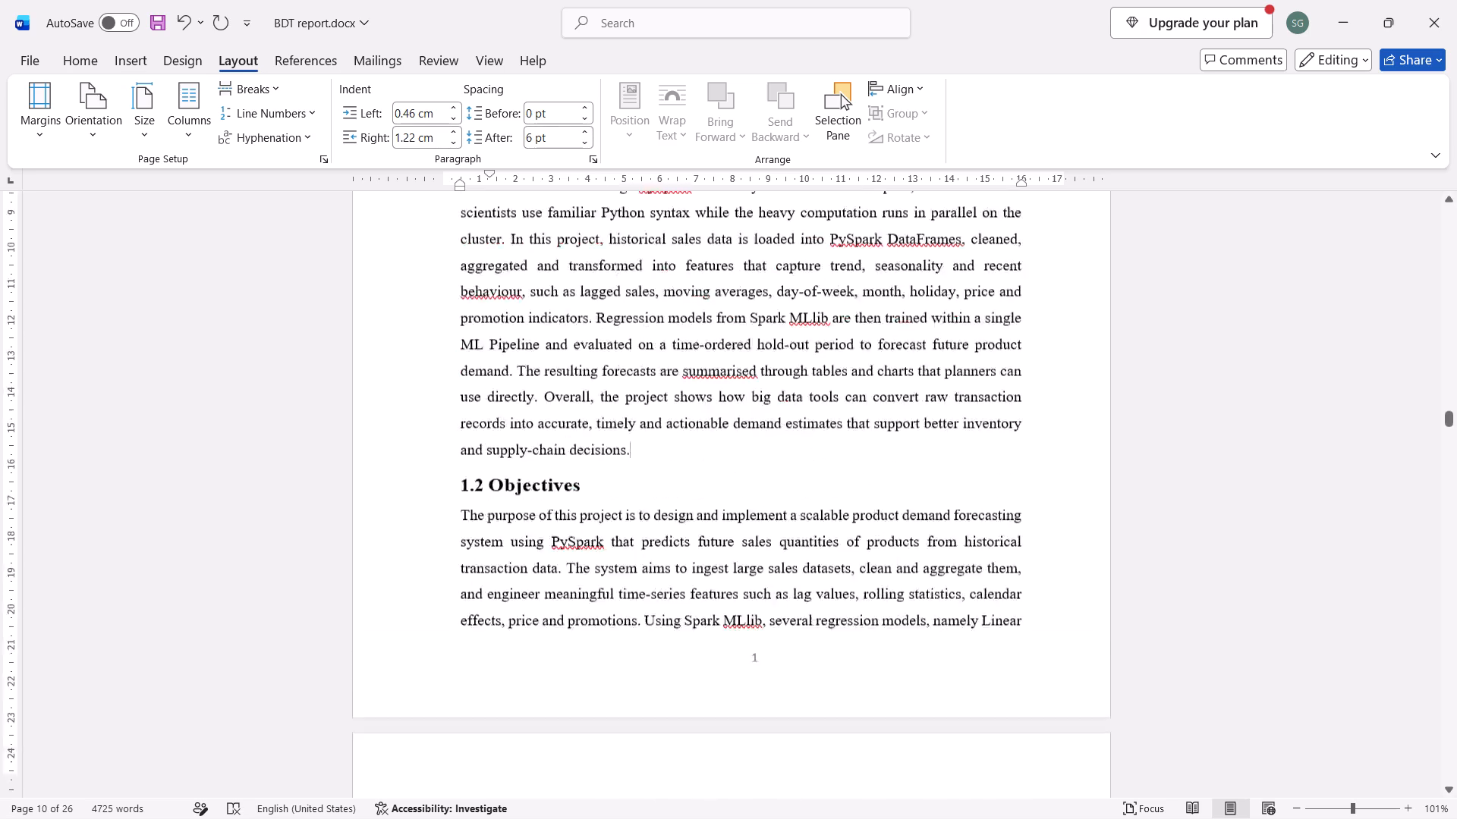
scroll(445, 401, "up", 3)
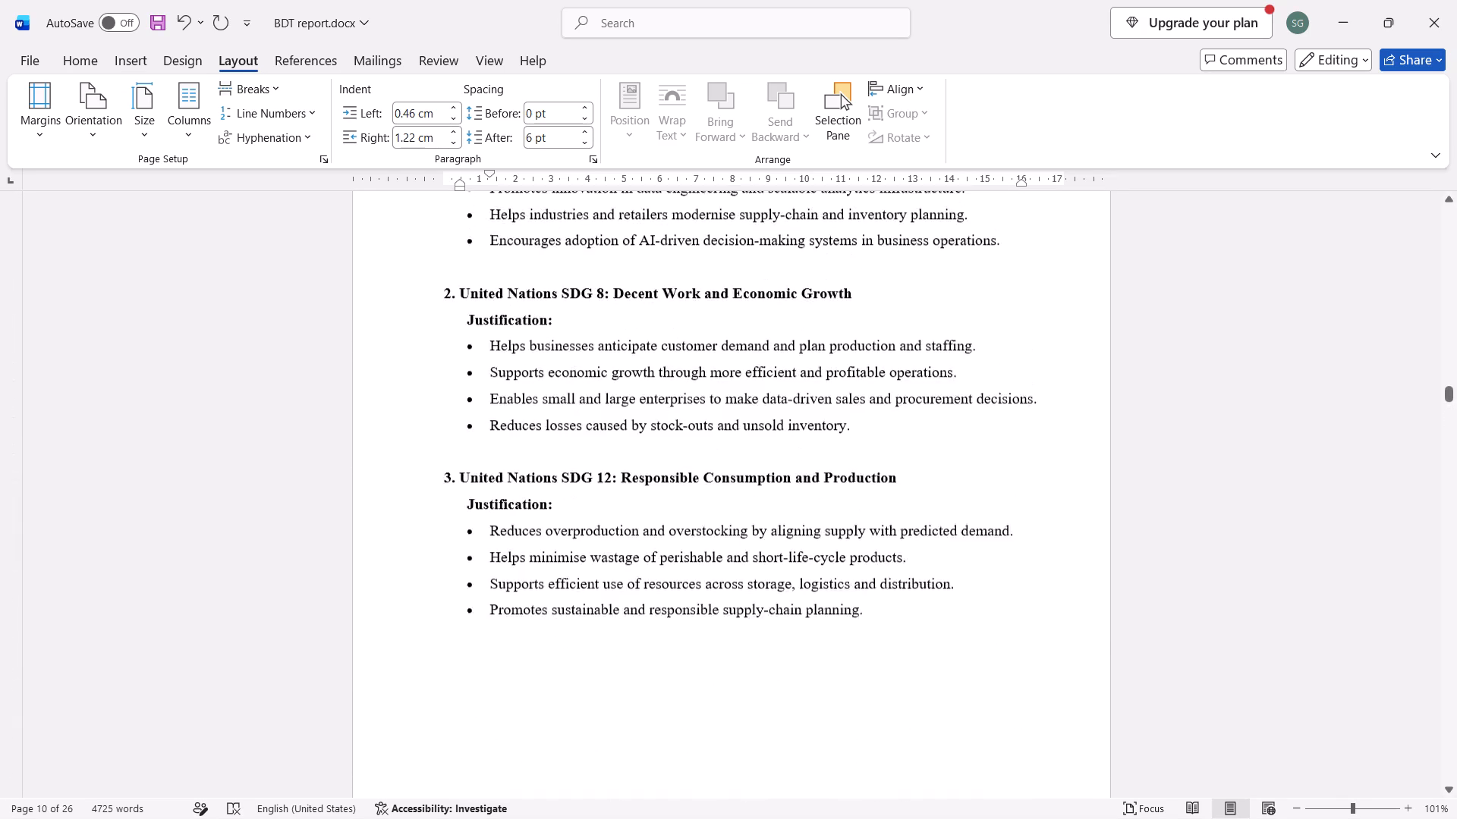
scroll(445, 401, "up", 2)
scroll(445, 401, "down", 5)
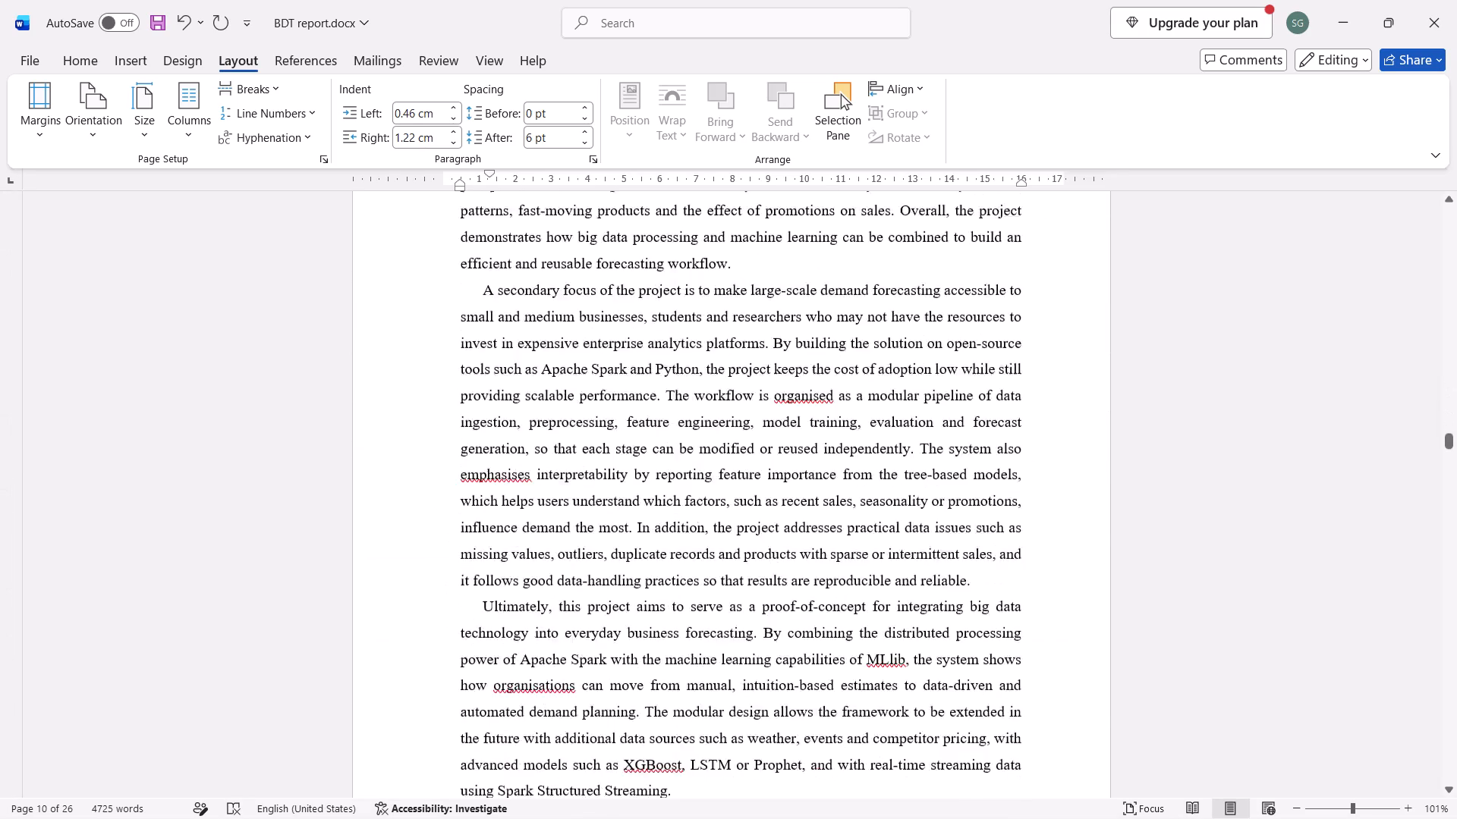
scroll(445, 401, "down", 7)
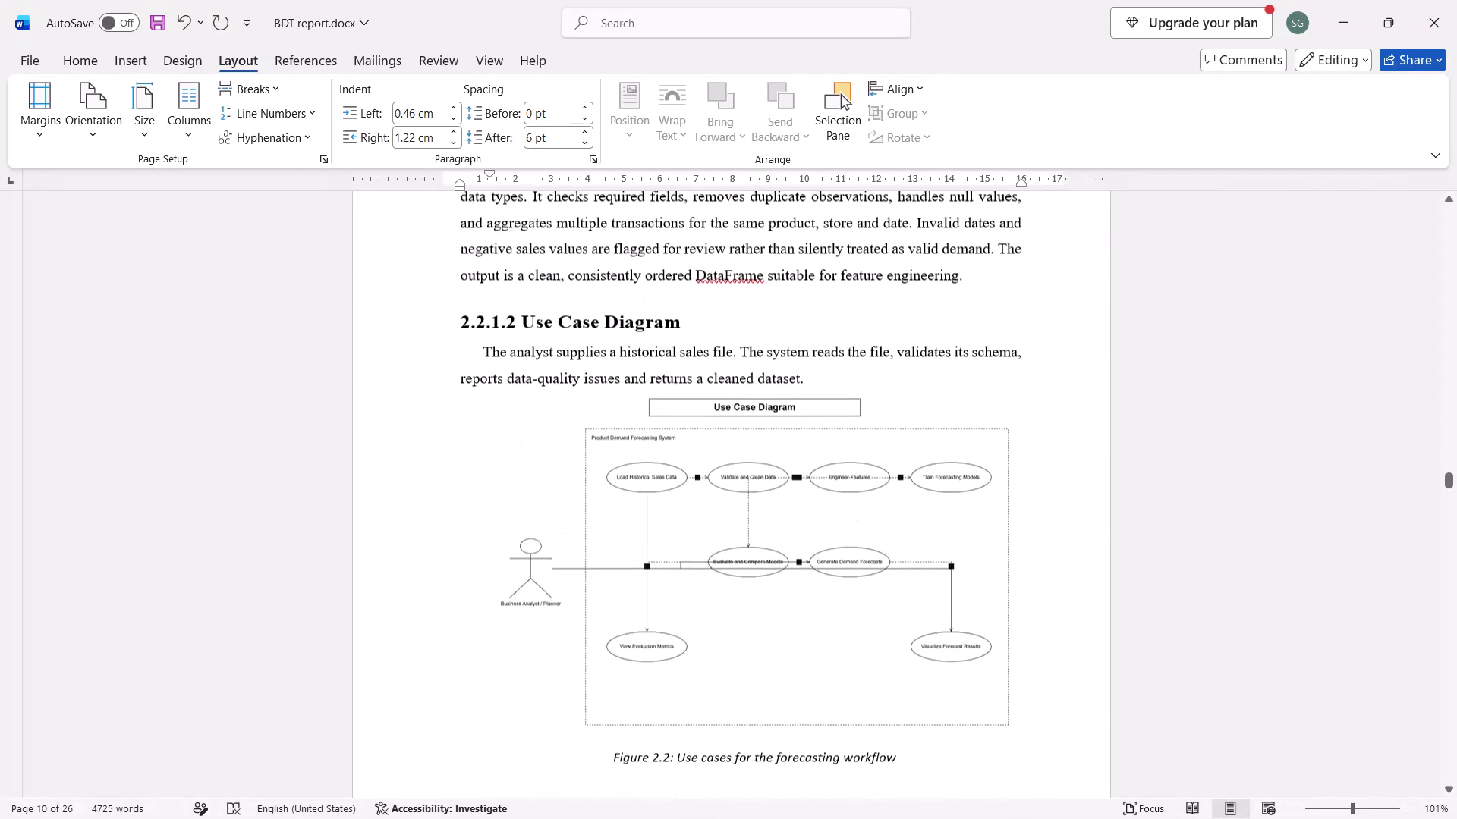
right_click(445, 401)
left_click(540, 430)
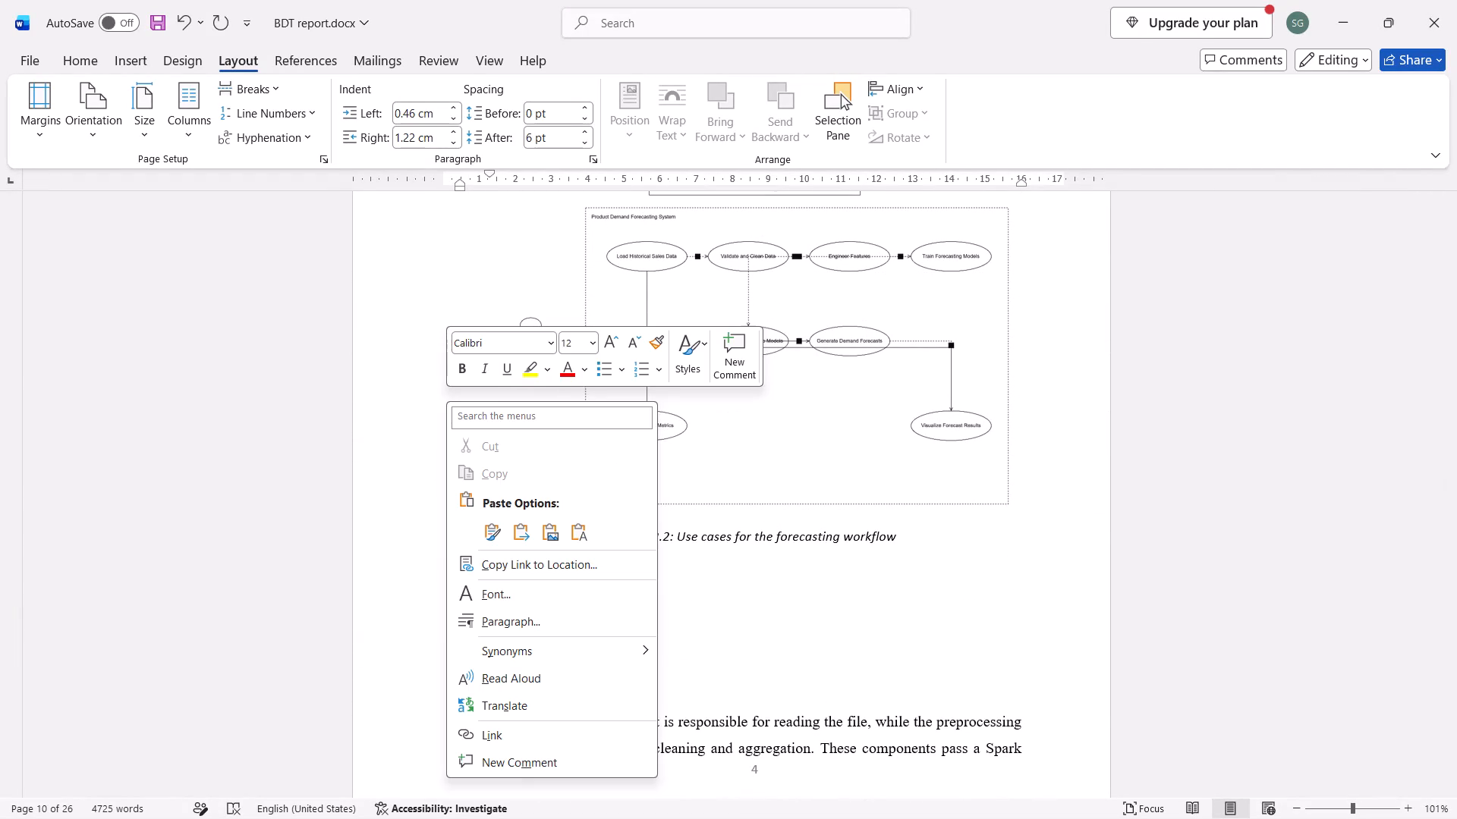
left_click(785, 430)
left_click(731, 422)
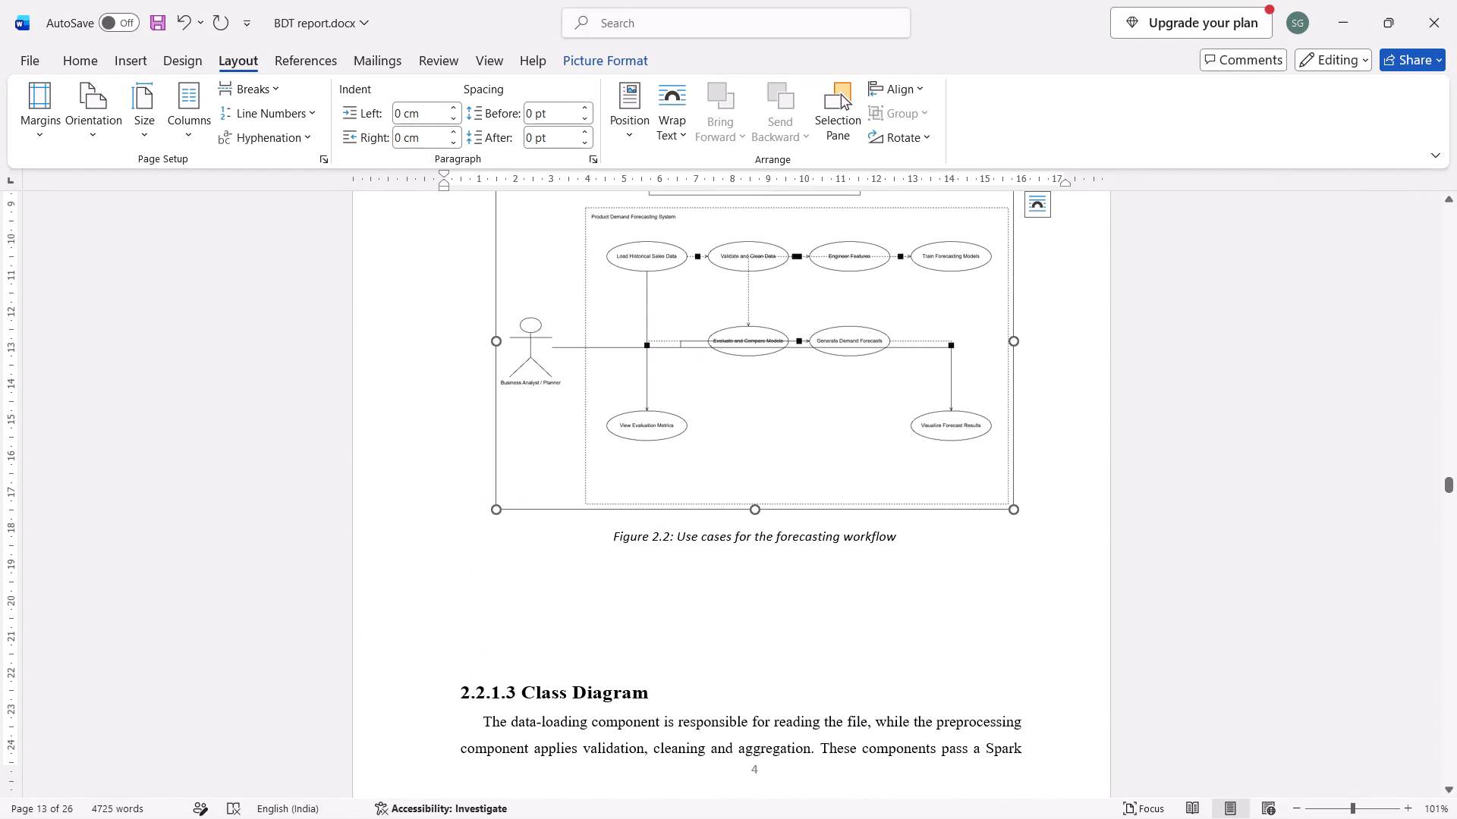
key("Left")
scroll(574, 416, "down", 4)
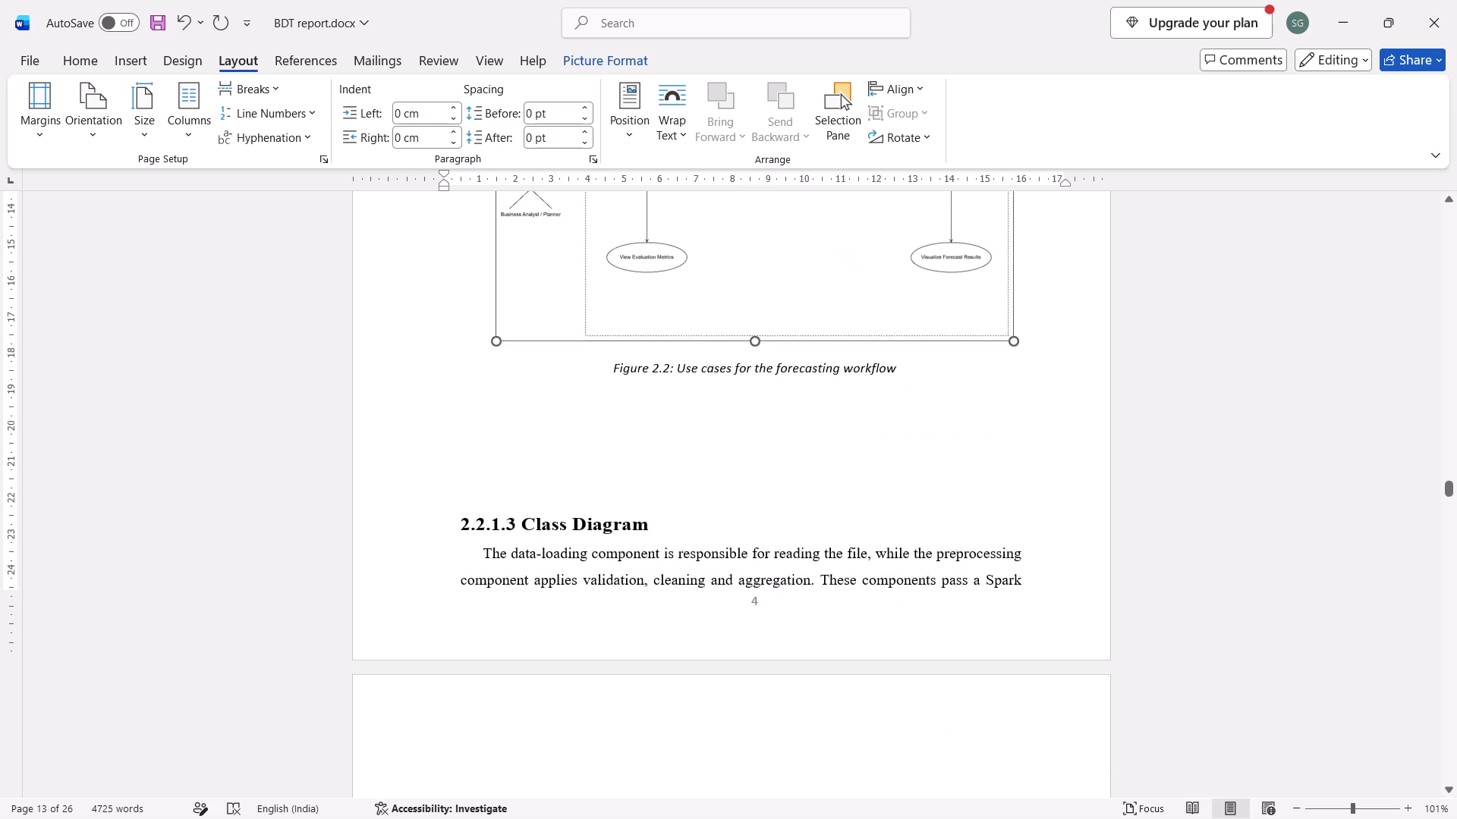
scroll(574, 416, "down", 4)
left_click(574, 416)
scroll(574, 416, "up", 1)
scroll(574, 416, "down", 4)
scroll(574, 416, "up", 4)
scroll(574, 416, "down", 1)
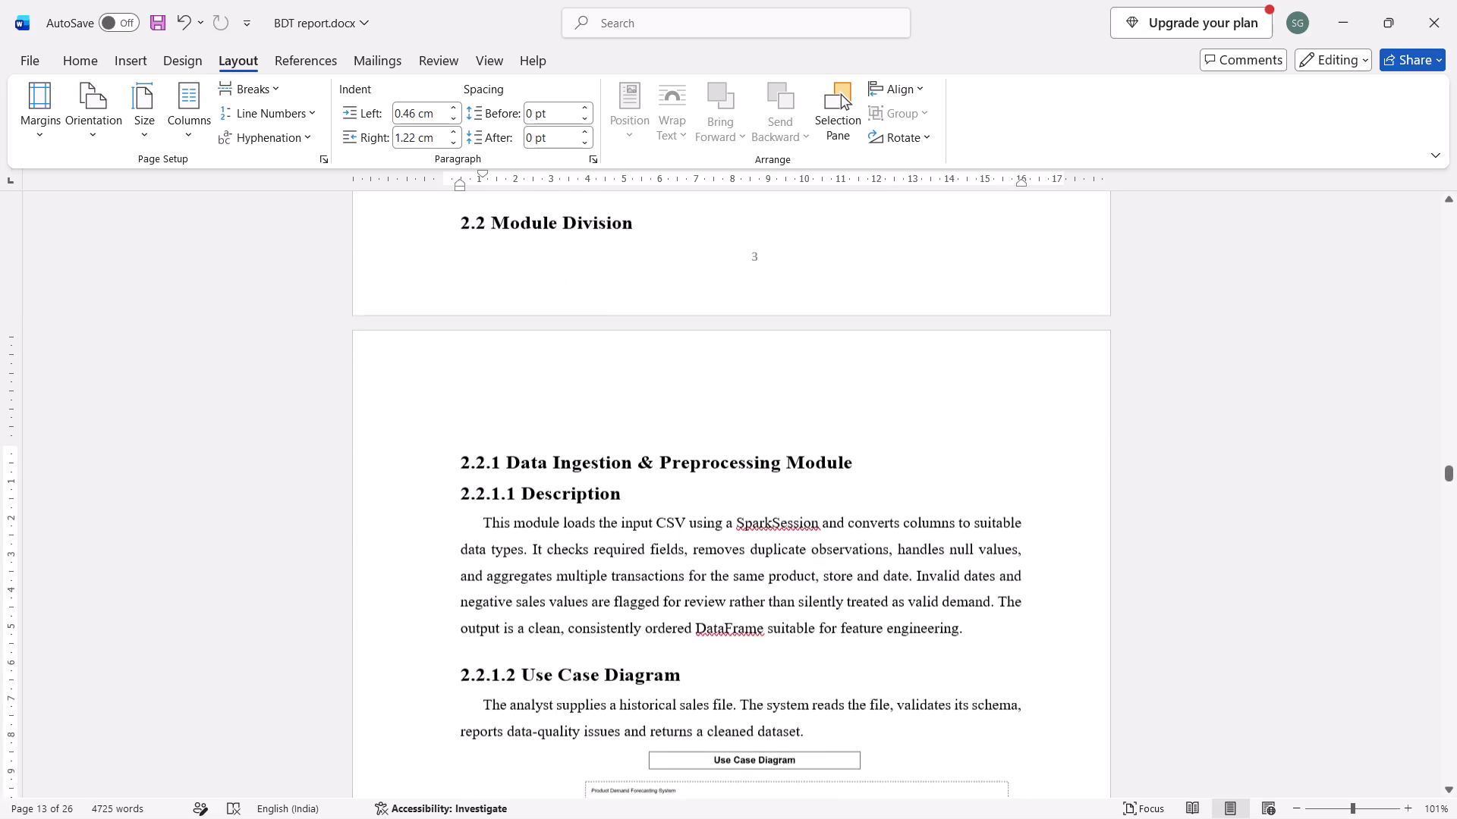
scroll(574, 416, "down", 1)
scroll(574, 416, "up", 1)
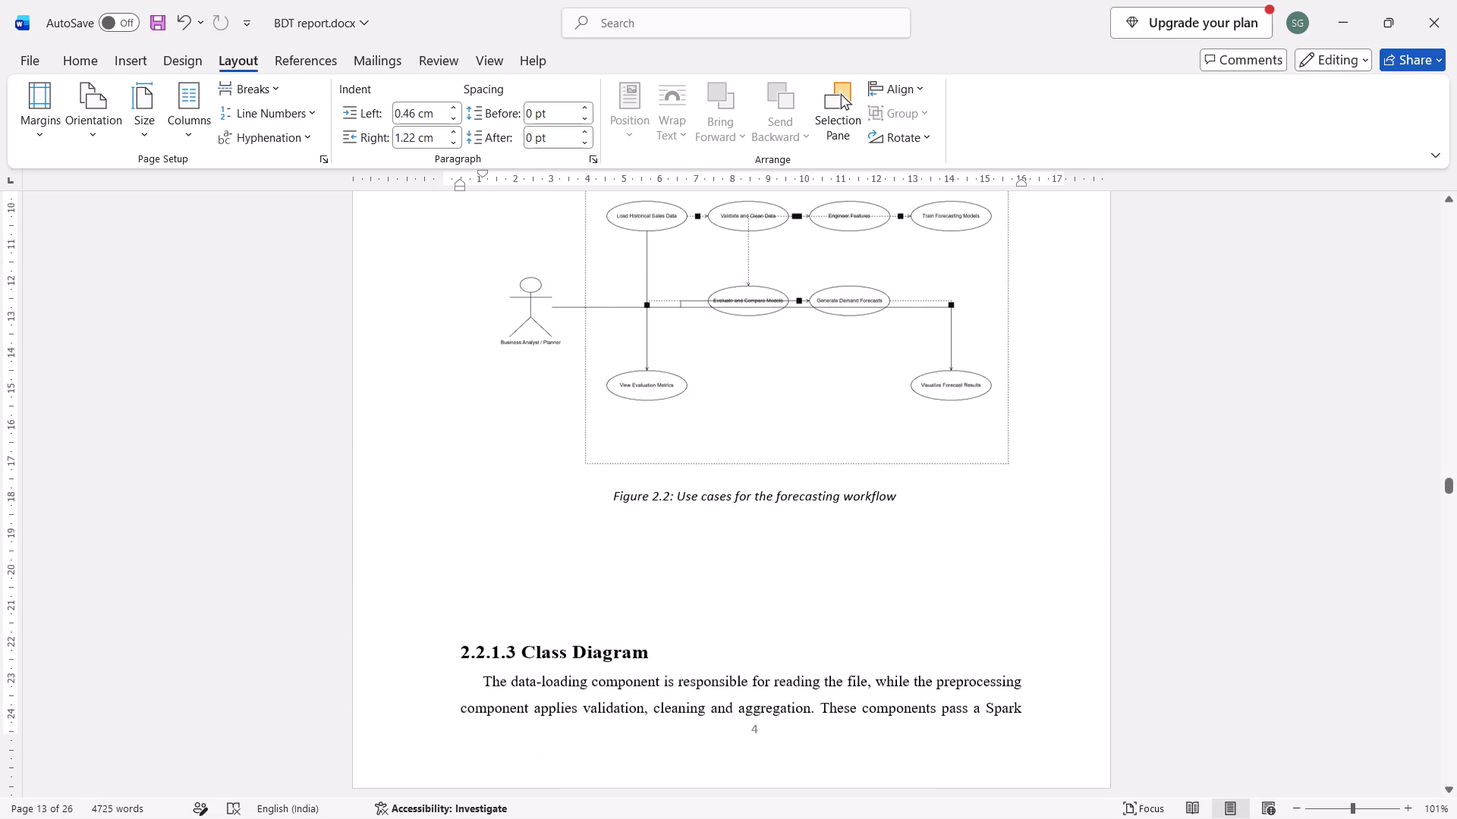
Add four blank lines below the Figure 2.2 caption to push the 2.2.1.3 Class Diagram section onto the following page.
left_click(565, 520)
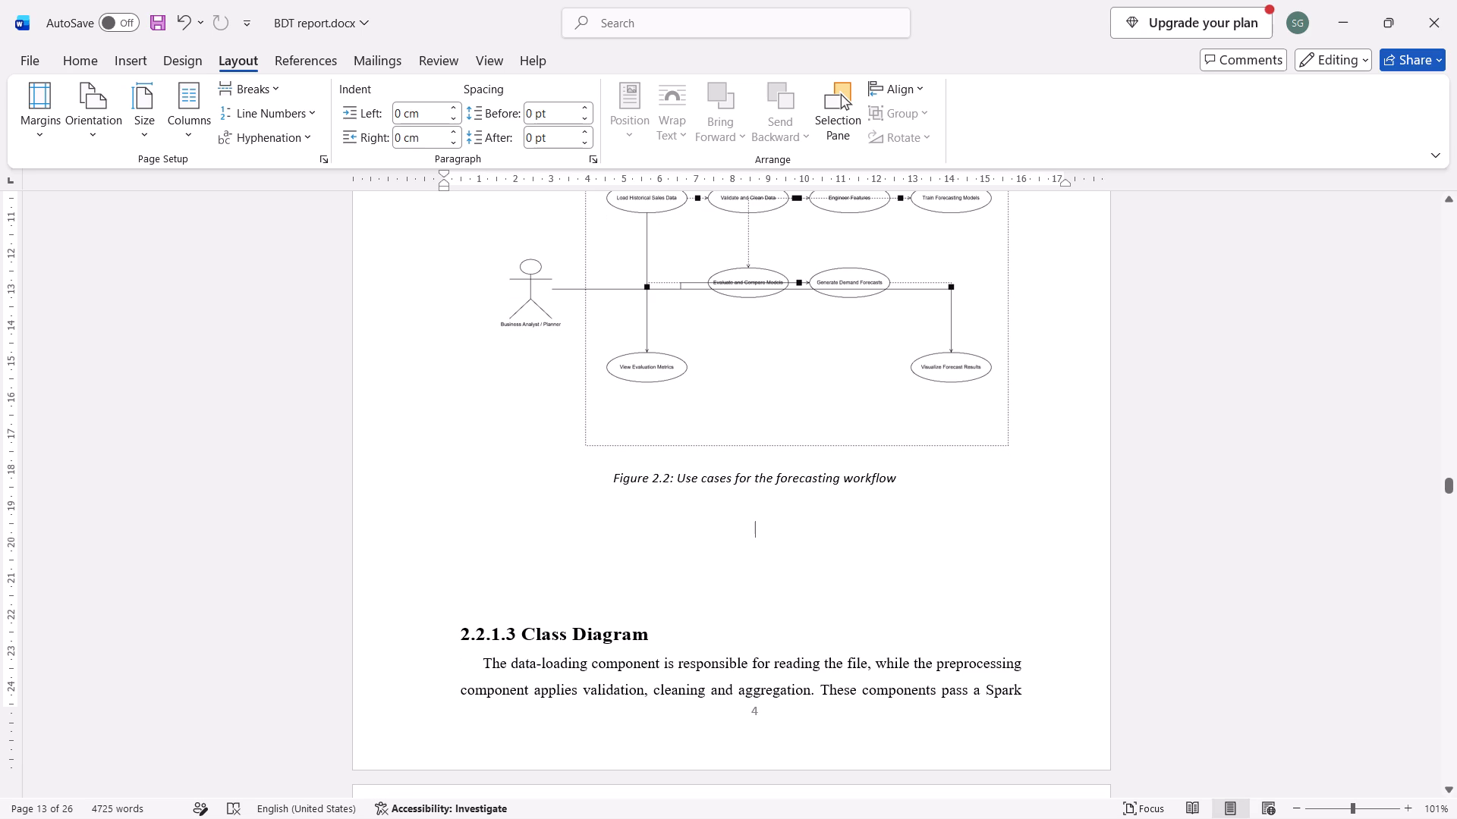
key("Return")
key("Return")
key("Return")
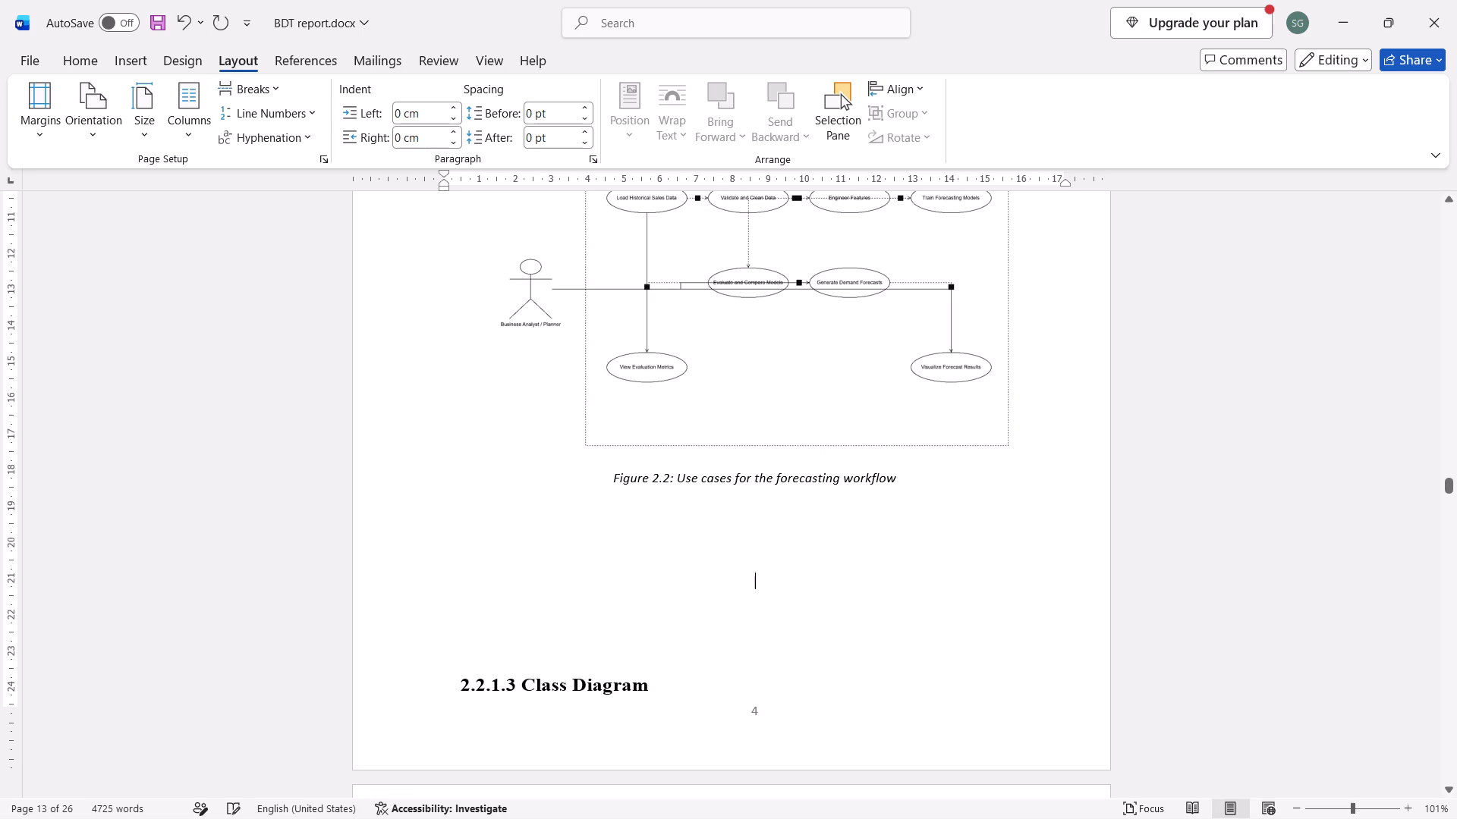
key("Return")
Insert two blank lines between the 2.2.1.2 Use Case Diagram paragraph and its diagram.
scroll(601, 626, "up", 10)
scroll(601, 626, "down", 1)
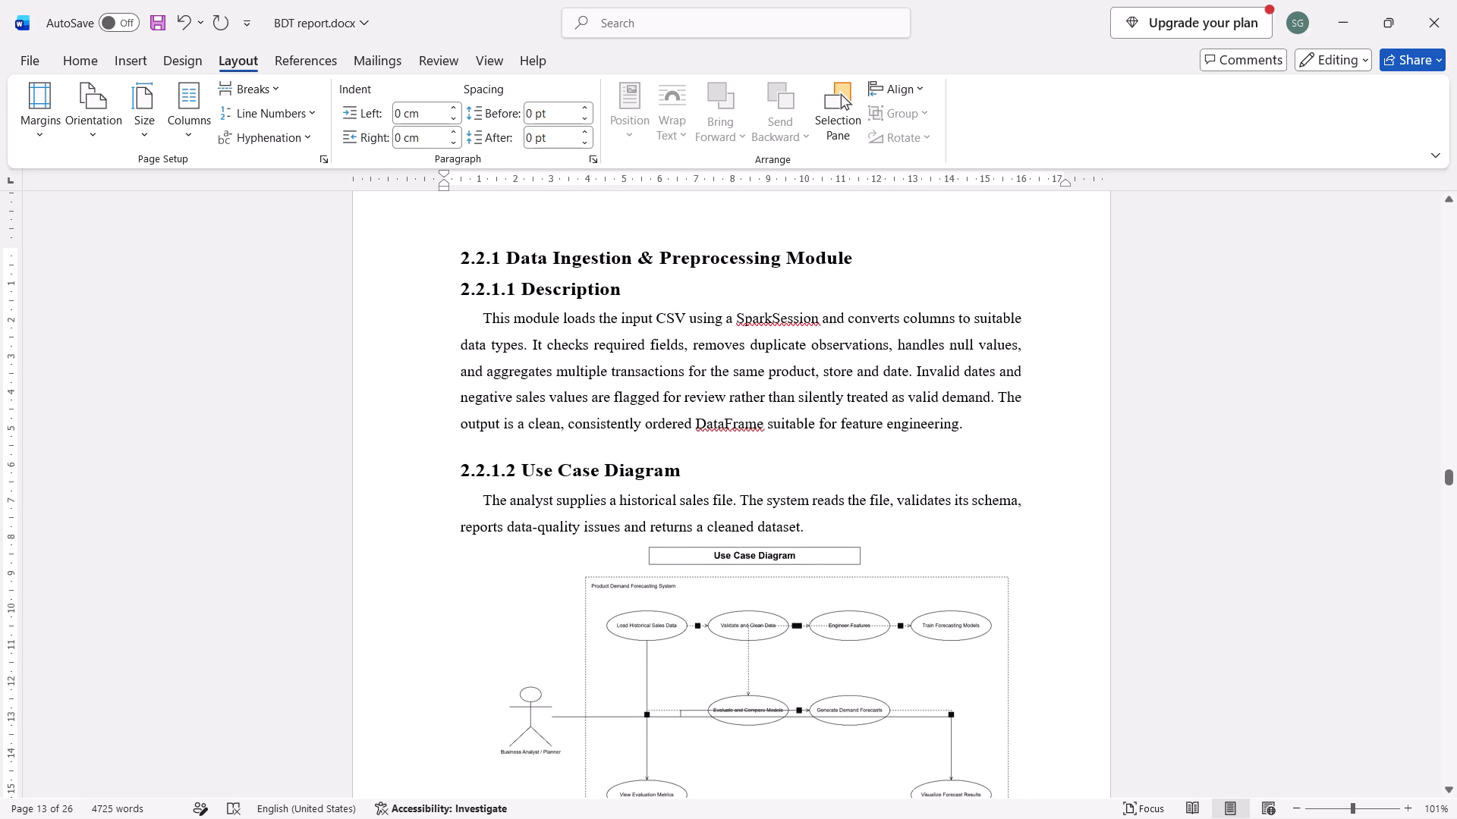
left_click(858, 532)
key("apostrophe")
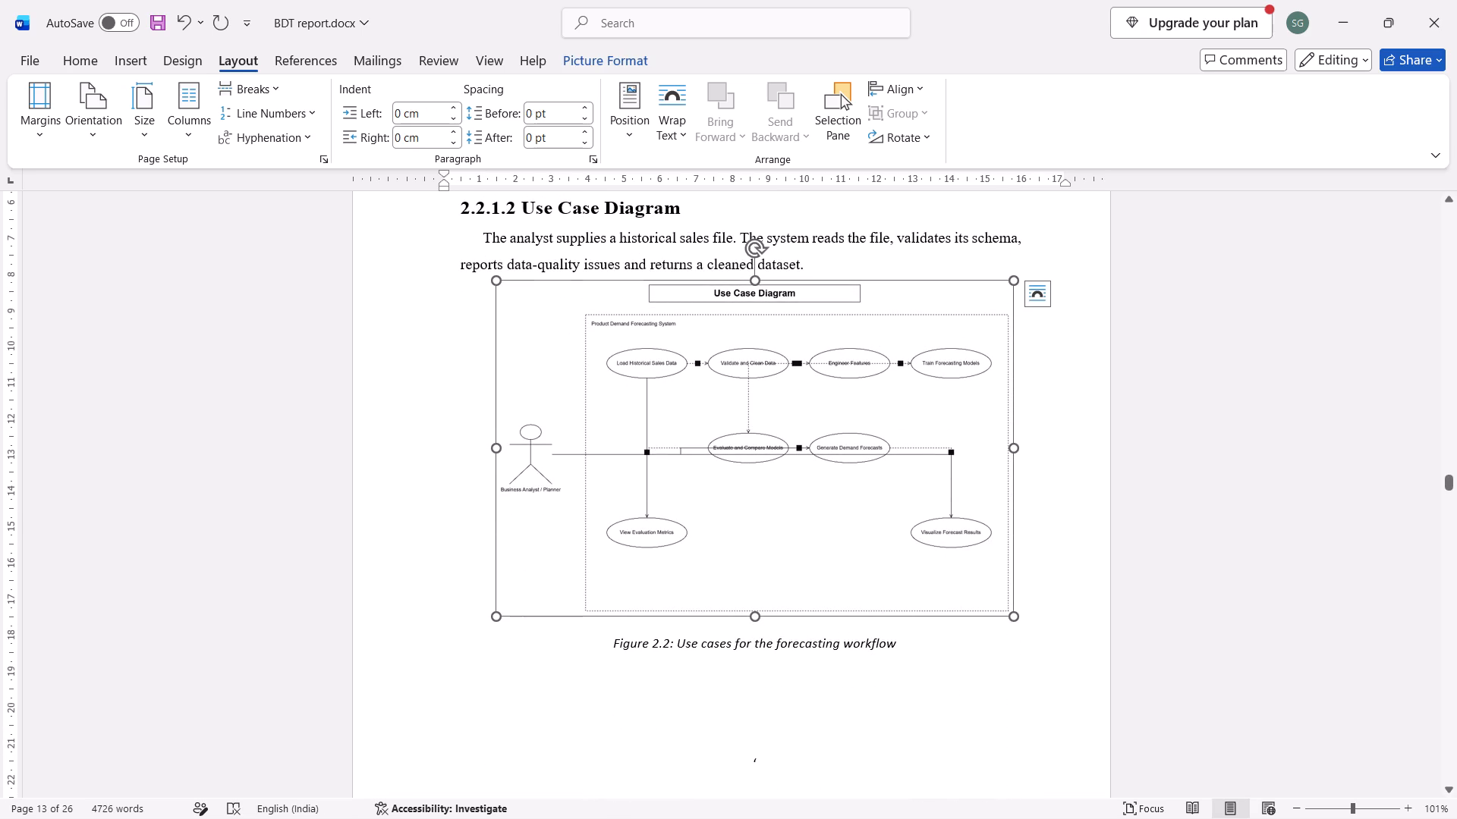
key("Up")
key("Up")
left_click(894, 257)
key("Return")
key("Return")
Delete the stray apostrophe and surplus blank space below the Figure 2.2 caption.
scroll(894, 257, "down", 6)
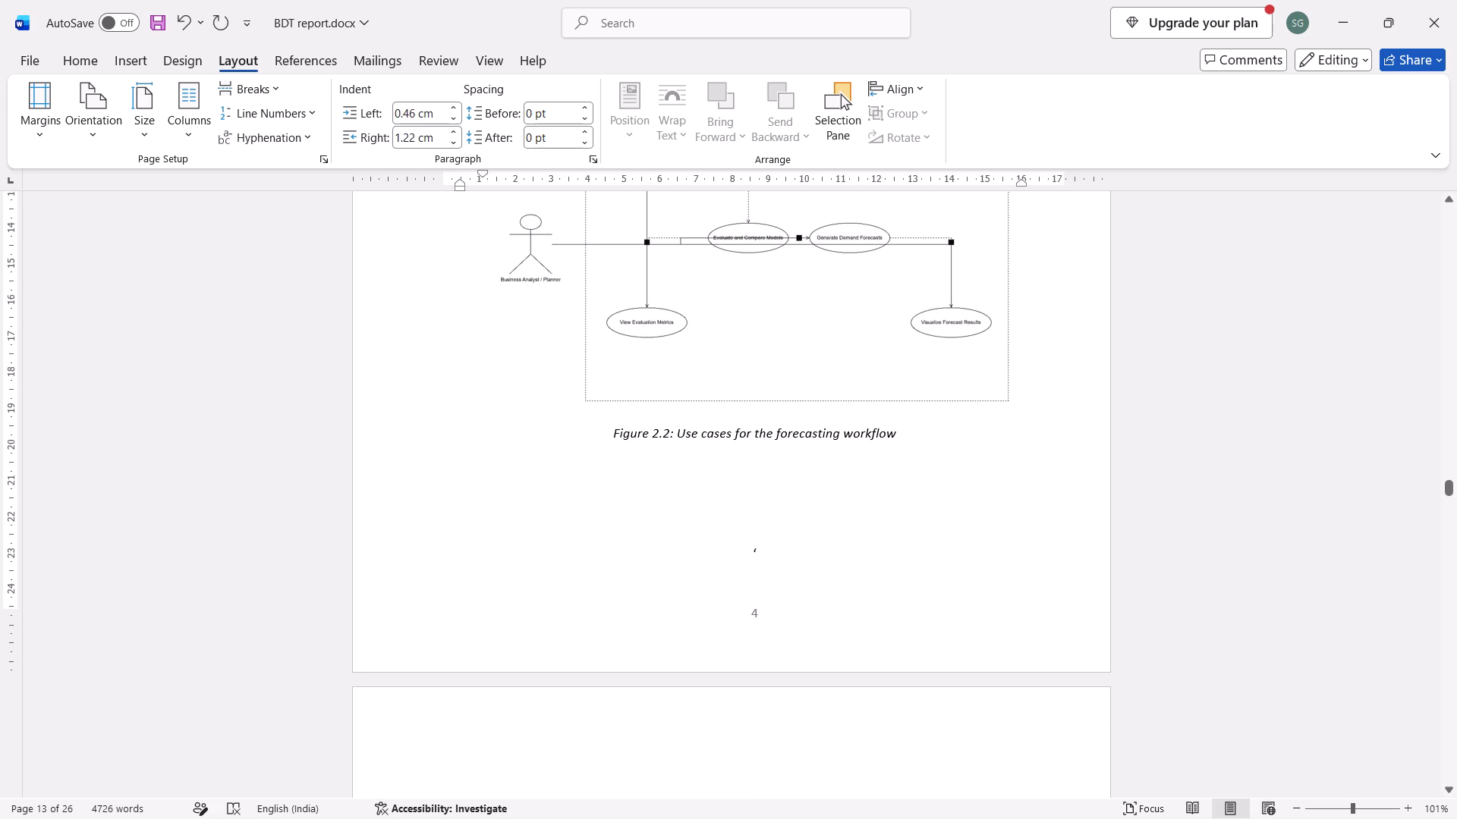
left_click(929, 580)
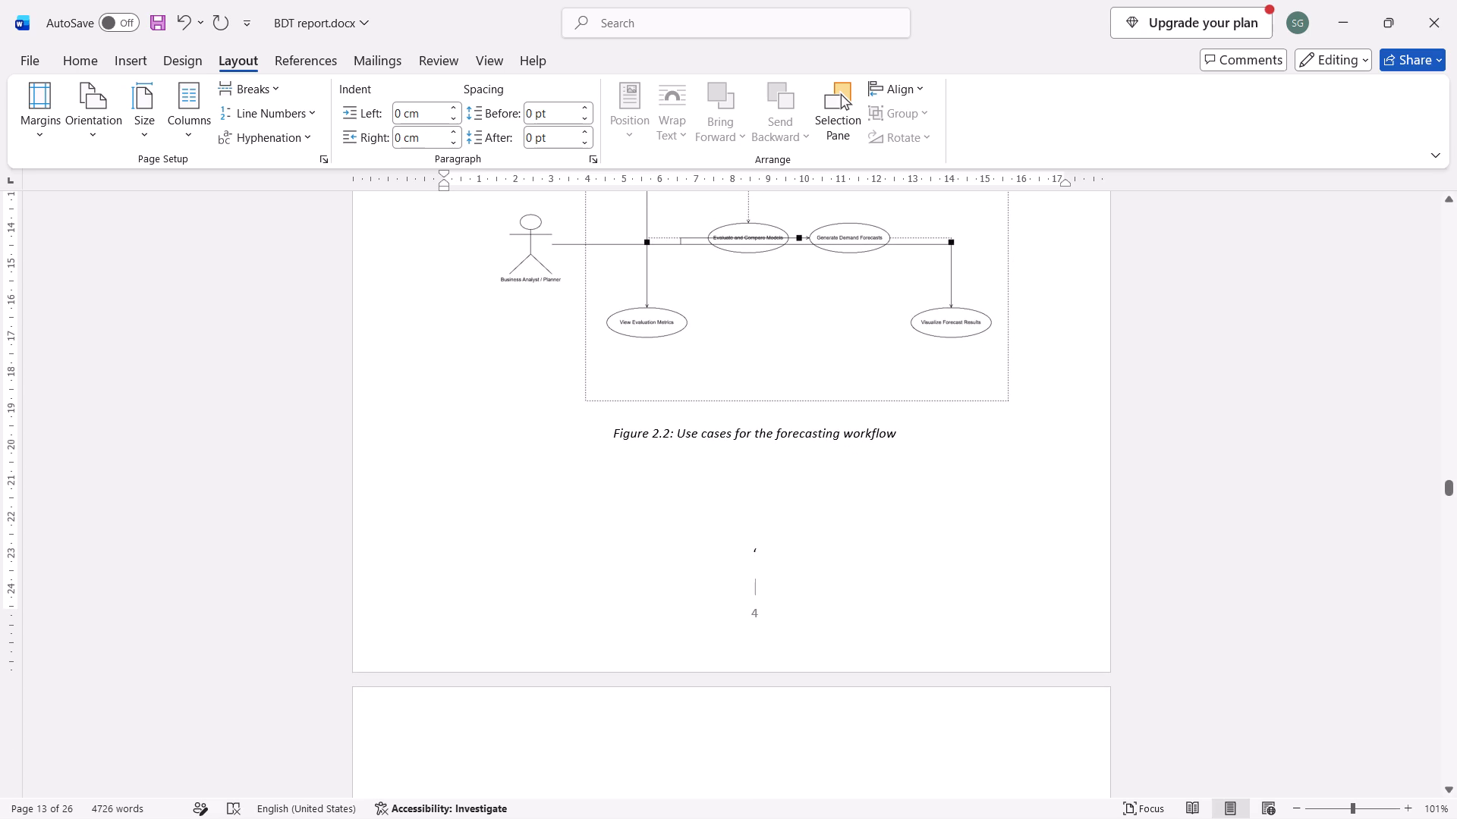
key("BackSpace")
key("BackSpace")
key("BackSpace")
key("BackSpace")
key("BackSpace")
Insert a blank line at the Figure 2.2 caption, beneath the use case diagram.
left_click(1065, 393)
left_click(1054, 402)
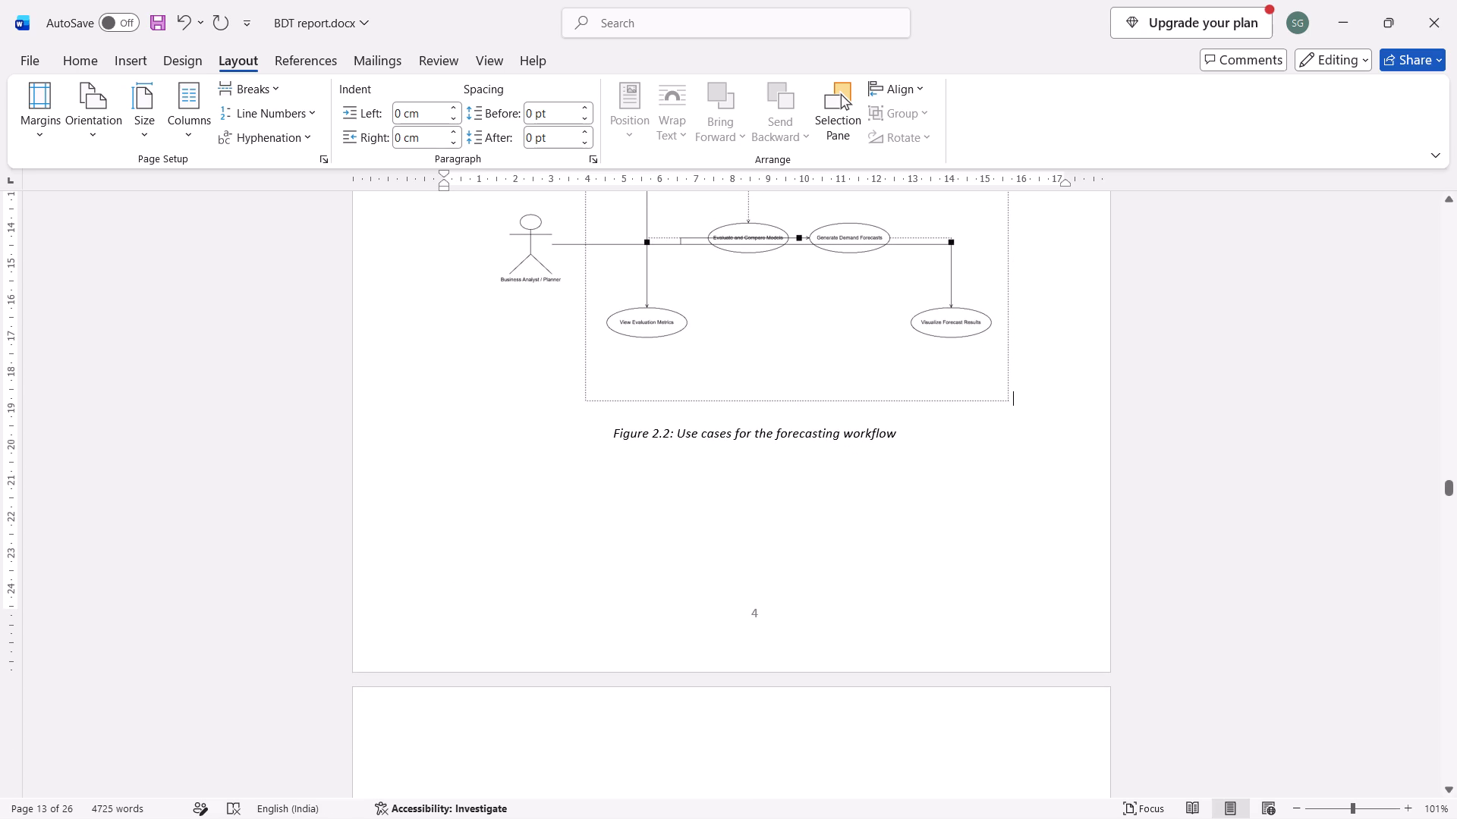
key("Down")
key("Return")
Insert a blank line between the class diagram and its Figure 2.3 caption.
scroll(1048, 409, "down", 7)
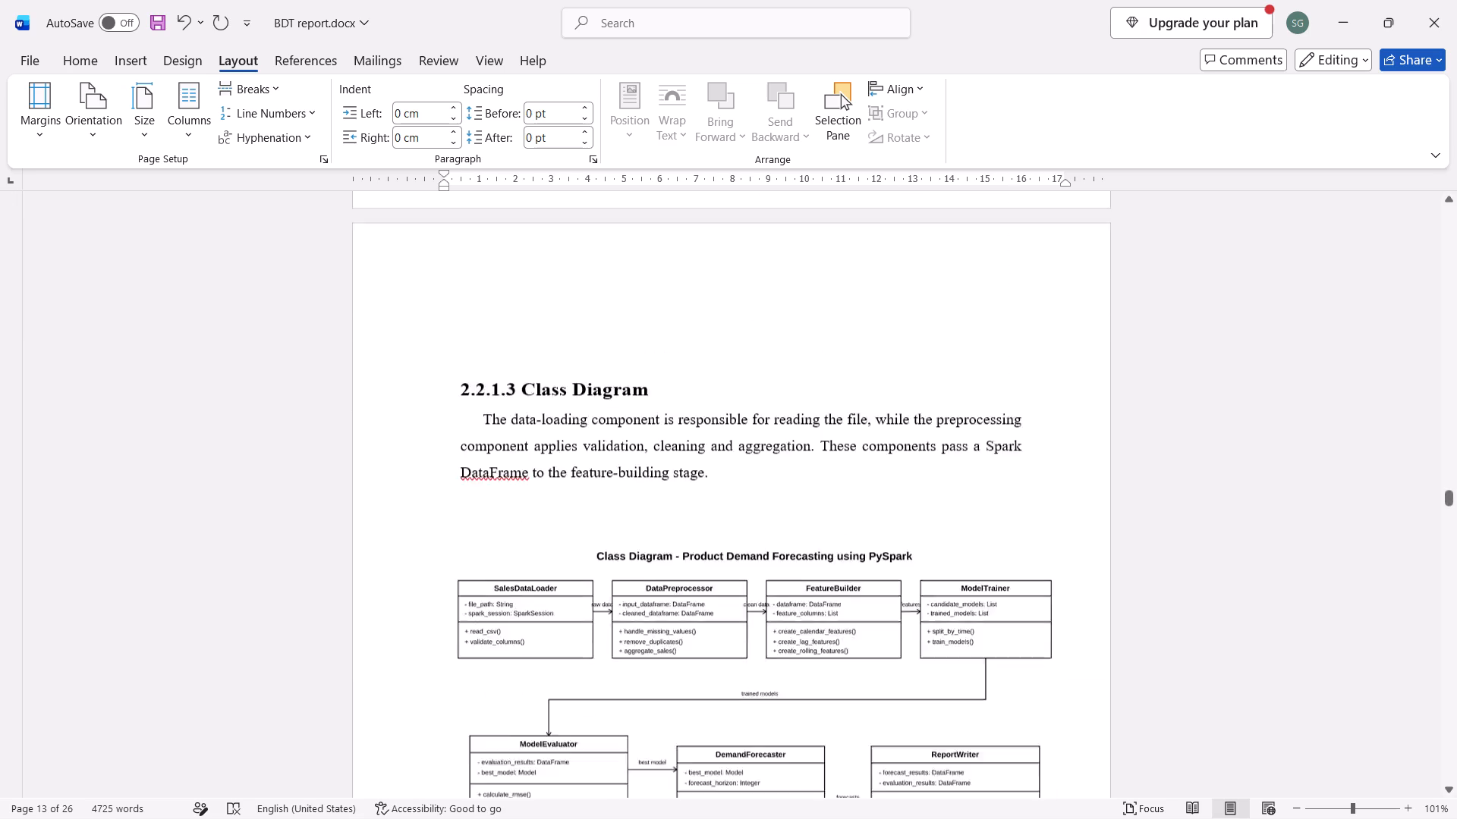
scroll(1048, 409, "down", 11)
scroll(1048, 409, "down", 14)
scroll(1048, 409, "up", 6)
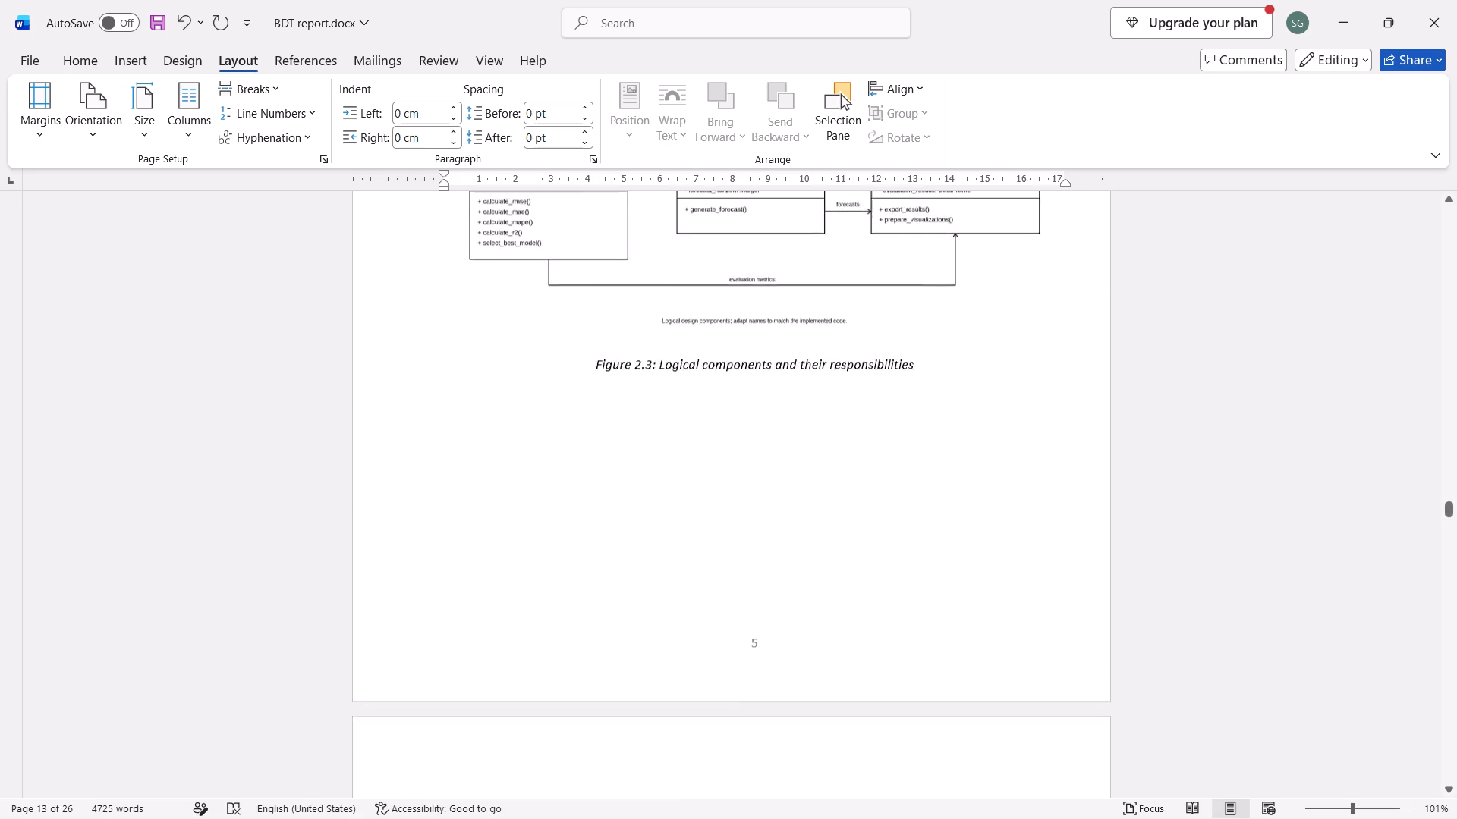
scroll(1048, 409, "up", 12)
scroll(1048, 409, "down", 1)
scroll(1125, 480, "down", 2)
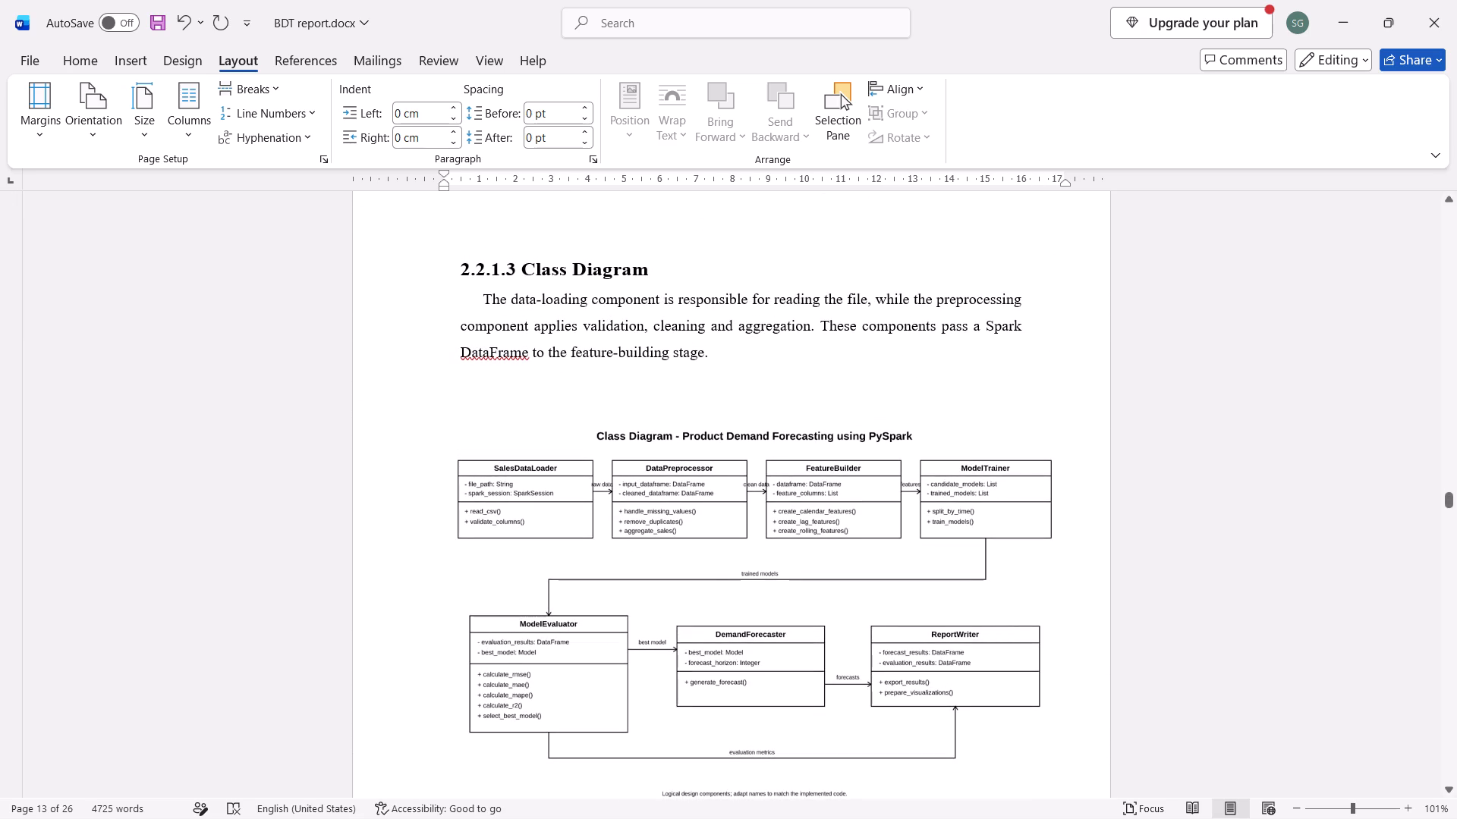
scroll(1125, 480, "down", 2)
left_click(950, 645)
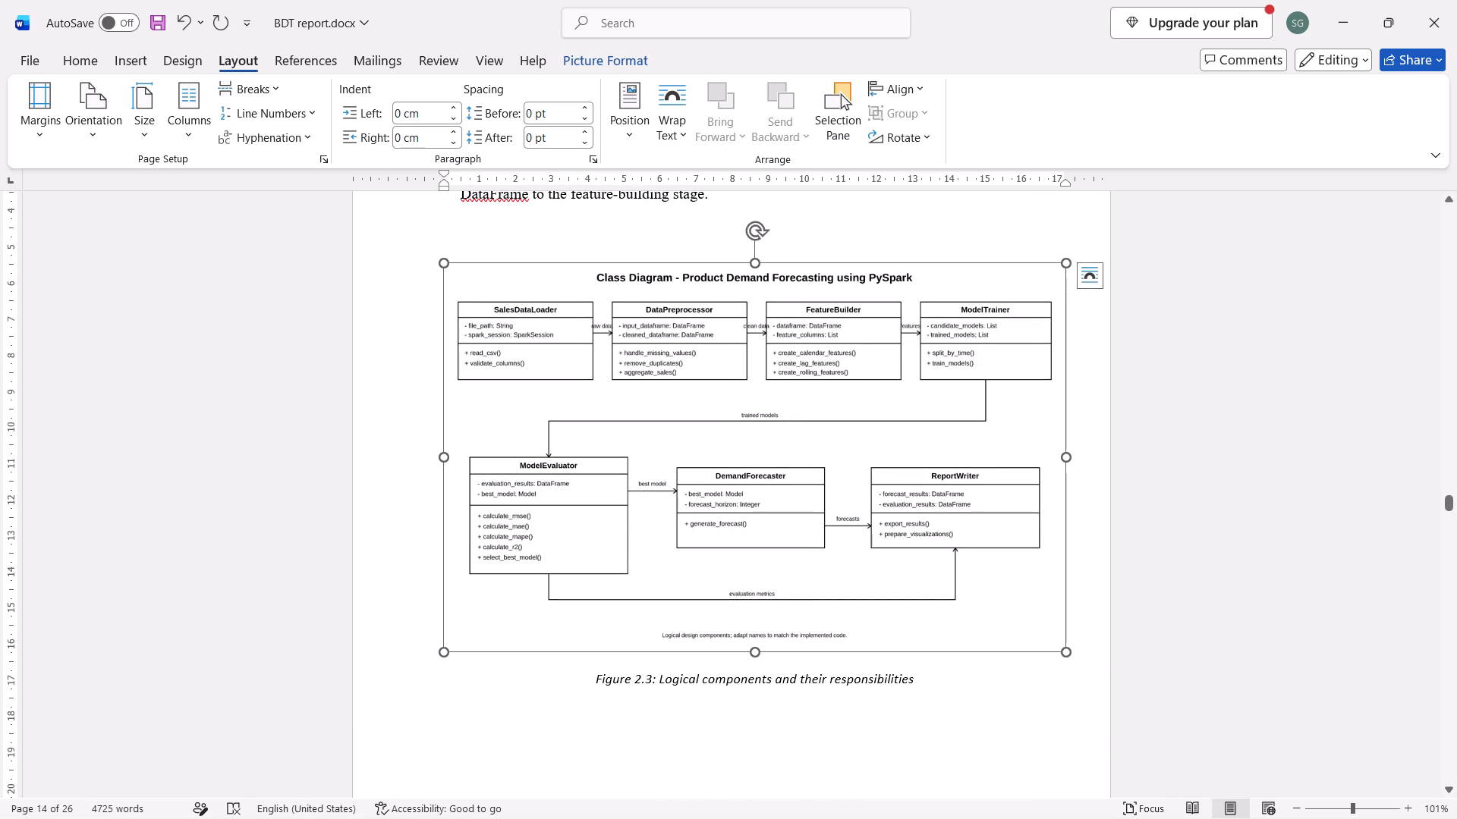
left_click(931, 661)
key("Return")
Insert a blank line between the 2.2.1.4 Sequence Diagram paragraph and its diagram.
scroll(931, 661, "down", 10)
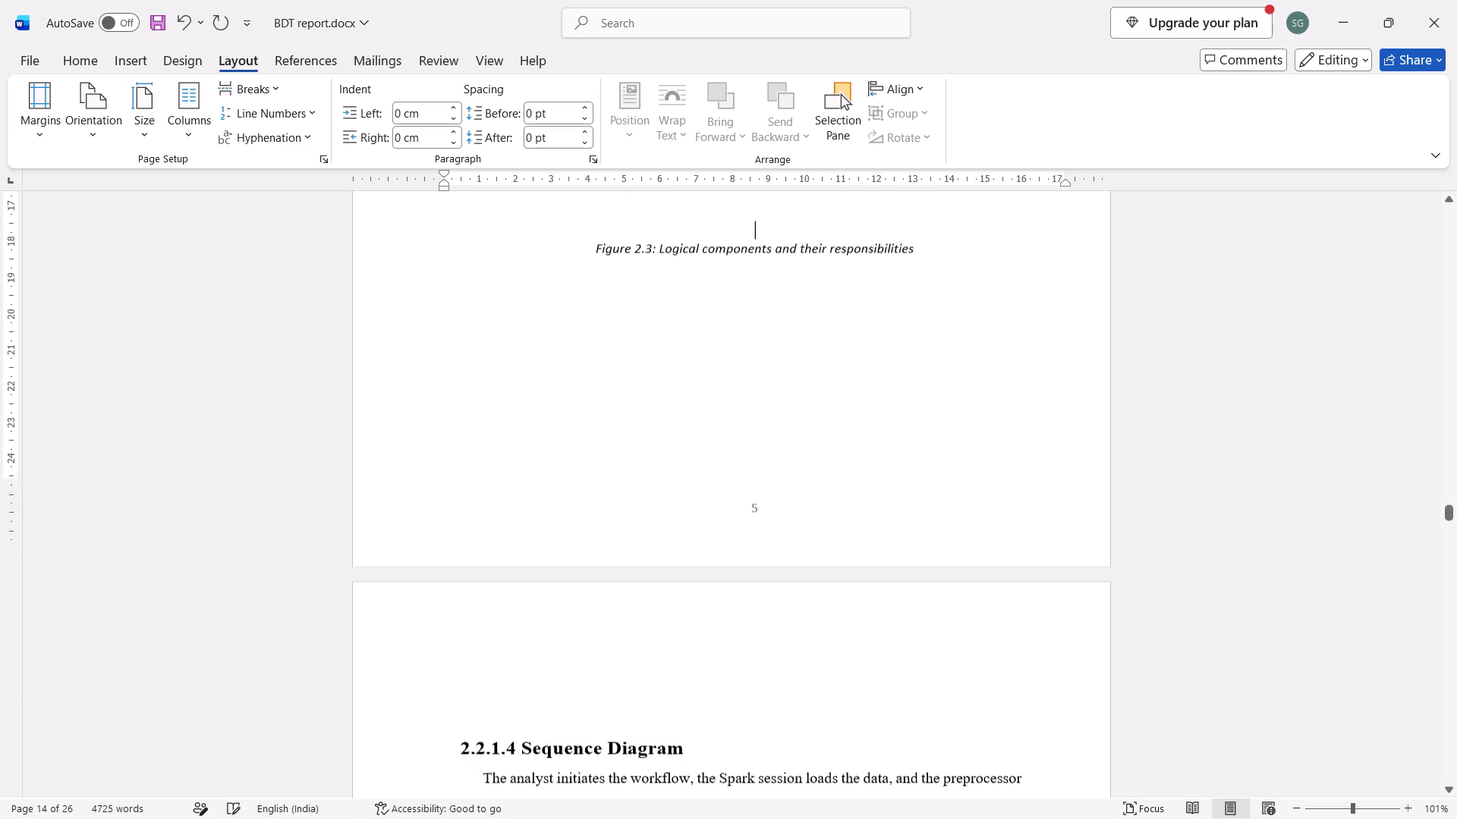
scroll(931, 661, "down", 12)
scroll(931, 661, "up", 1)
scroll(931, 661, "down", 1)
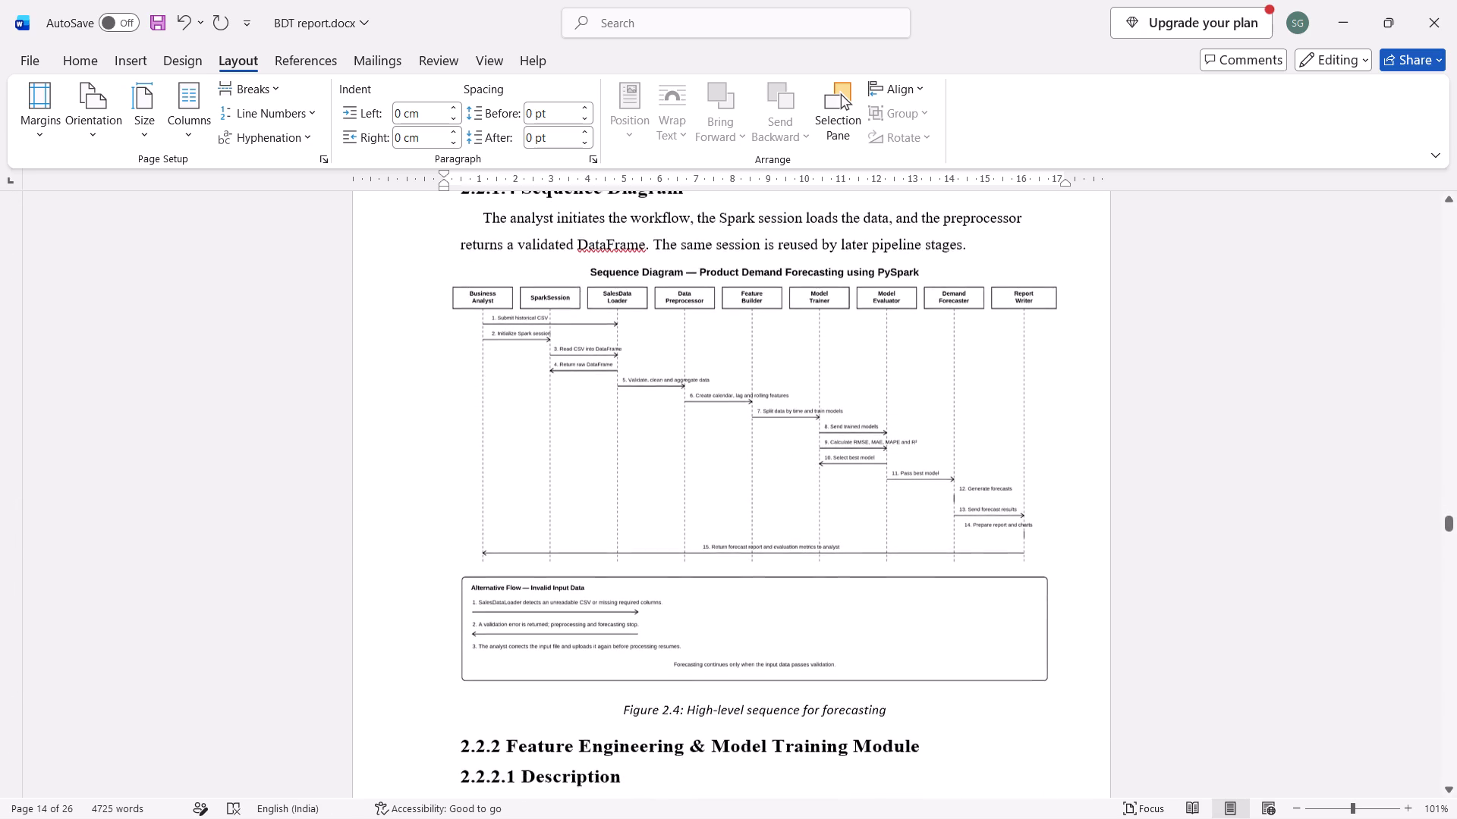
scroll(931, 661, "down", 1)
scroll(931, 661, "up", 4)
left_click(980, 406)
key("Return")
Review heading spacing and page flow across sections 2.2.2 and 2.2.3, including the page start after 2.2.3.3 Class Diagram.
scroll(980, 406, "down", 2)
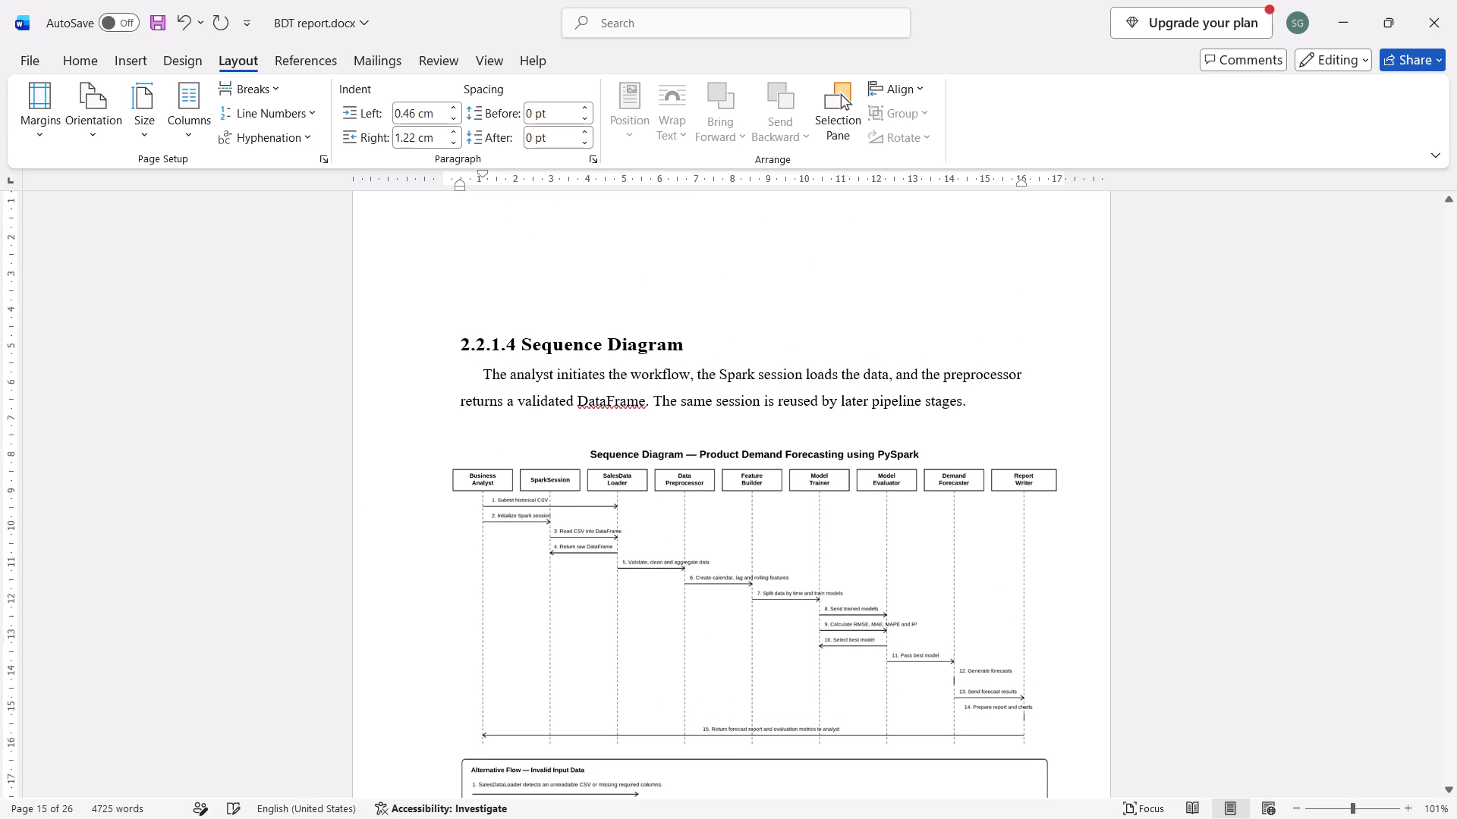
scroll(980, 406, "down", 17)
scroll(980, 406, "down", 8)
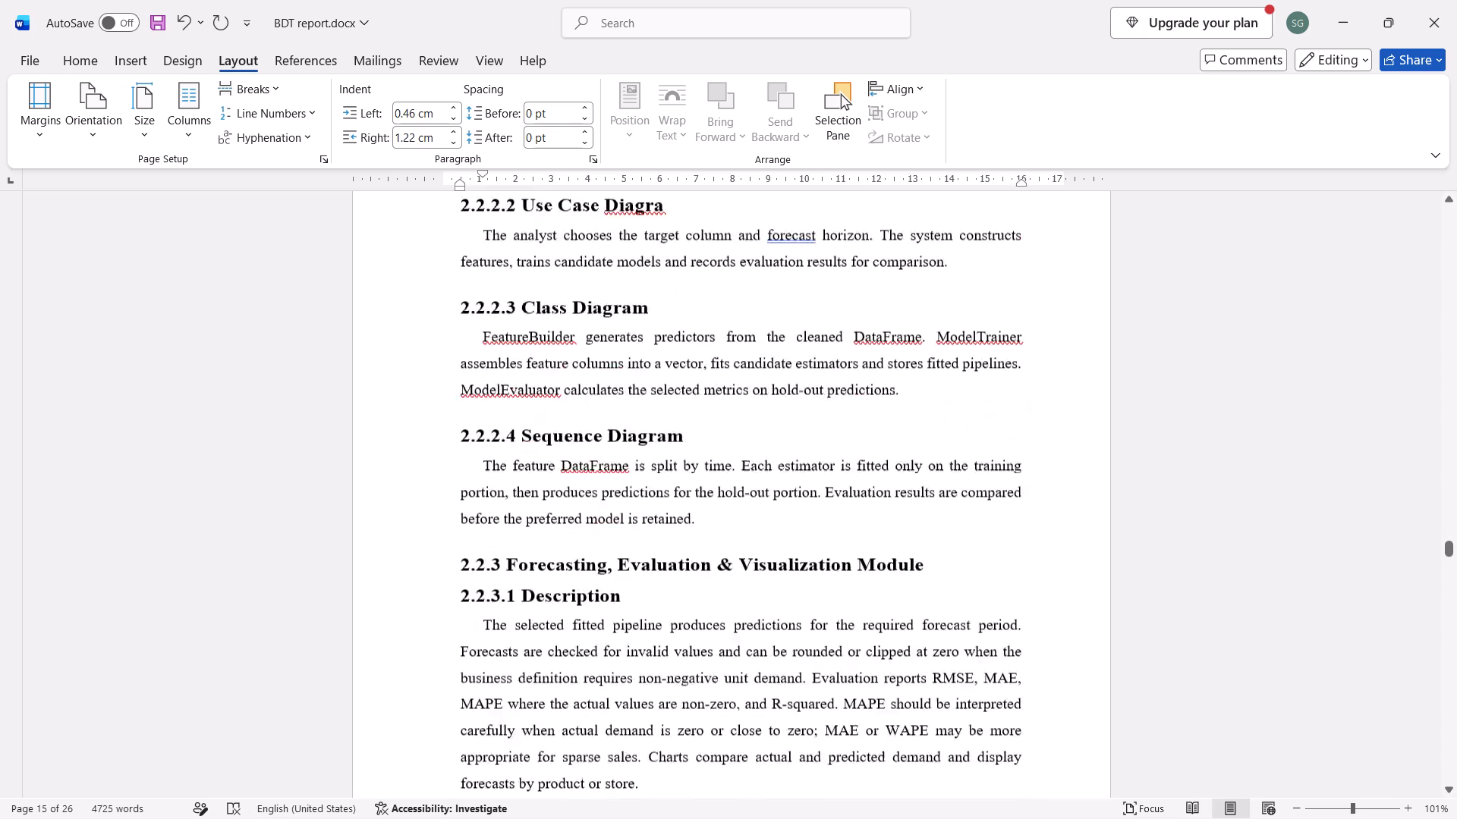
scroll(980, 406, "down", 20)
scroll(980, 406, "down", 6)
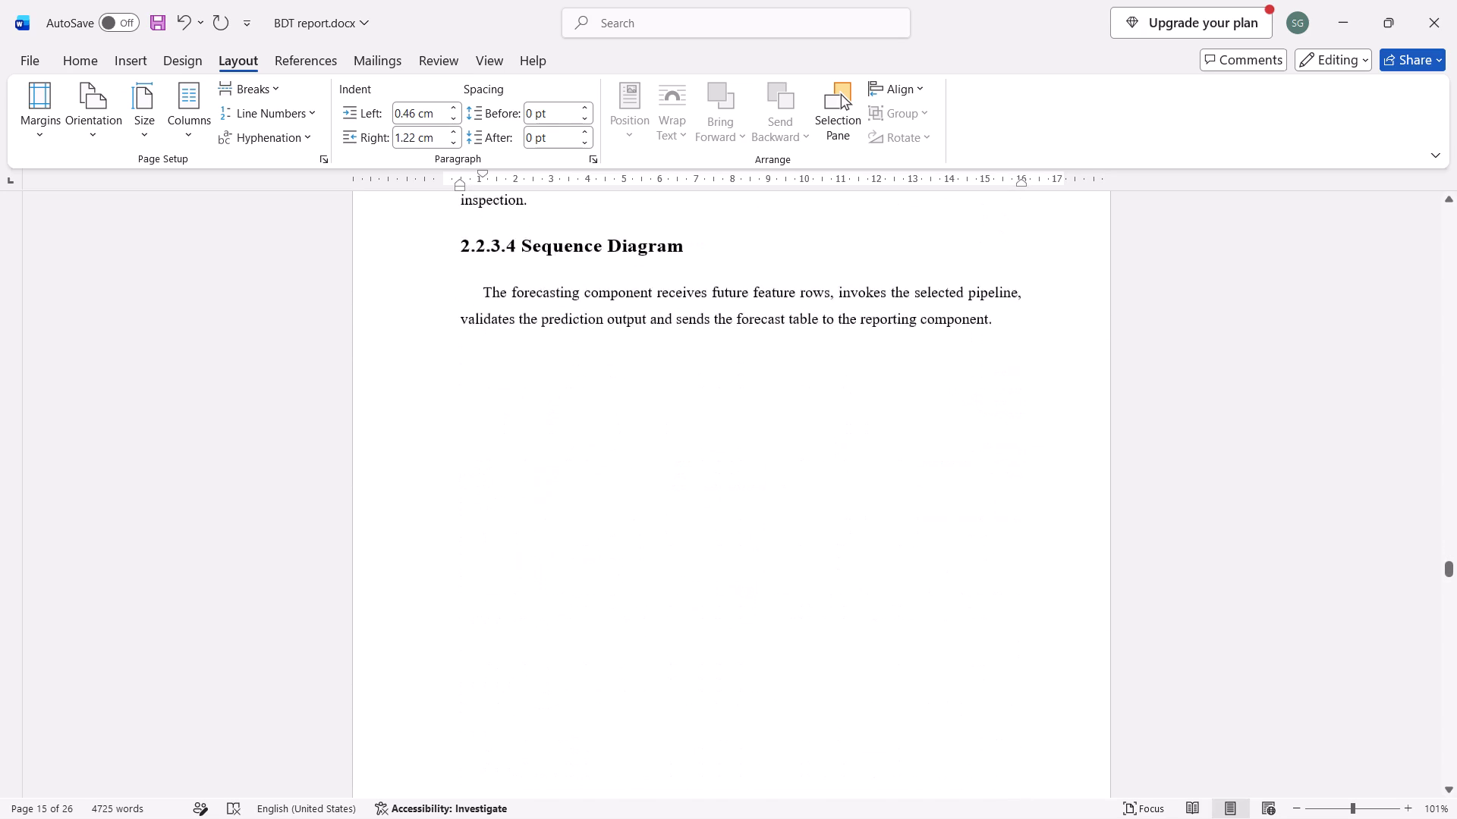
scroll(980, 406, "down", 15)
scroll(980, 406, "up", 20)
scroll(980, 406, "up", 20)
scroll(980, 406, "up", 1)
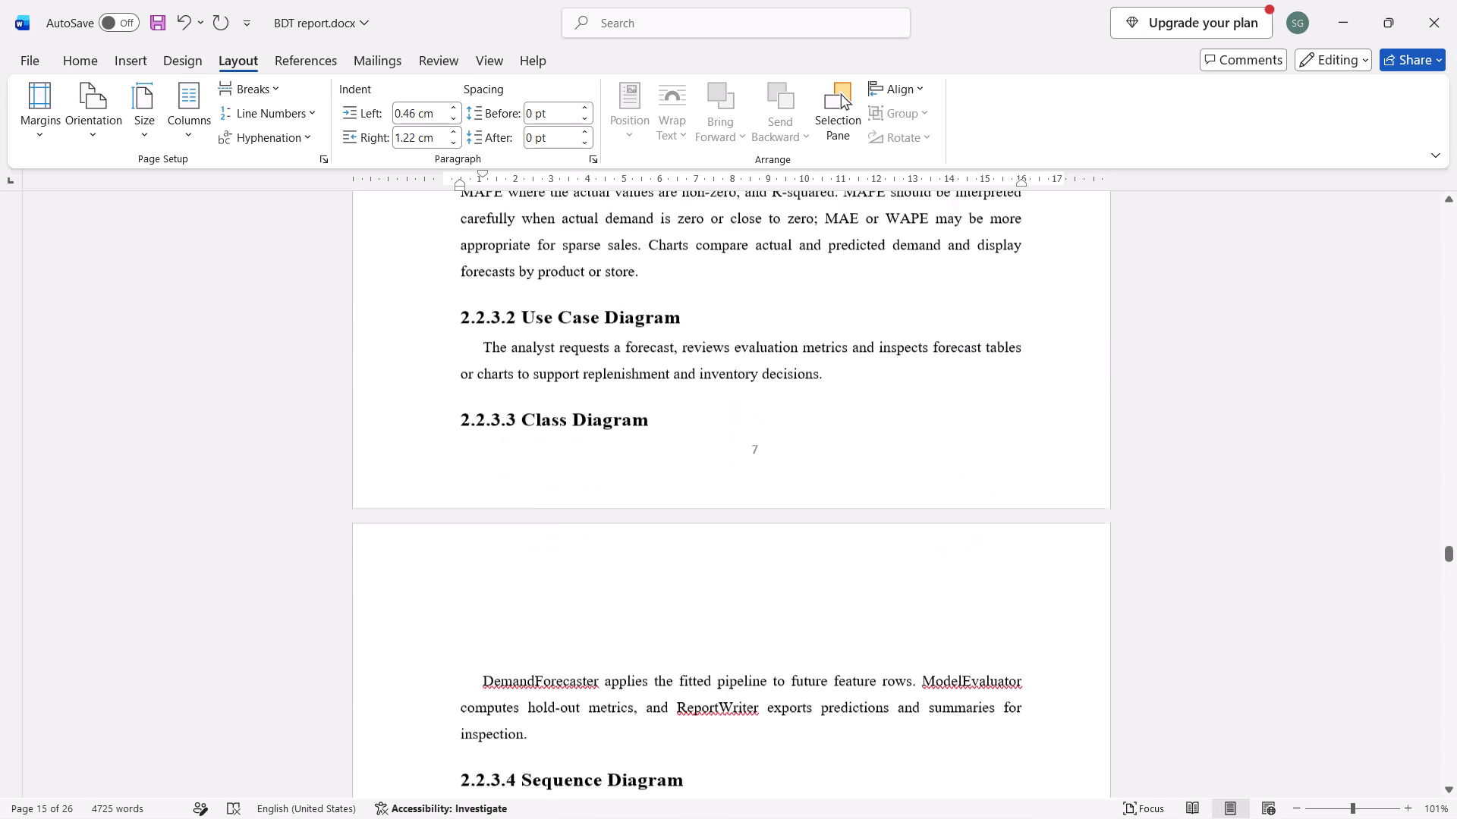
scroll(980, 406, "up", 18)
scroll(980, 406, "down", 1)
scroll(980, 406, "up", 6)
scroll(980, 406, "down", 1)
scroll(980, 406, "up", 2)
scroll(980, 406, "down", 2)
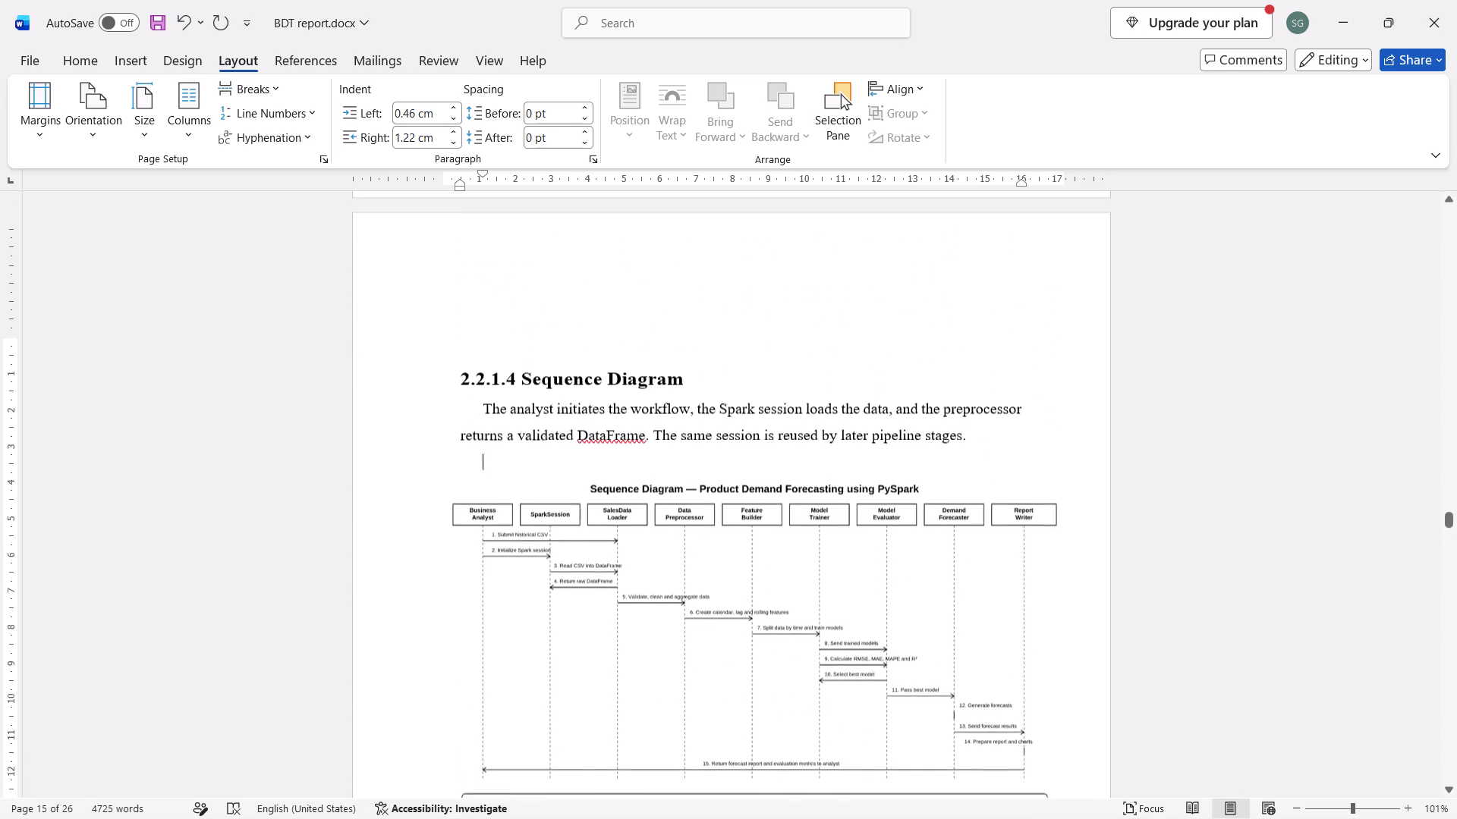
Insert a blank line between the sequence diagram and its Figure 2.4 caption.
scroll(980, 406, "down", 5)
left_click(1053, 550)
key("Right")
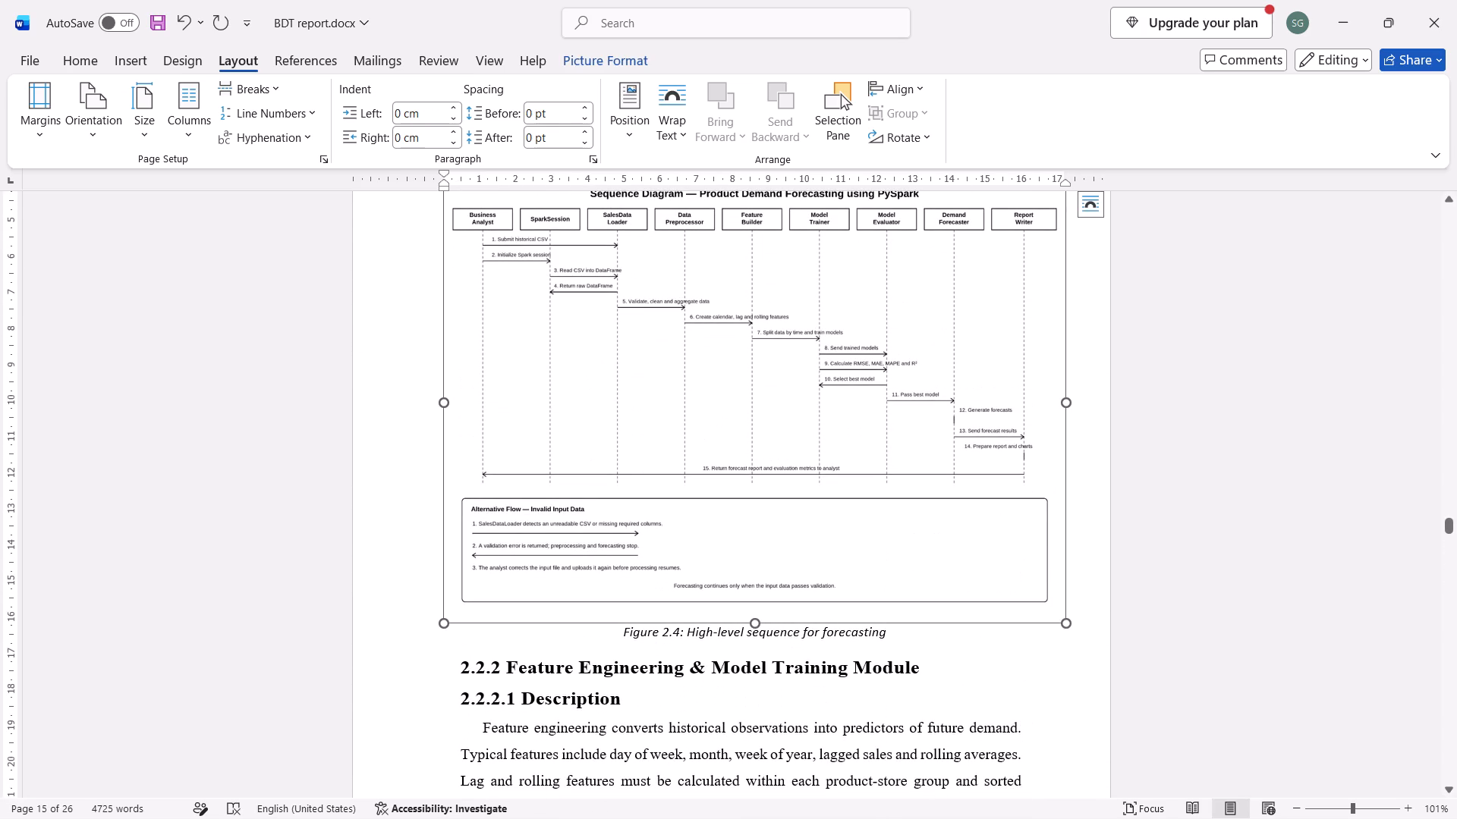
left_click(1087, 610)
key("Return")
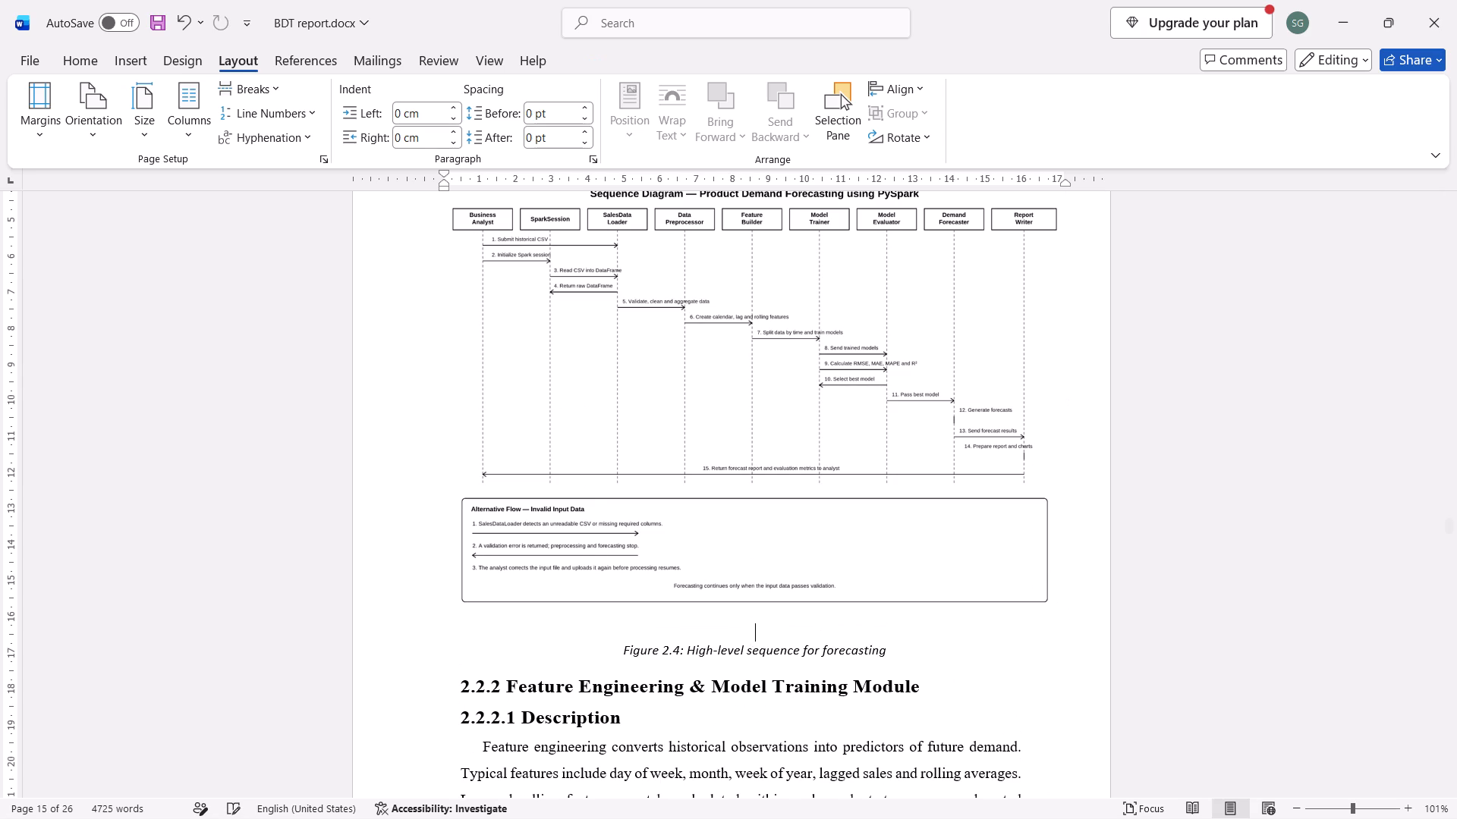
Insert a blank line between the Figure 2.4 caption and the 2.2.2 Feature Engineering & Model Training Module heading.
key("Down")
key("Down")
key("Return")
key("Up")
key("Up")
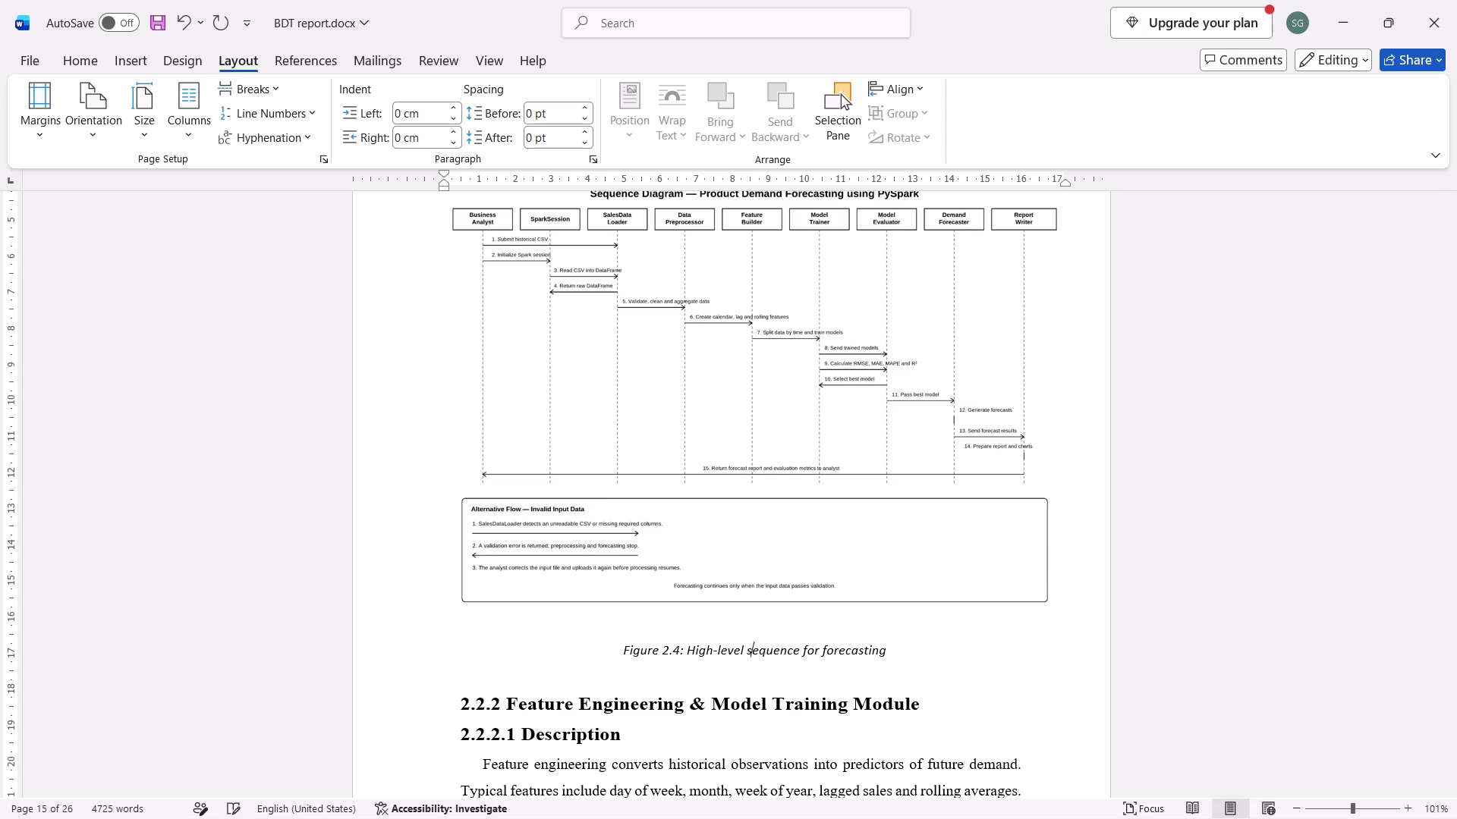
key("Up")
Review page breaks and heading spacing across sections 2.2.2 and 2.2.3, including where 2.2.3.2 and 2.2.3.3 fall.
scroll(1087, 610, "up", 6)
scroll(1087, 610, "right", 1)
scroll(1087, 610, "up", 1)
scroll(1087, 610, "down", 20)
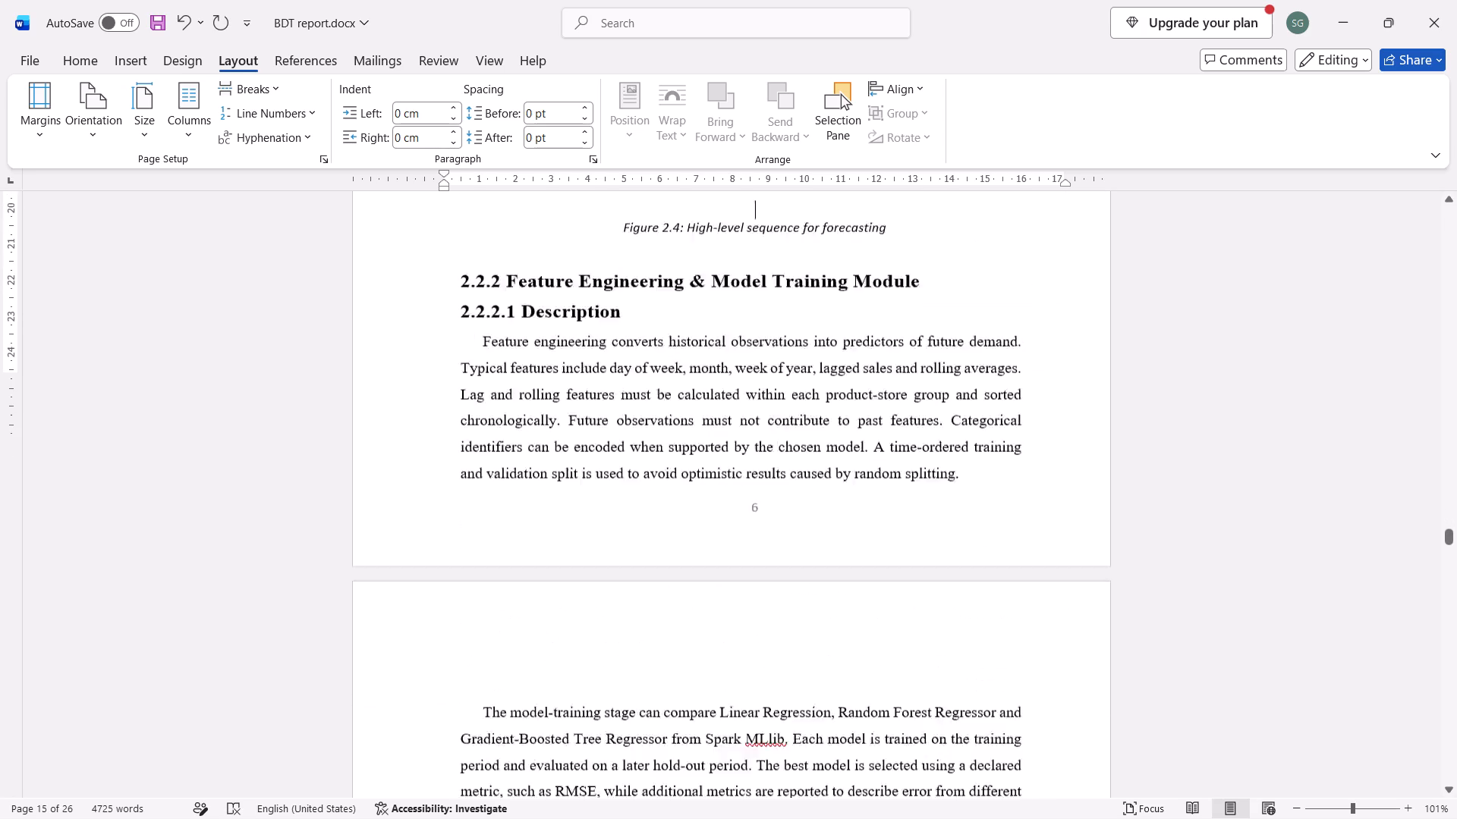
scroll(1087, 610, "down", 15)
scroll(1087, 610, "up", 1)
scroll(1087, 610, "down", 4)
scroll(1087, 610, "up", 1)
scroll(1087, 610, "down", 7)
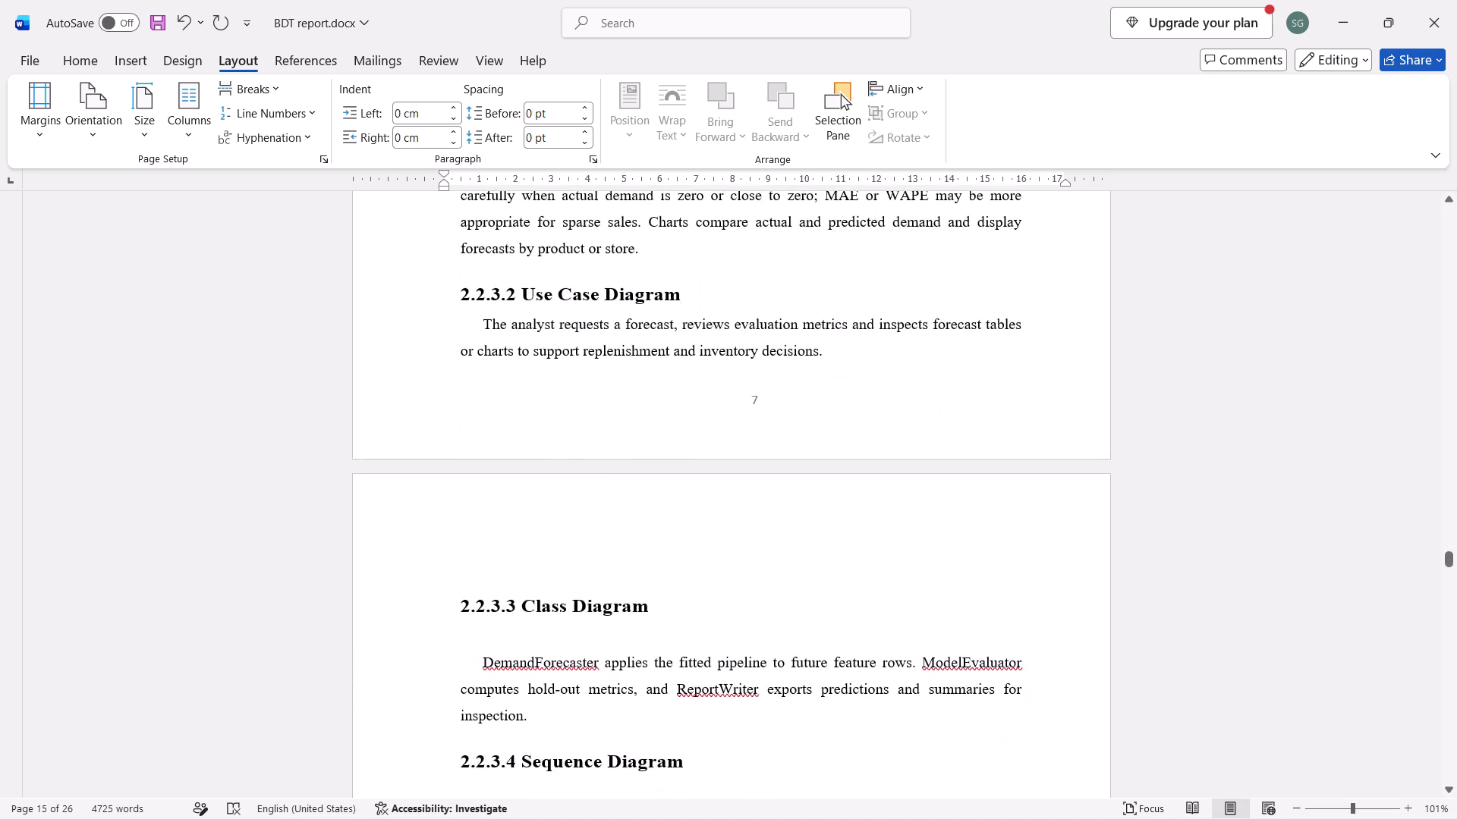
scroll(1087, 610, "down", 2)
scroll(1087, 610, "up", 12)
scroll(1087, 610, "down", 11)
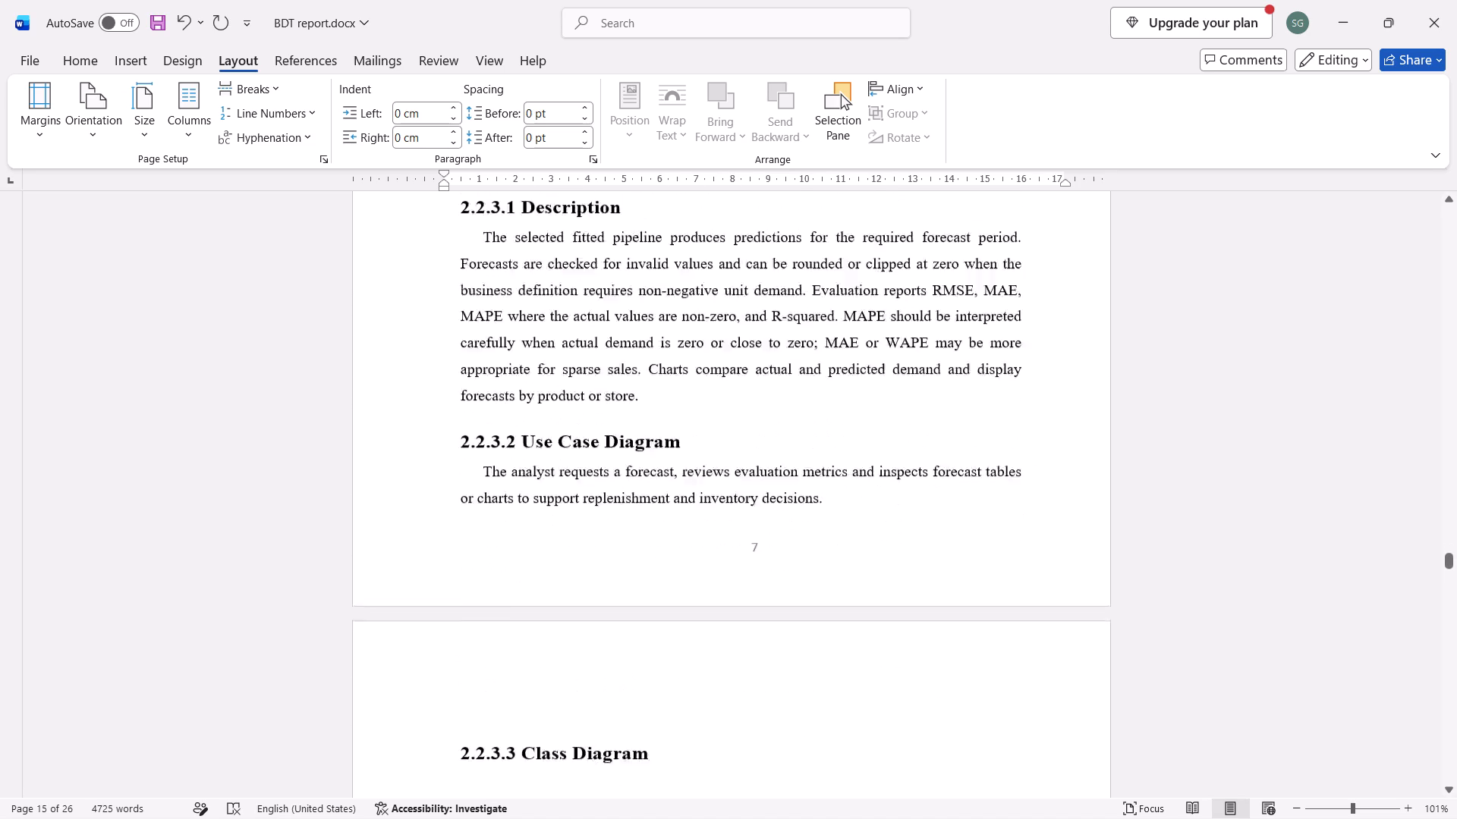
scroll(1087, 610, "down", 6)
scroll(1087, 610, "up", 9)
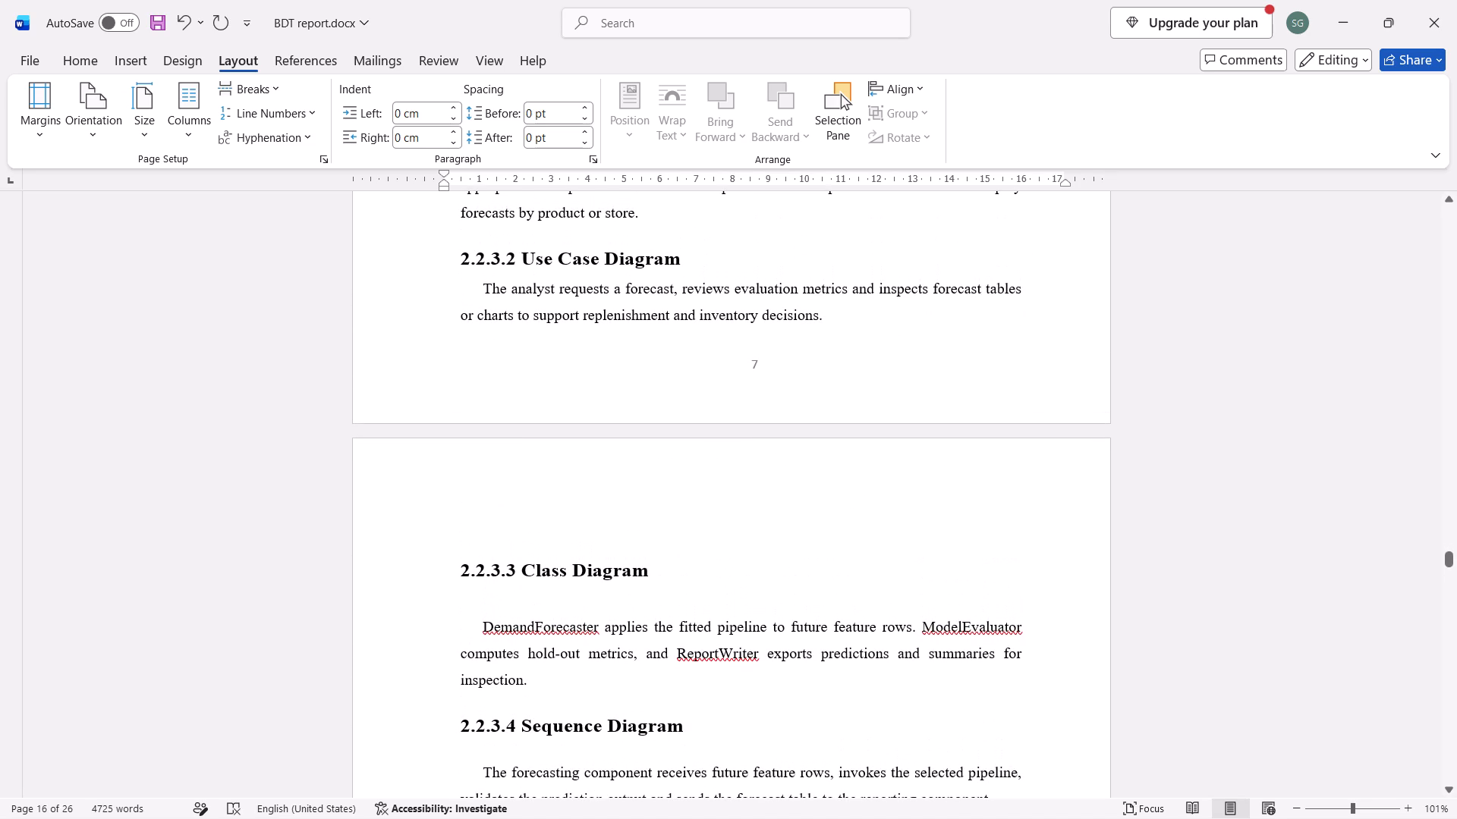
Insert five blank lines above the 2.2.3.2 Use Case Diagram heading to push it onto the next page.
left_click(728, 235)
key("Return")
key("Return")
key("Return")
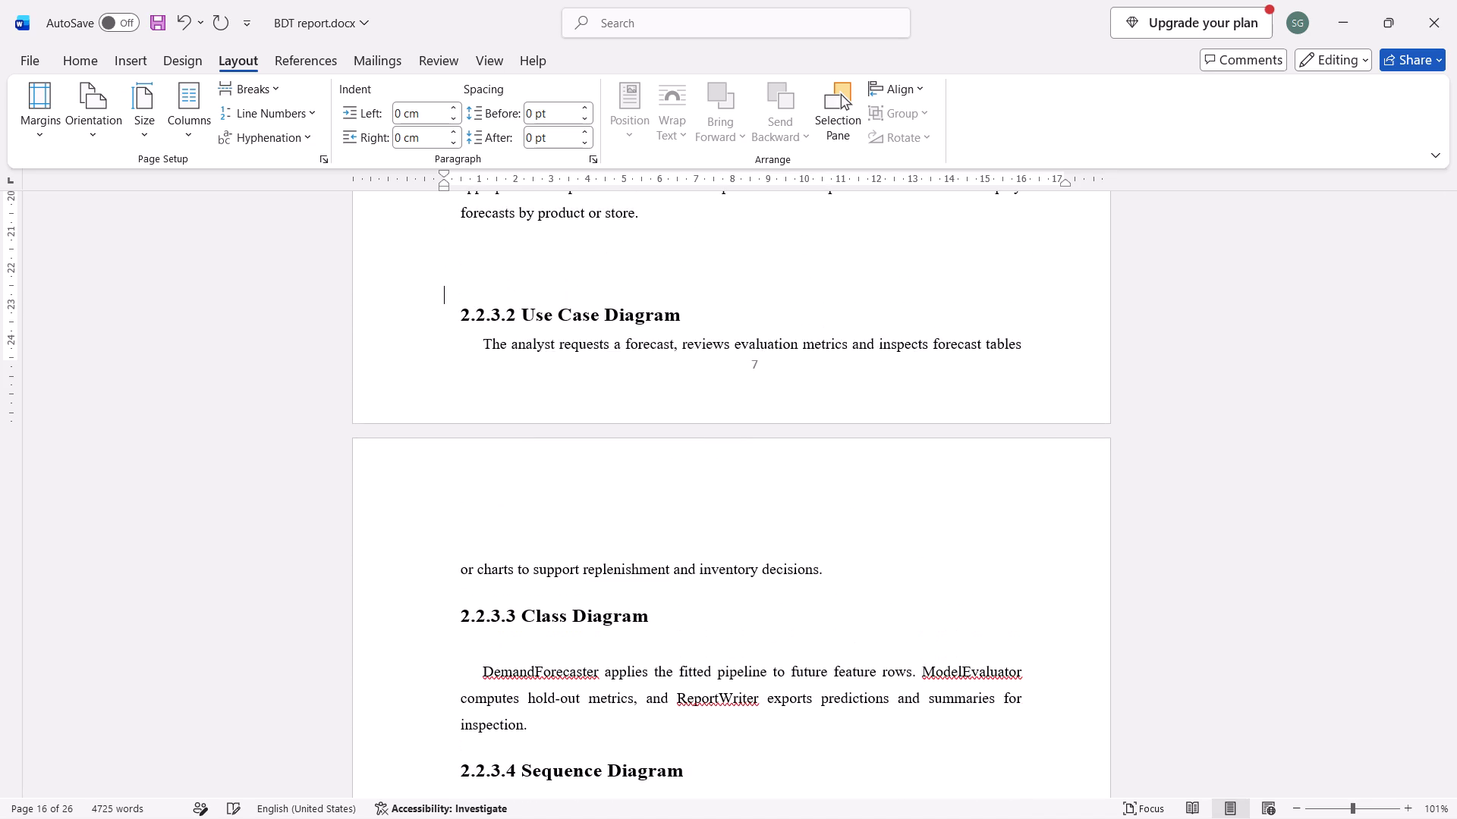
key("Return")
key("Return")
Review page flow and heading spacing from section 2.2.3 through Chapter 6.
scroll(728, 235, "down", 1)
scroll(905, 439, "down", 2)
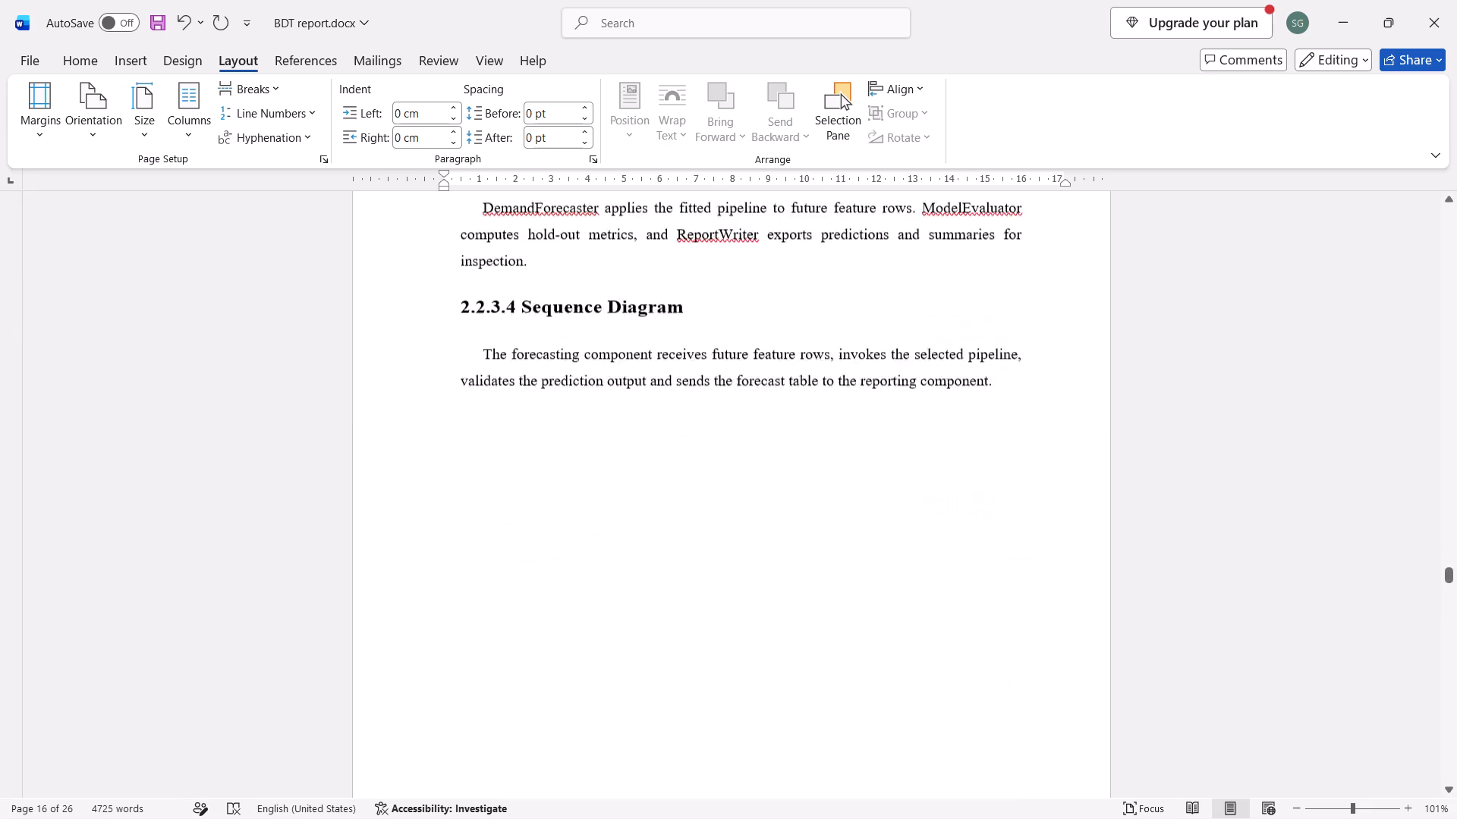
scroll(905, 439, "down", 6)
scroll(905, 439, "up", 1)
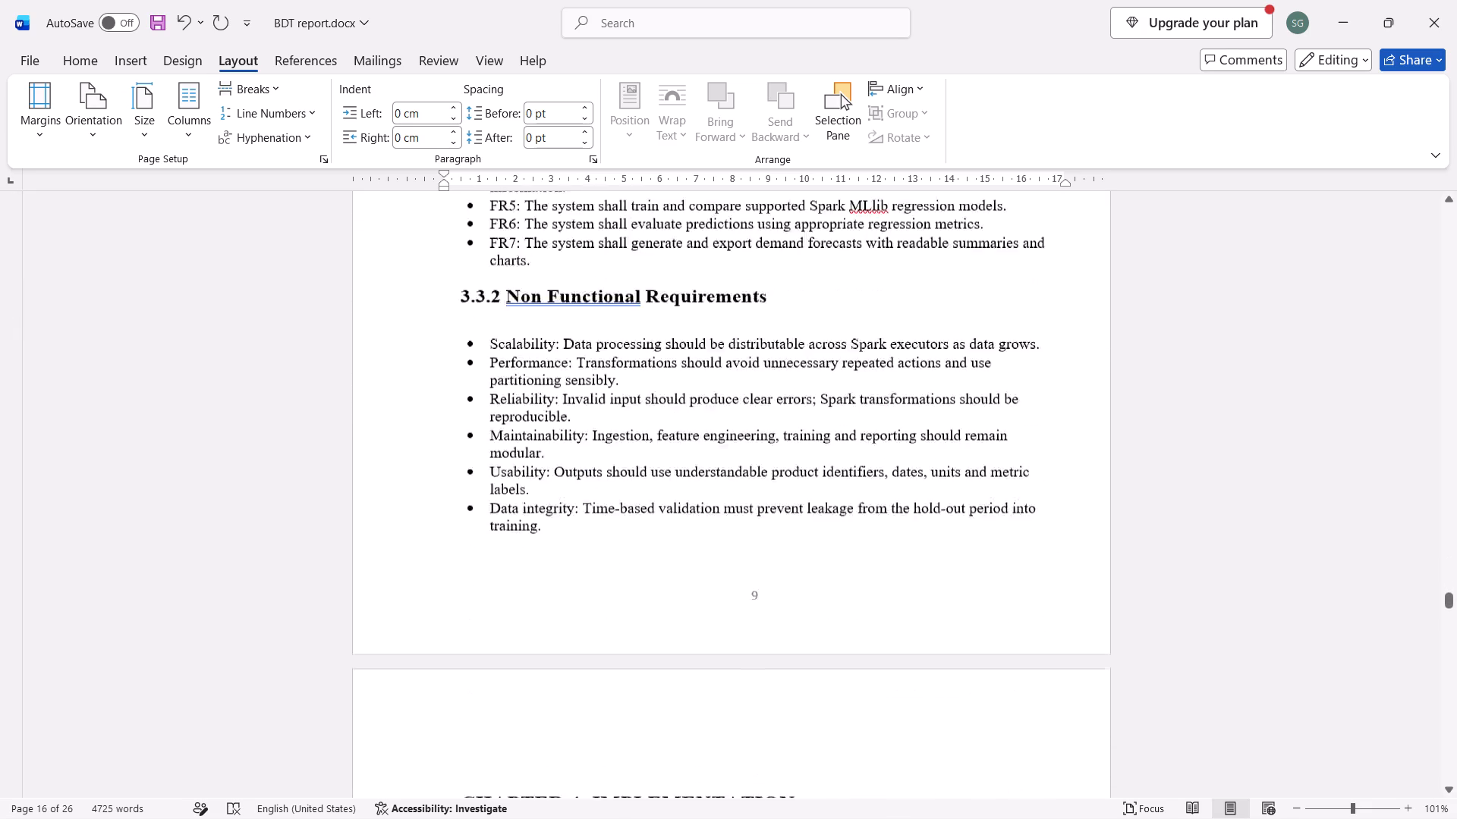
scroll(905, 439, "up", 3)
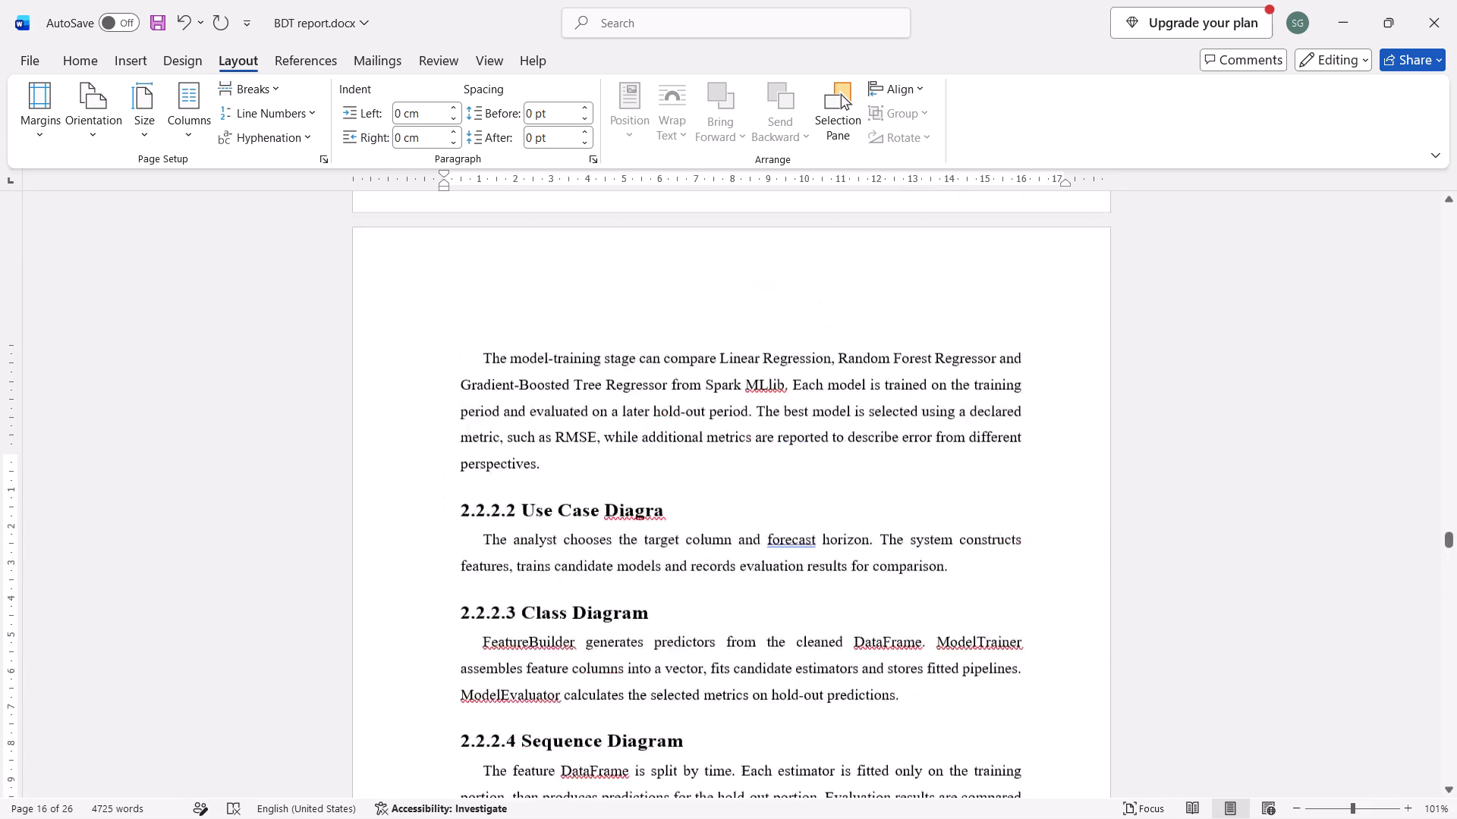
scroll(905, 439, "up", 1)
scroll(905, 439, "down", 6)
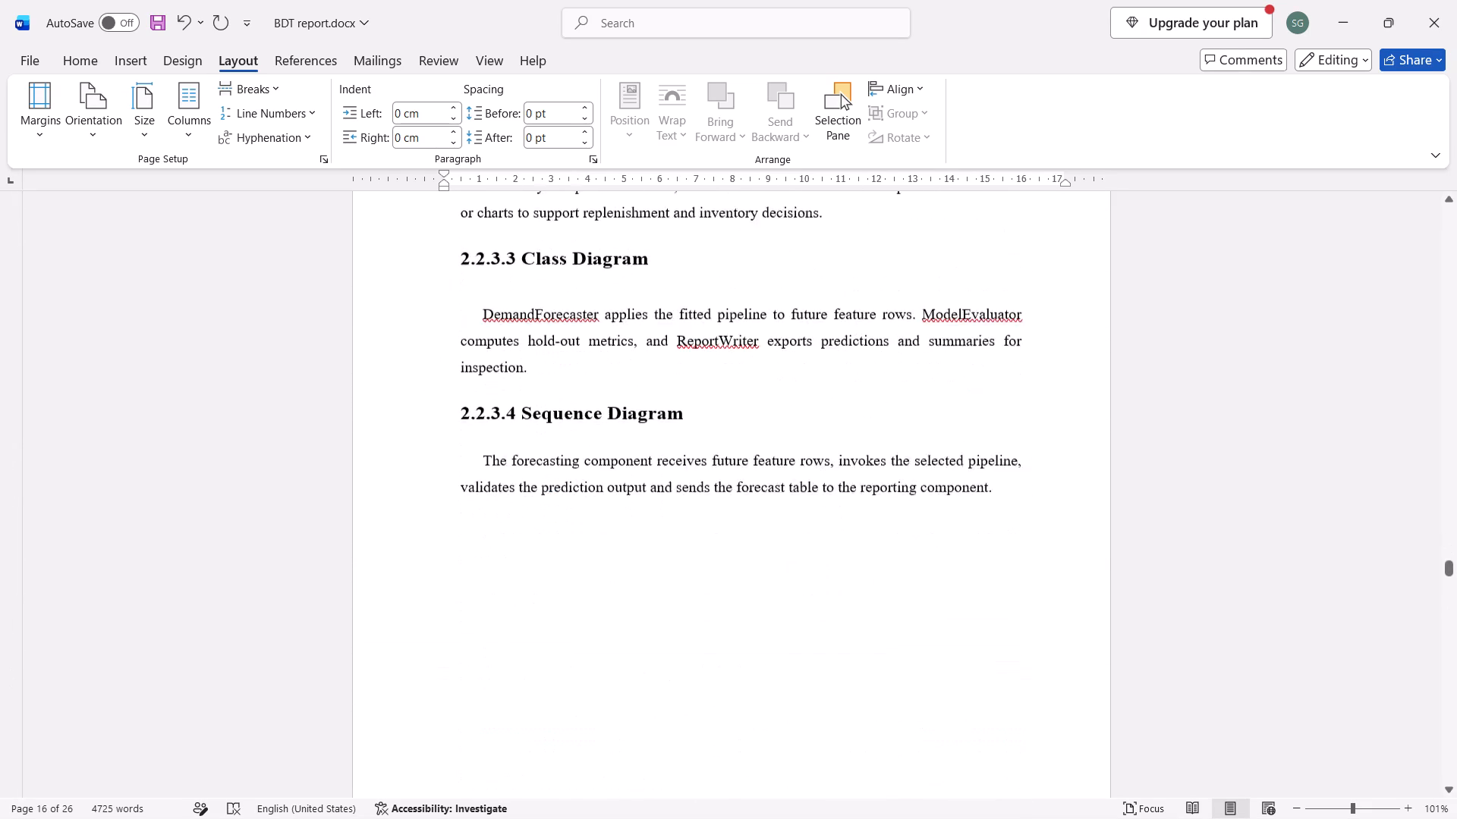
scroll(905, 439, "down", 8)
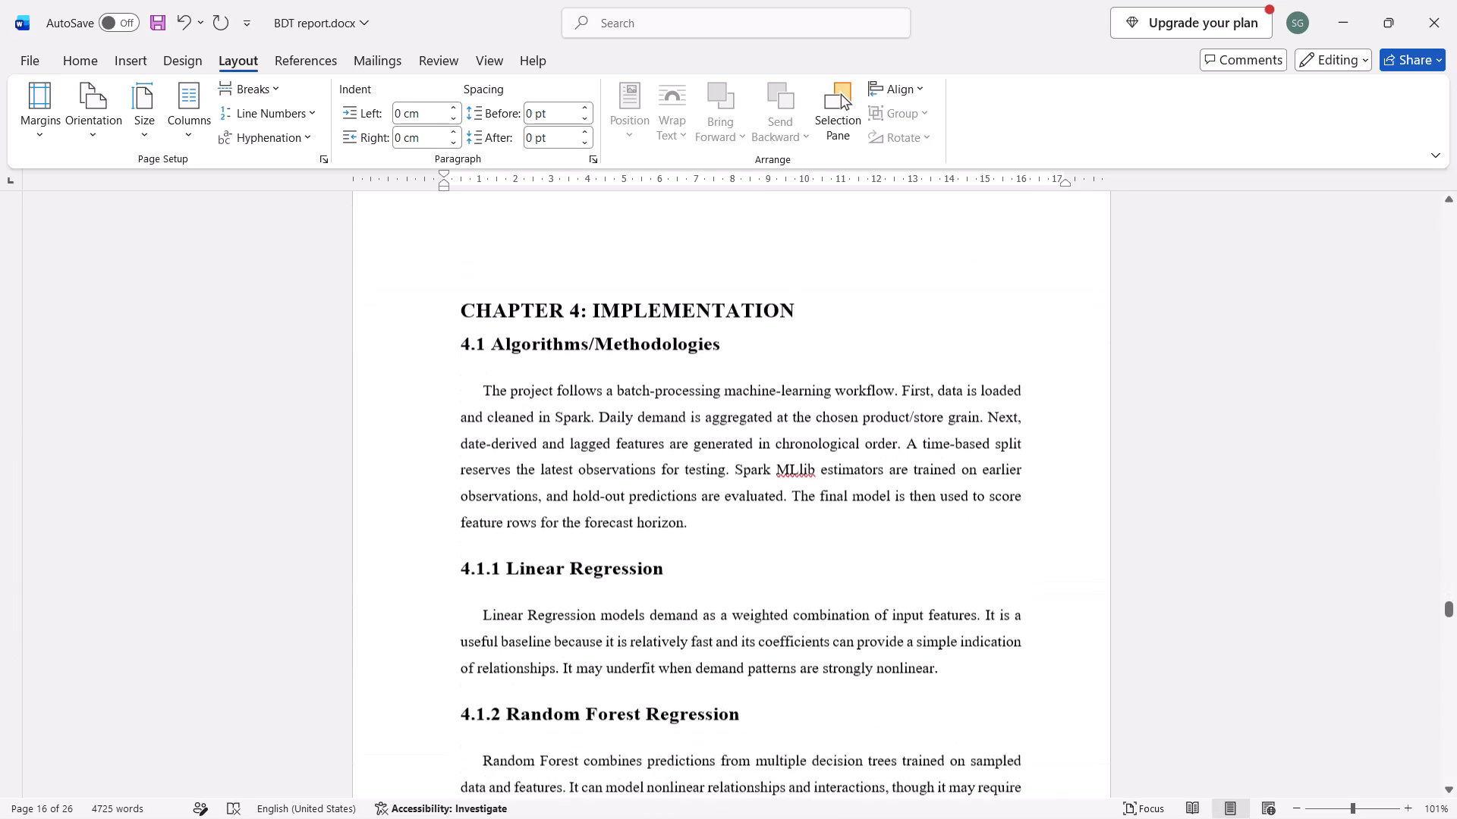
scroll(905, 439, "down", 5)
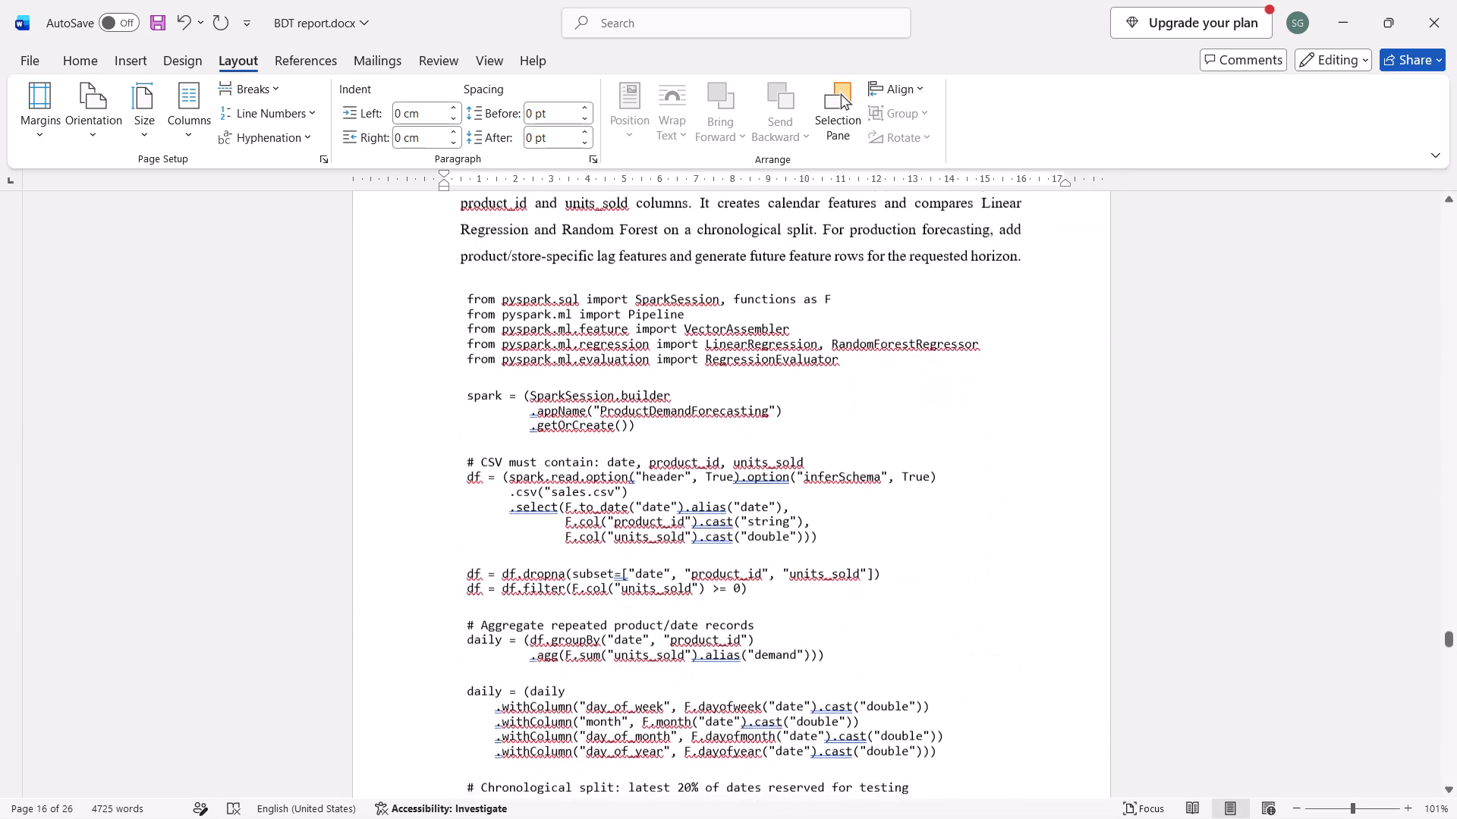
scroll(905, 439, "down", 5)
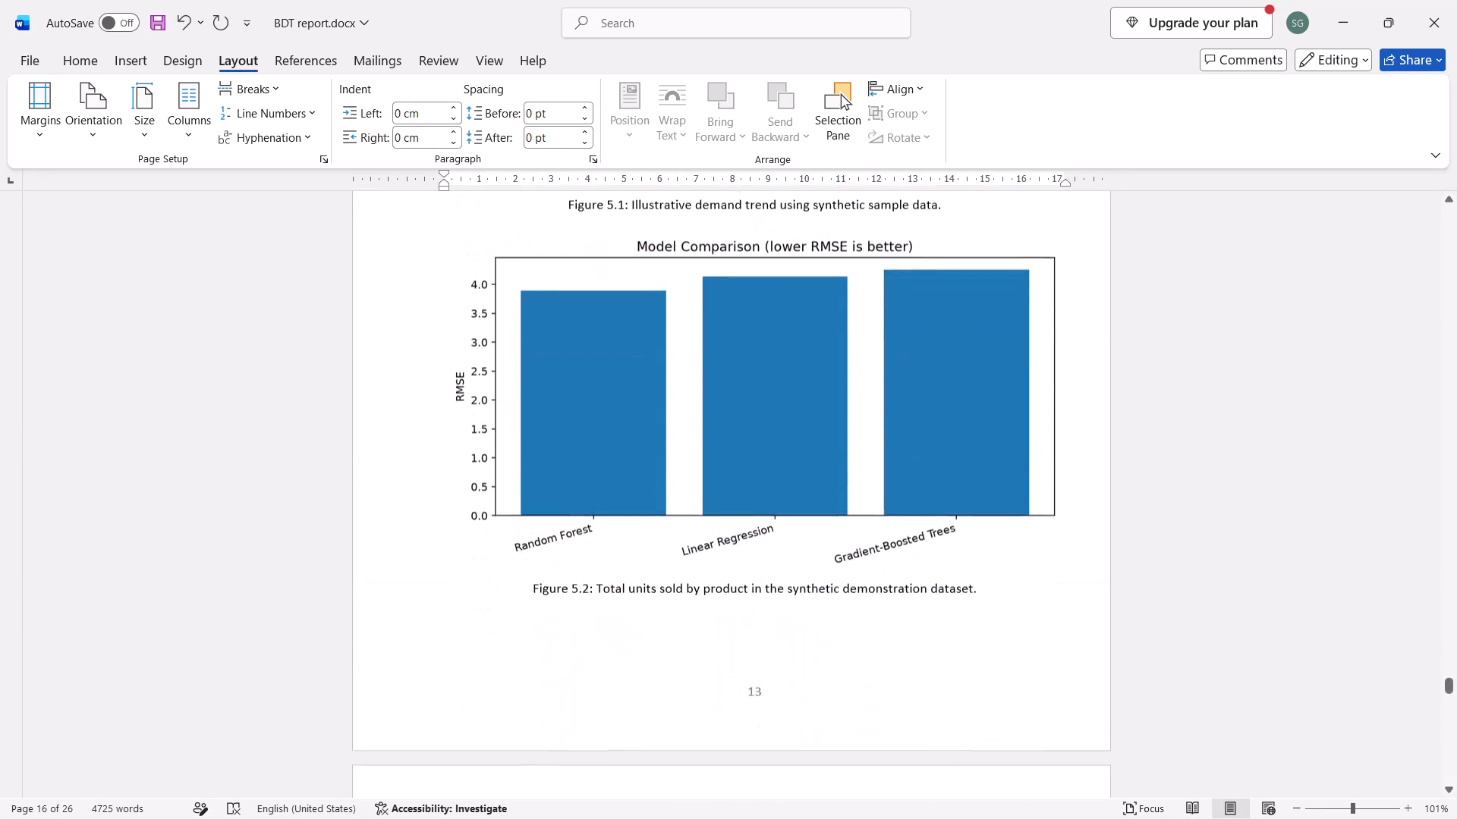
scroll(905, 439, "down", 5)
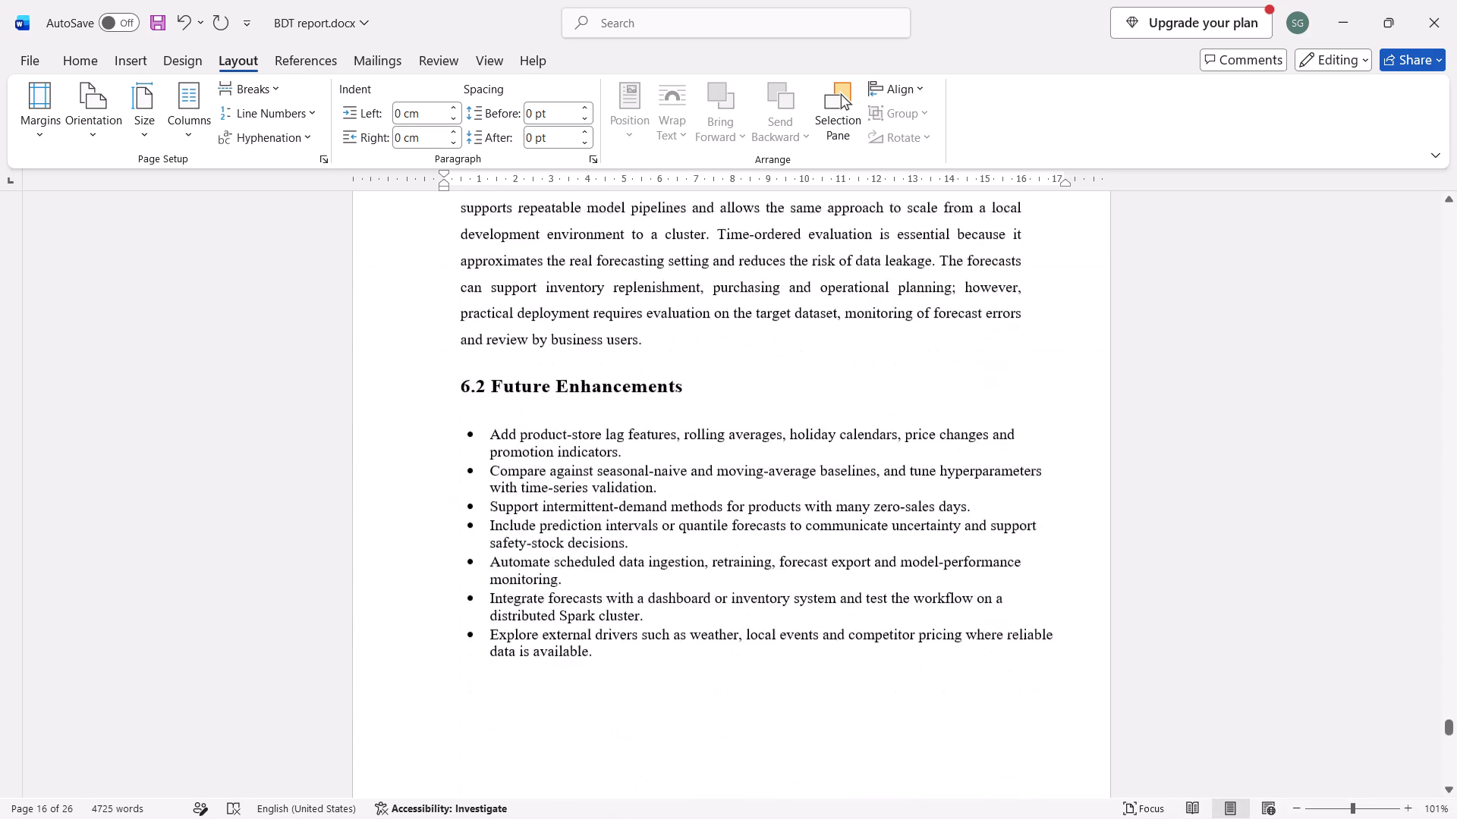
scroll(905, 439, "down", 2)
scroll(905, 439, "up", 1)
scroll(905, 439, "down", 1)
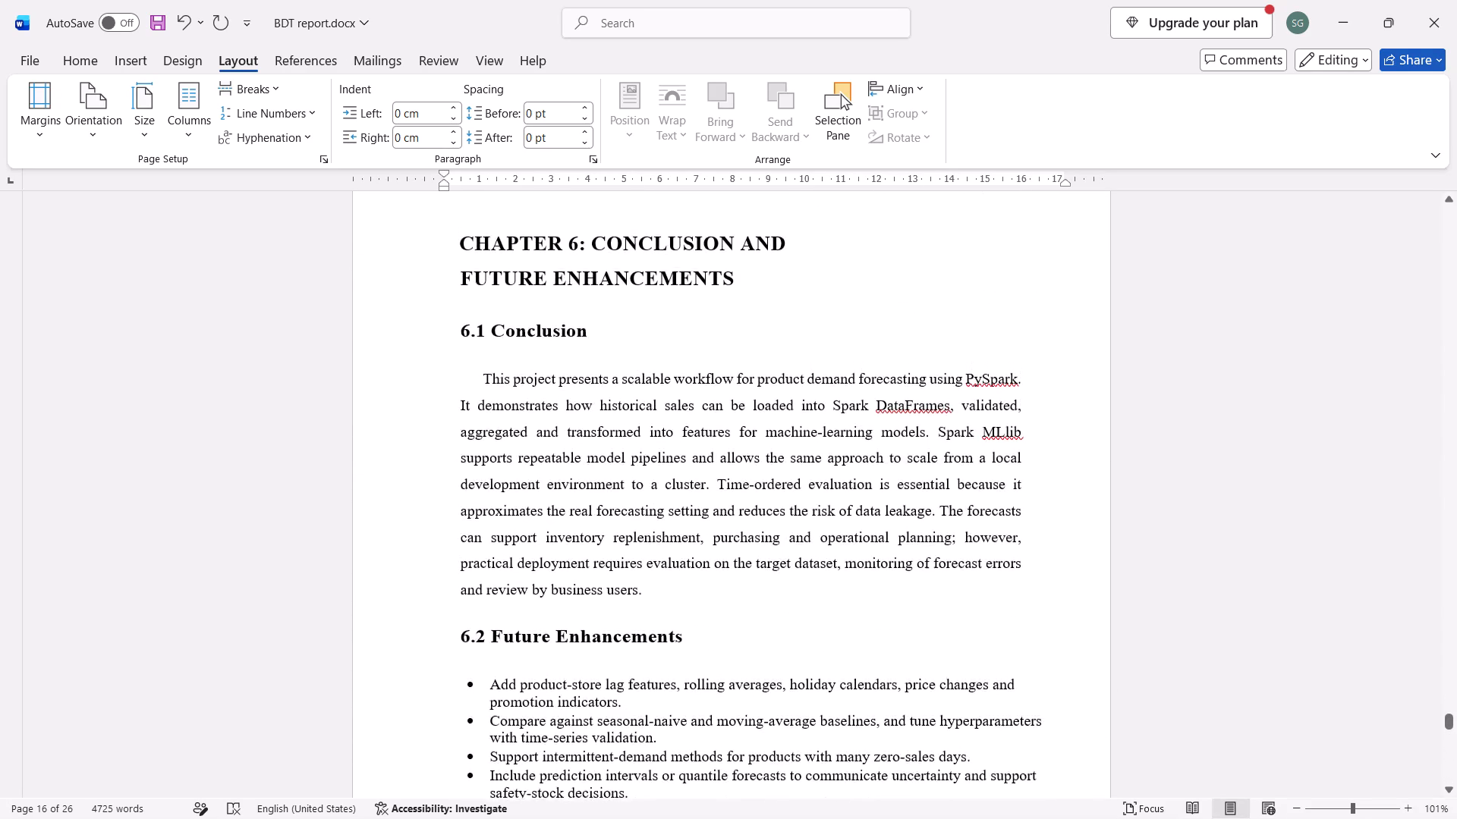
scroll(905, 439, "down", 1)
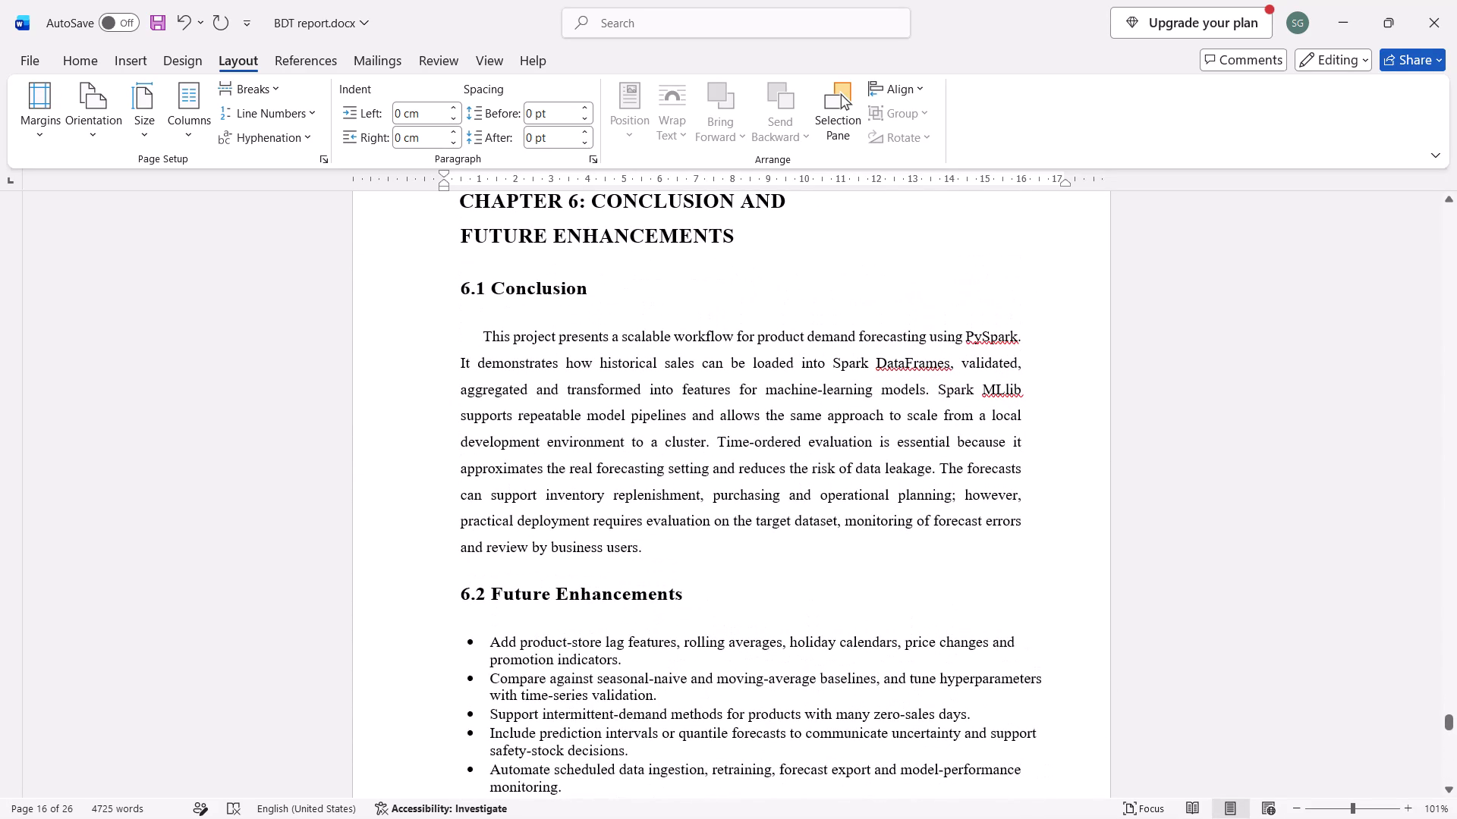
Remove the blank line below each of the 6.1 Conclusion and 6.2 Future Enhancements headings.
left_click(614, 306)
key("BackSpace")
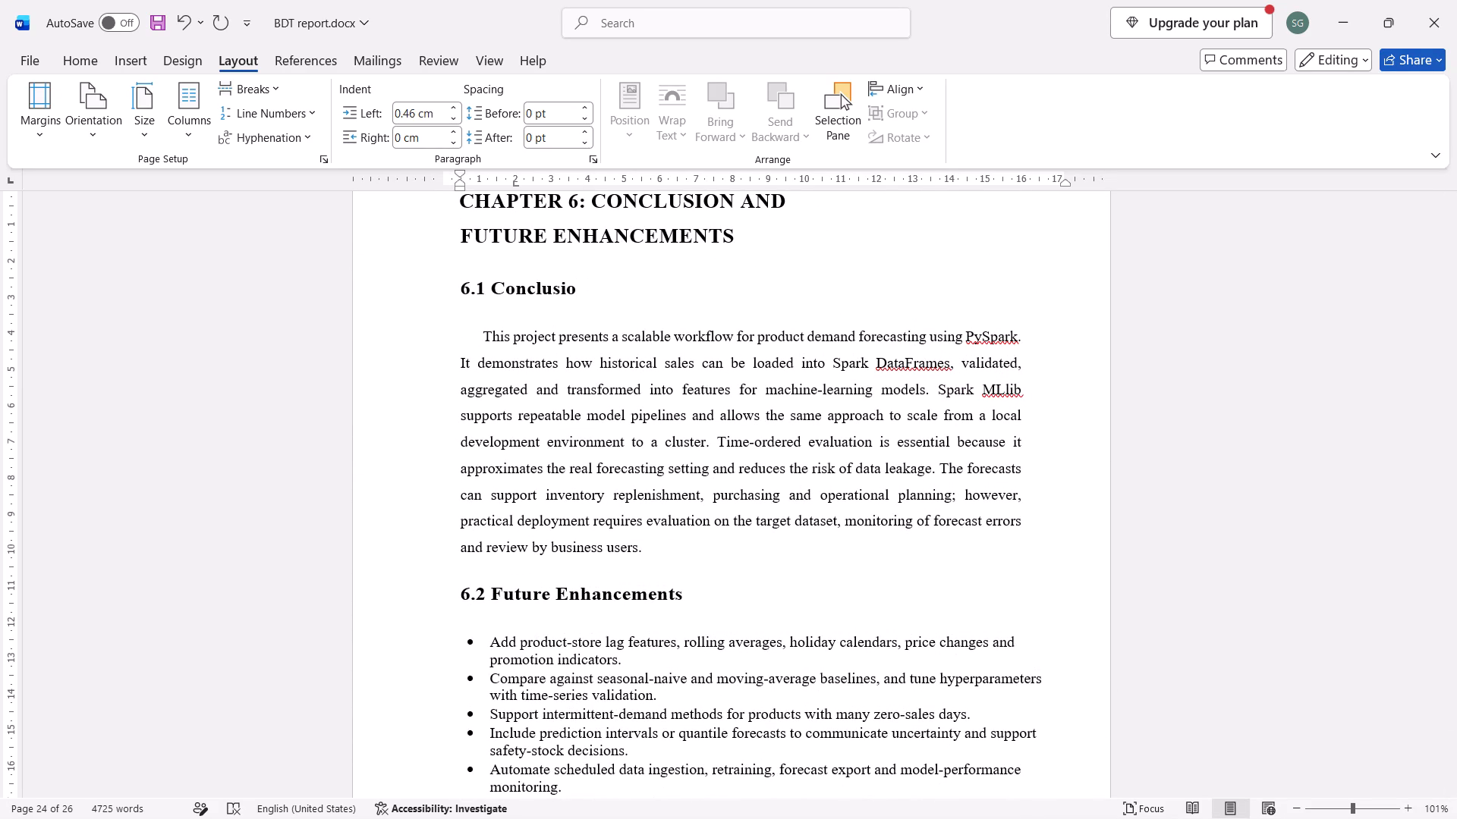
key("ctrl+z")
key("Down")
key("BackSpace")
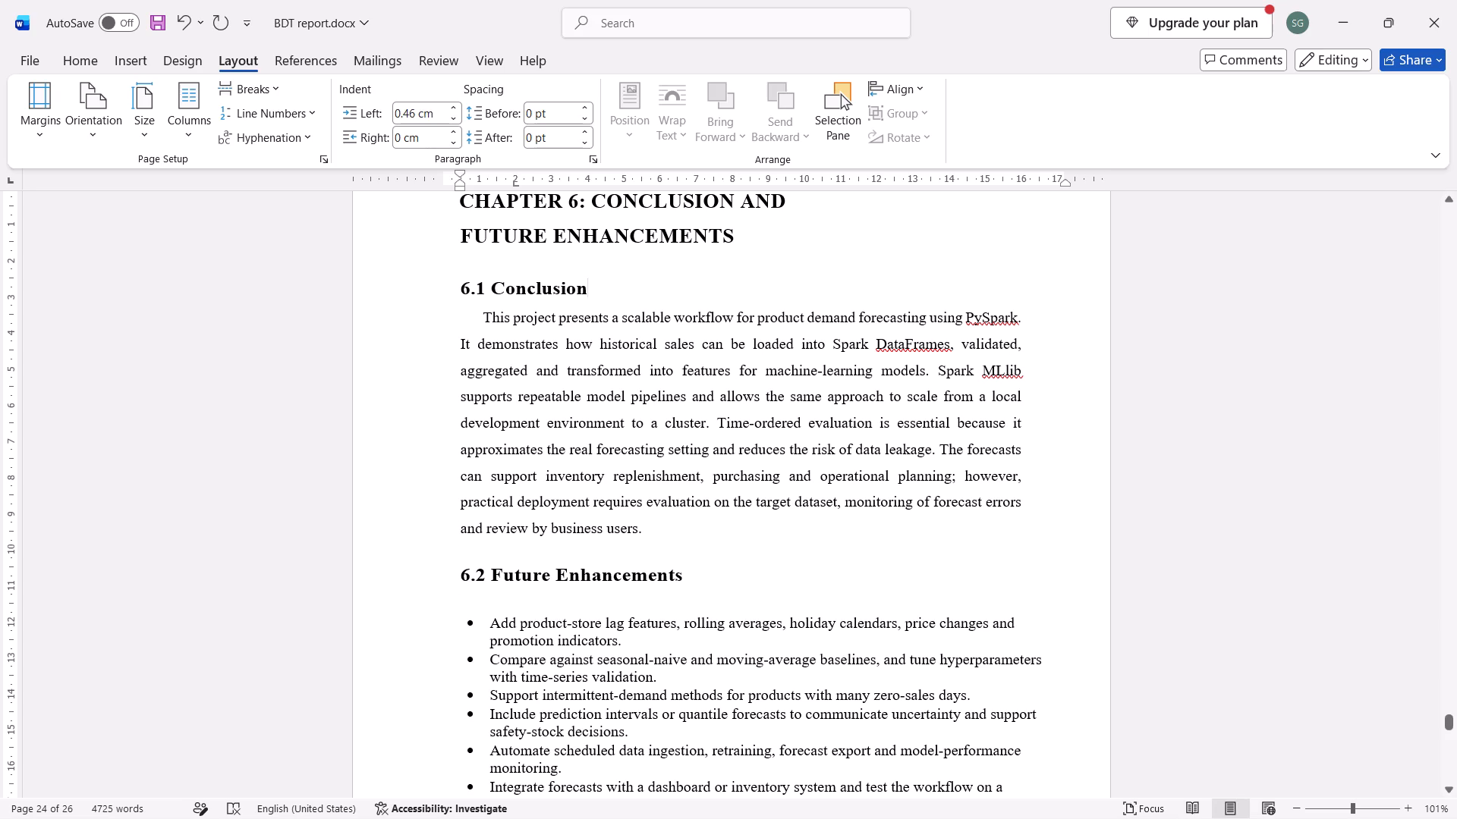
left_click(486, 600)
key("BackSpace")
Insert a blank line above the REFERENCES heading that sits alone at the bottom of its page.
key("Down")
key("Down")
key("Down")
key("Down")
key("Down")
key("Down")
key("Down")
key("Down")
key("Down")
key("Down")
key("Down")
key("Down")
key("Down")
key("Down")
key("Down")
key("Down")
key("Down")
key("Down")
key("Down")
key("Down")
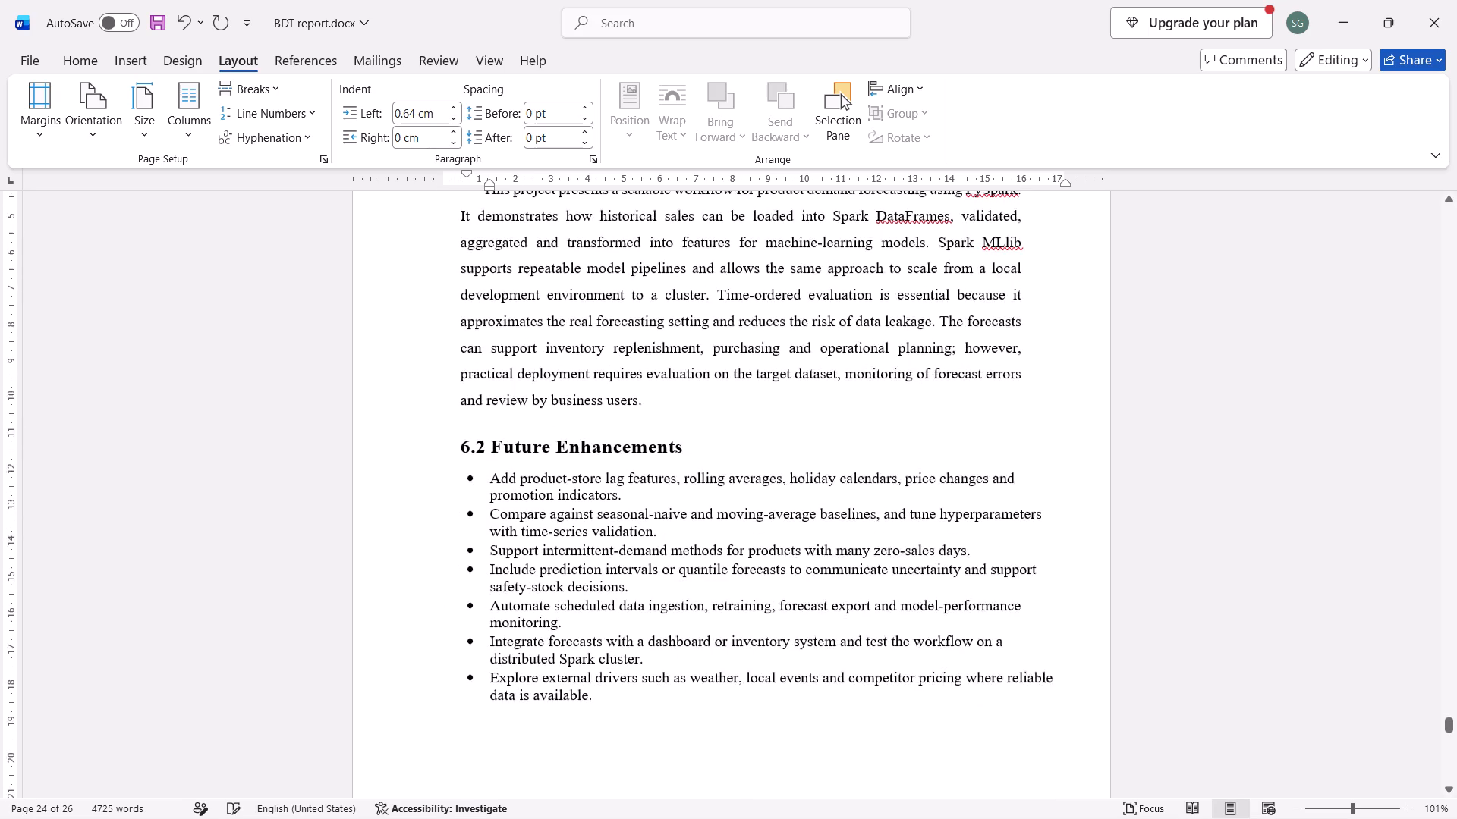
key("Down")
key("Down")
key("Down")
key("Down")
key("Down")
key("Down")
key("Down")
key("Down")
key("Down")
key("Down")
key("Down")
key("Down")
key("Down")
key("Down")
key("Down")
key("Down")
key("Down")
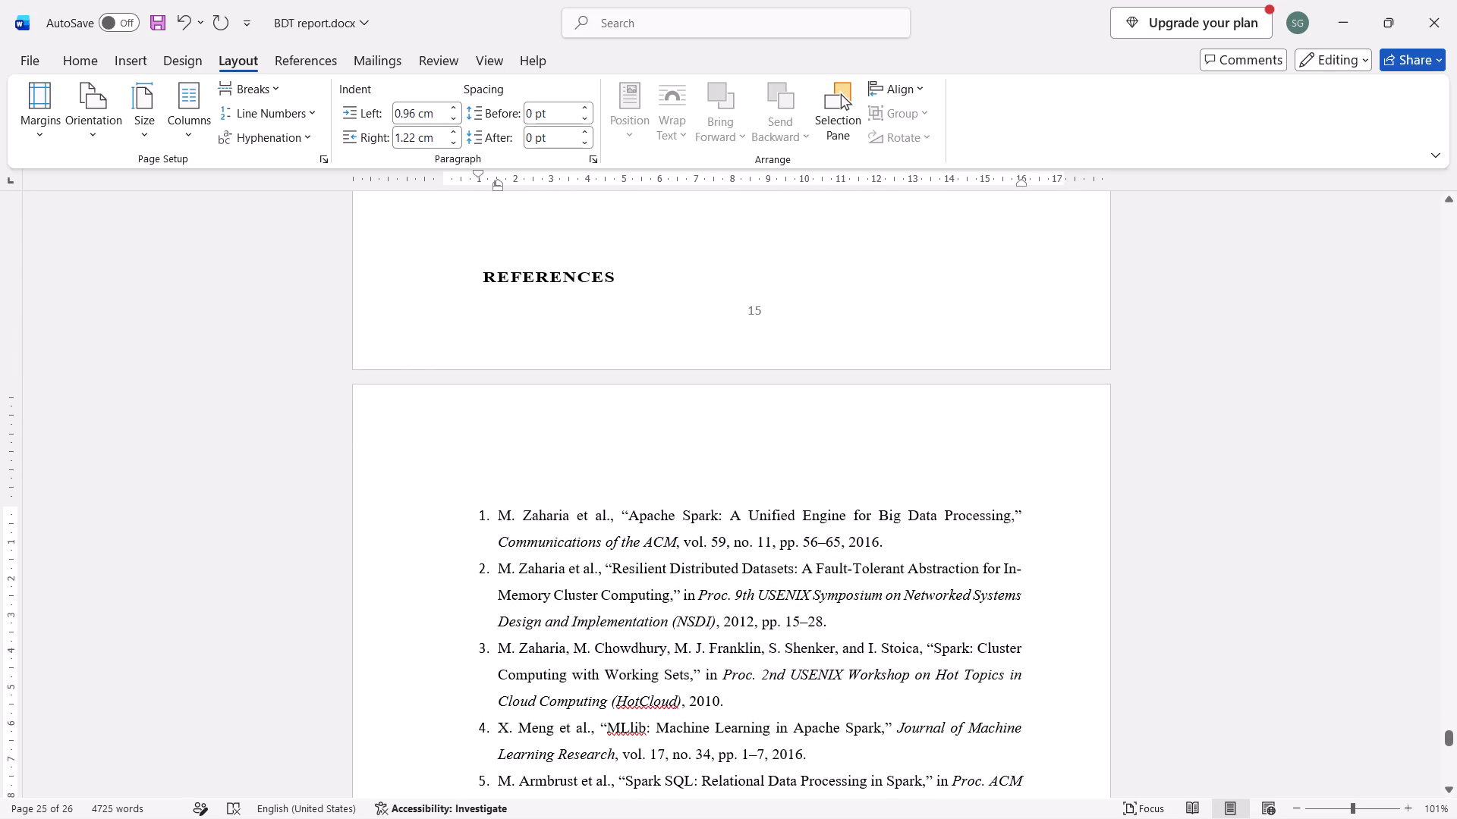
left_click(577, 229)
key("Return")
Remove the blank line between the 5.2 Result Interpretation heading and its paragraph.
scroll(577, 229, "up", 15)
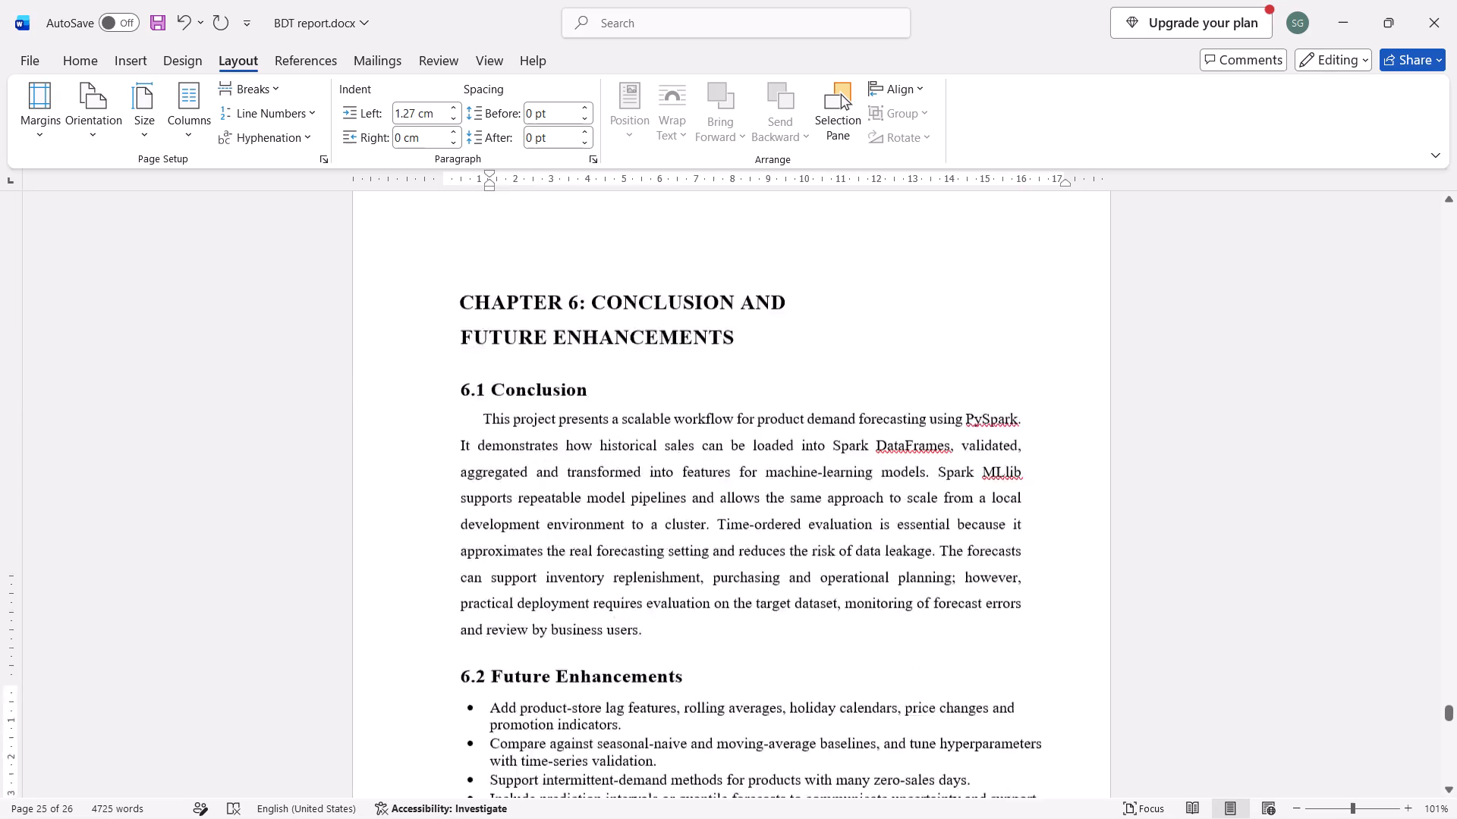
scroll(577, 229, "up", 6)
left_click(520, 435)
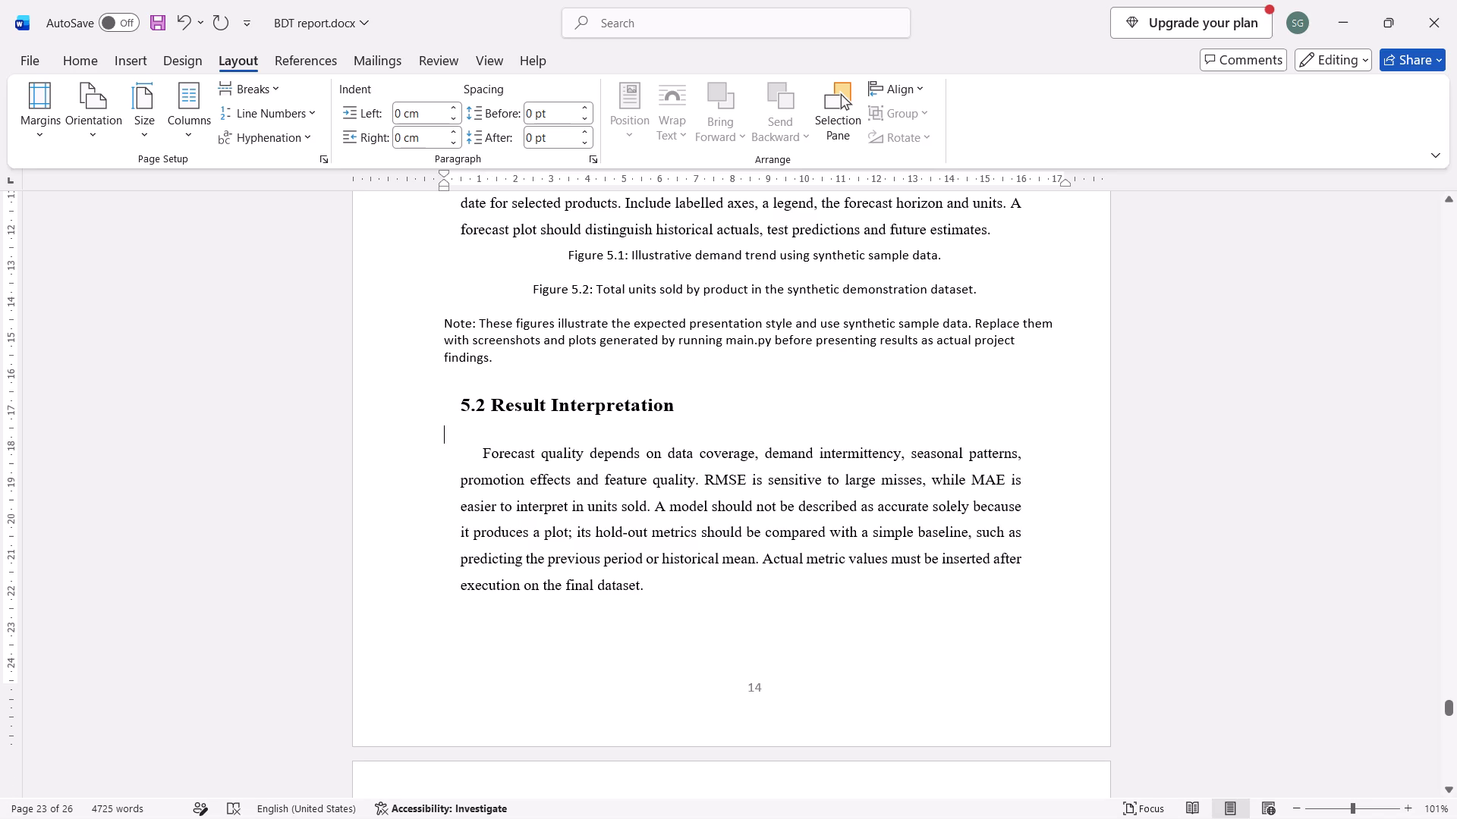
key("BackSpace")
Examine sections 5.1.1 to 5.1.3, comparing the repeated Figure 5.1 and 5.2 captions and note with the charts on the preceding page.
scroll(520, 435, "up", 1)
scroll(470, 394, "up", 3)
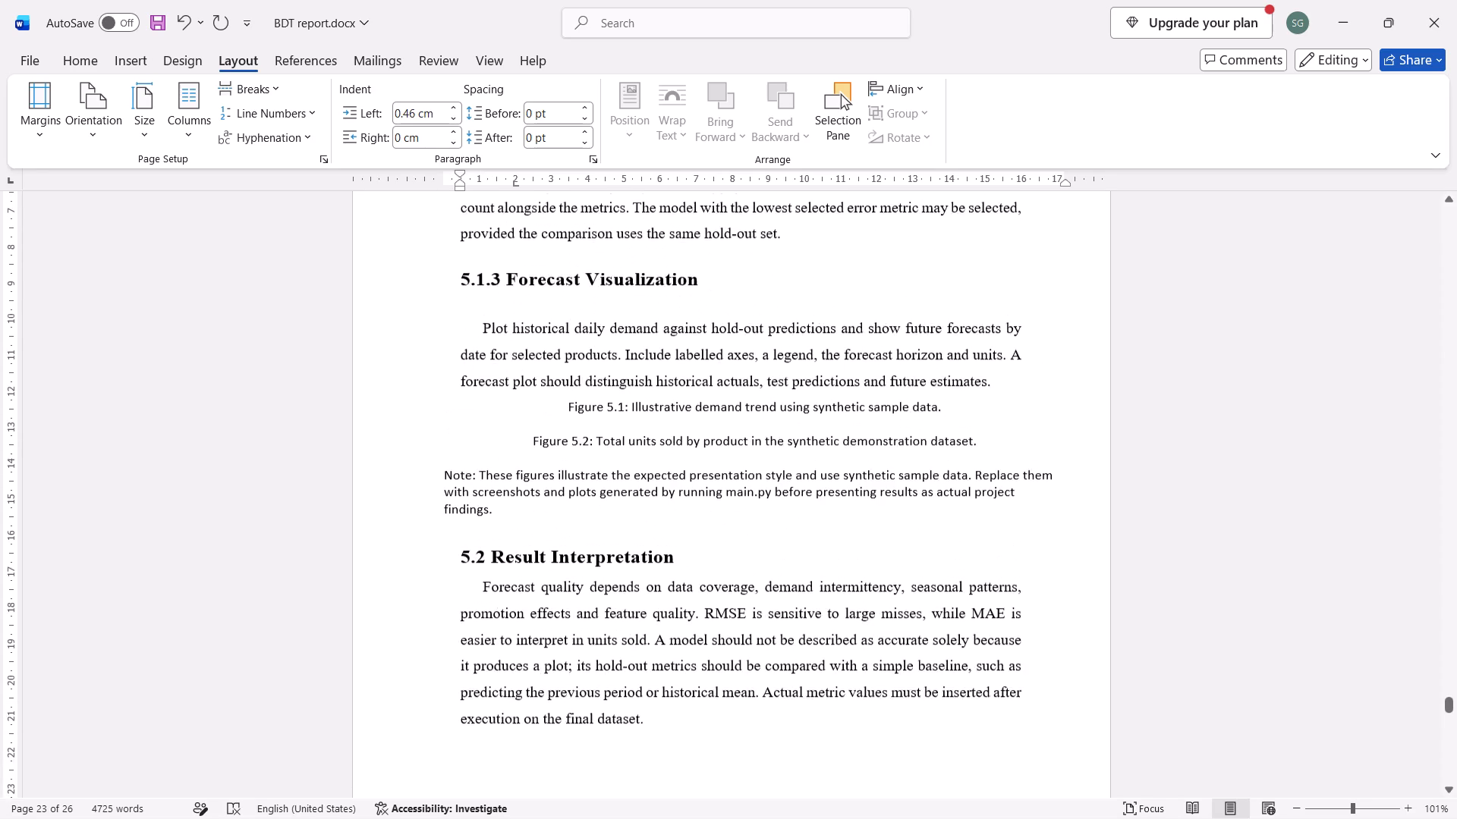
scroll(470, 394, "up", 2)
left_click(676, 608)
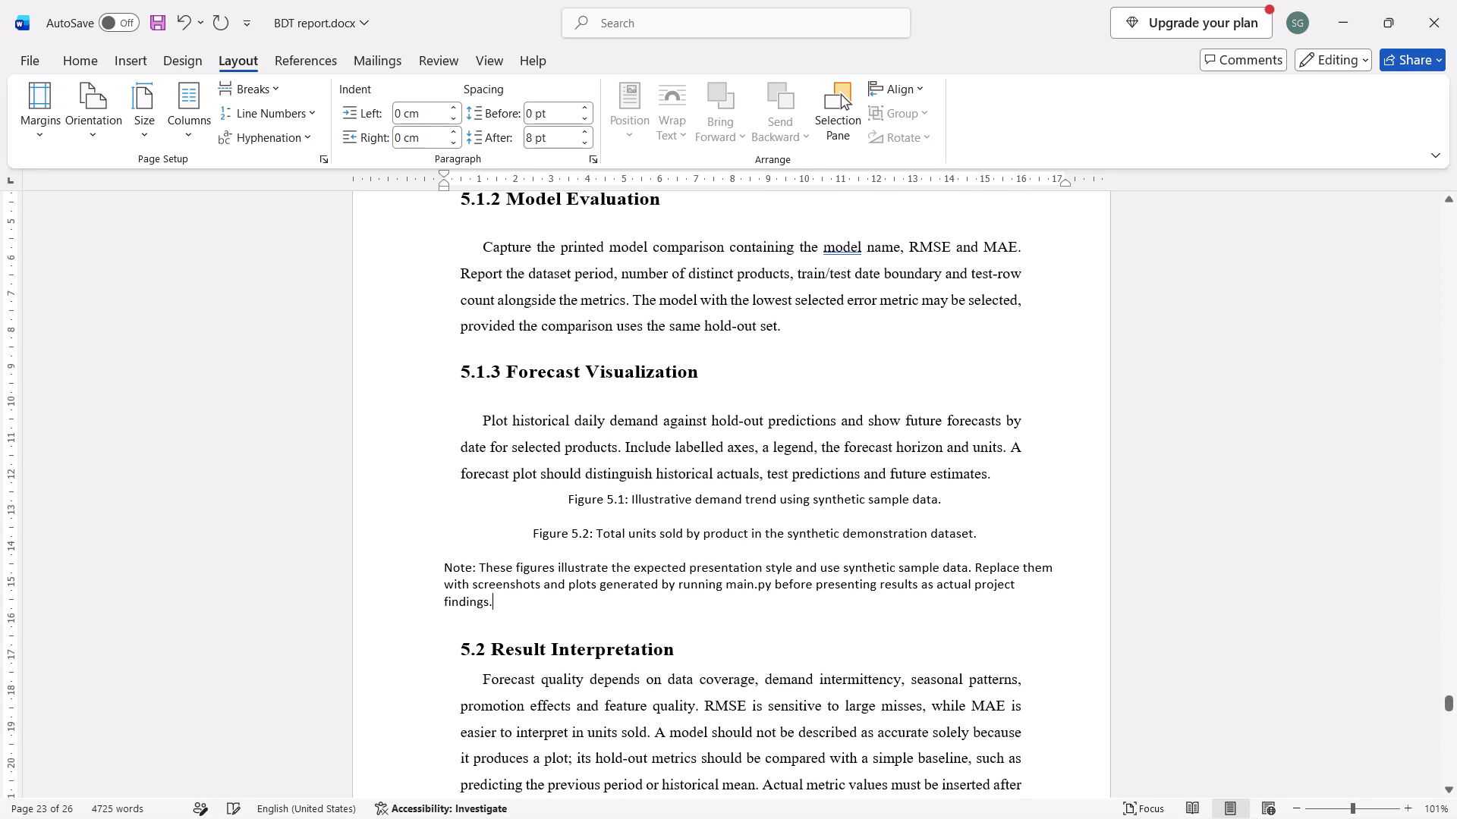
double_click(559, 575)
left_click(540, 588)
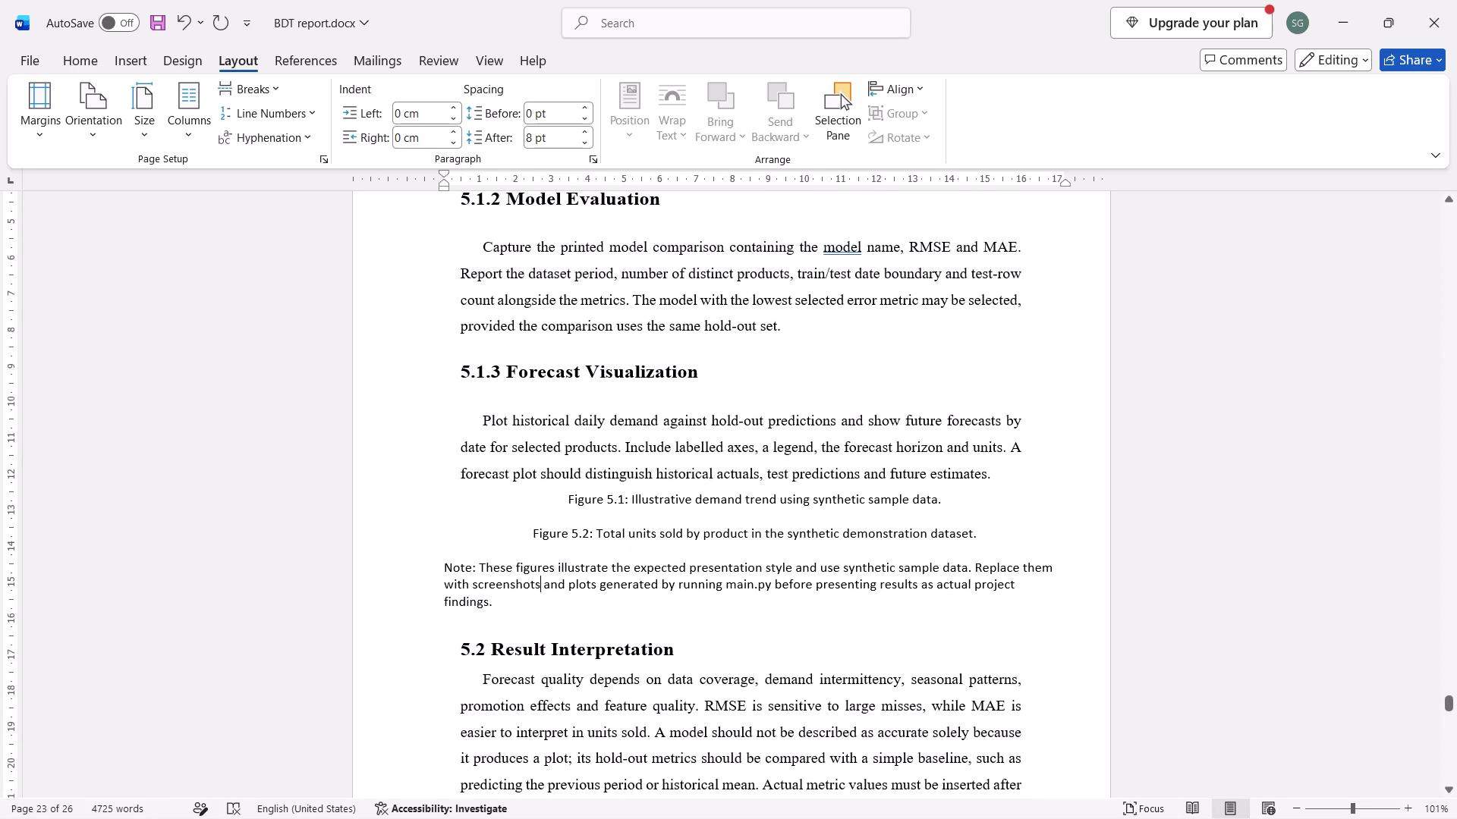
left_click(708, 562)
left_click(756, 518)
scroll(756, 518, "up", 4)
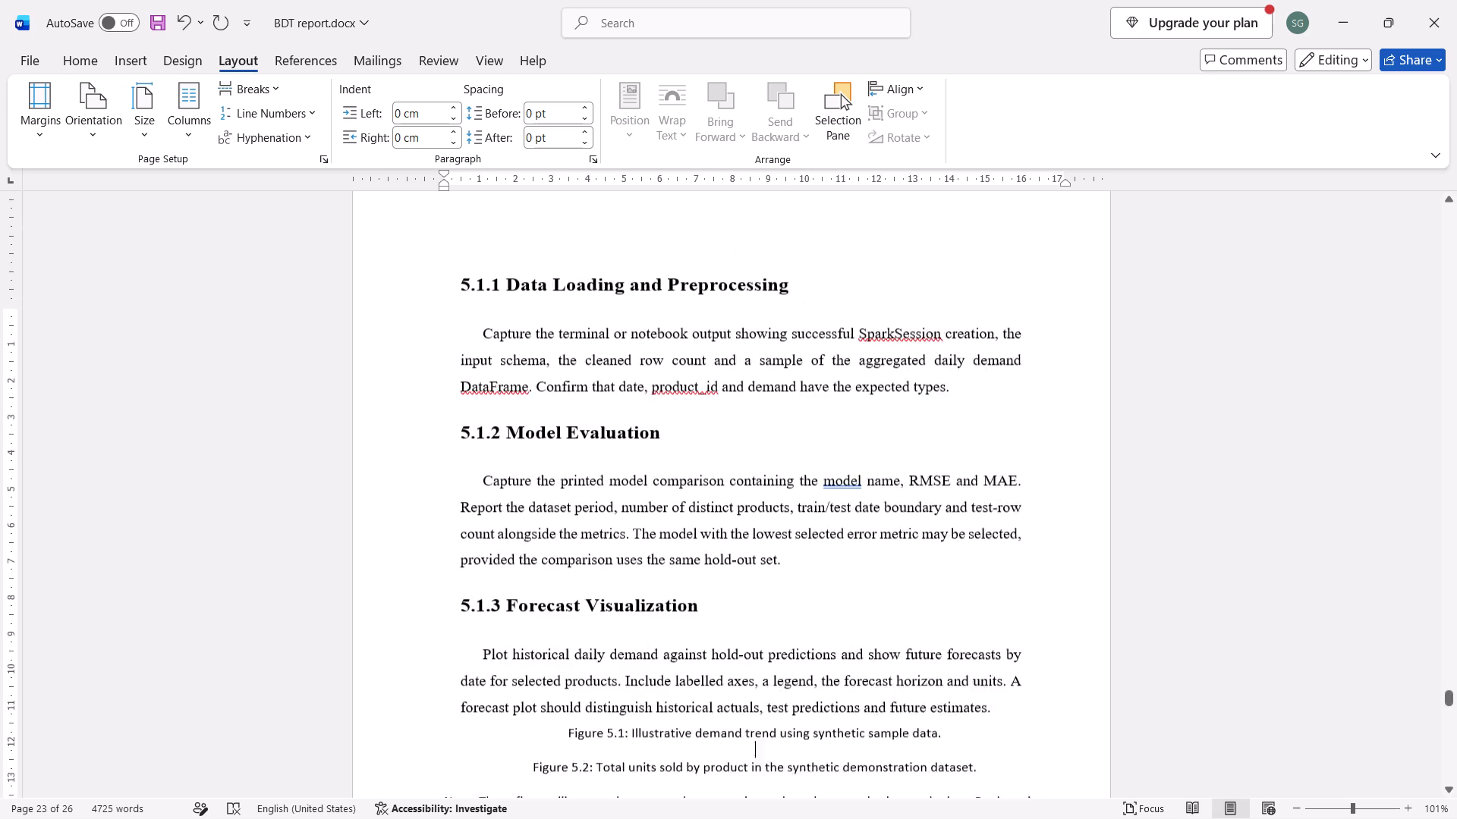
scroll(756, 518, "up", 17)
scroll(756, 518, "down", 2)
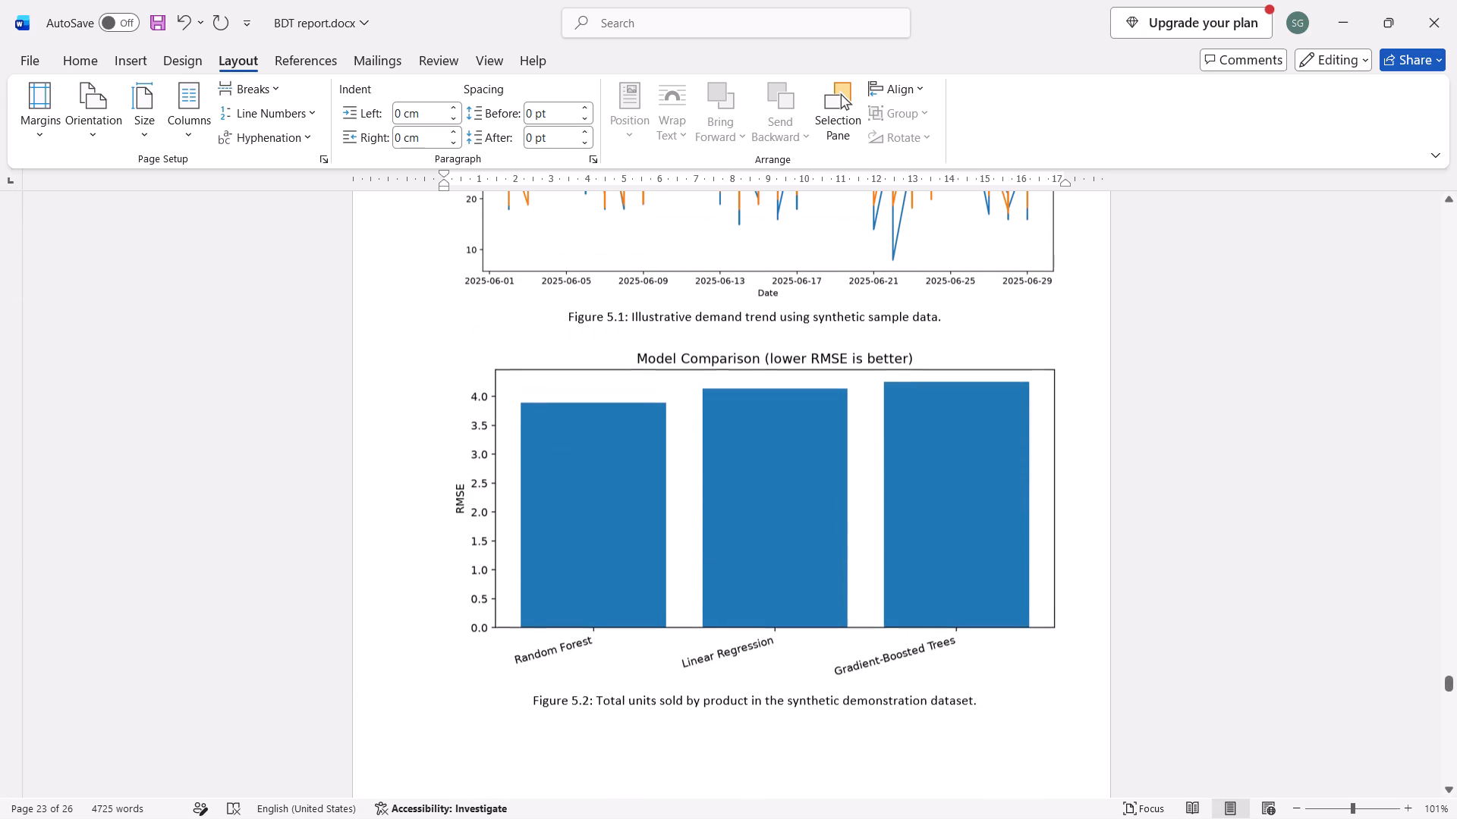
scroll(756, 518, "down", 13)
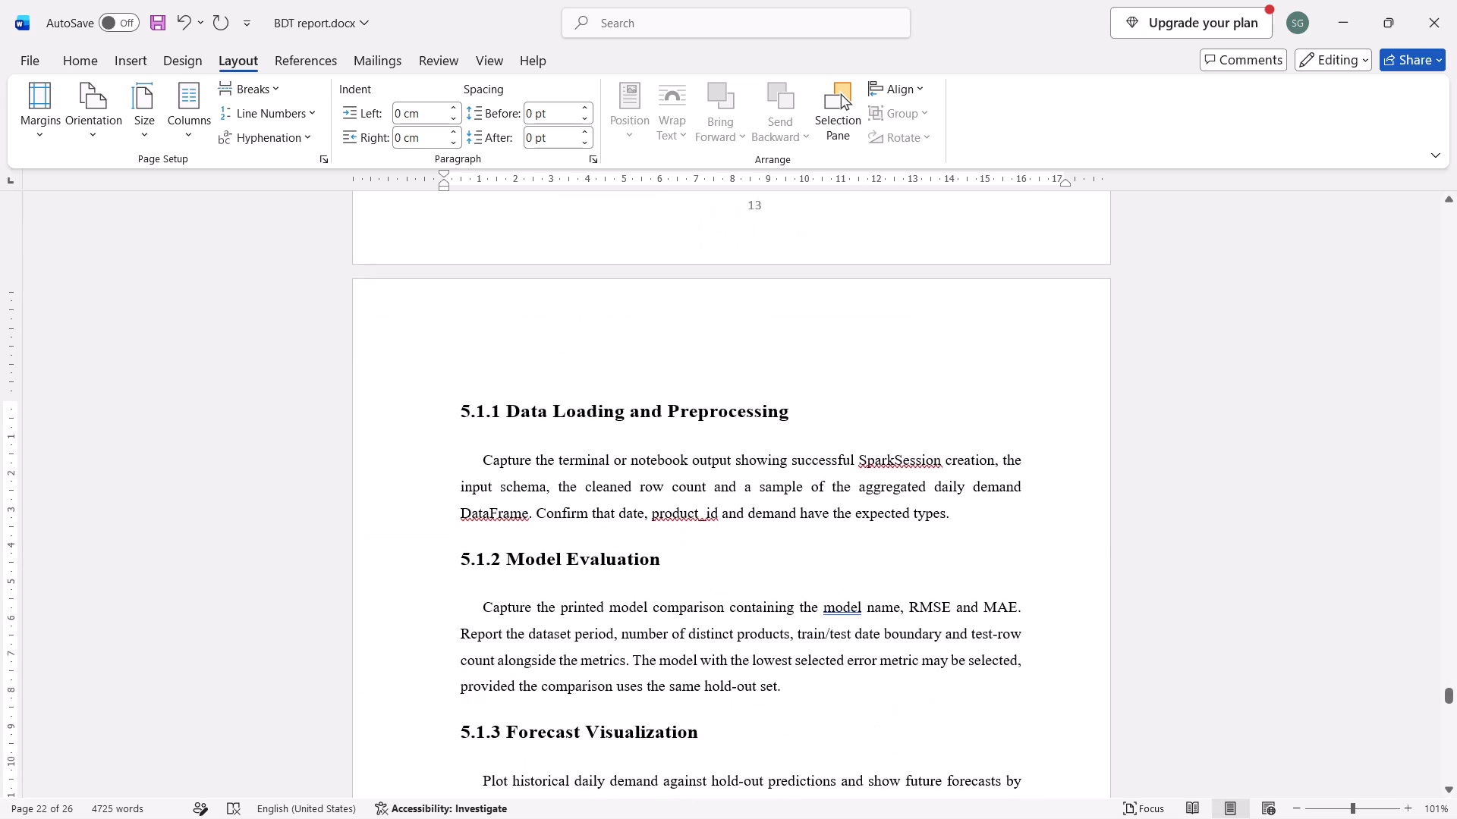
scroll(756, 518, "down", 4)
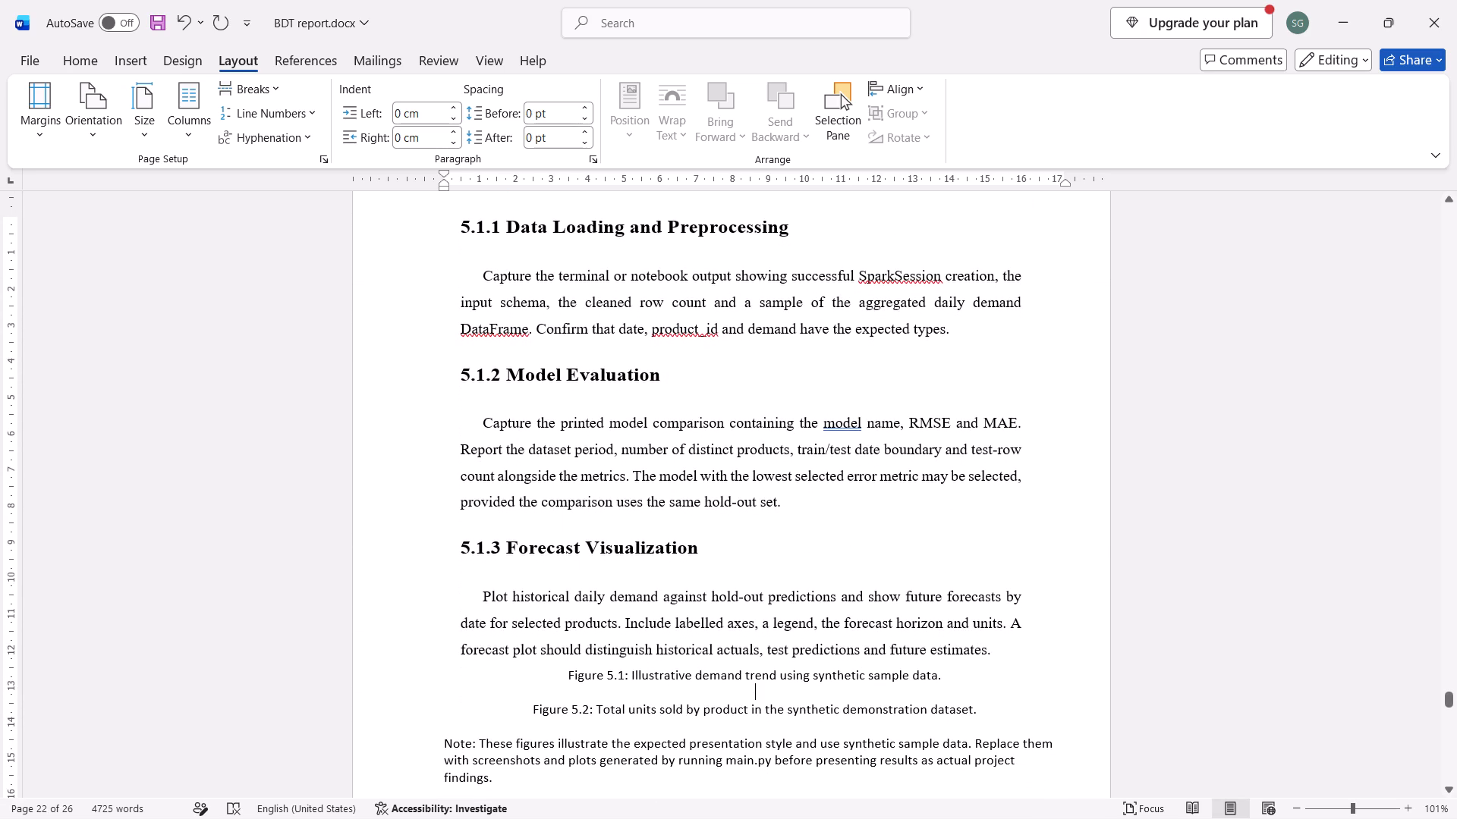
scroll(756, 518, "up", 20)
scroll(756, 518, "down", 20)
scroll(756, 518, "down", 2)
scroll(756, 518, "up", 1)
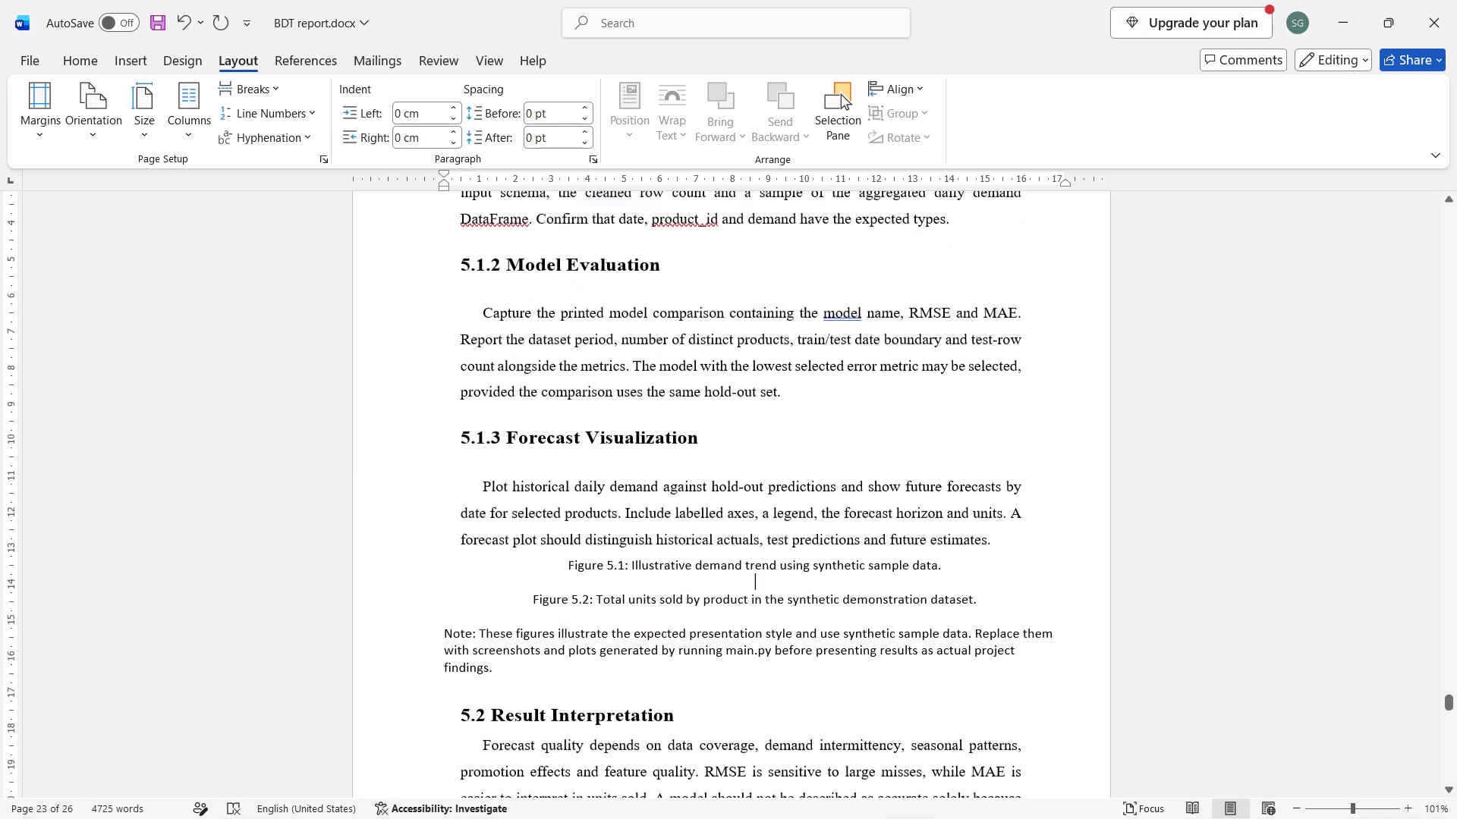
scroll(756, 518, "up", 7)
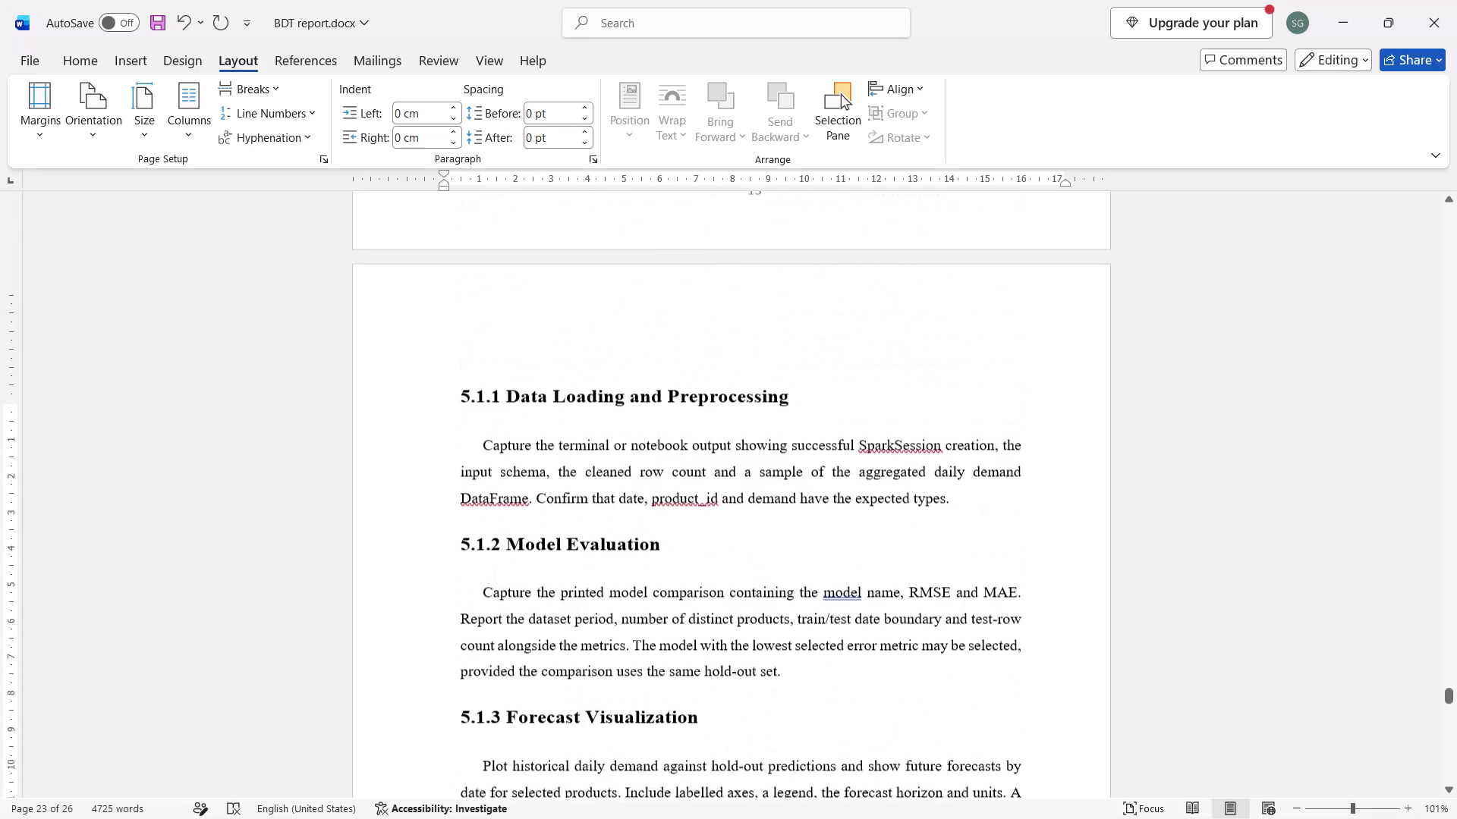
scroll(756, 518, "up", 11)
scroll(756, 518, "down", 20)
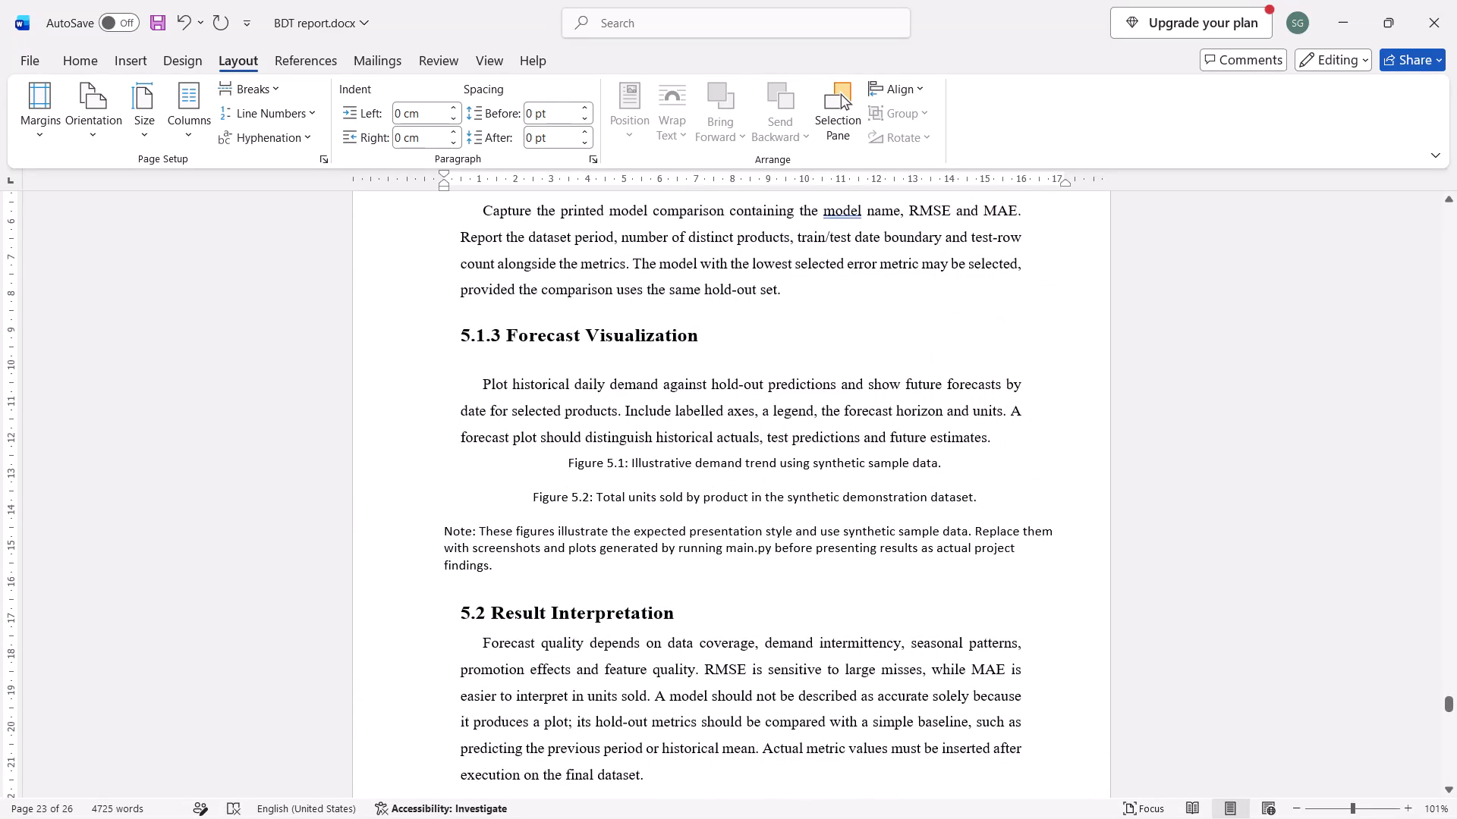
scroll(756, 518, "up", 14)
scroll(756, 518, "down", 7)
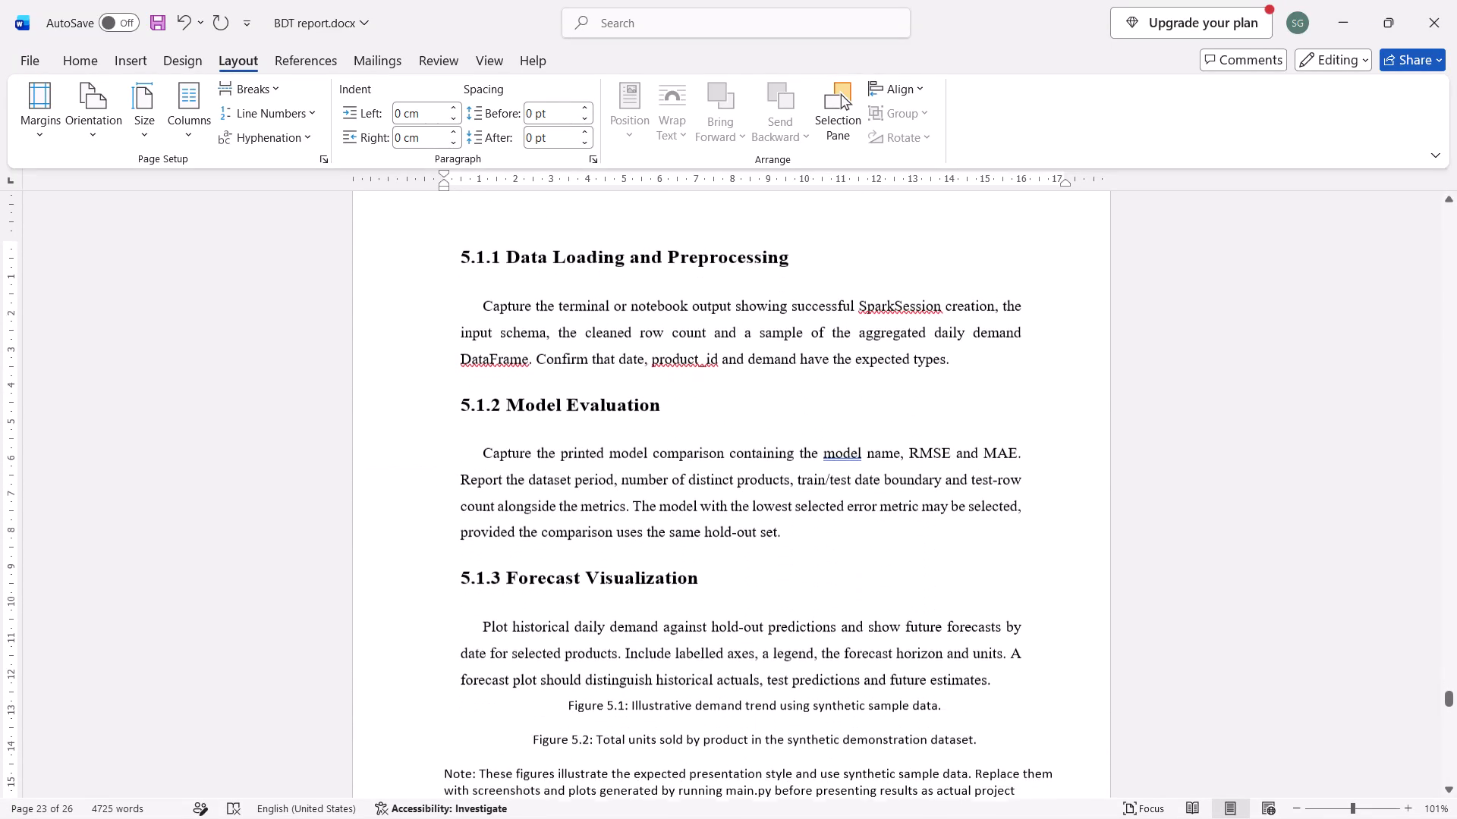
scroll(756, 518, "down", 2)
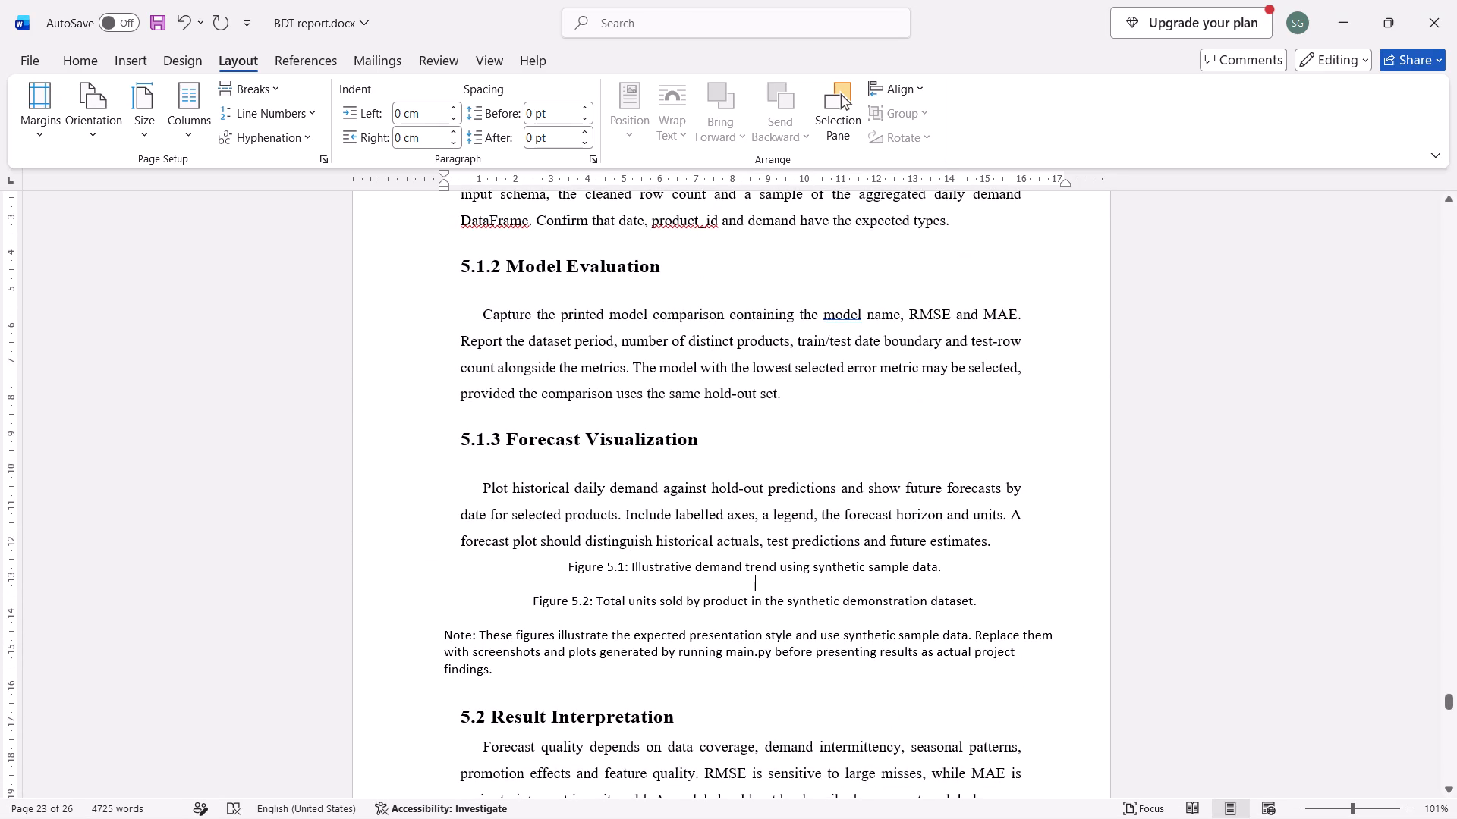
Delete the repeated Figure 5.1 and Figure 5.2 captions and the synthetic-data note between section 5.1.3's paragraph and the 5.2 heading.
left_click_drag(637, 668, 452, 626)
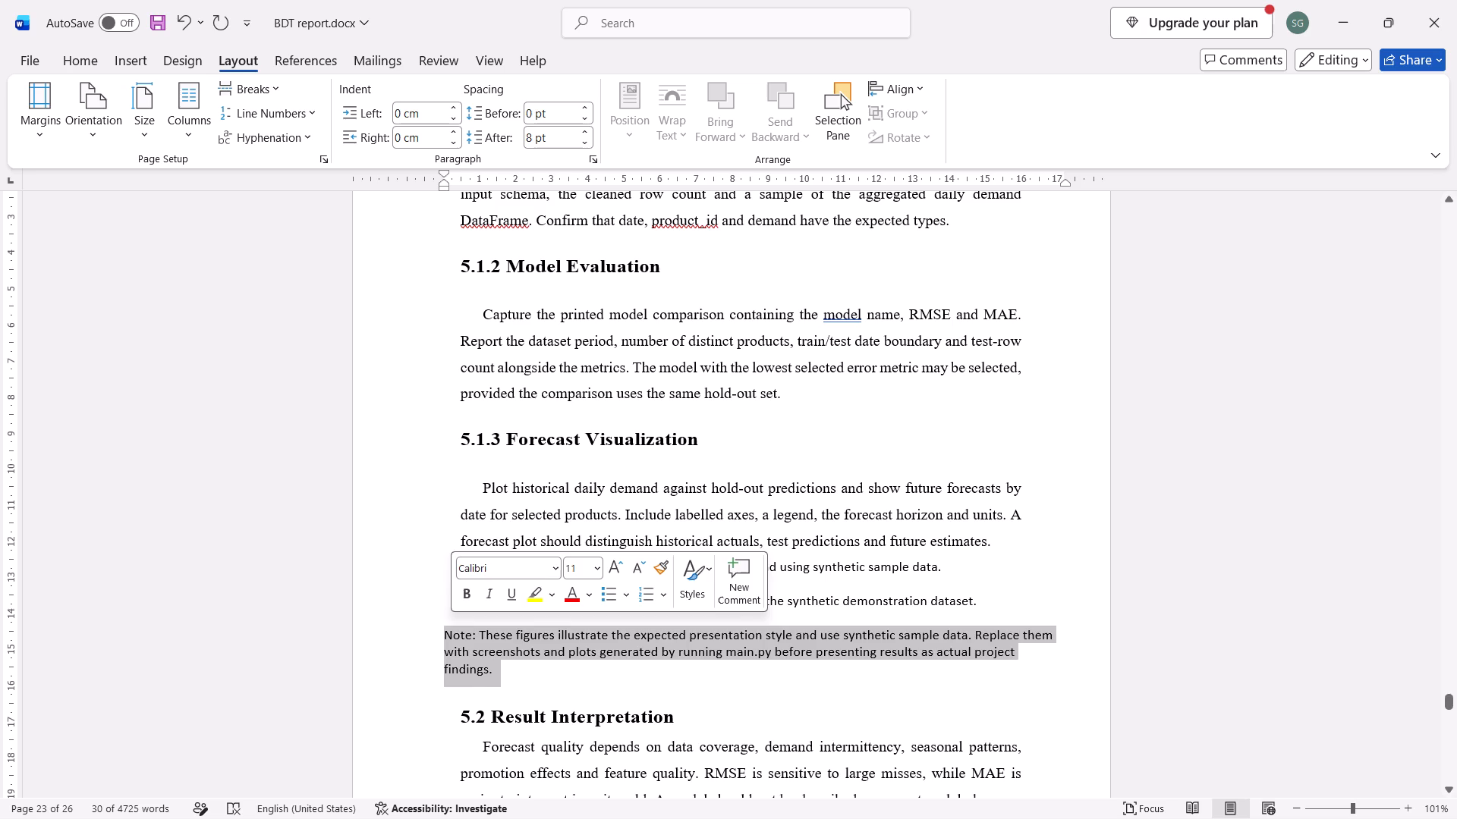
key("BackSpace")
key("BackSpace")
key("BackSpace")
key("BackSpace")
key("BackSpace")
key("BackSpace")
key("BackSpace")
key("BackSpace")
key("BackSpace")
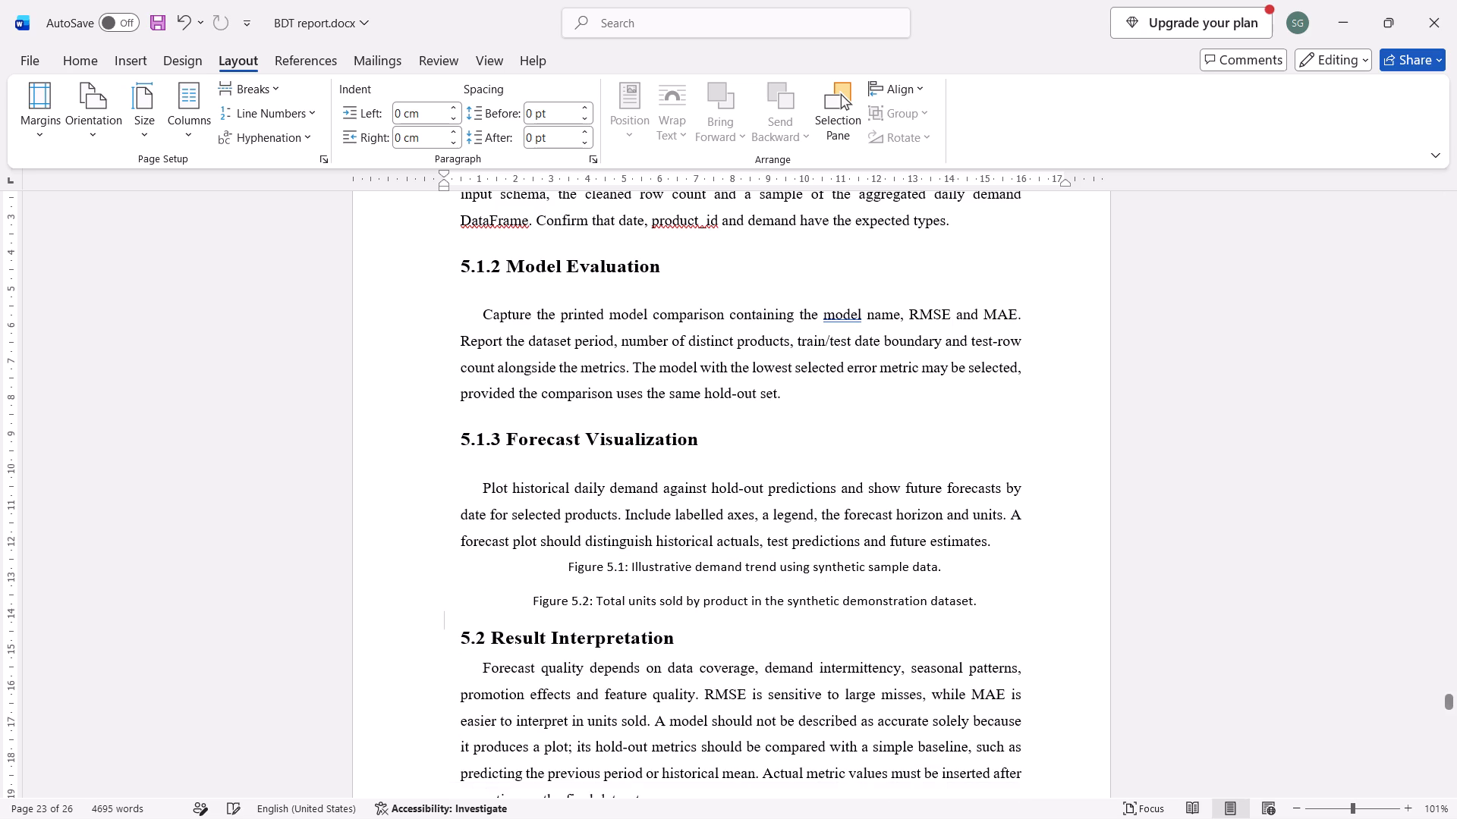
key("BackSpace")
key("BackSpace")
key("BackSpace")
key("BackSpace")
key("BackSpace")
key("BackSpace")
key("BackSpace")
key("BackSpace")
key("BackSpace")
key("BackSpace")
key("BackSpace")
key("BackSpace")
key("BackSpace")
key("BackSpace")
key("BackSpace")
key("BackSpace")
key("BackSpace")
key("BackSpace")
key("BackSpace")
key("BackSpace")
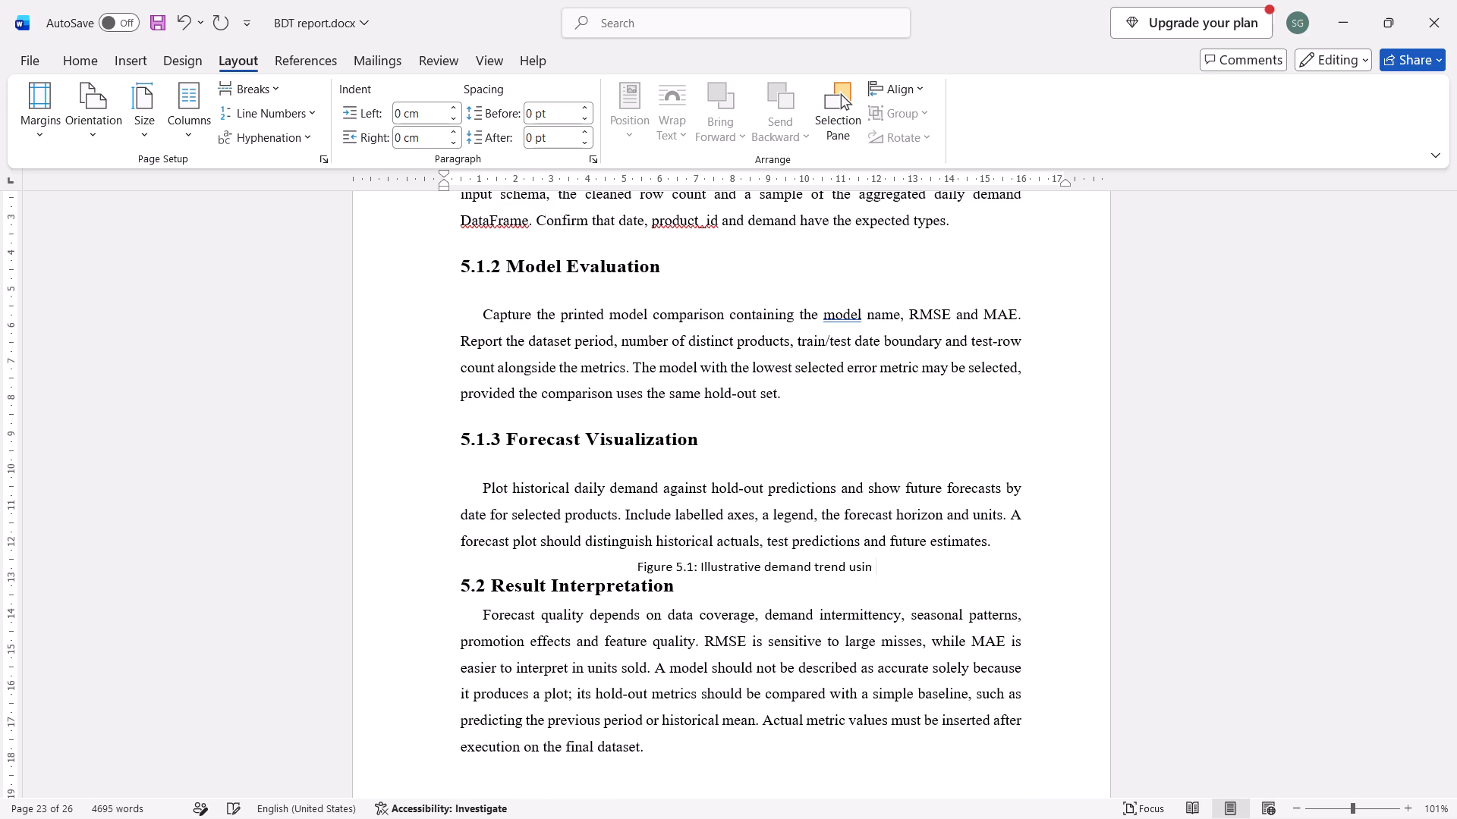
key("BackSpace")
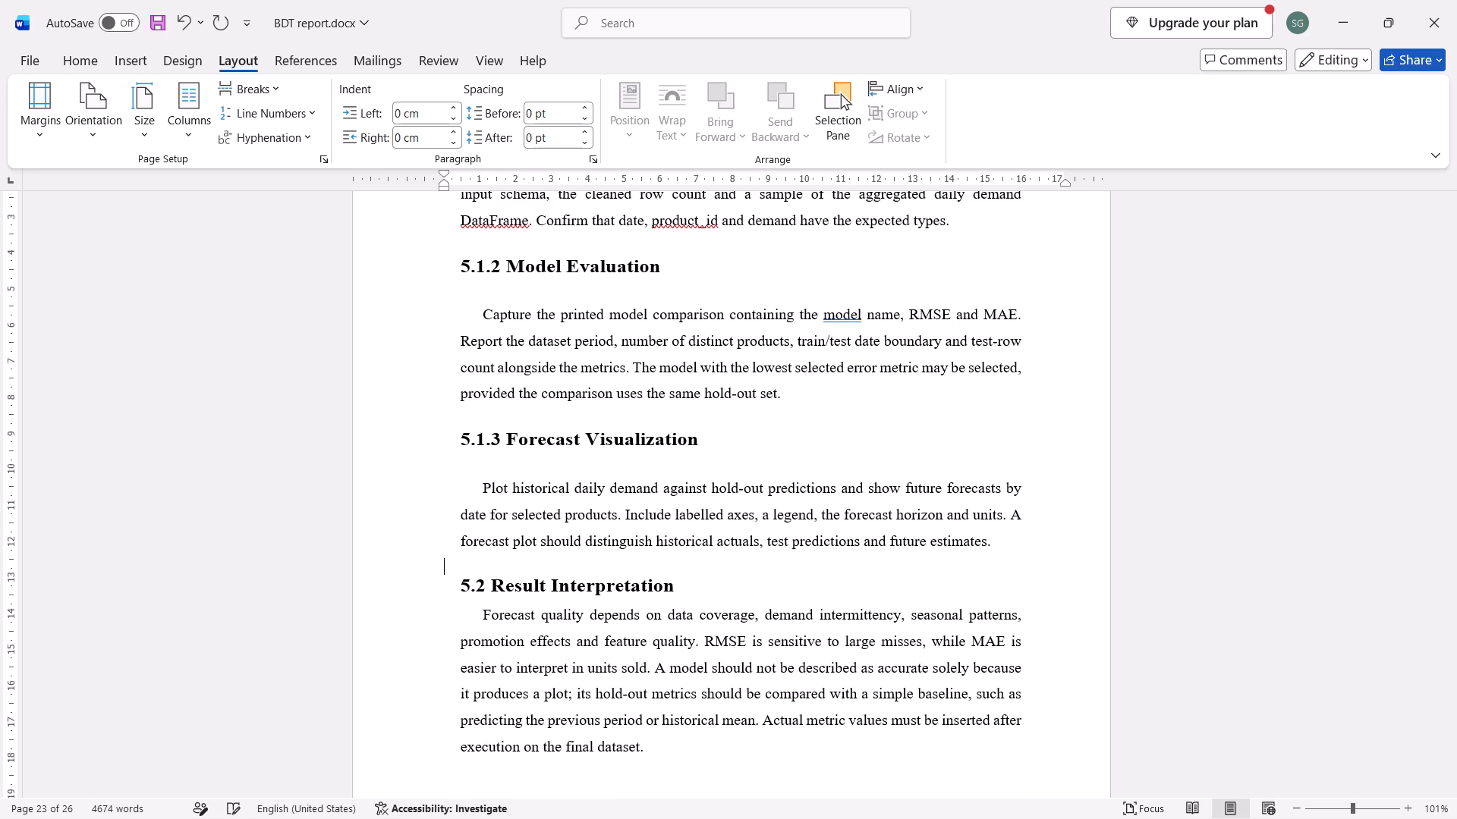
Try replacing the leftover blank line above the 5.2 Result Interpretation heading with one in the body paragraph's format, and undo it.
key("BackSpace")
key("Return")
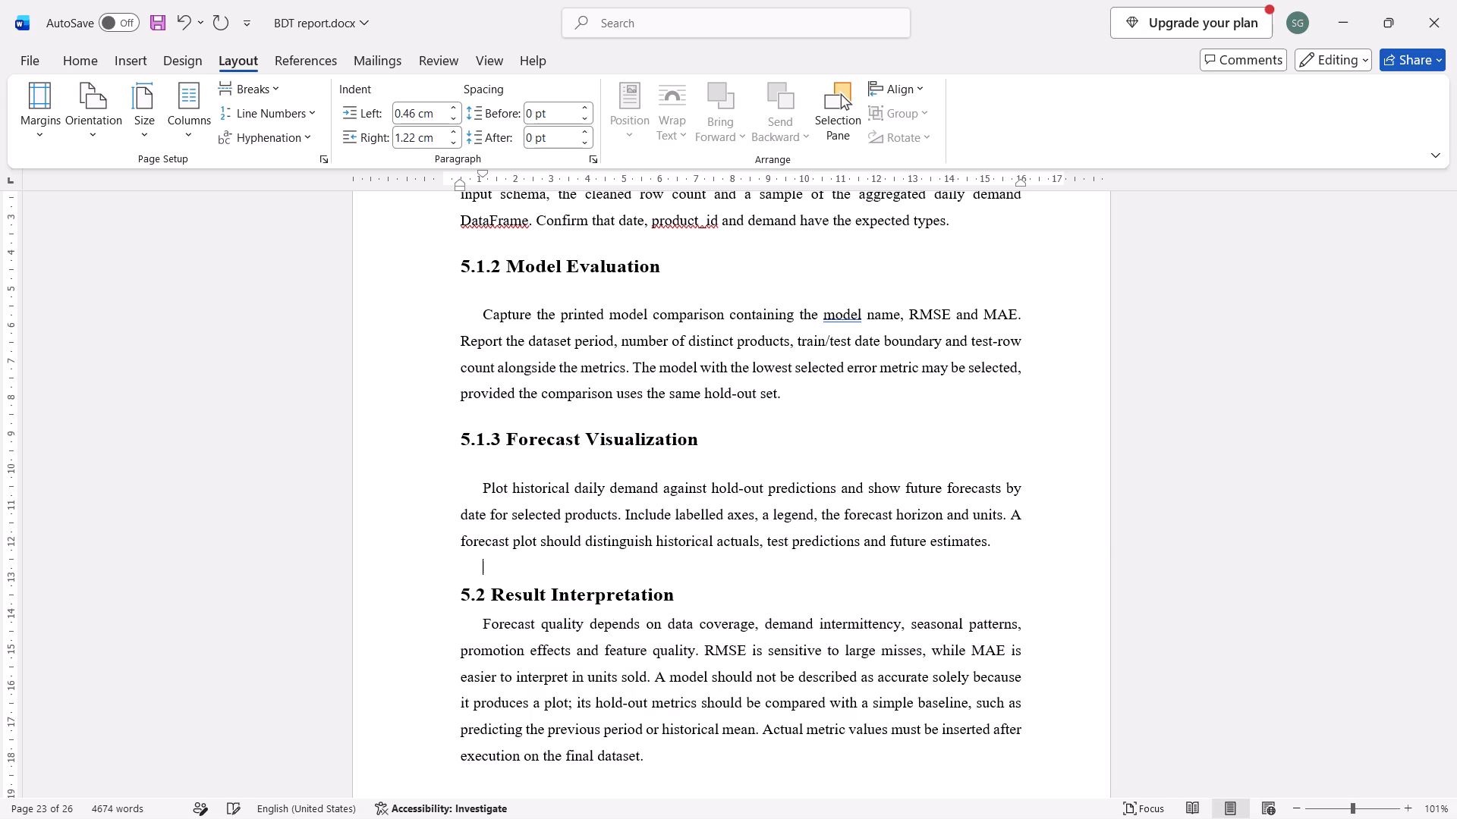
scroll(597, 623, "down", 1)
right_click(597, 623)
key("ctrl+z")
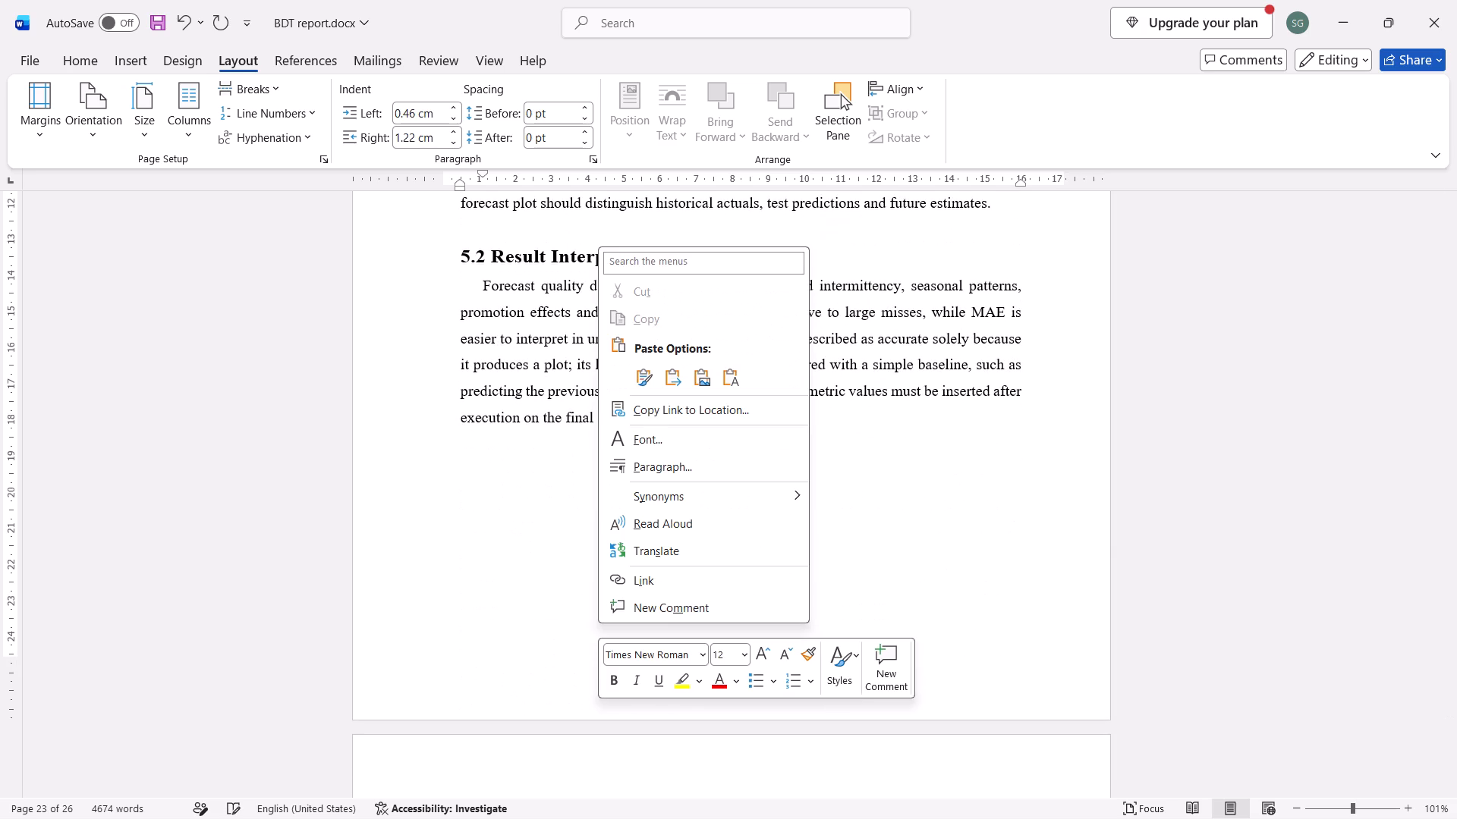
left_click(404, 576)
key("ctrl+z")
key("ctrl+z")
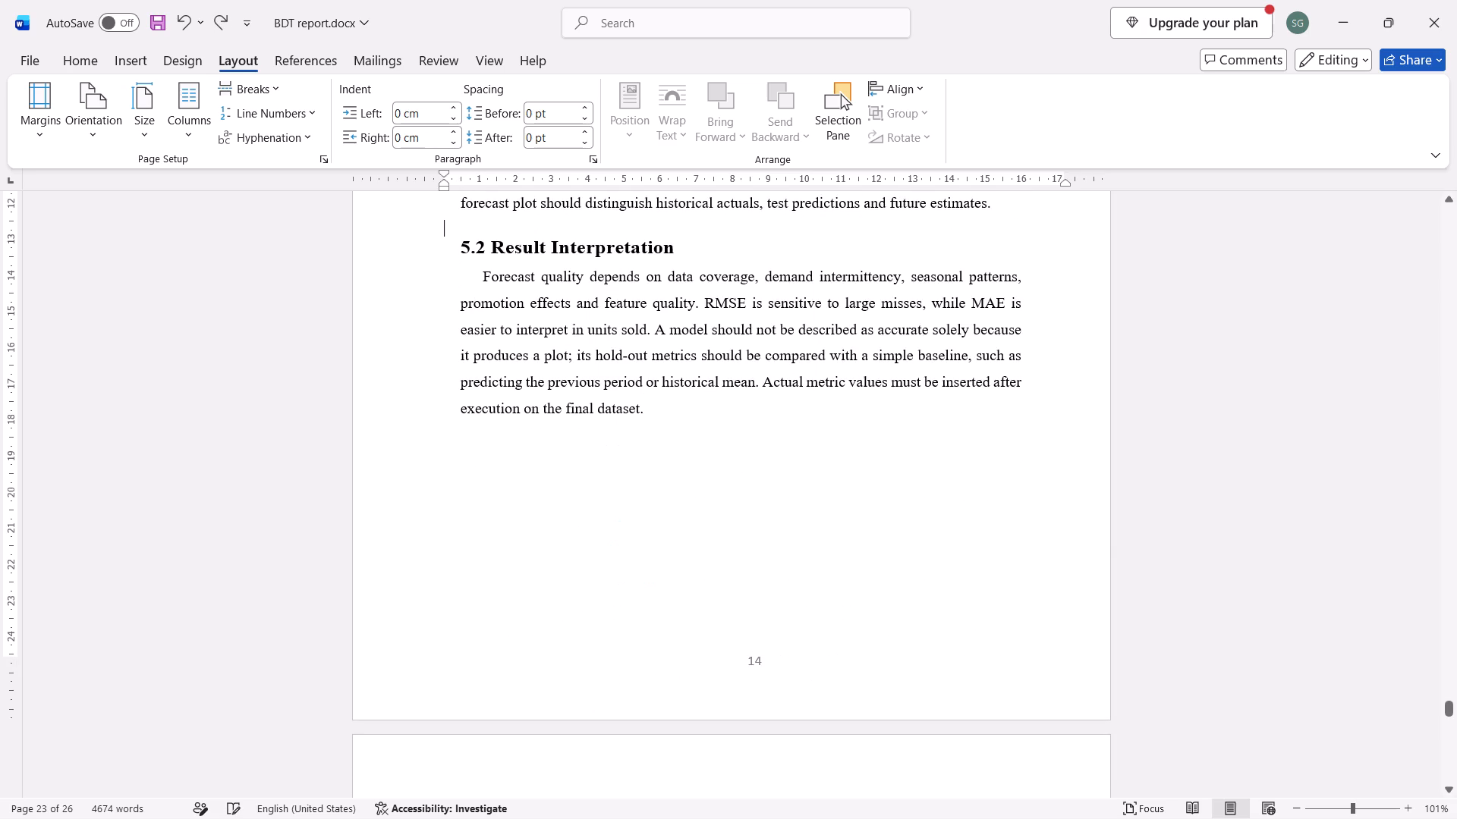
Examine the report's page layout backwards from section 5.2 through the earlier chapters to the ABSTRACT page.
scroll(404, 576, "down", 2)
scroll(404, 576, "up", 2)
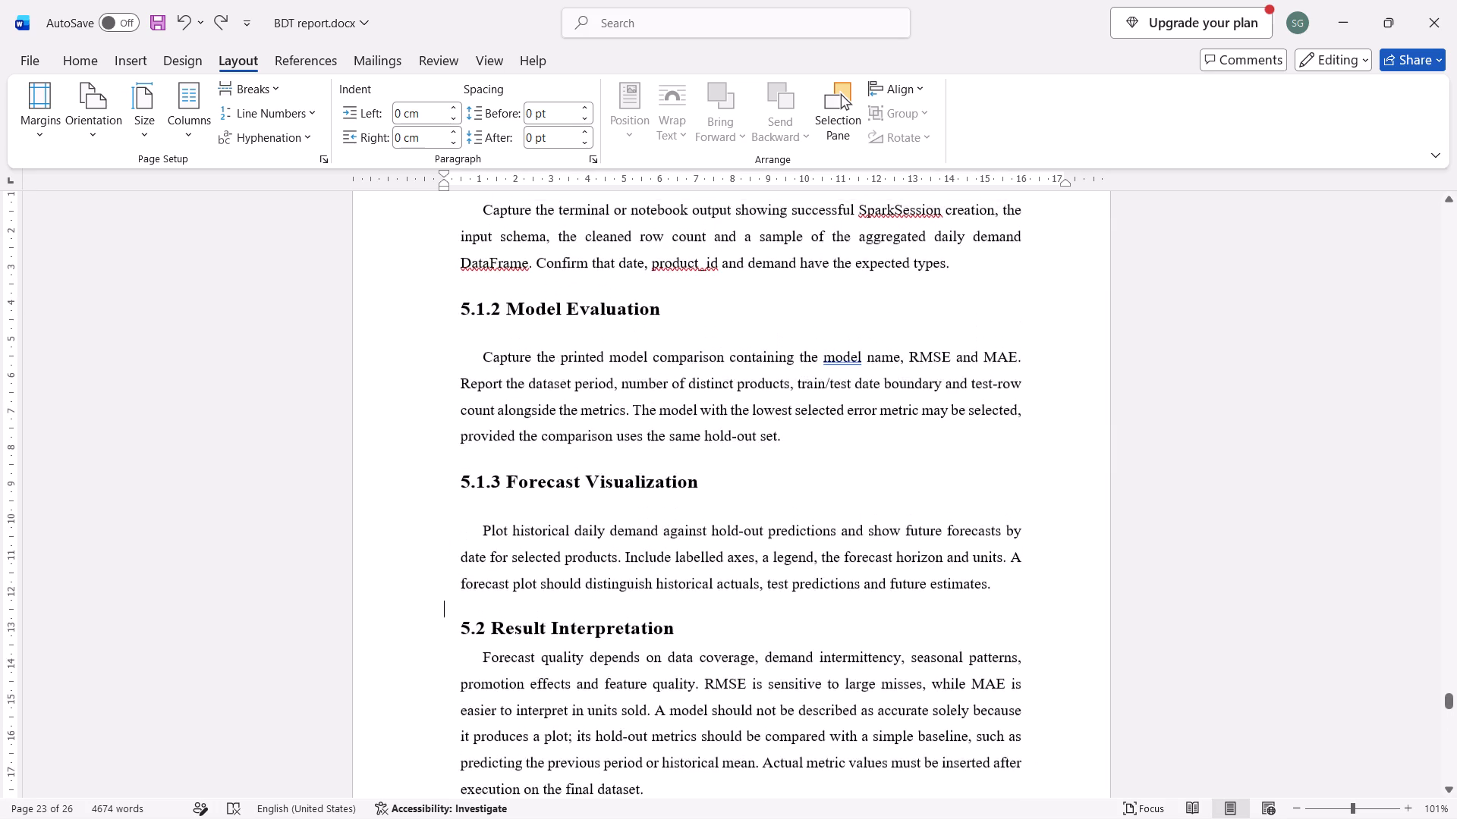
scroll(404, 576, "up", 3)
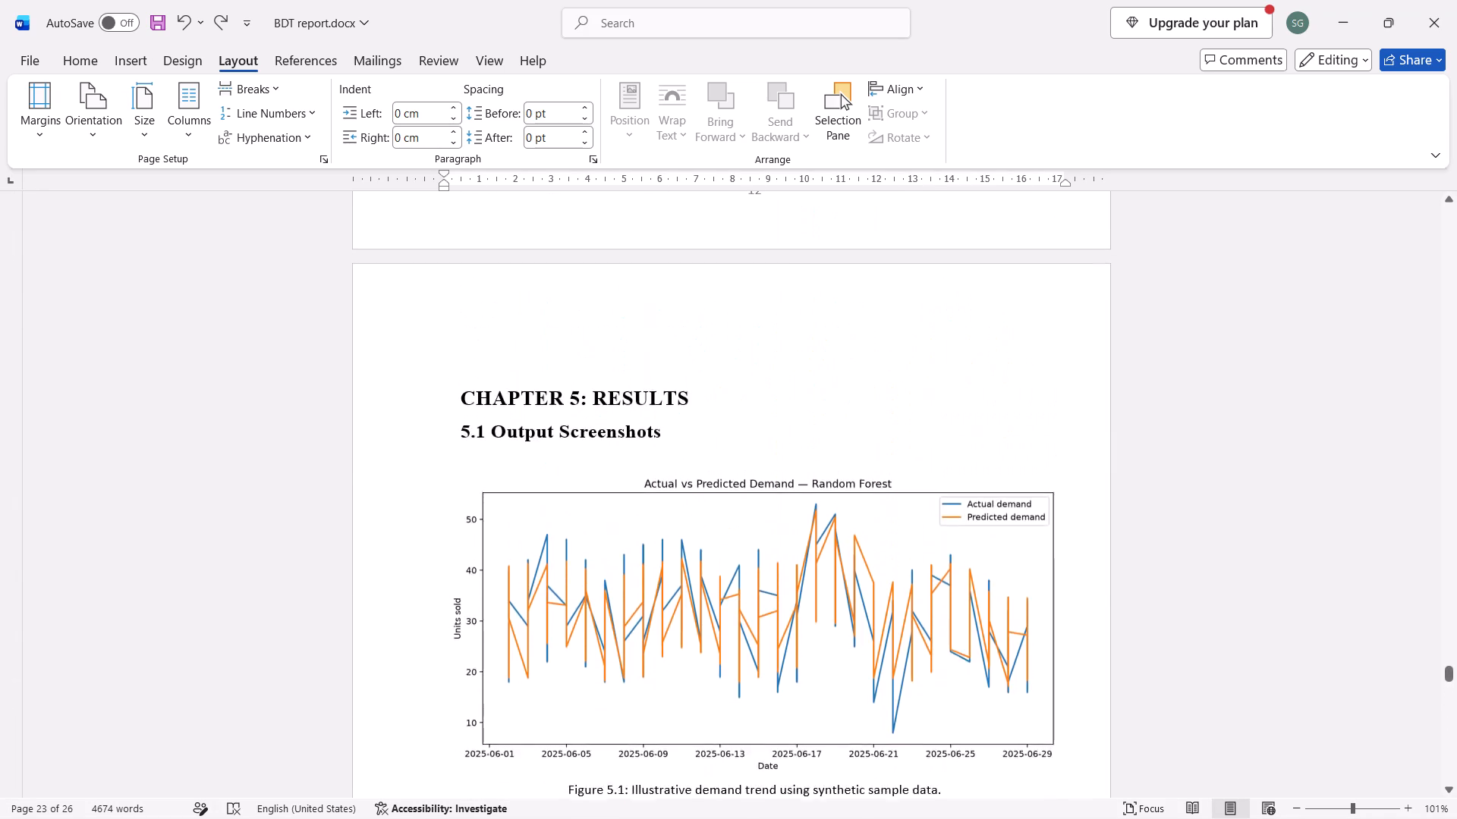
scroll(404, 576, "up", 3)
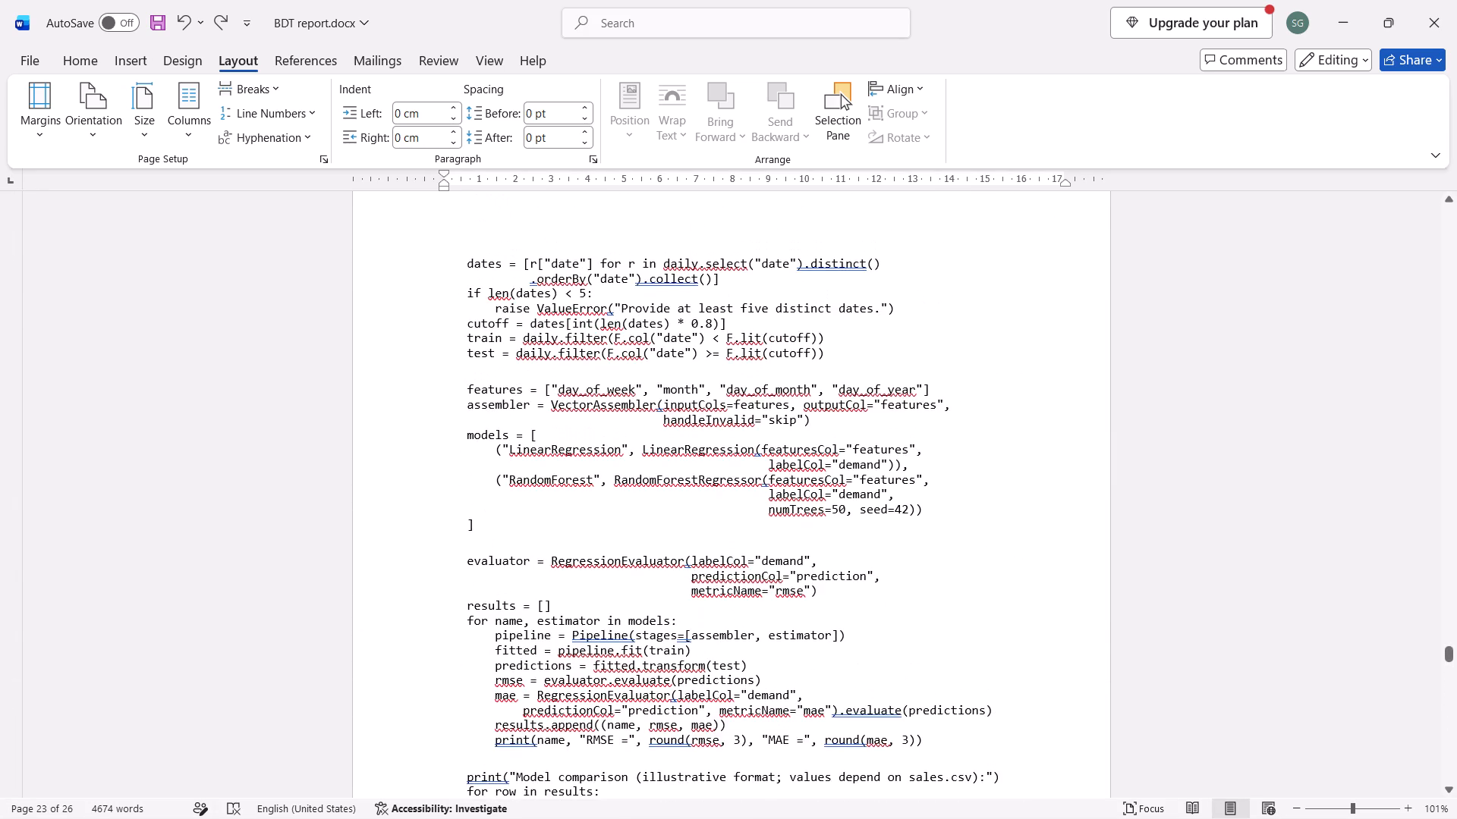
scroll(404, 576, "down", 2)
scroll(404, 576, "up", 1)
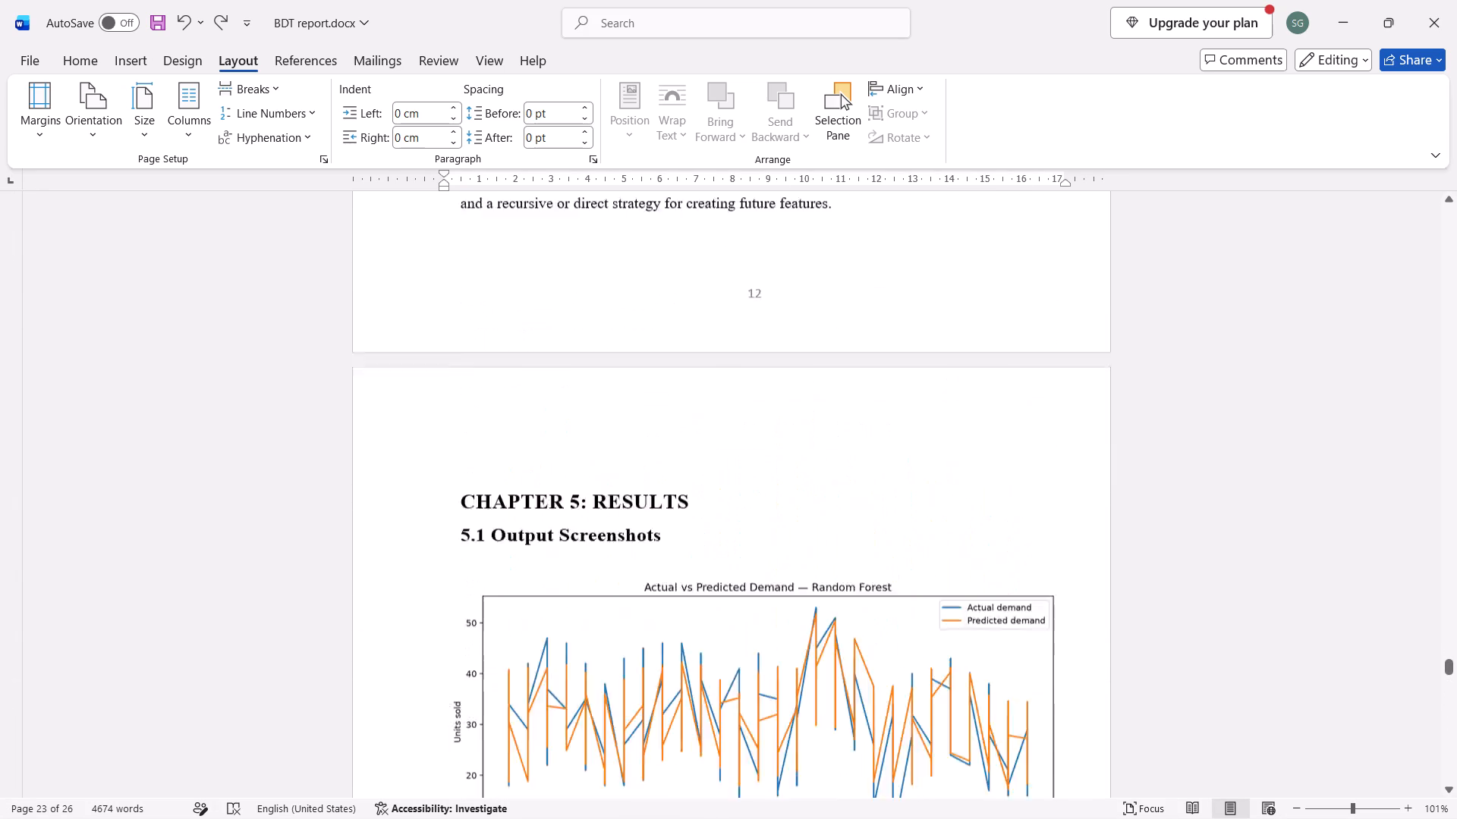
scroll(404, 576, "up", 5)
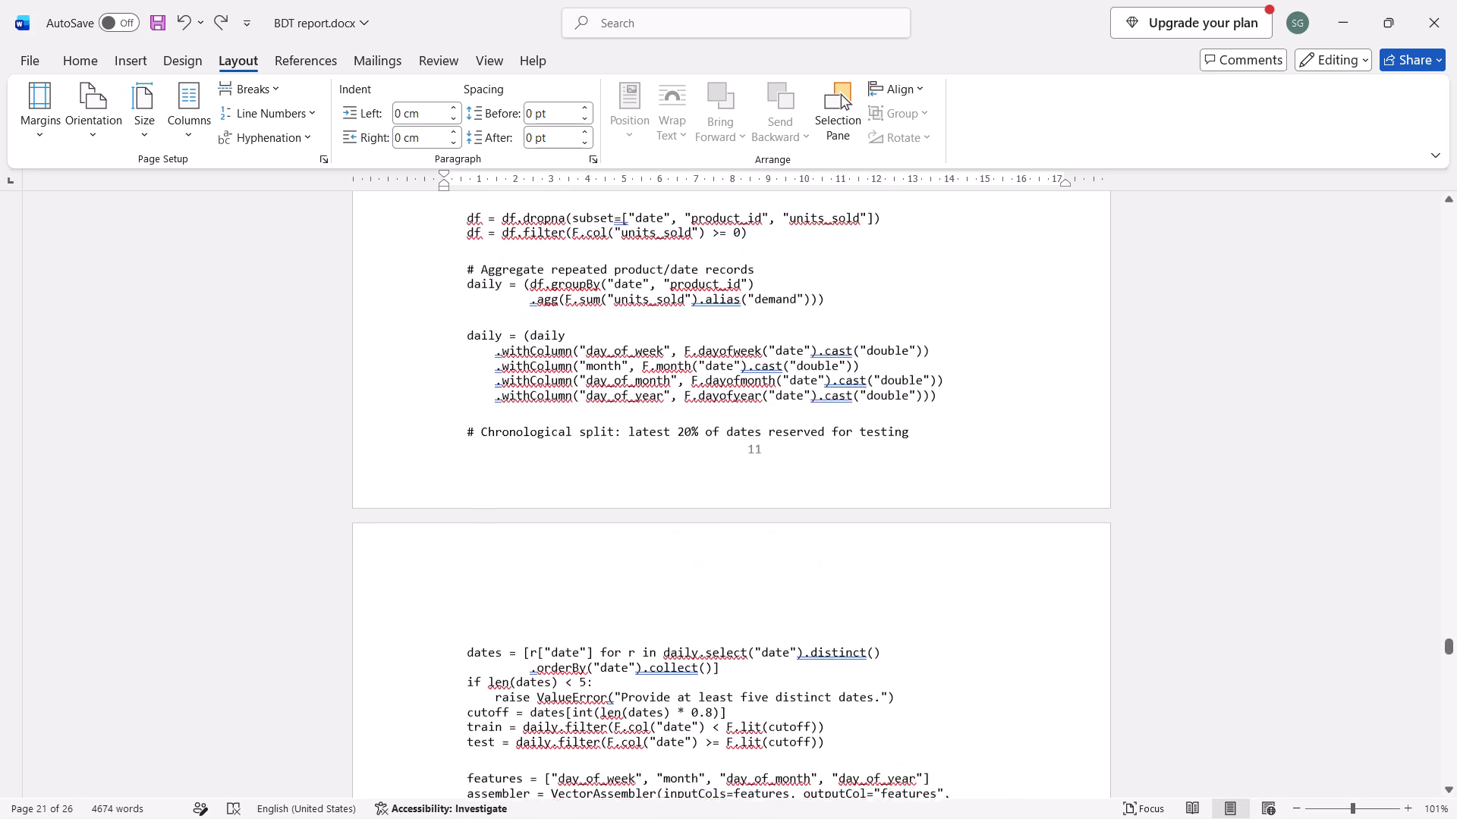
scroll(404, 576, "up", 10)
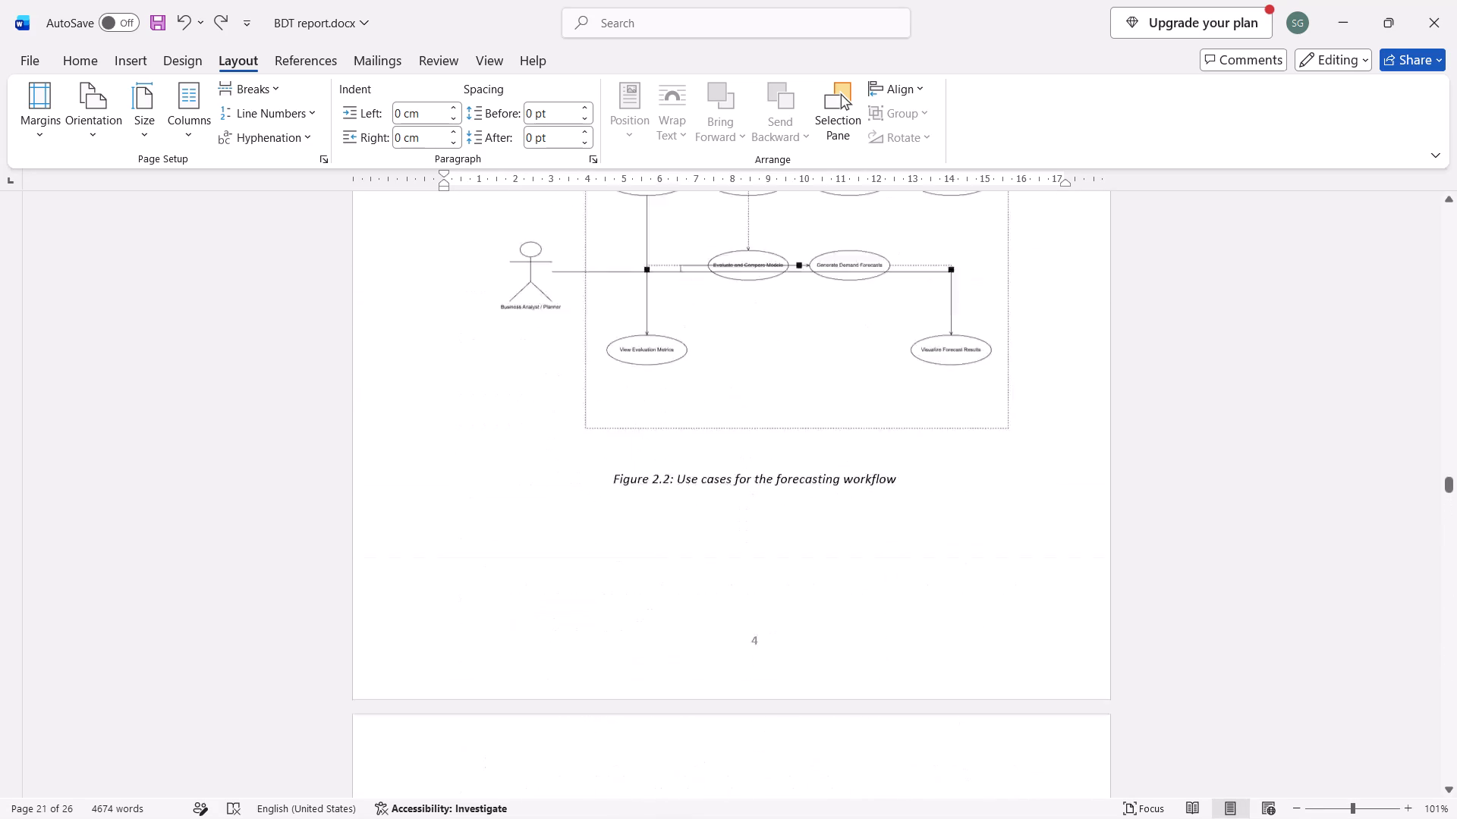
scroll(404, 576, "up", 5)
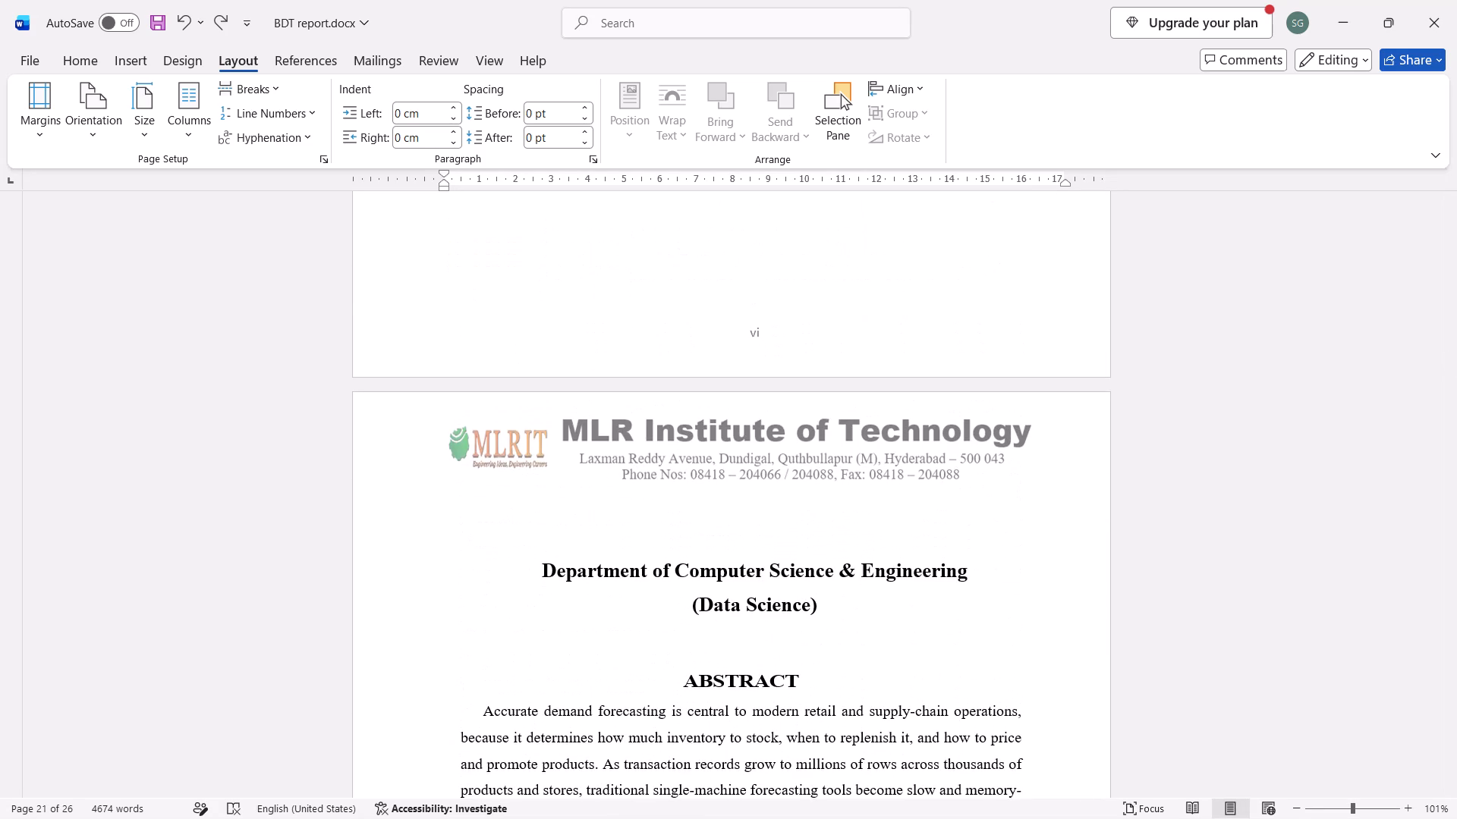
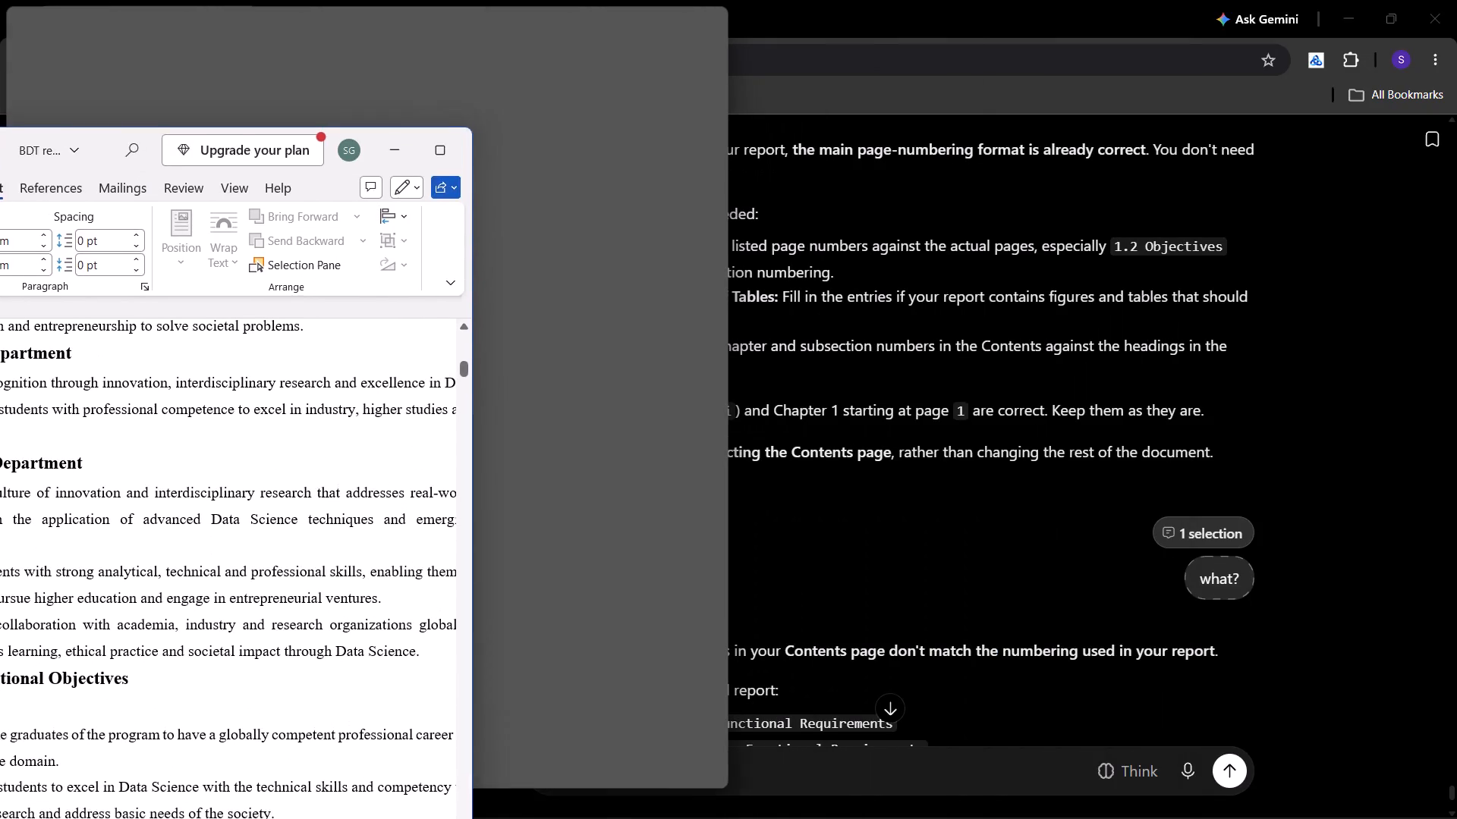
left_click_drag(0, 154, 0, 174)
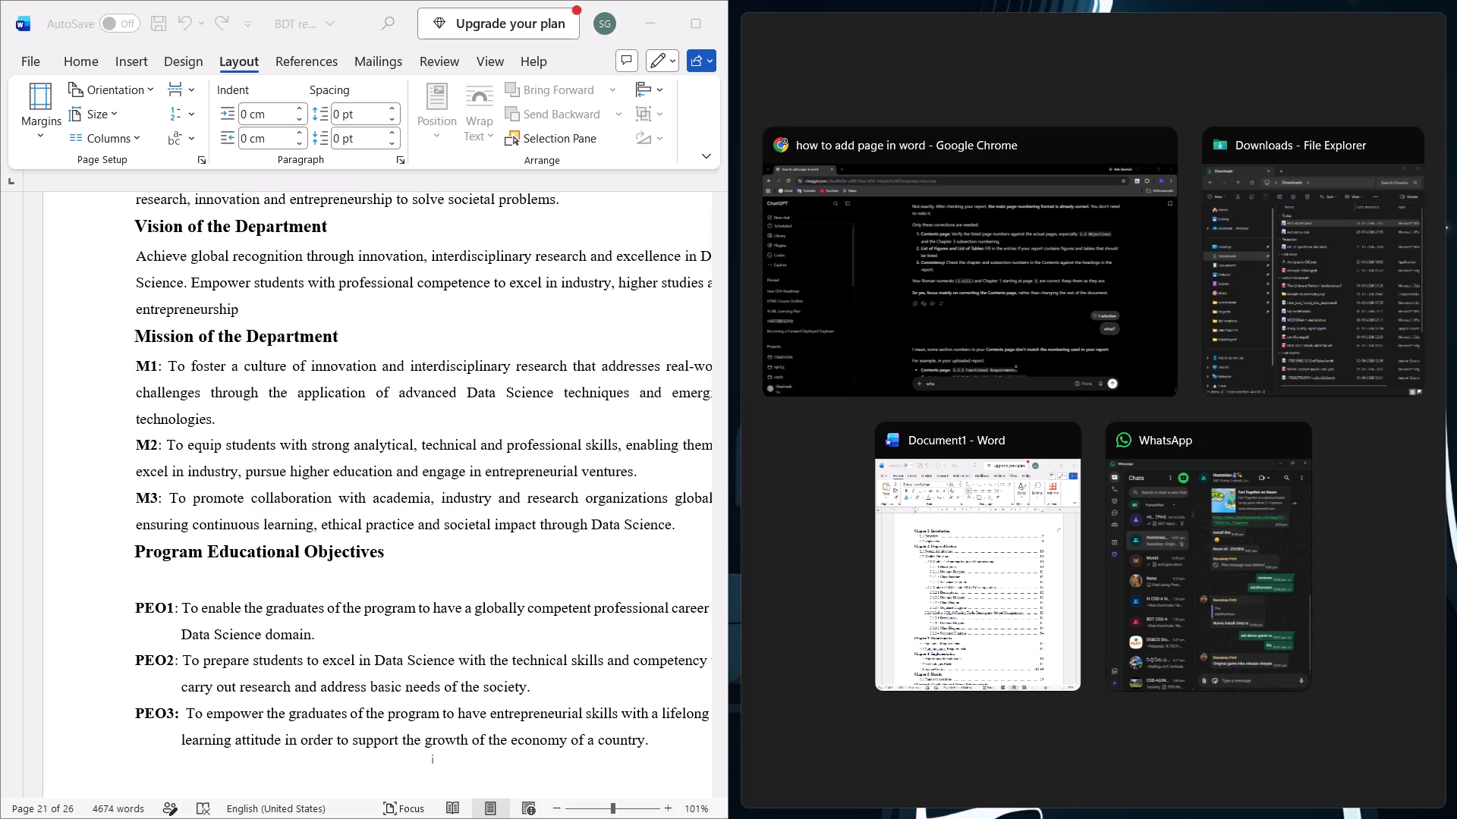
scroll(256, 363, "down", 2)
left_click(485, 379)
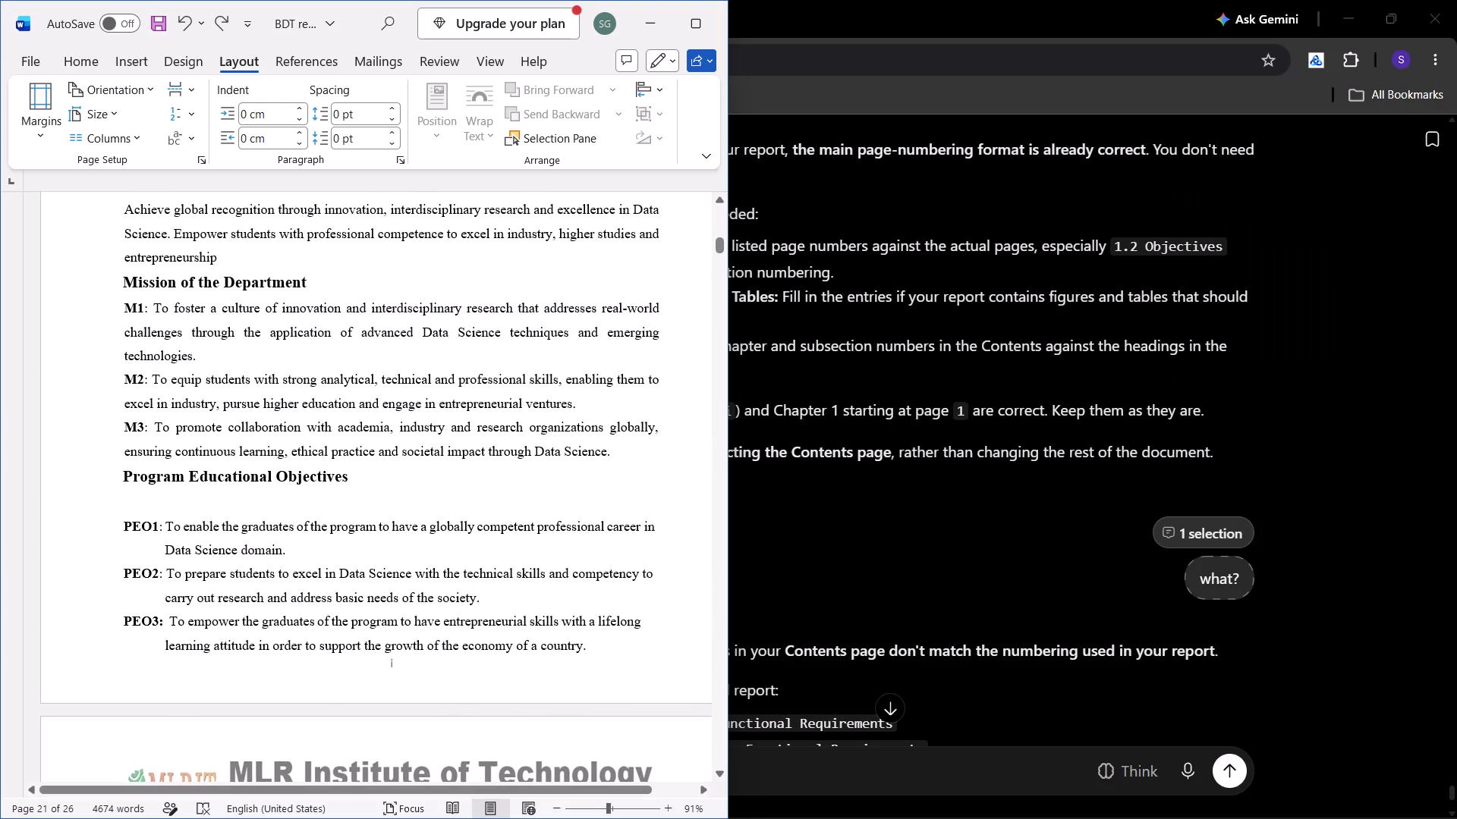
Place the text cursor at the end of the head of department's name on the Certificate page.
scroll(535, 541, "down", 3)
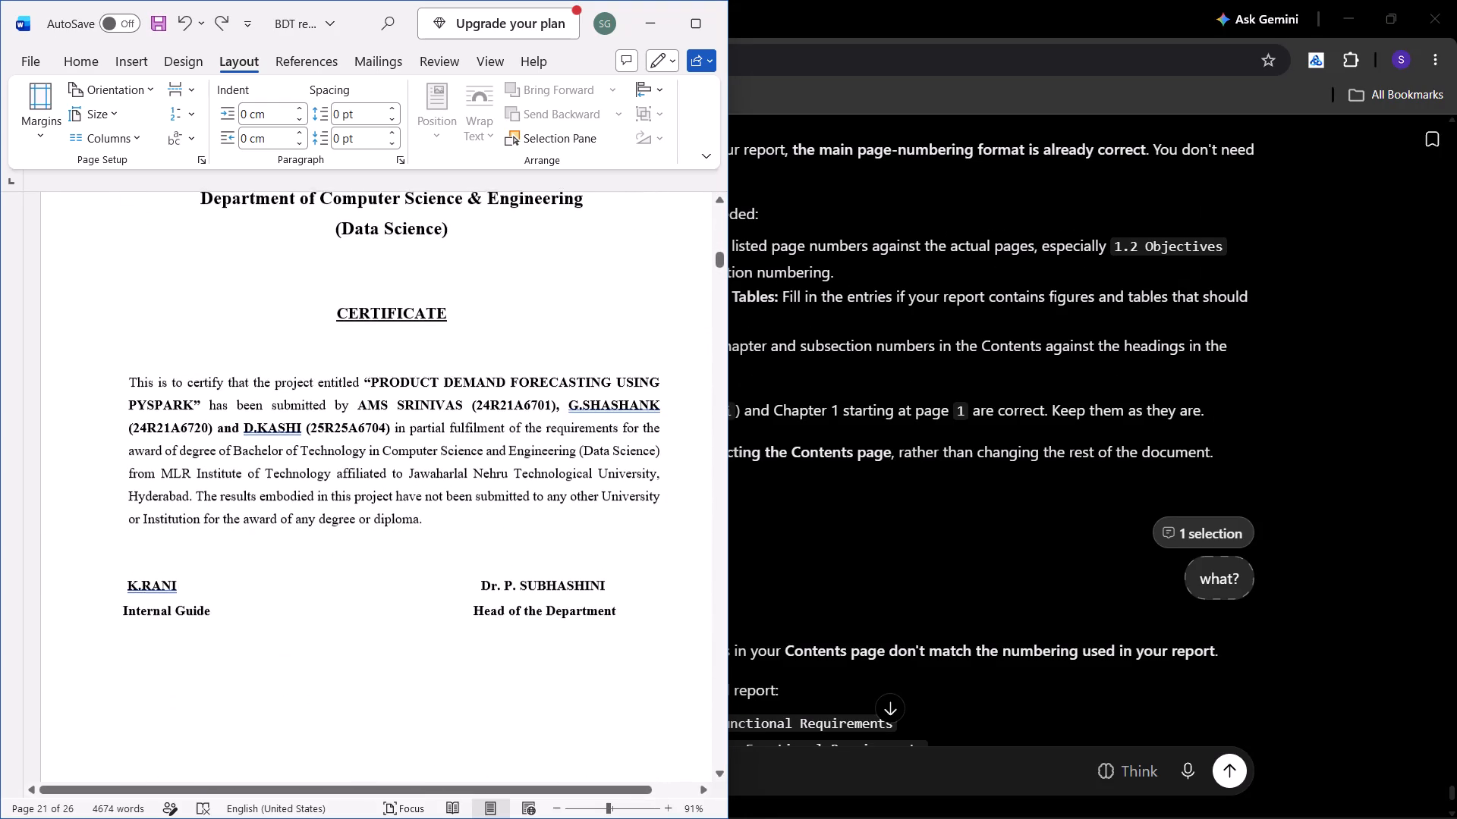
scroll(537, 561, "down", 2)
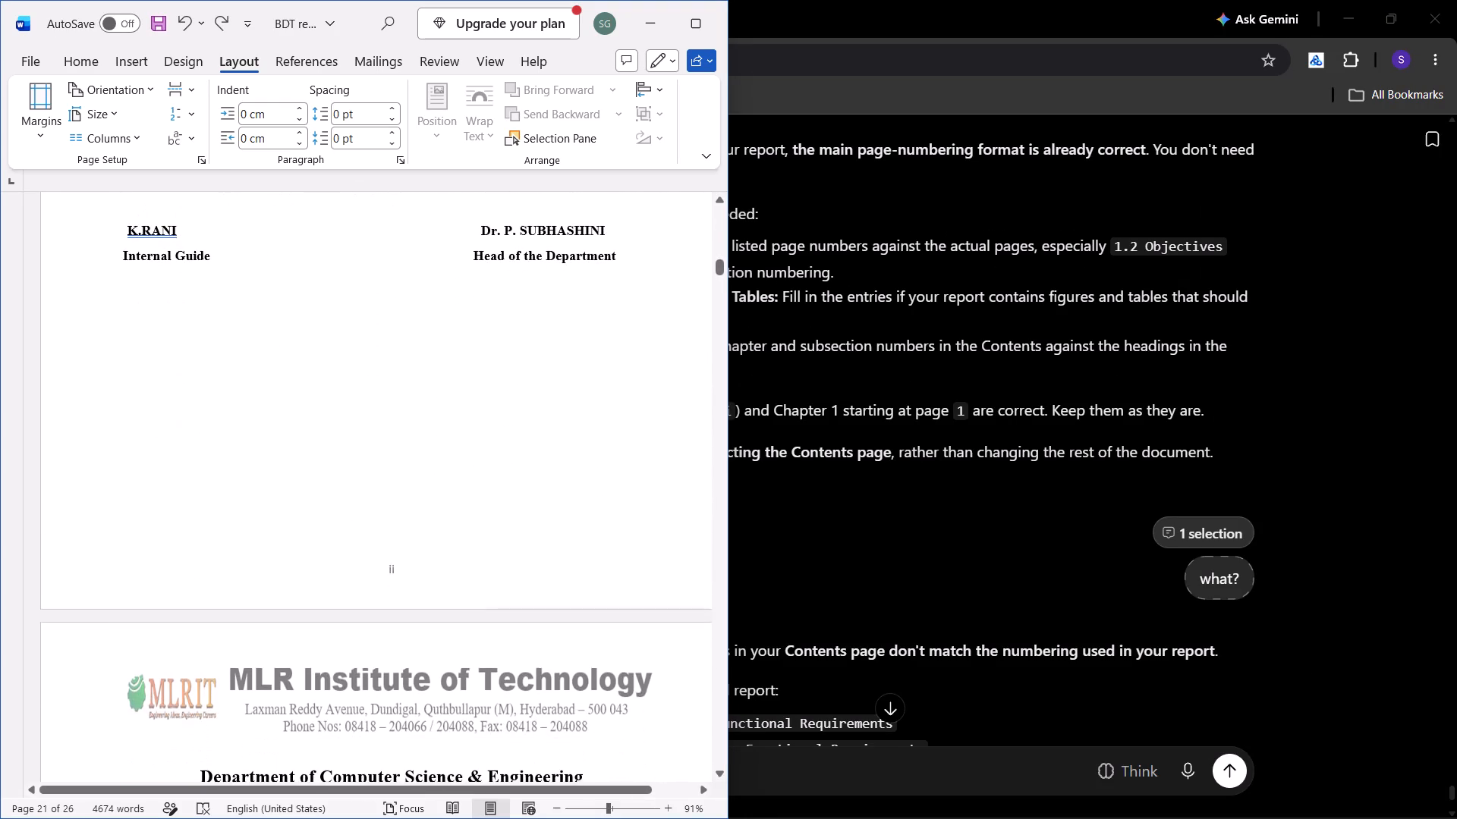
scroll(537, 561, "up", 2)
left_click(606, 689)
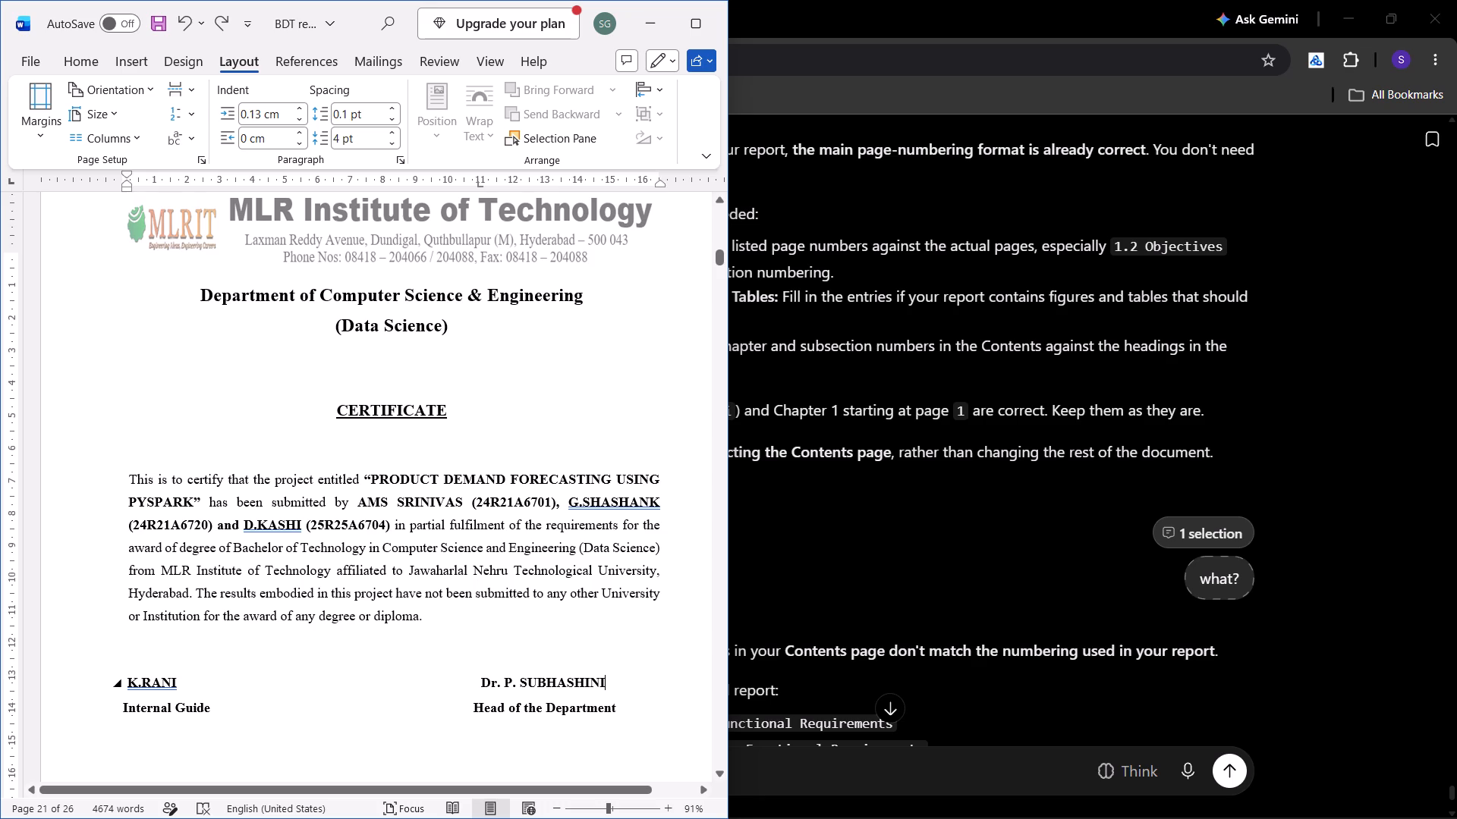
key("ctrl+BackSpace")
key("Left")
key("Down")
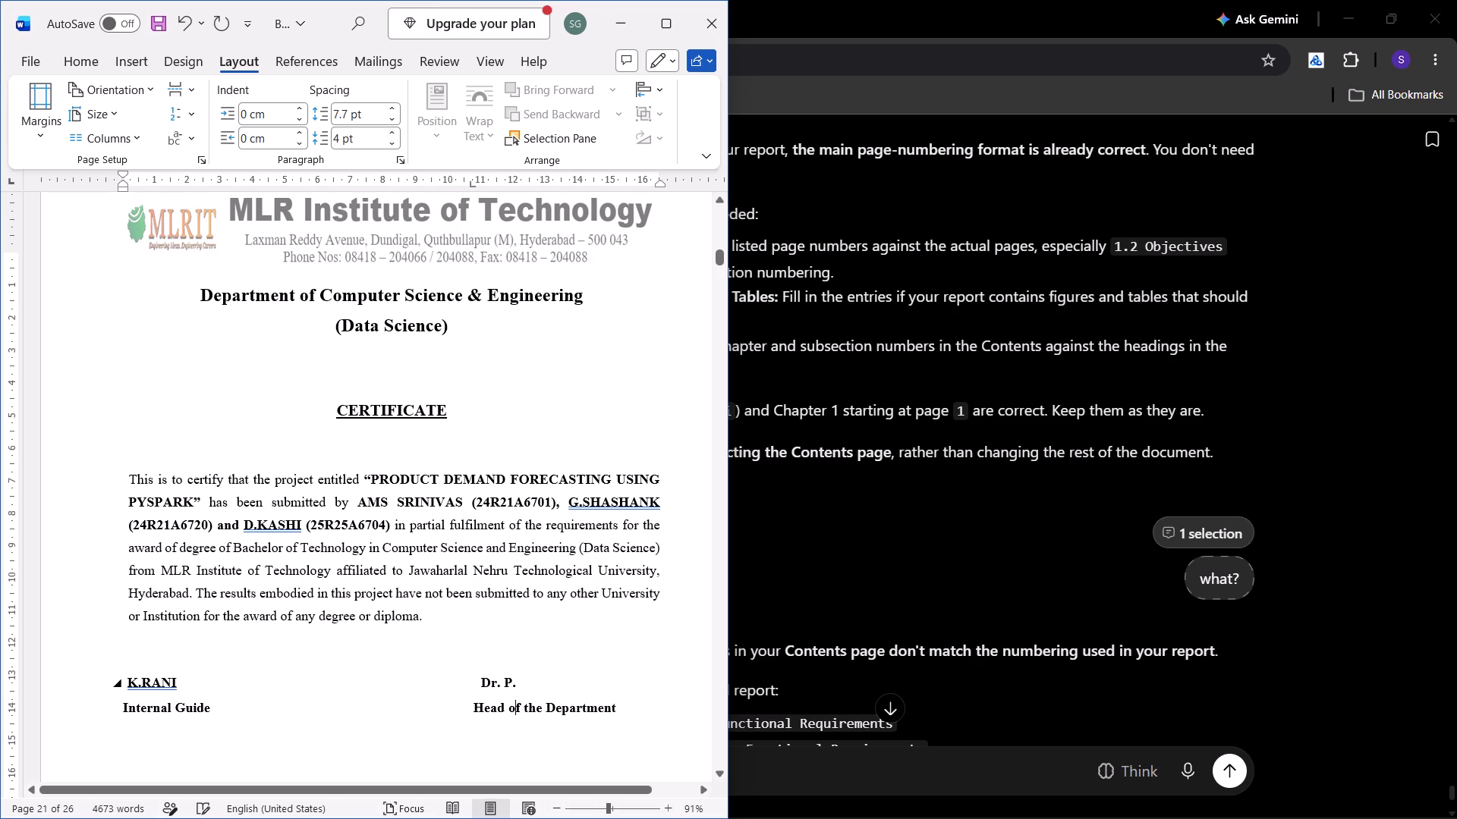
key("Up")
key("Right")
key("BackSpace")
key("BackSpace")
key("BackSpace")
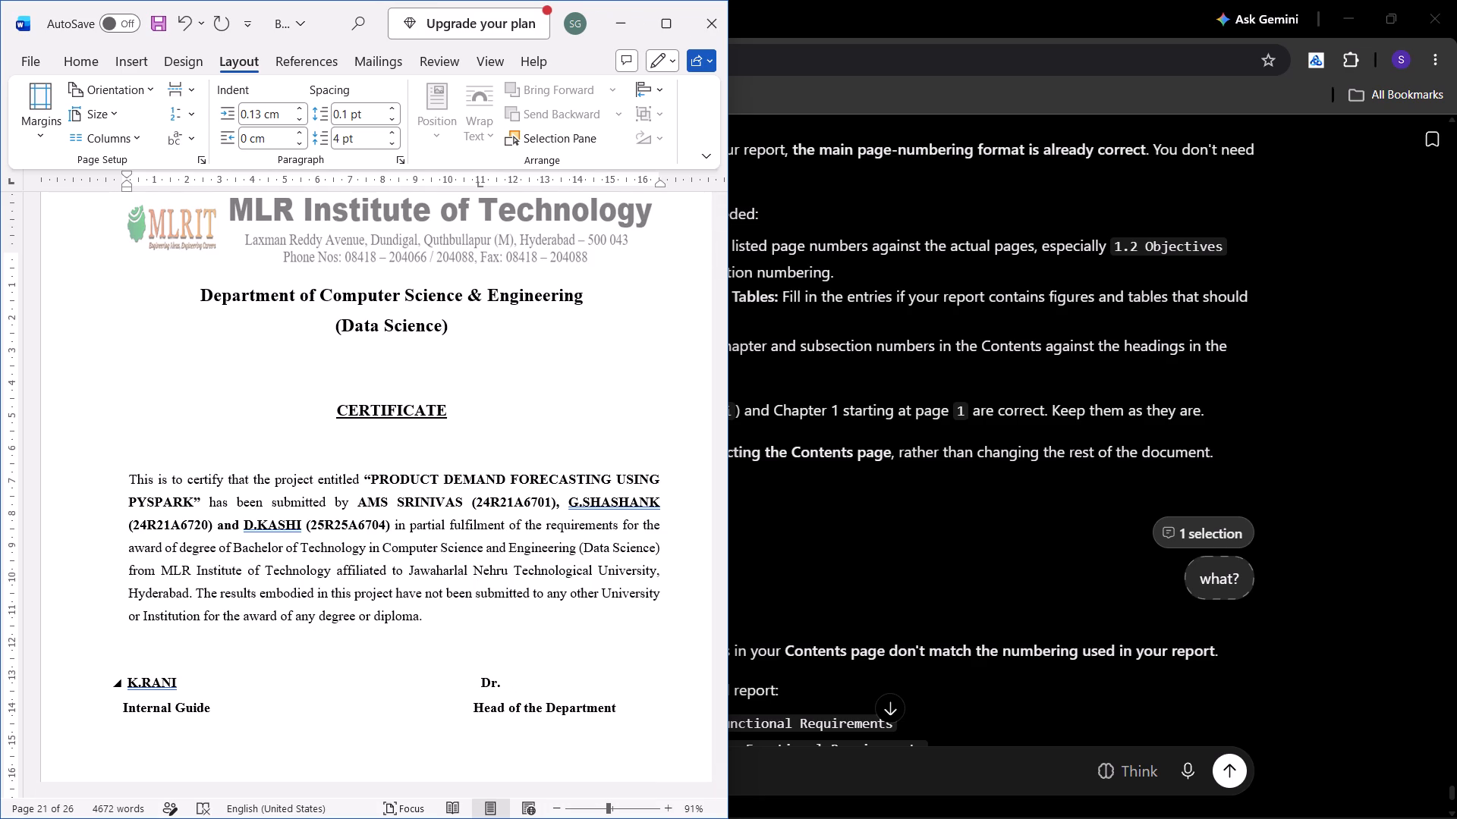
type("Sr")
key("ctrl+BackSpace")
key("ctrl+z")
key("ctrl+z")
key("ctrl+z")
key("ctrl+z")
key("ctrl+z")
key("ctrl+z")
Replace the head of department's name on the Certificate page with the new head's name in capitals, keeping "Dr." and a space before it.
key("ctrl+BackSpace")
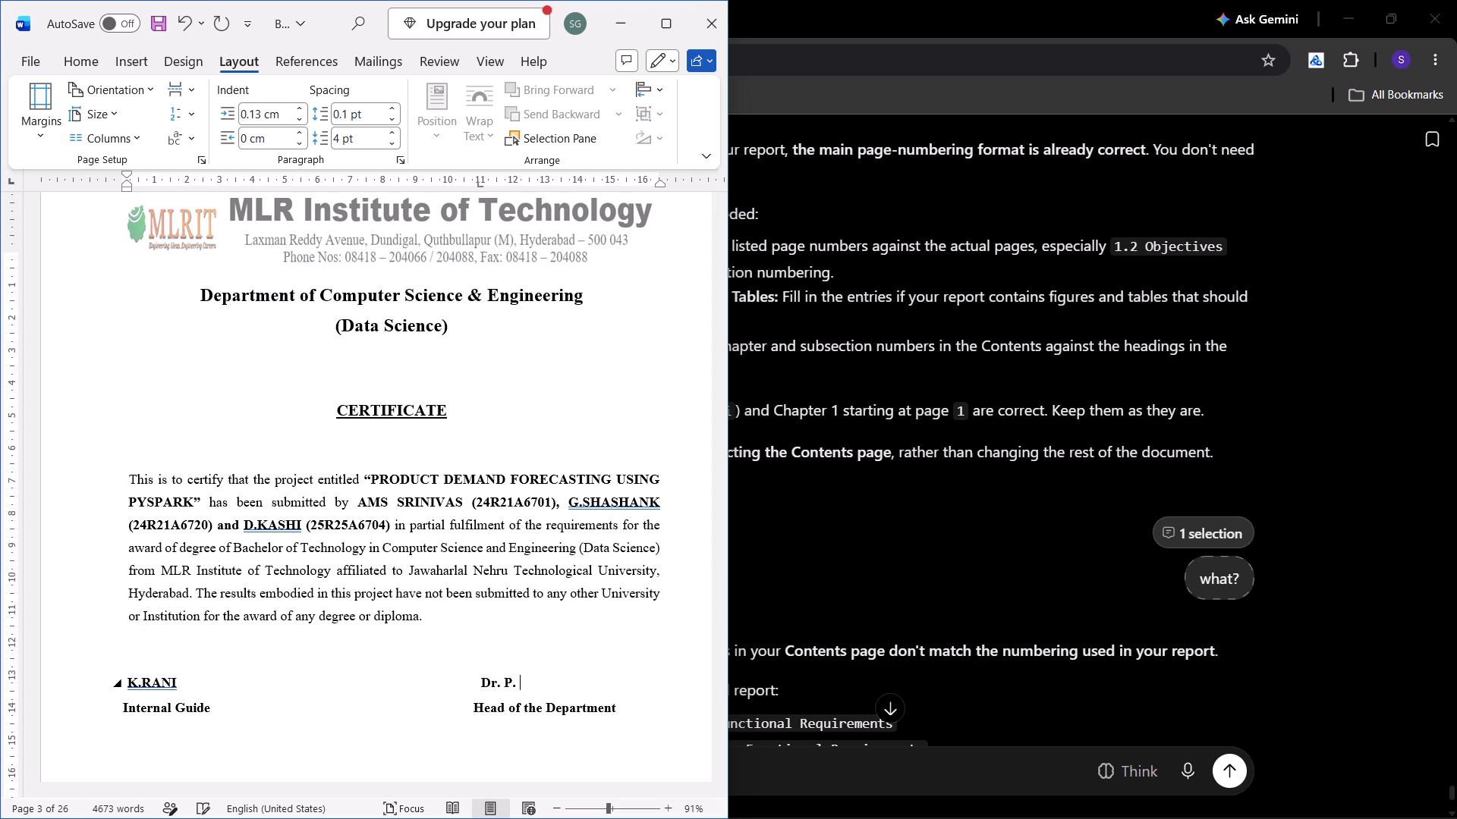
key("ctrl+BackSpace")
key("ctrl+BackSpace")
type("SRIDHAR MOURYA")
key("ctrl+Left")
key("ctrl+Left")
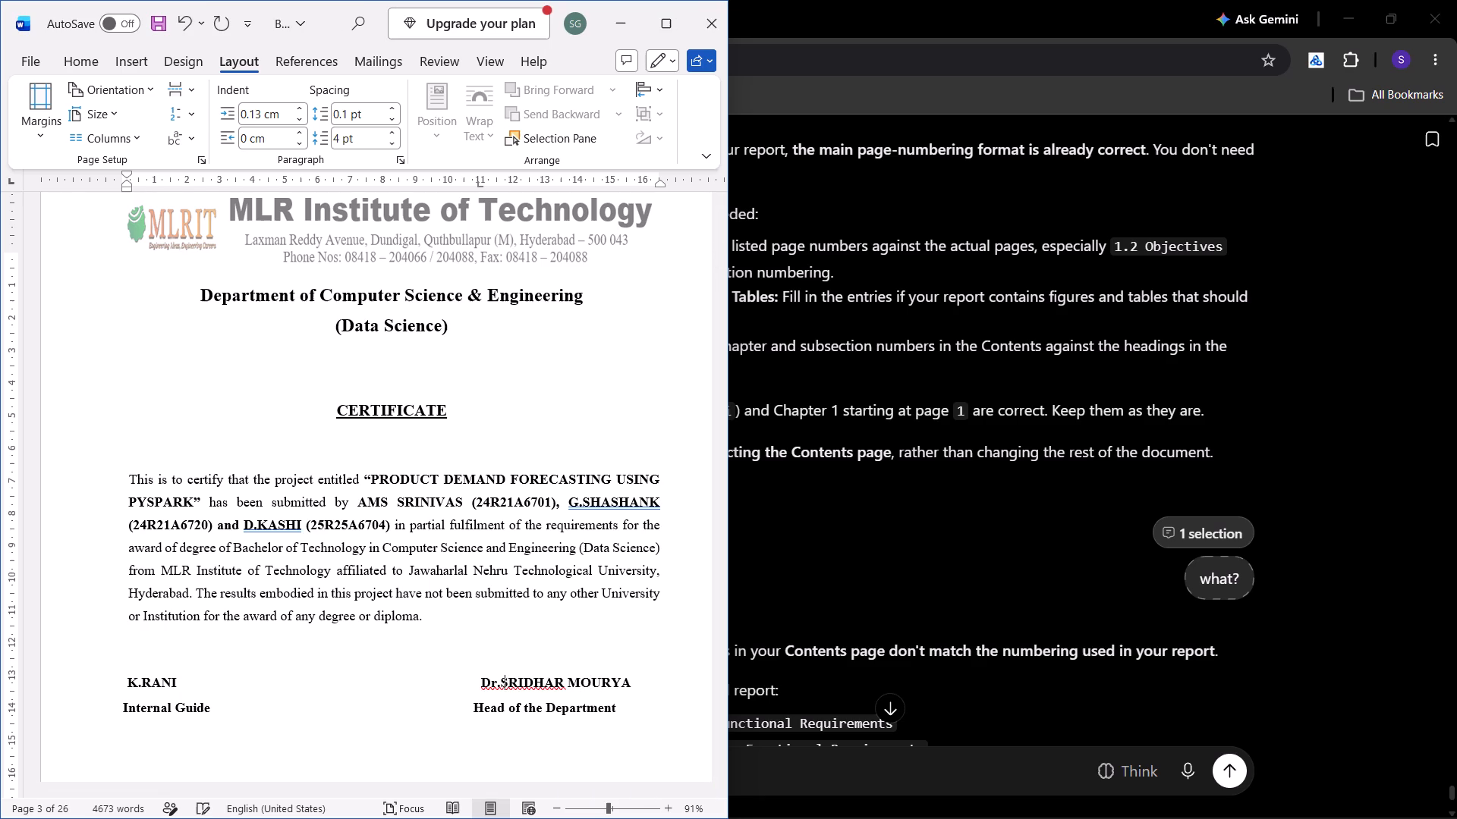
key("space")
Insert three spaces before "Head of the Department" to centre it under the new name.
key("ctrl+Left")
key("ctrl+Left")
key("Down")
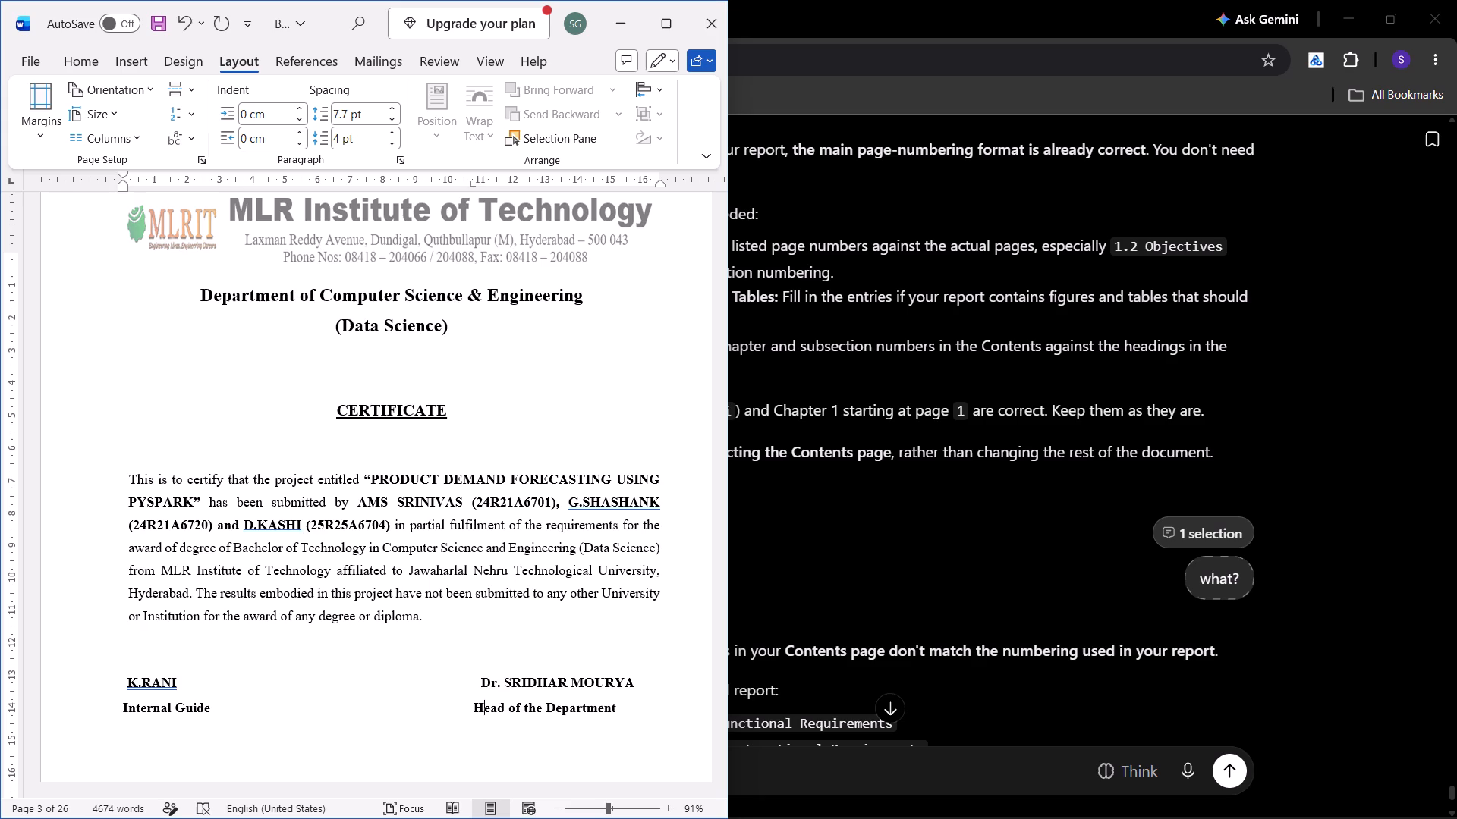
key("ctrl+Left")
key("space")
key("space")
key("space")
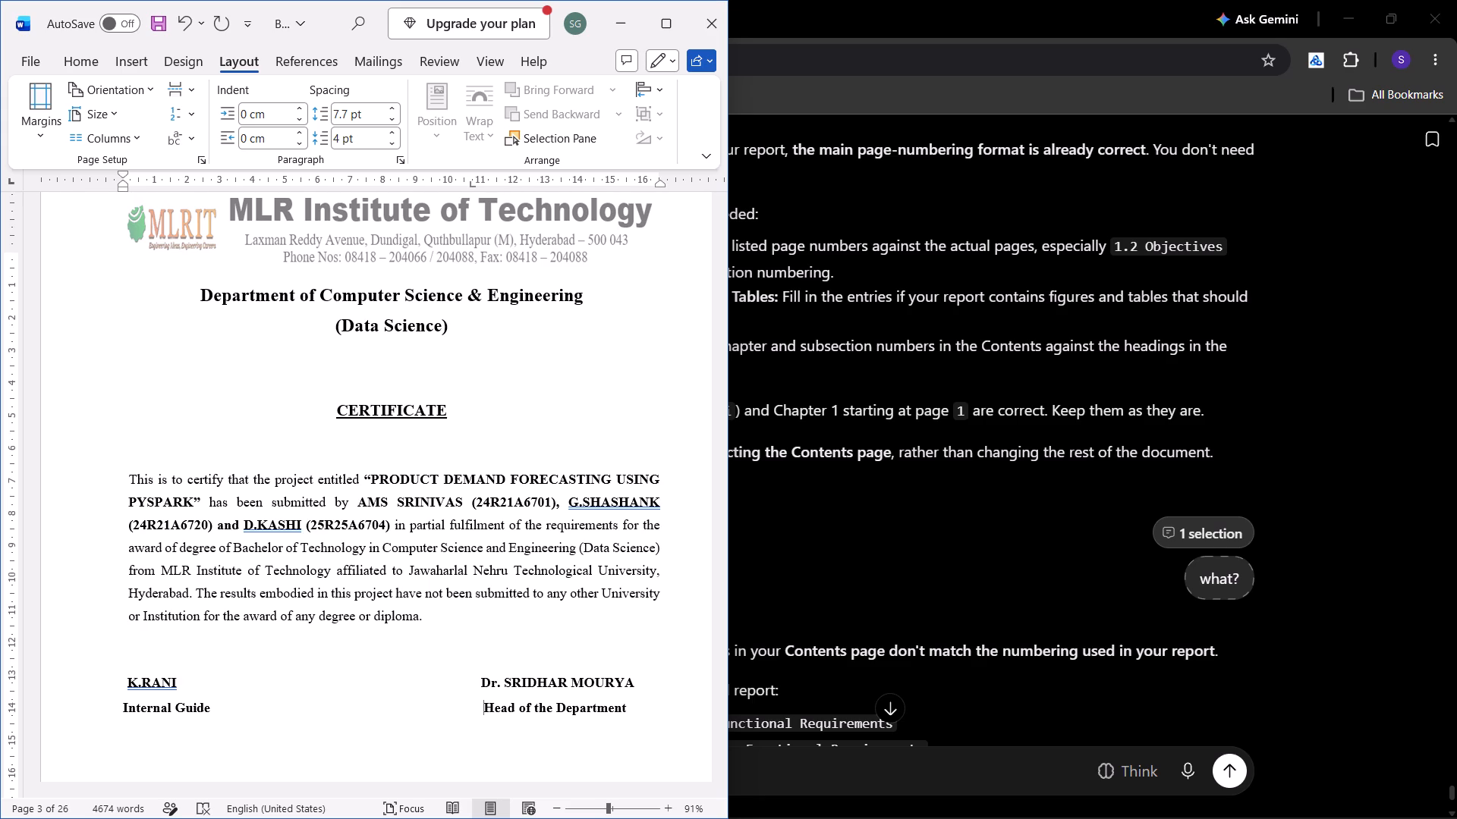
Insert two spaces before the internal guide's name on the Certificate page to centre it above "Internal Guide".
scroll(661, 479, "down", 1)
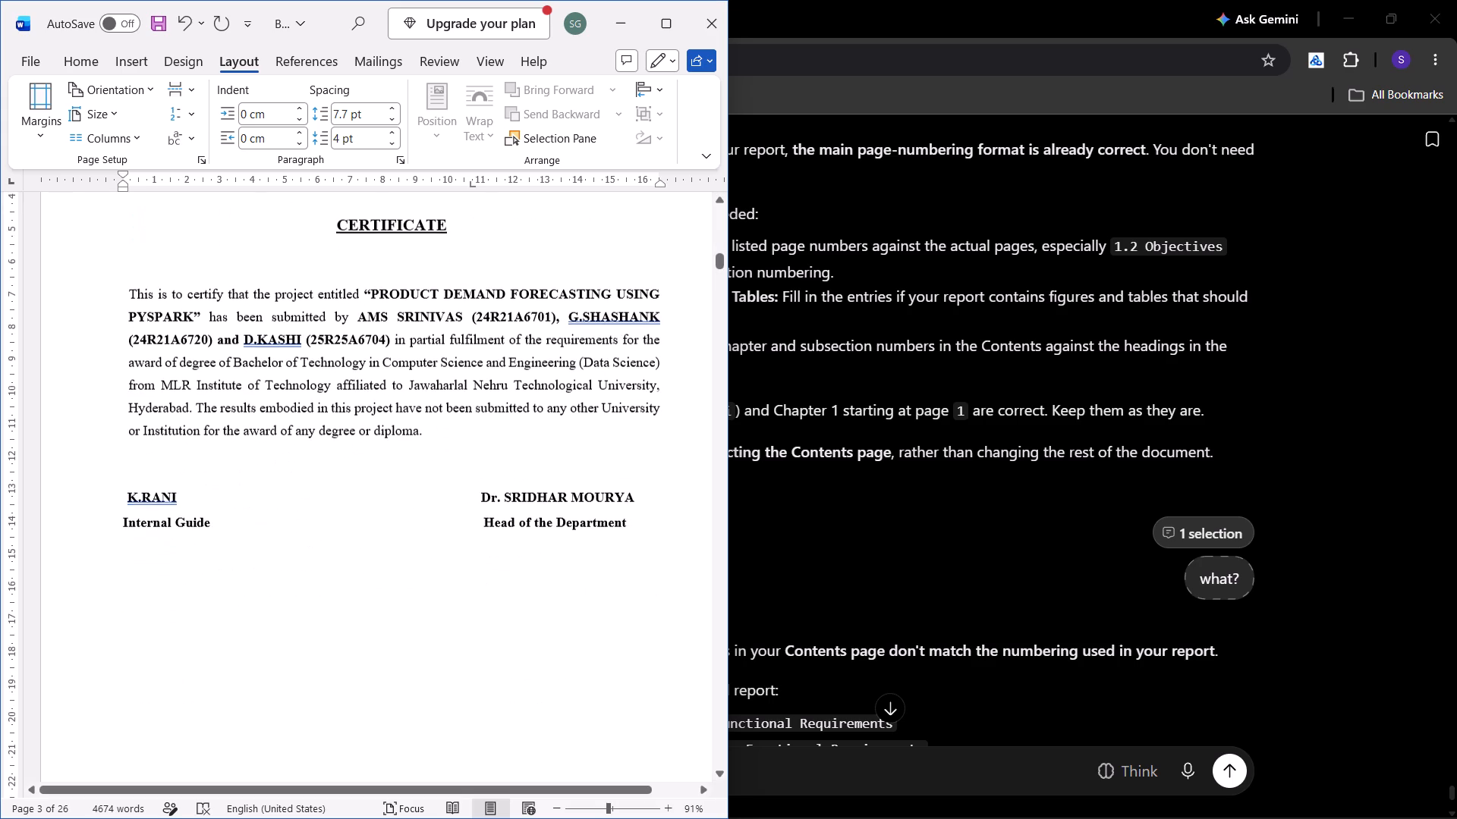
scroll(661, 479, "down", 1)
left_click(124, 456)
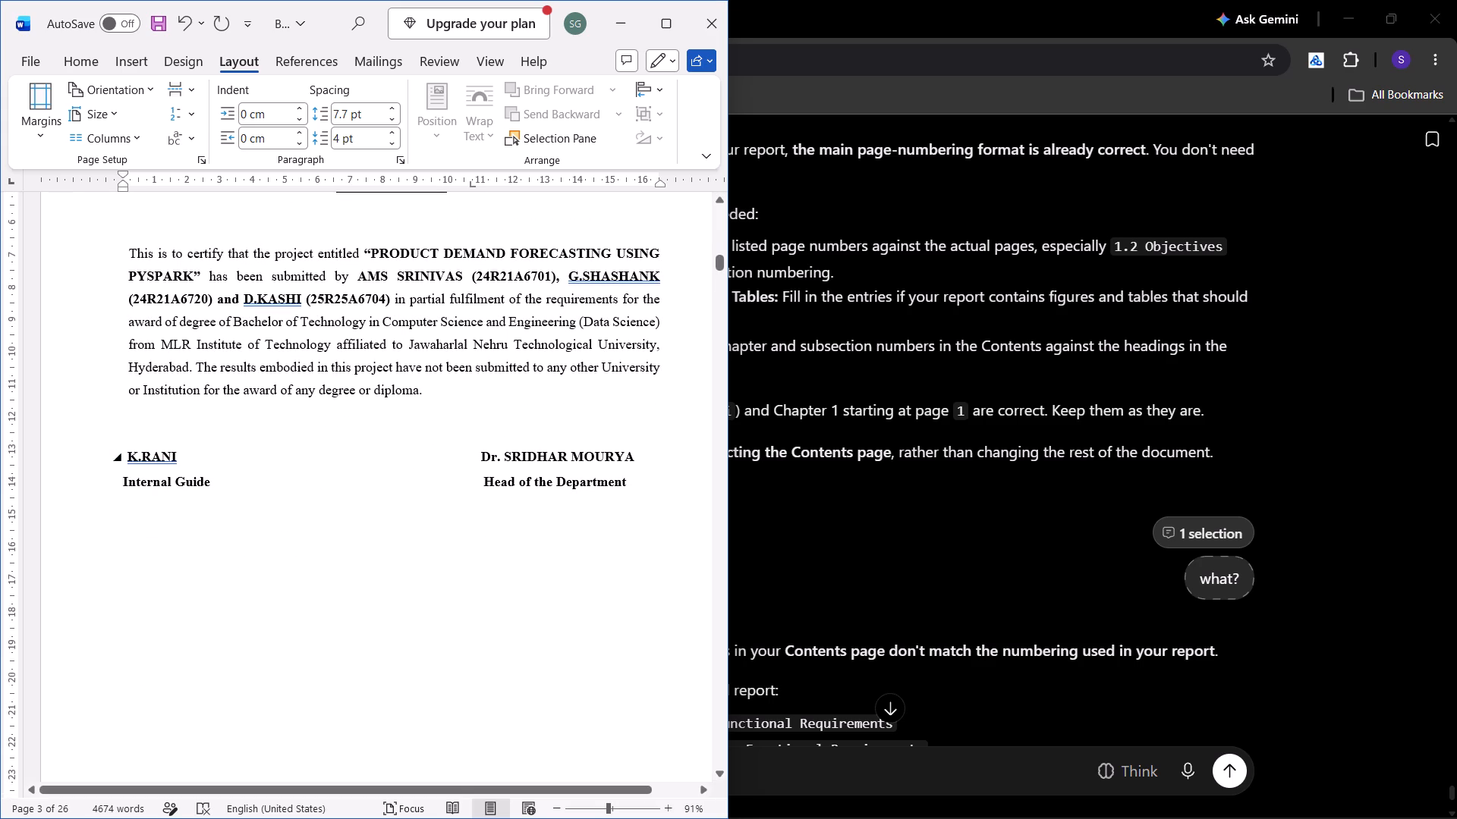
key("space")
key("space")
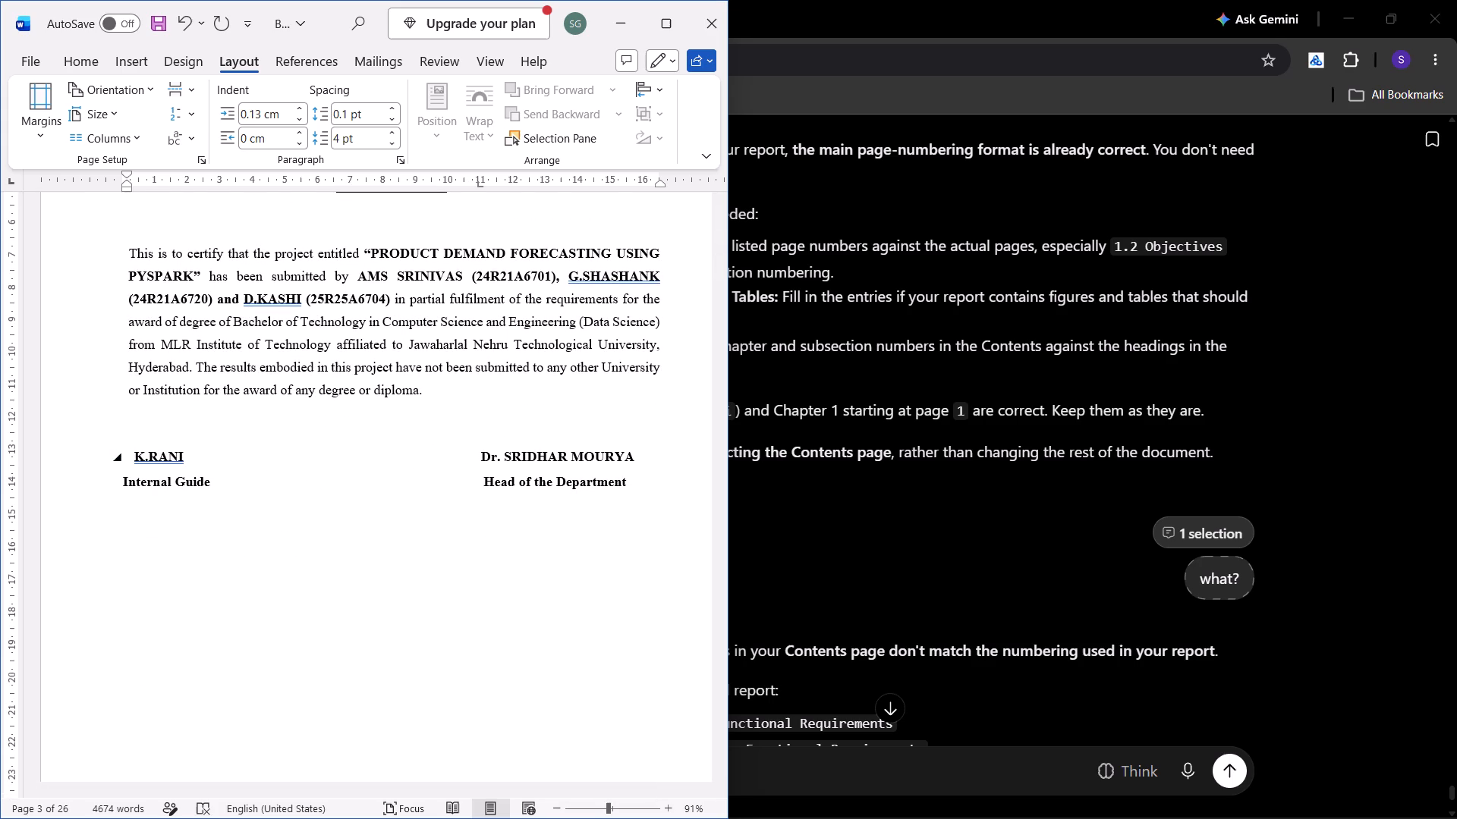
Review the pages from the Declaration through the Contents to the List of Figures and List of Tables.
scroll(379, 510, "down", 1)
scroll(452, 535, "down", 1)
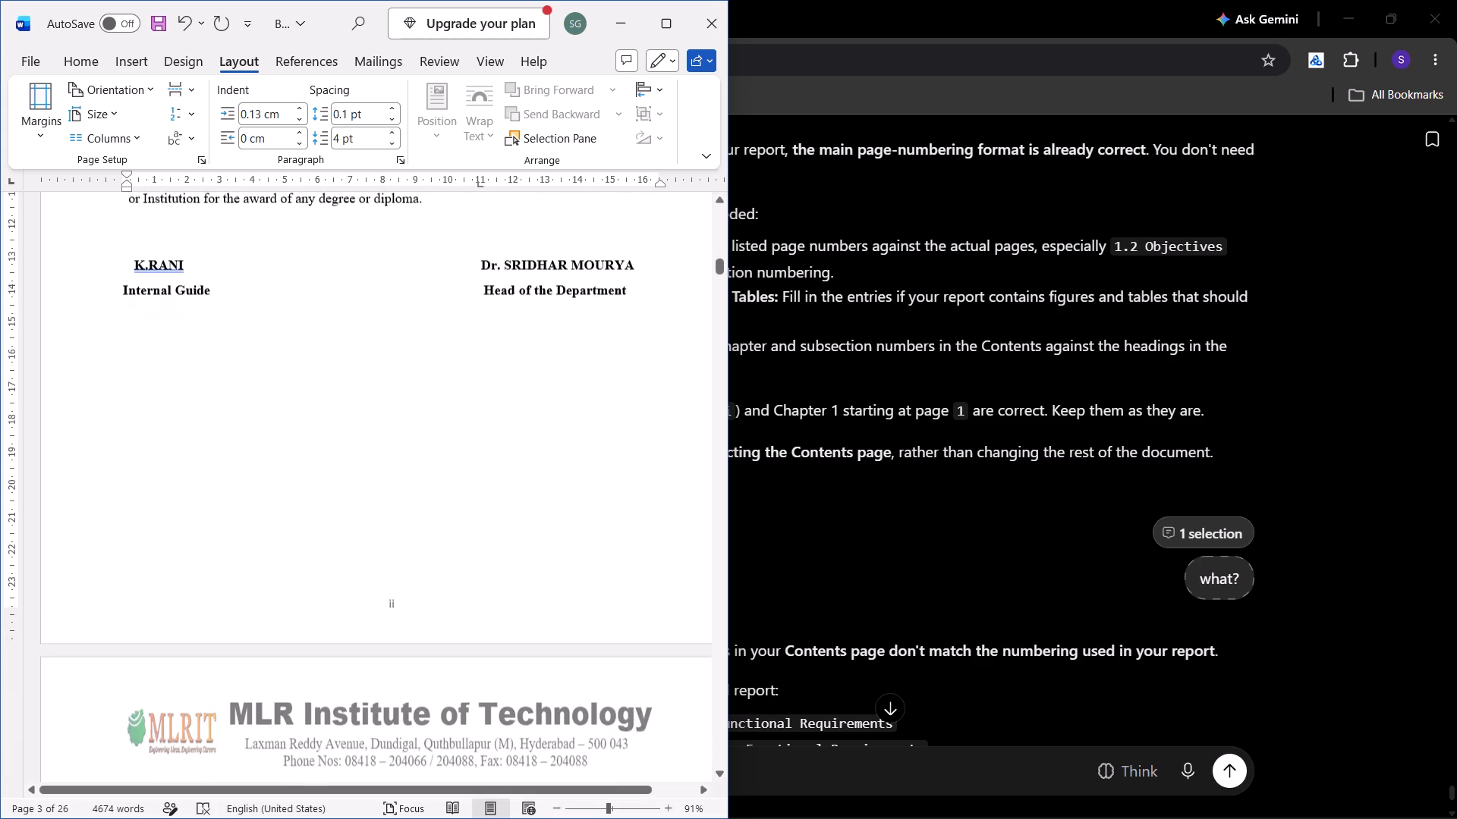
scroll(452, 535, "down", 3)
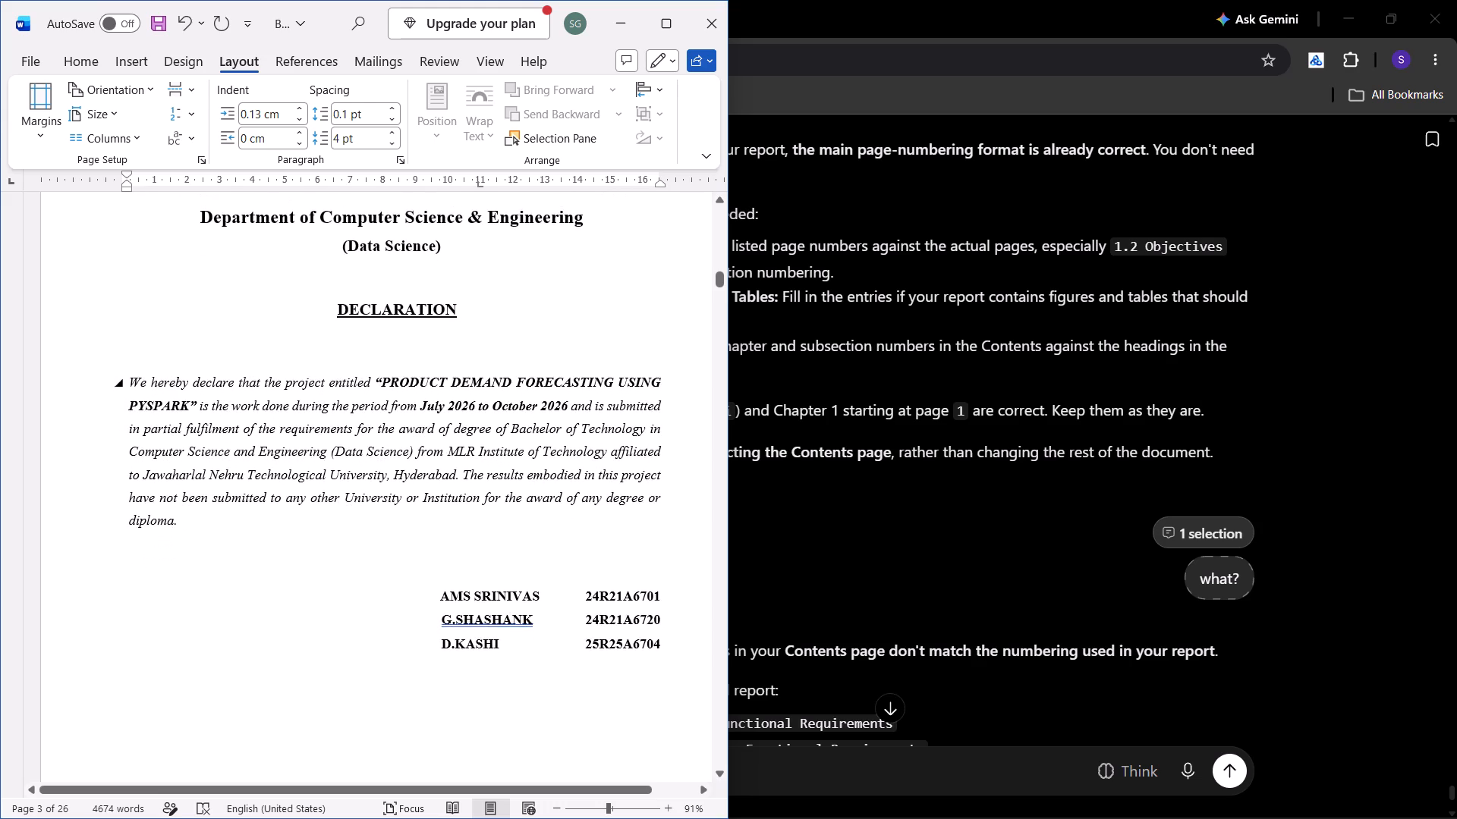
scroll(452, 535, "down", 2)
scroll(515, 606, "down", 2)
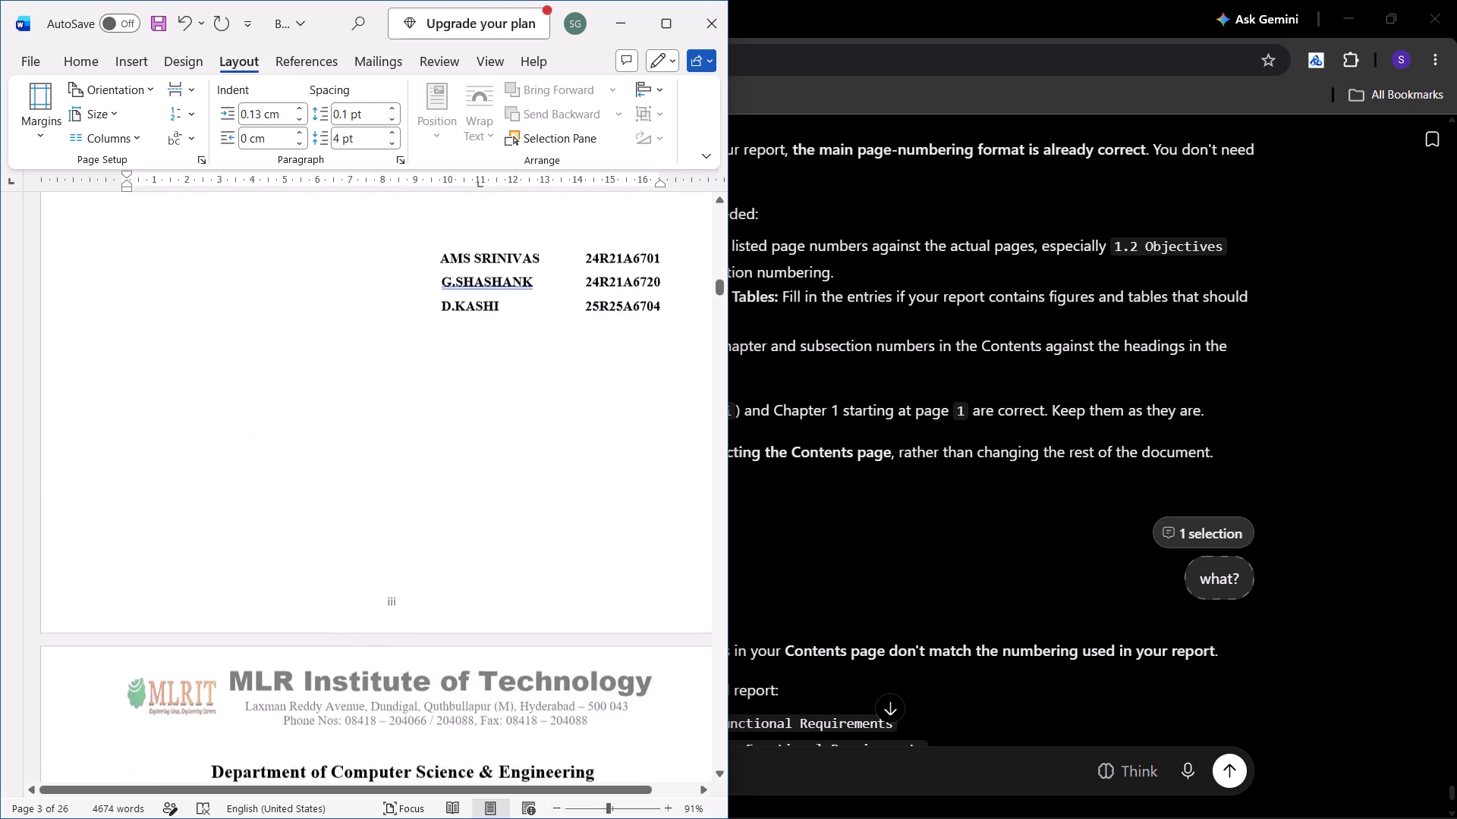
scroll(515, 606, "down", 4)
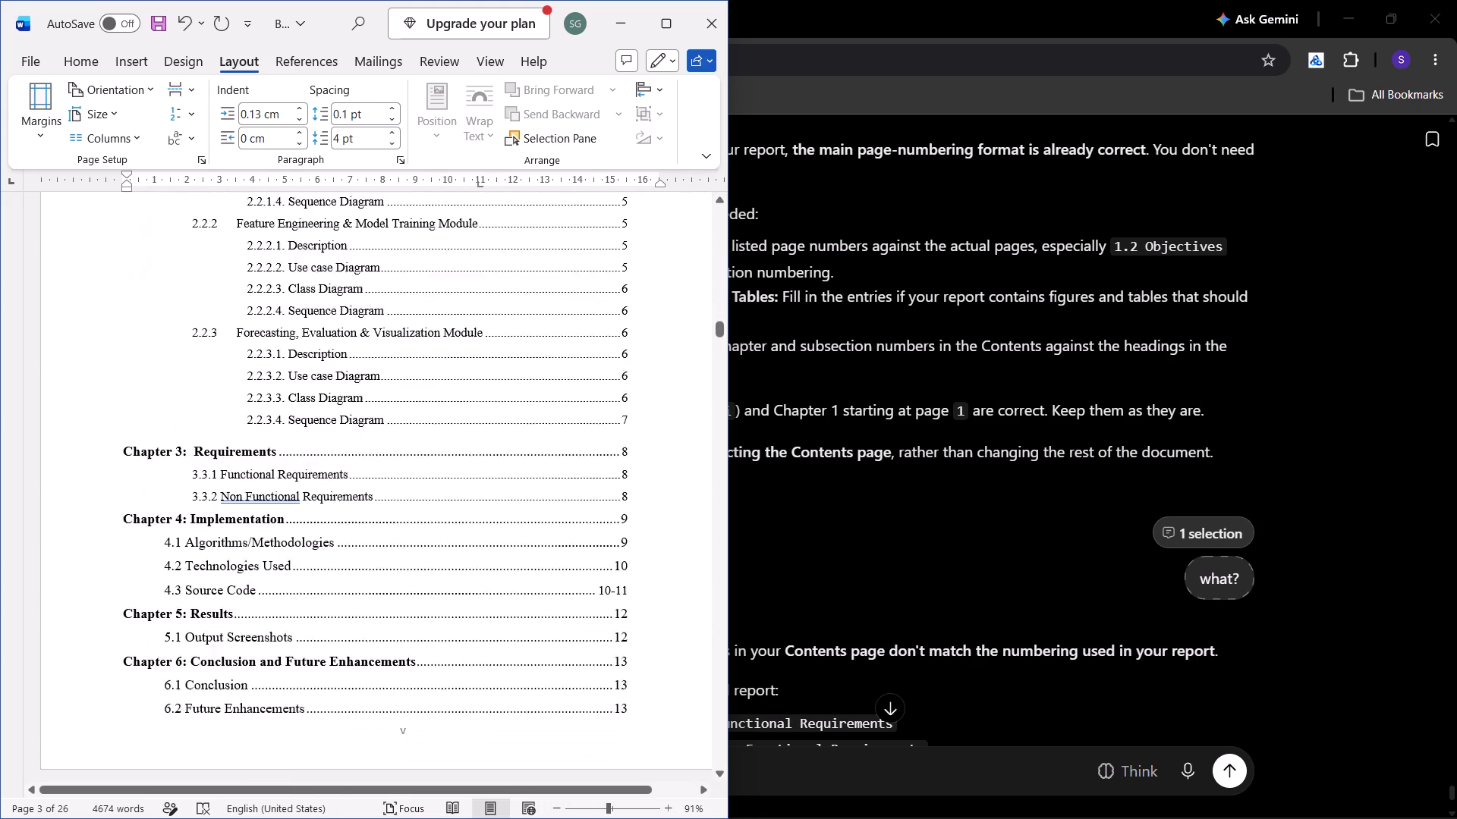
scroll(515, 606, "down", 3)
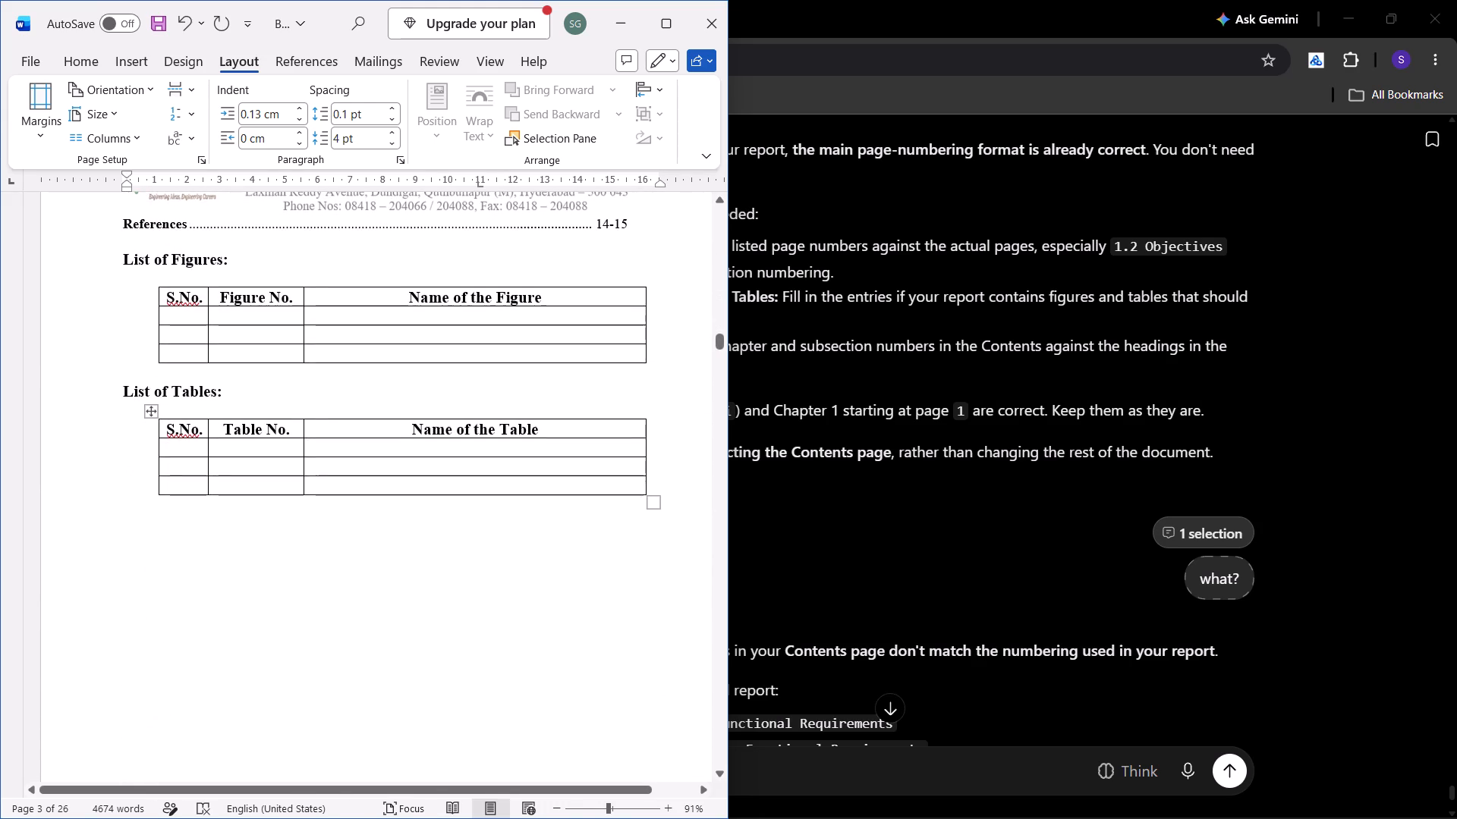
scroll(515, 606, "up", 3)
scroll(515, 606, "down", 1)
scroll(515, 606, "up", 1)
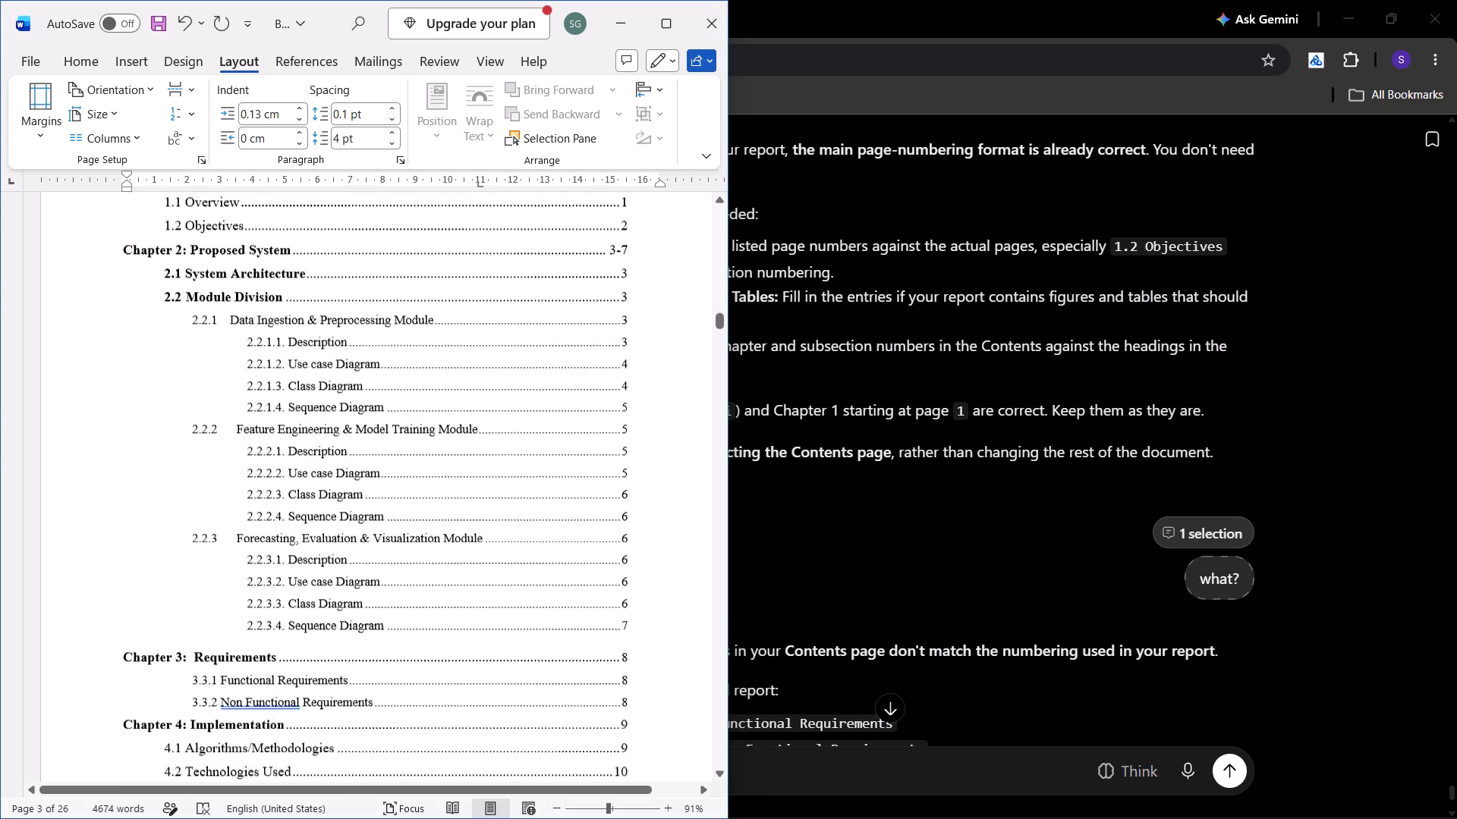
Remove the extra blank space above the CONTENTS heading on the contents page.
scroll(515, 606, "up", 1)
left_click(432, 350)
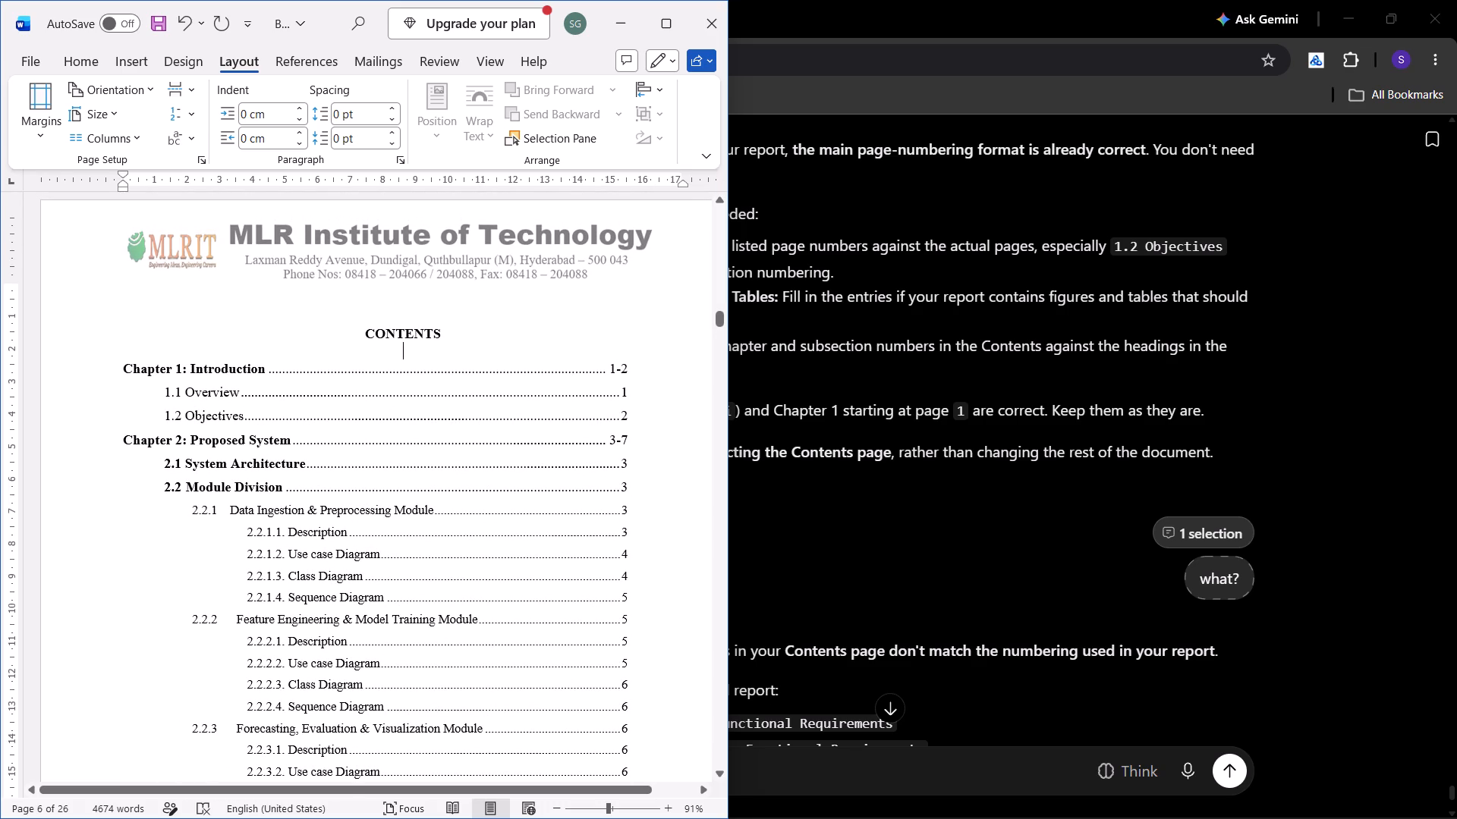
left_click(414, 308)
key("BackSpace")
key("BackSpace")
Examine the Contents entries, the figure and table lists, and the pages where sections 1.1 Overview and 1.2 Objectives start.
scroll(414, 308, "down", 2)
scroll(420, 485, "down", 1)
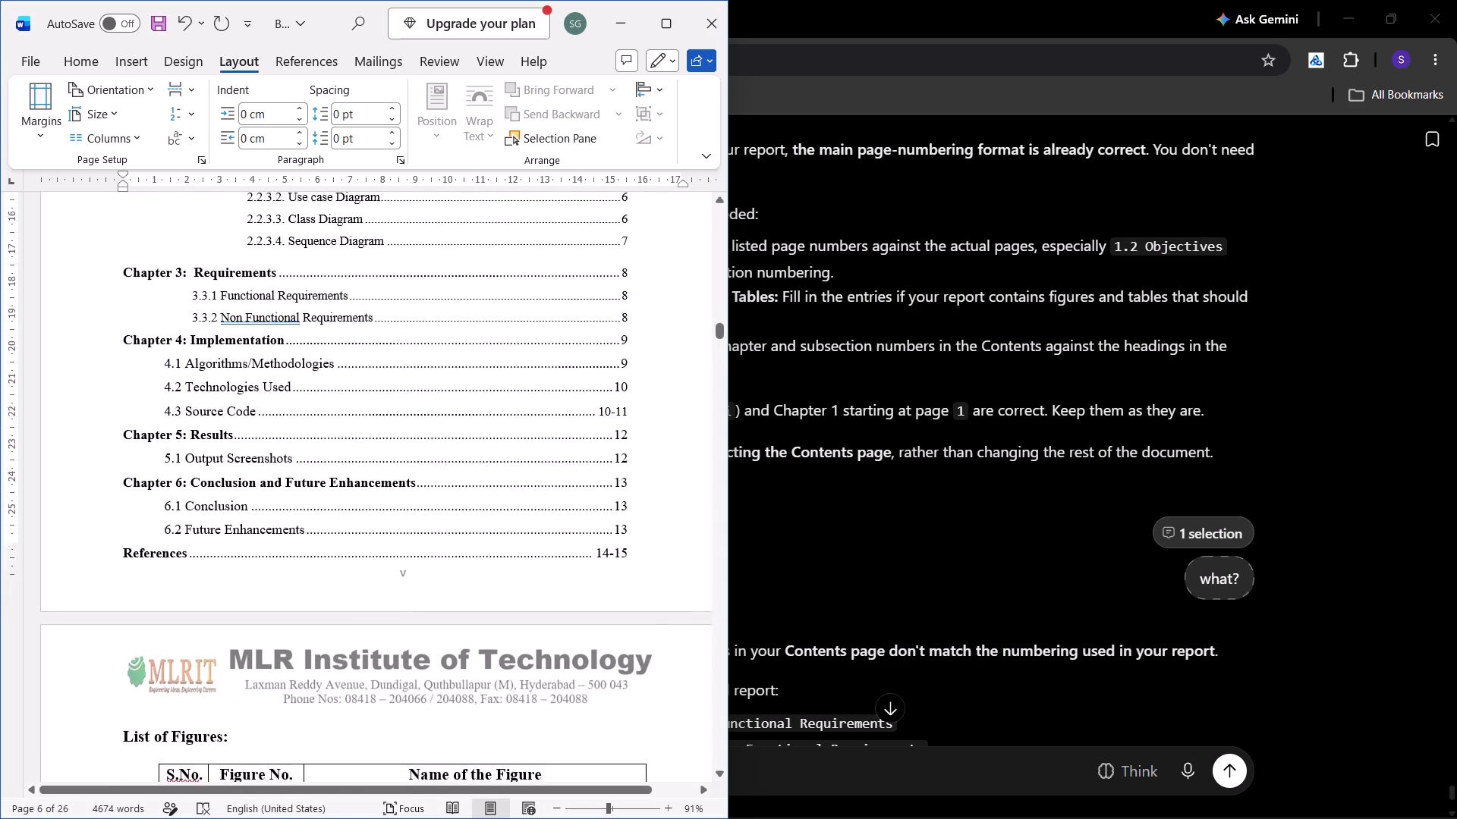
scroll(420, 485, "down", 2)
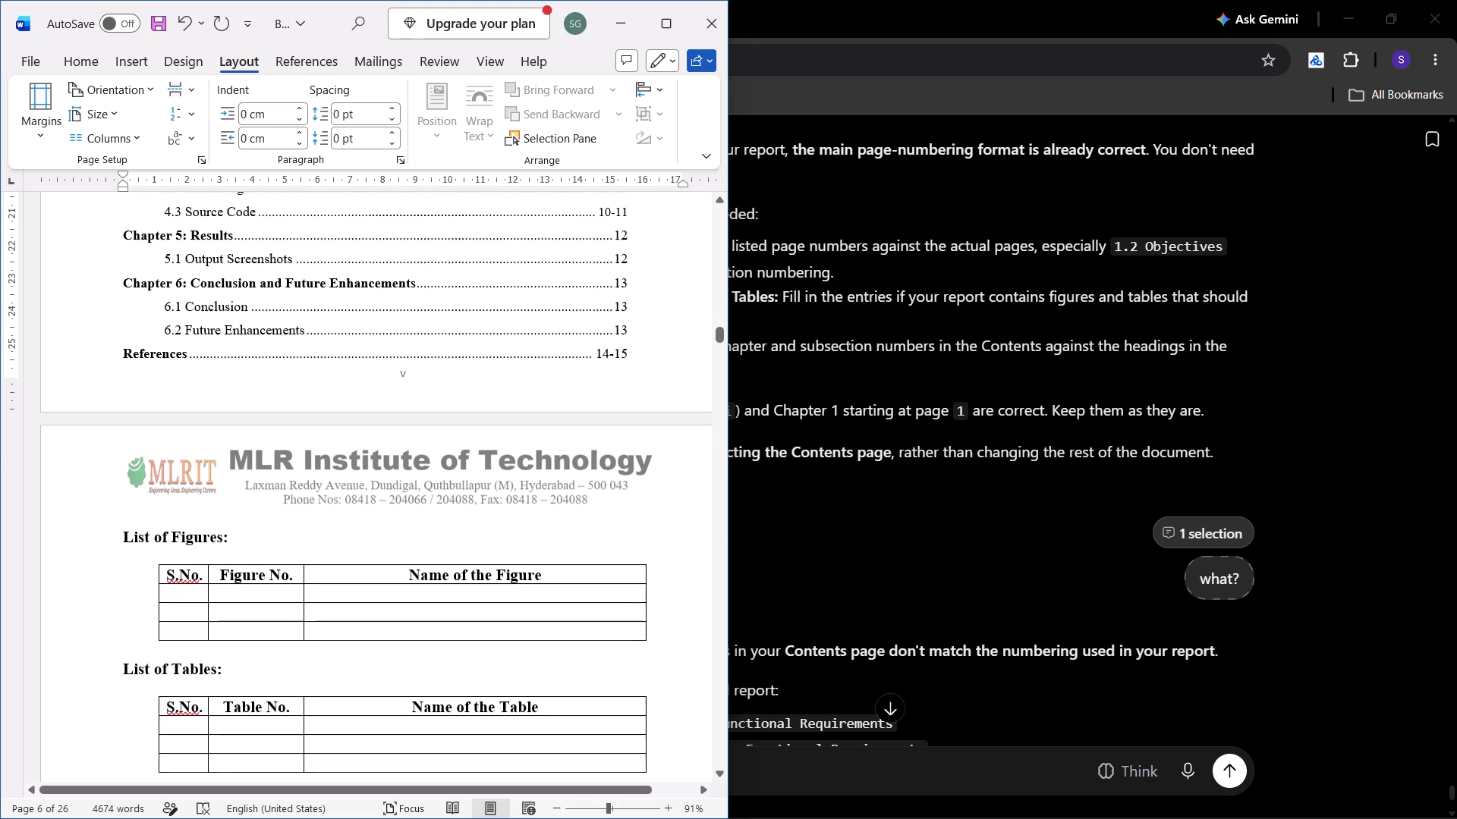
scroll(420, 485, "down", 2)
scroll(420, 485, "up", 1)
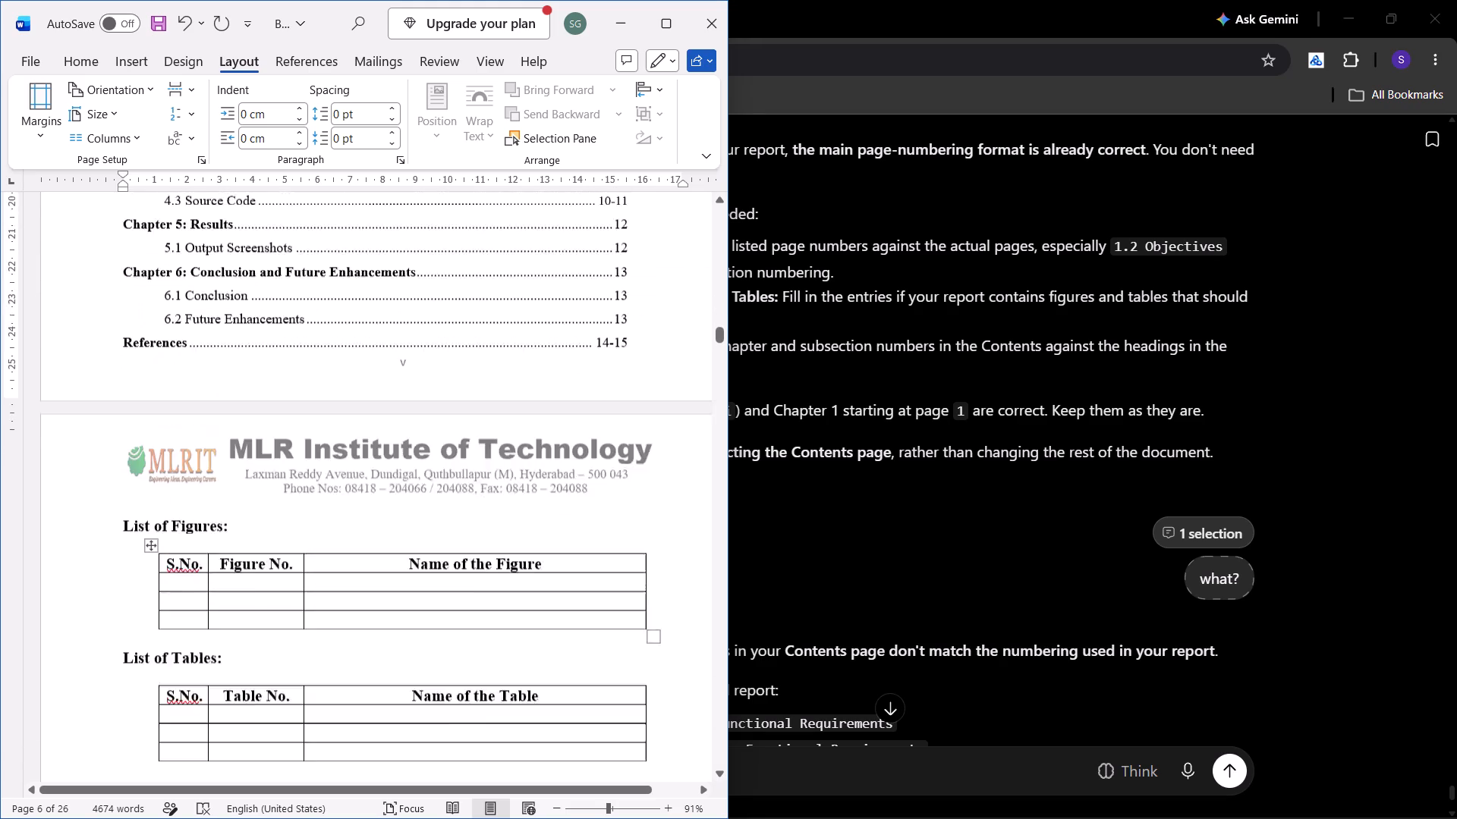
scroll(420, 485, "up", 1)
scroll(420, 485, "down", 3)
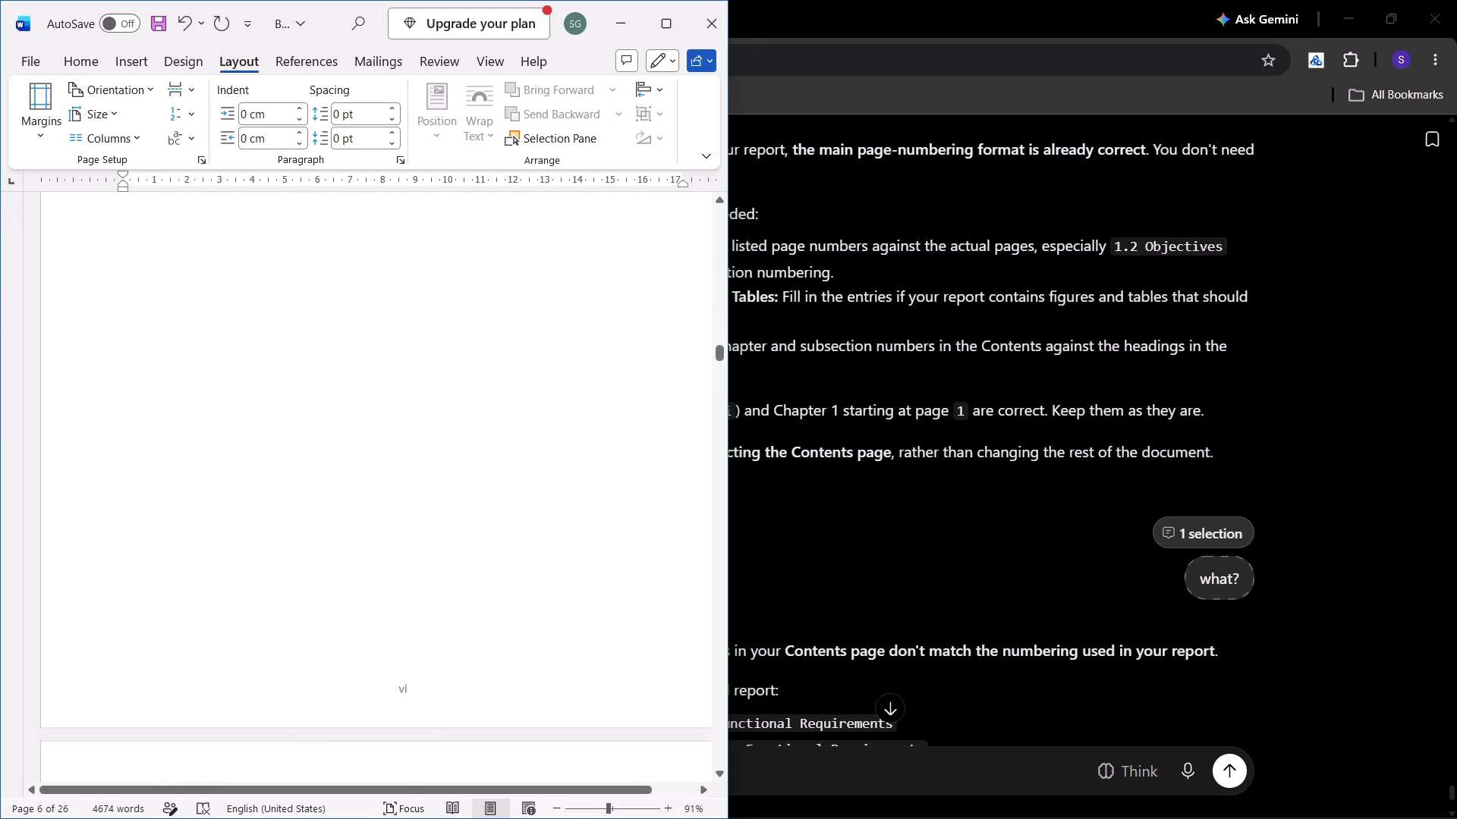
scroll(420, 485, "down", 3)
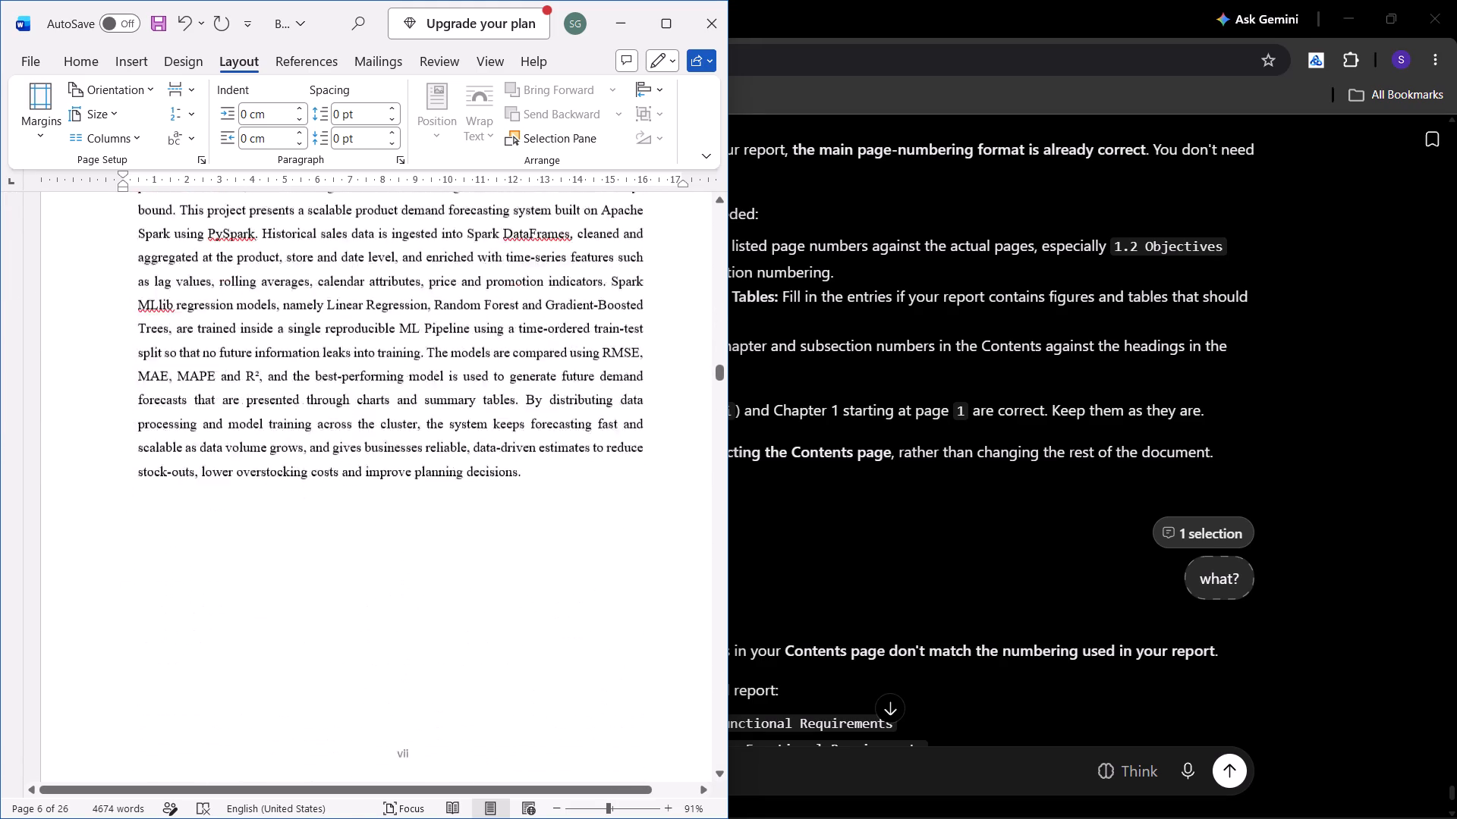
scroll(420, 485, "down", 4)
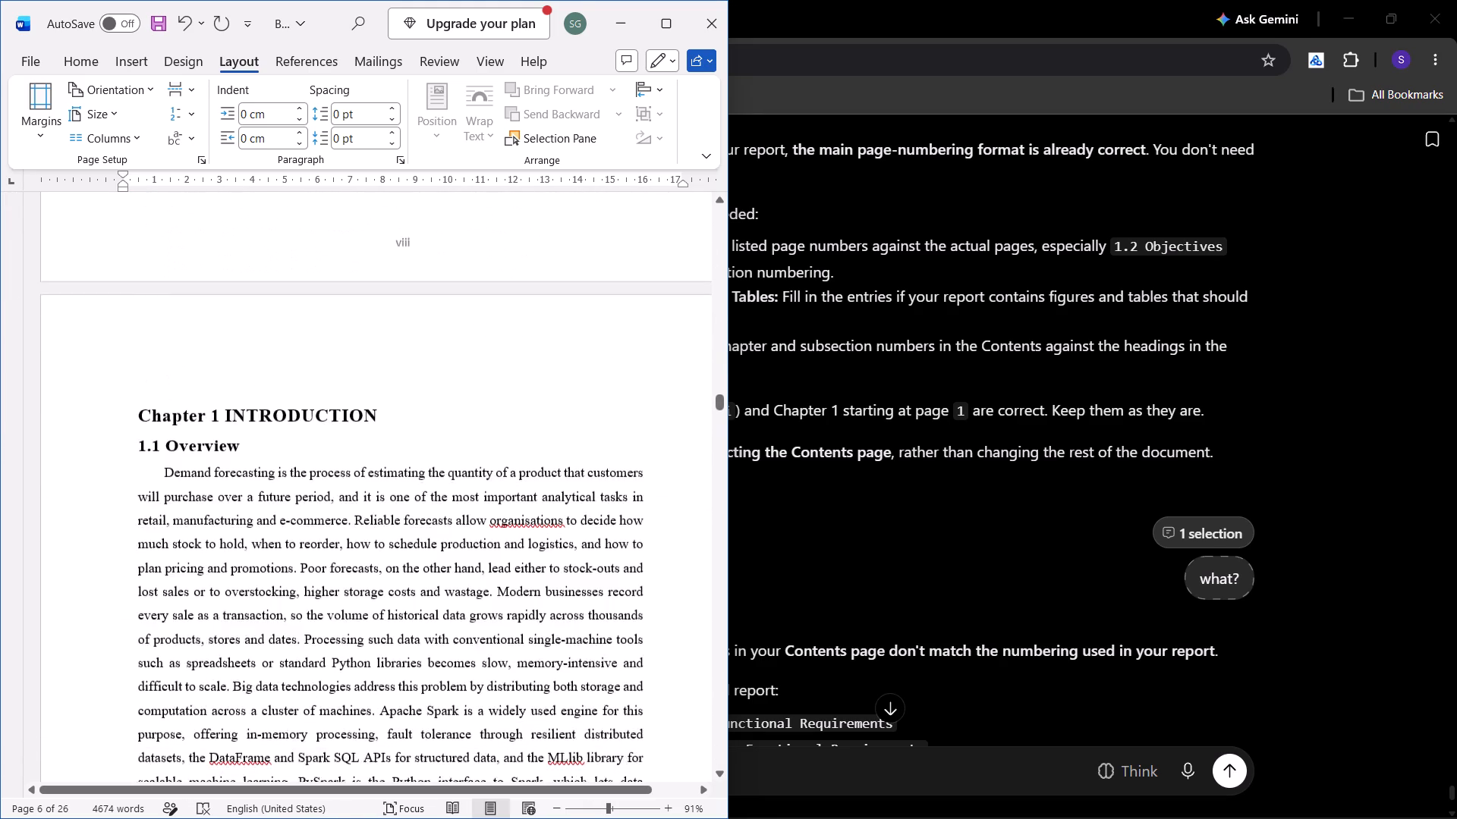
scroll(420, 485, "down", 2)
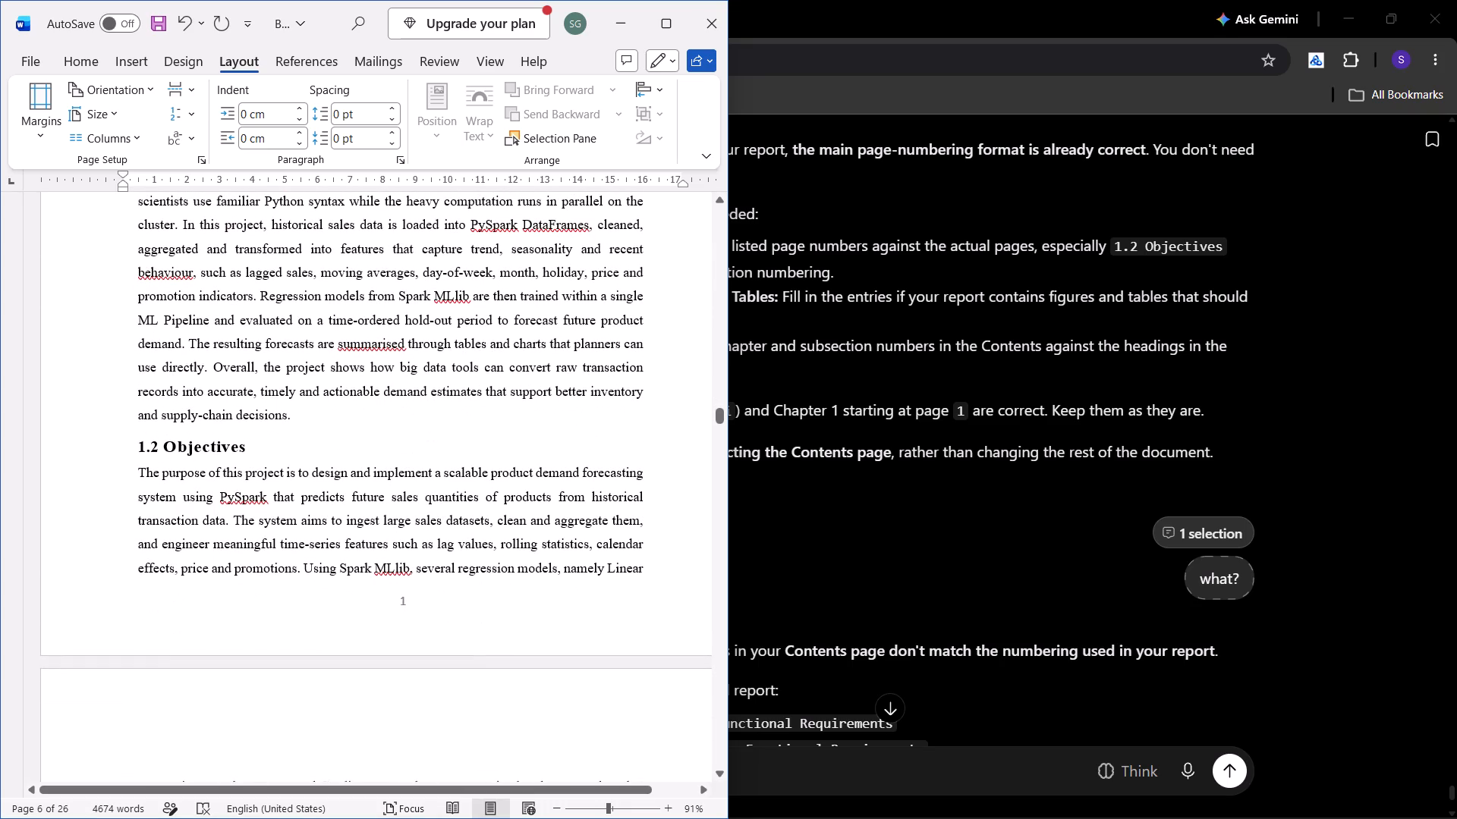
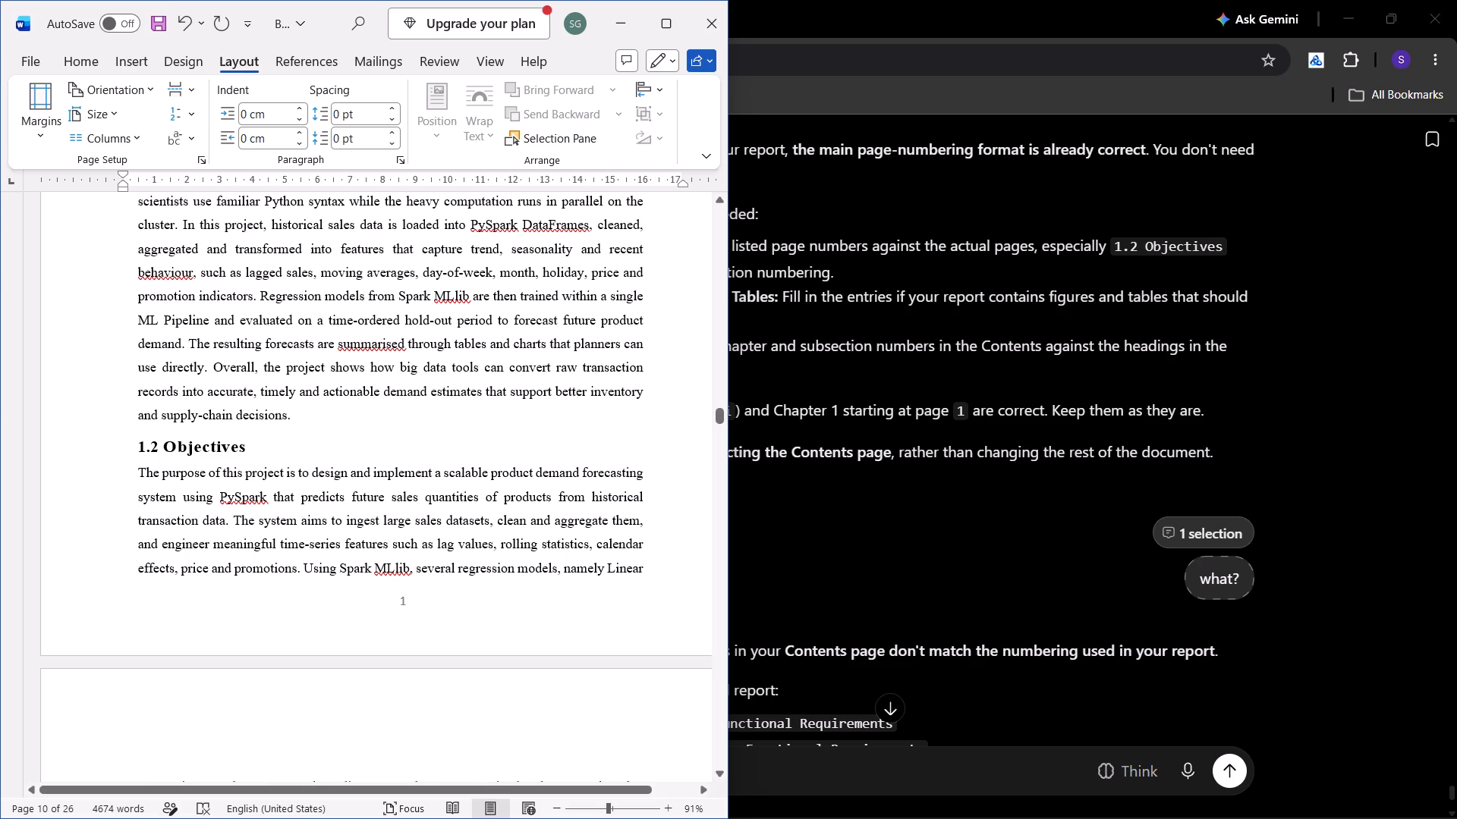
Delete the old contents list, from Chapter 1: Introduction onward, from the second document.
scroll(272, 279, "up", 2)
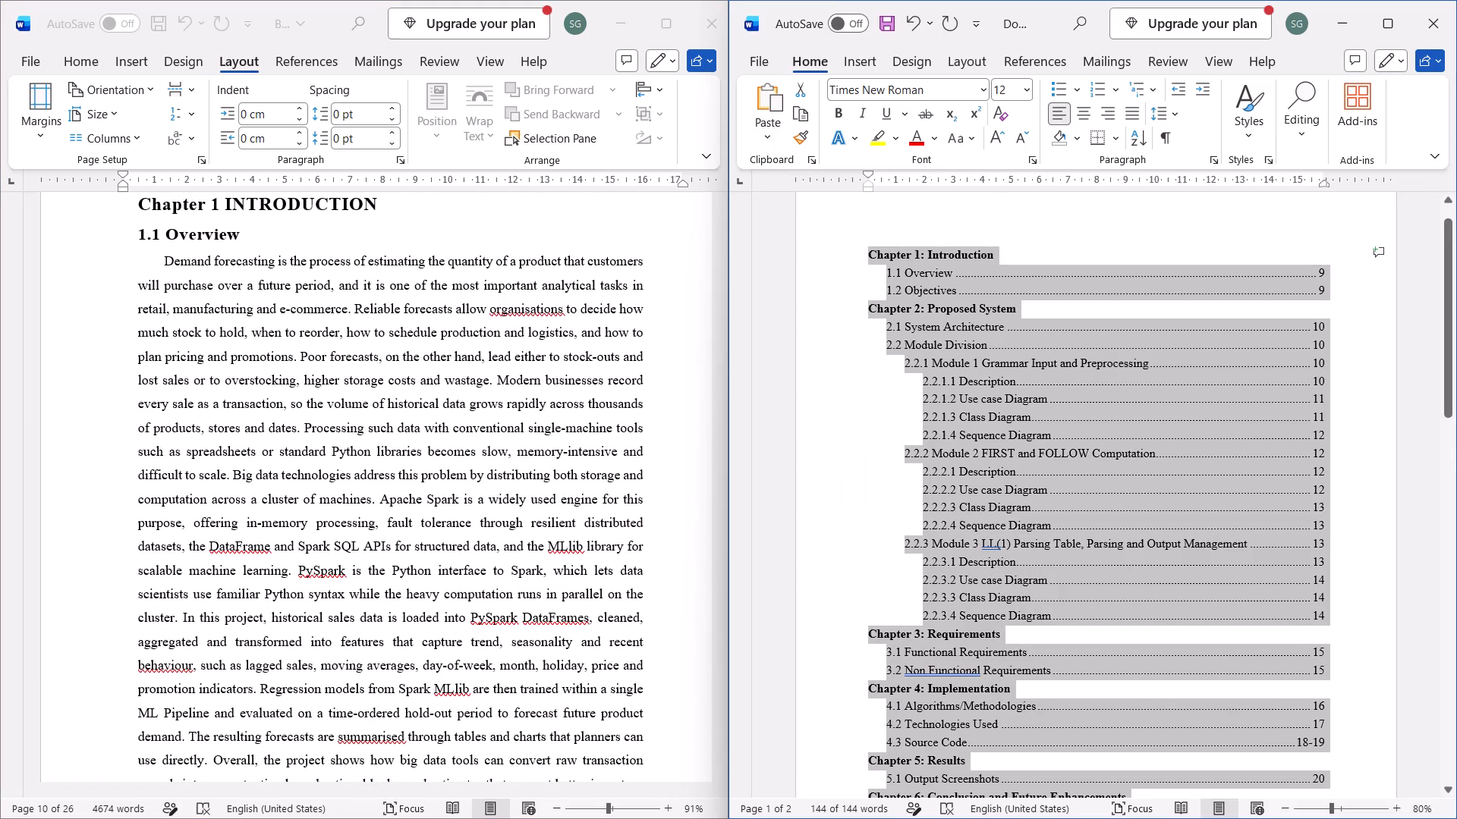
scroll(763, 313, "down", 1)
key("BackSpace")
Copy the report's Contents entries, from Chapter 1: Introduction through References, into the emptied second document.
scroll(957, 418, "left", 1)
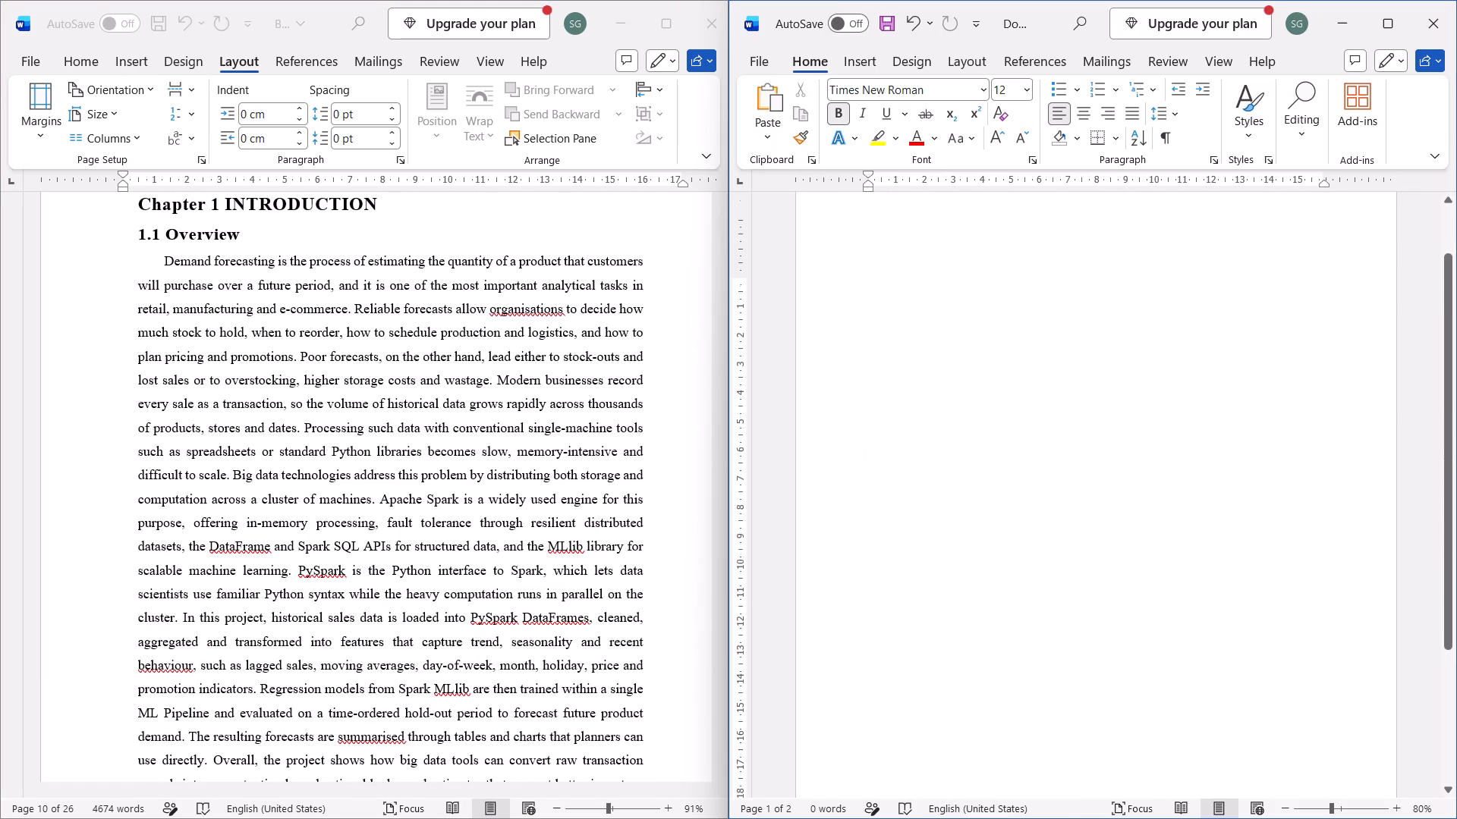
scroll(957, 418, "left", 1)
scroll(756, 444, "up", 3)
scroll(336, 495, "up", 4)
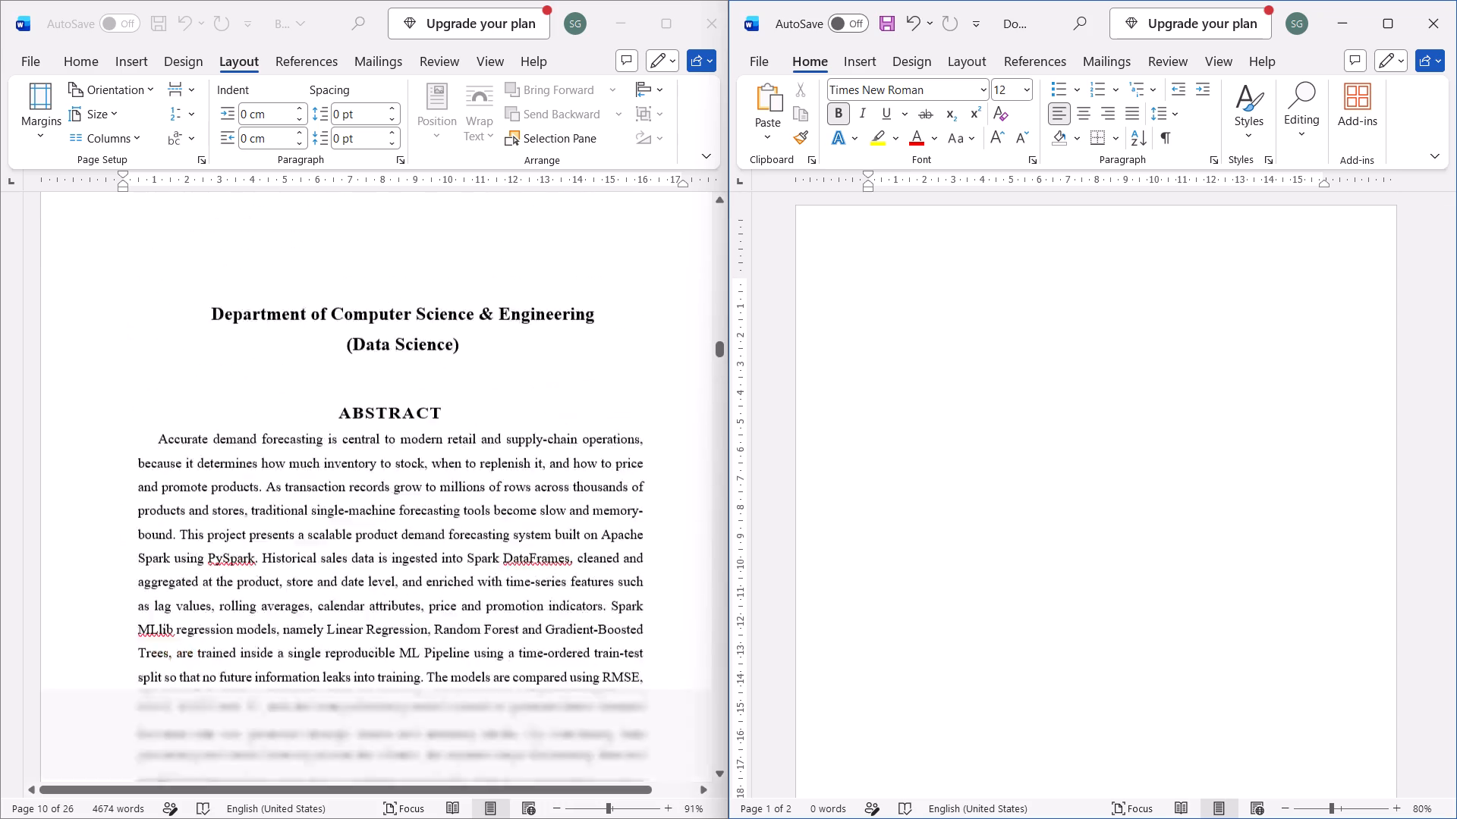
scroll(336, 495, "up", 4)
scroll(336, 495, "down", 1)
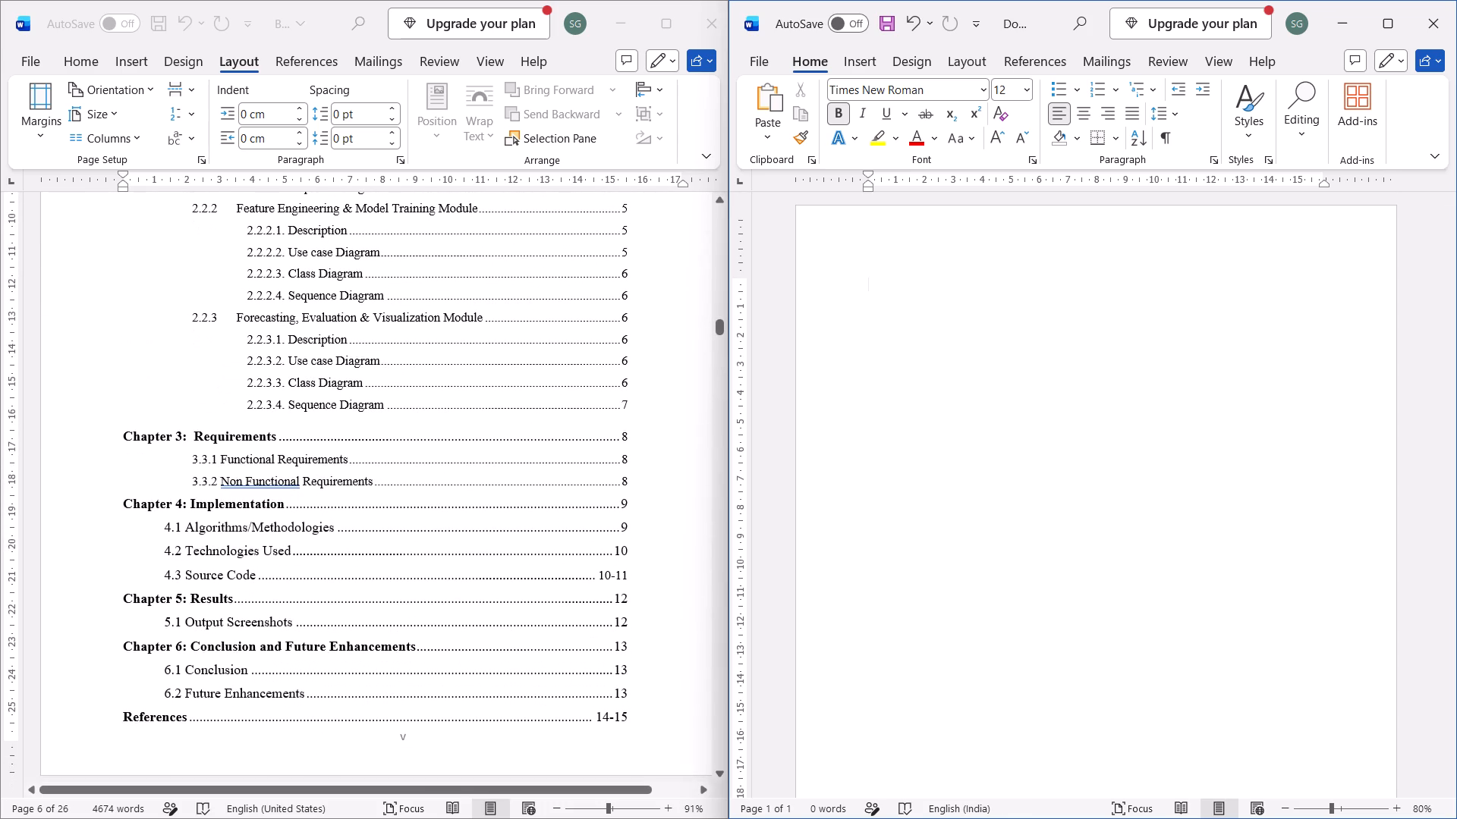
left_click_drag(642, 712, 601, 714)
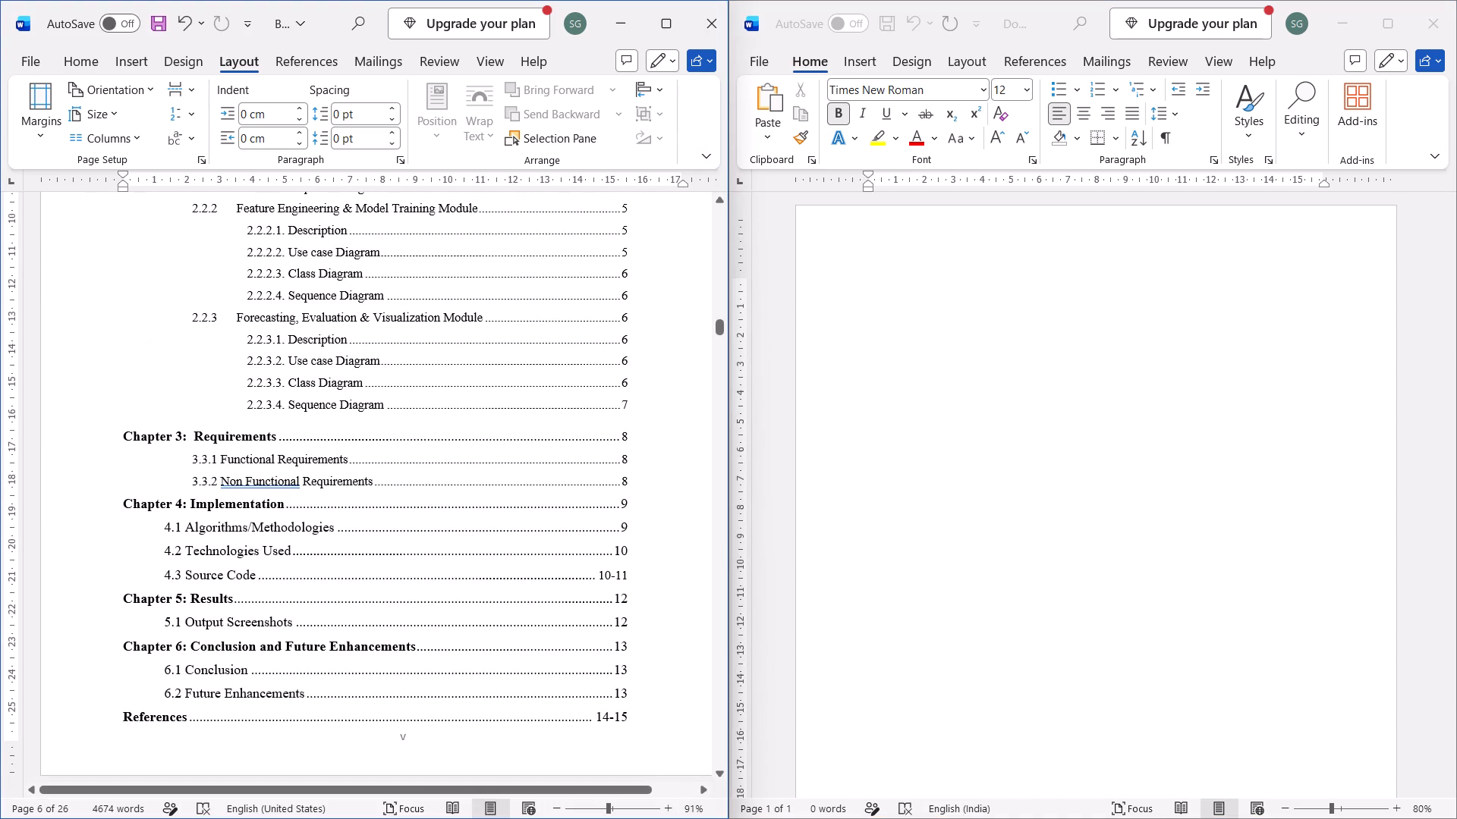
left_click_drag(601, 714, 623, 694)
left_click_drag(623, 694, 632, 715)
left_click_drag(632, 715, 264, 172)
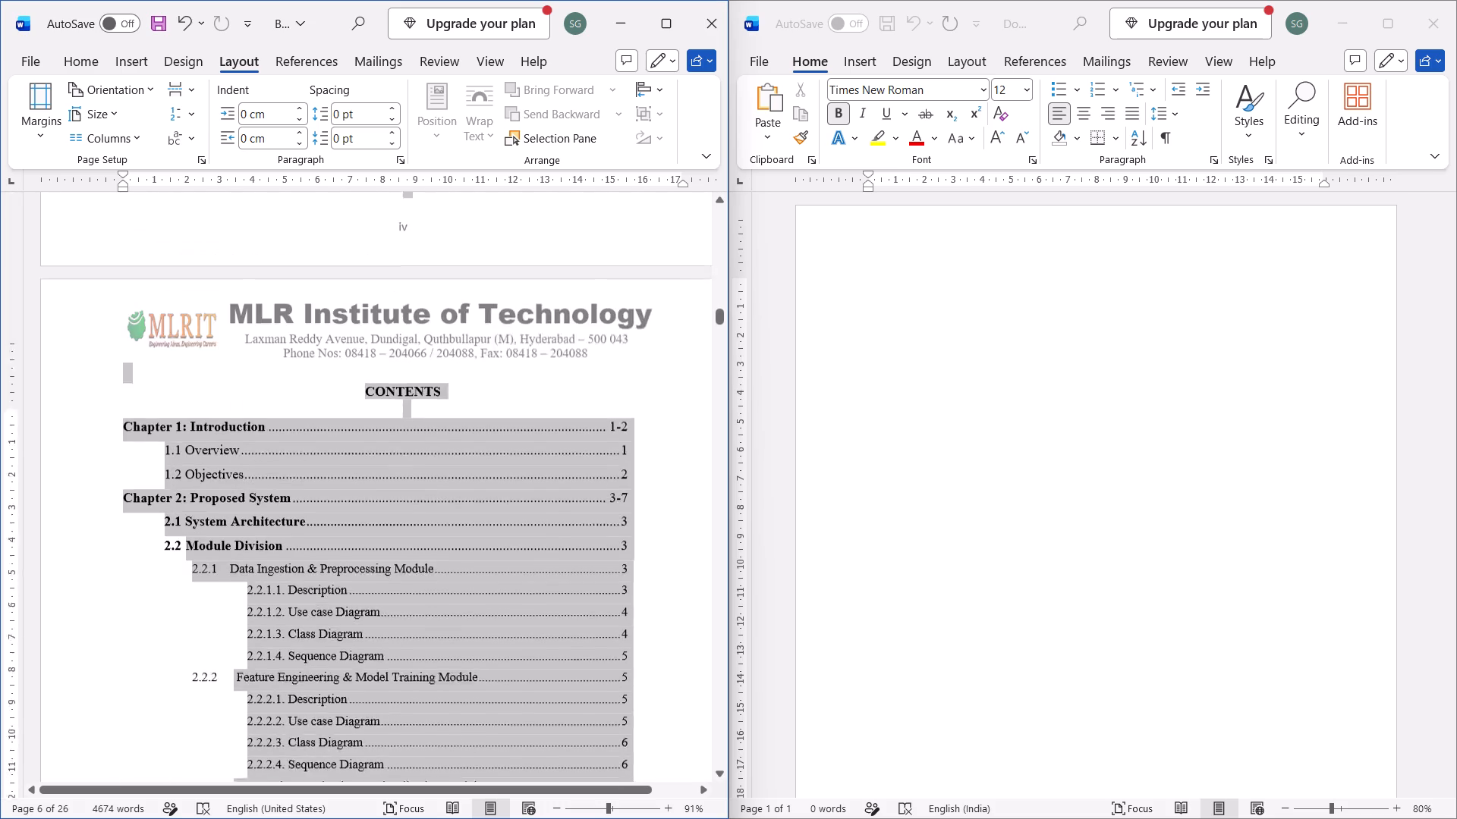
left_click_drag(264, 172, 71, 516)
key("ctrl+c")
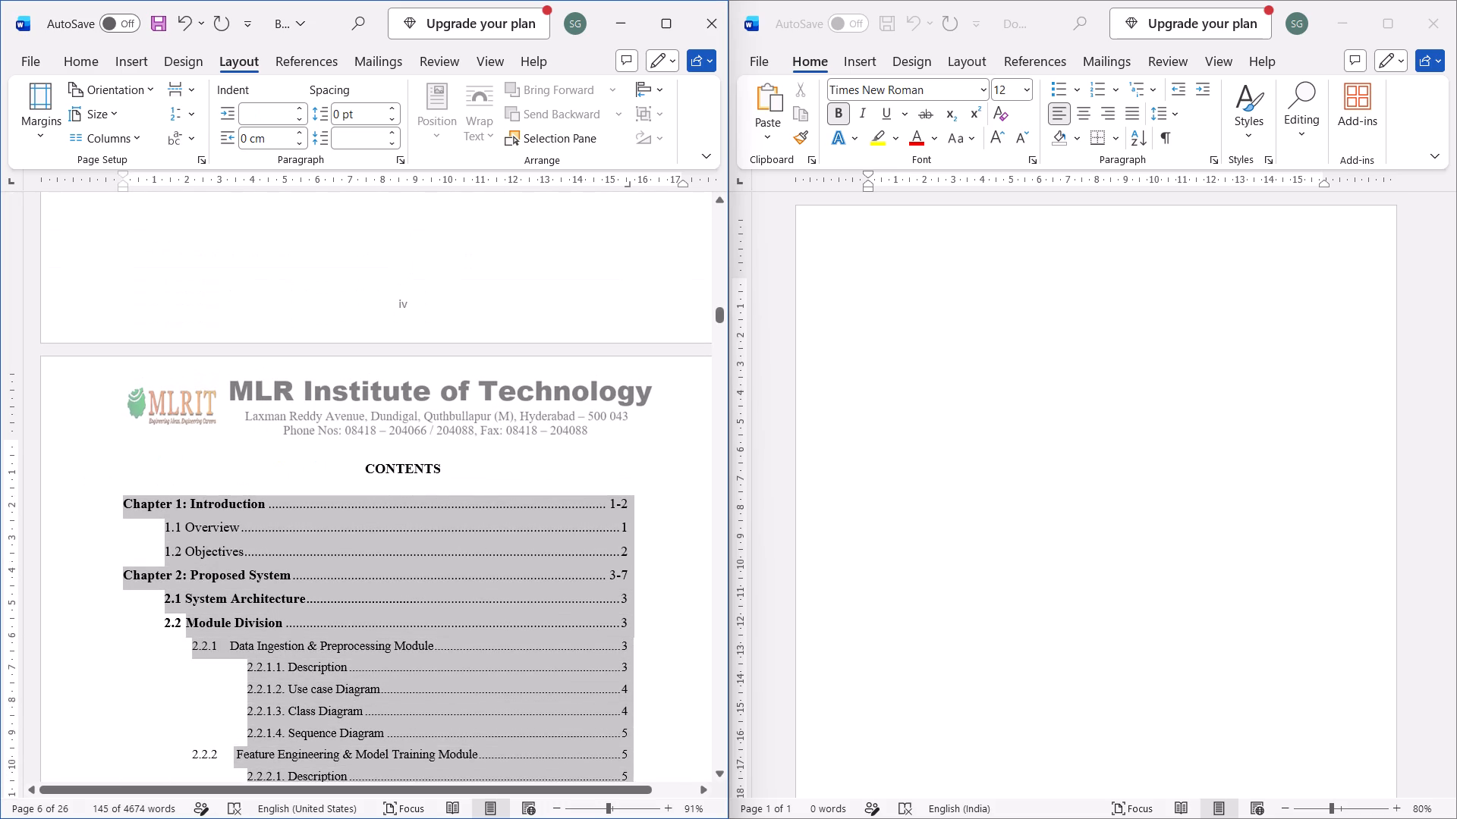
left_click(973, 492)
key("ctrl+v")
Examine the report's section headings and page numbers, especially in Chapters 3 and 4, against the copied contents list.
scroll(278, 686, "down", 1)
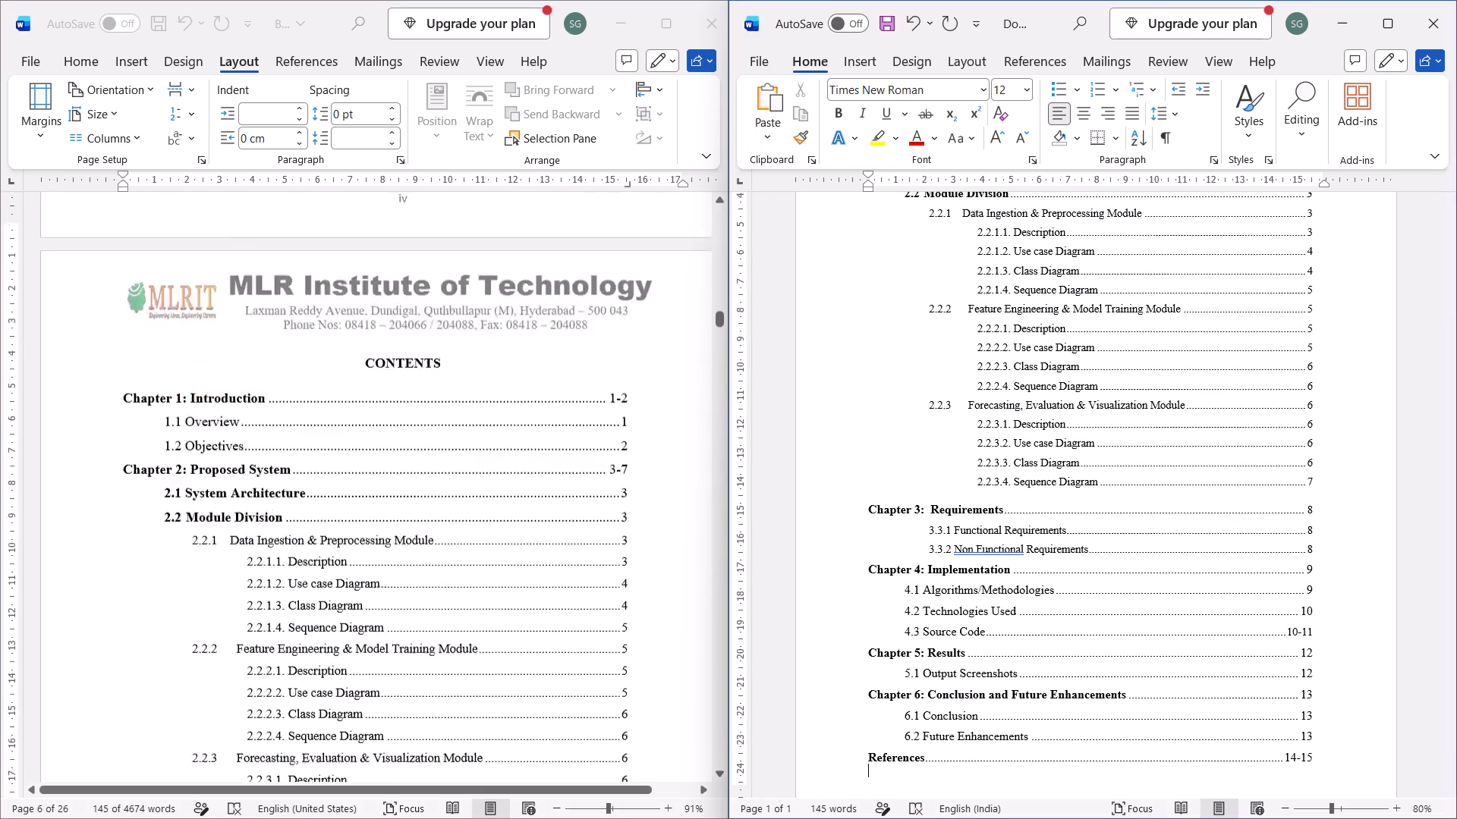
scroll(278, 686, "down", 6)
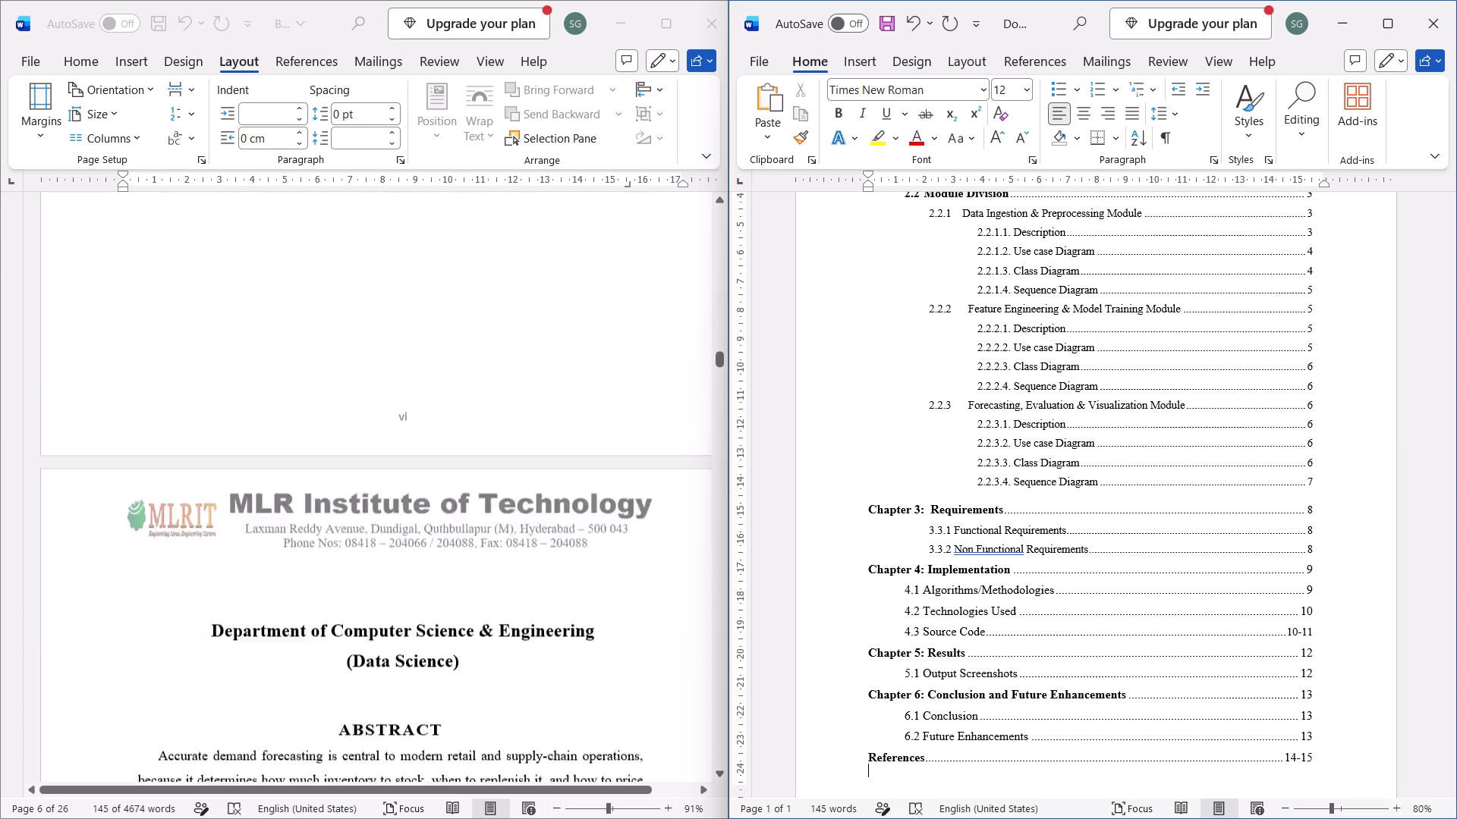
scroll(278, 686, "down", 10)
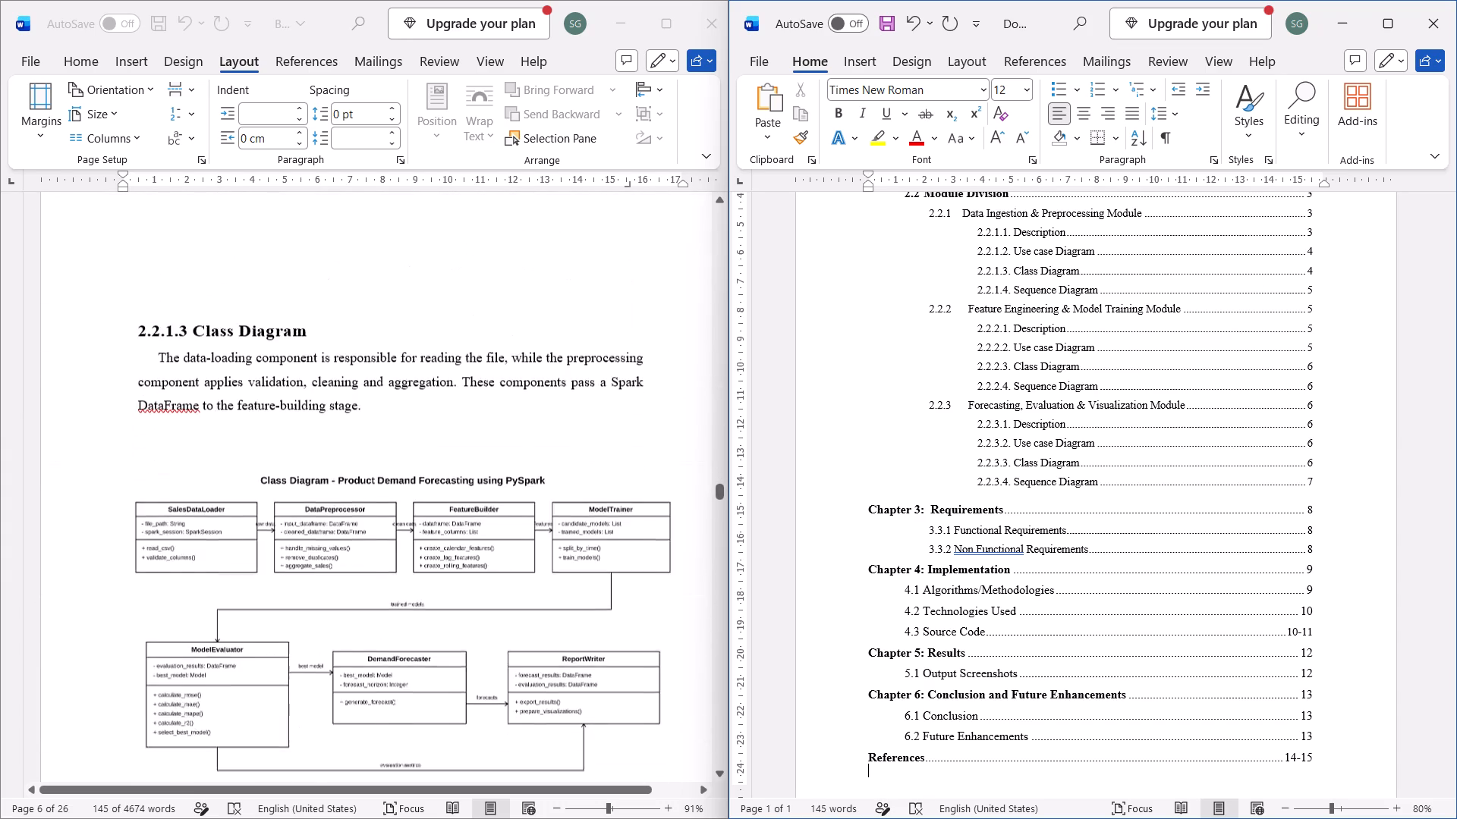
scroll(278, 686, "down", 8)
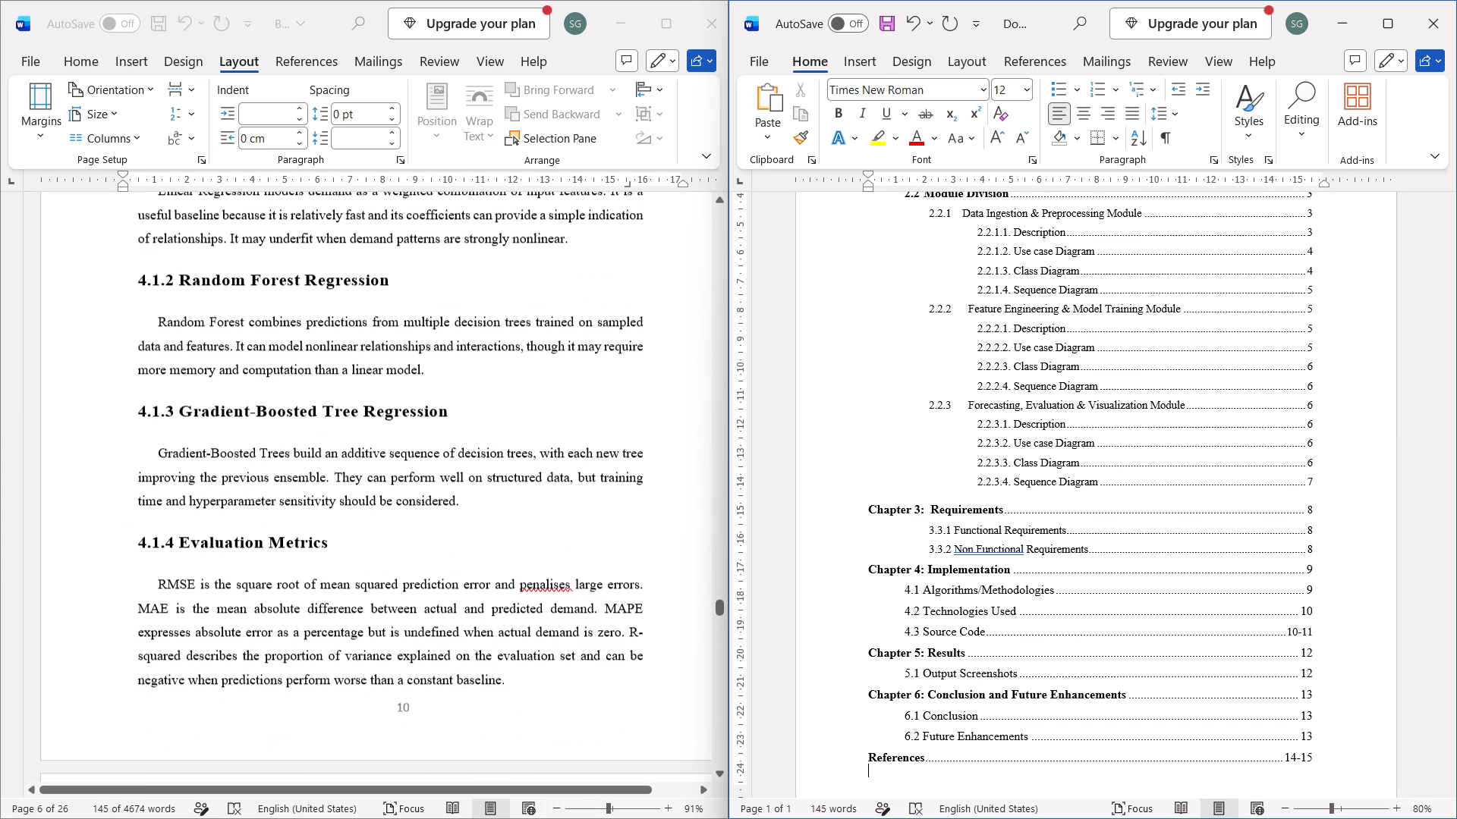
scroll(278, 686, "up", 1)
scroll(278, 686, "down", 1)
scroll(278, 686, "left", 1)
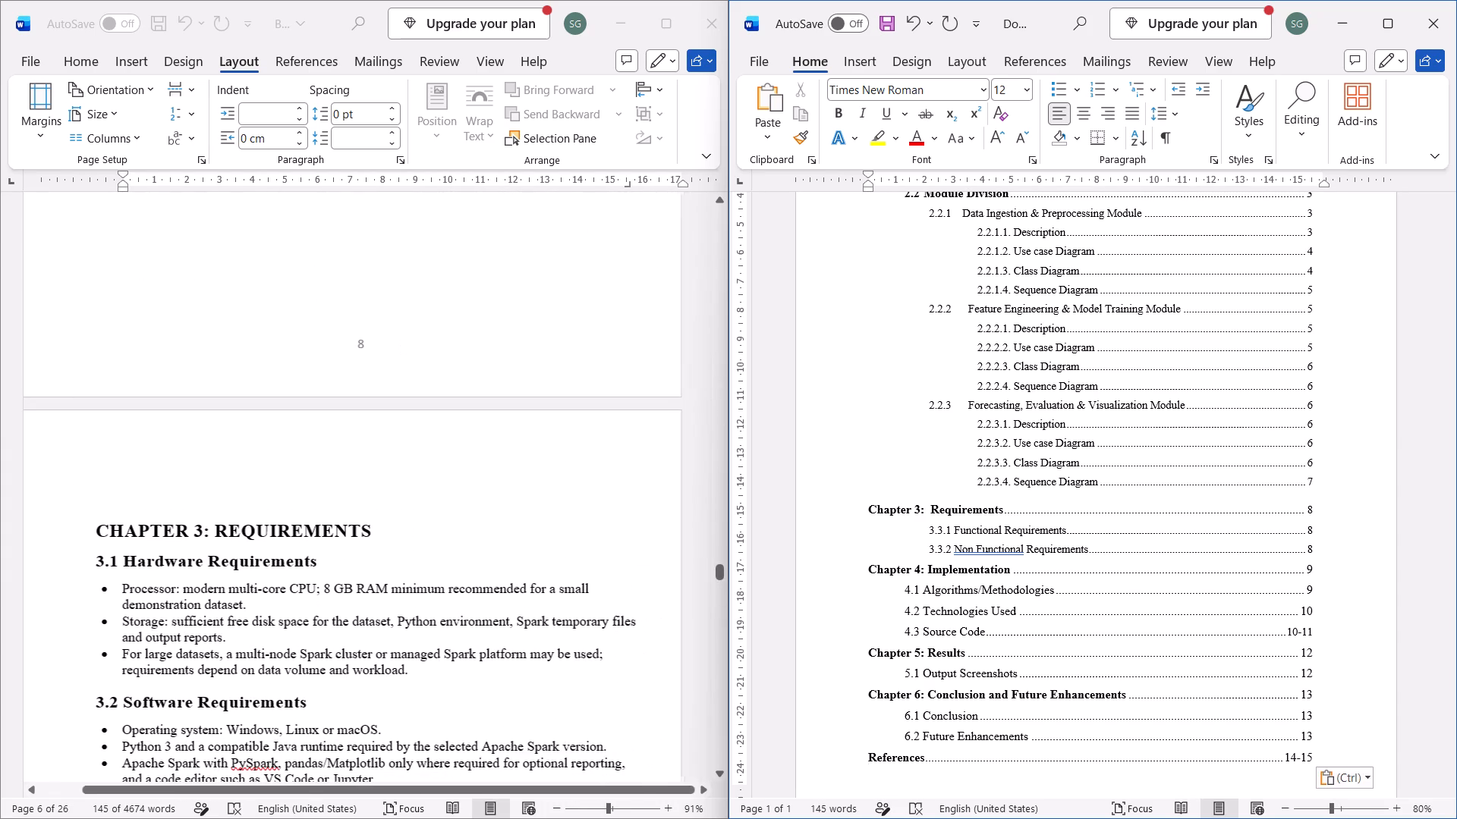
scroll(278, 686, "down", 3)
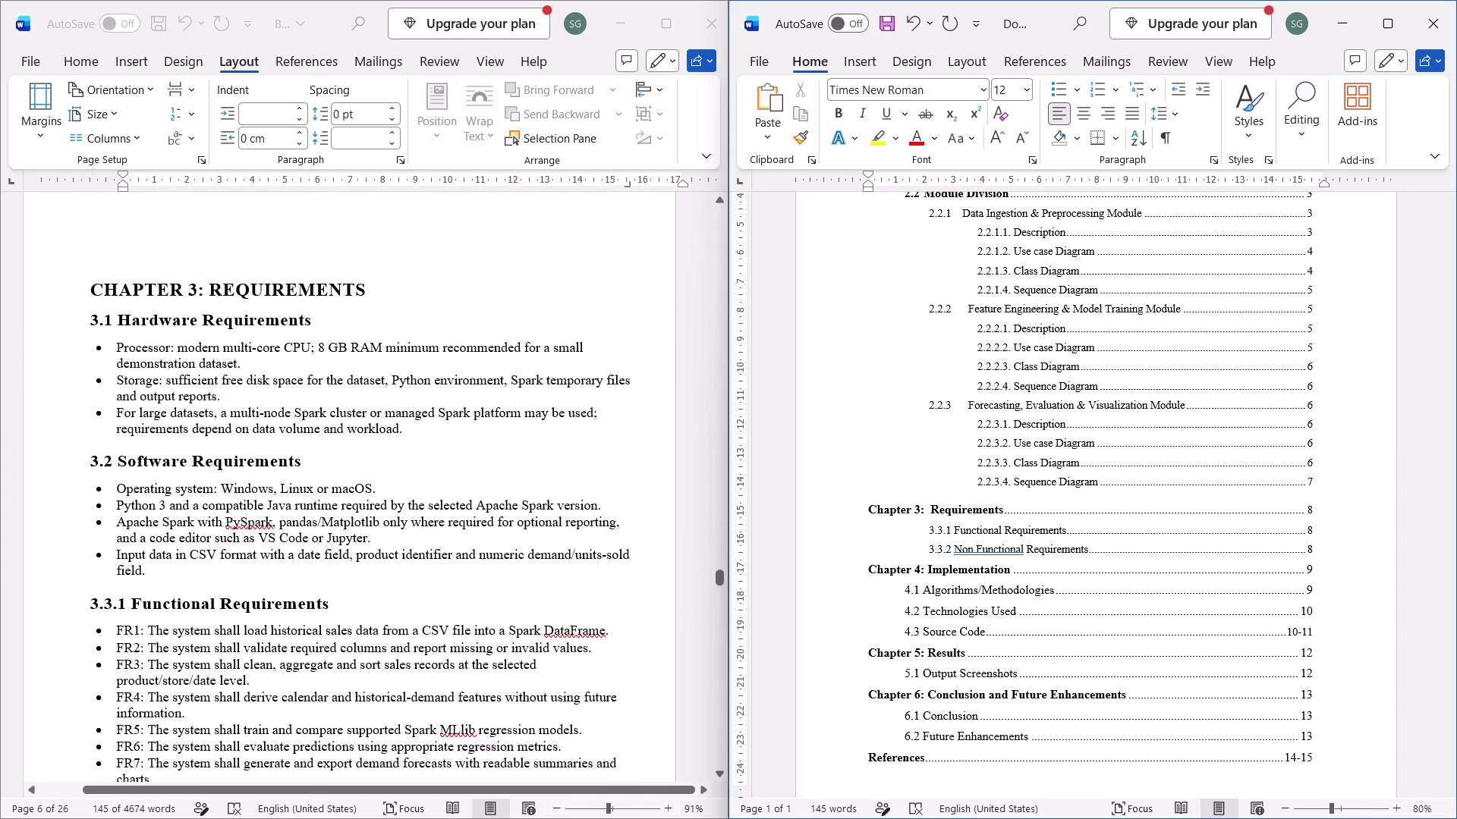
scroll(278, 686, "down", 2)
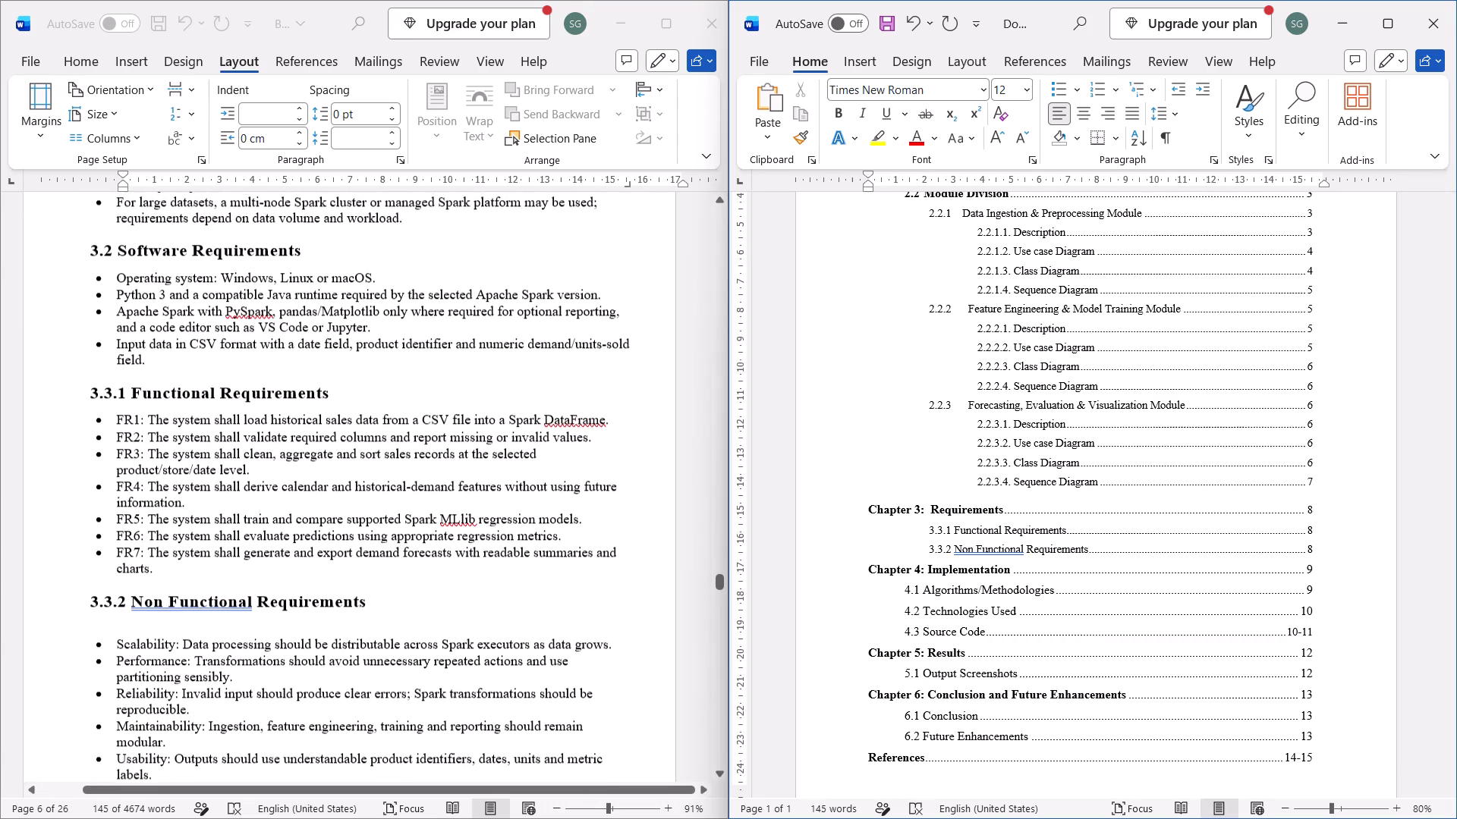
scroll(278, 686, "down", 4)
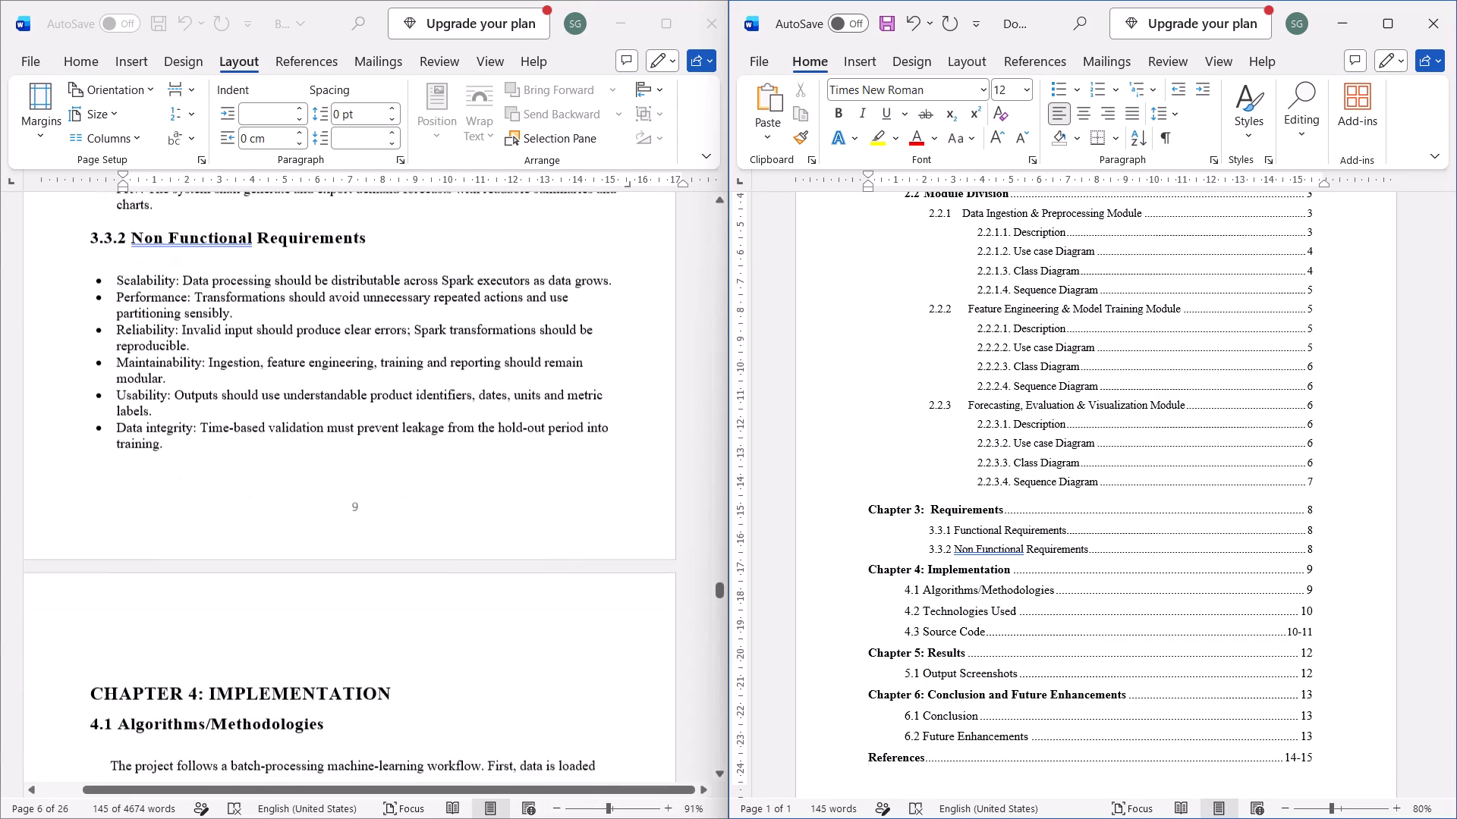
scroll(278, 686, "up", 6)
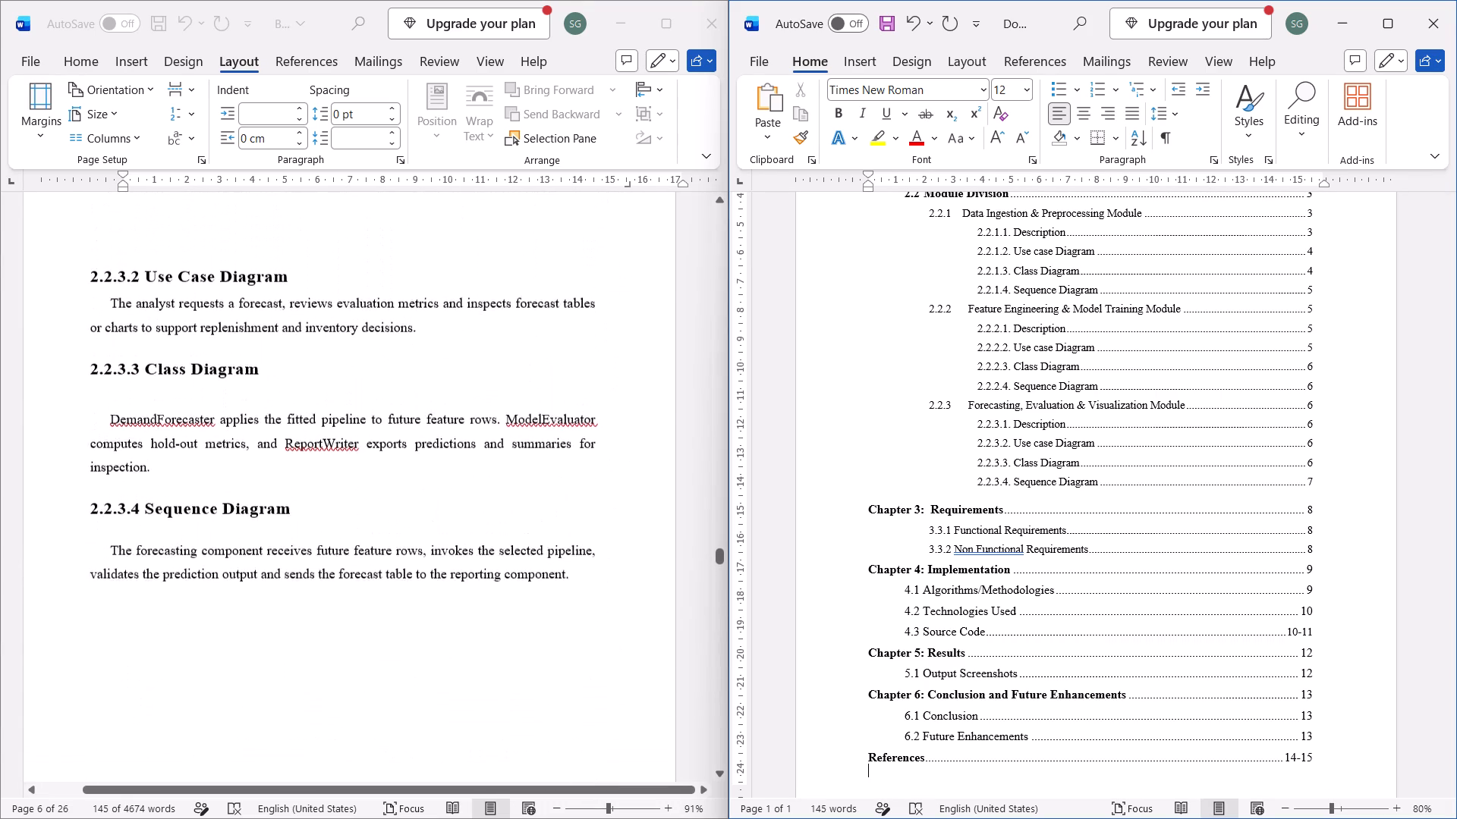
scroll(278, 686, "up", 8)
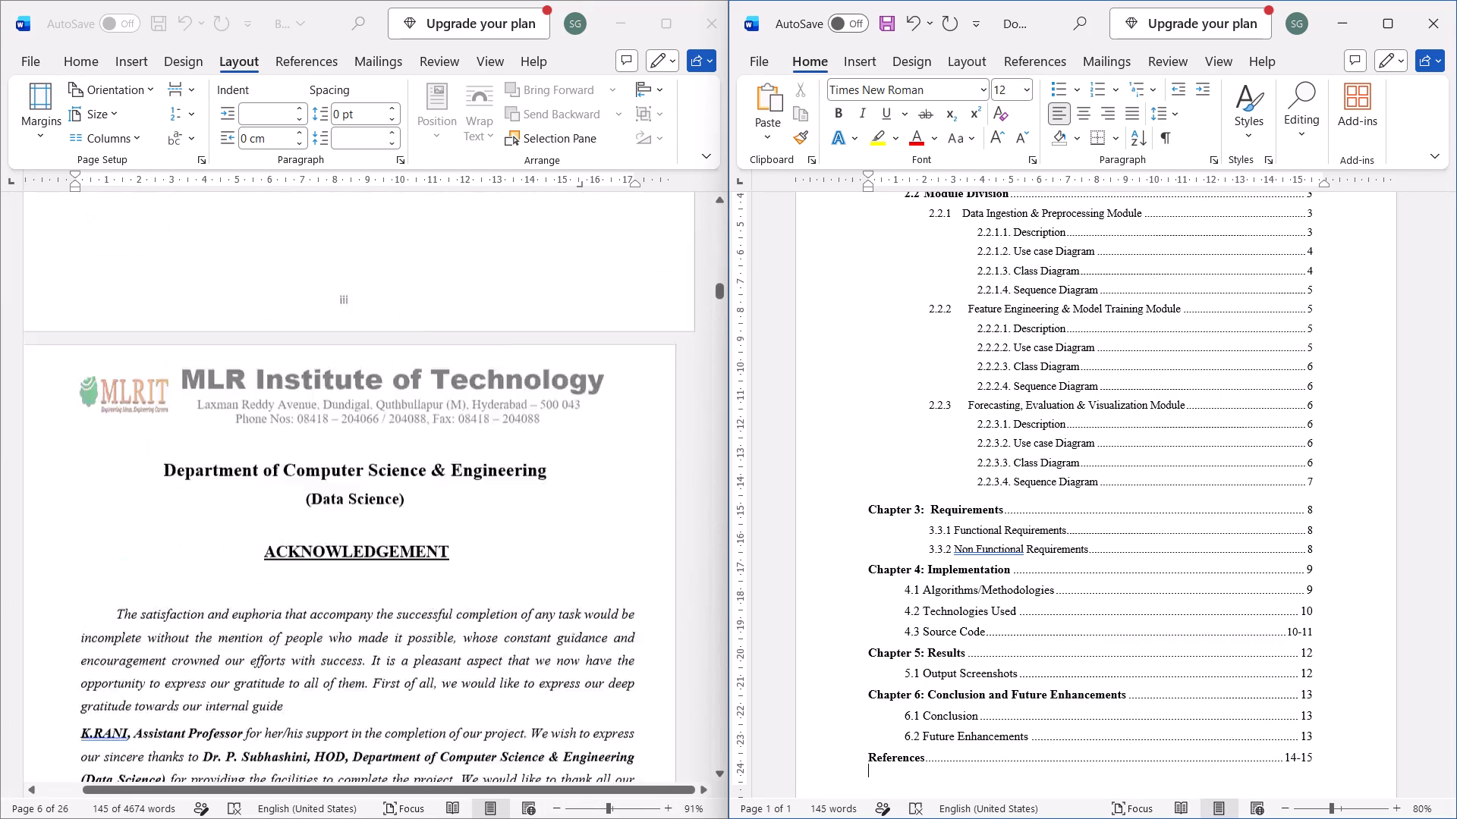
scroll(278, 686, "down", 1)
scroll(278, 686, "up", 1)
scroll(278, 686, "down", 1)
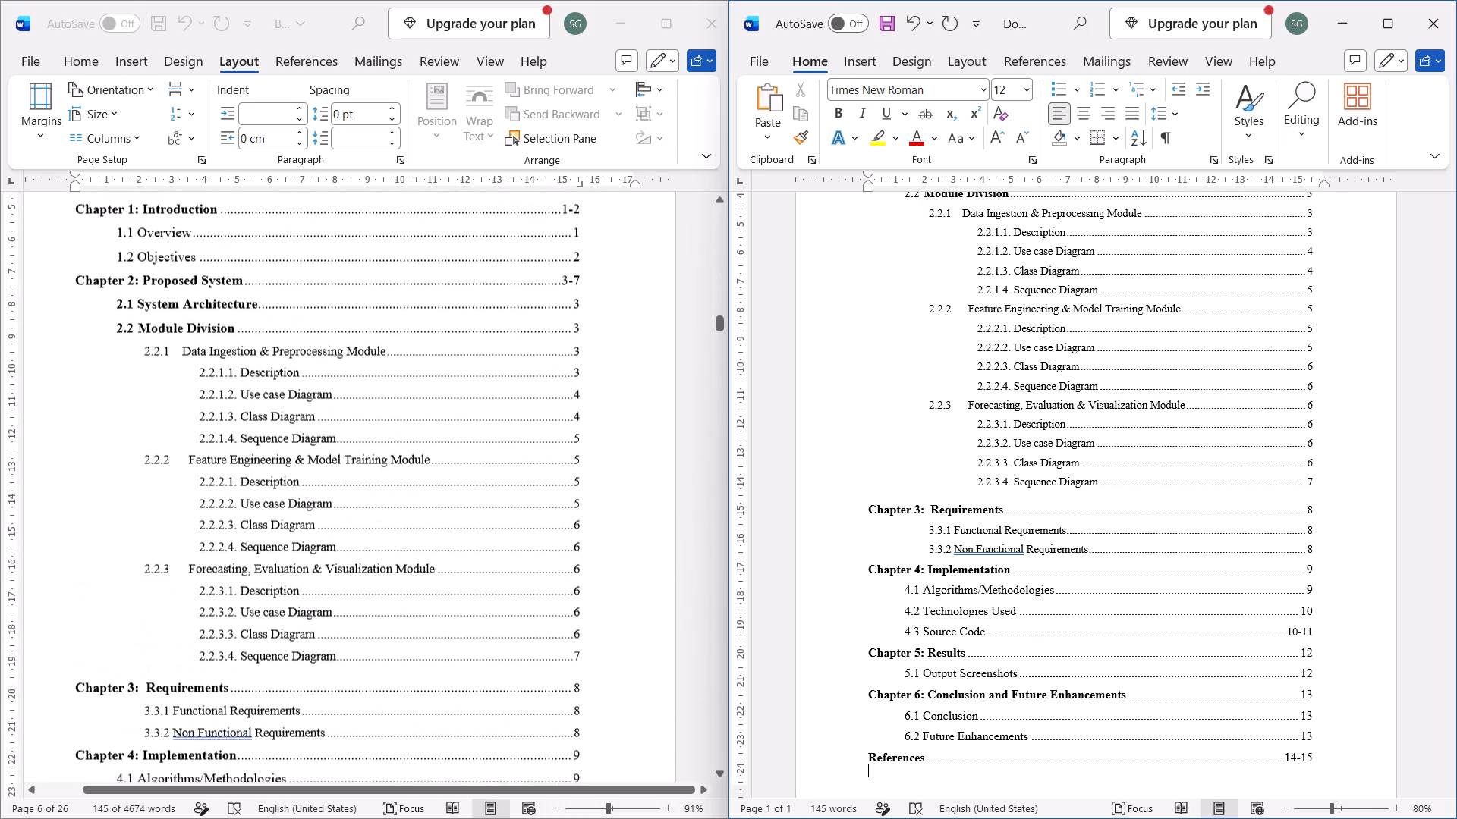
In the copied contents list, change the Chapter 1: Introduction page reference to 1.
scroll(278, 686, "down", 9)
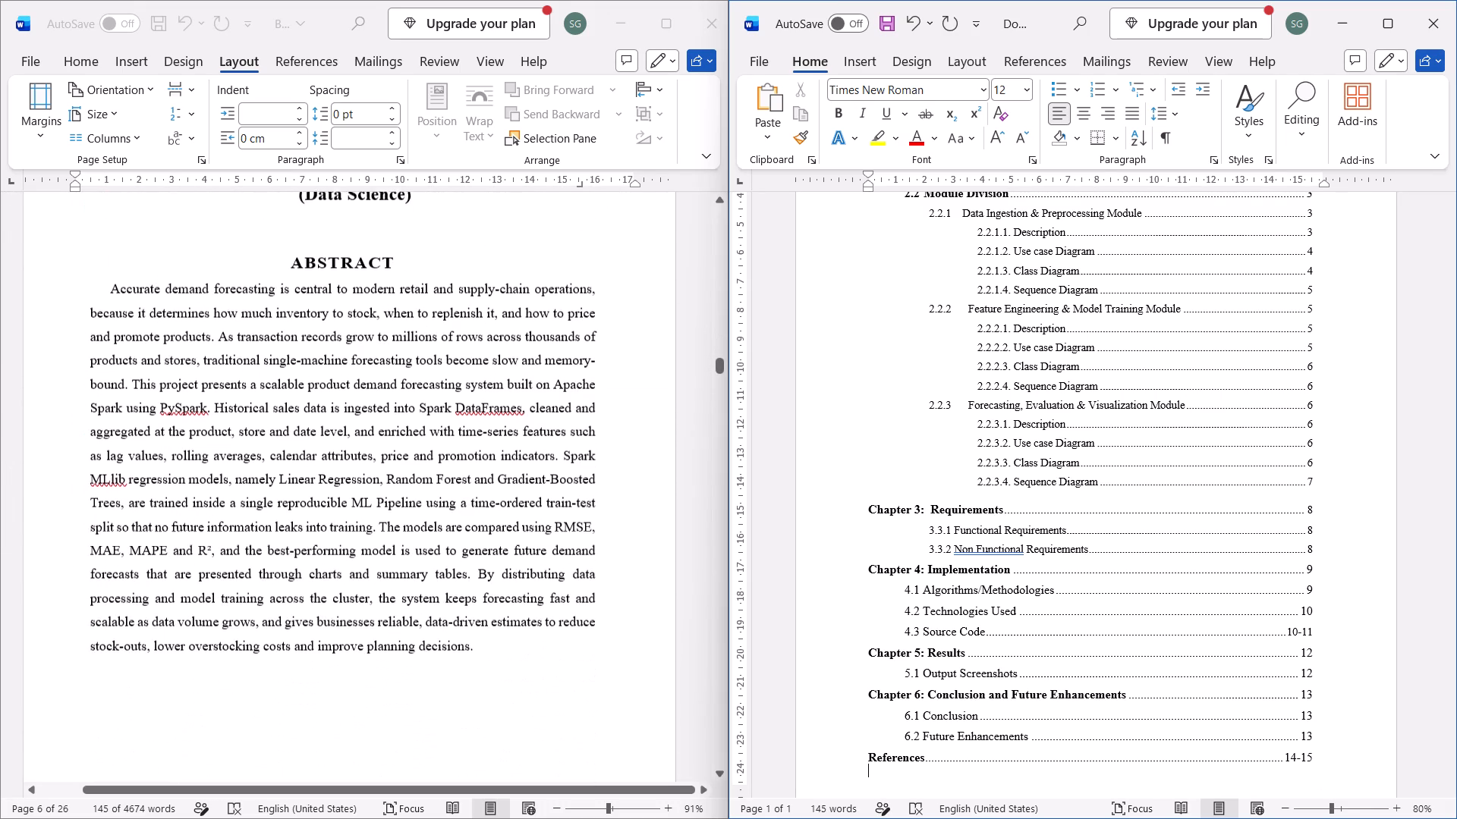
scroll(321, 574, "down", 5)
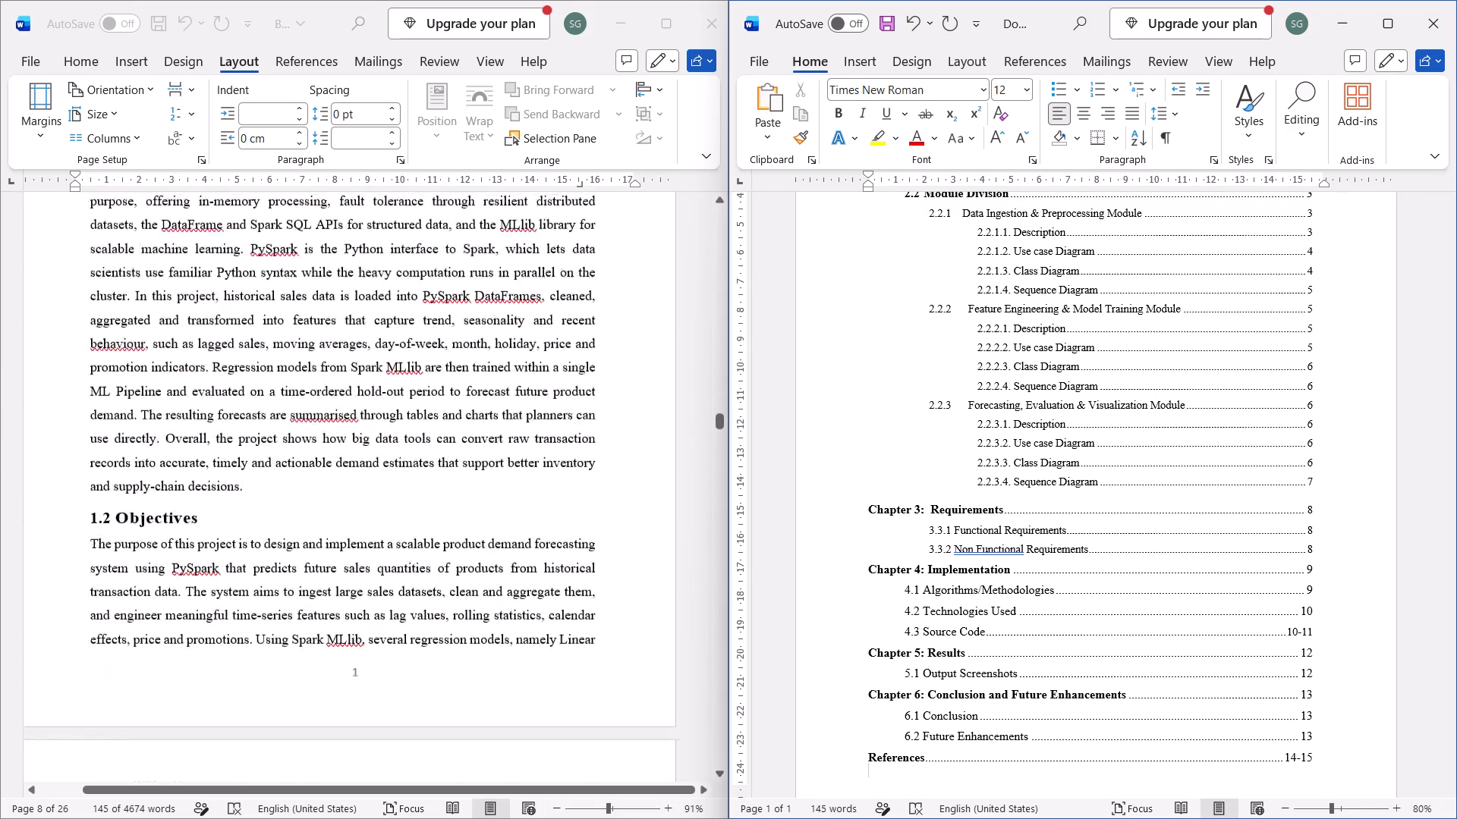
scroll(321, 574, "down", 2)
scroll(321, 574, "up", 2)
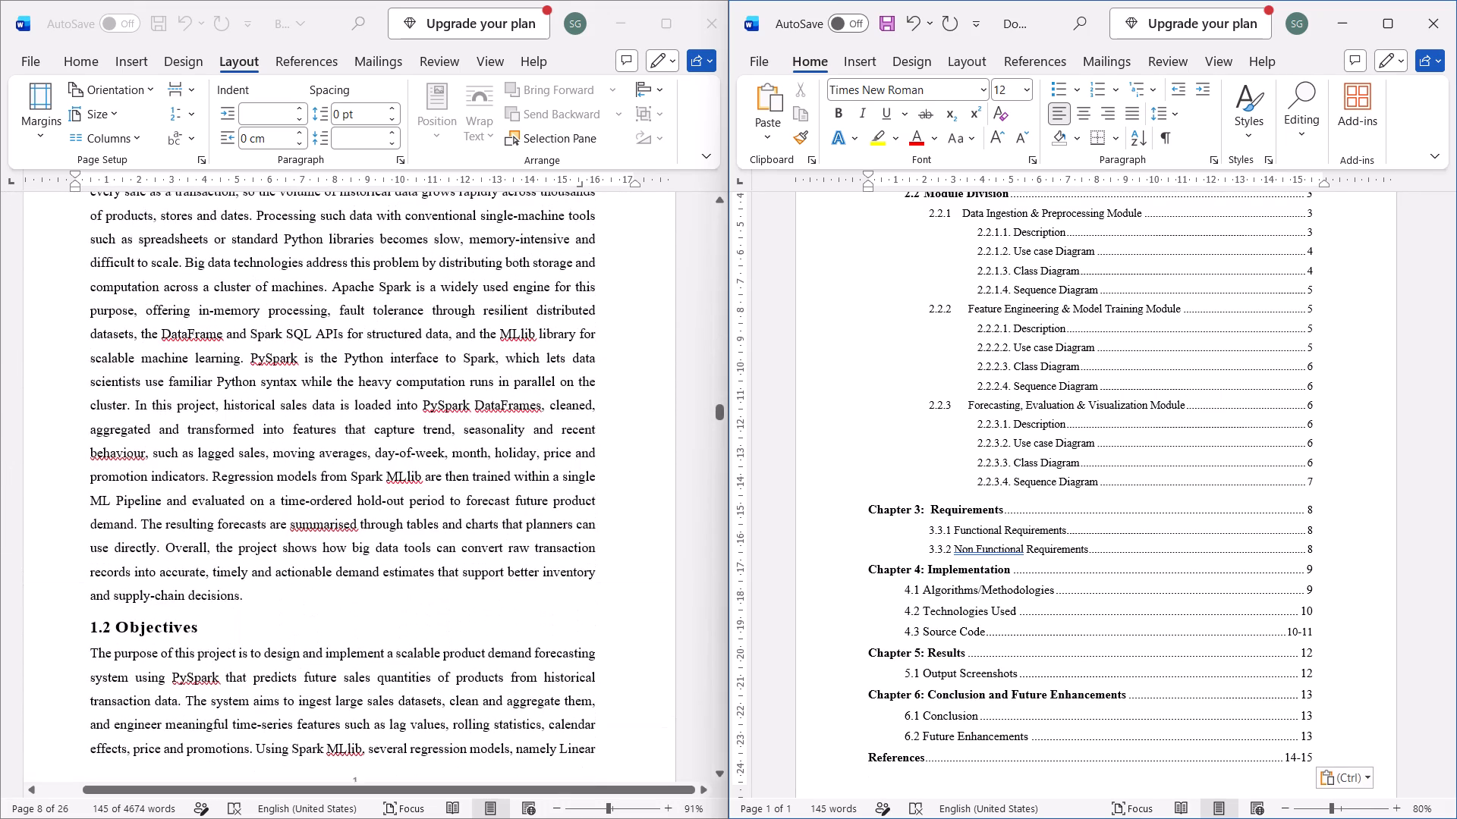
scroll(878, 572, "up", 2)
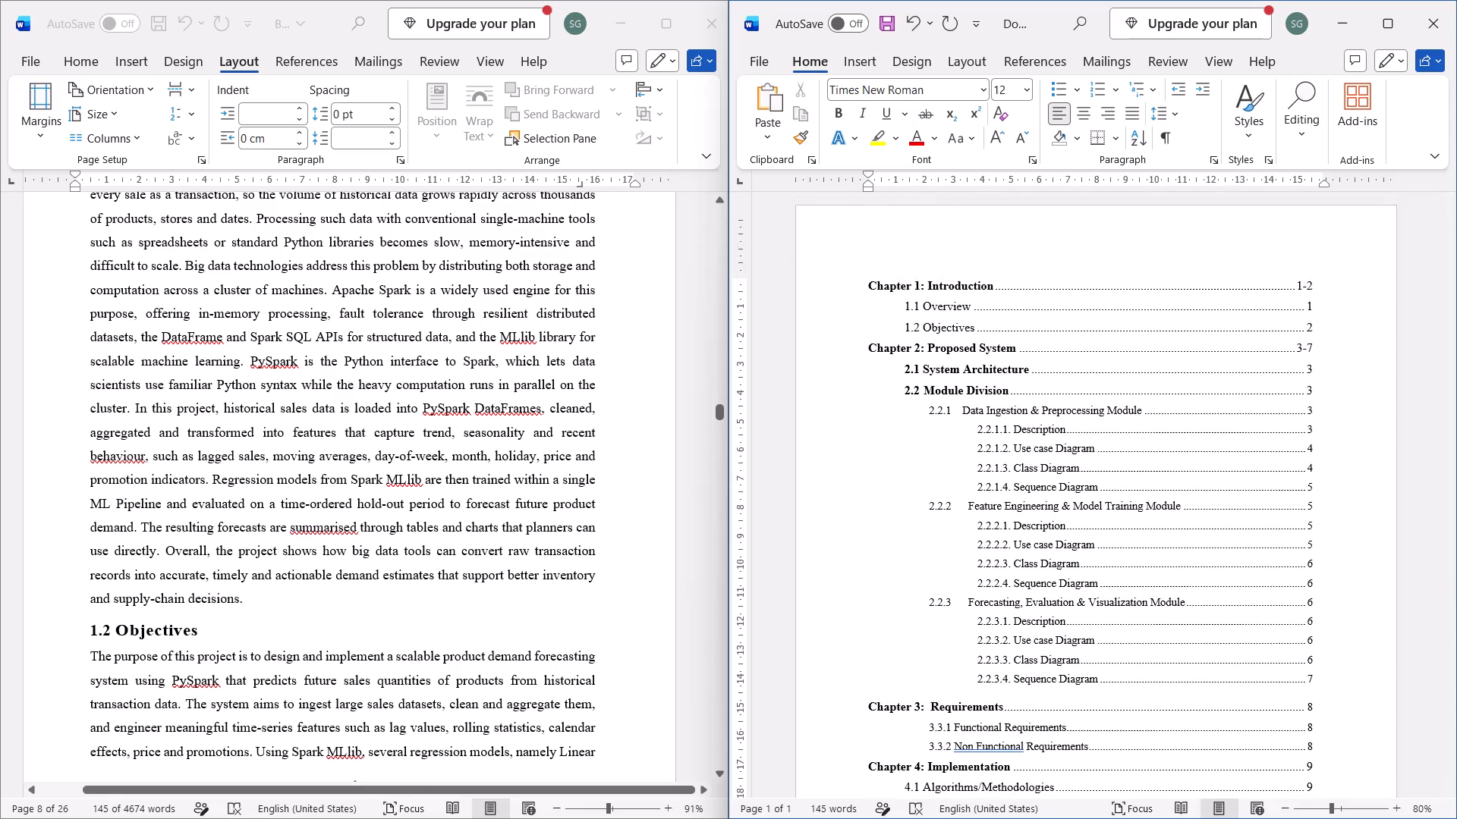
scroll(560, 479, "down", 3)
scroll(560, 479, "up", 1)
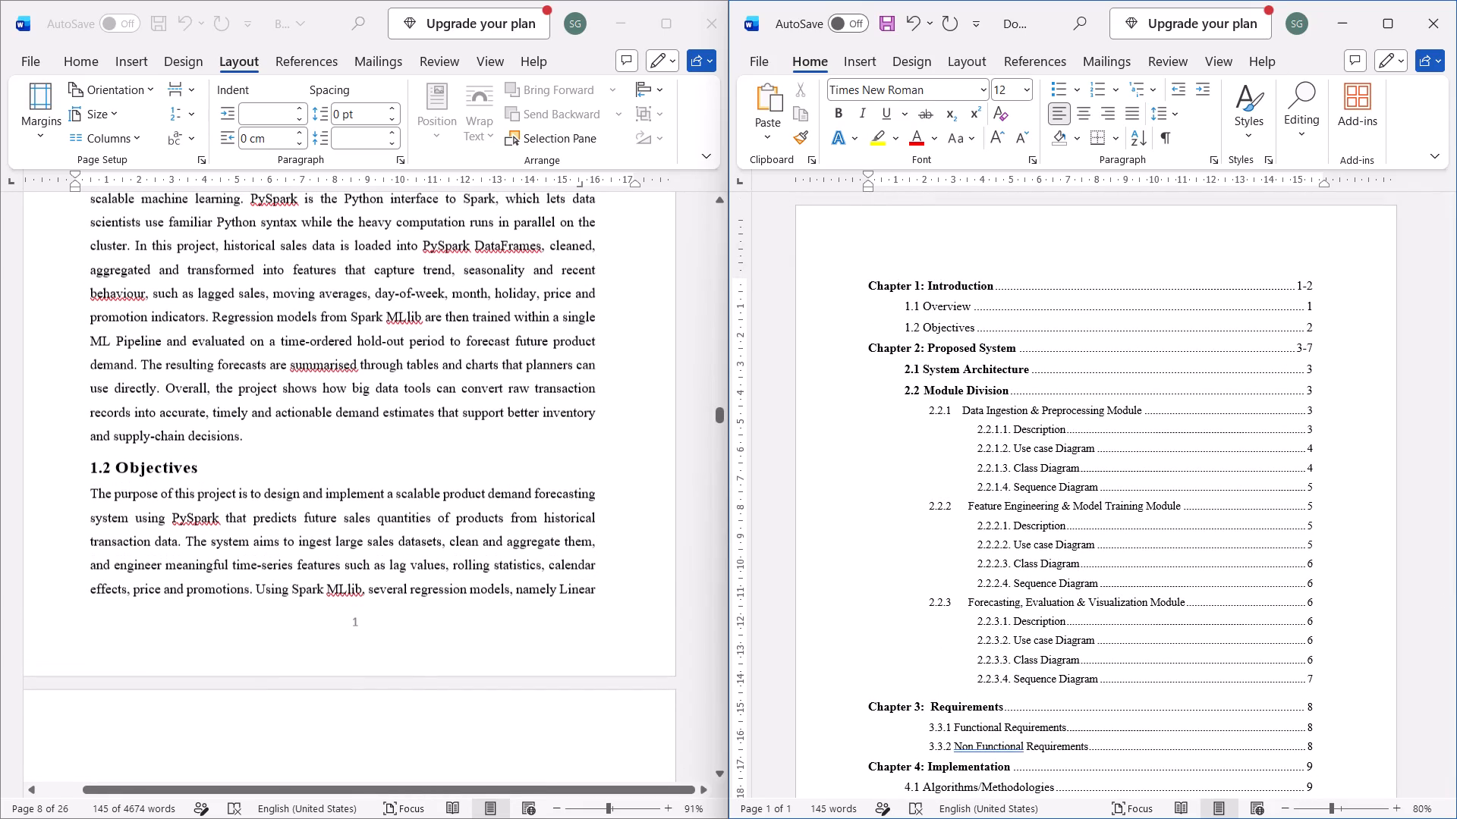
left_click(1322, 275)
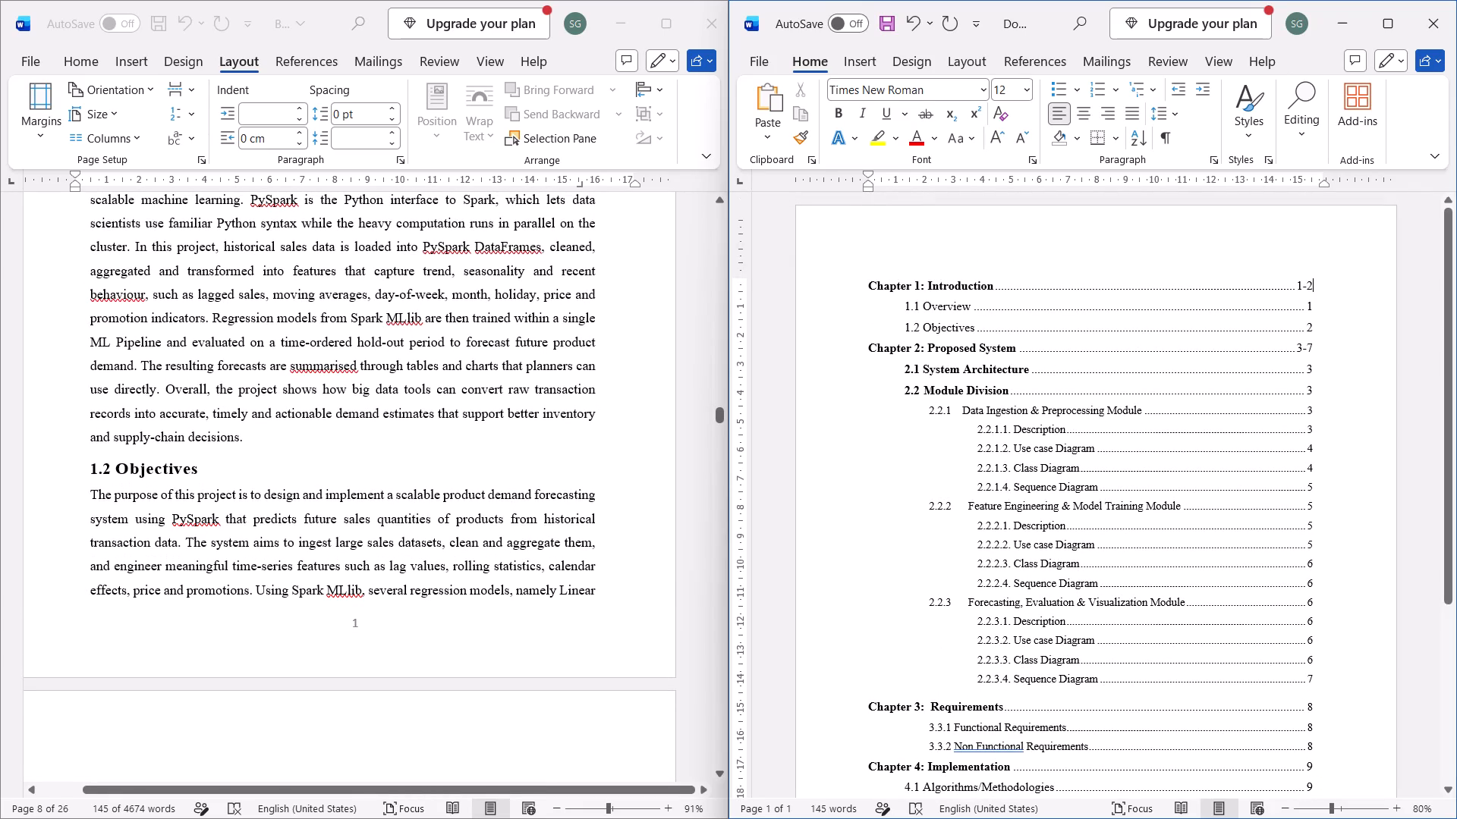
key("BackSpace")
key("BackSpace")
Set the page reference of 1.2 Objectives in the copied contents list to 1-2.
key("Down")
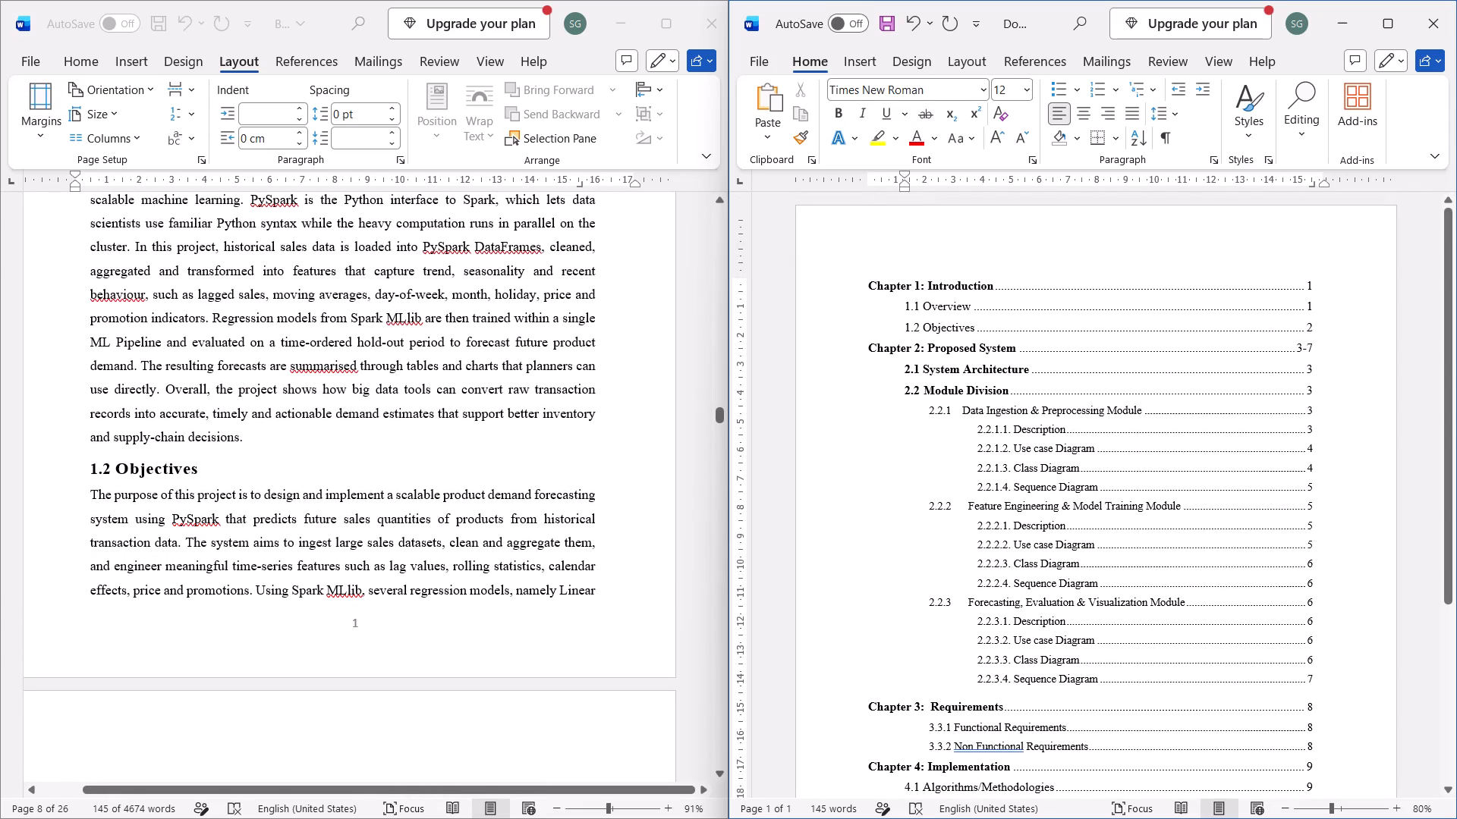
key("Down")
key("BackSpace")
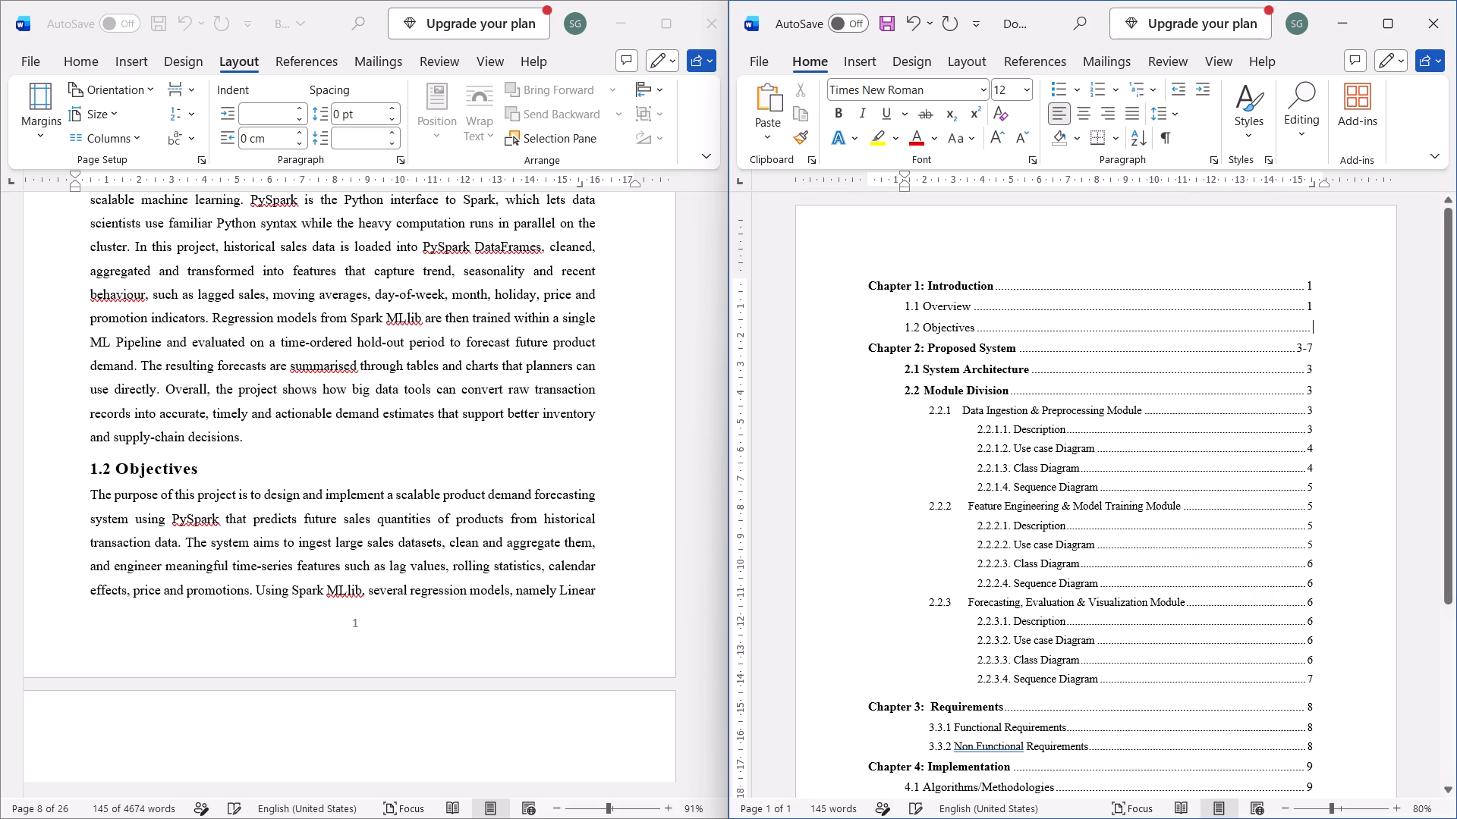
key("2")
key("BackSpace")
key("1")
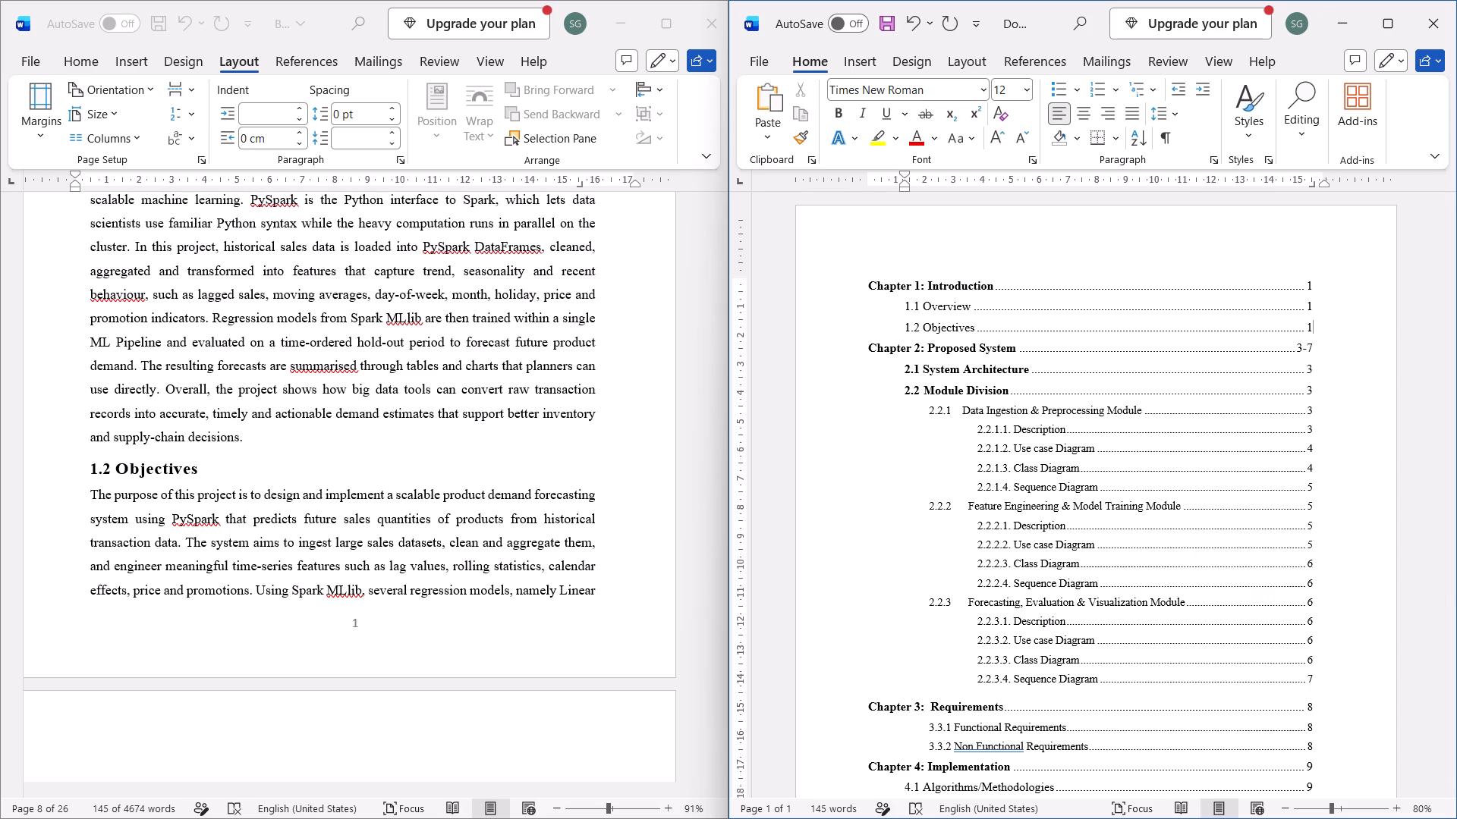
scroll(433, 447, "down", 5)
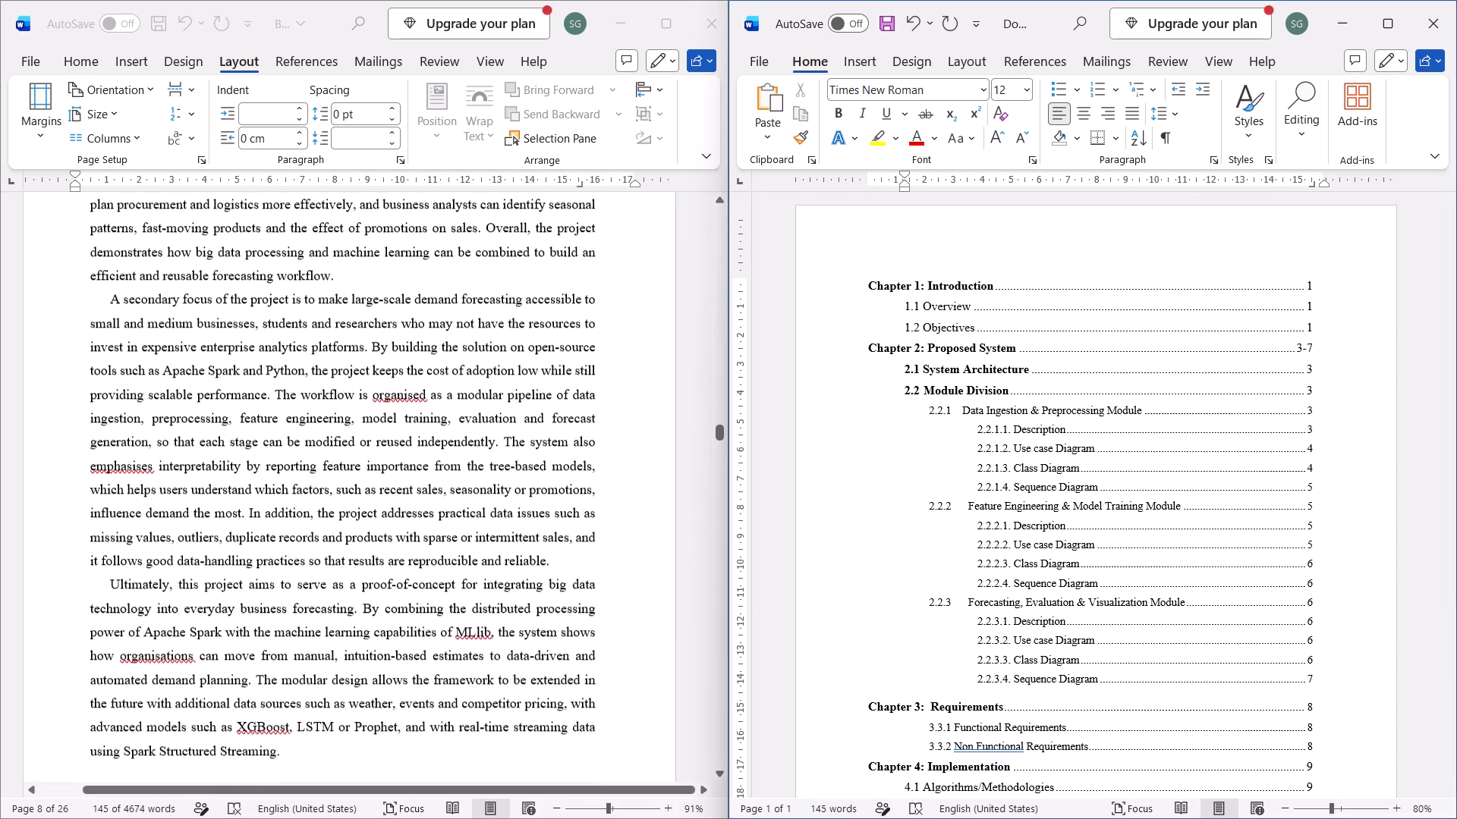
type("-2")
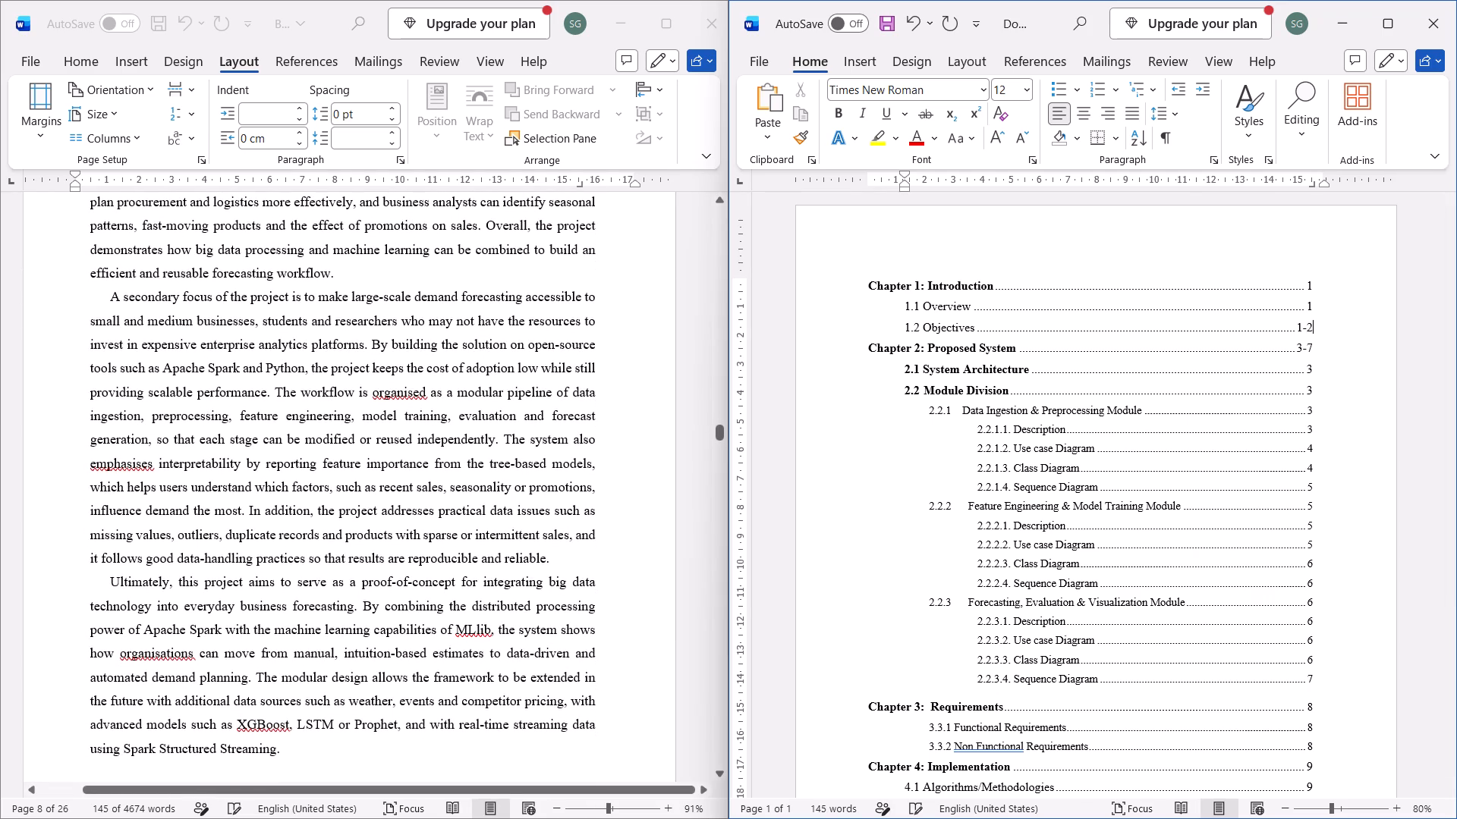
Set the Chapter 2: Proposed System page reference in the copied contents list to 3.
scroll(167, 632, "down", 3)
key("Down")
key("BackSpace")
key("BackSpace")
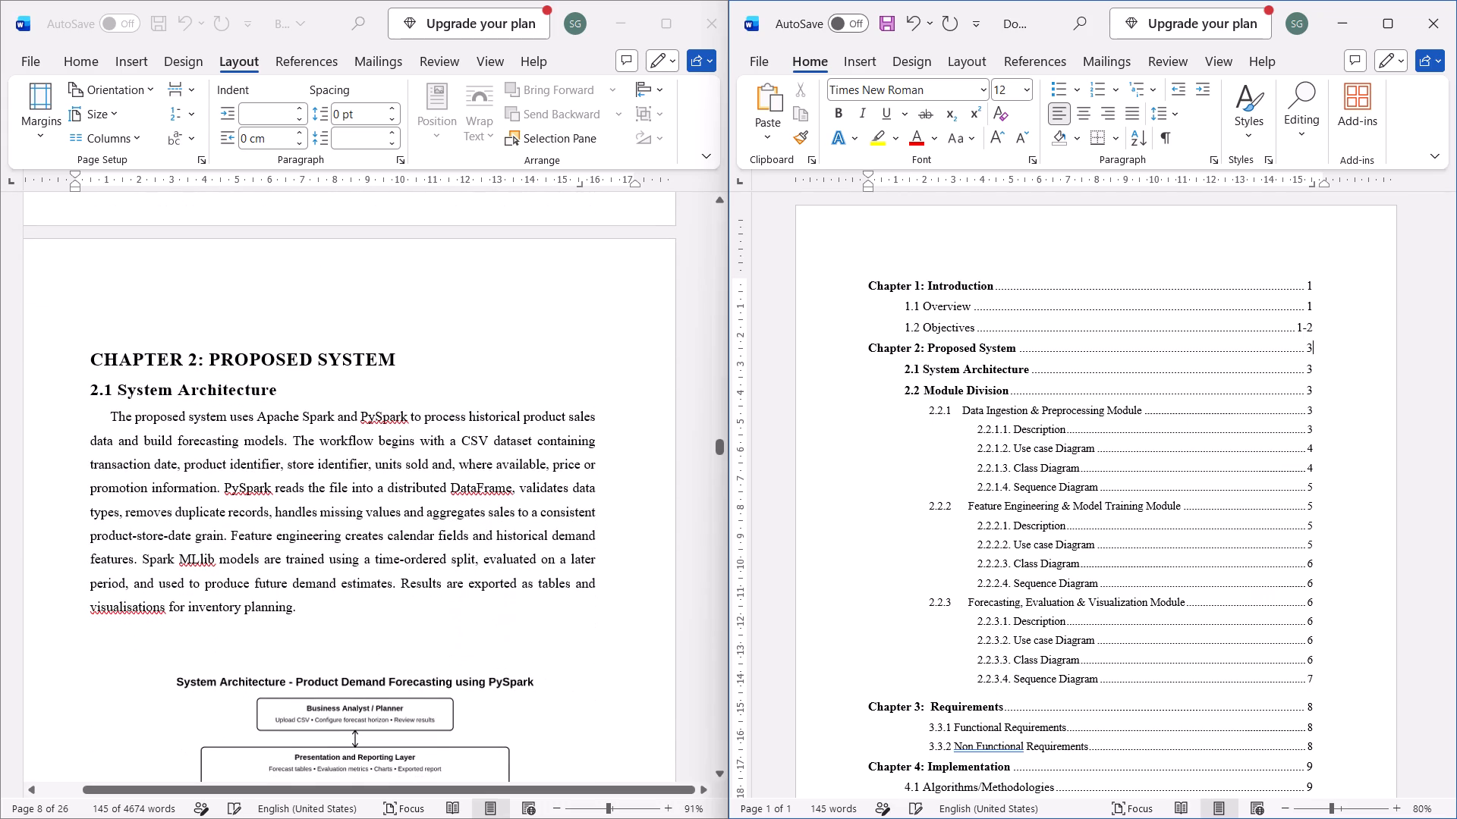
key("BackSpace")
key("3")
Set the page reference of 2.1 System Architecture in the copied contents list to 3.
scroll(170, 582, "down", 1)
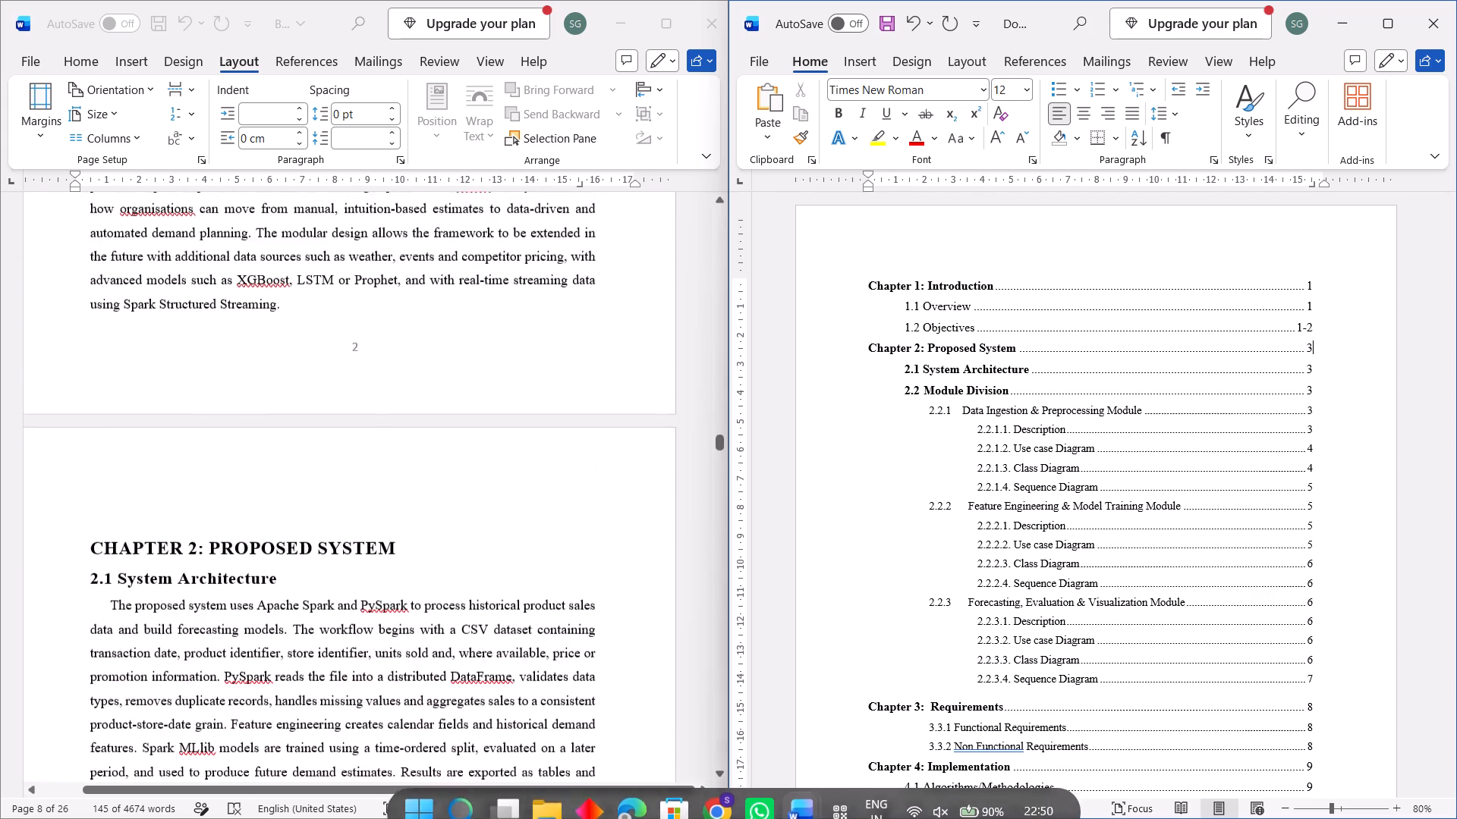
scroll(170, 582, "down", 1)
scroll(170, 582, "left", 1)
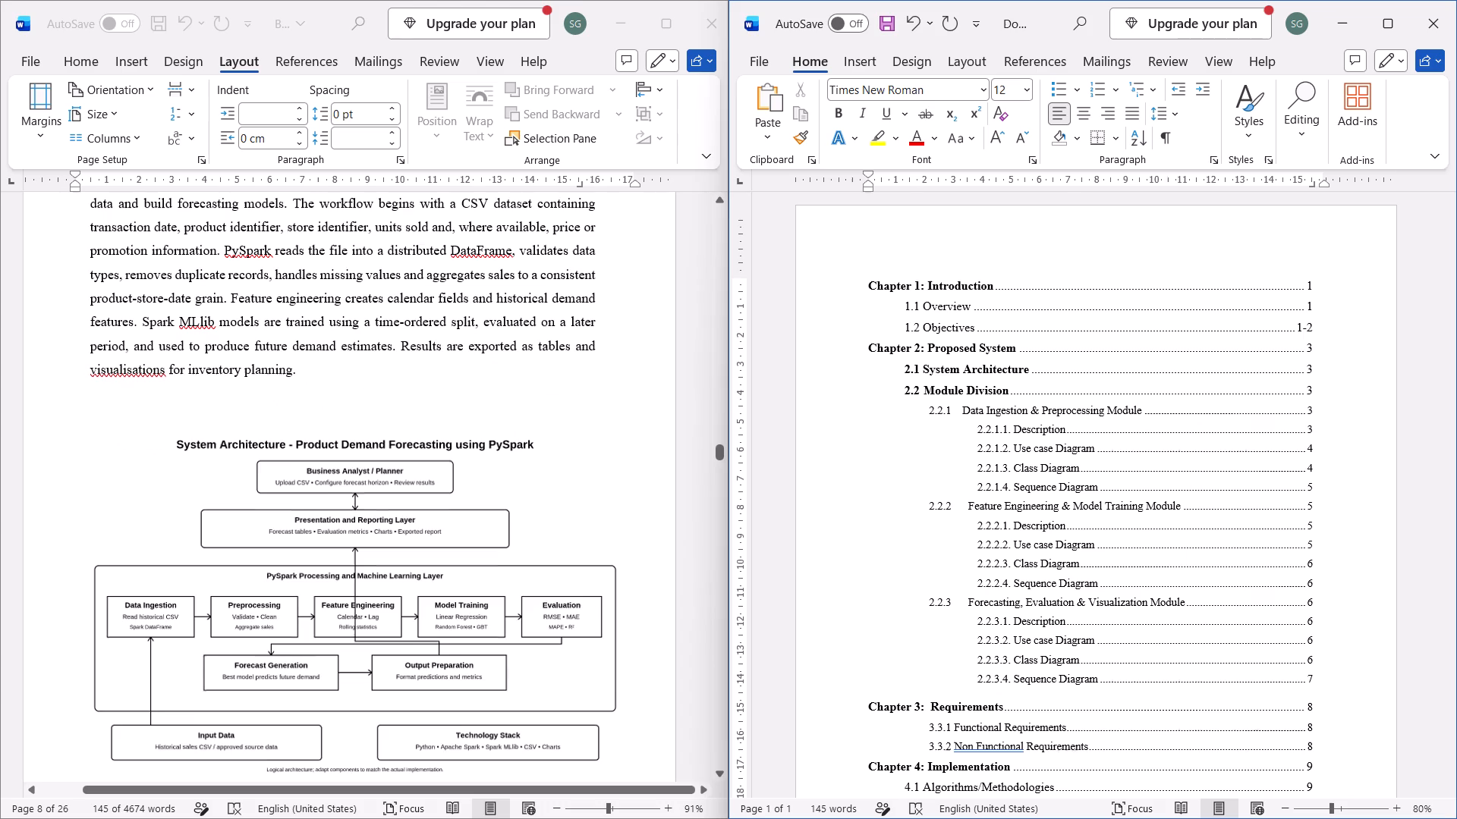
scroll(170, 582, "left", 1)
key("Down")
scroll(170, 582, "left", 1)
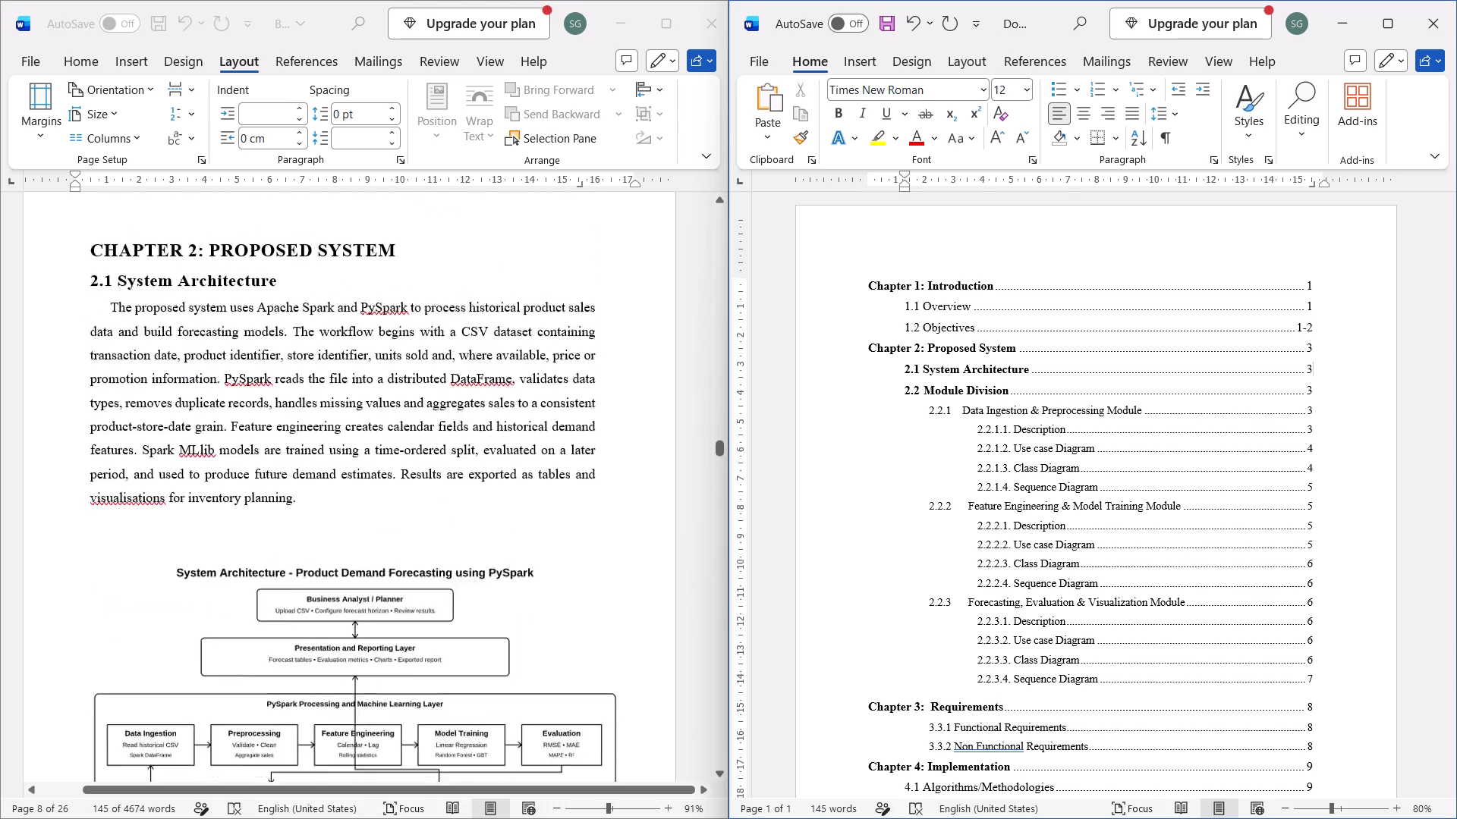
scroll(170, 582, "left", 2)
key("BackSpace")
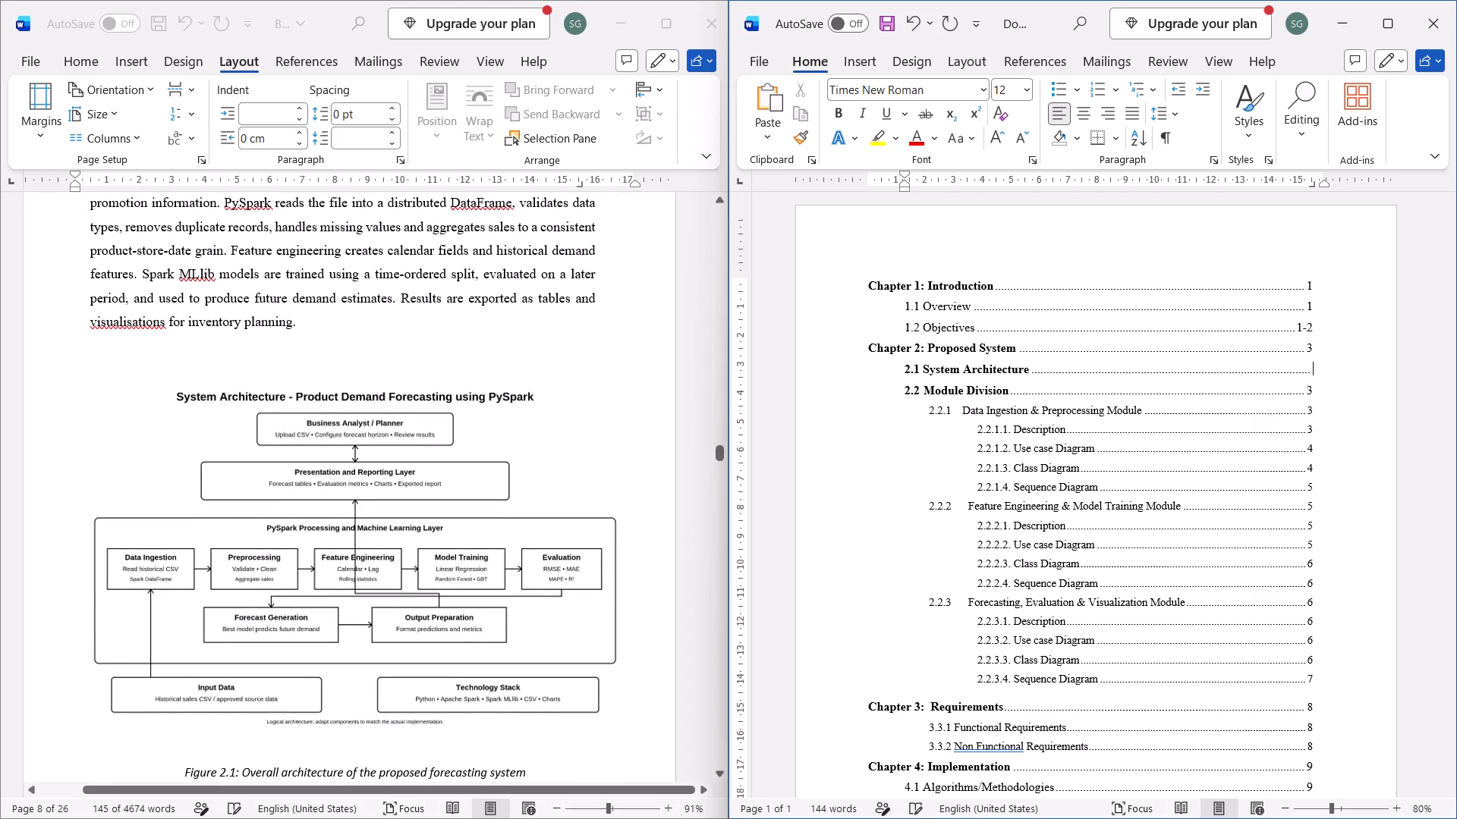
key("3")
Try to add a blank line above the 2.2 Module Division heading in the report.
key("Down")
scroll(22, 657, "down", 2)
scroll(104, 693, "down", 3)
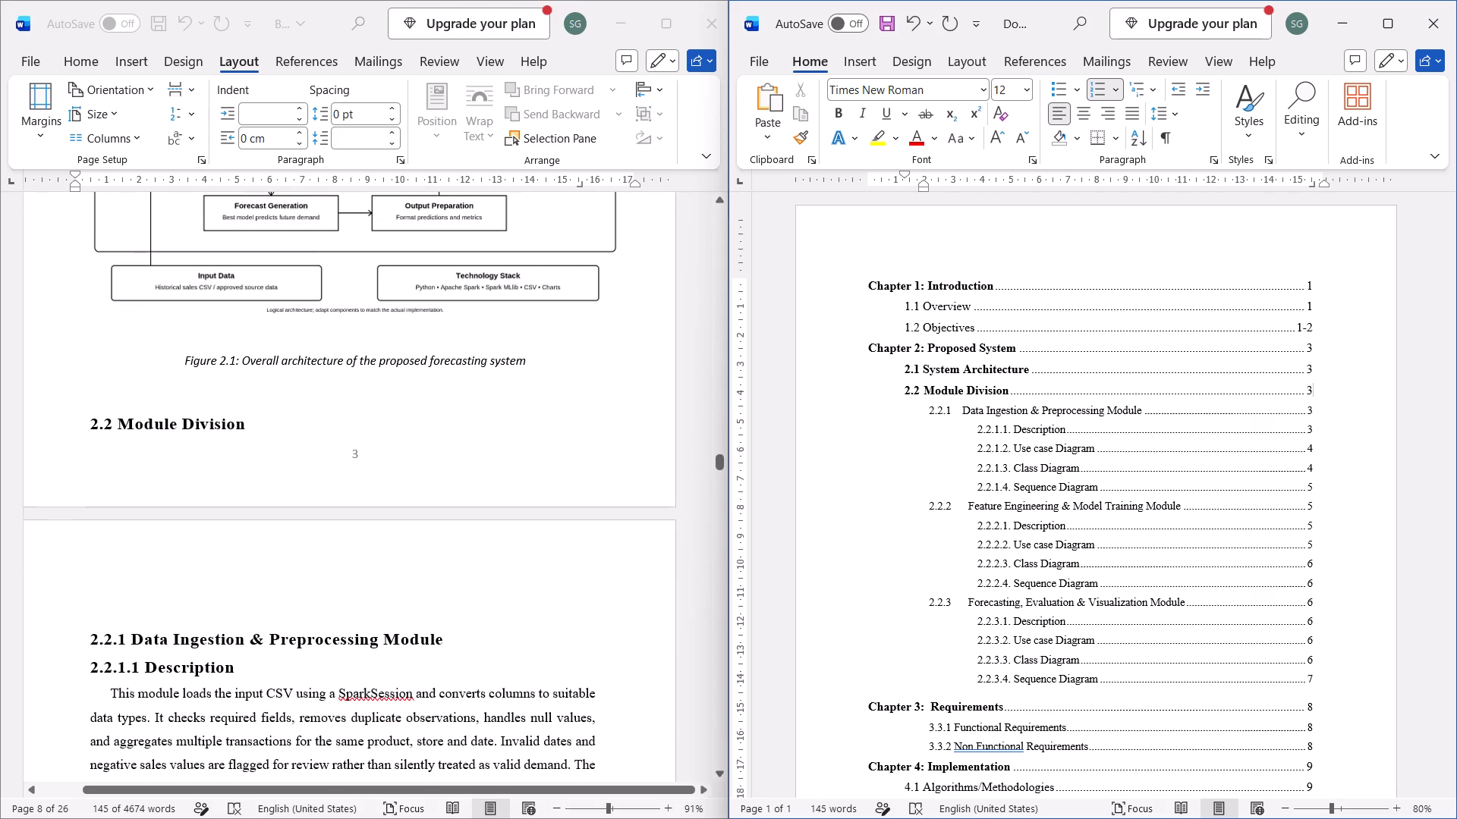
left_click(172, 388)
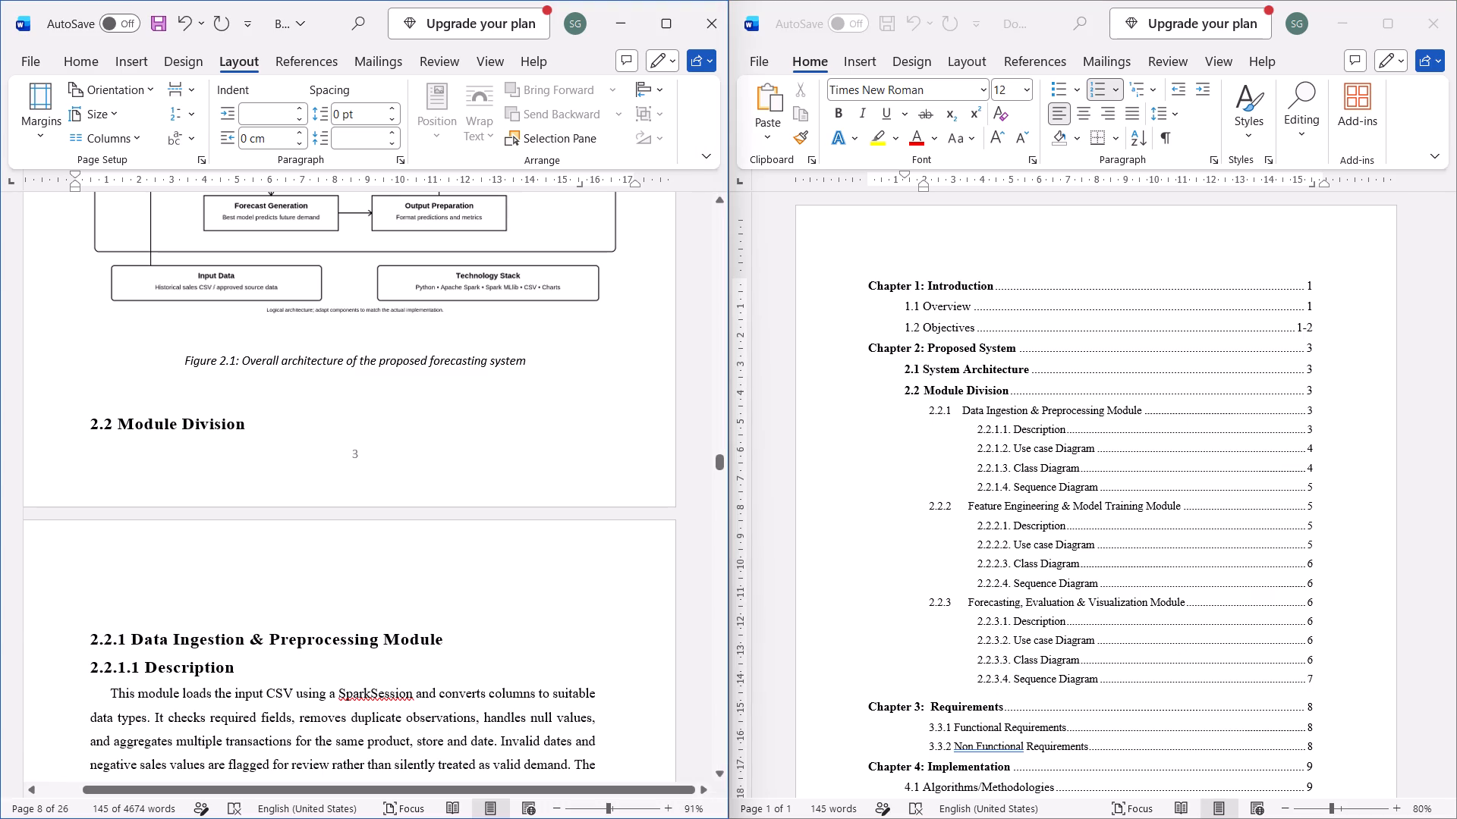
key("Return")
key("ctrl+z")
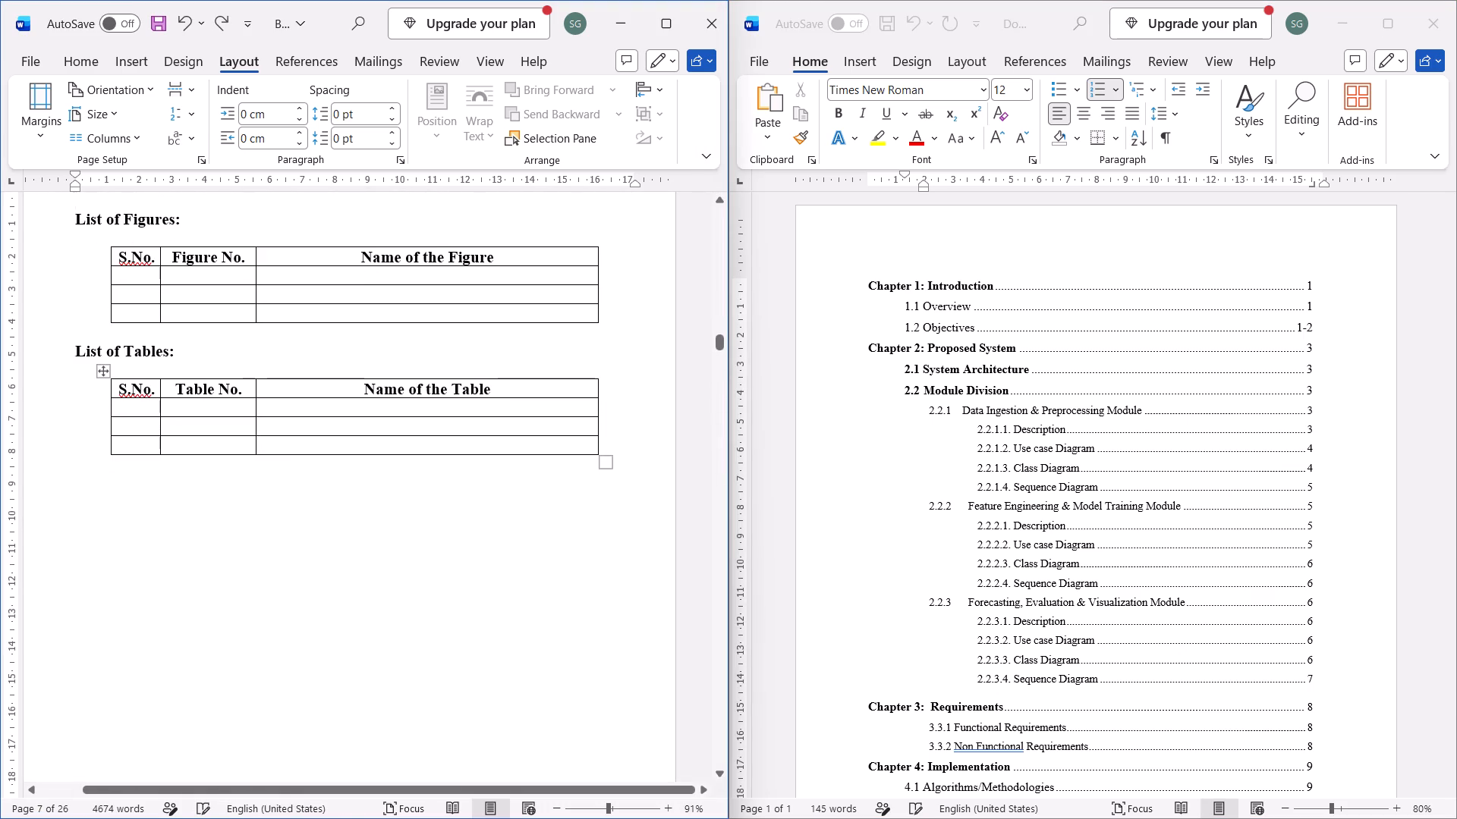
Insert a blank line above the report's 2.2 Module Division heading to push it onto the following page.
scroll(172, 388, "down", 7)
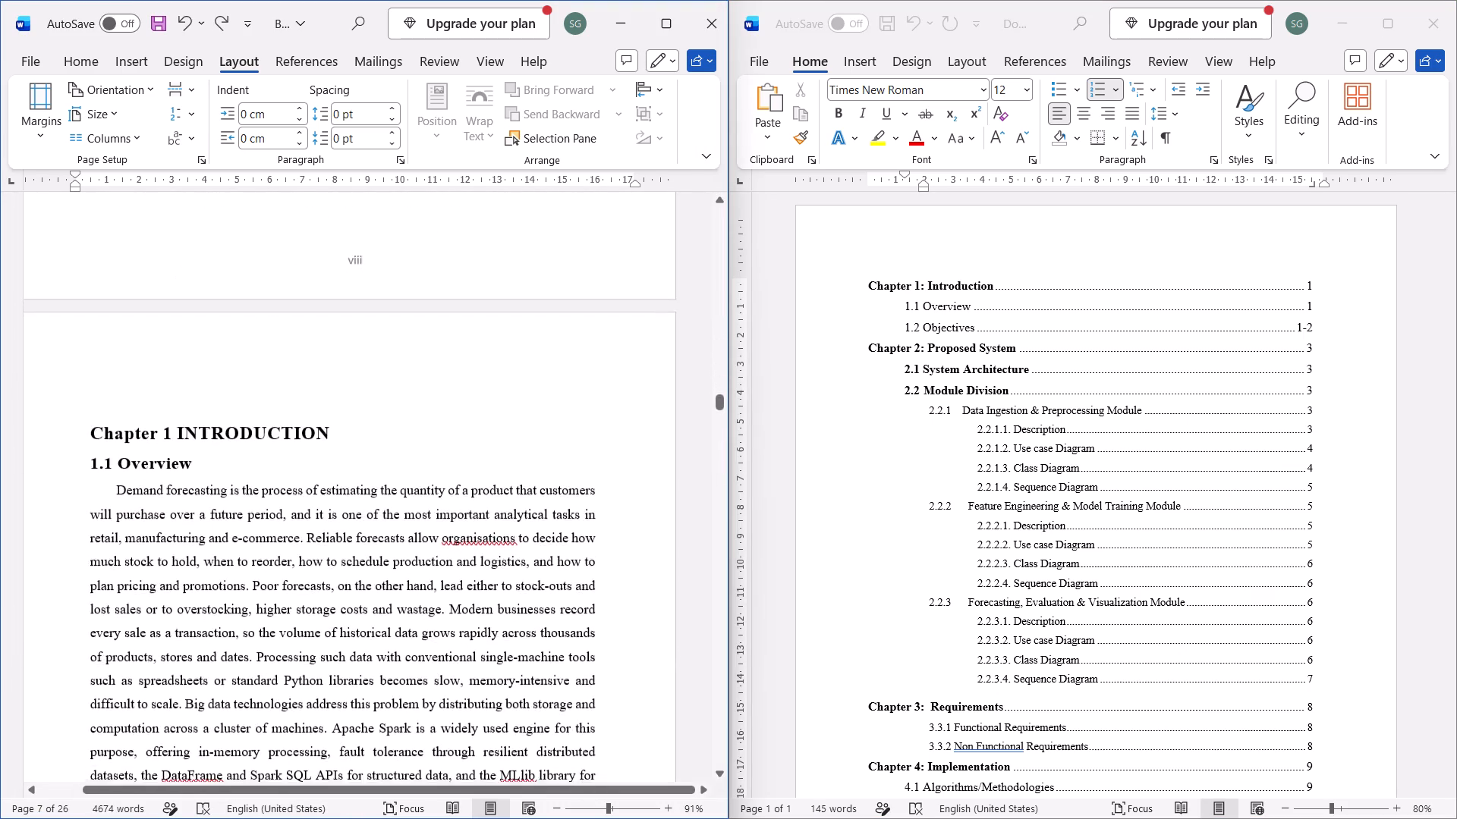
scroll(172, 388, "down", 5)
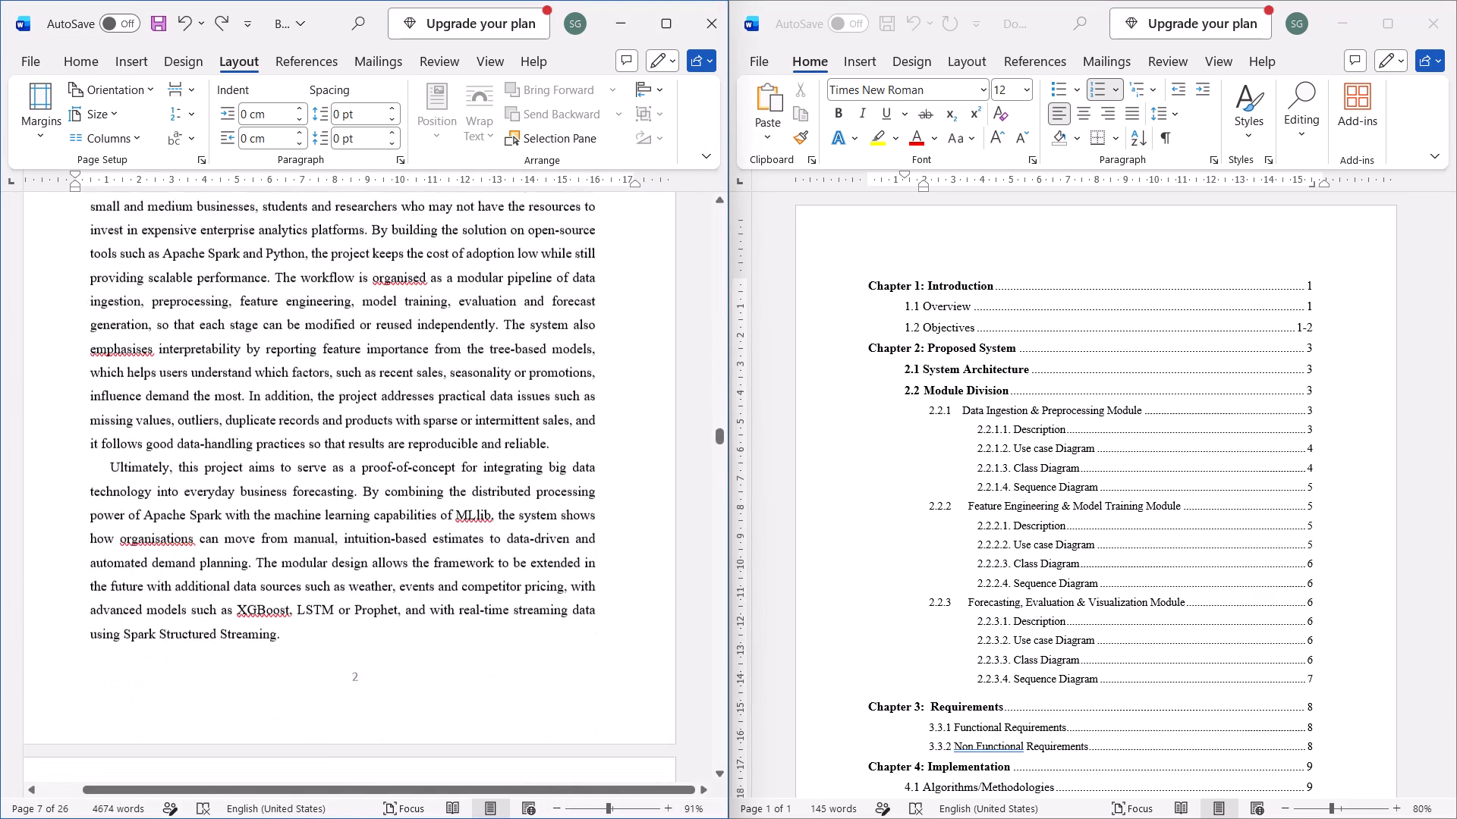
scroll(172, 388, "down", 2)
left_click(188, 384)
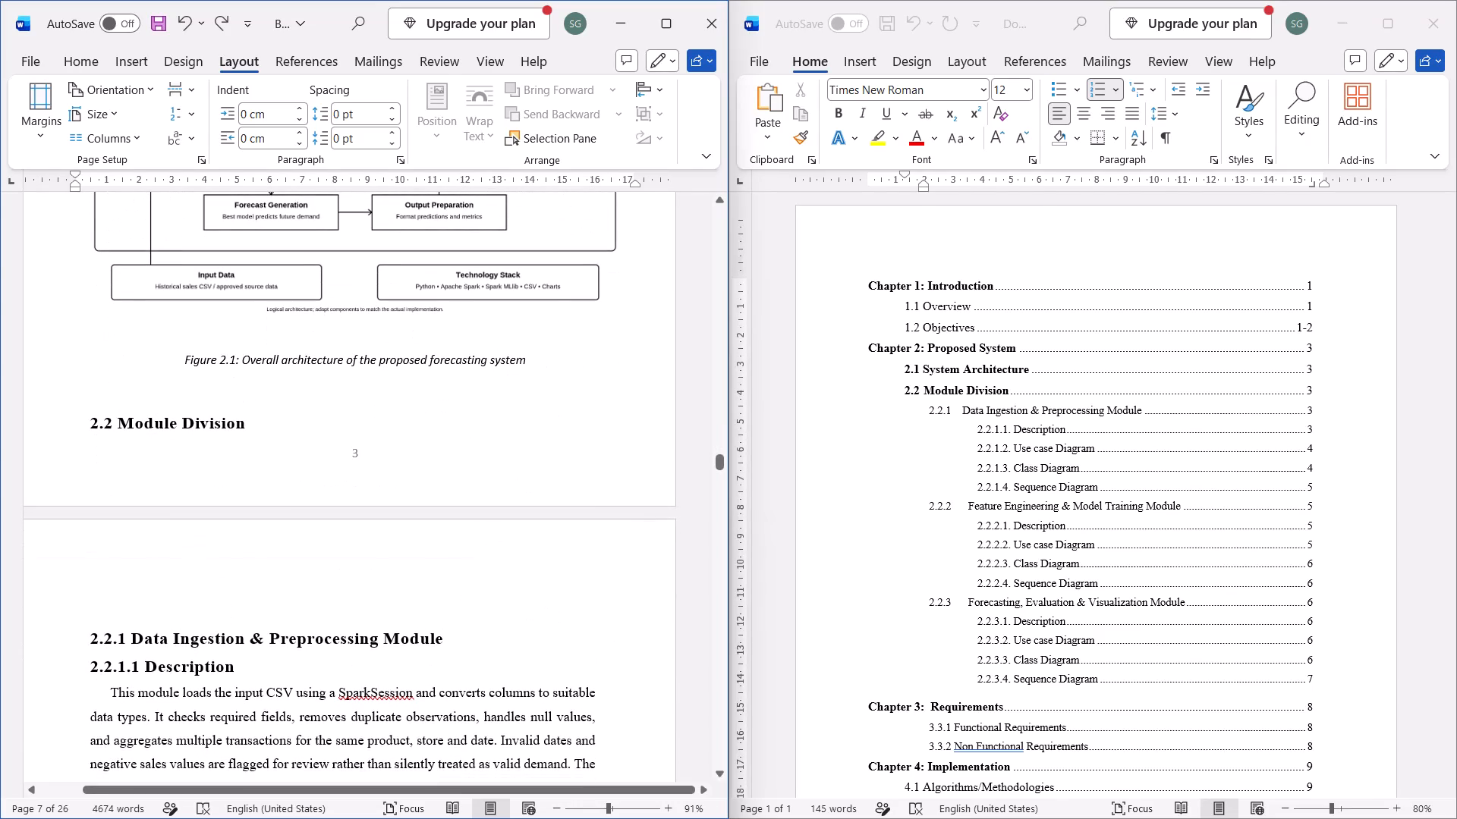
key("Return")
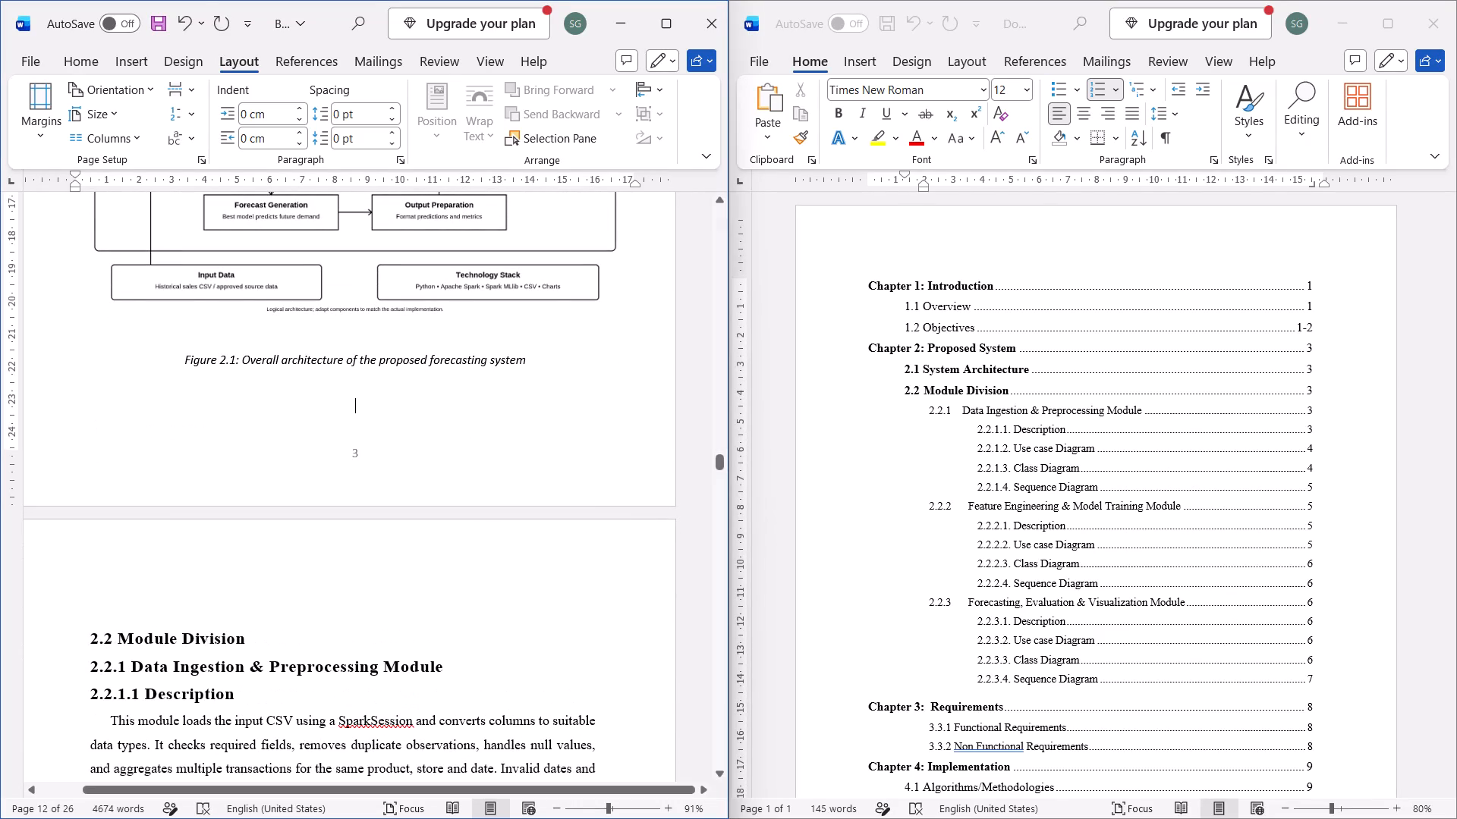
Set the page reference of 2.2 Module Division in the copied contents list to 4.
left_click(1341, 438)
key("Up")
key("Up")
key("Down")
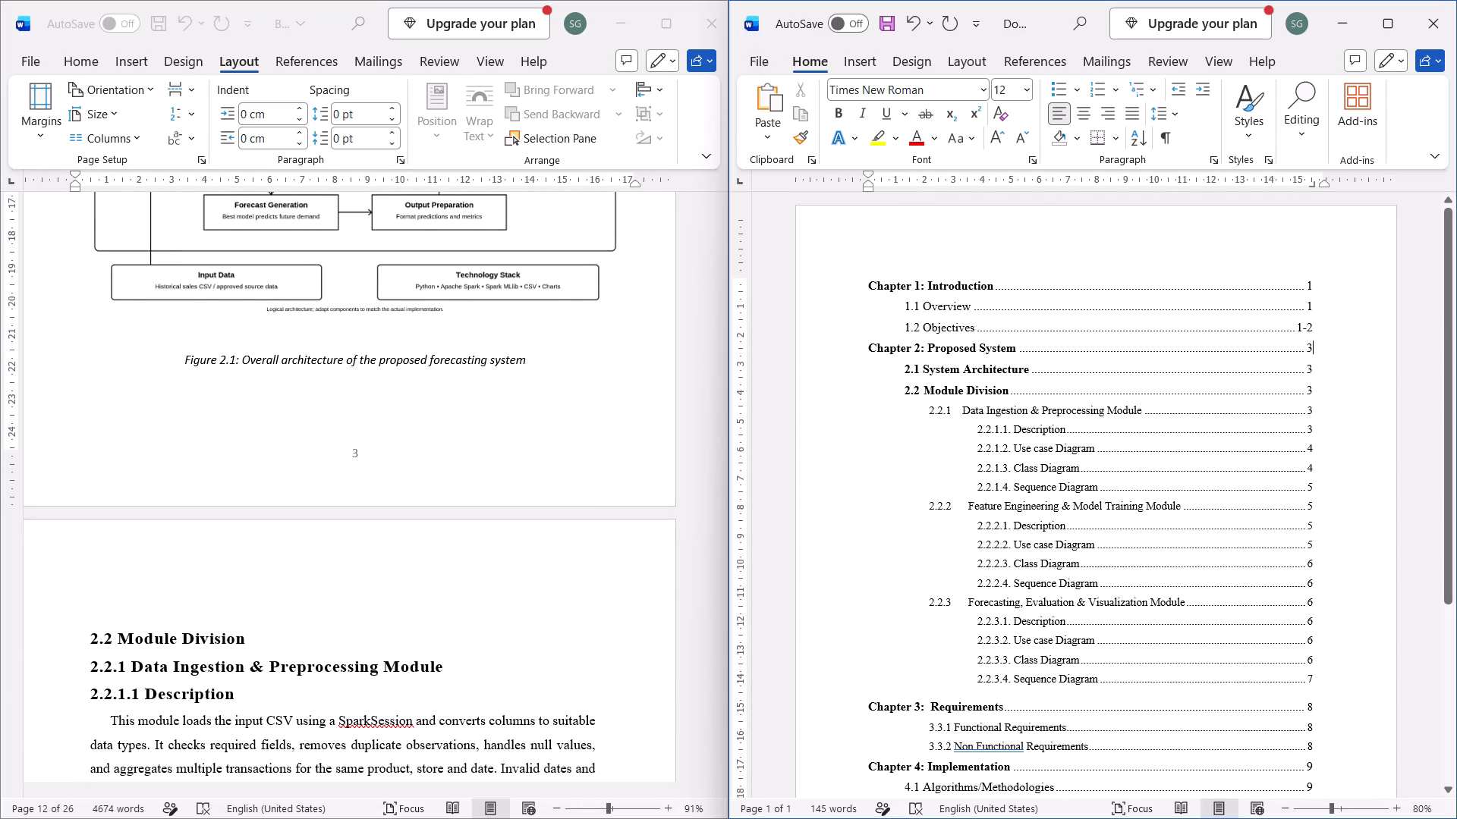
key("Down")
key("Down")
key("Up")
key("BackSpace")
scroll(738, 484, "down", 1)
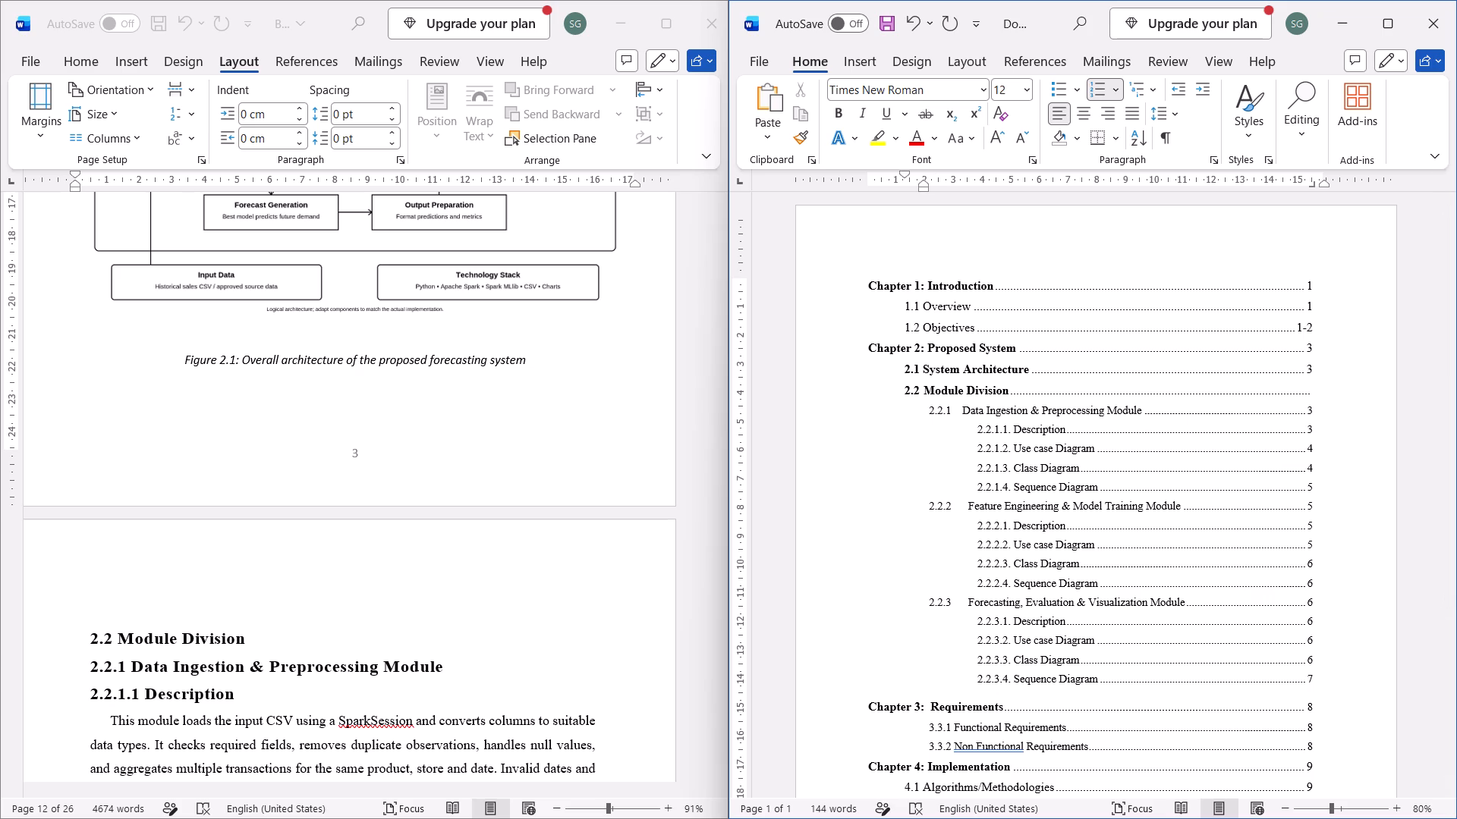
scroll(738, 484, "down", 1)
scroll(738, 484, "left", 1)
scroll(609, 506, "down", 3)
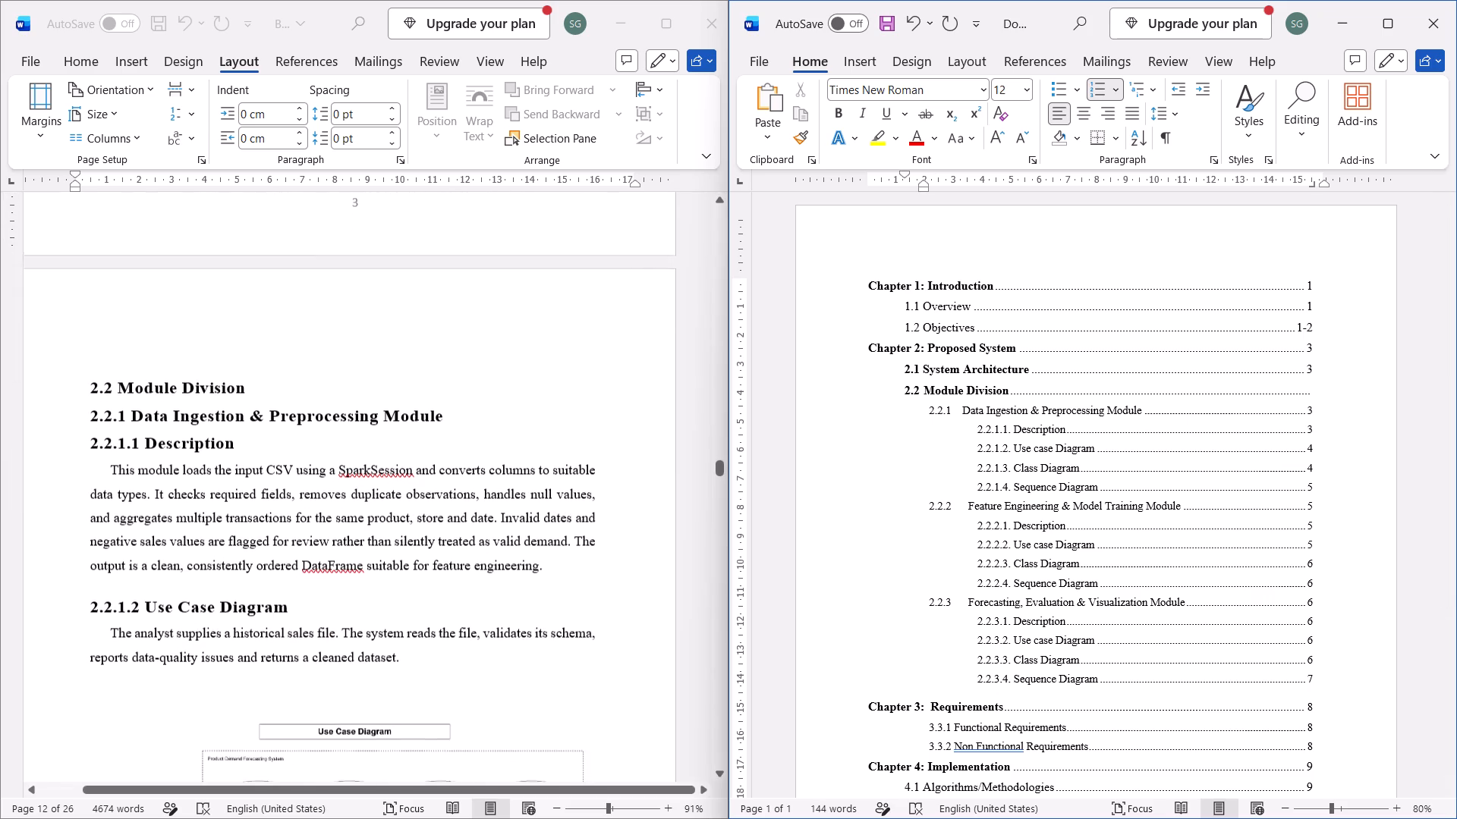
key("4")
Set the page references of 2.2.1 Data Ingestion & Preprocessing Module and 2.2.1.1 Description in the copied contents list to 4.
scroll(475, 535, "down", 2)
scroll(475, 535, "up", 1)
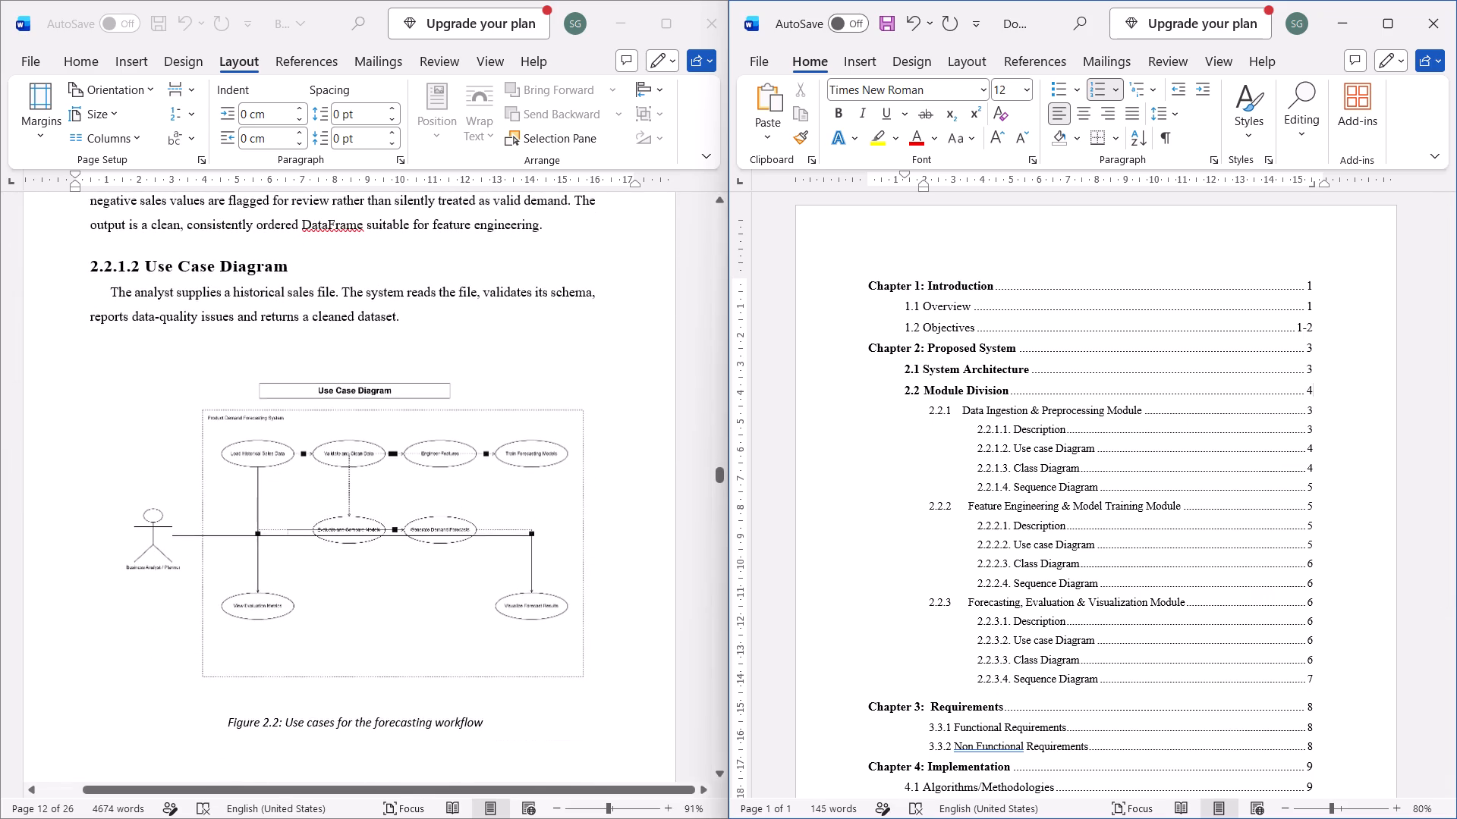
scroll(475, 535, "up", 1)
key("Down")
key("BackSpace")
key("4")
key("Down")
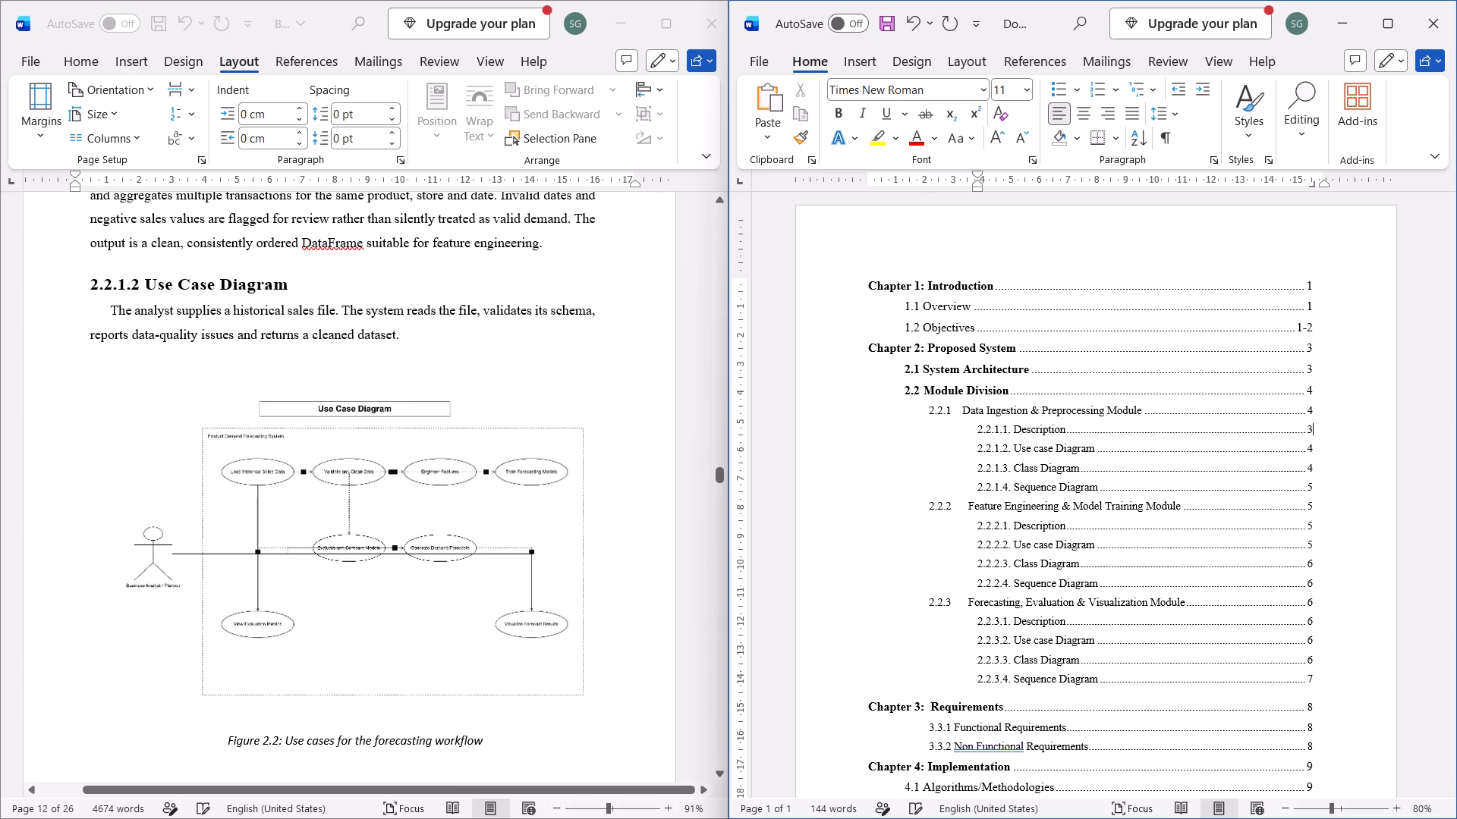
scroll(381, 594, "up", 1)
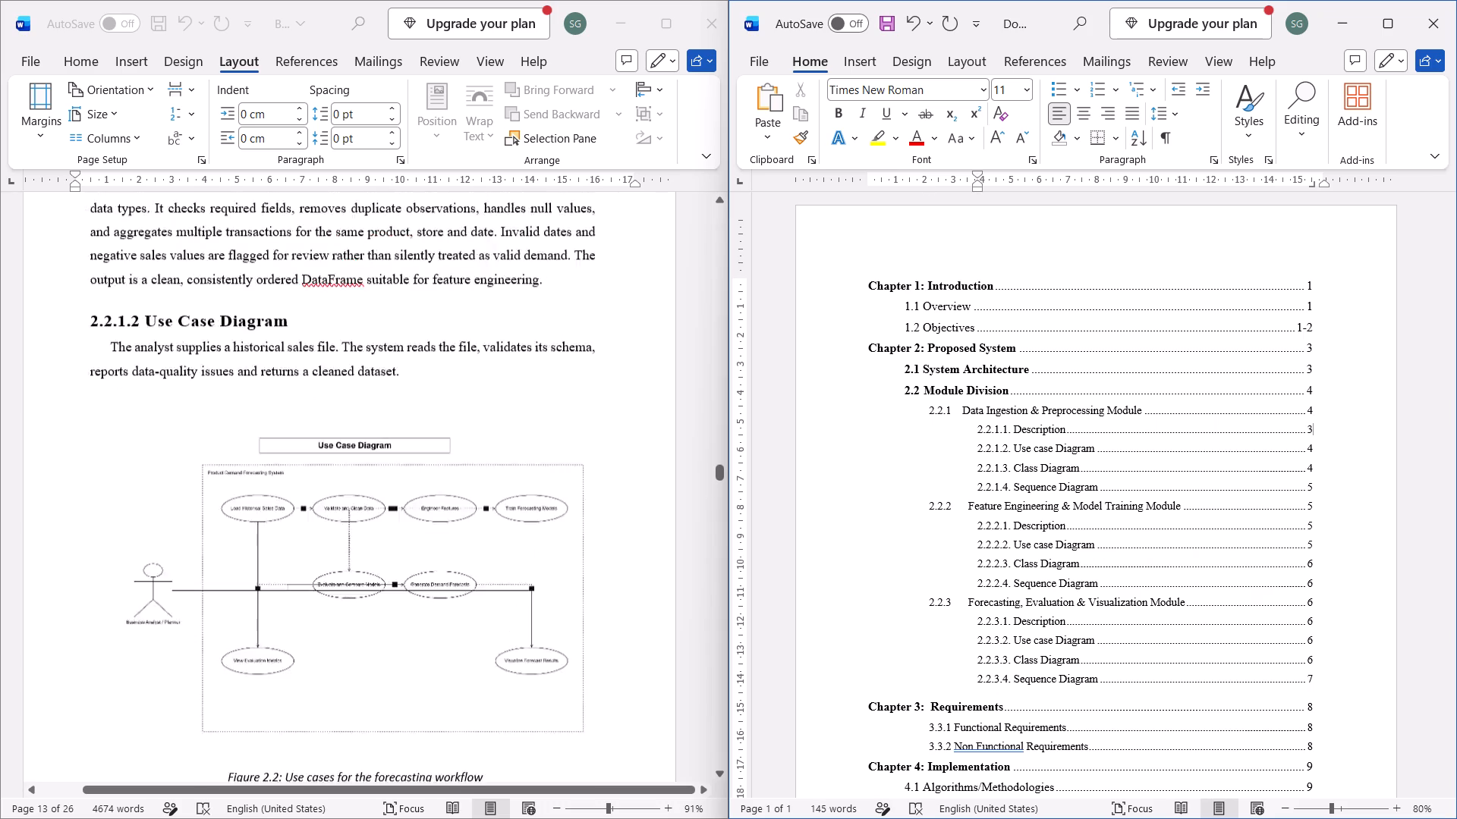
scroll(381, 594, "up", 1)
key("BackSpace")
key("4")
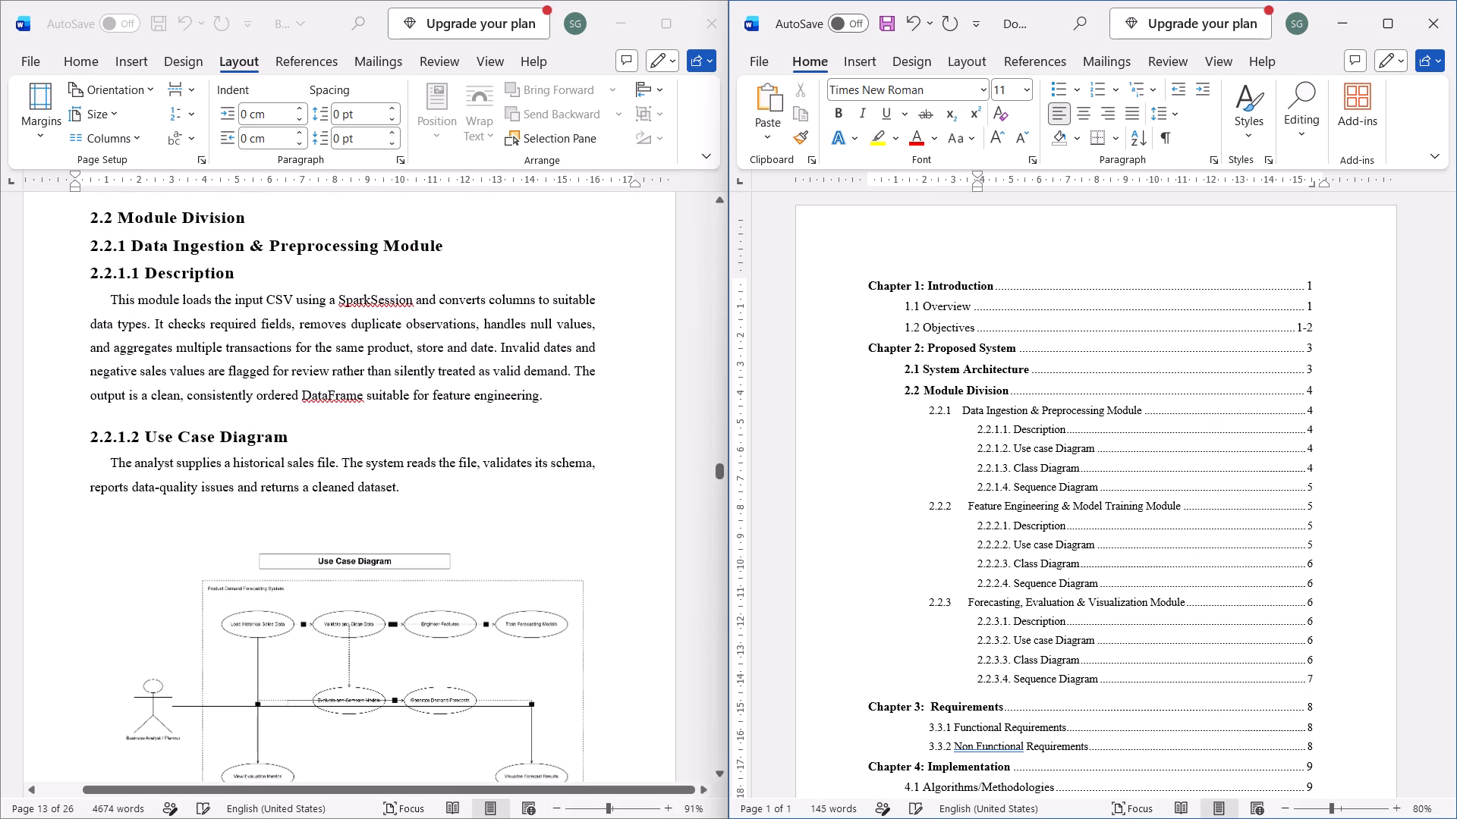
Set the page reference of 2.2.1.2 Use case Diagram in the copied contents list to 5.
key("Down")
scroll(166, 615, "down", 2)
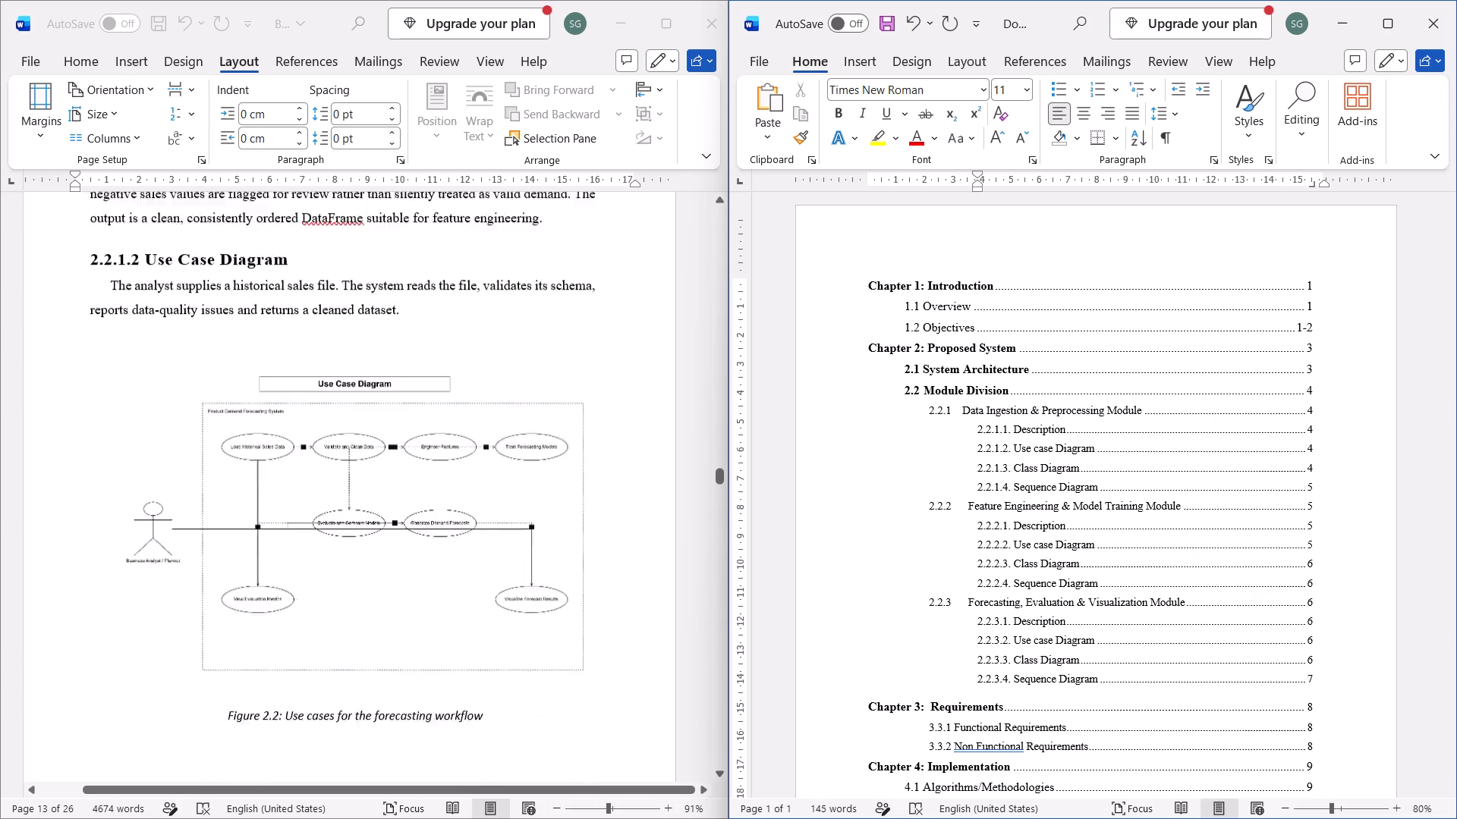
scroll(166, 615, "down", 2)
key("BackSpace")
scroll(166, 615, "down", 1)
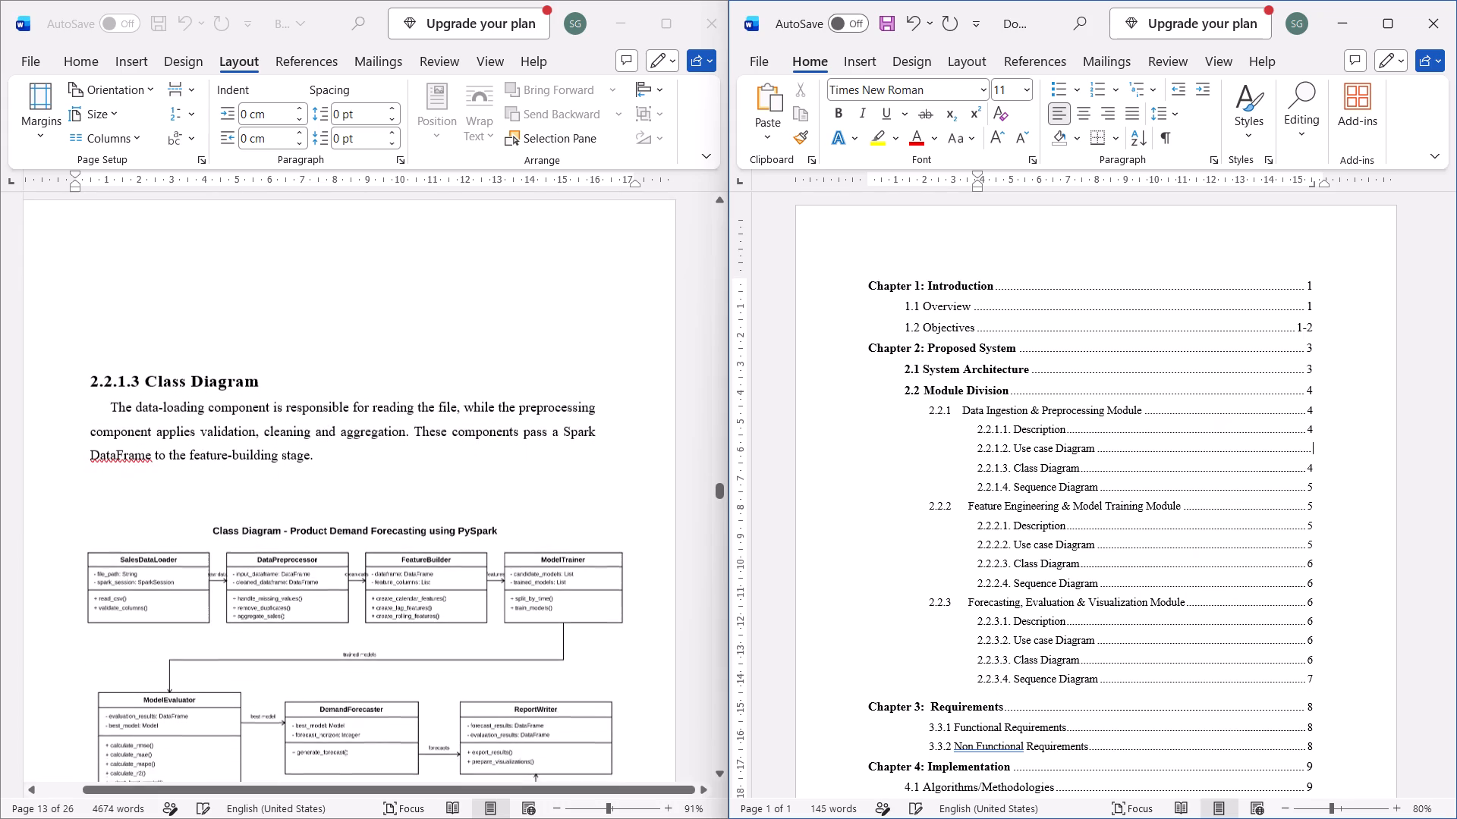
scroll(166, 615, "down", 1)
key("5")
Recheck the diagram pages in the report and set the 2.2.1.2 Use case Diagram page reference to 4.
scroll(166, 615, "down", 1)
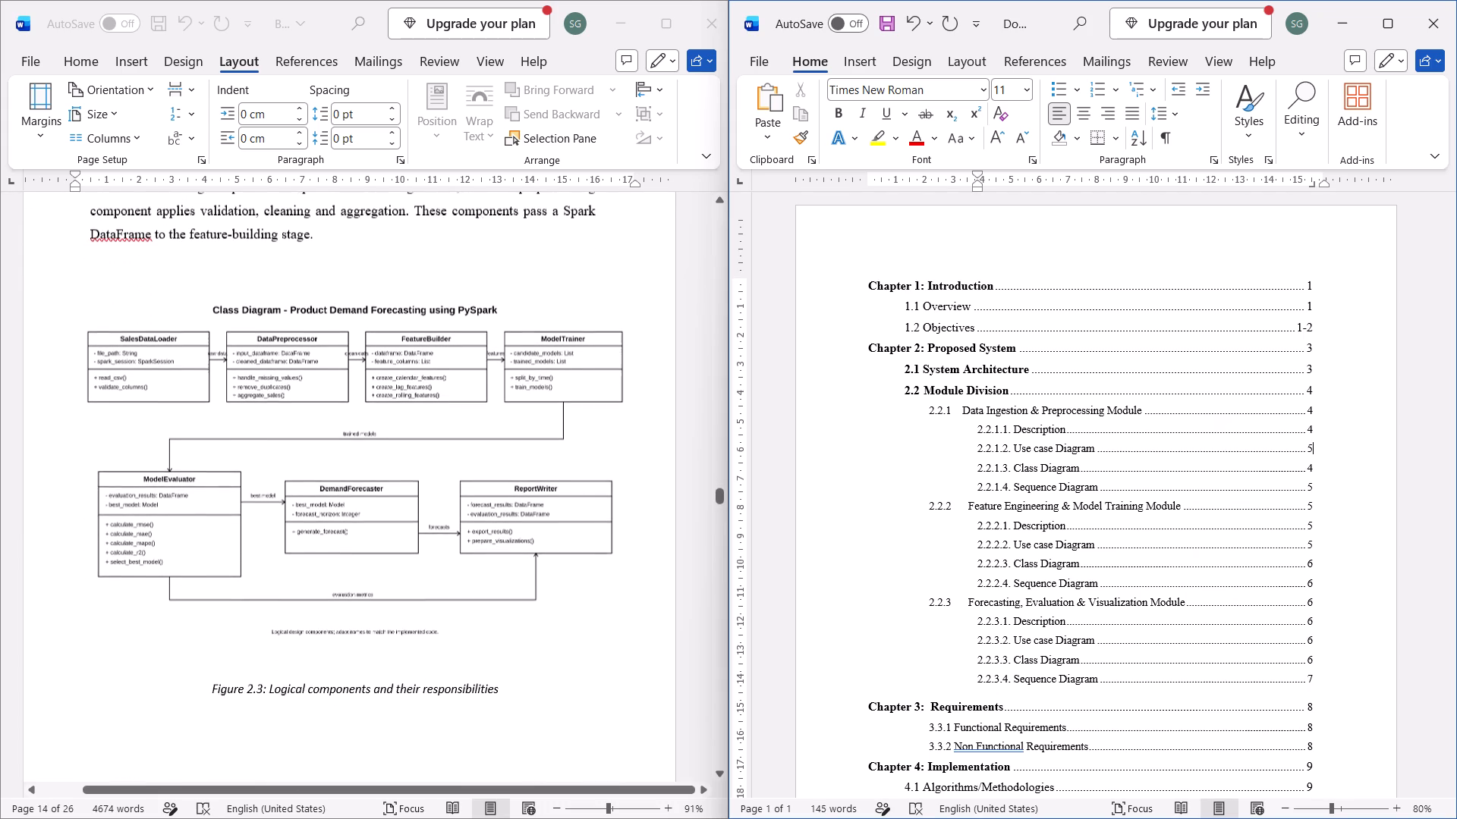
scroll(166, 615, "down", 4)
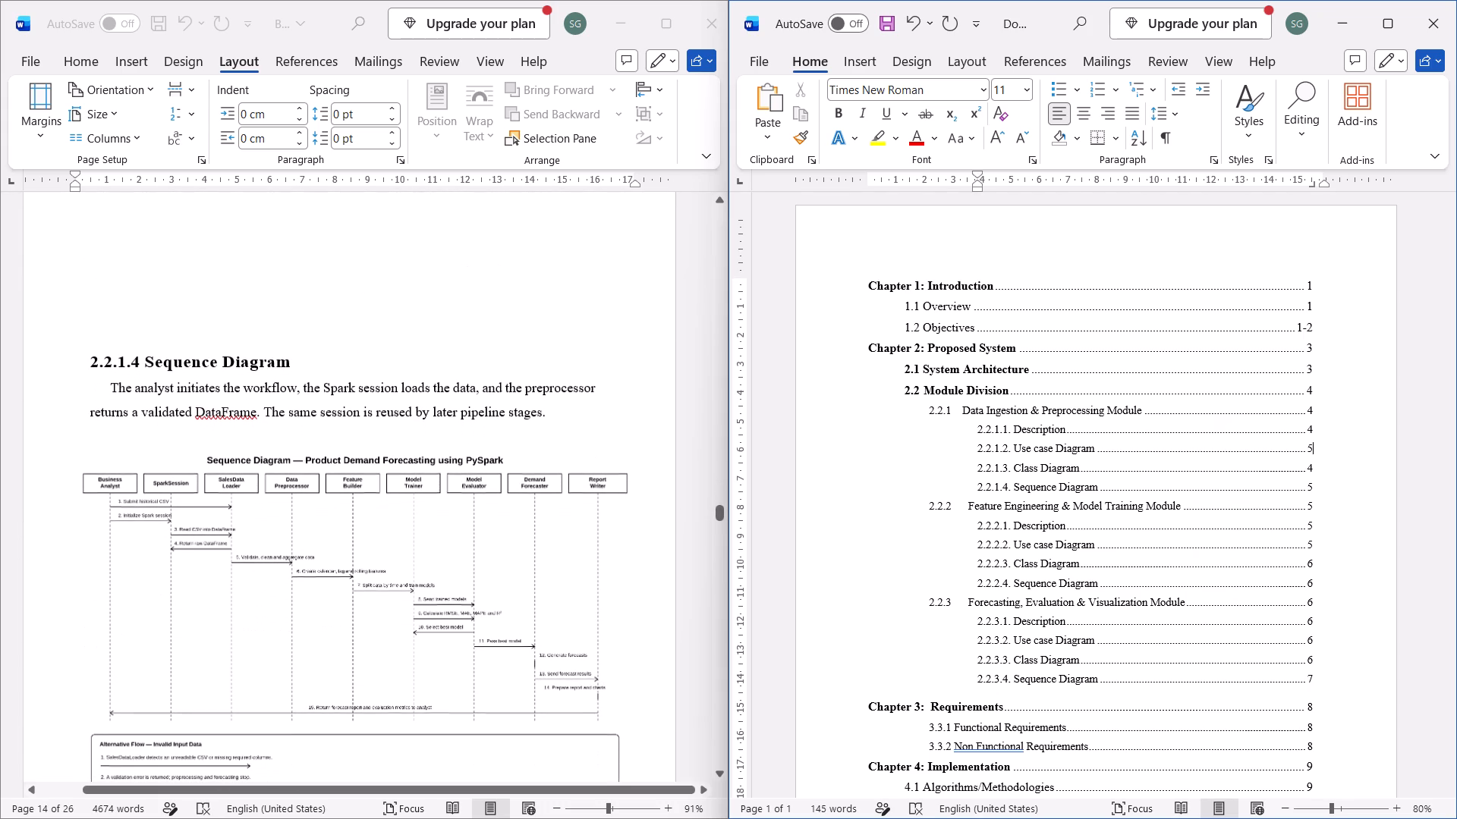
key("Down")
scroll(166, 615, "up", 1)
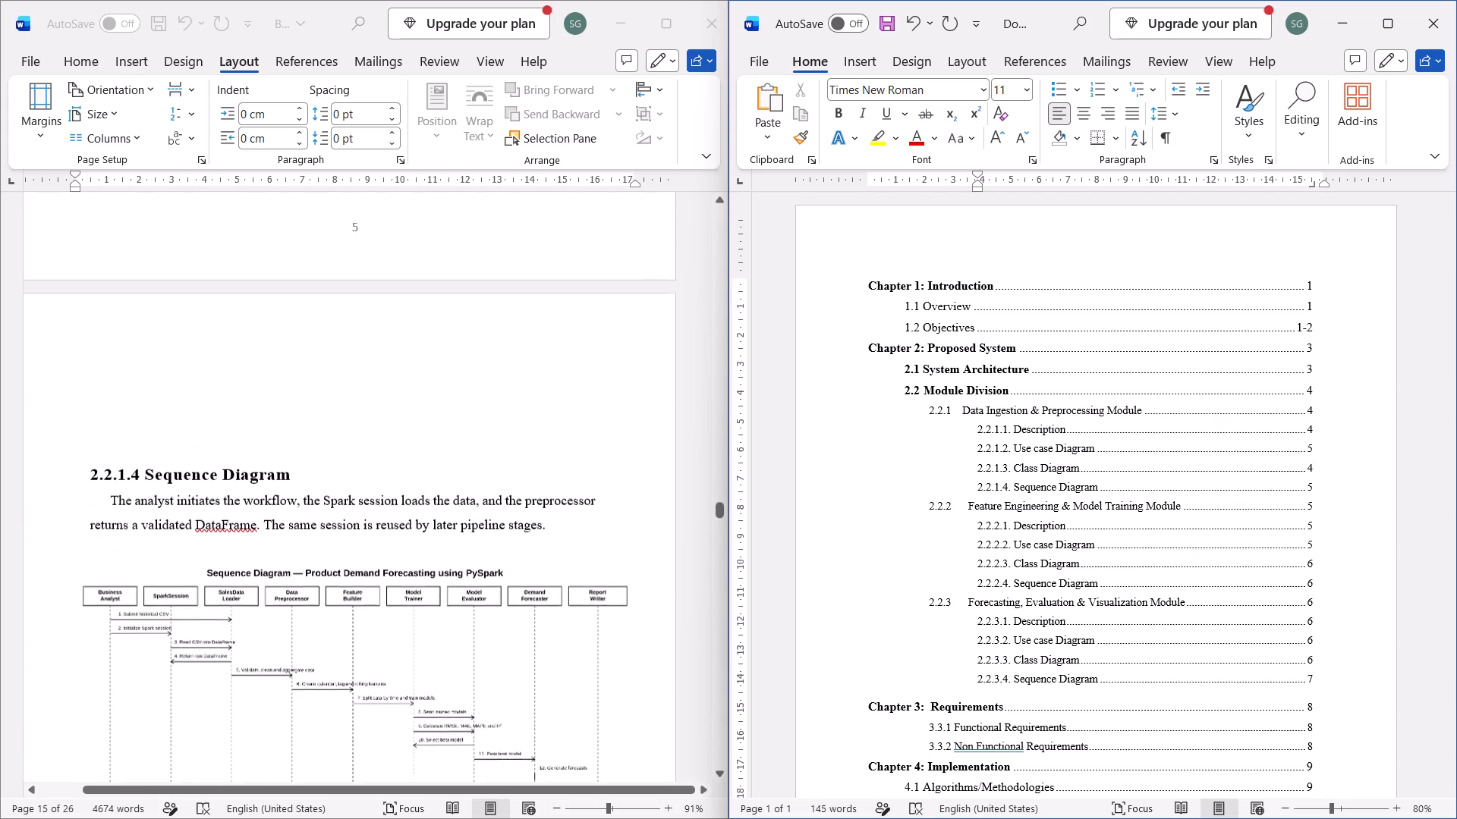
scroll(166, 615, "up", 4)
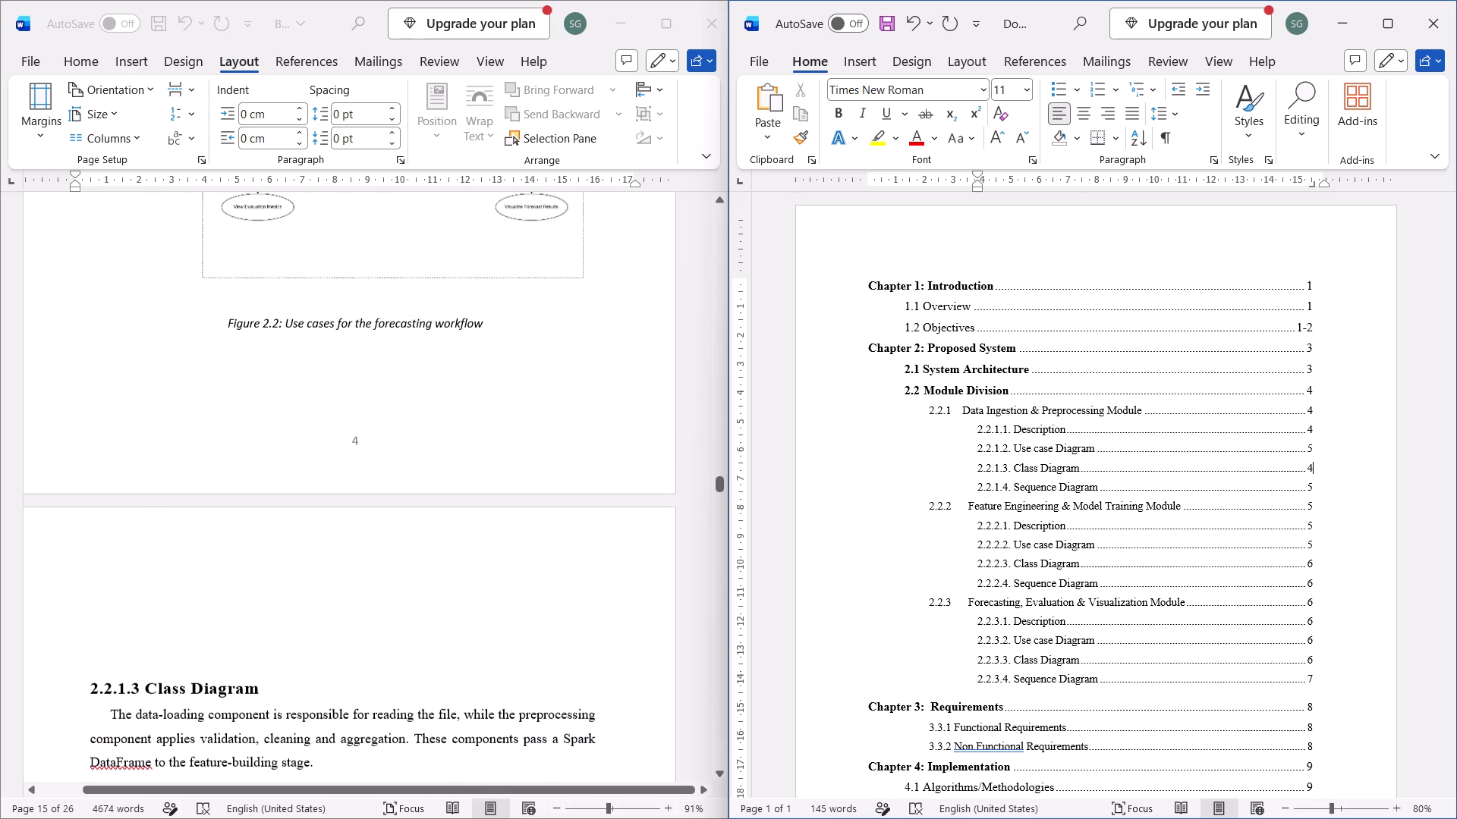
scroll(166, 615, "up", 3)
key("Up")
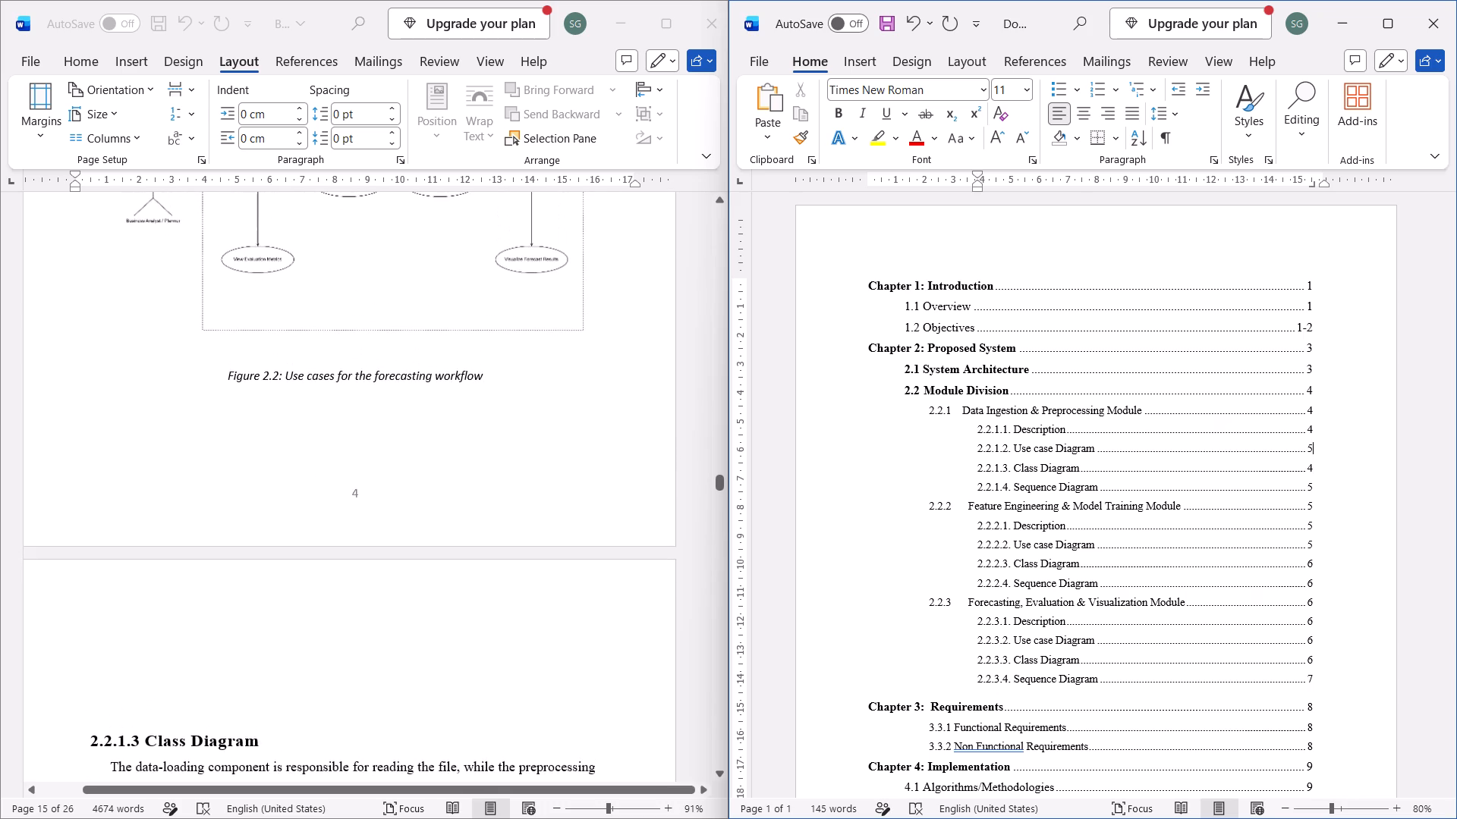
scroll(166, 615, "up", 3)
key("BackSpace")
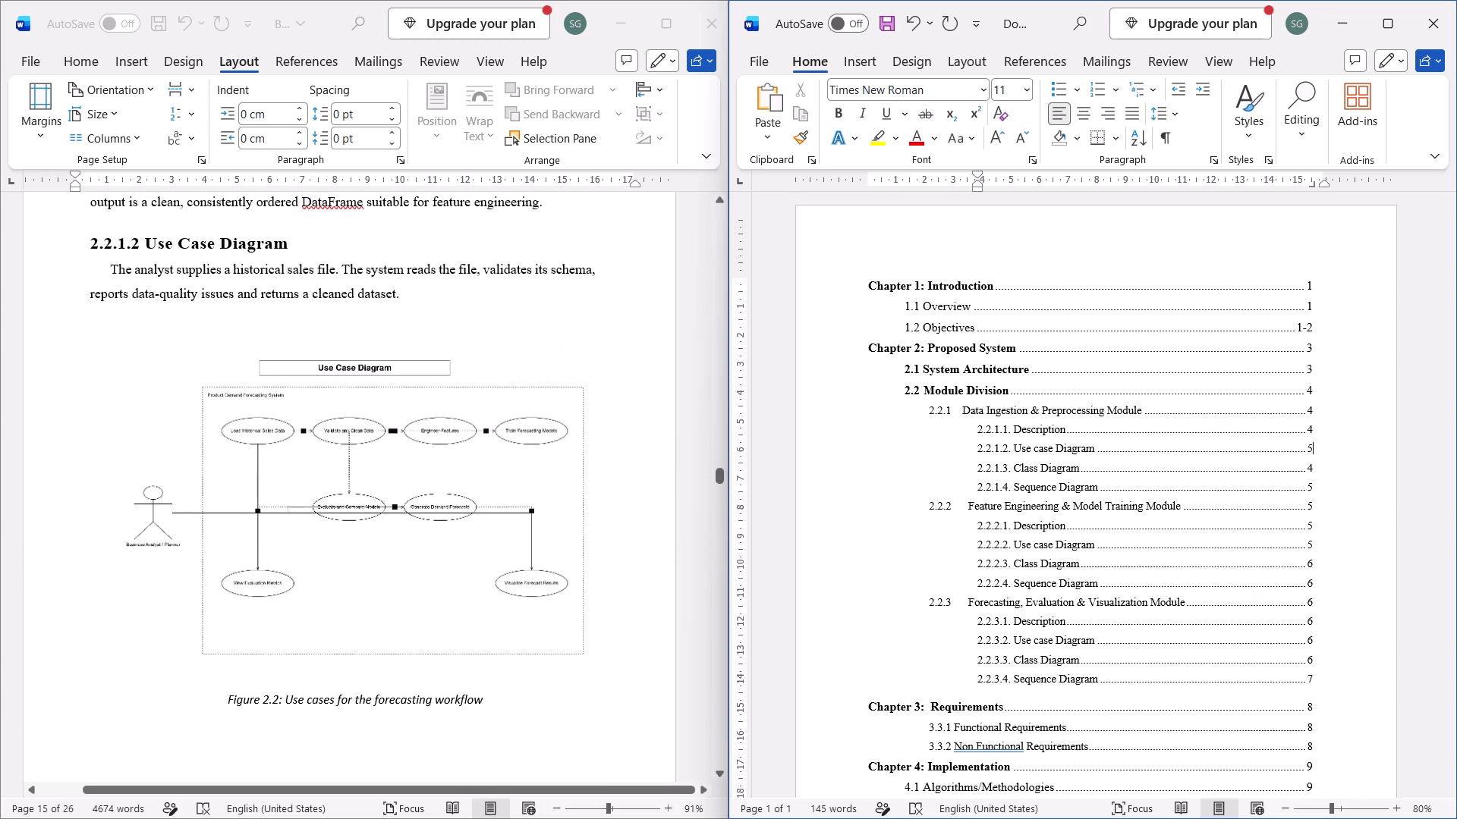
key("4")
Set the page reference of 2.2.1.3 Class Diagram in the copied contents list to 5.
key("Down")
key("BackSpace")
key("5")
Set the page reference of 2.2.1.4 Sequence Diagram in the copied contents list to 6.
scroll(0, 646, "down", 3)
scroll(133, 685, "down", 5)
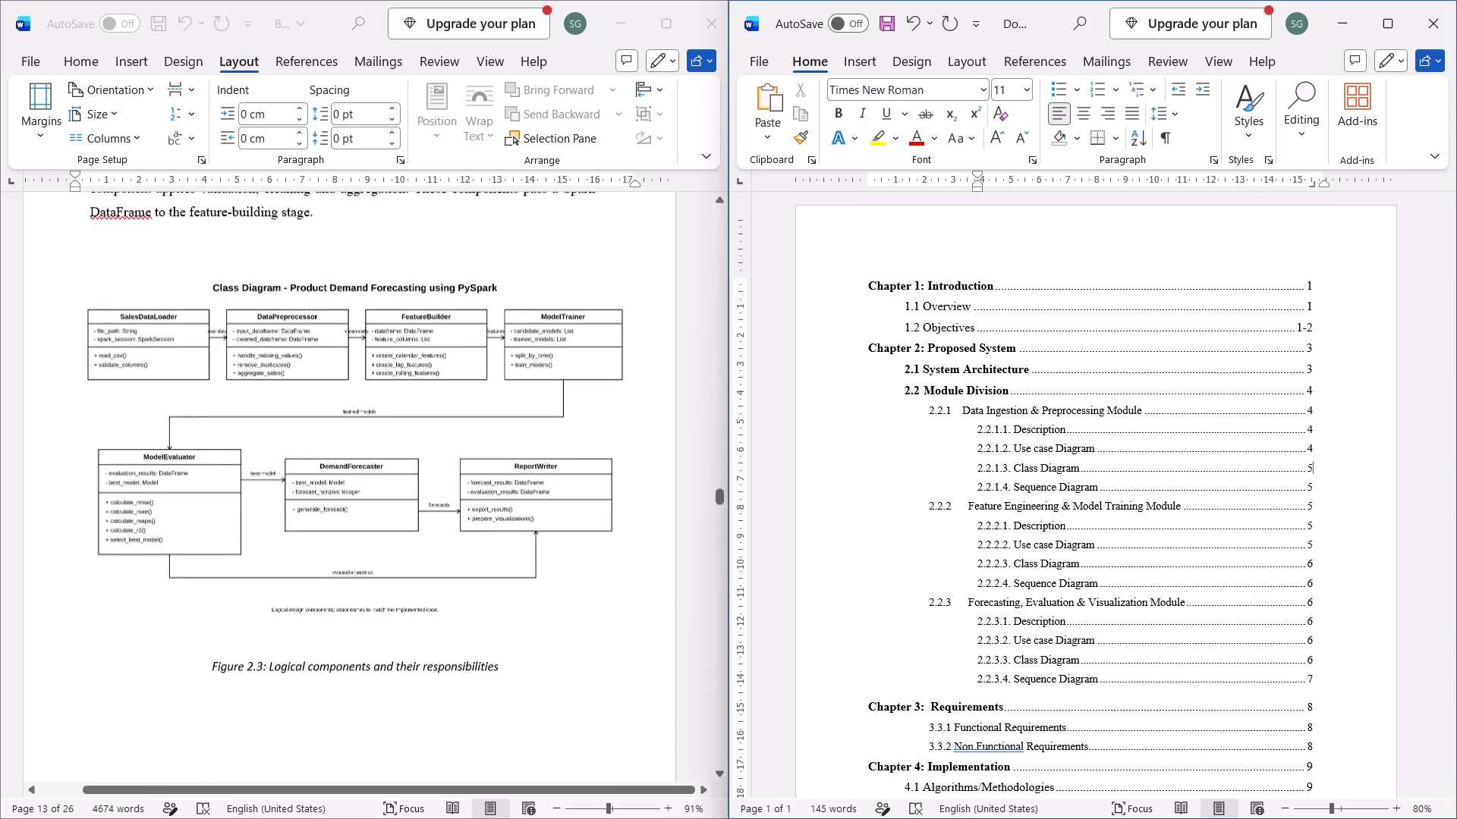
scroll(133, 685, "down", 7)
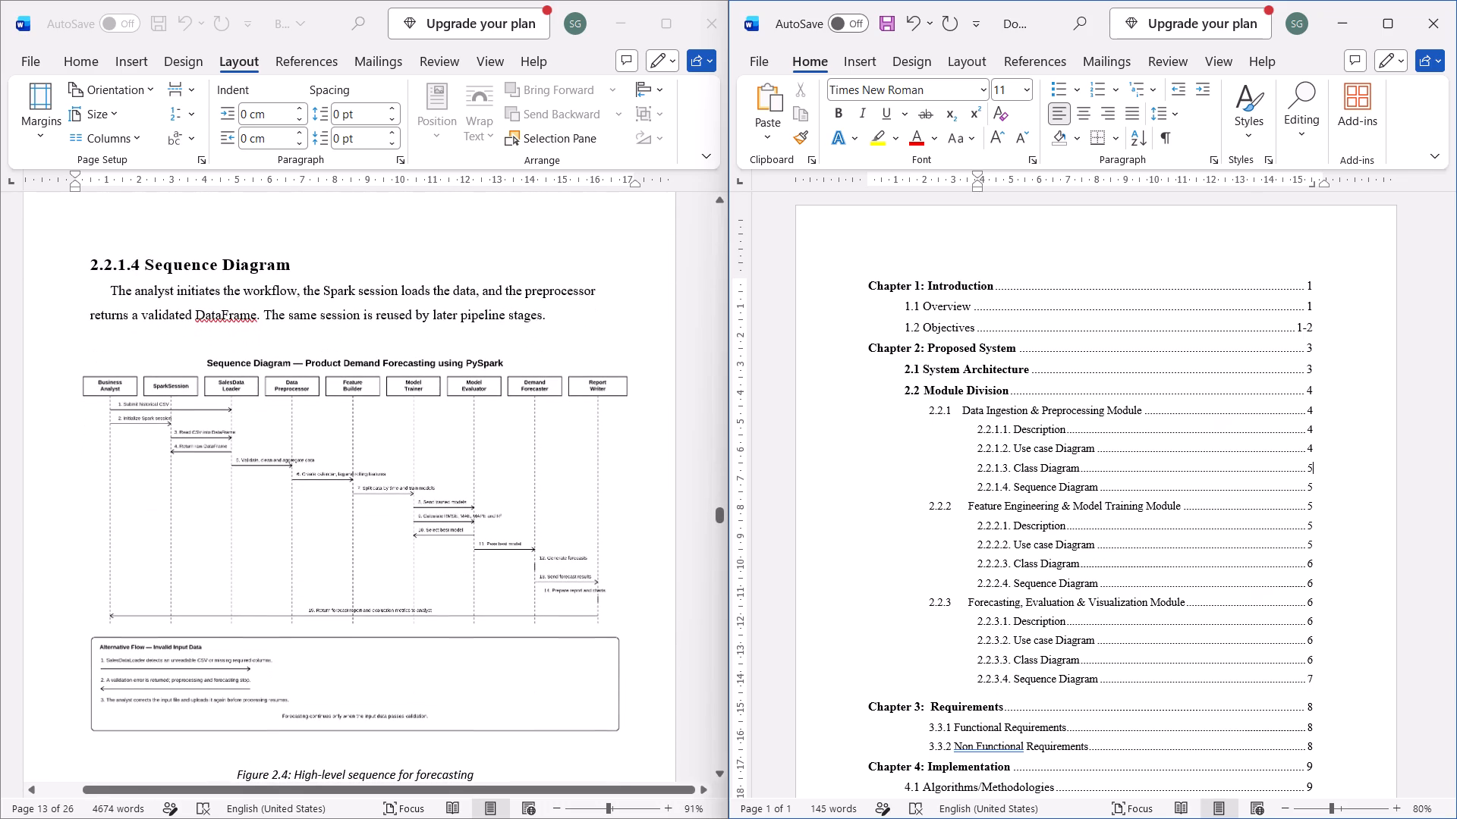
key("Down")
key("BackSpace")
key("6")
Delete surplus blank lines above the 2.2.1.4 Sequence Diagram heading in the report.
scroll(133, 685, "up", 1)
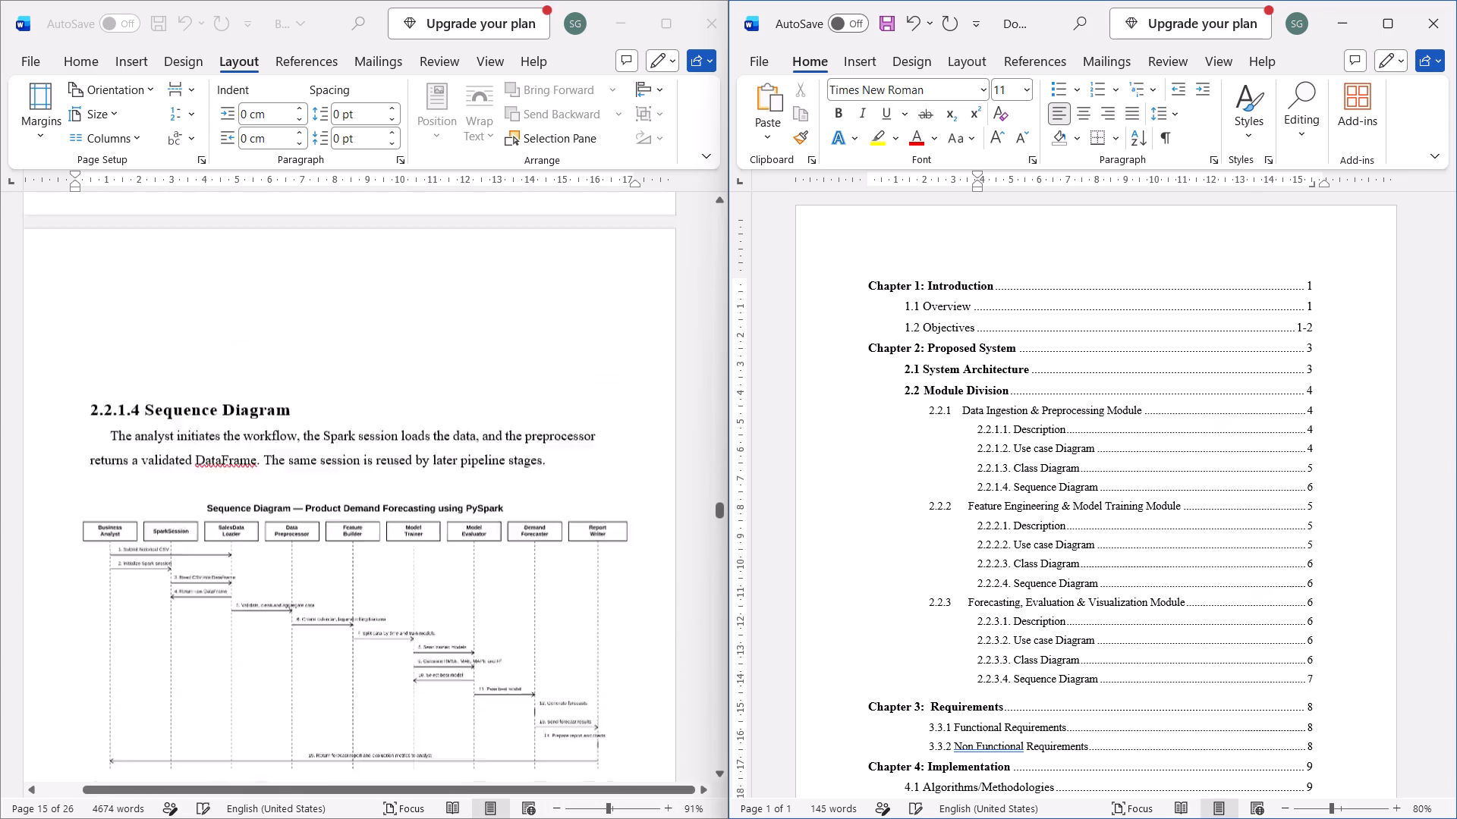
scroll(133, 685, "up", 1)
left_click(156, 440)
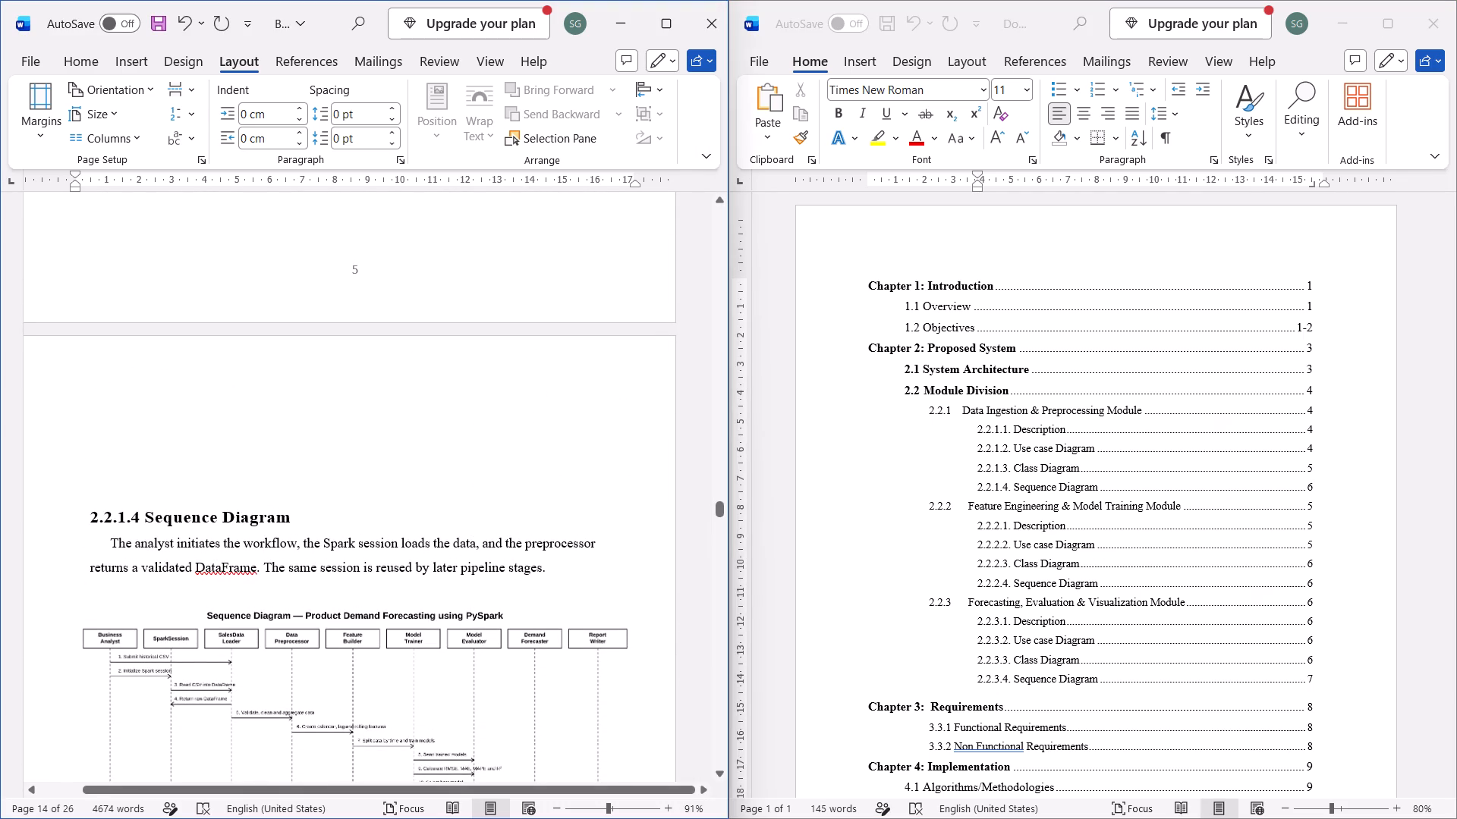
left_click_drag(173, 476, 132, 388)
key("BackSpace")
scroll(132, 388, "up", 1)
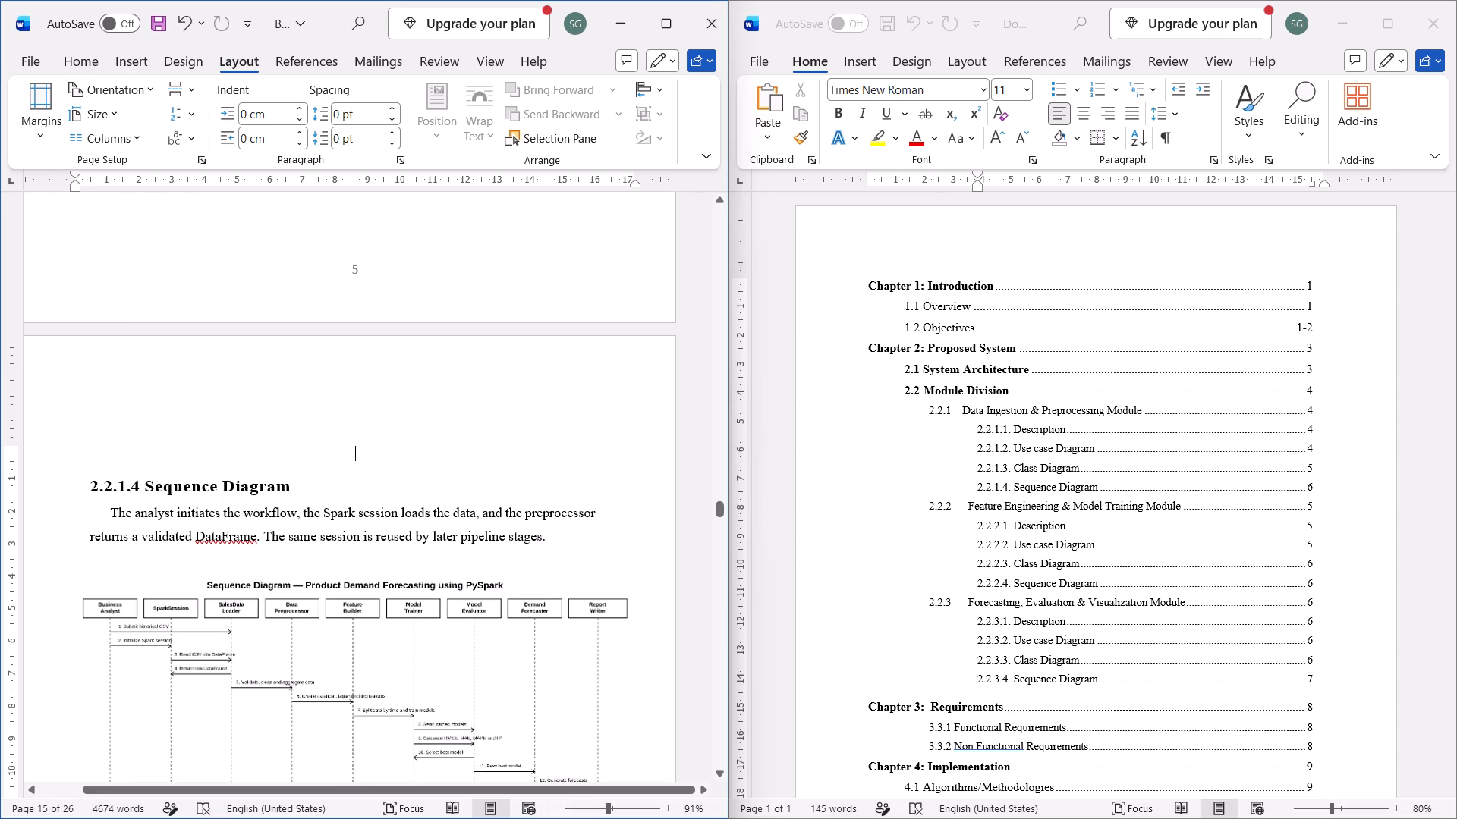
Delete surplus blank lines above the 2.2.1.3 Class Diagram heading in the report.
scroll(132, 388, "up", 4)
left_click(198, 451)
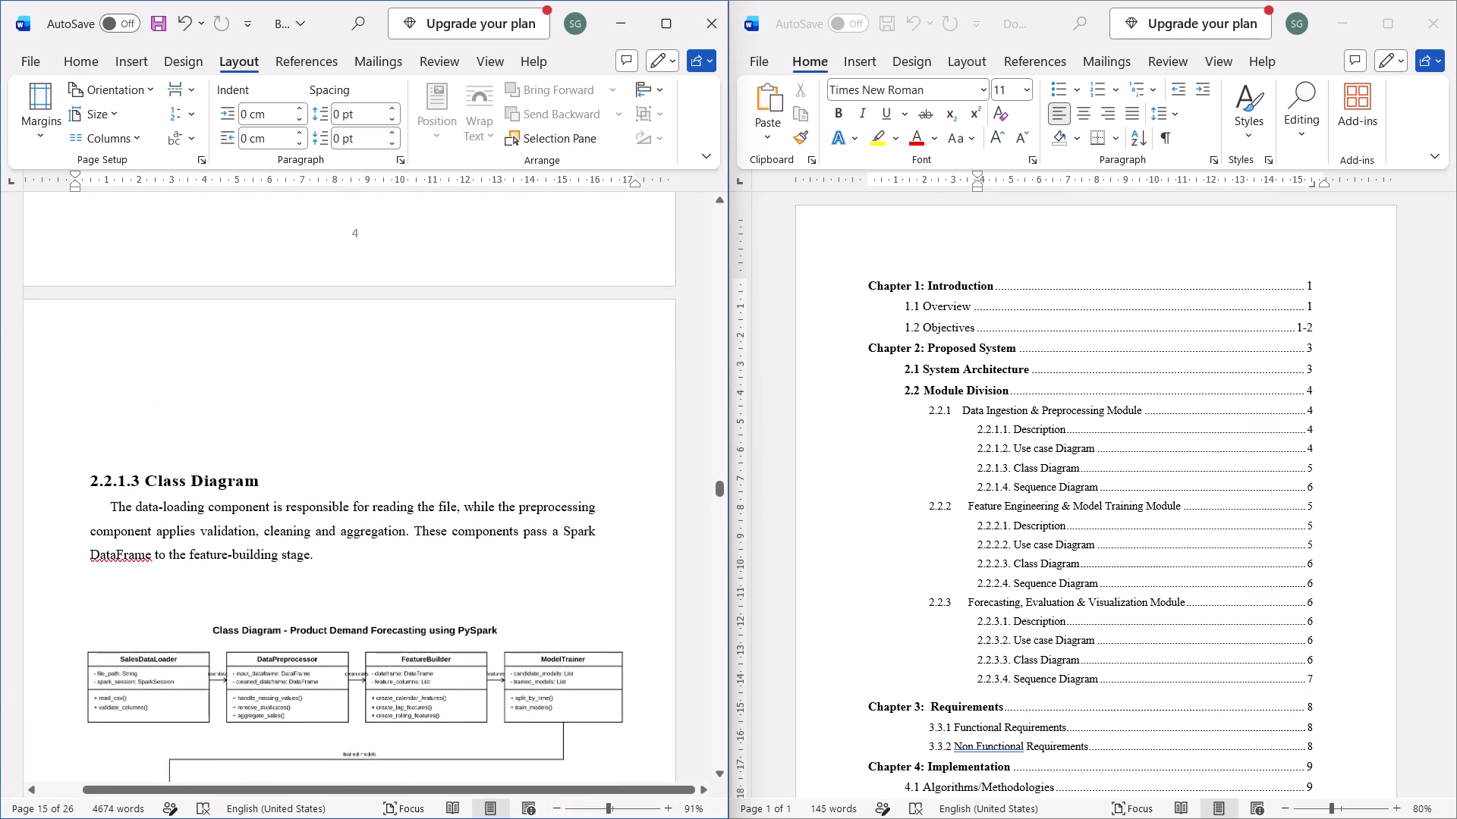
key("BackSpace")
key("BackSpace")
key("BackSpace")
key("BackSpace")
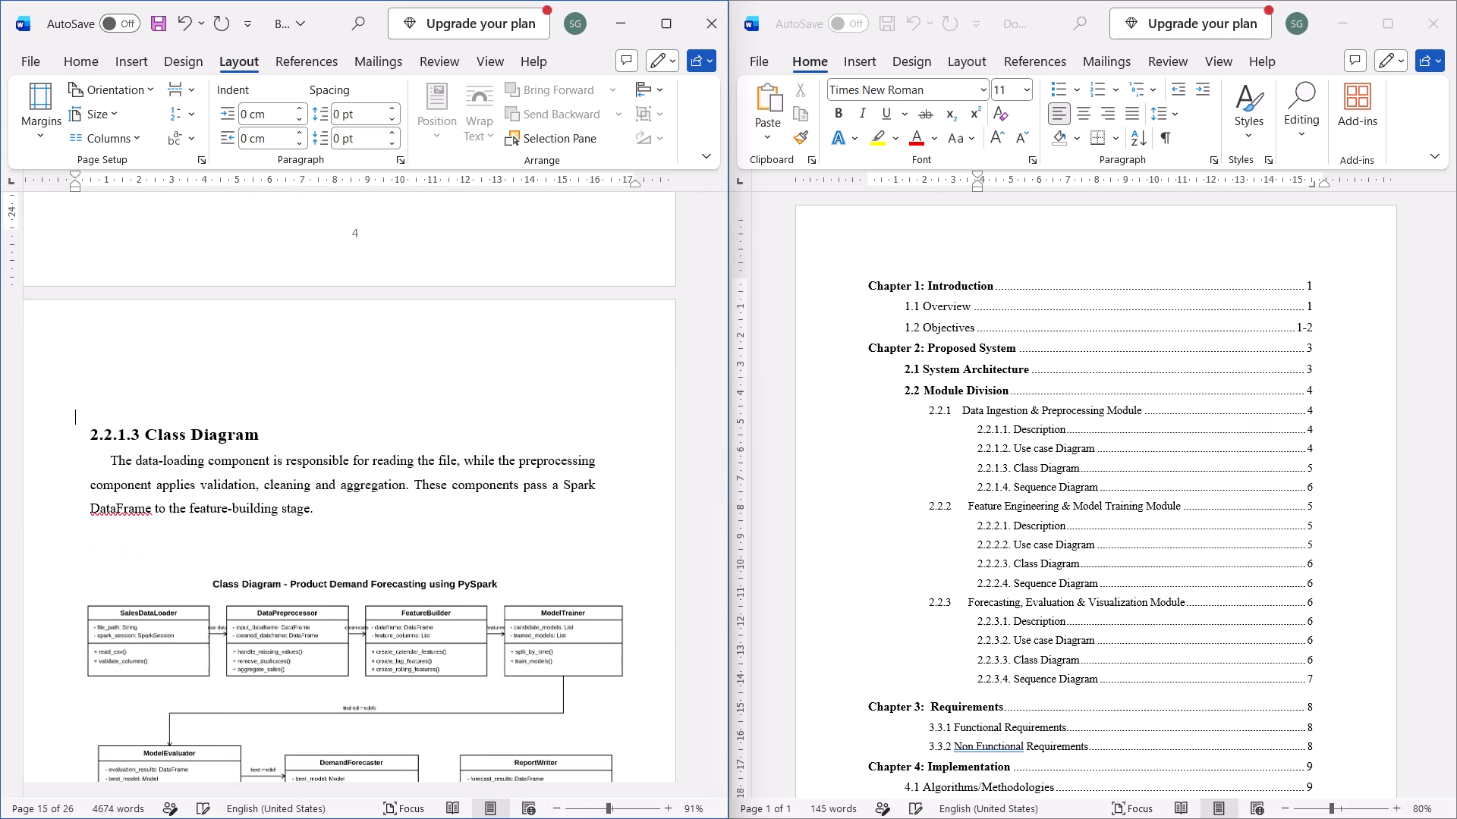
Review the report from 2.2 Module Division to the 2.2.2 Feature Engineering & Model Training Module, checking heading placement and page numbers.
scroll(198, 451, "up", 6)
left_click(211, 463)
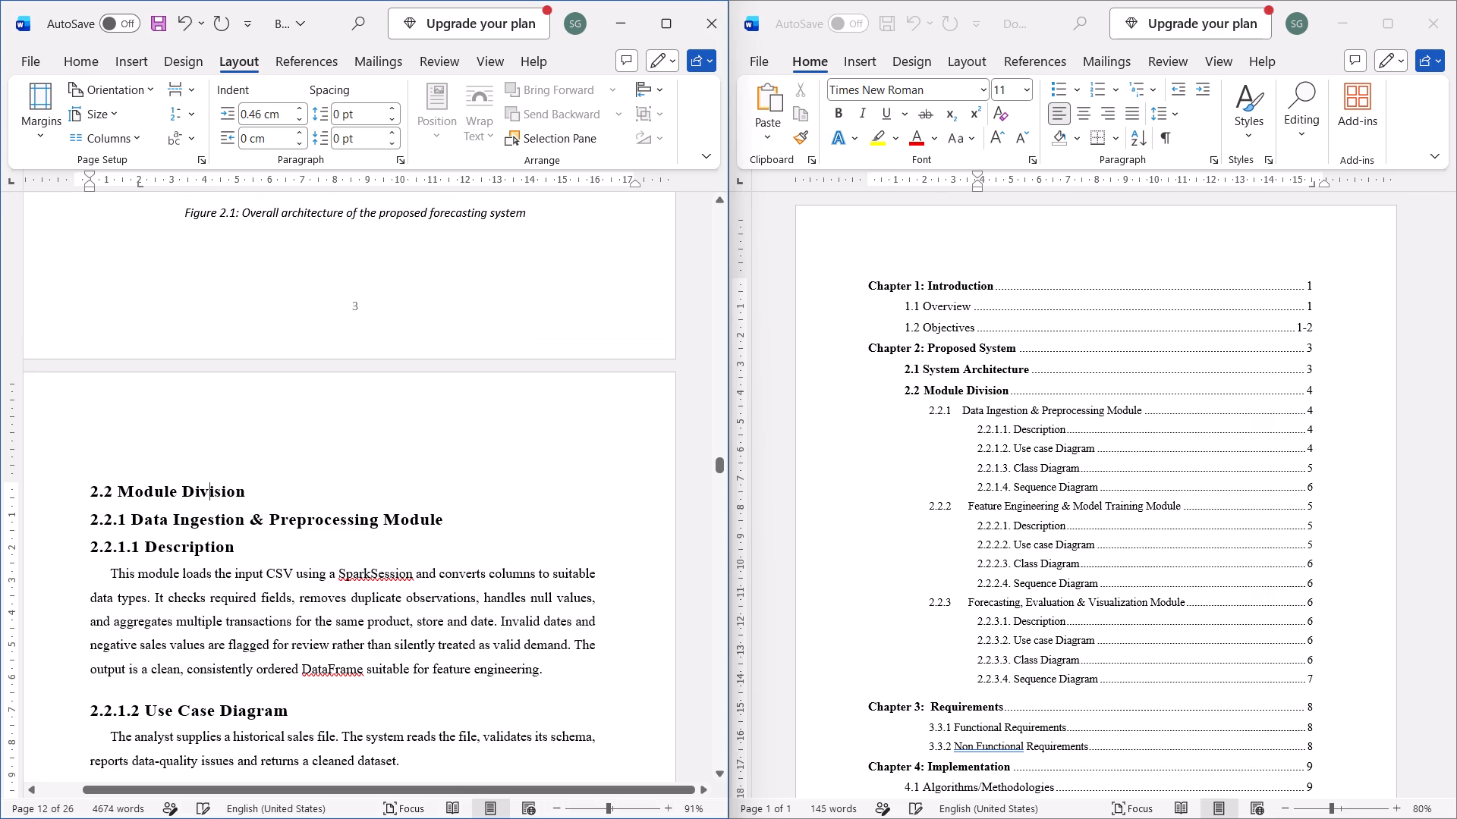
scroll(281, 375, "down", 1)
scroll(281, 375, "up", 2, "ctrl")
scroll(281, 375, "down", 4, "ctrl")
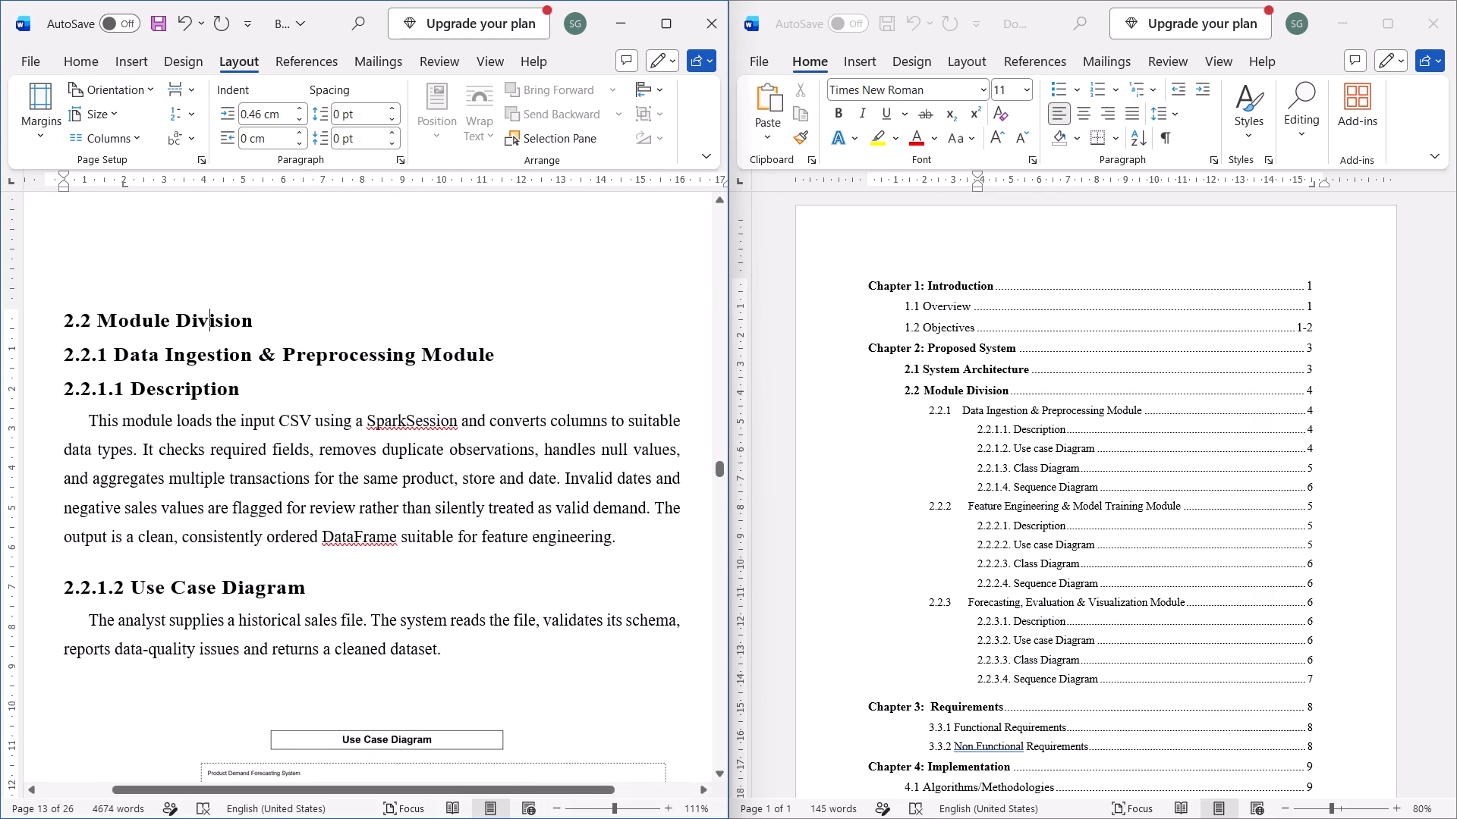
scroll(281, 375, "down", 5)
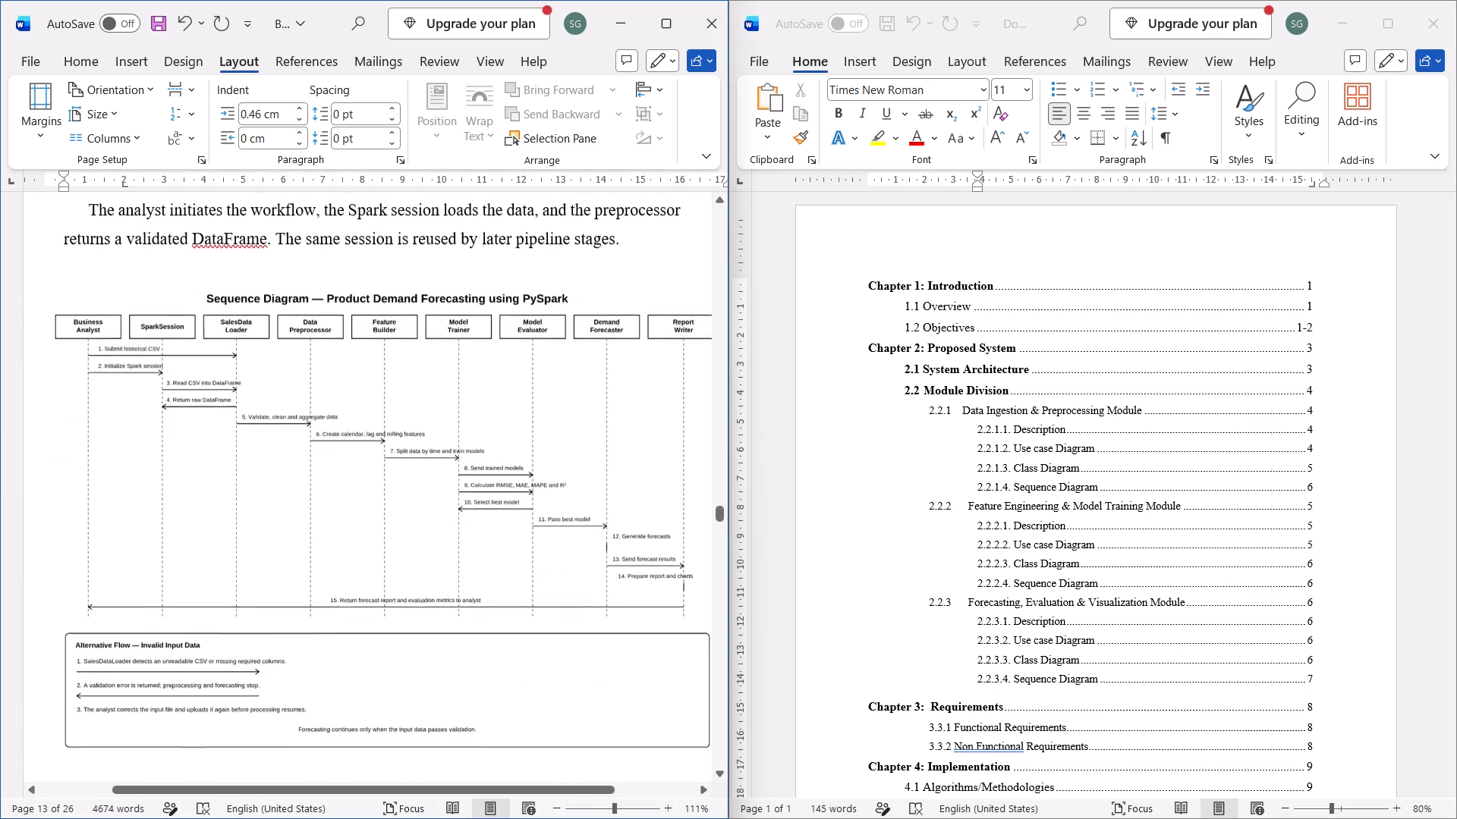
scroll(281, 375, "down", 2, "ctrl")
scroll(281, 375, "up", 5)
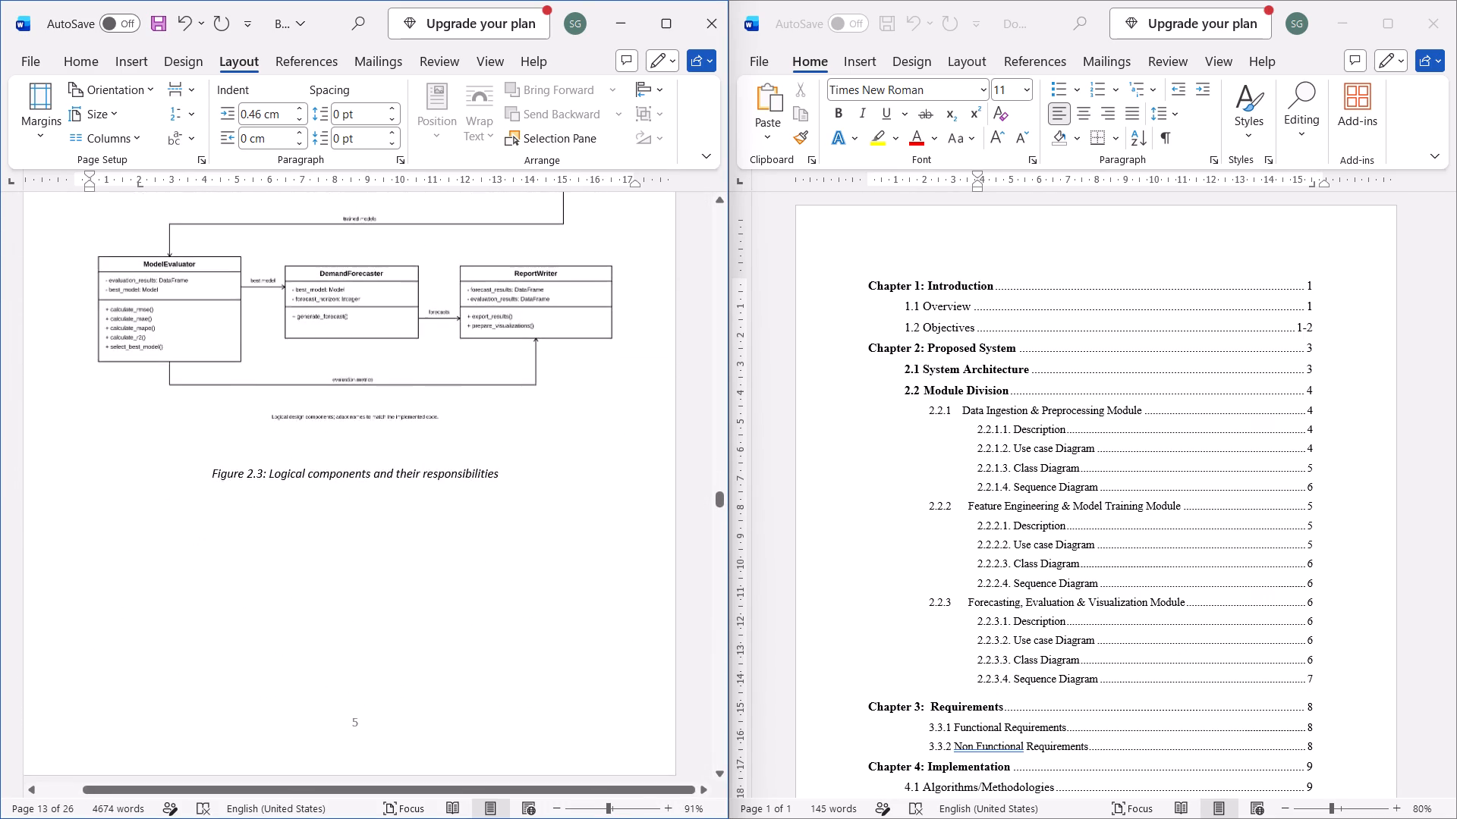
scroll(281, 375, "up", 1)
scroll(281, 375, "down", 2)
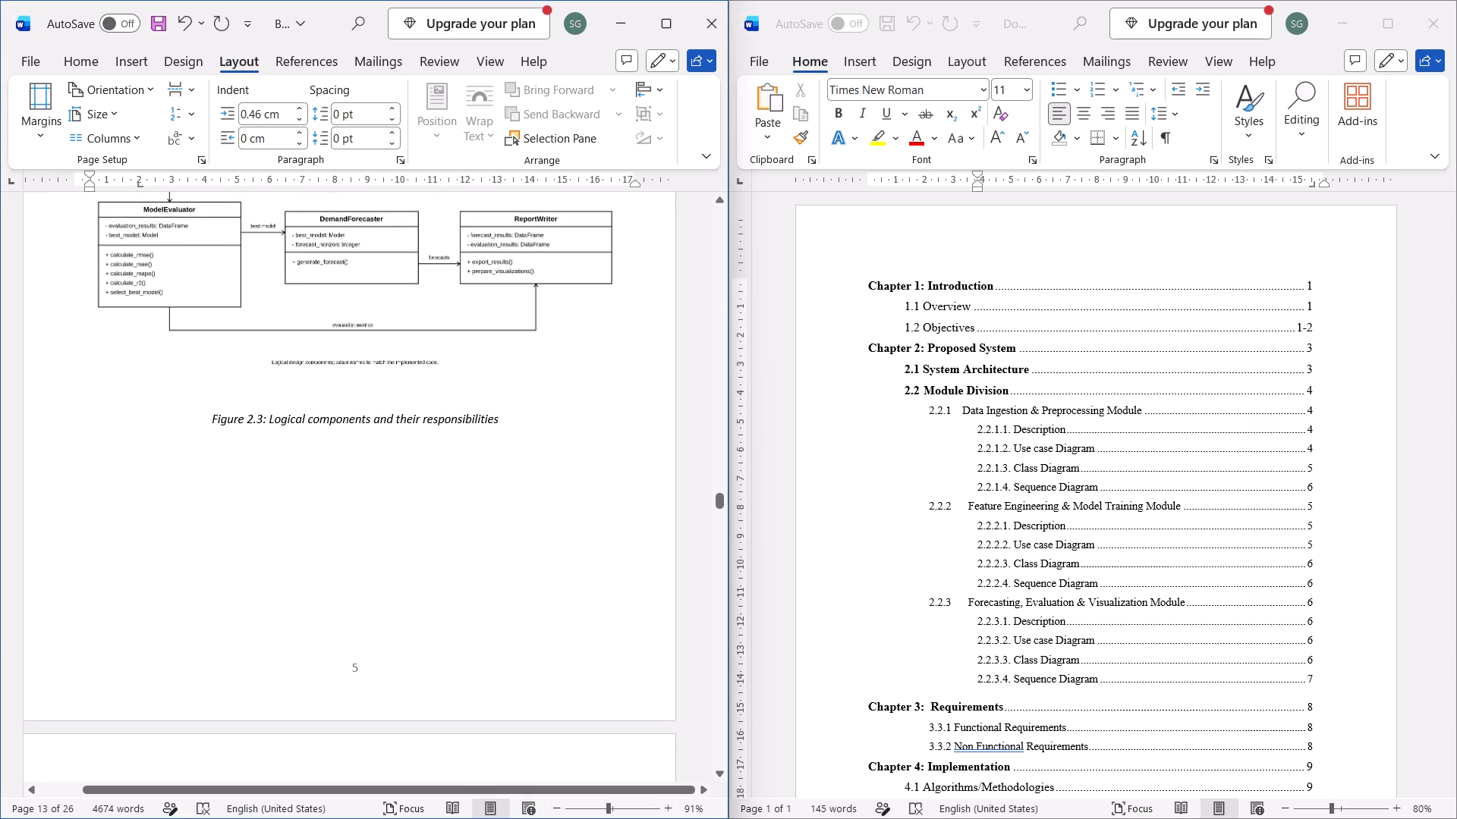
right_click(275, 450)
scroll(275, 450, "left", 1)
left_click(159, 529)
scroll(159, 529, "down", 1)
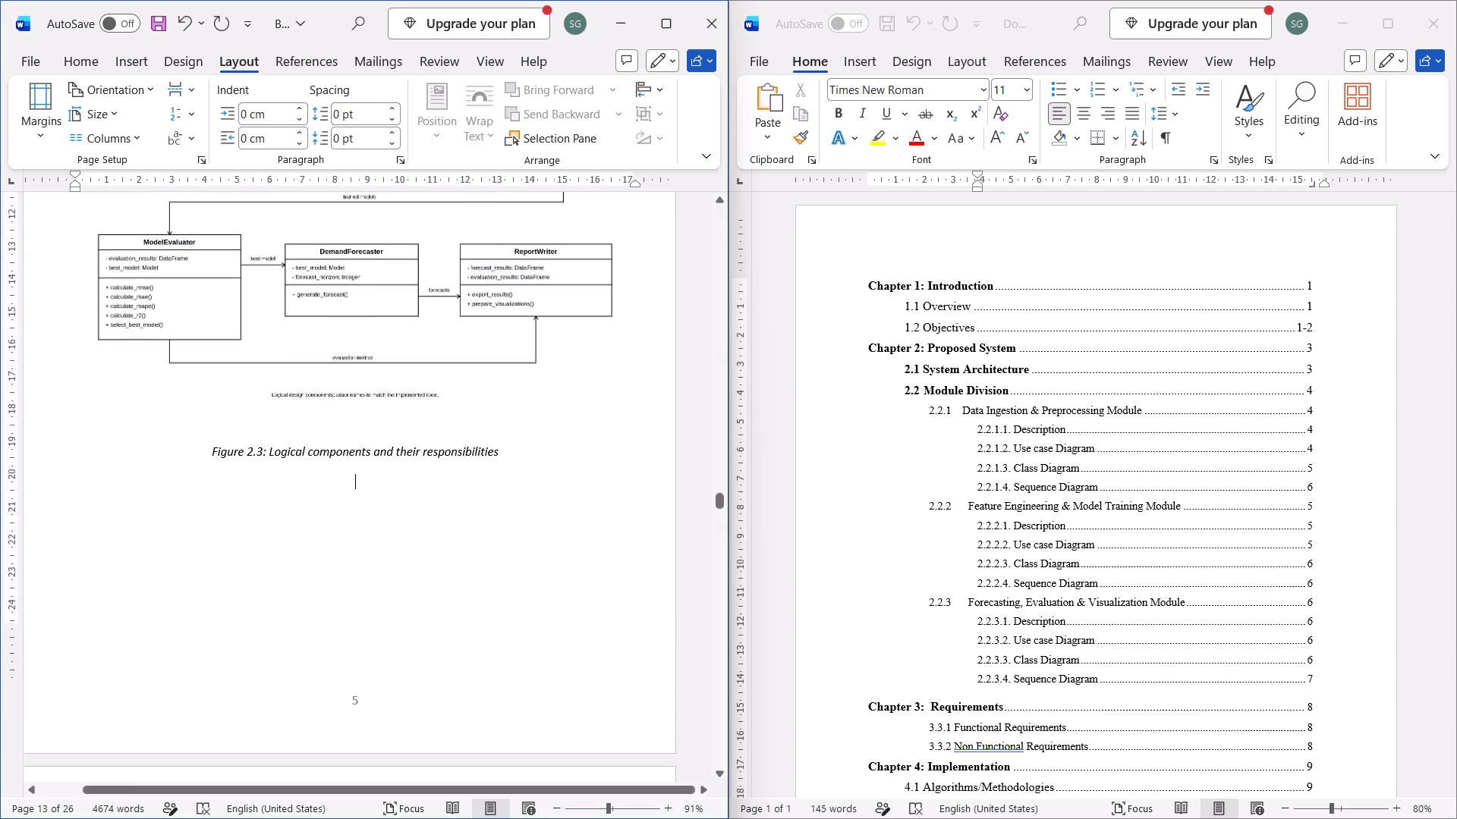
scroll(159, 529, "down", 6)
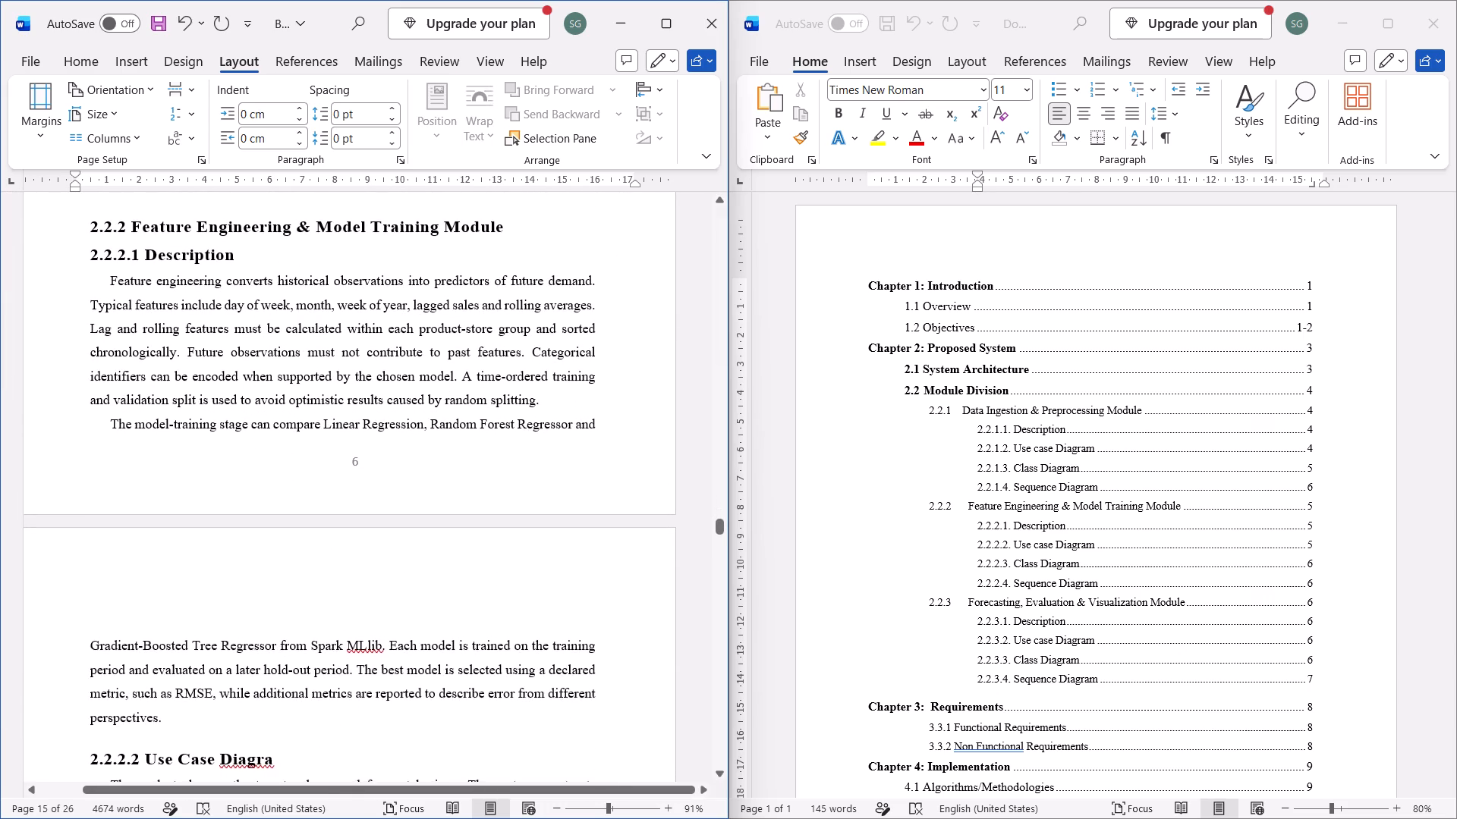
scroll(159, 529, "up", 1)
Set the page reference of 2.2.2 Feature Engineering & Model Training Module in the copied contents list to 6.
left_click(1327, 478)
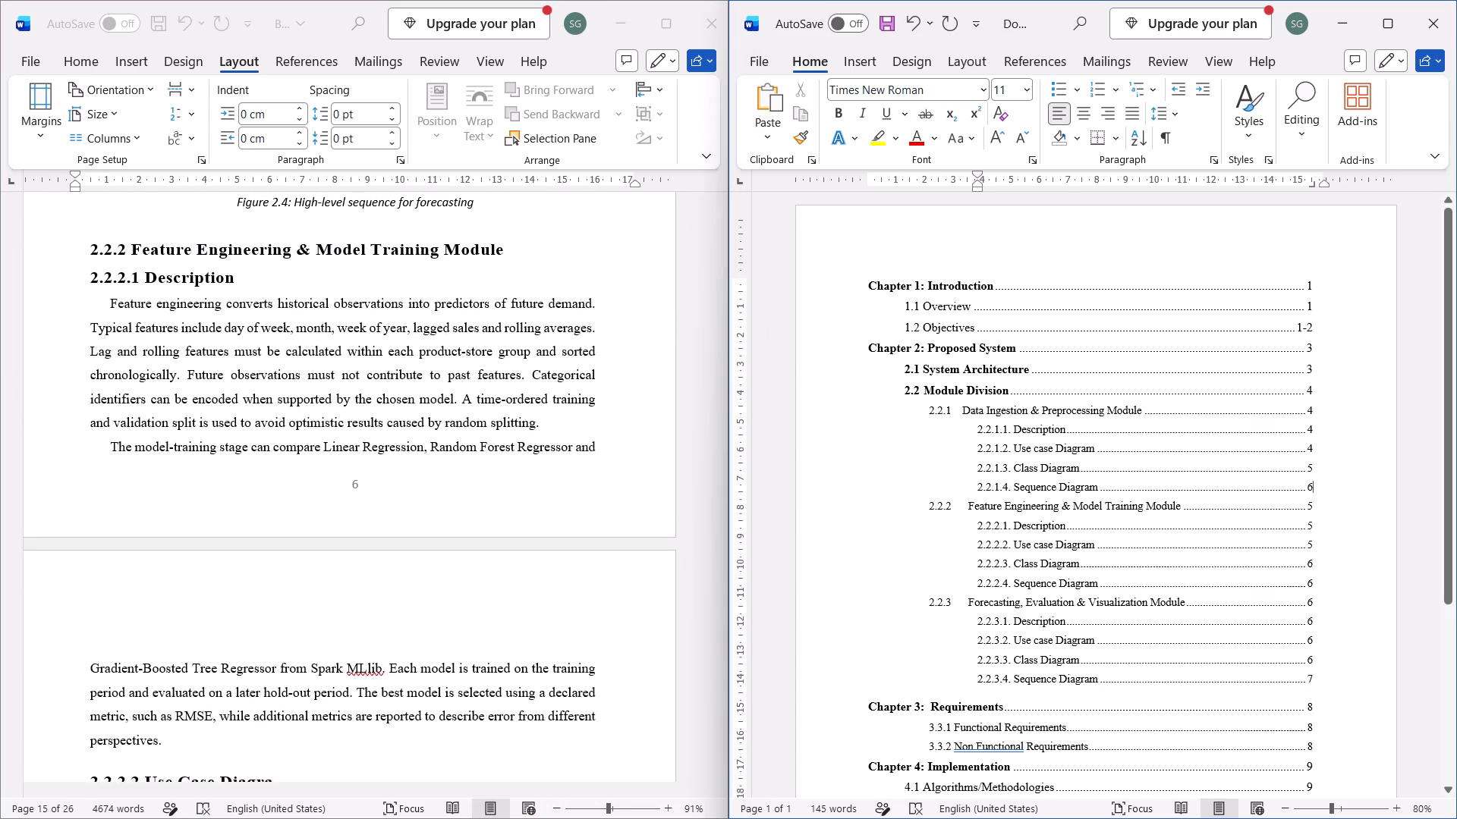
key("Up")
left_click(1011, 567)
scroll(1011, 567, "up", 2)
left_click(1341, 467)
scroll(501, 445, "up", 3)
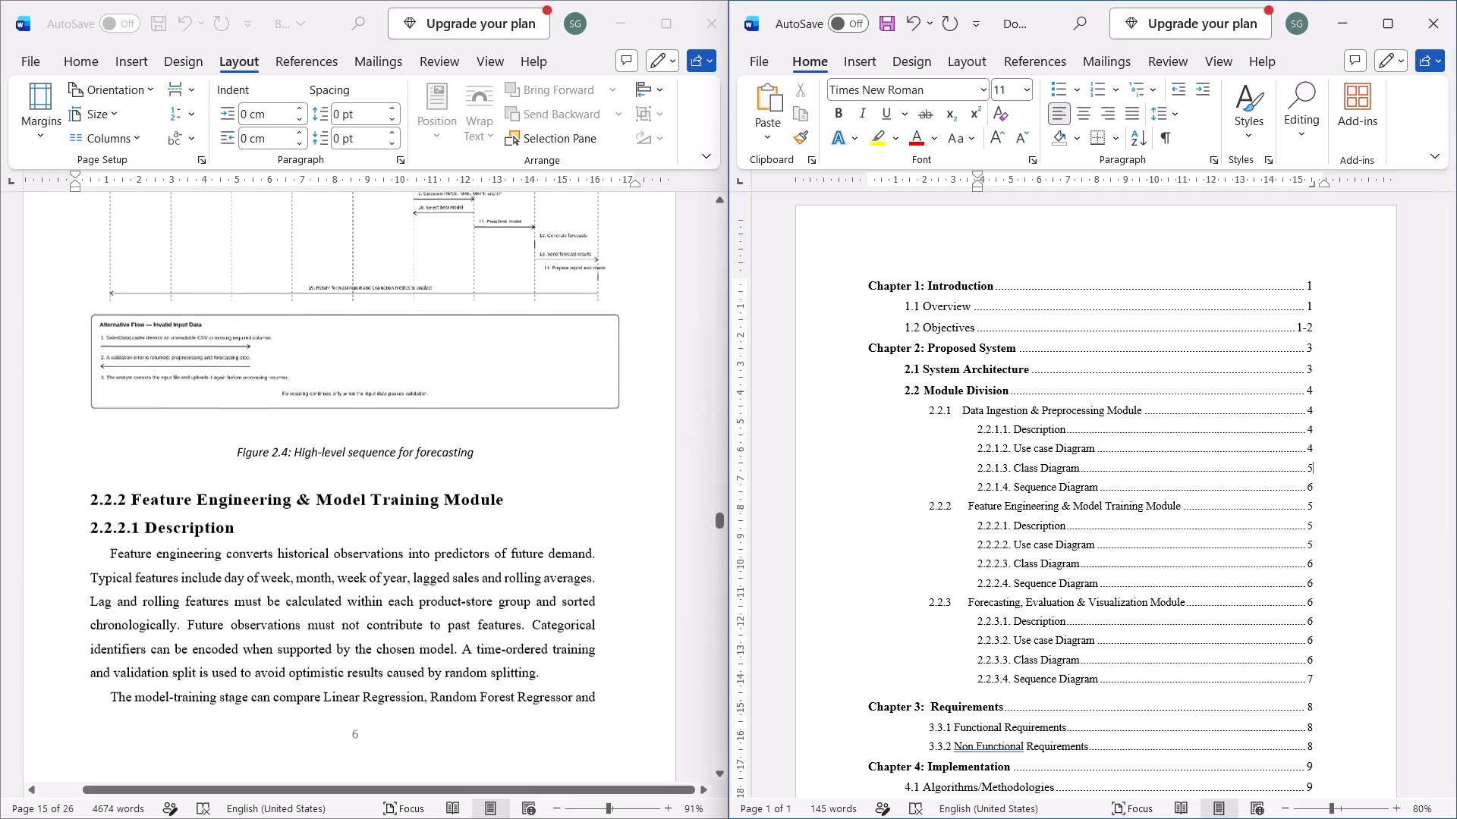
scroll(501, 445, "up", 2)
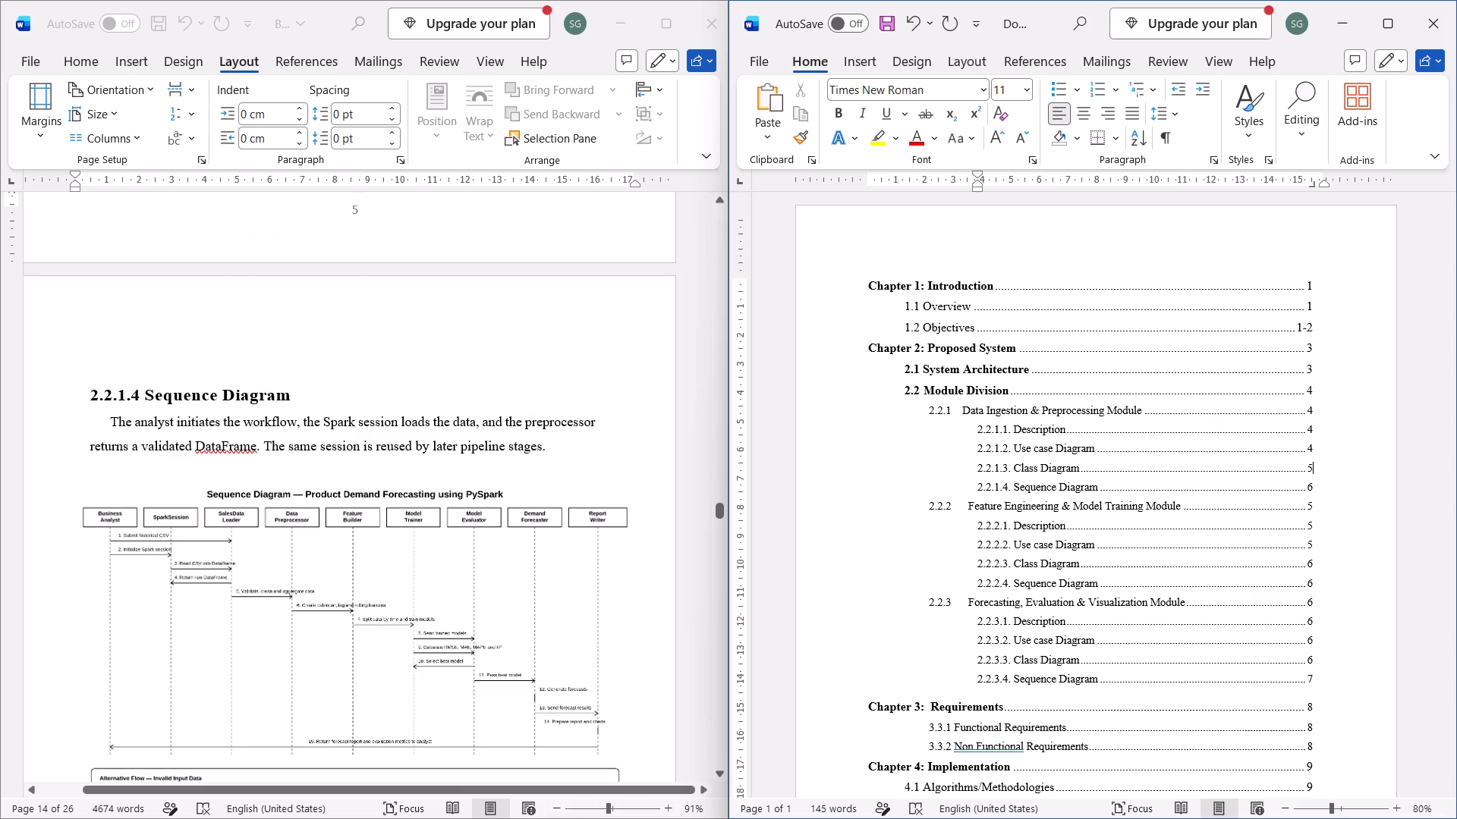
scroll(501, 445, "up", 2)
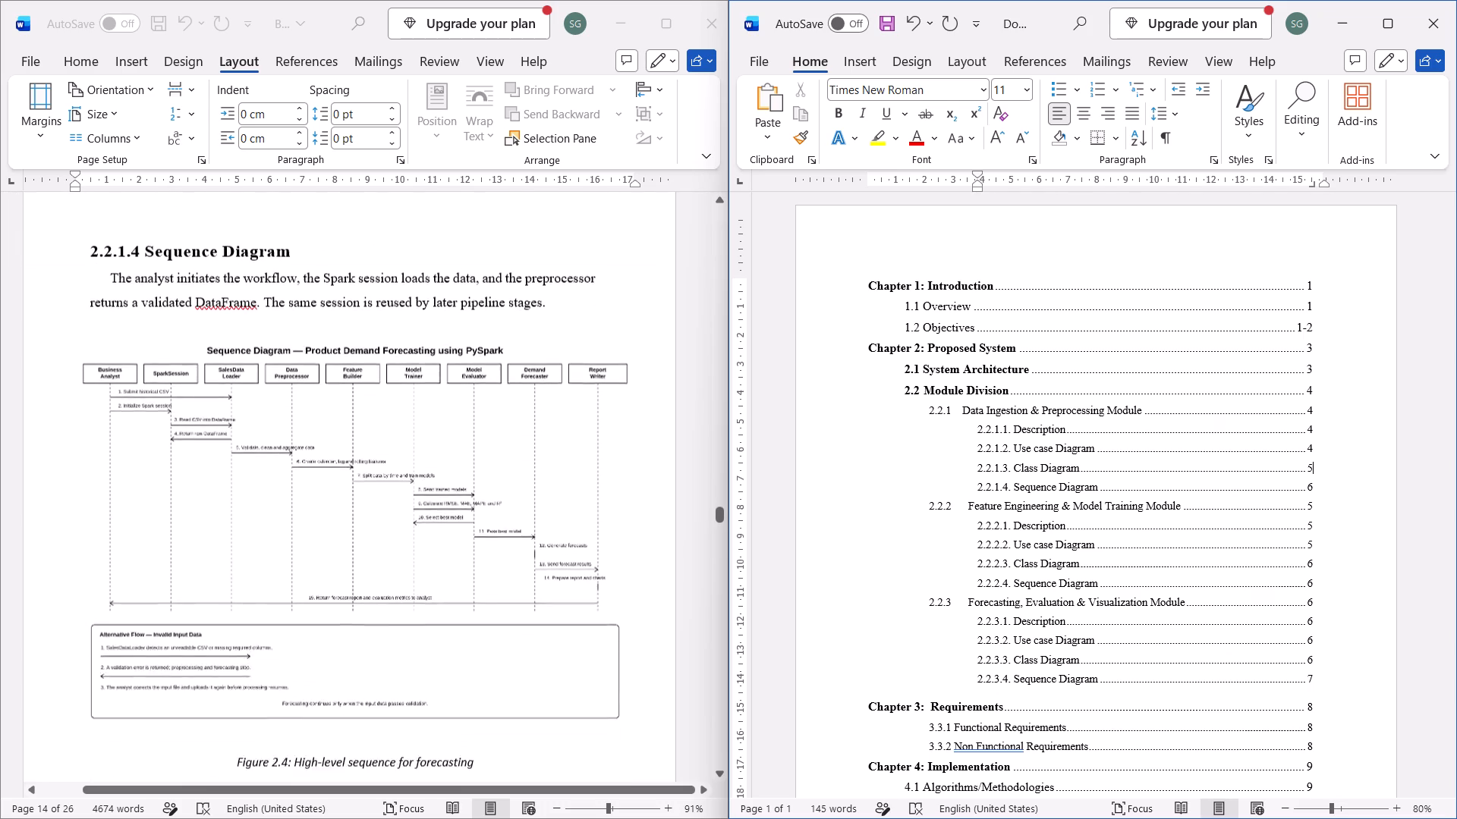
scroll(501, 445, "up", 1)
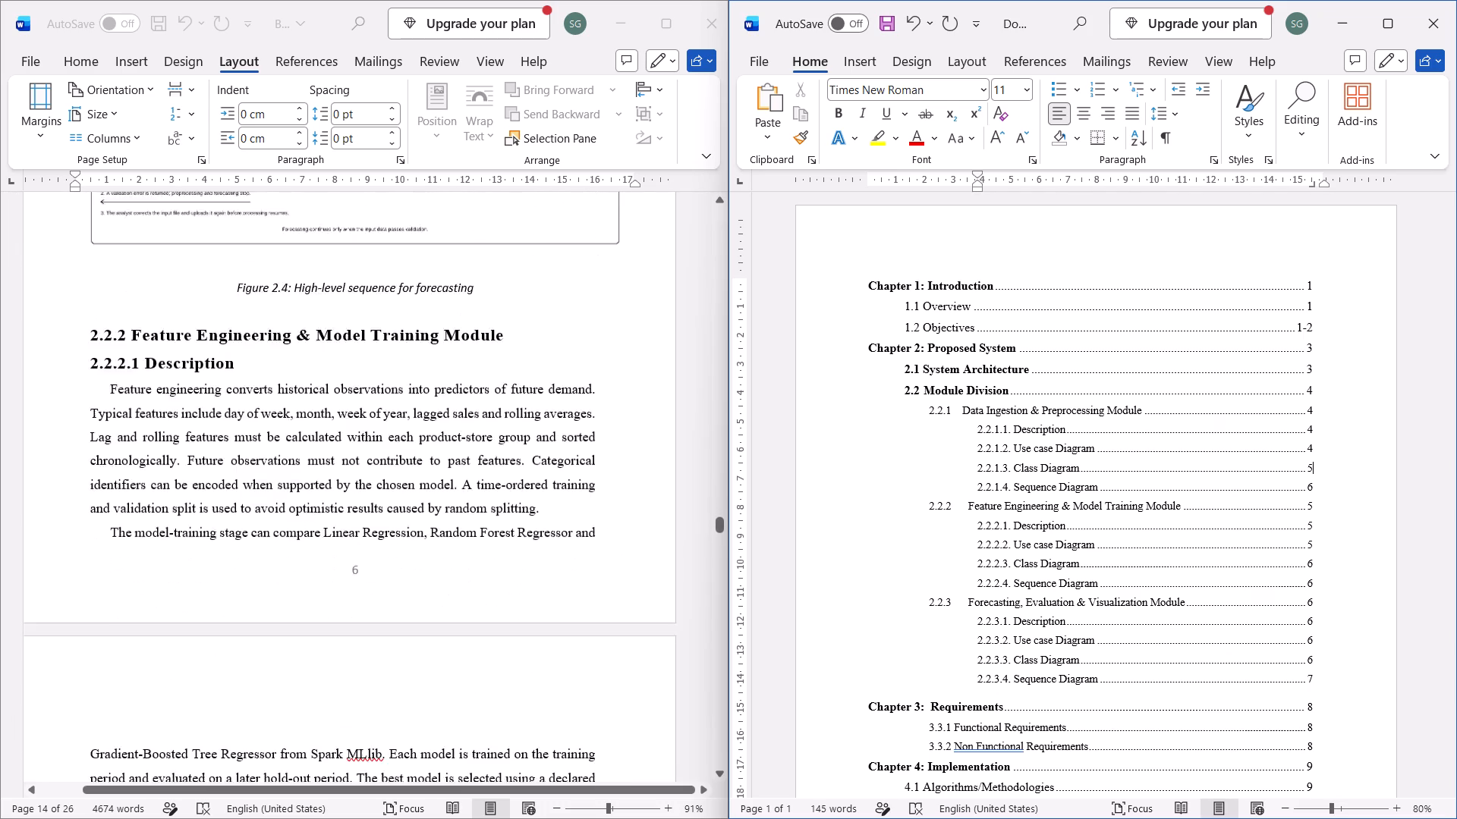
scroll(501, 445, "up", 2)
key("Down")
key("Down")
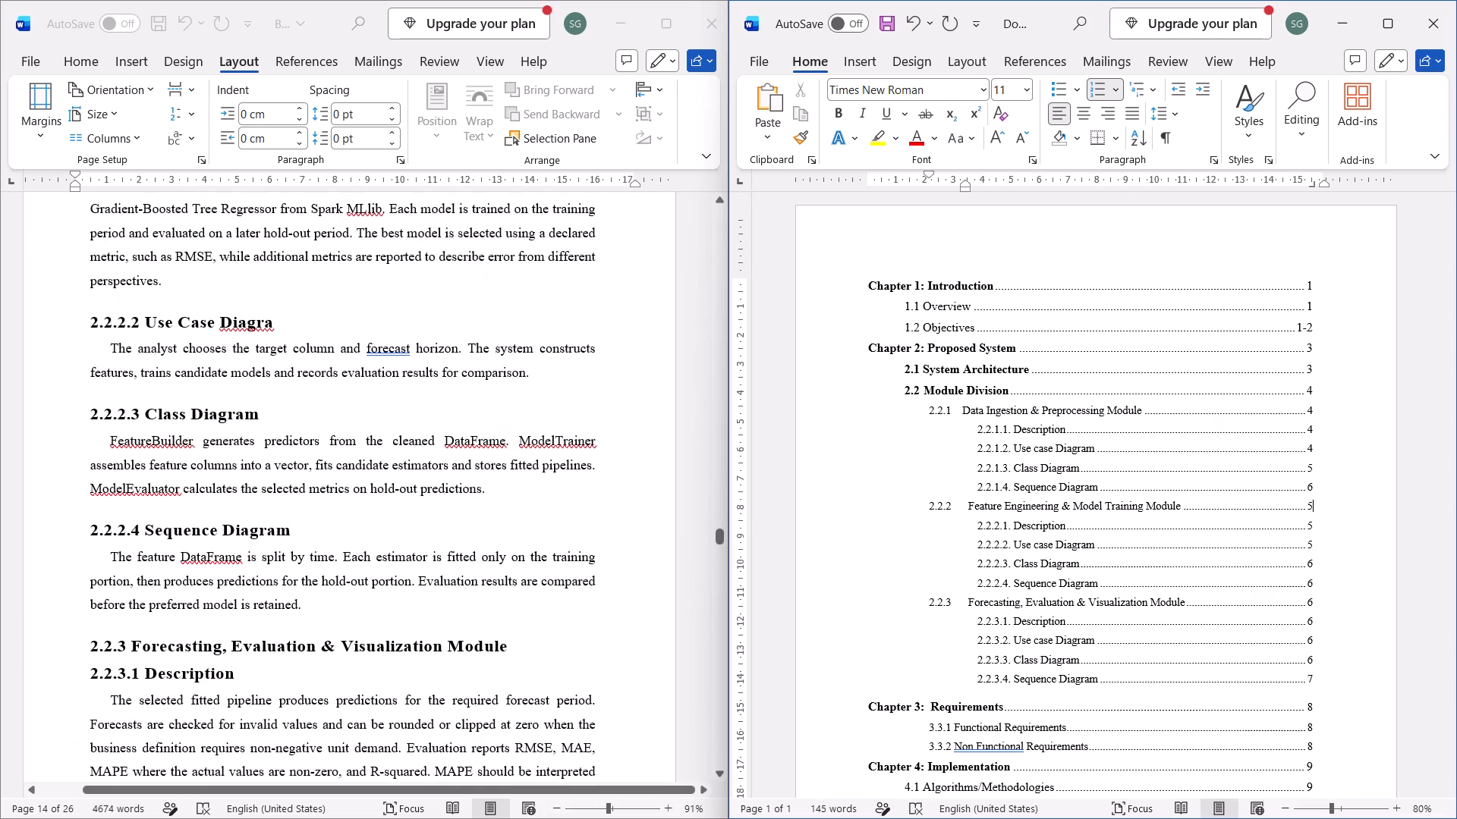
scroll(501, 445, "up", 1)
key("BackSpace")
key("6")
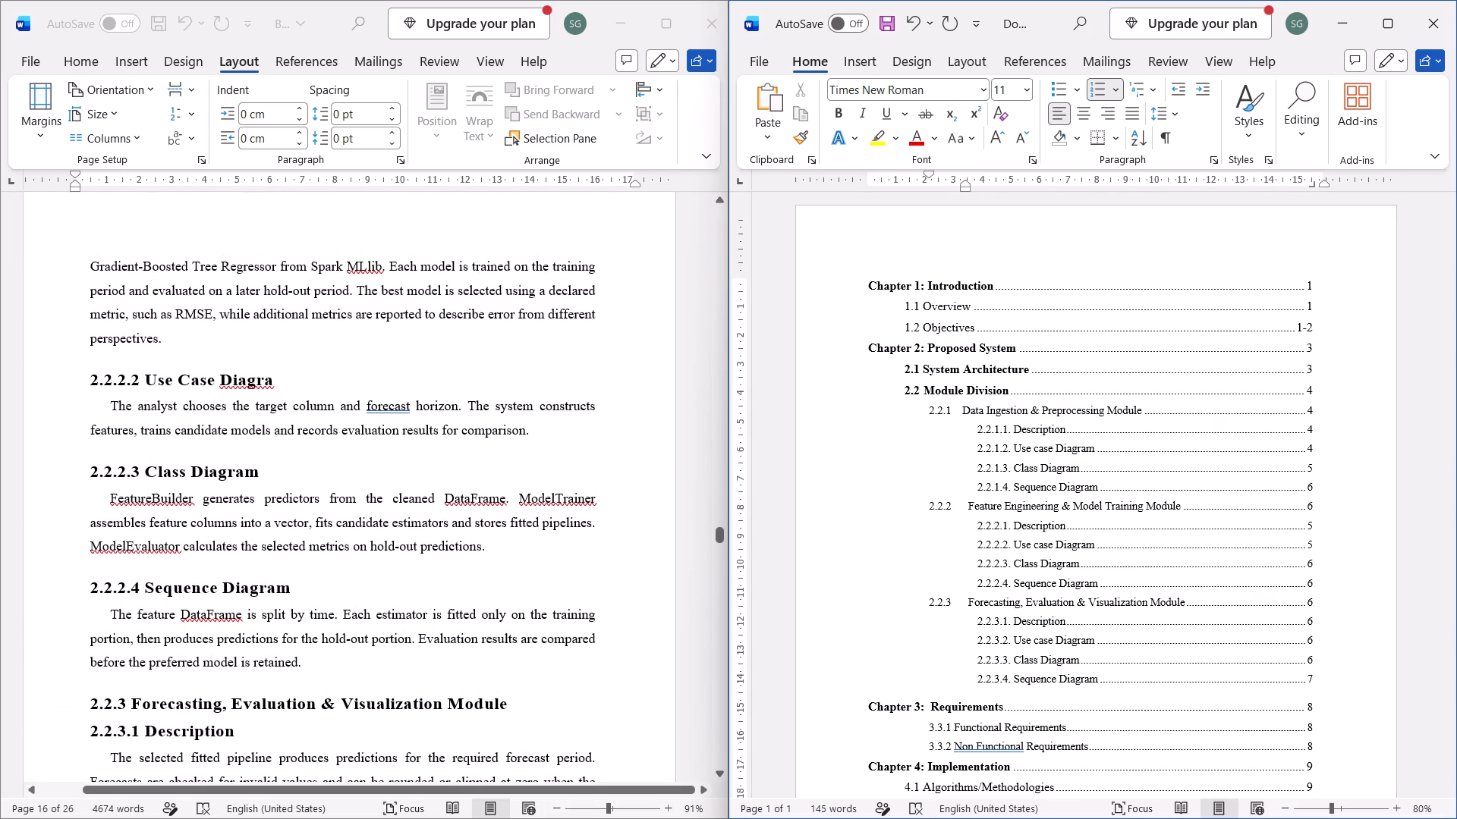
Complete the misspelled last word of the 2.2.2.2 heading in the report so it reads "Use Case Diagram".
scroll(475, 471, "up", 2)
scroll(467, 504, "down", 1)
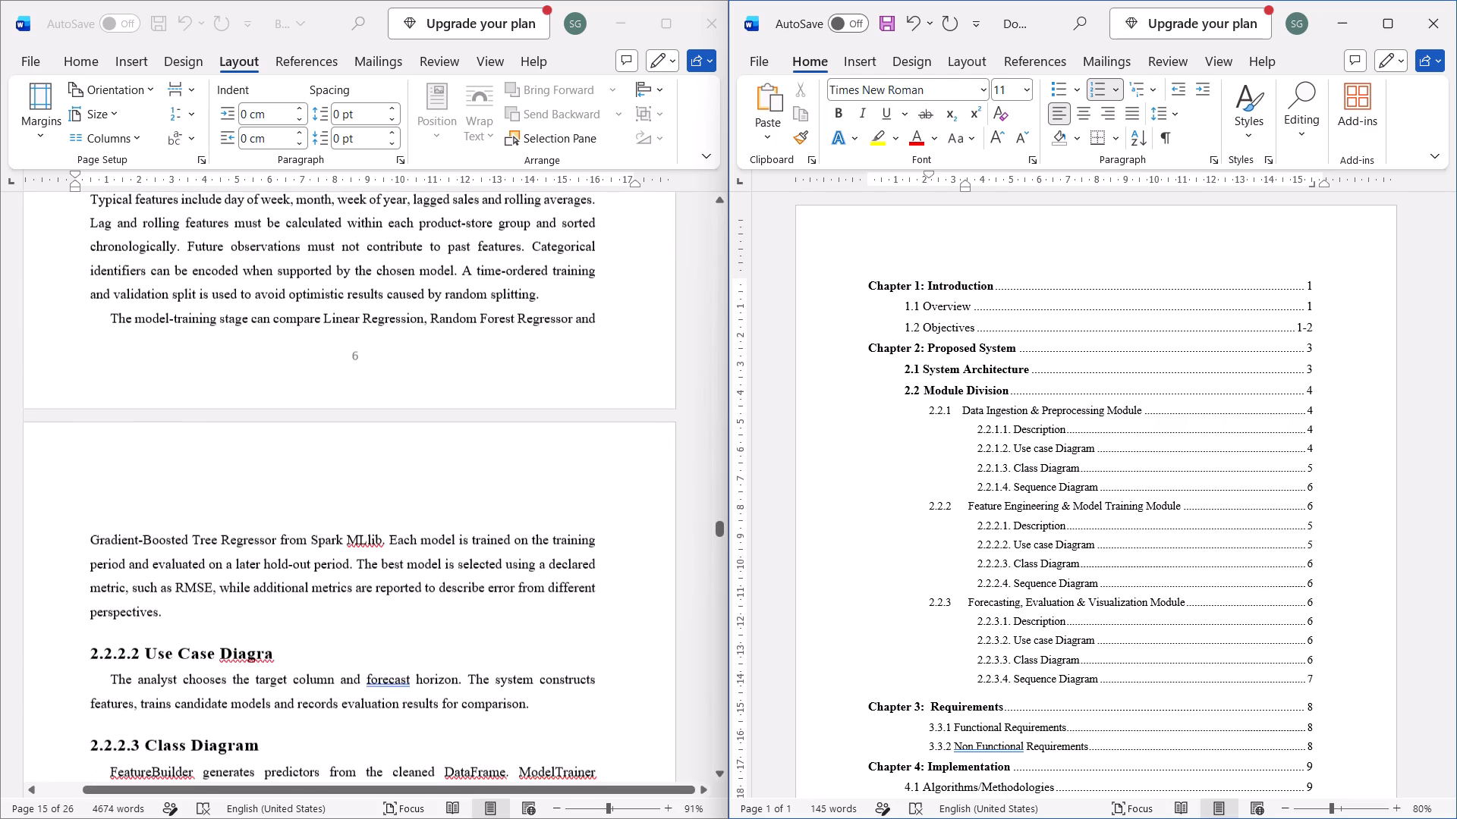
left_click(398, 636)
left_click(398, 636)
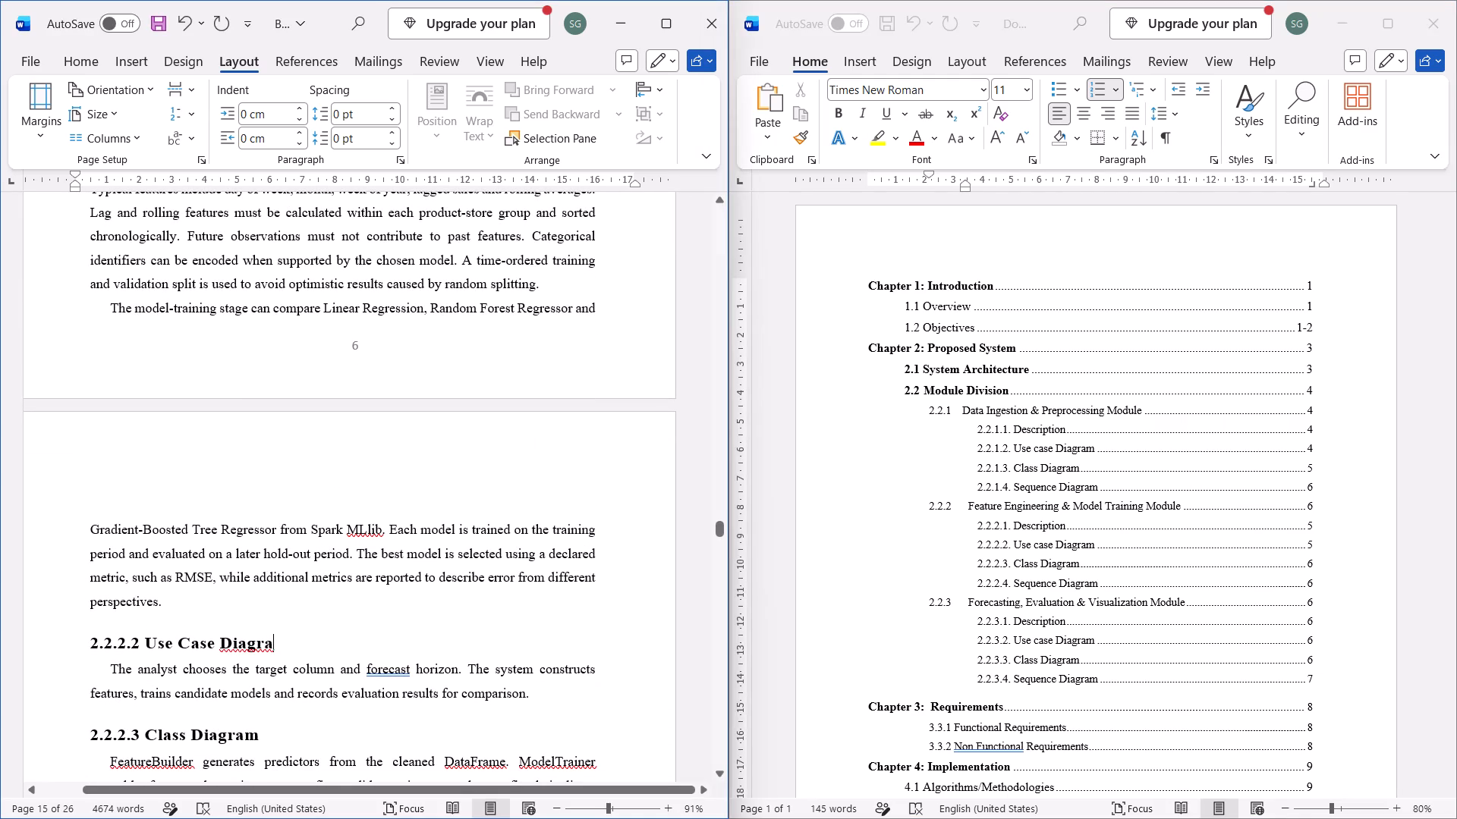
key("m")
key("BackSpace")
key("Tab")
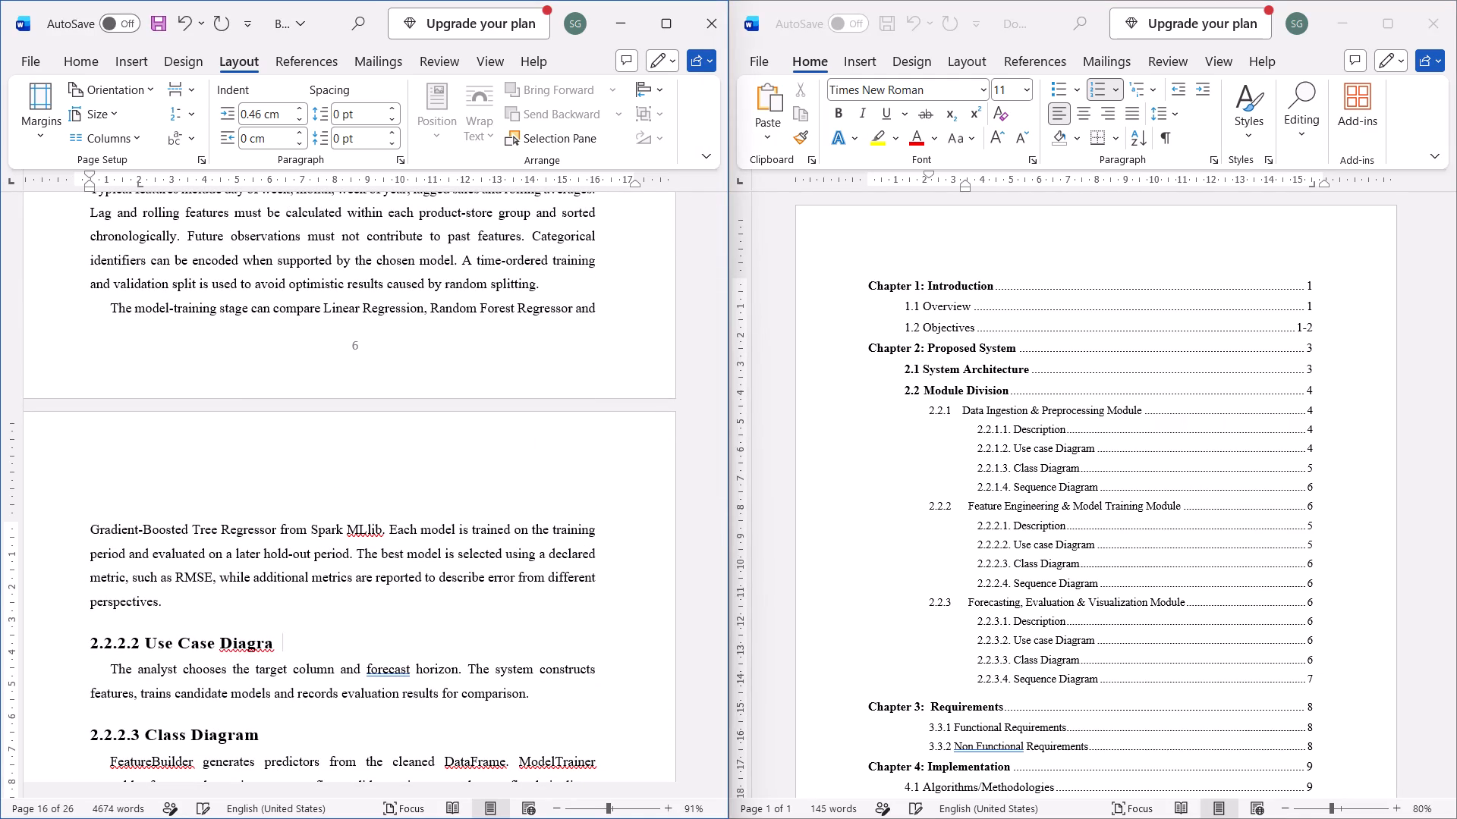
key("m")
key("BackSpace")
key("BackSpace")
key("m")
Set the page reference of 2.2.2.1 Description in the copied contents list to 6.
scroll(403, 636, "up", 2)
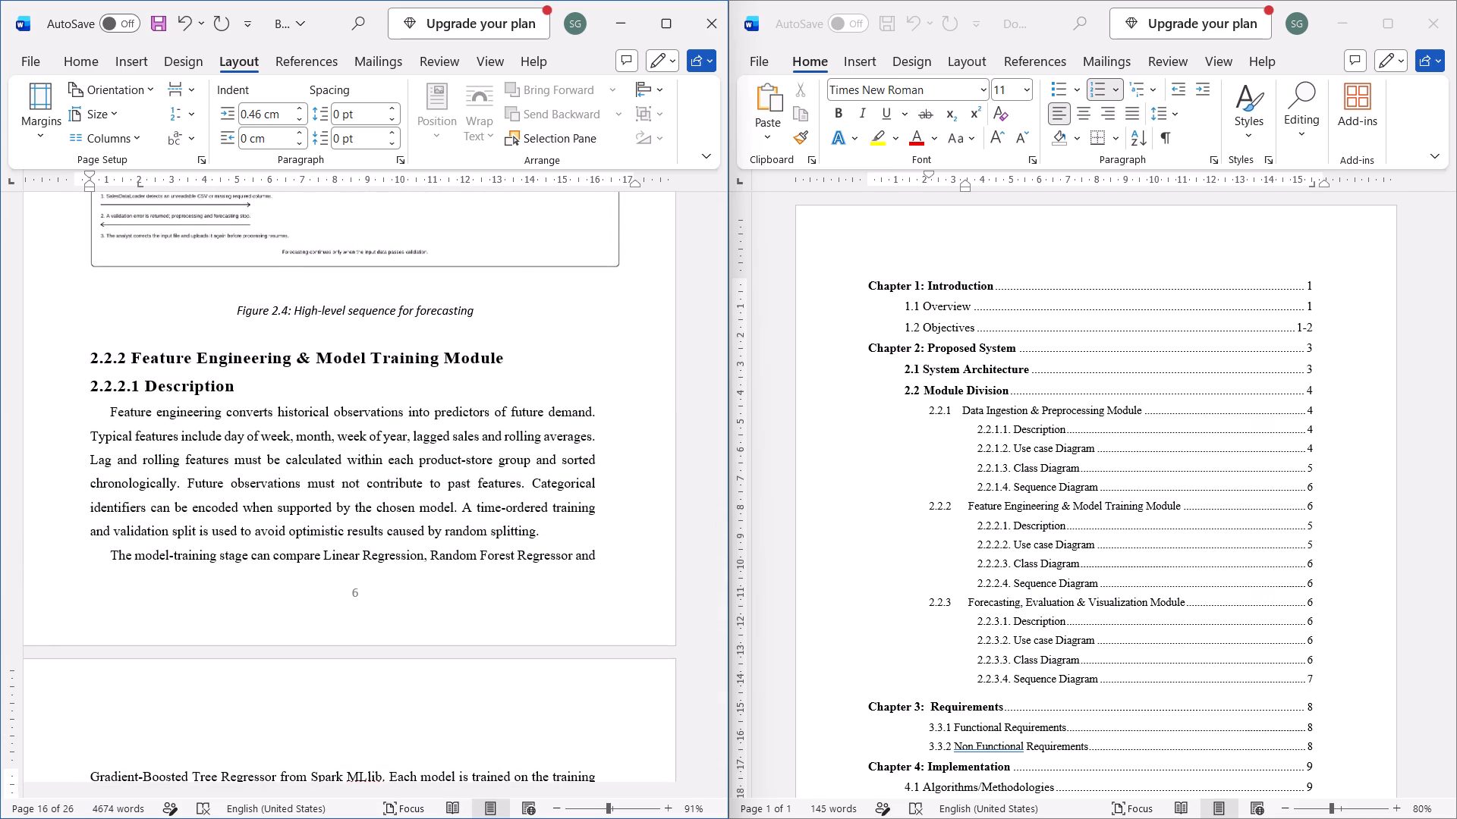
left_click(1325, 505)
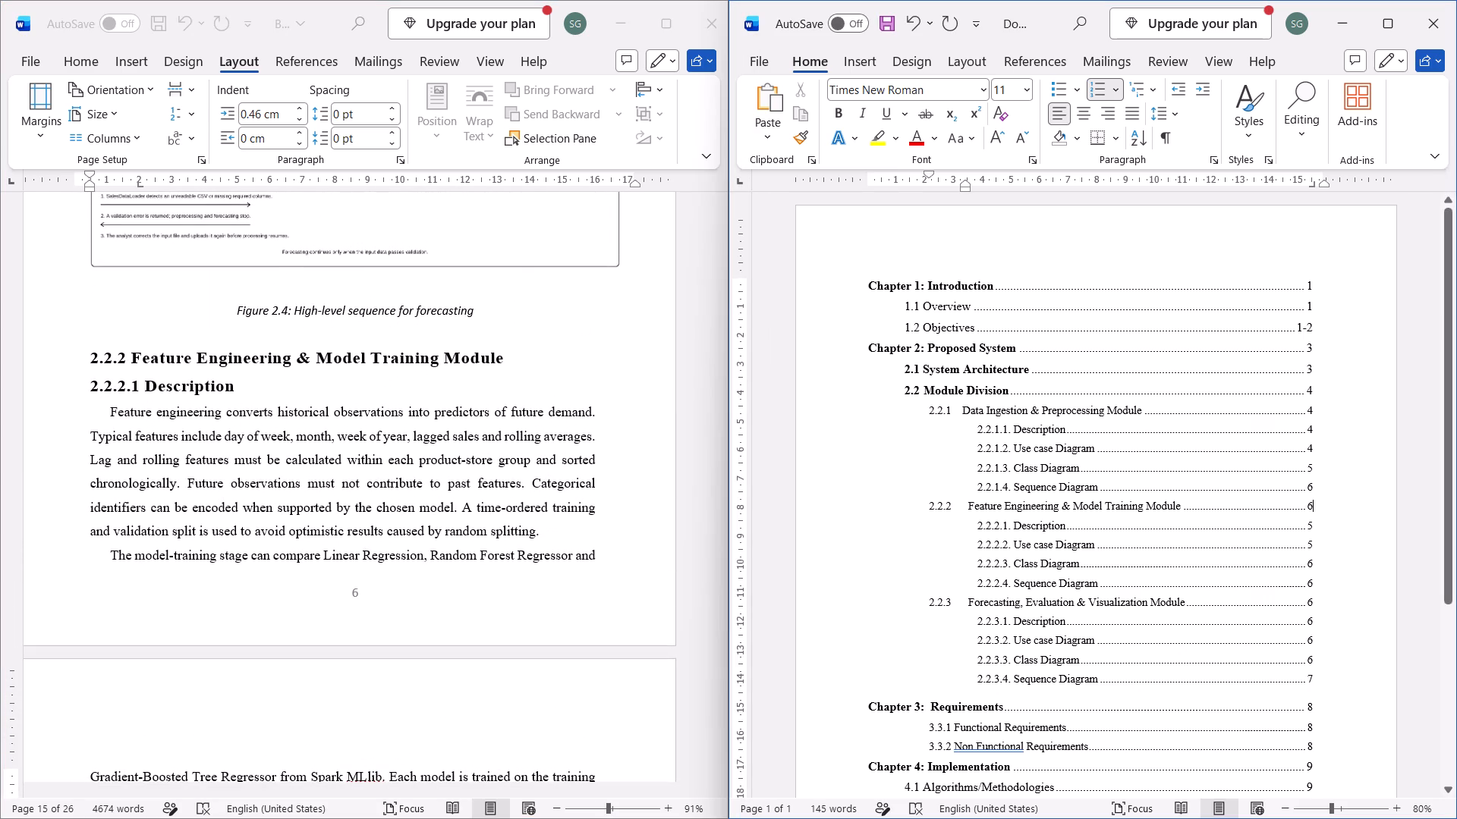
key("Down")
key("BackSpace")
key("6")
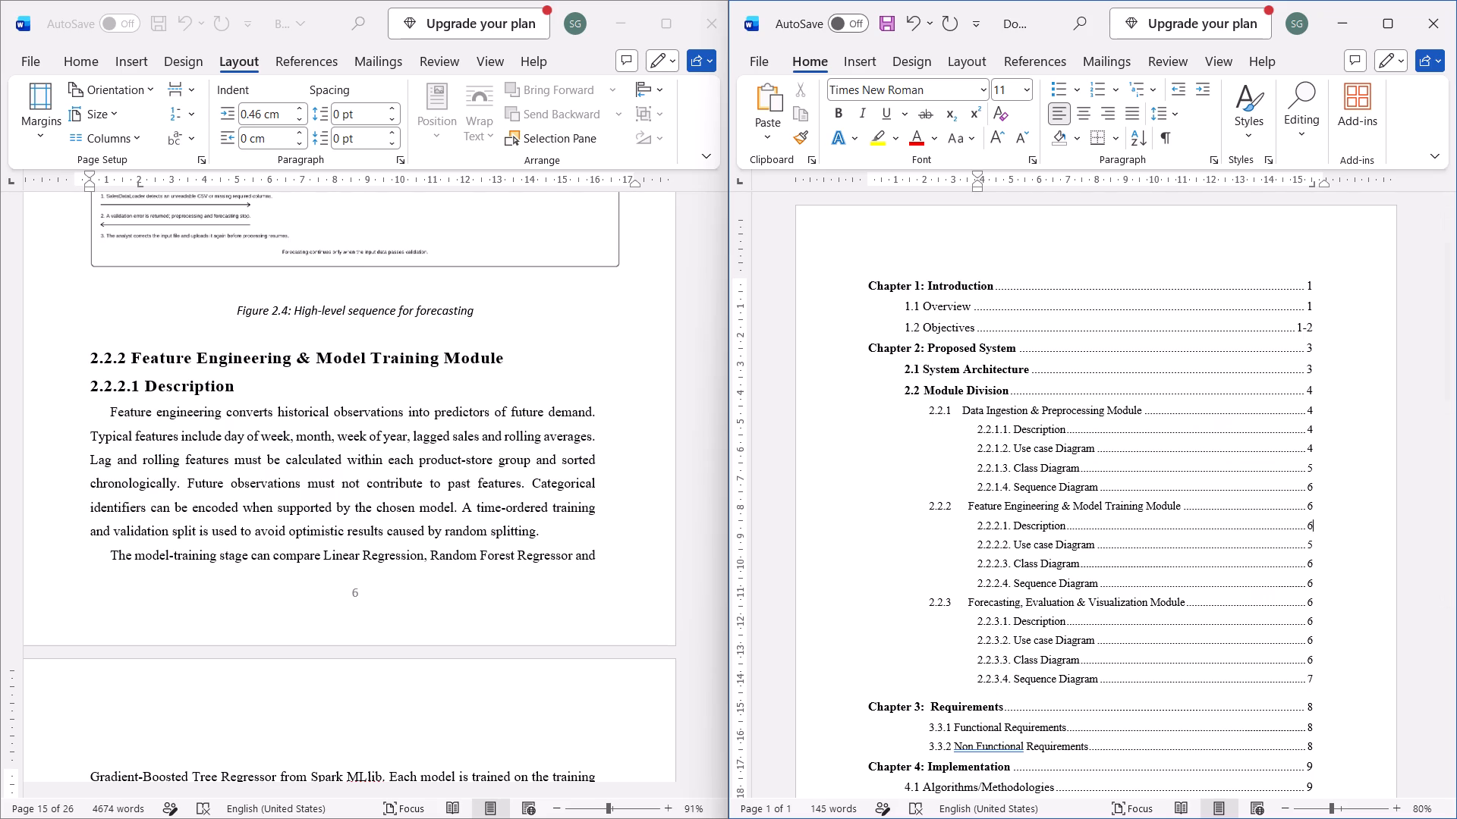
Set the page references of the 2.2.2.2 Use case, 2.2.2.3 Class and 2.2.2.4 Sequence Diagram entries in the contents list to 7.
scroll(607, 464, "down", 3)
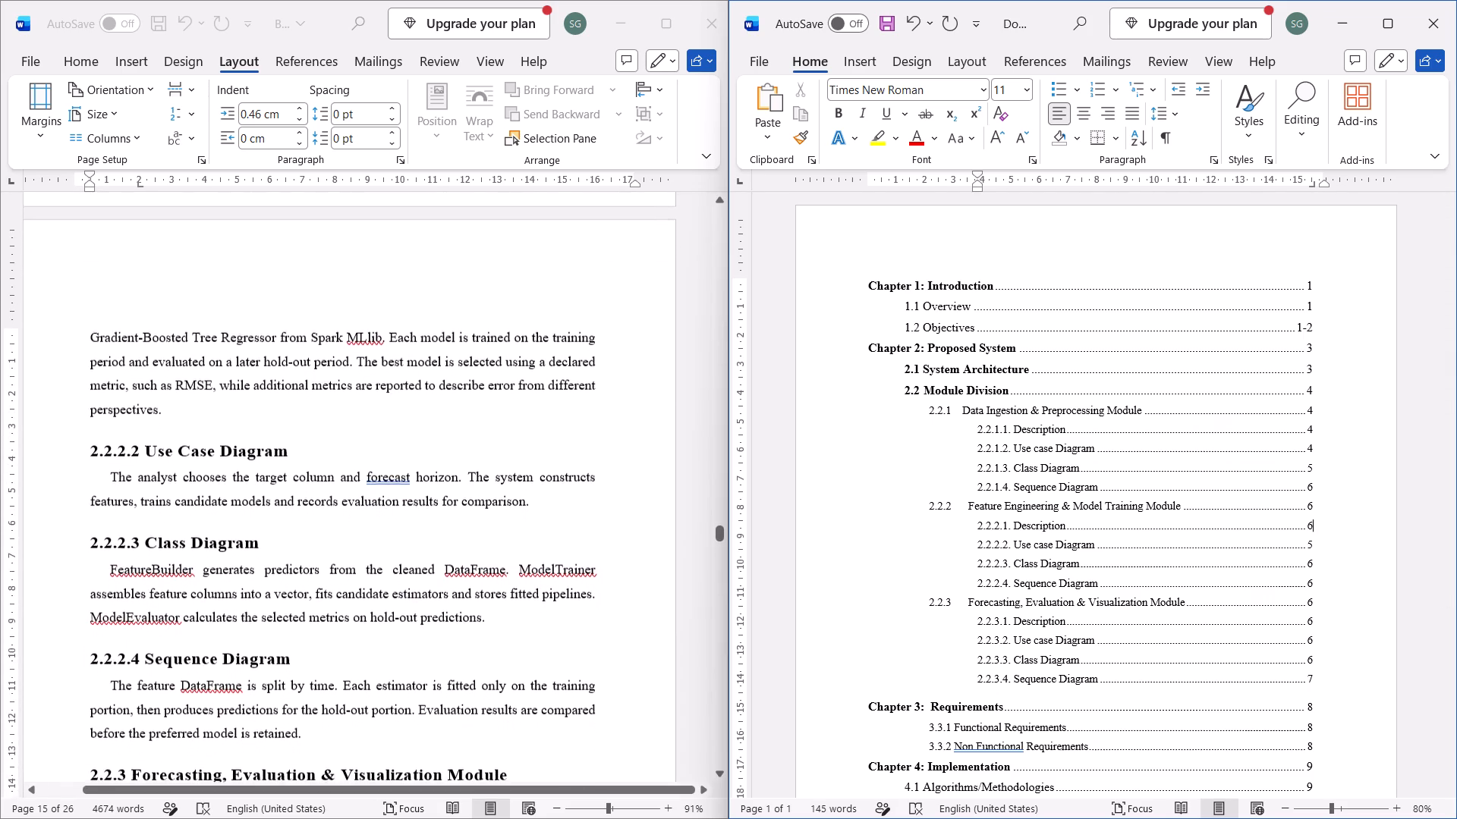
scroll(607, 464, "down", 2)
key("Down")
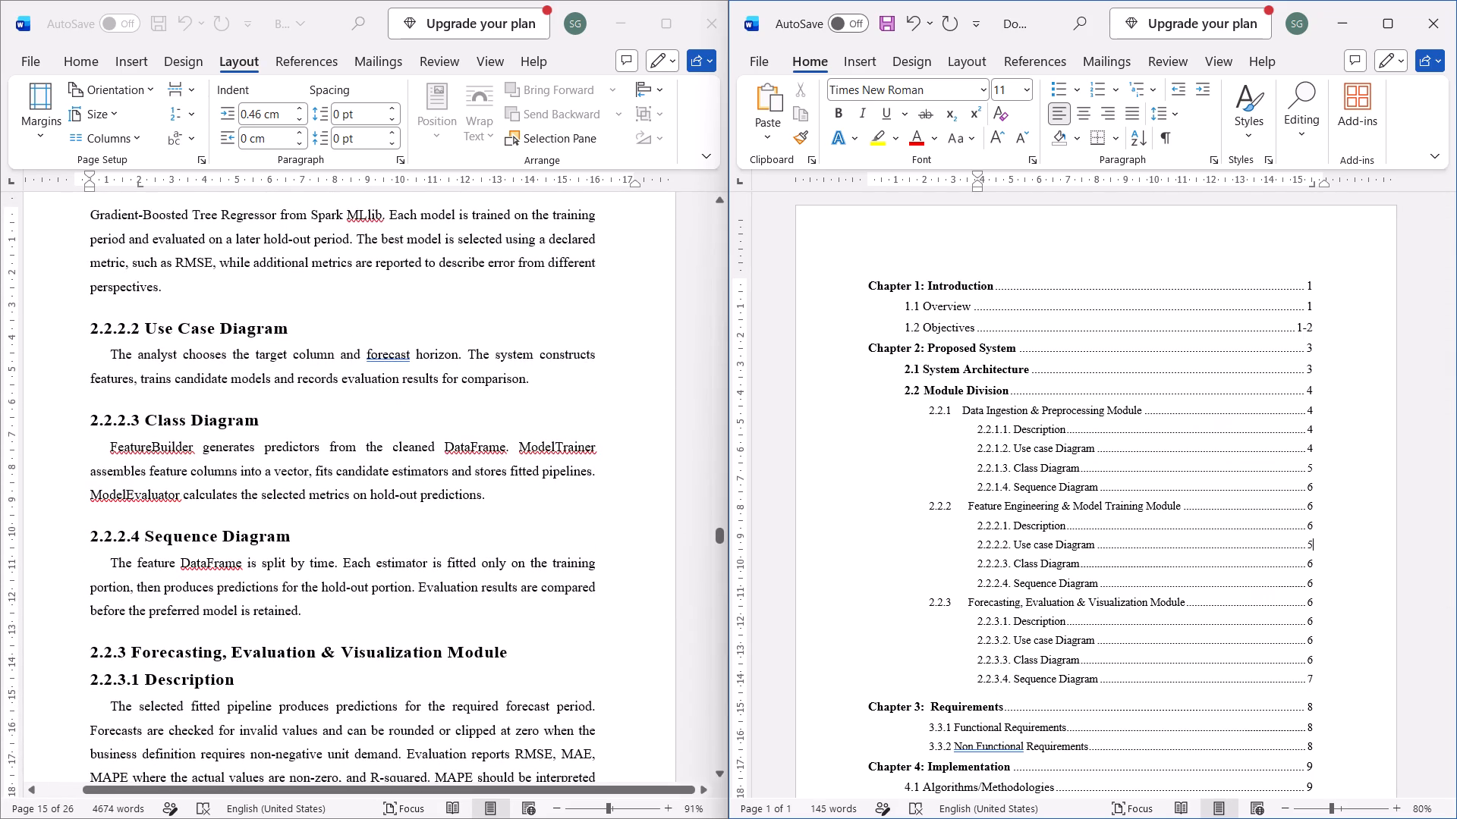
key("BackSpace")
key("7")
key("Down")
key("BackSpace")
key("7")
key("Down")
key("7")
key("BackSpace")
key("BackSpace")
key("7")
Set the page references of 2.2.3 Forecasting, Evaluation & Visualization Module and 2.2.3.1 Description in the contents list to 7.
key("Down")
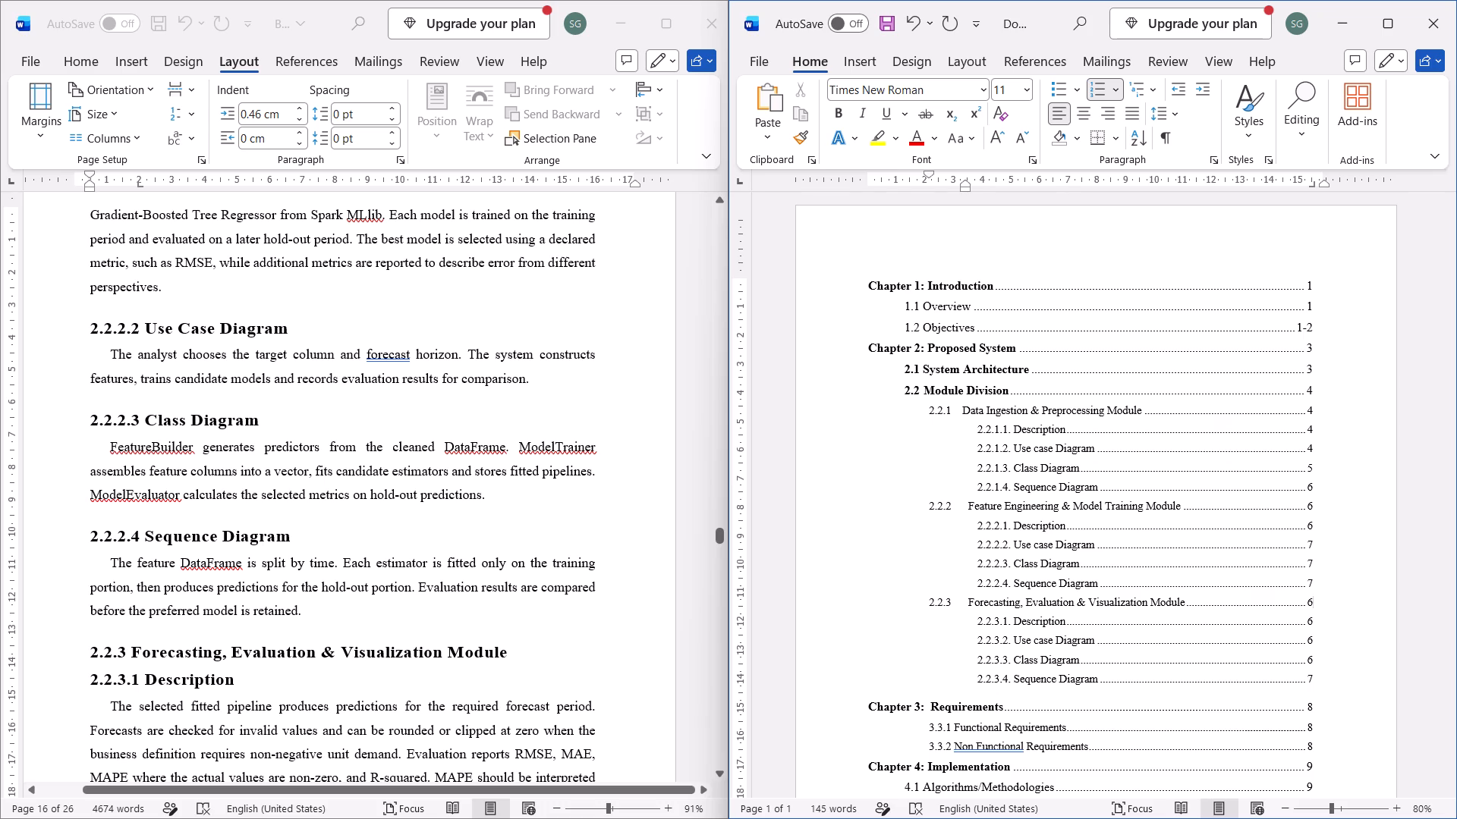
key("BackSpace")
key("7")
key("Down")
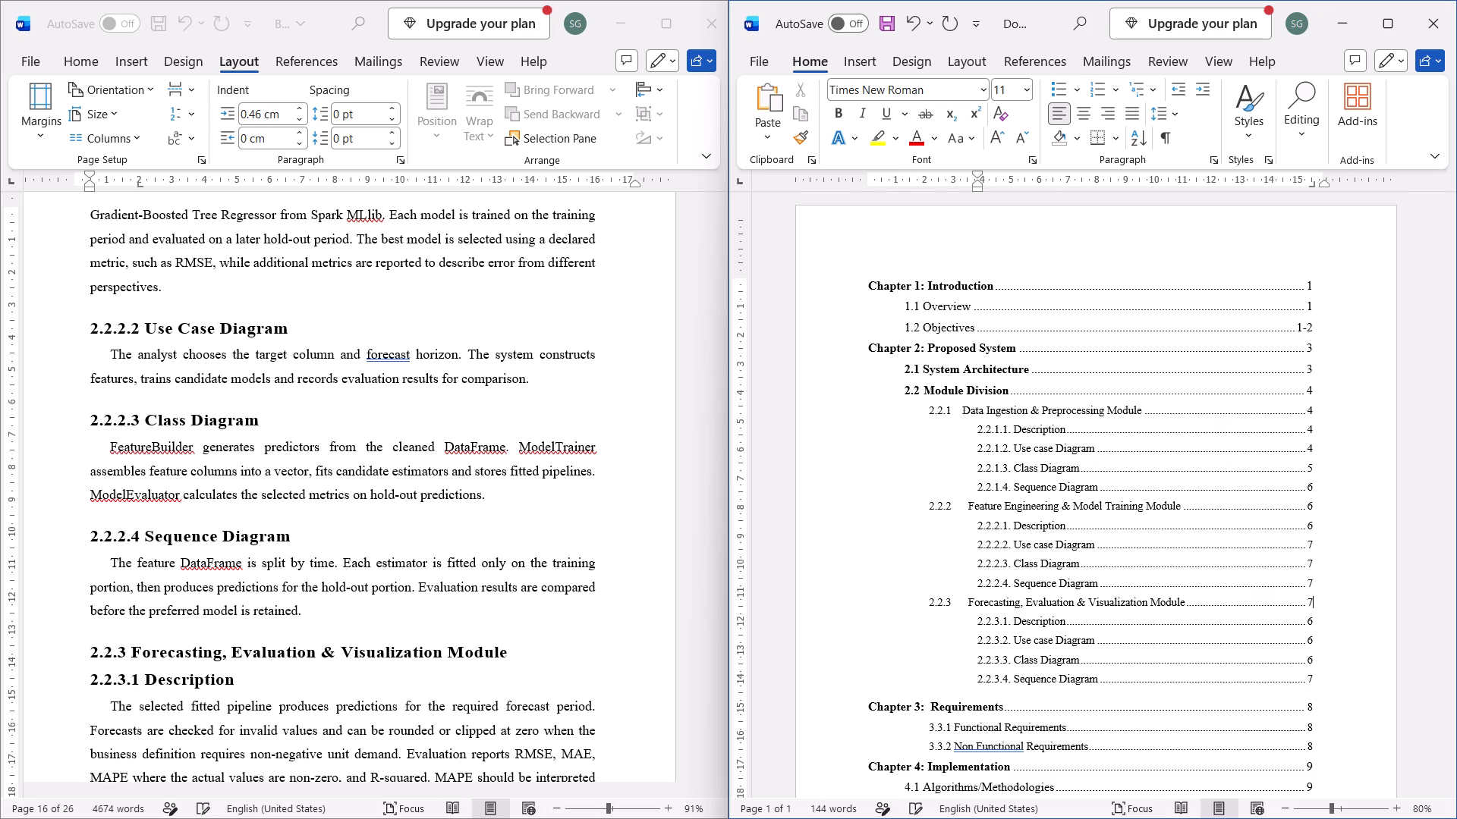
key("BackSpace")
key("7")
key("Down")
Insert two blank lines above the 2.2.3.2 Use Case Diagram heading in the report to move it onto page 8.
scroll(86, 602, "down", 3)
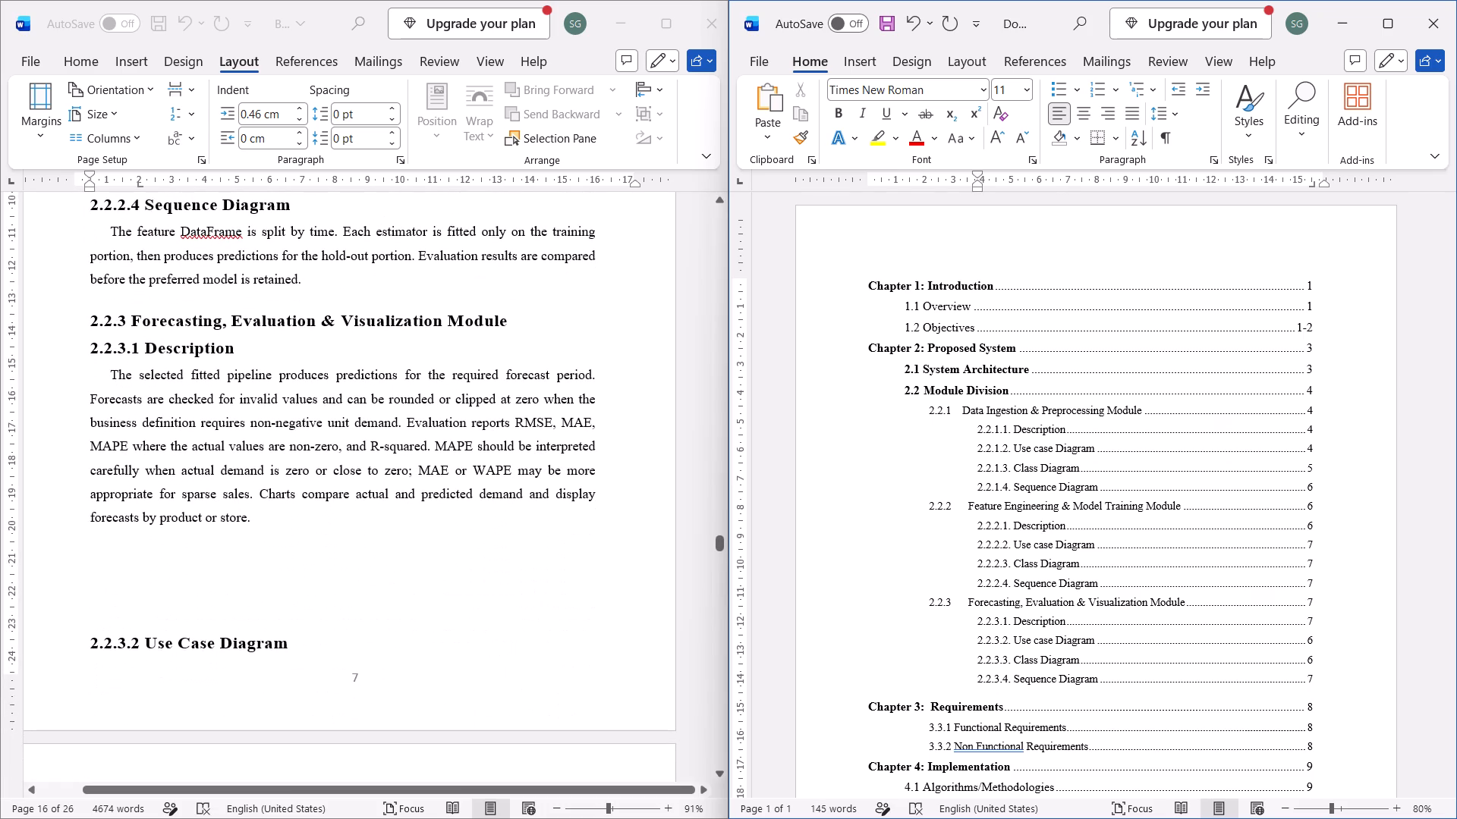
left_click(283, 632)
left_click(279, 620)
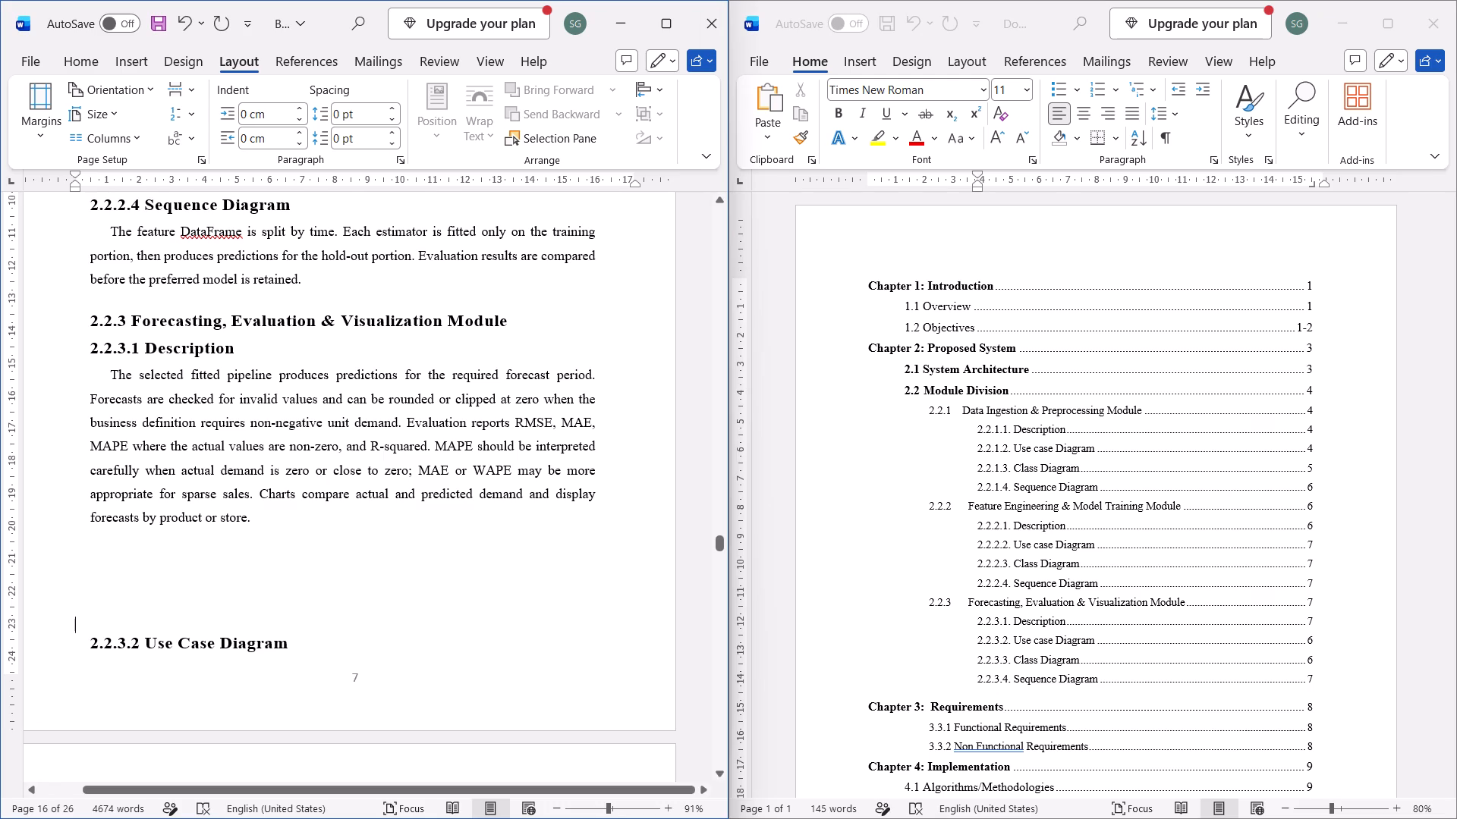
key("Return")
key("Return")
scroll(279, 620, "down", 4)
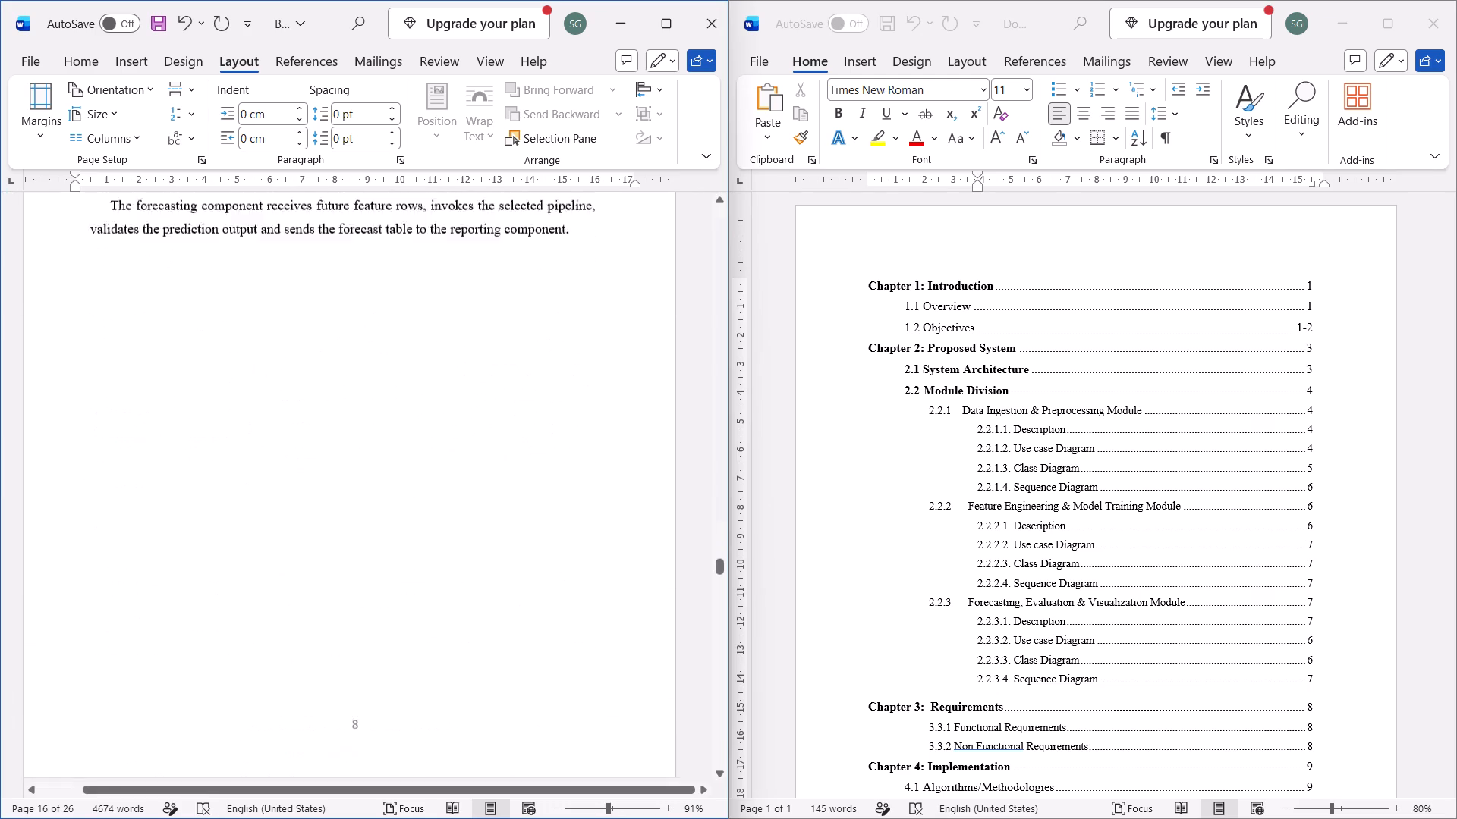
scroll(279, 620, "down", 1)
scroll(279, 620, "up", 5)
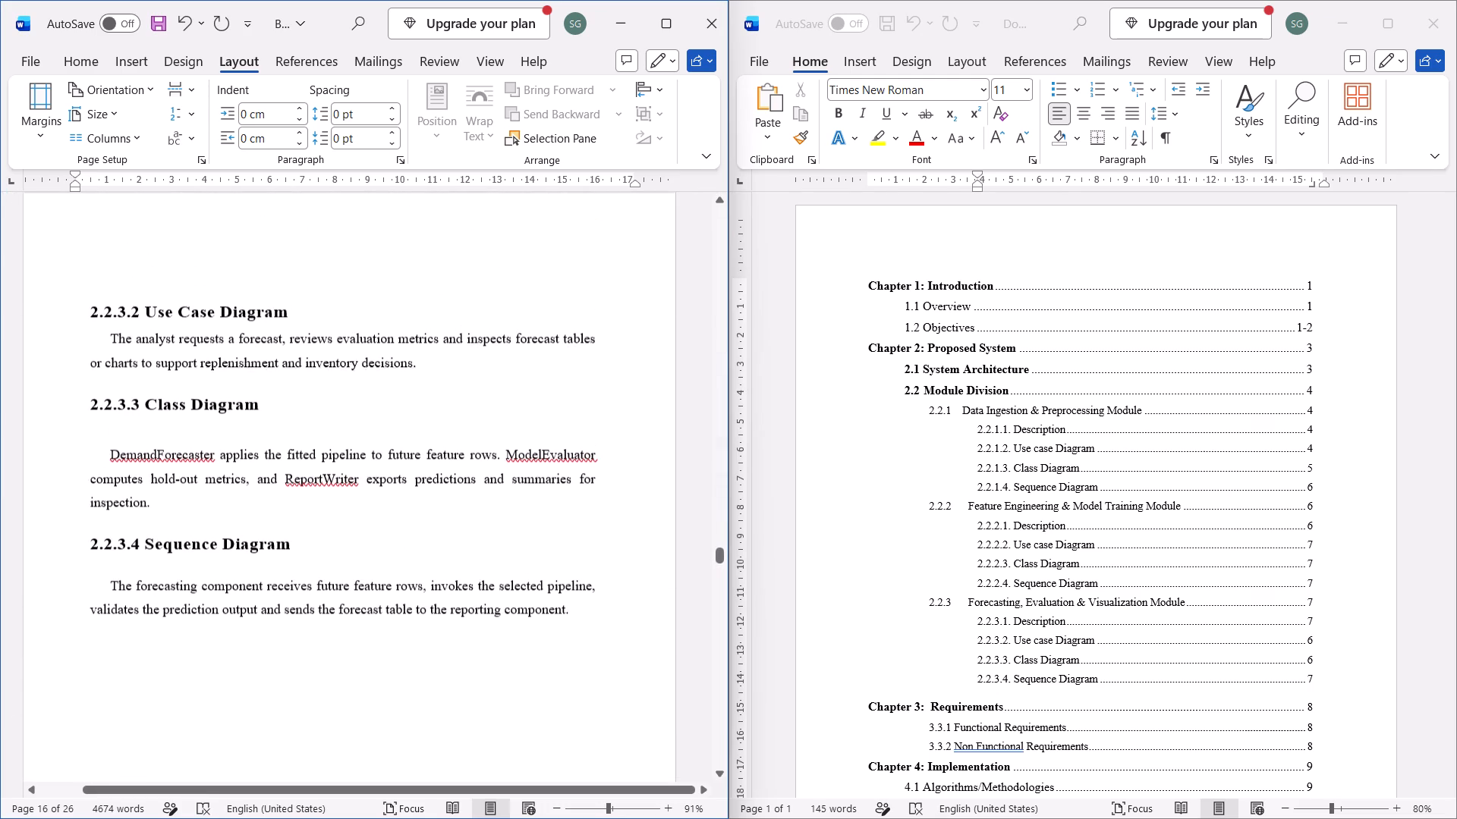
Delete the final paragraph of 2.2.2.1 Description about the model-training stage, from "The model-training stage can compare" through "perspectives".
scroll(279, 620, "up", 7)
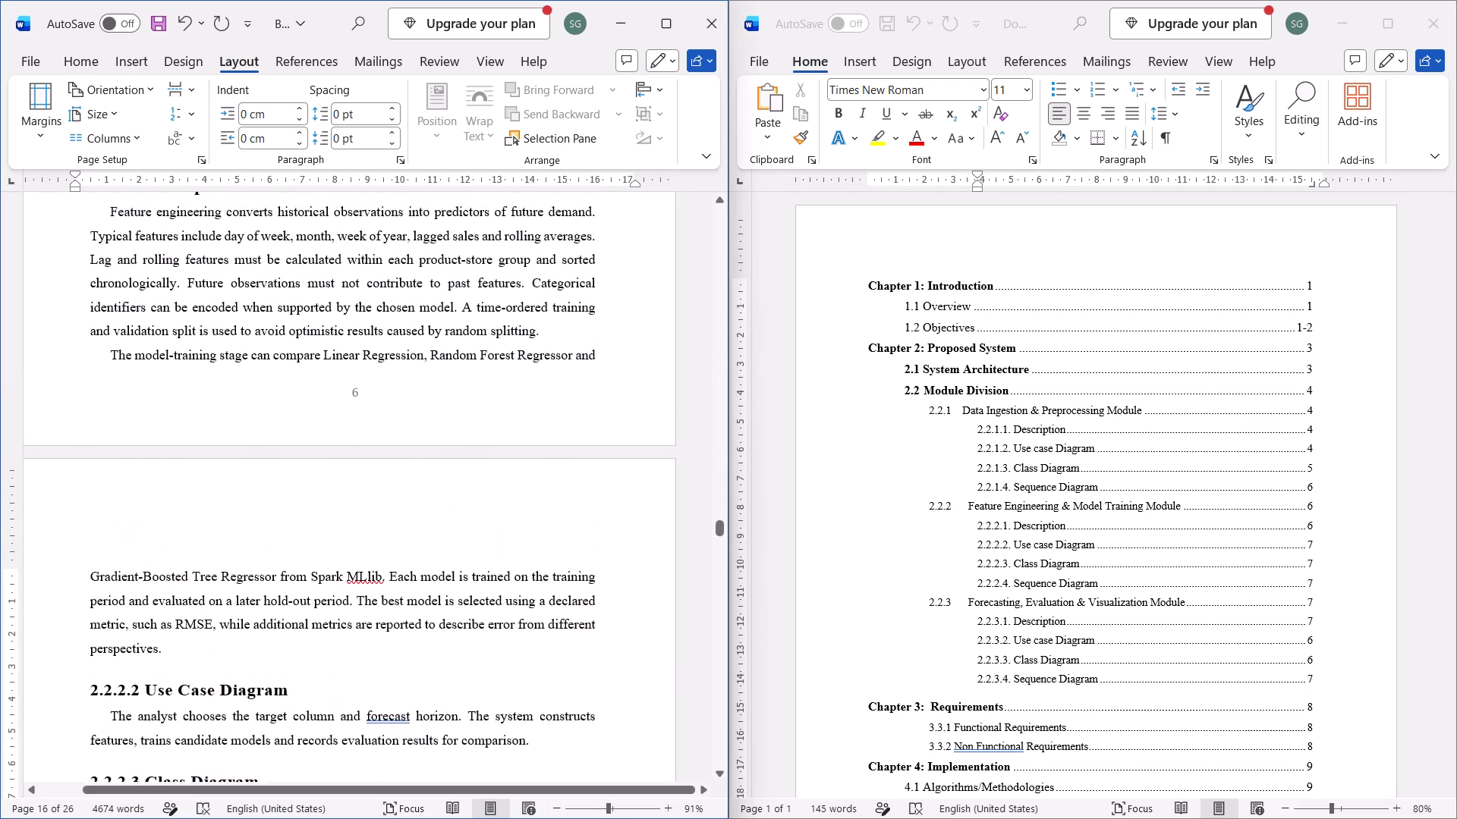
scroll(279, 620, "up", 1)
scroll(279, 620, "down", 2)
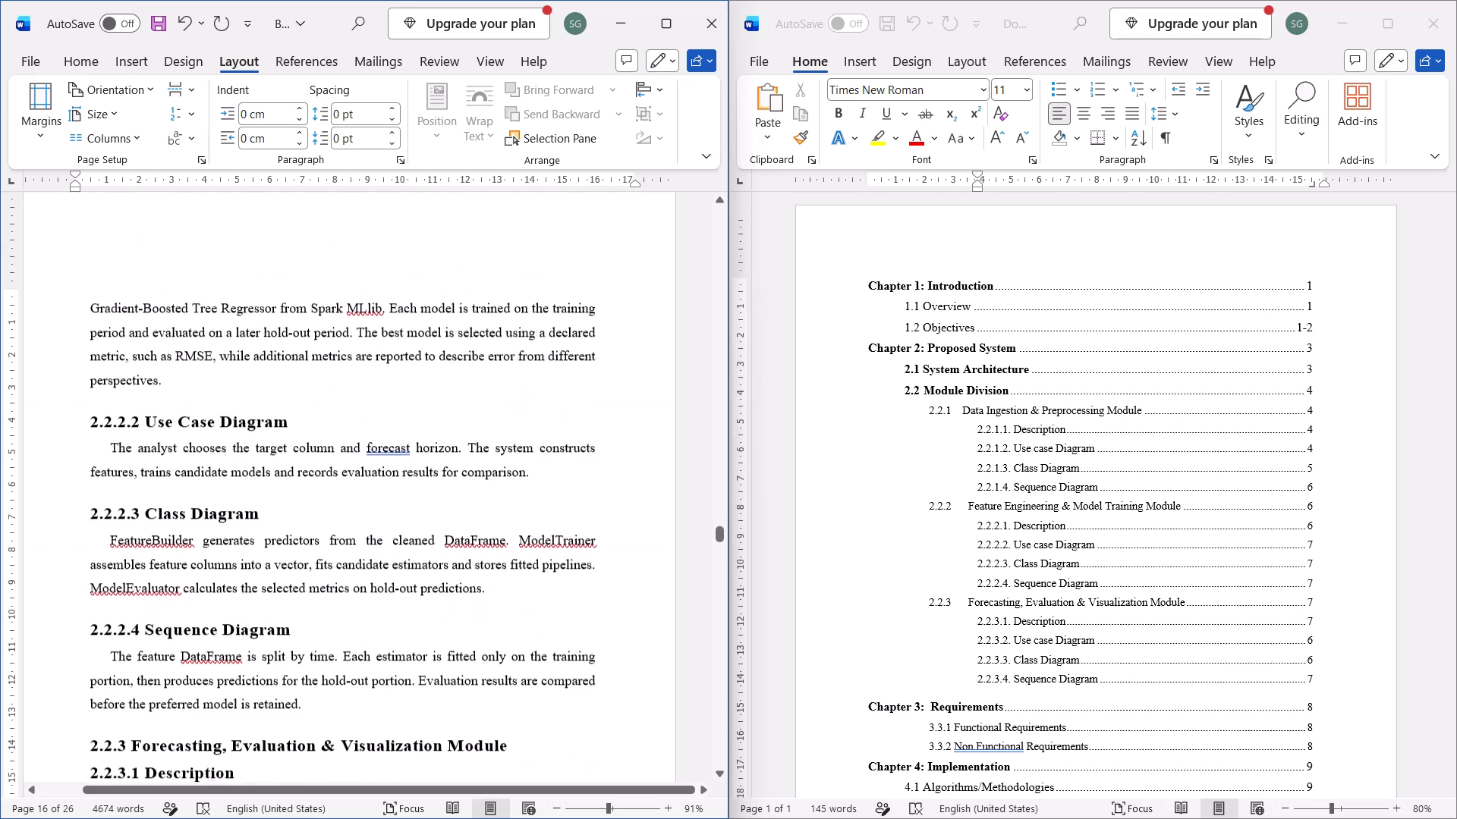
scroll(279, 620, "down", 1)
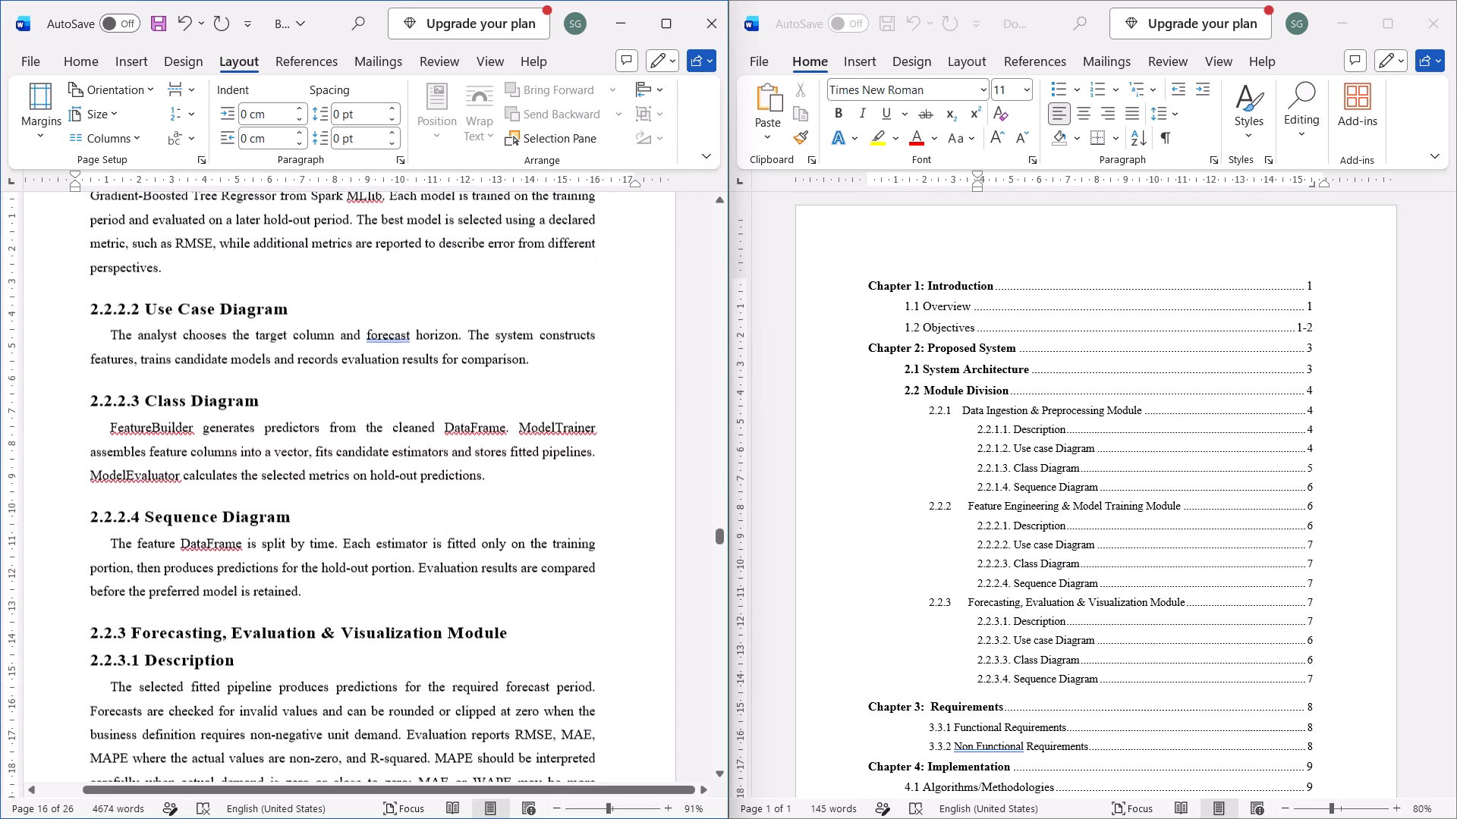
scroll(261, 484, "up", 3)
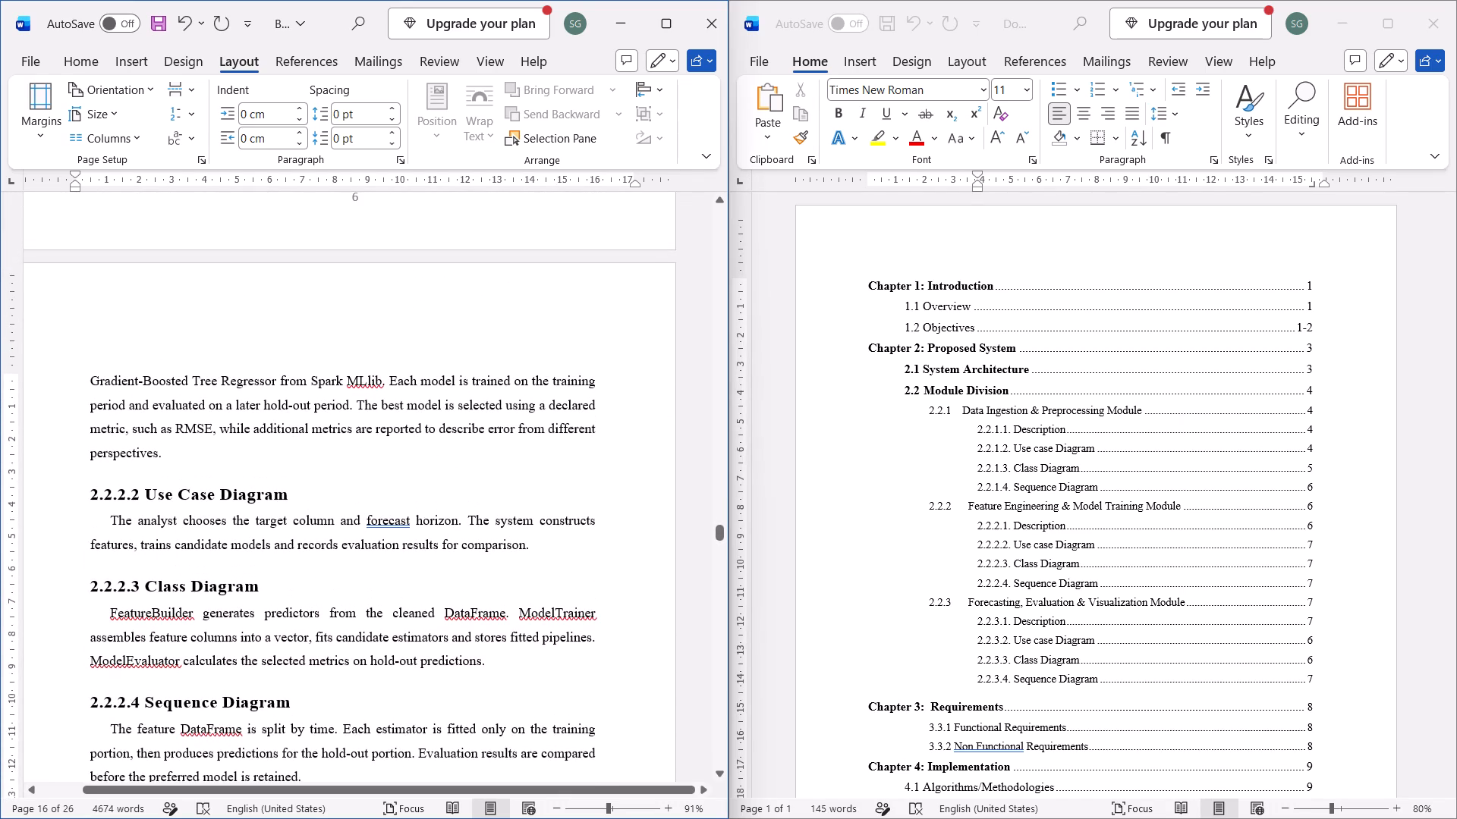
left_click_drag(177, 456, 83, 372)
key("BackSpace")
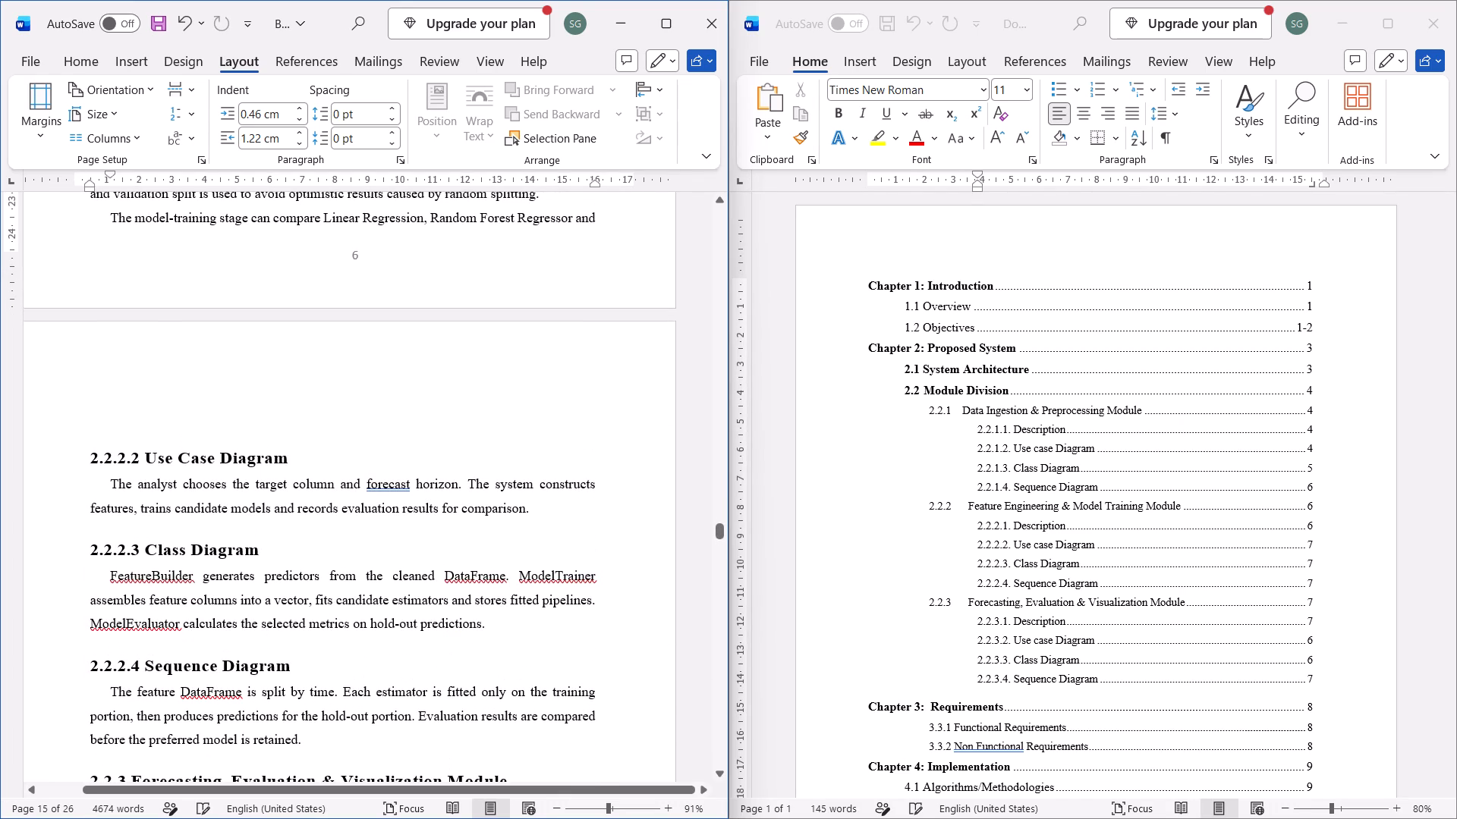
key("BackSpace")
key("BackSpace")
key("BackSpace")
key("BackSpace")
key("BackSpace")
key("BackSpace")
key("BackSpace")
key("BackSpace")
key("BackSpace")
key("BackSpace")
key("BackSpace")
key("BackSpace")
key("BackSpace")
key("BackSpace")
key("BackSpace")
key("BackSpace")
key("BackSpace")
key("BackSpace")
key("BackSpace")
key("BackSpace")
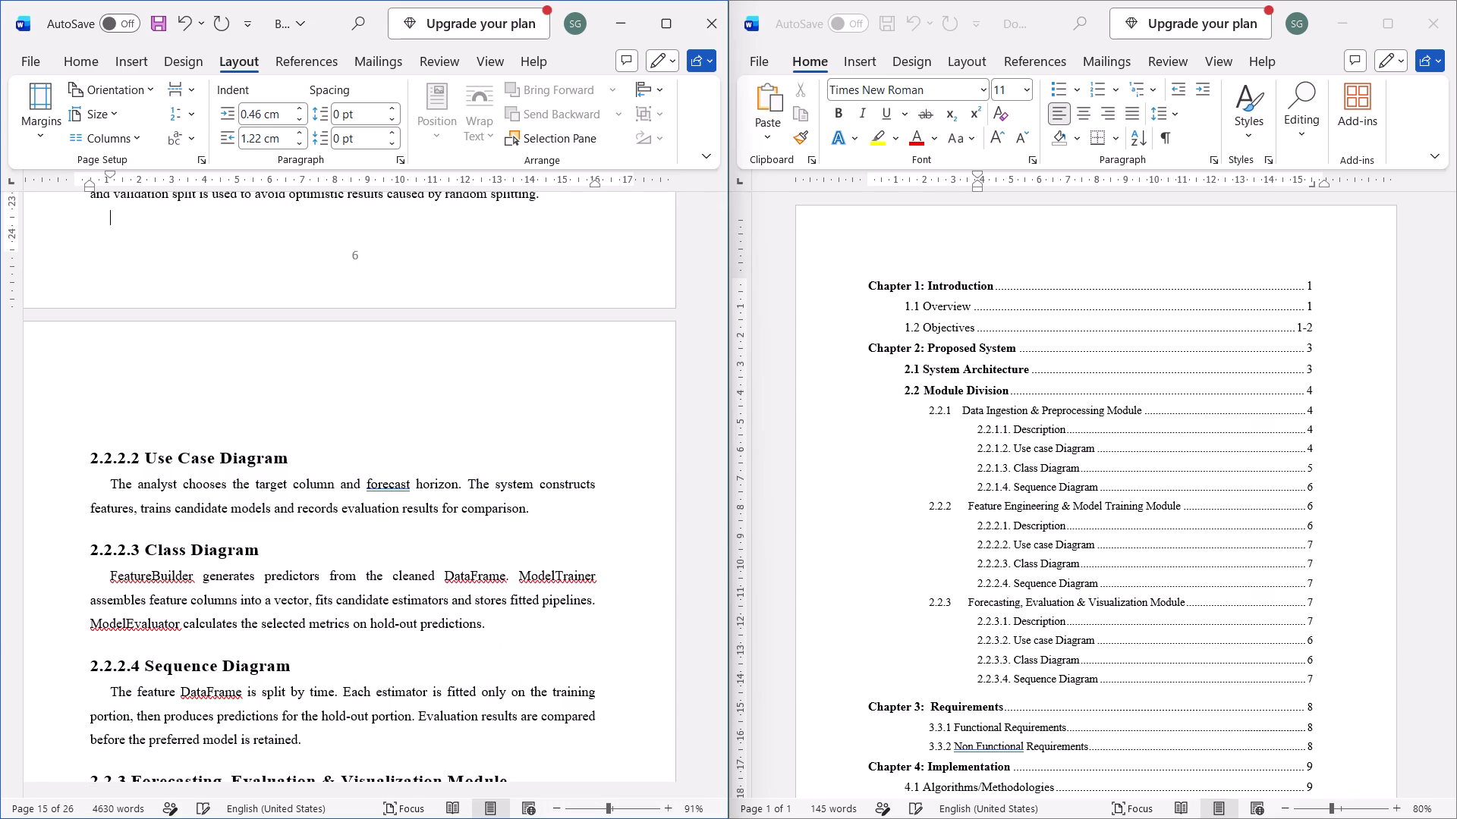
key("BackSpace")
key("BackSpace")
key("ctrl+z")
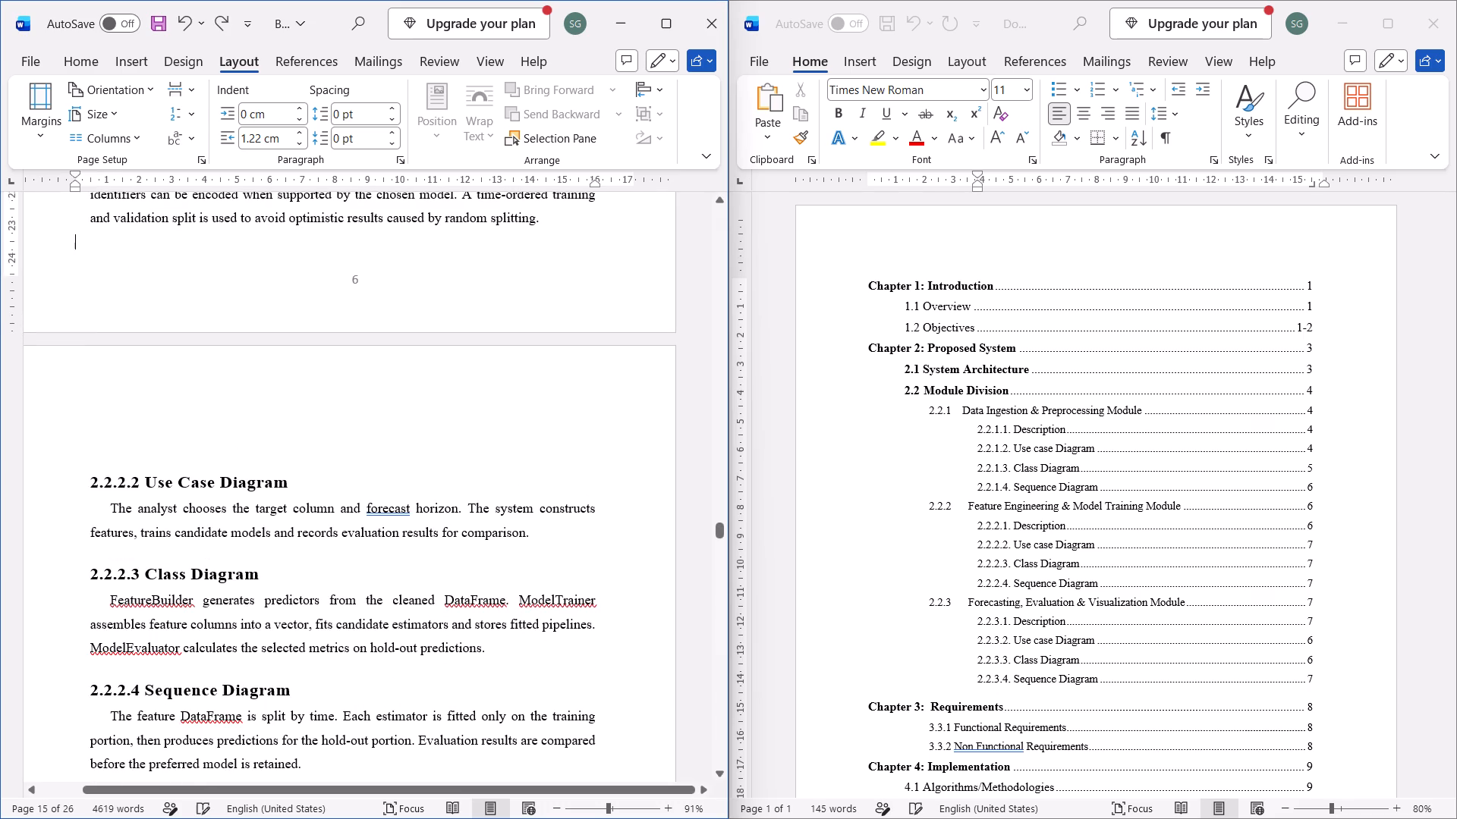
Remove all the blank lines between the 2.2.3.1 Description text and the 2.2.3.2 Use Case Diagram heading in the report.
scroll(83, 372, "down", 3)
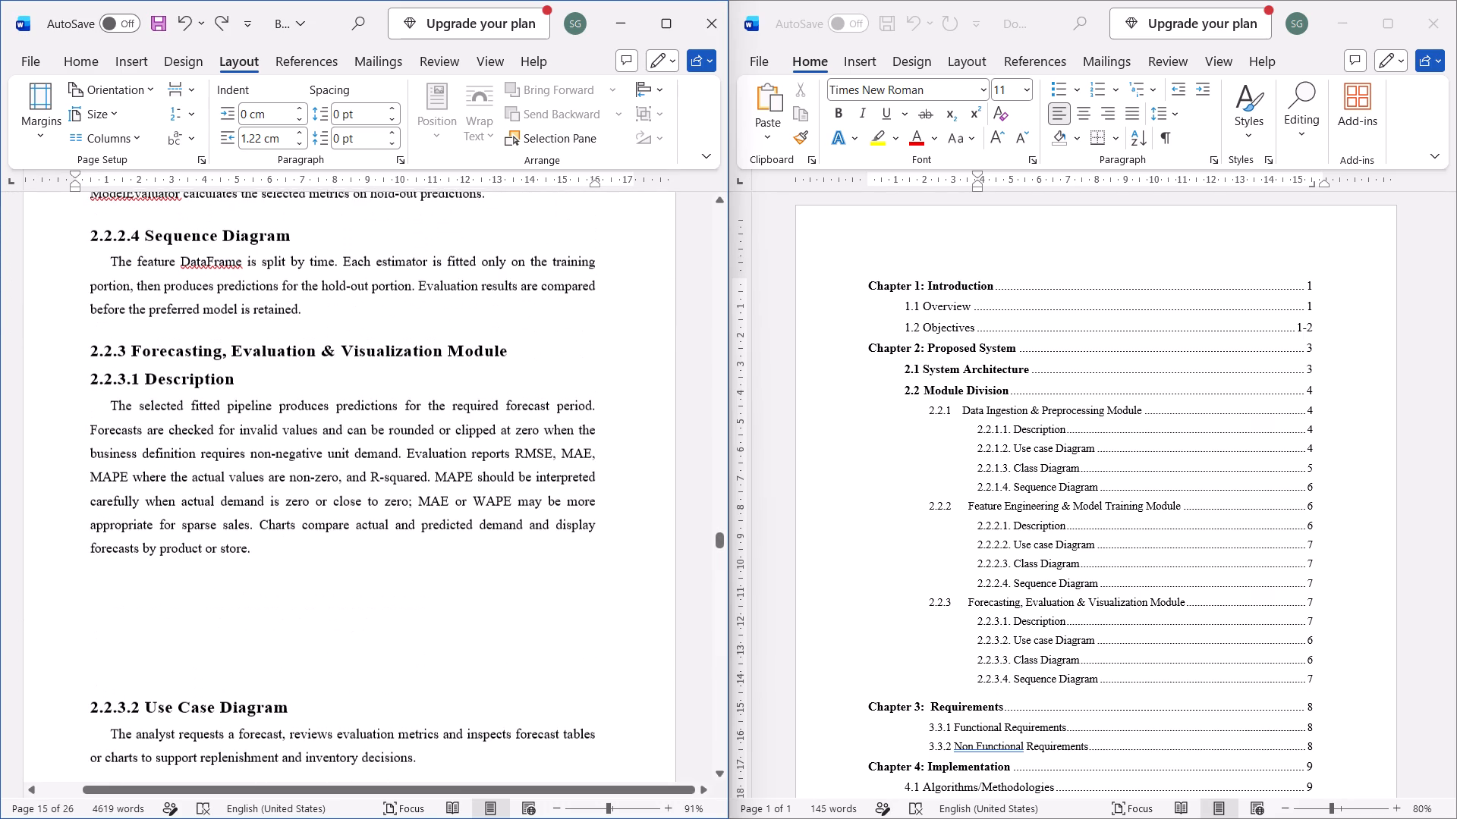
scroll(112, 524, "down", 1)
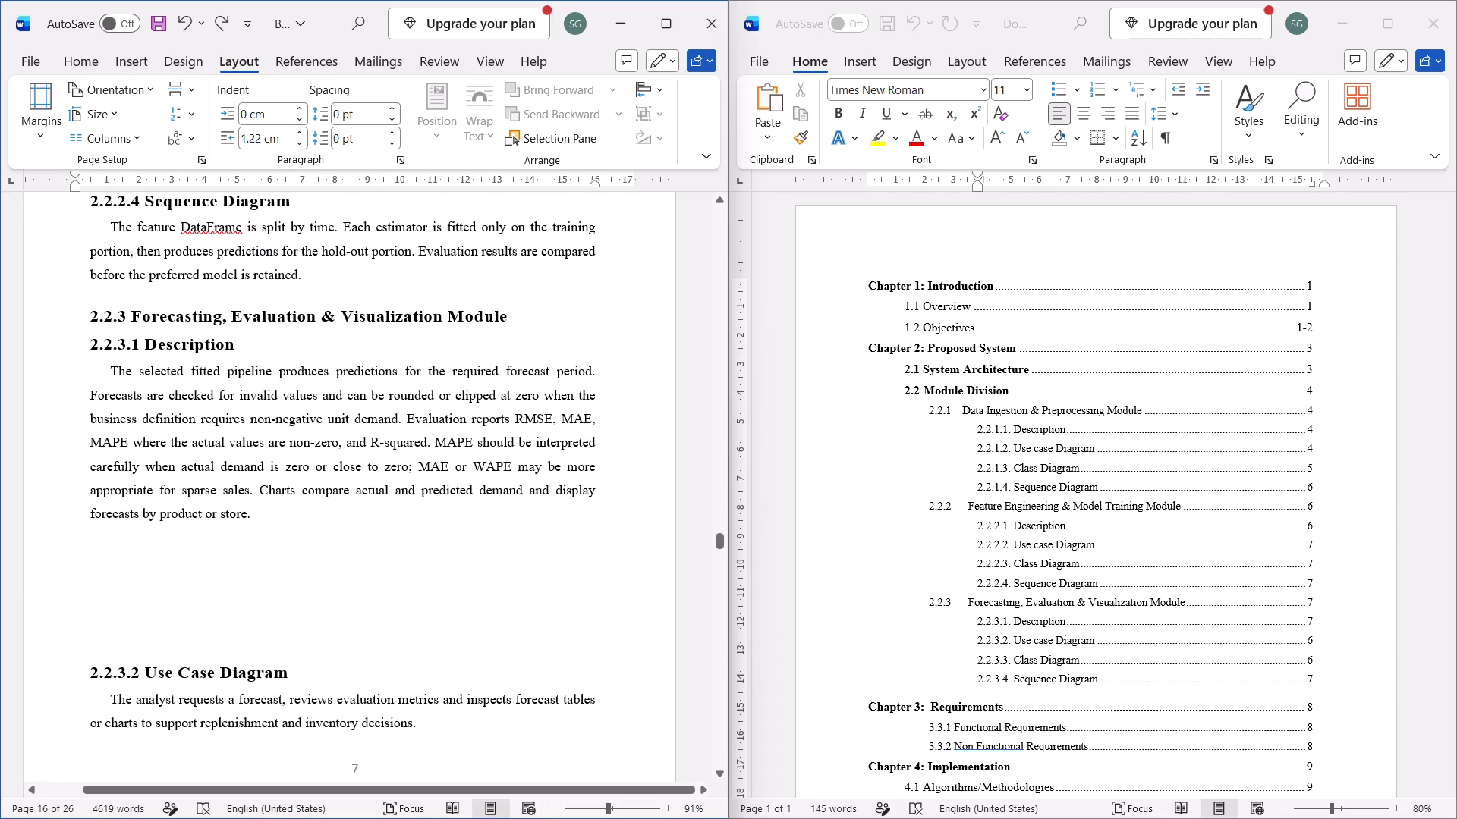
left_click(111, 645)
key("BackSpace")
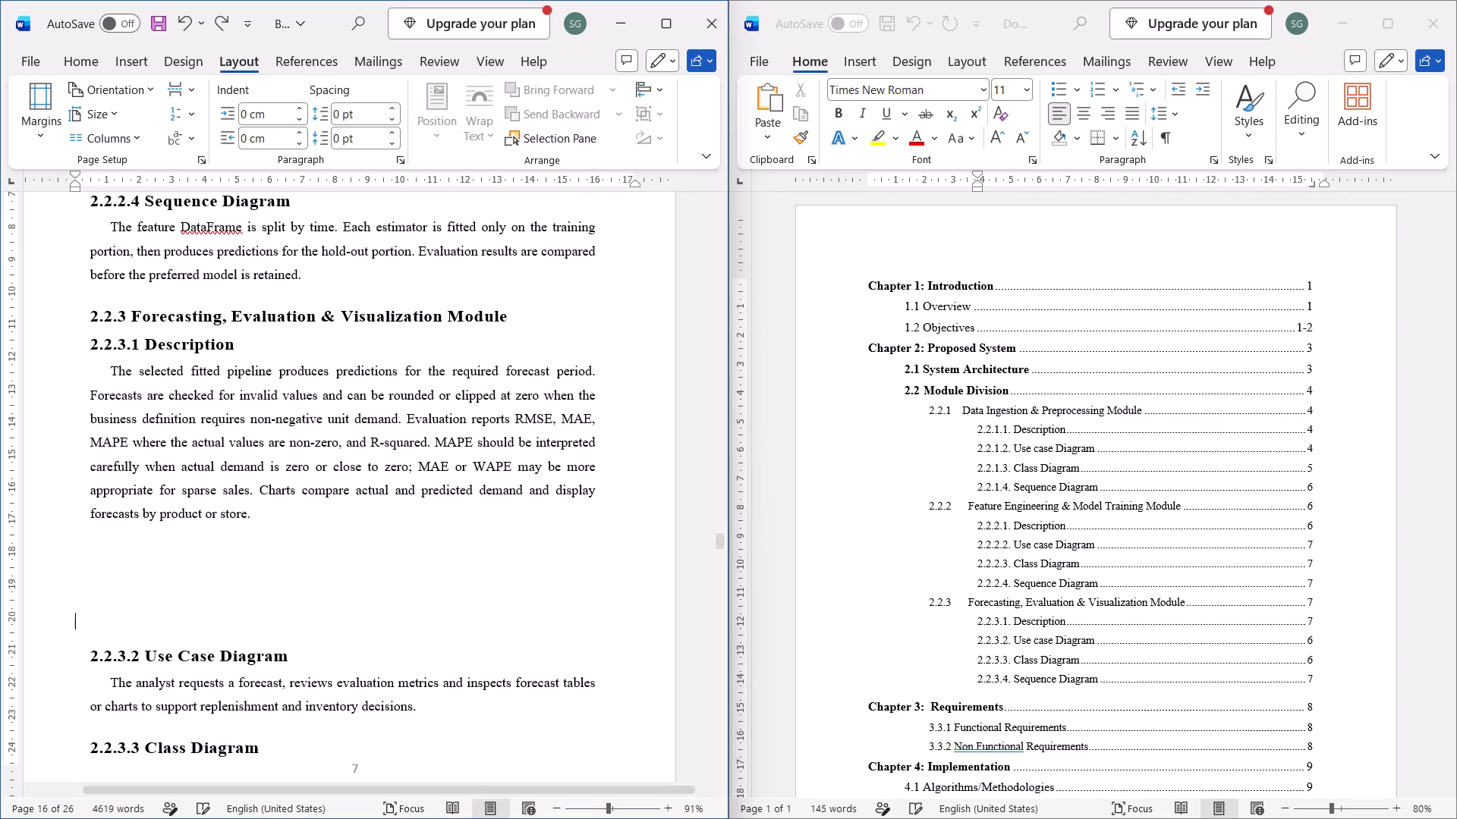
key("BackSpace")
key("BackSpace")
key("BackSpace")
key("BackSpace")
key("BackSpace")
key("BackSpace")
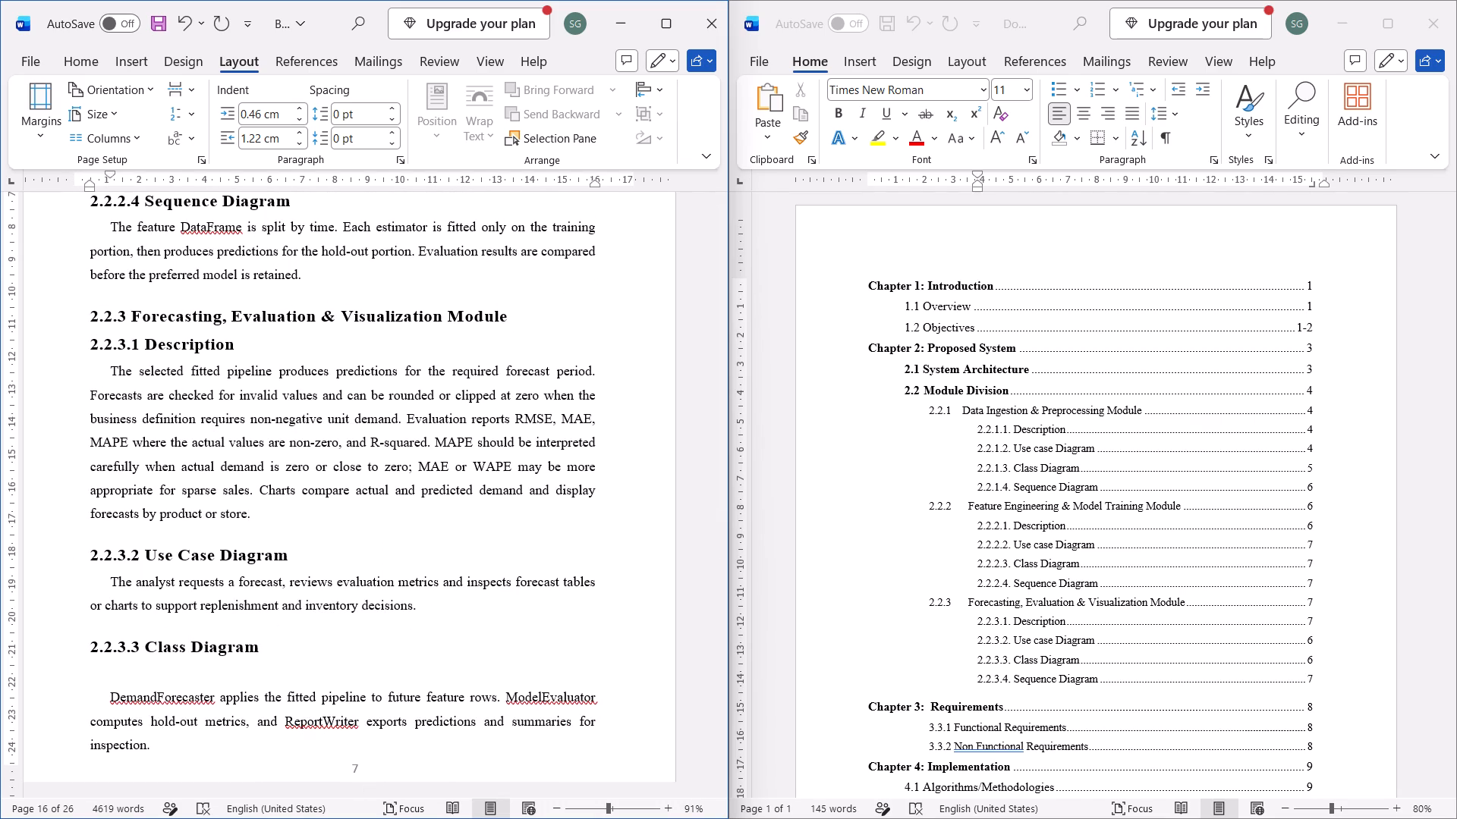
key("Down")
key("Up")
key("Down")
key("BackSpace")
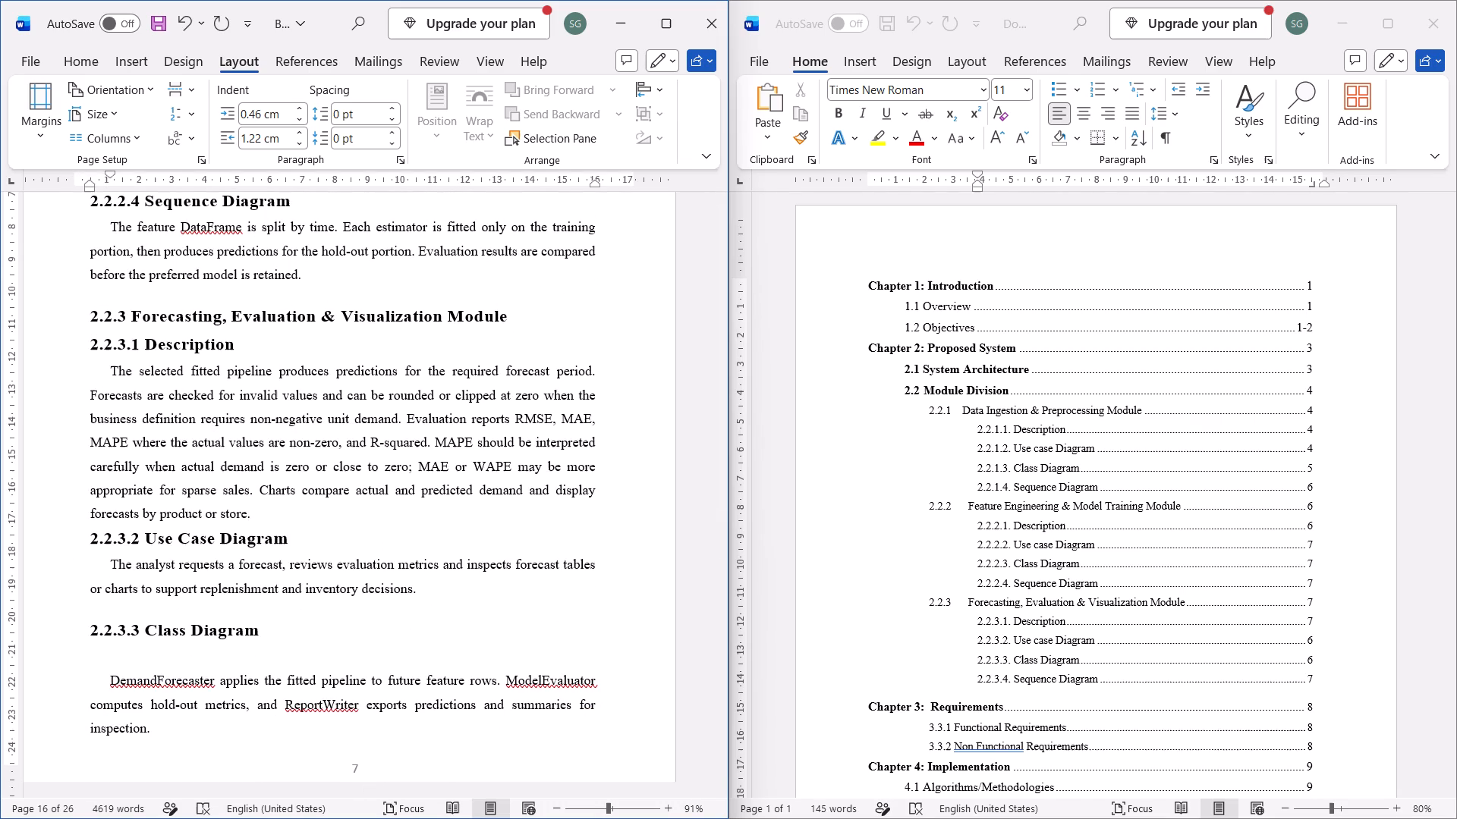
Remove the blank lines directly above and below the 2.2.3.3 Class Diagram heading.
scroll(111, 645, "down", 2)
scroll(111, 645, "up", 1)
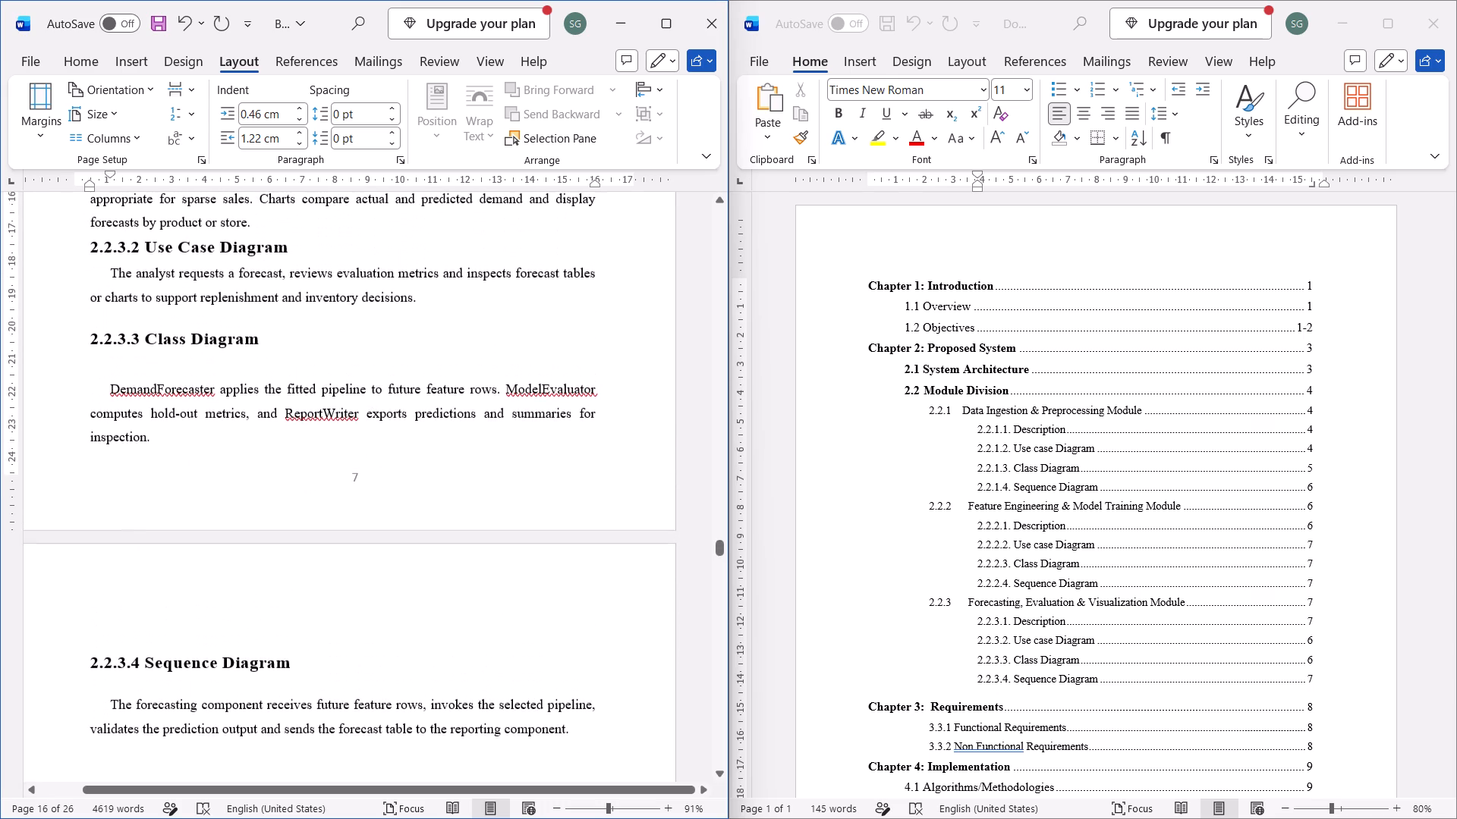
left_click(152, 369)
key("BackSpace")
key("BackSpace")
key("Up")
key("BackSpace")
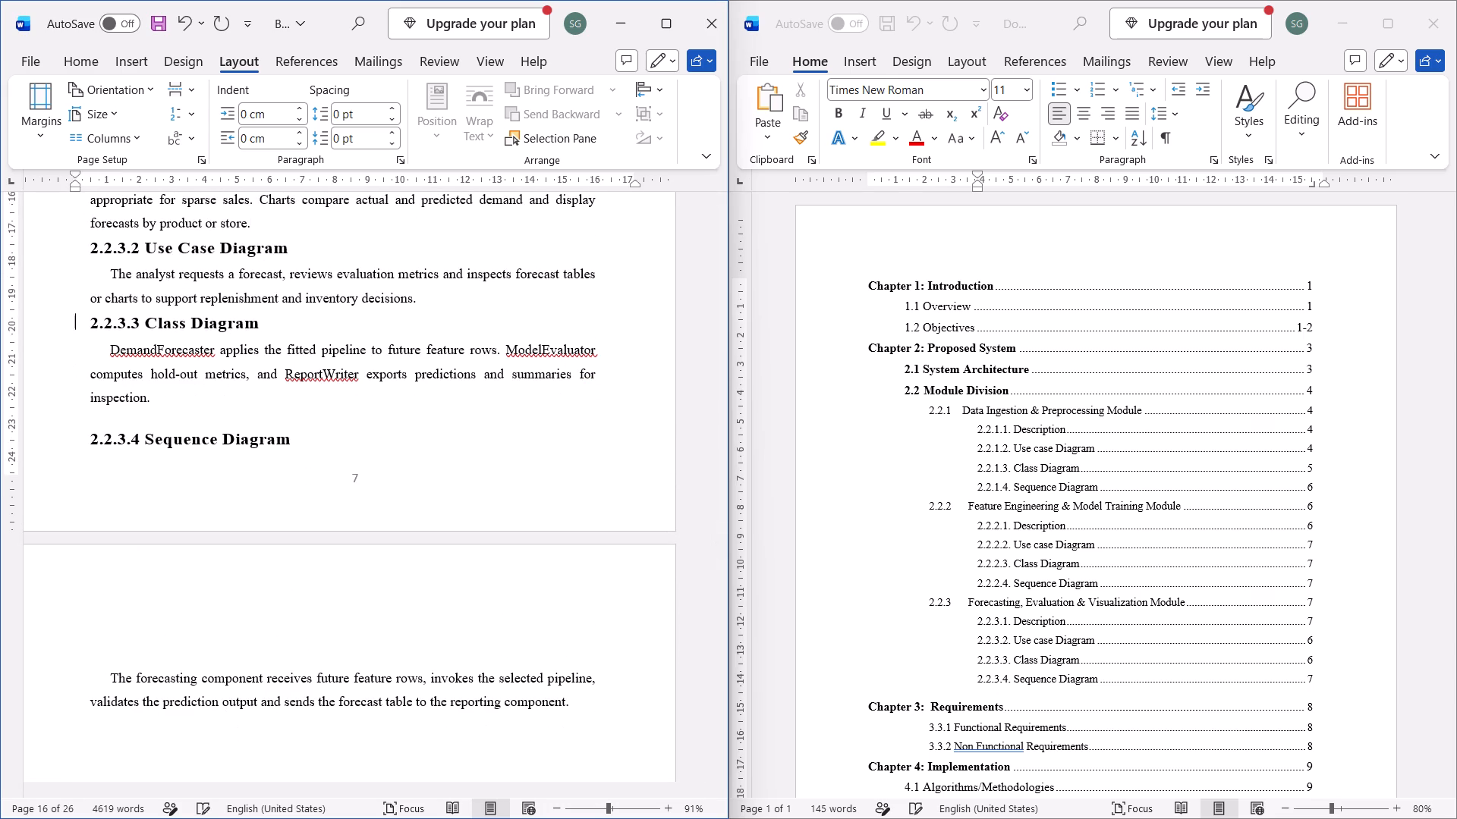
Remove the blank line above the 2.2.3.4 Sequence Diagram heading.
key("Down")
key("Down")
key("Down")
key("Down")
key("Down")
key("BackSpace")
key("Down")
key("Down")
key("Down")
key("Down")
key("Up")
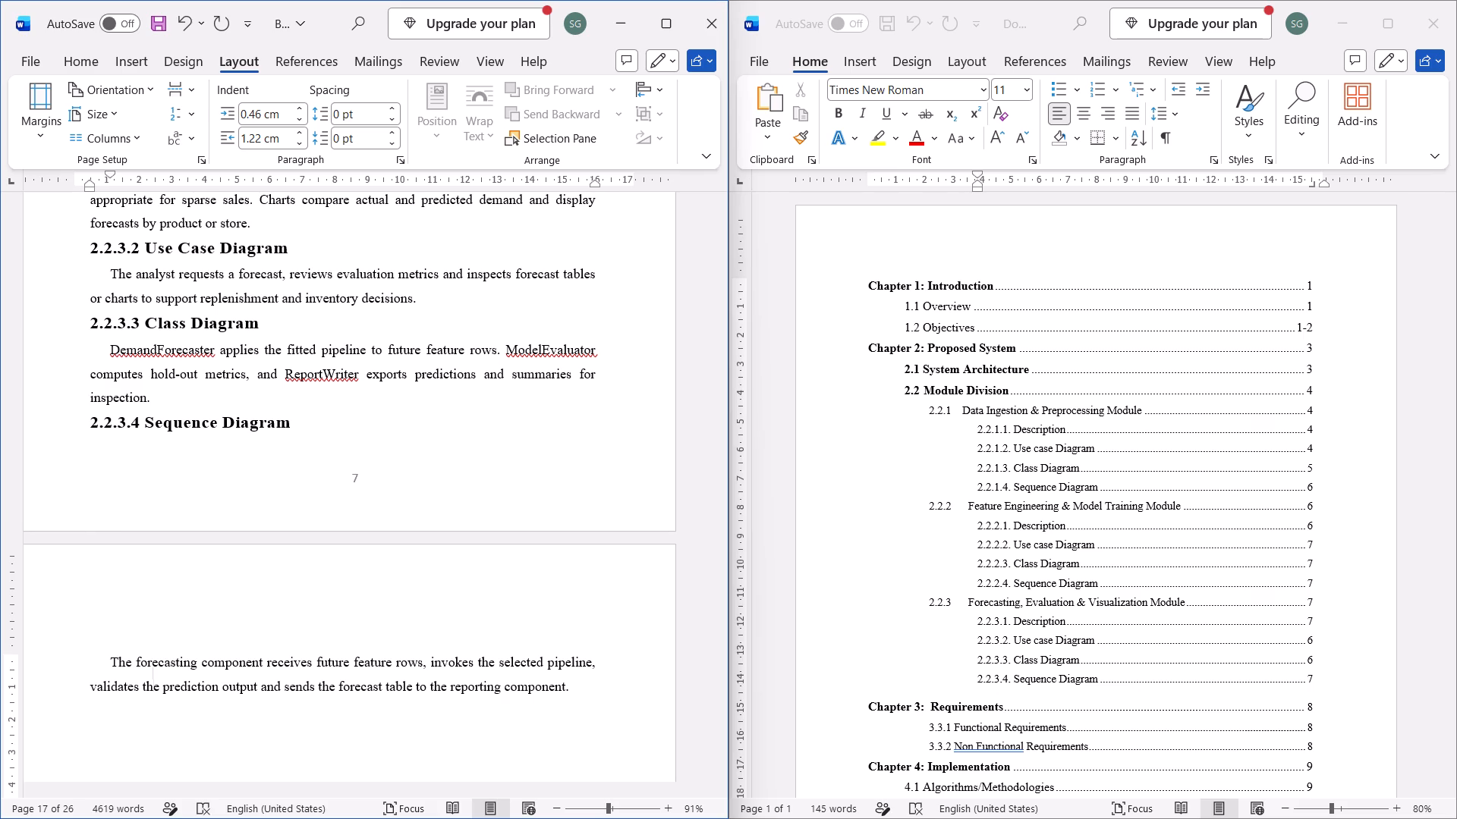
Delete the end of the 2.2.3.1 Description paragraph, from "MAPE should be interpreted" through "forecasts by product or store.".
scroll(152, 369, "up", 3)
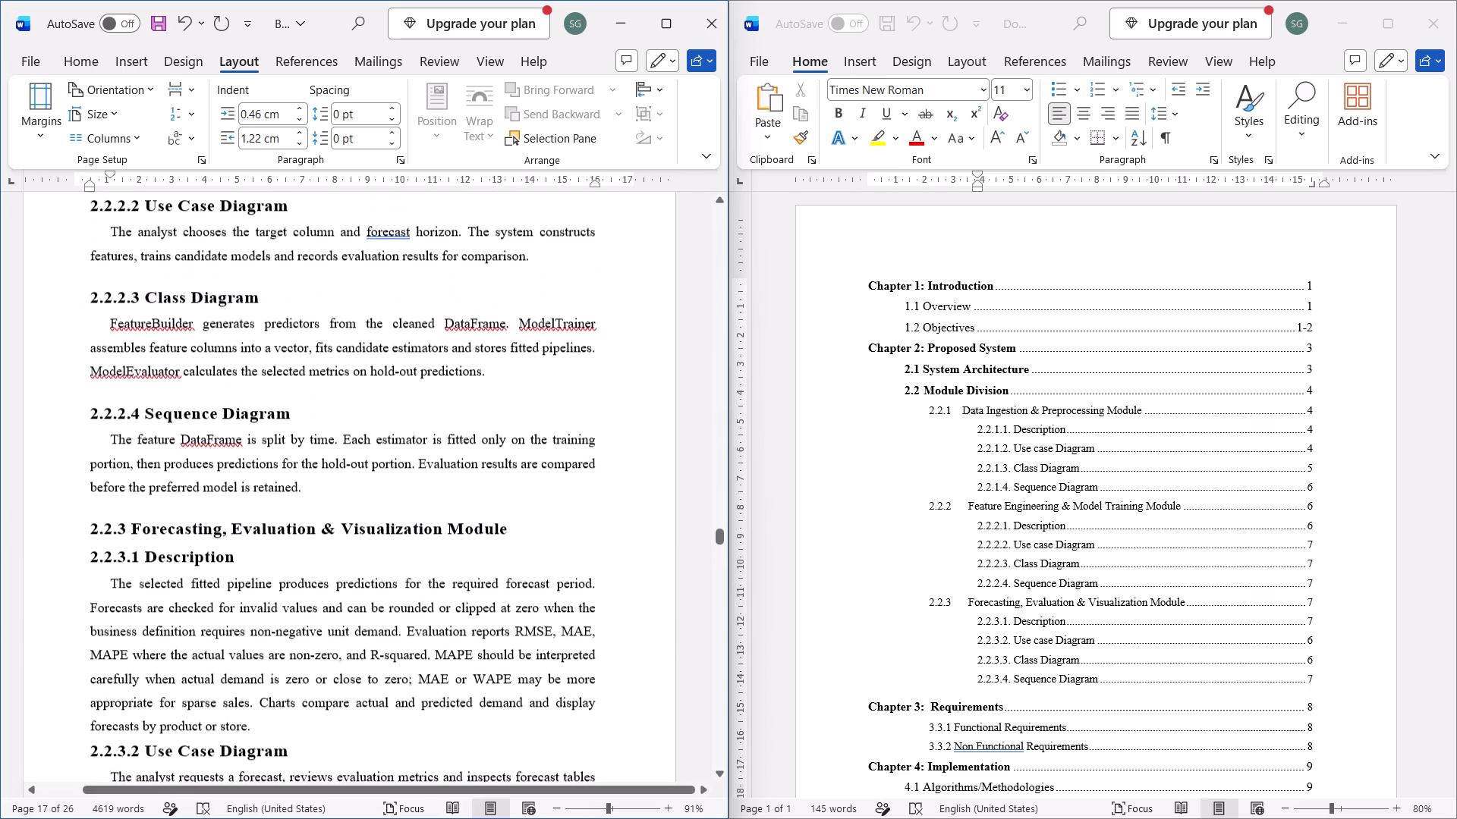
scroll(152, 369, "up", 1)
scroll(152, 369, "down", 1)
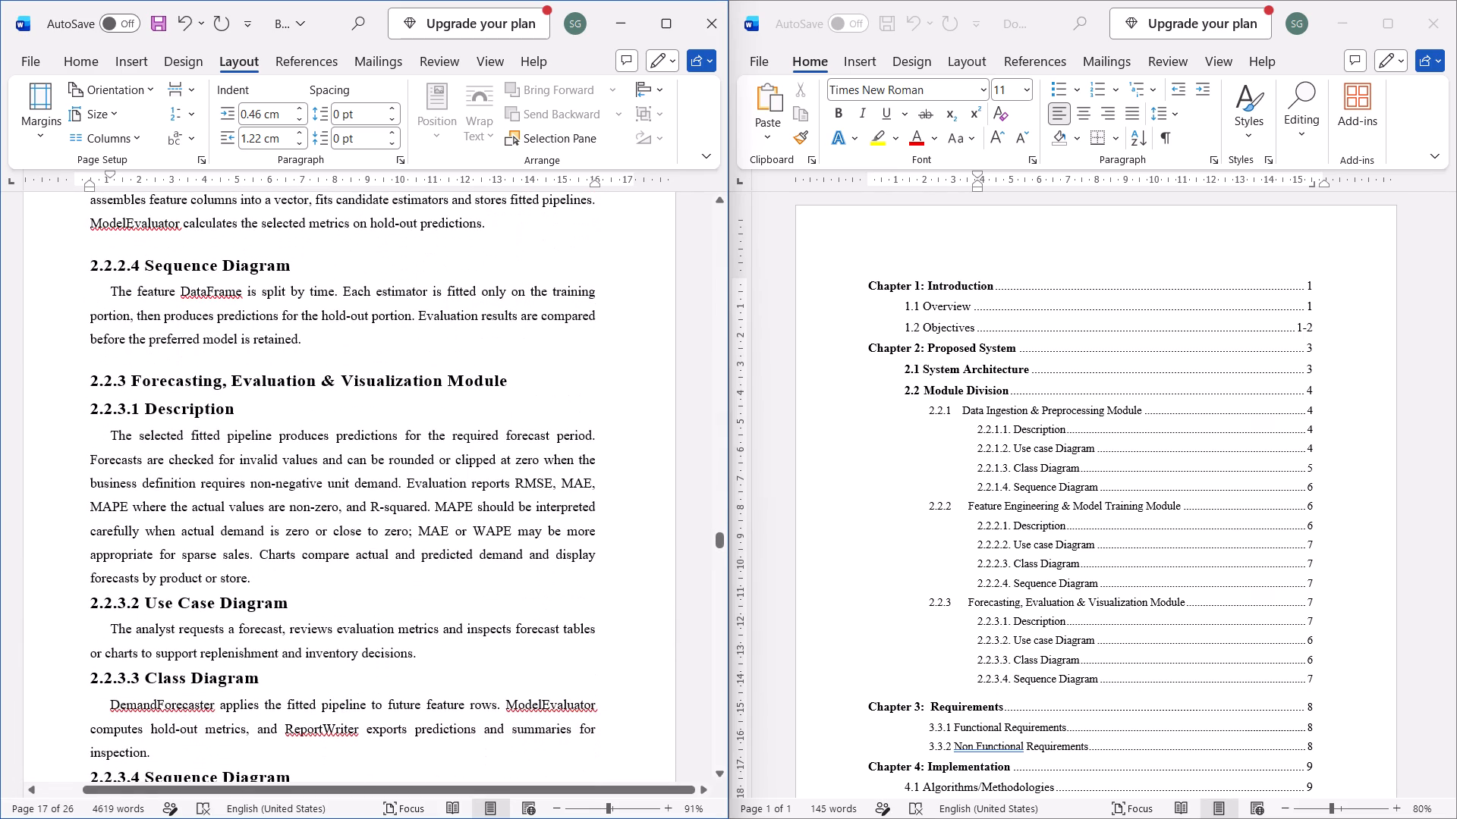
left_click_drag(256, 584, 280, 564)
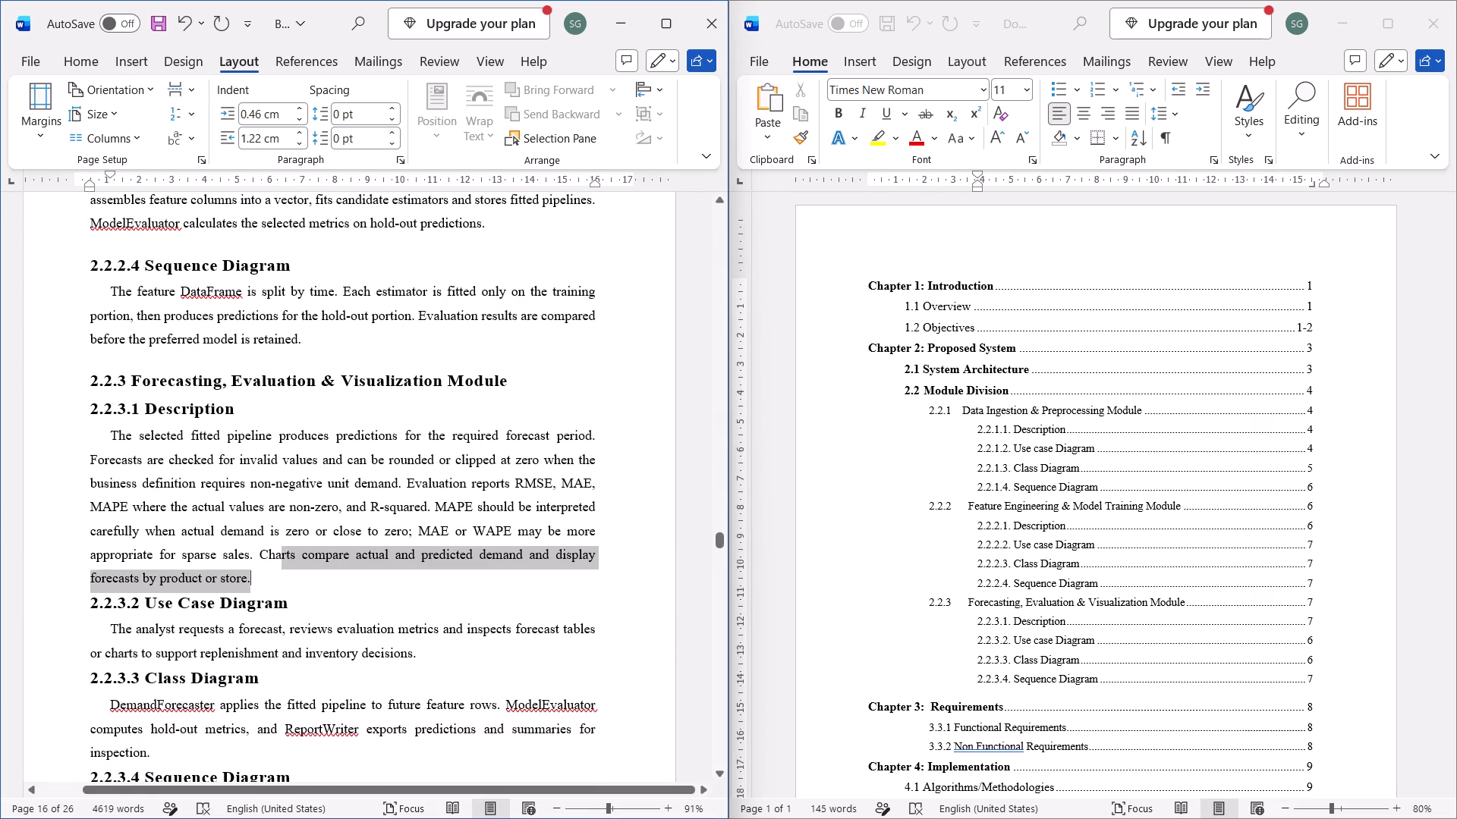
left_click_drag(280, 564, 426, 507)
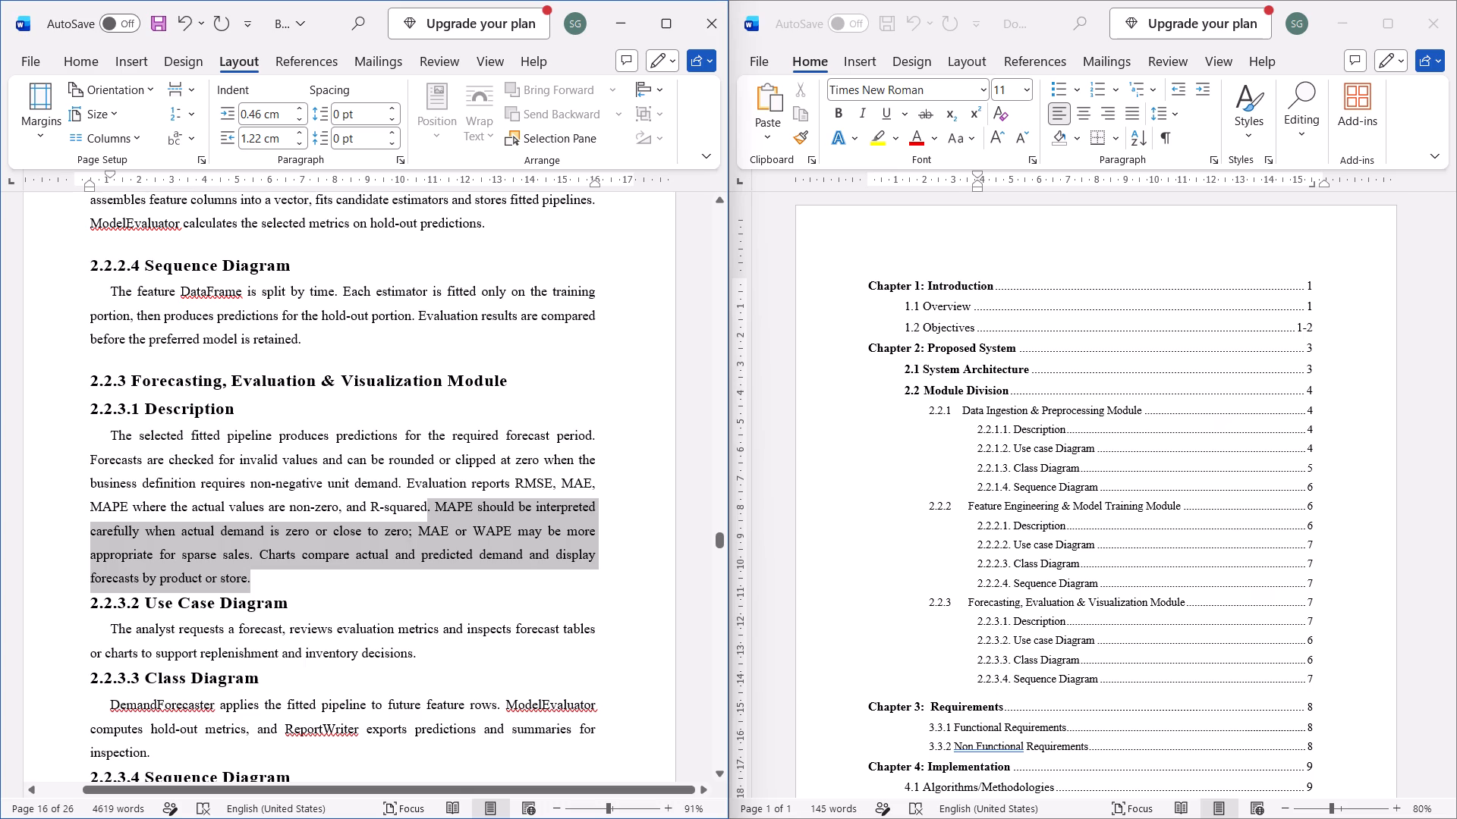
left_click_drag(426, 507, 433, 506)
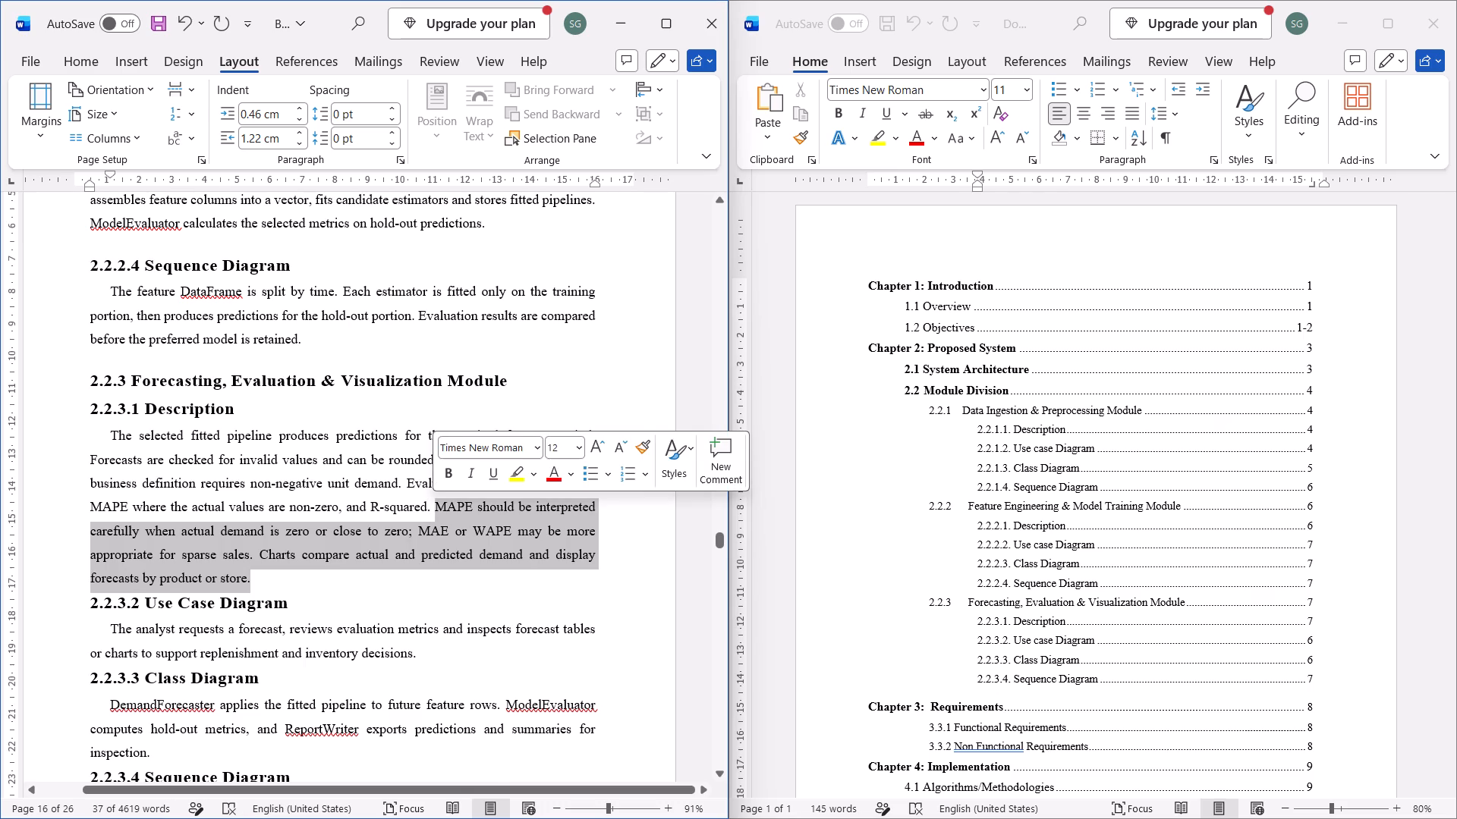
key("BackSpace")
scroll(433, 506, "down", 1)
scroll(433, 506, "up", 1)
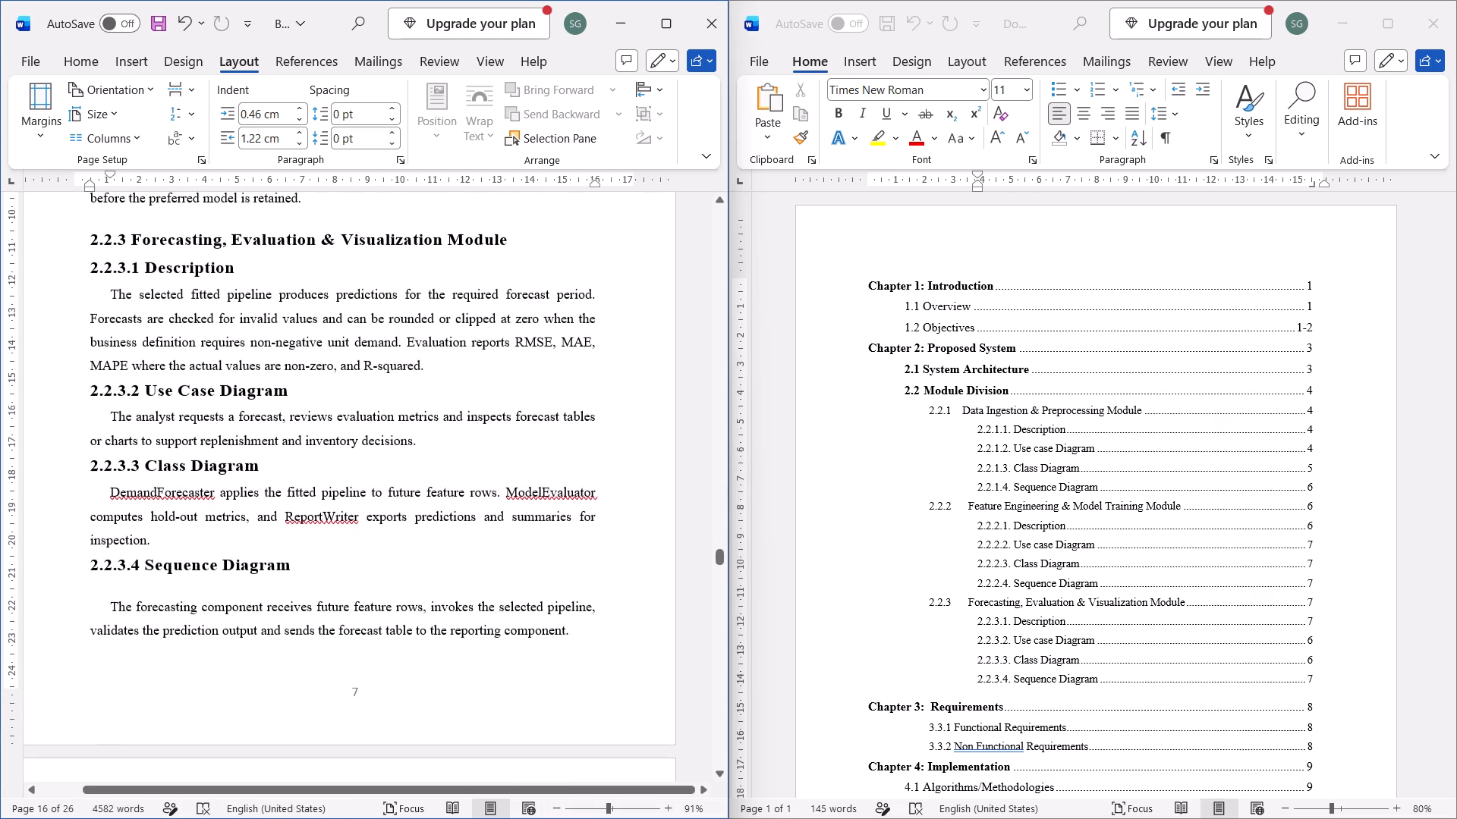
Set 6 pt spacing after the body paragraphs of 2.2.3.1 Description, 2.2.3.2 Use Case Diagram and 2.2.3.3 Class Diagram.
scroll(281, 521, "up", 1)
key("bracketright")
key("BackSpace")
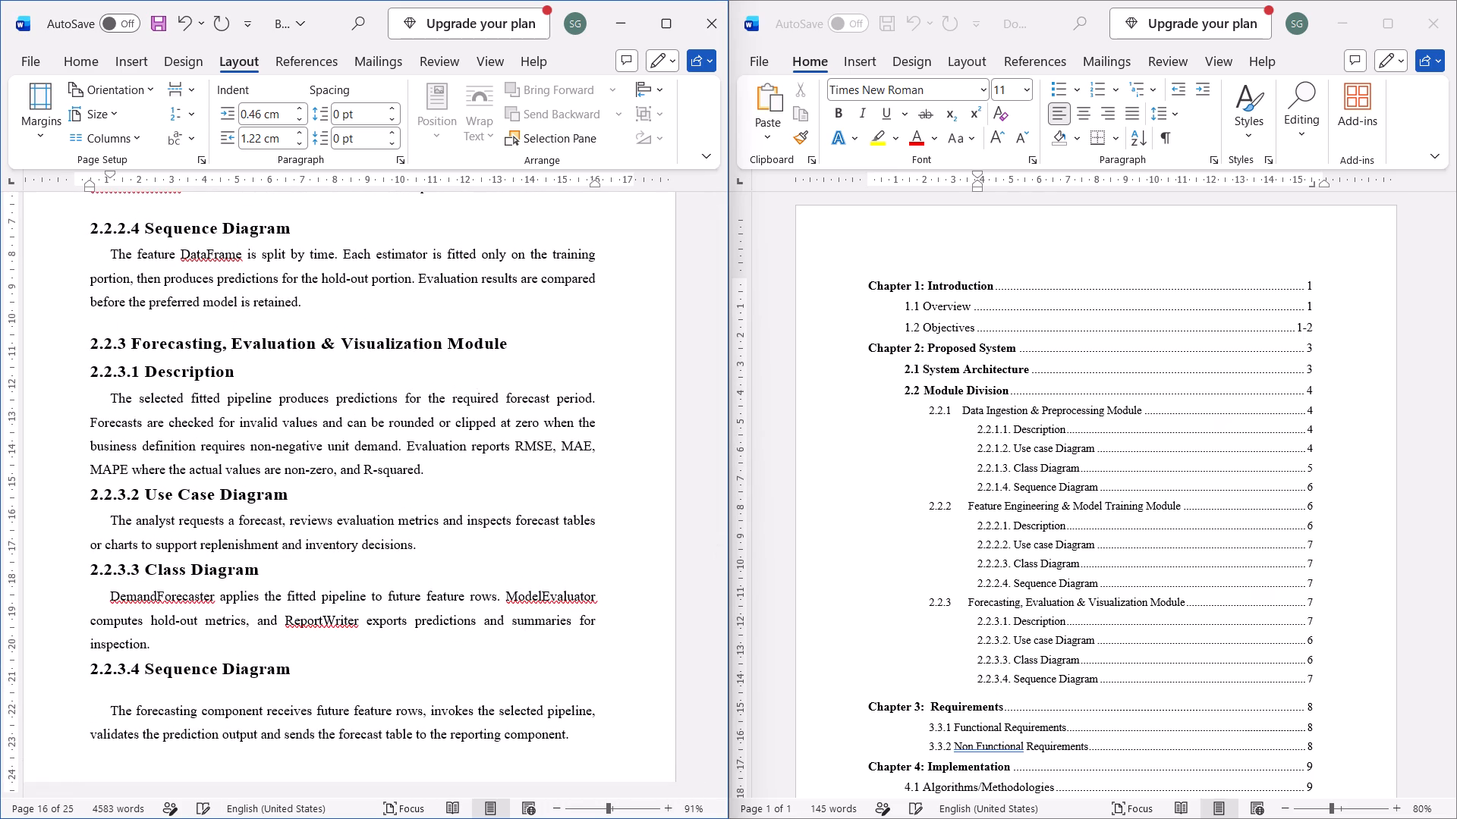
left_click(395, 107)
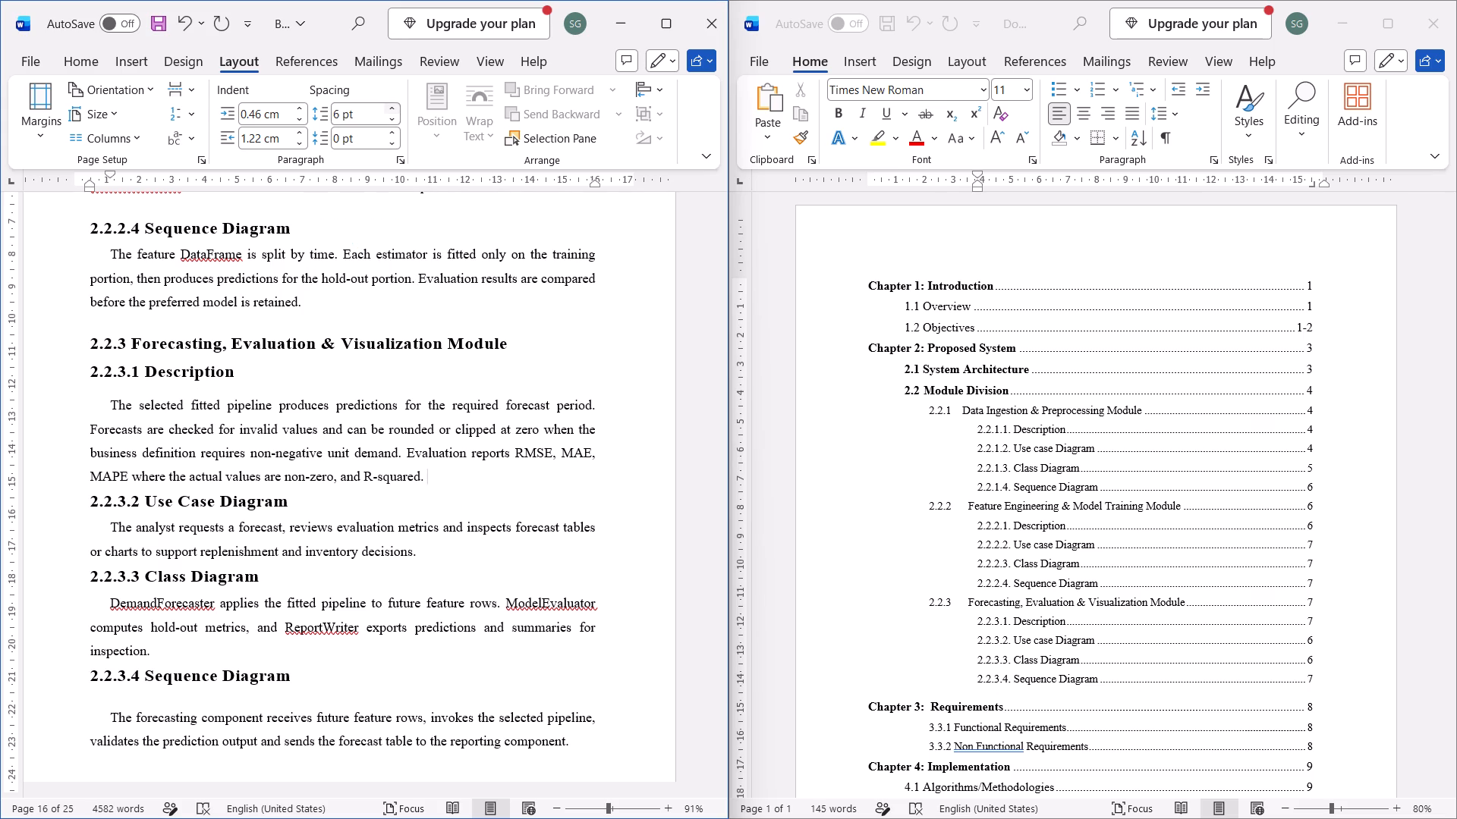
left_click(394, 115)
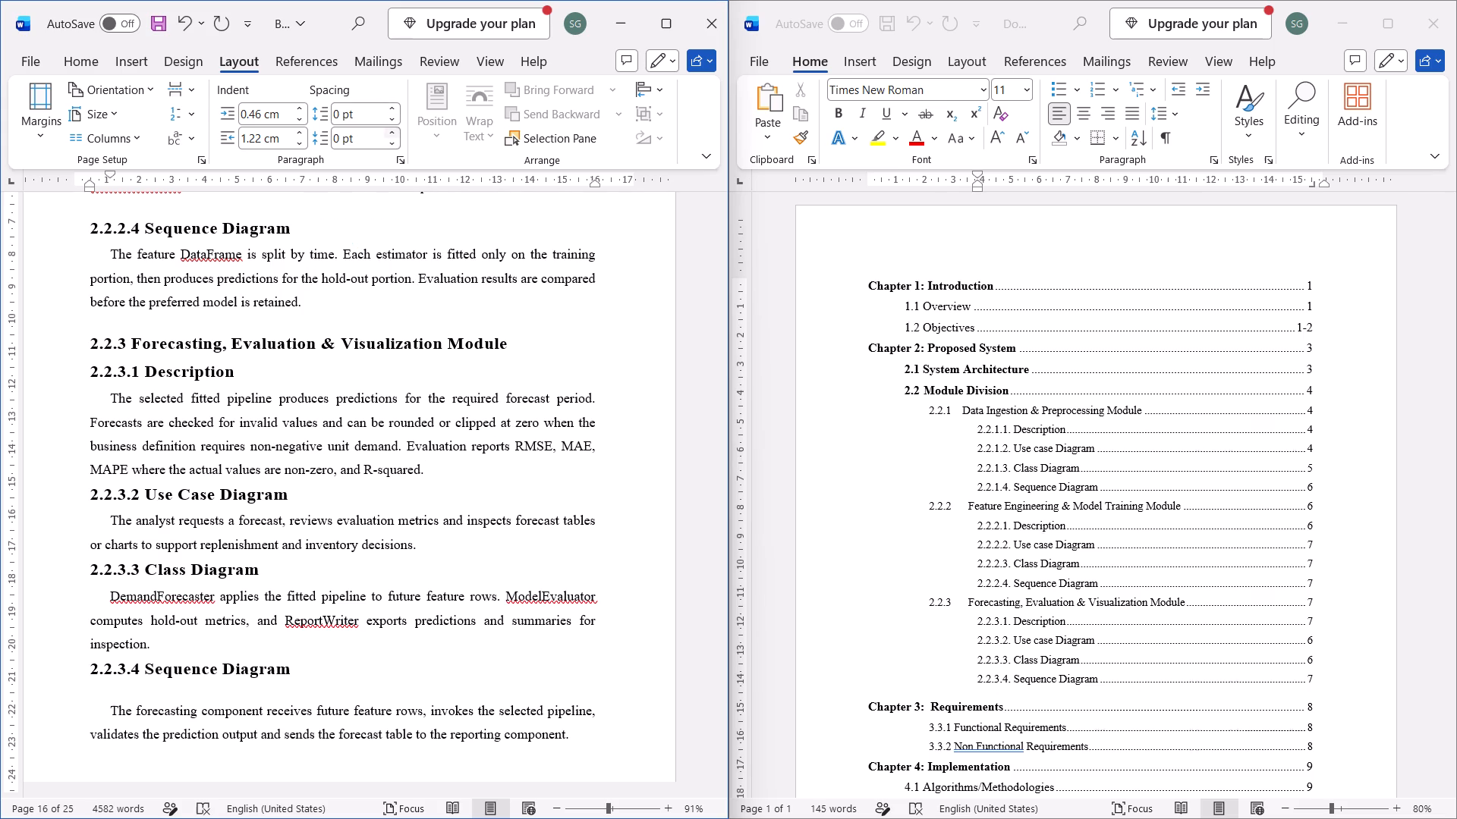
left_click(395, 127)
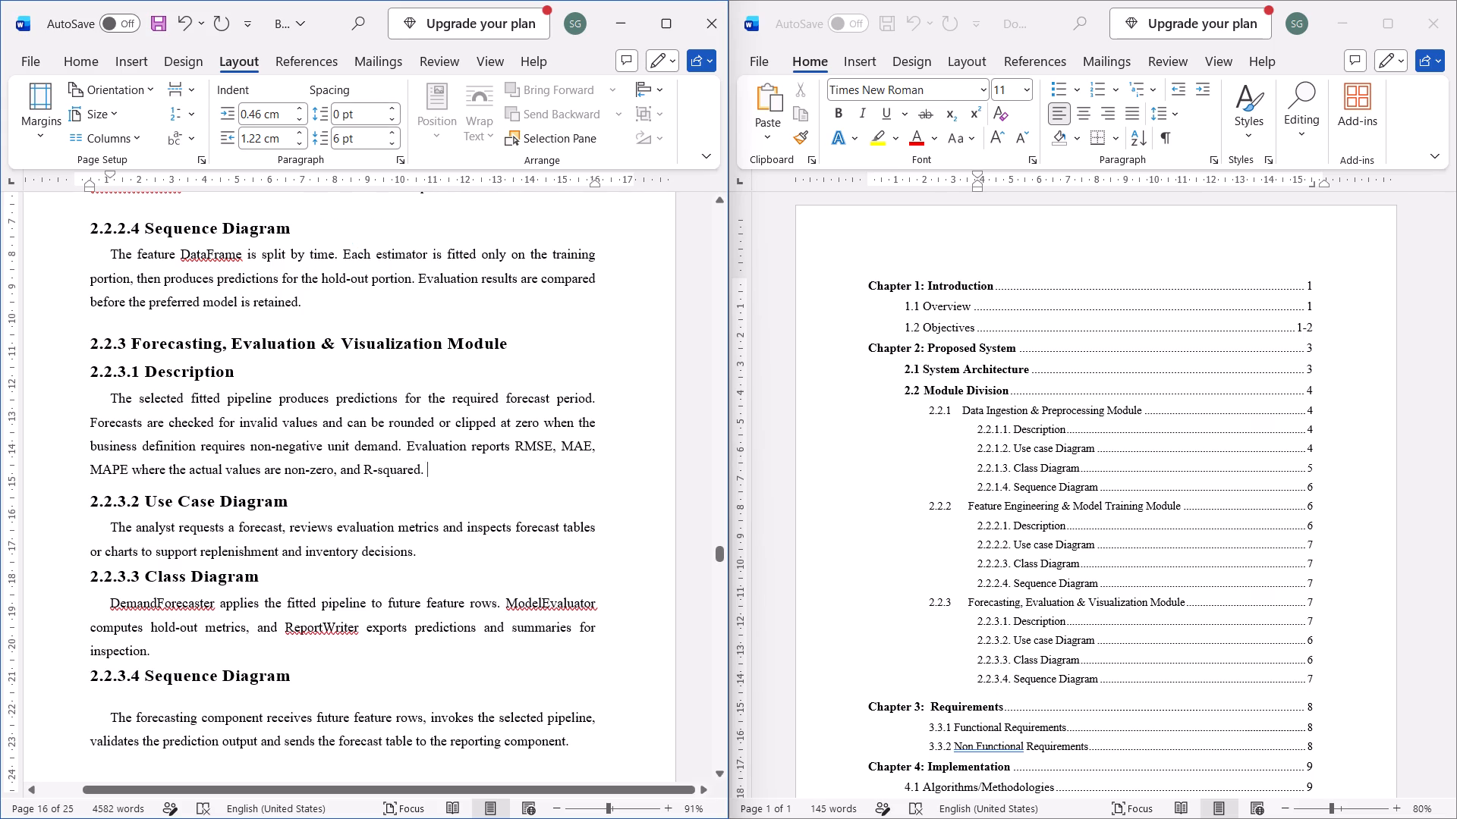
left_click(424, 554)
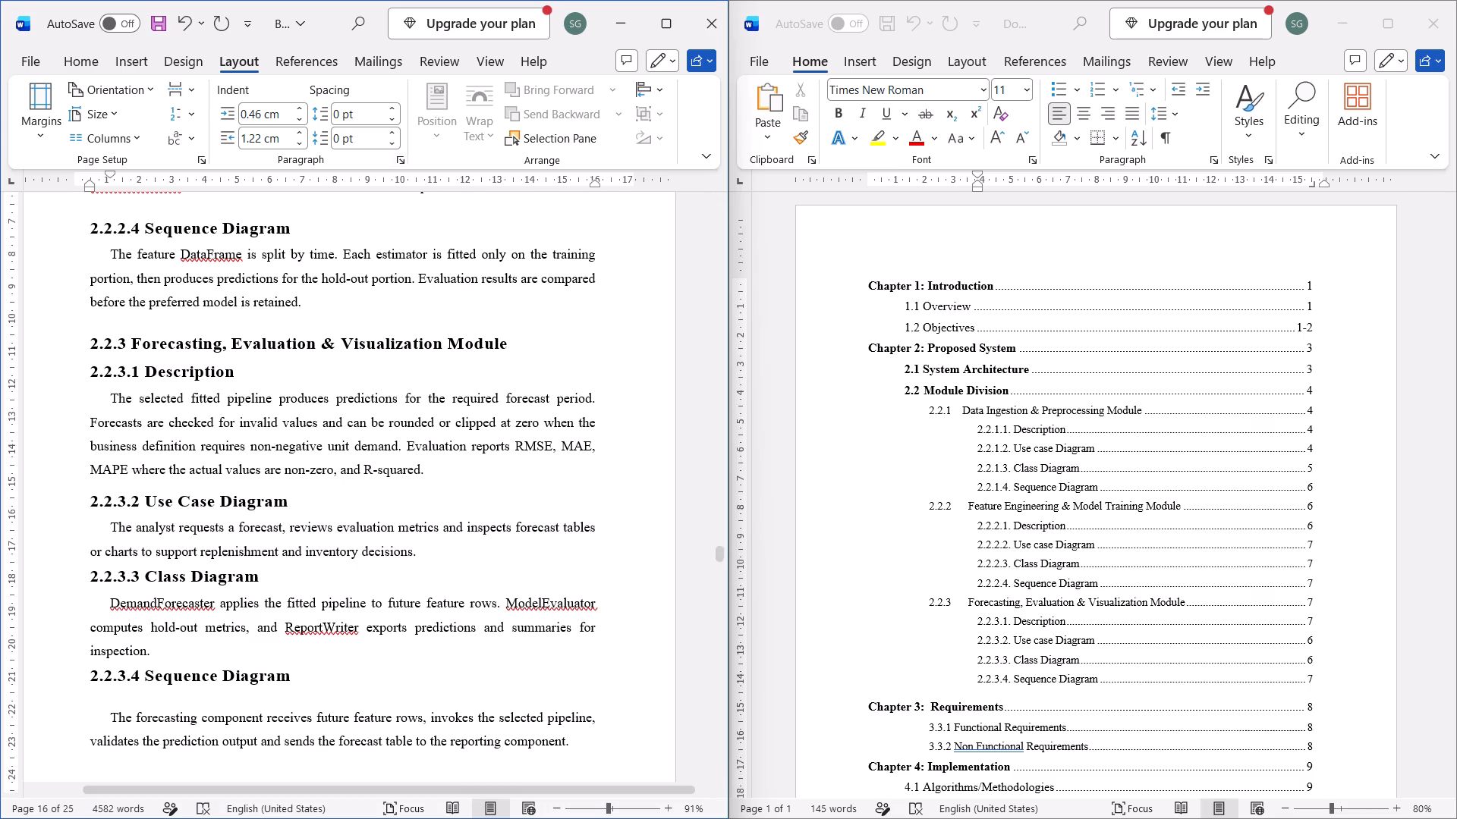
left_click(395, 132)
scroll(367, 500, "down", 1)
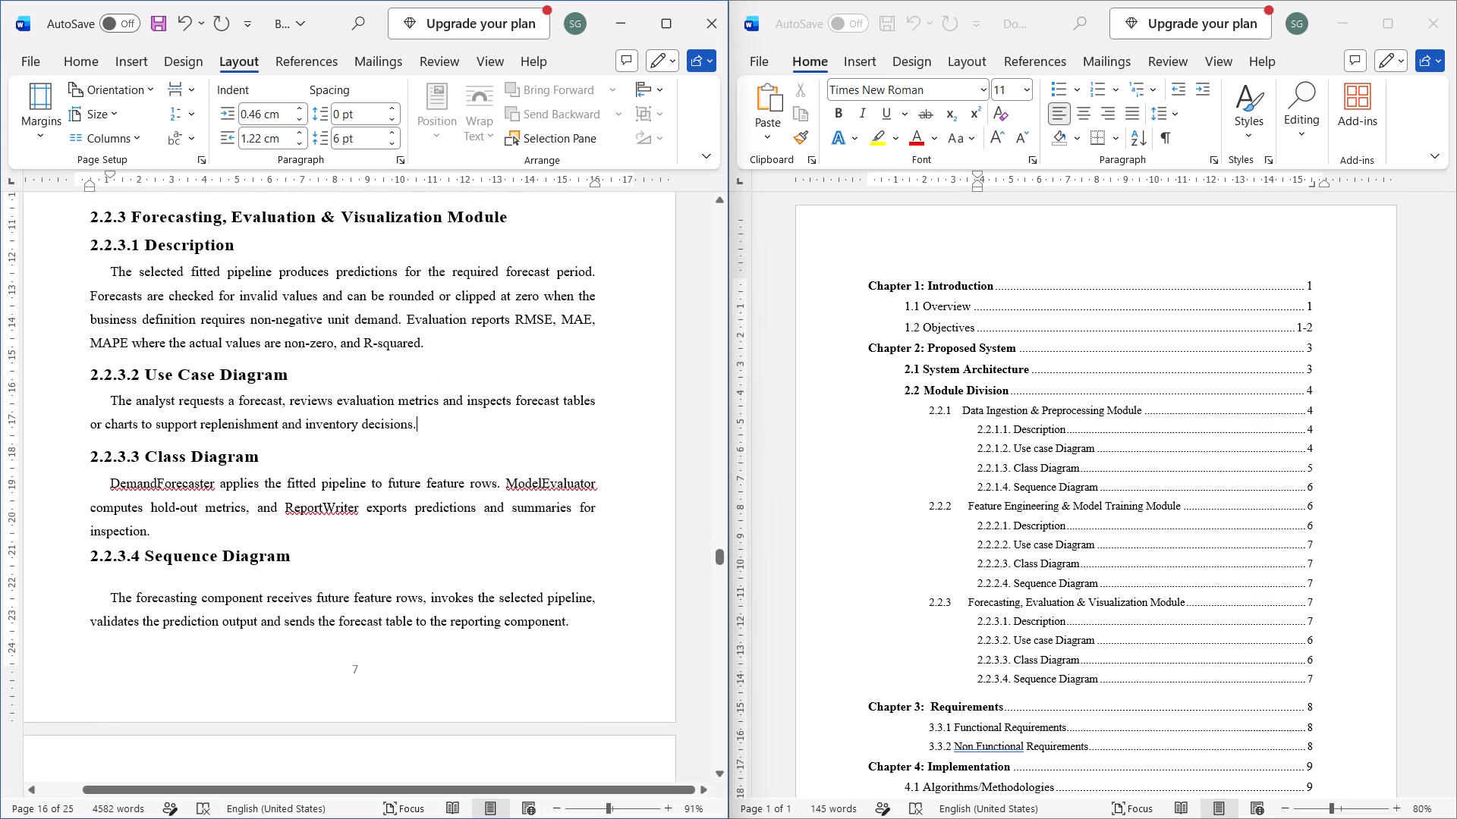
left_click(301, 537)
left_click(397, 131)
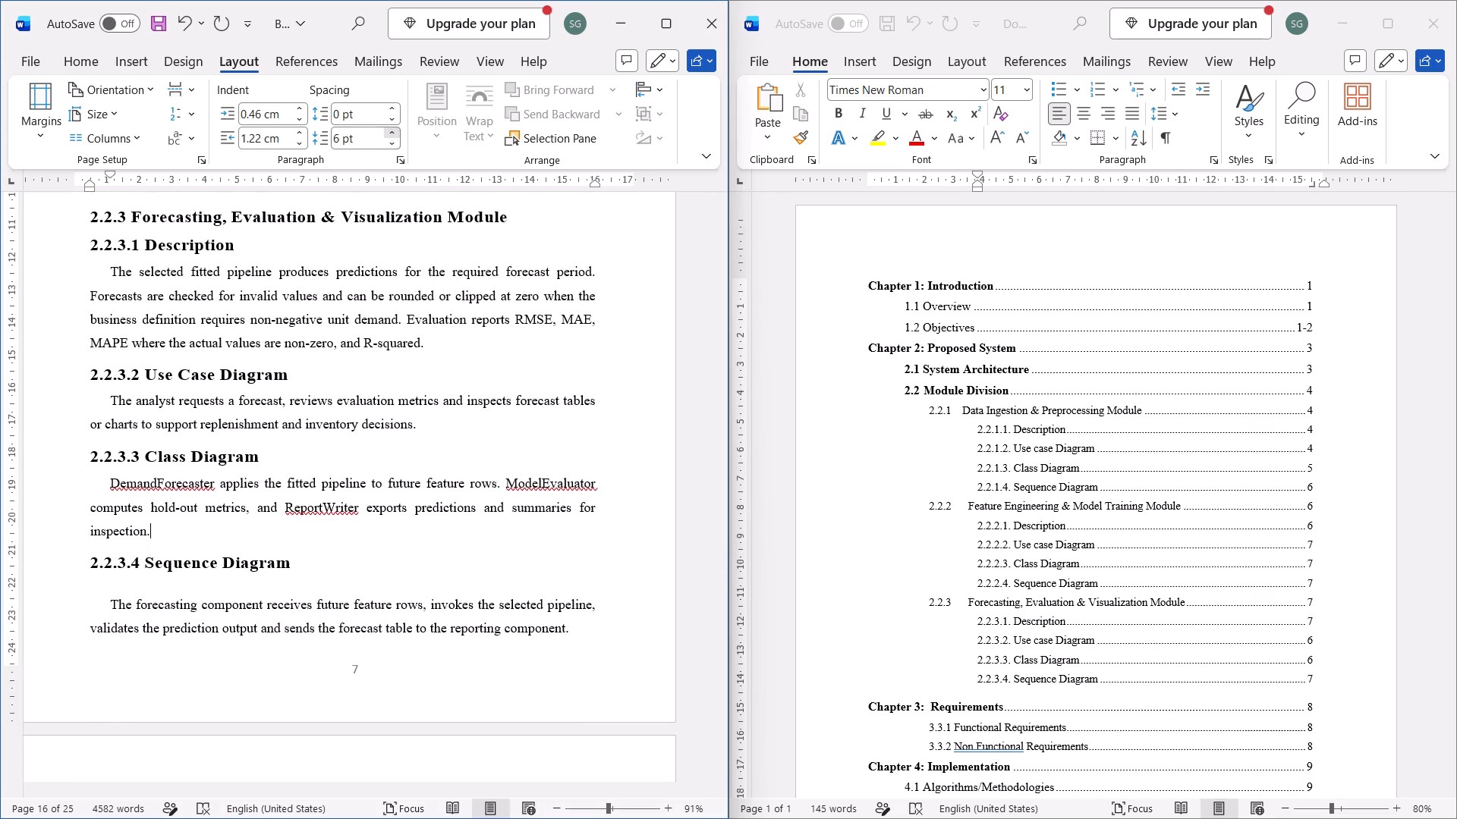
Remove the blank line between the 2.2.3.4 Sequence Diagram heading and its body text.
left_click(187, 588)
key("BackSpace")
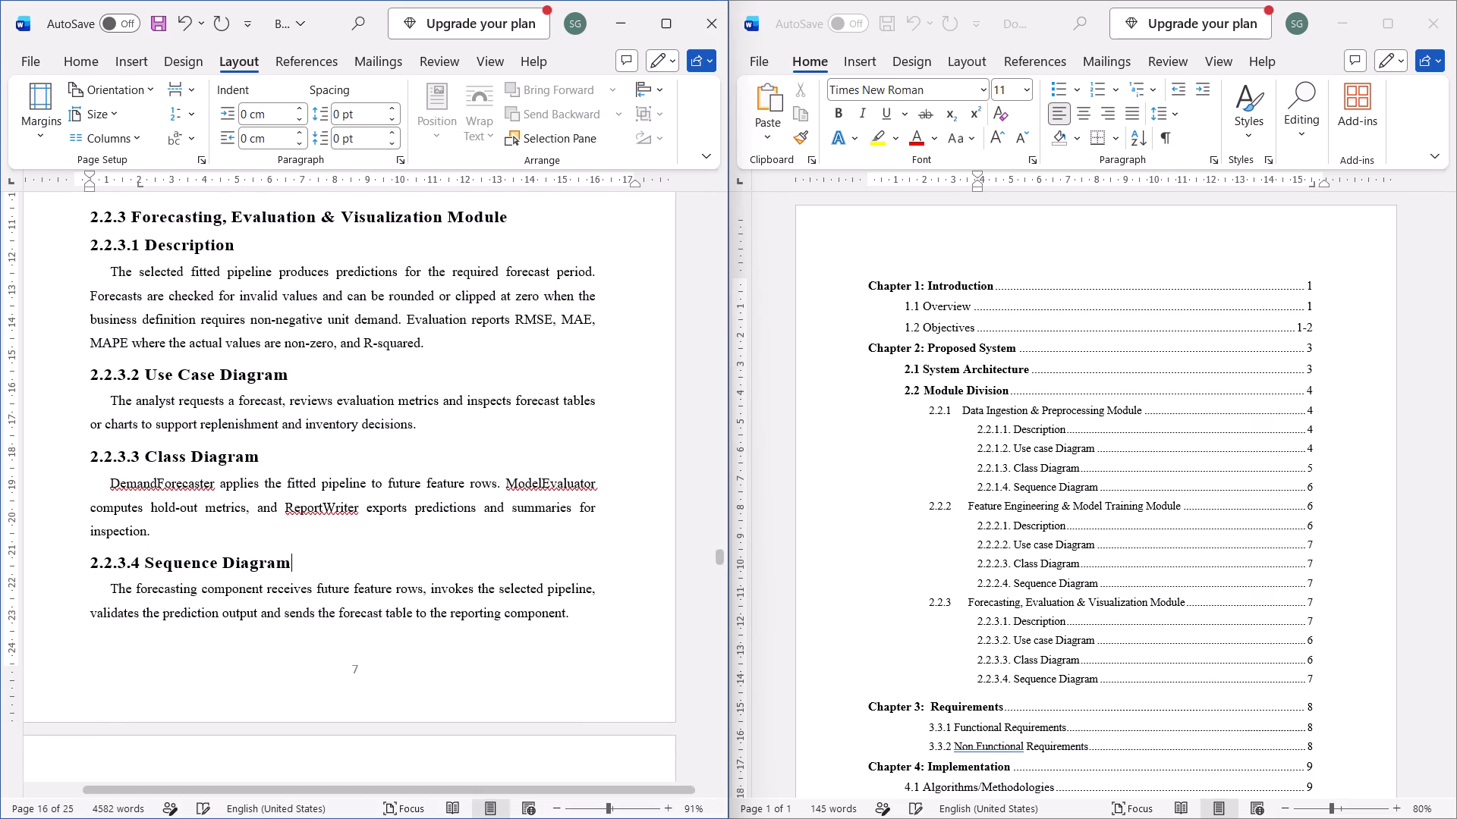
scroll(187, 588, "down", 1)
scroll(187, 588, "up", 1)
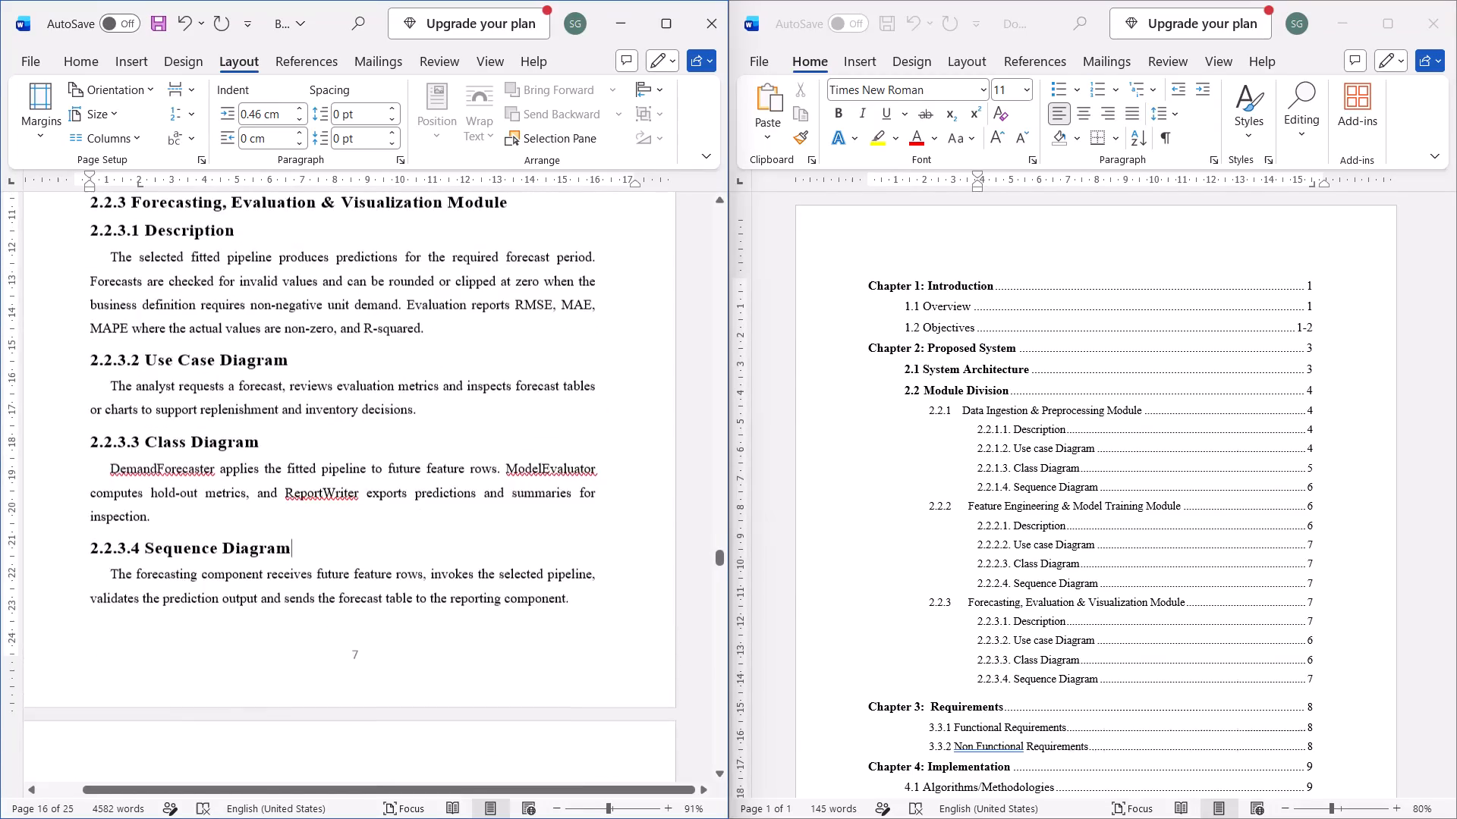
Set the page numbers of the 2.2.3.2 Use case Diagram and 2.2.3.3 Class Diagram contents entries to 7.
scroll(187, 588, "up", 1)
left_click(1330, 560)
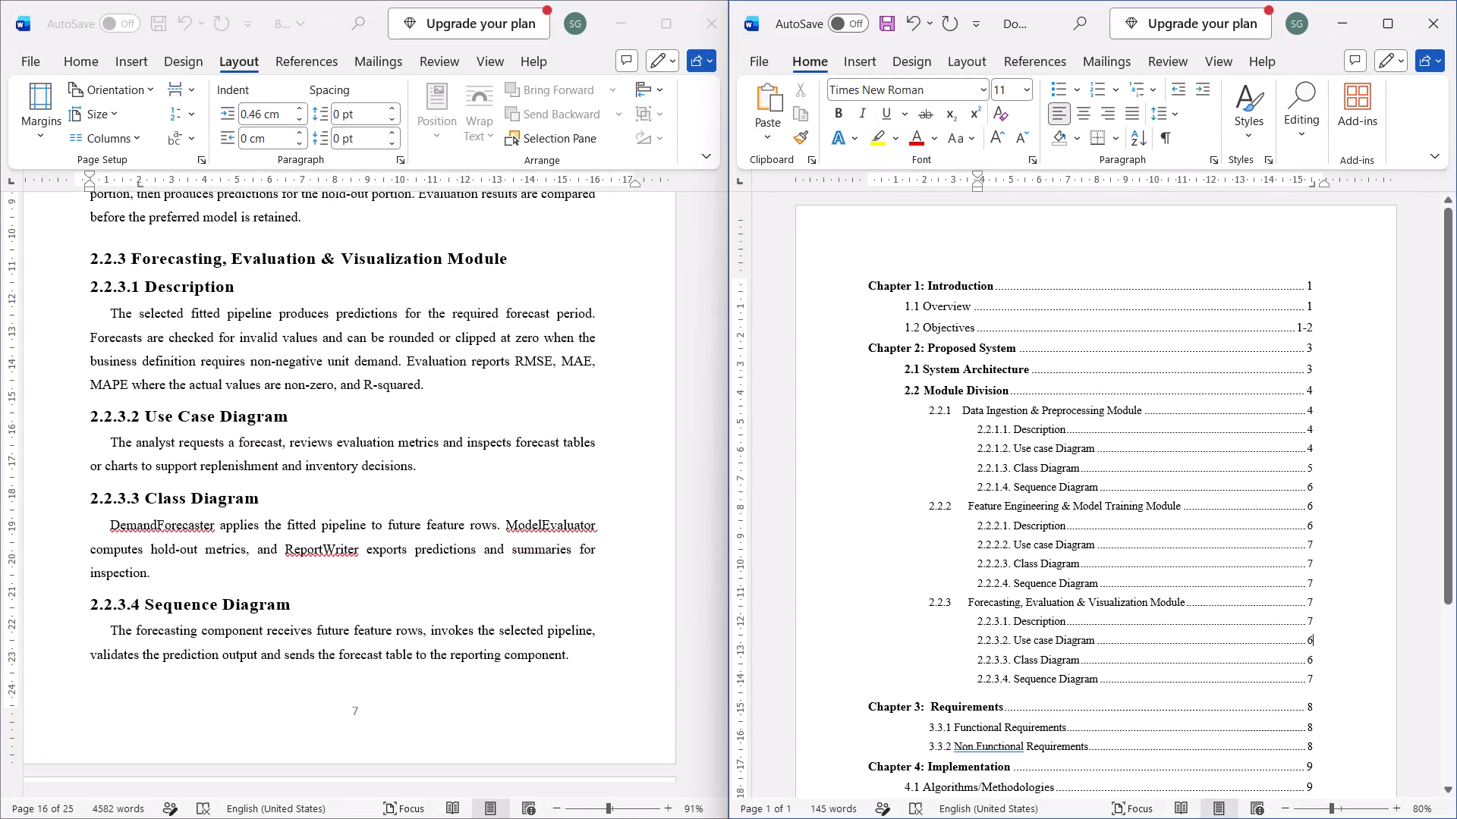
left_click(1330, 589)
key("Down")
key("Down")
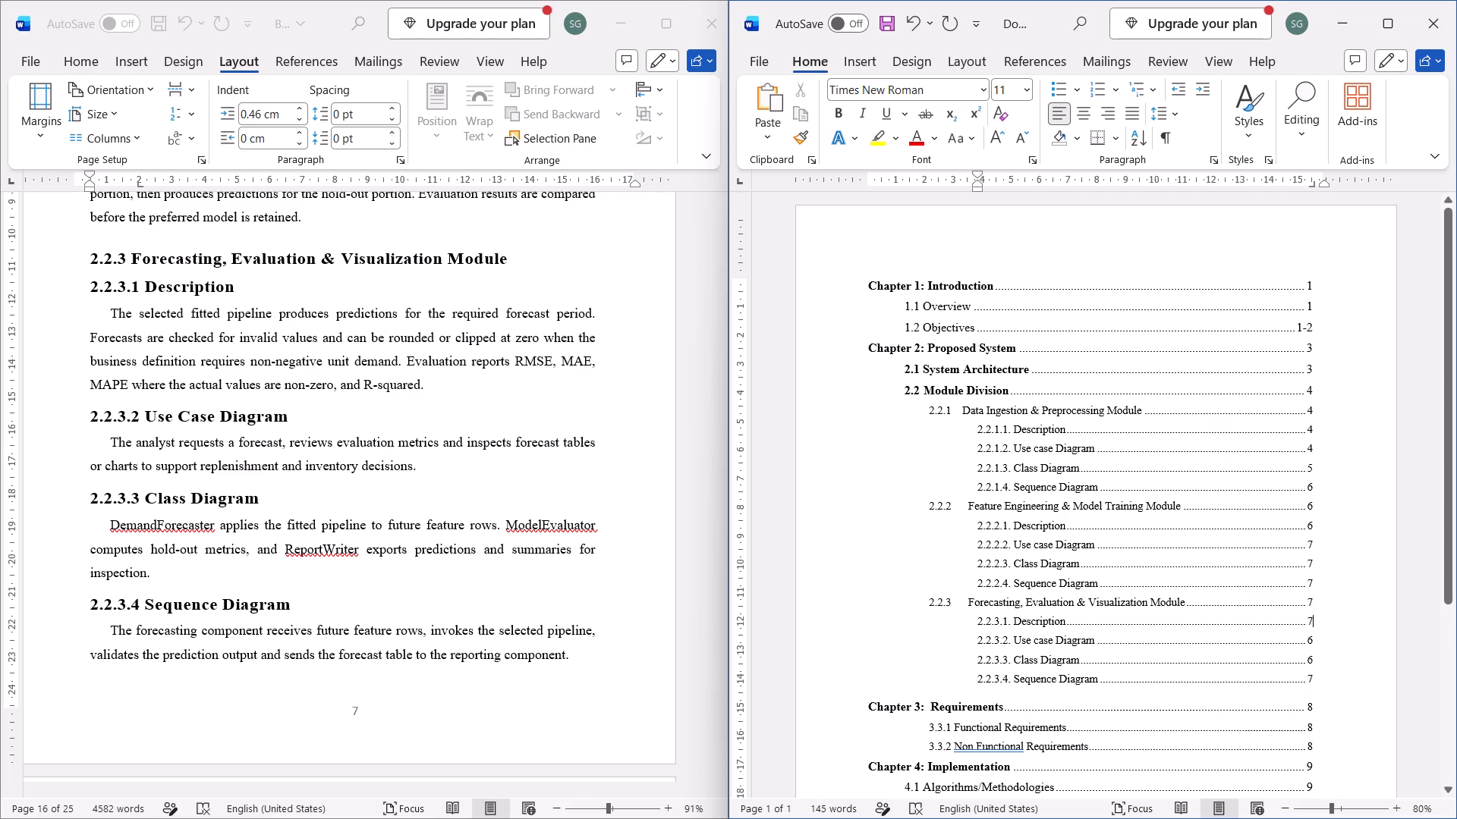
key("Down")
key("BackSpace")
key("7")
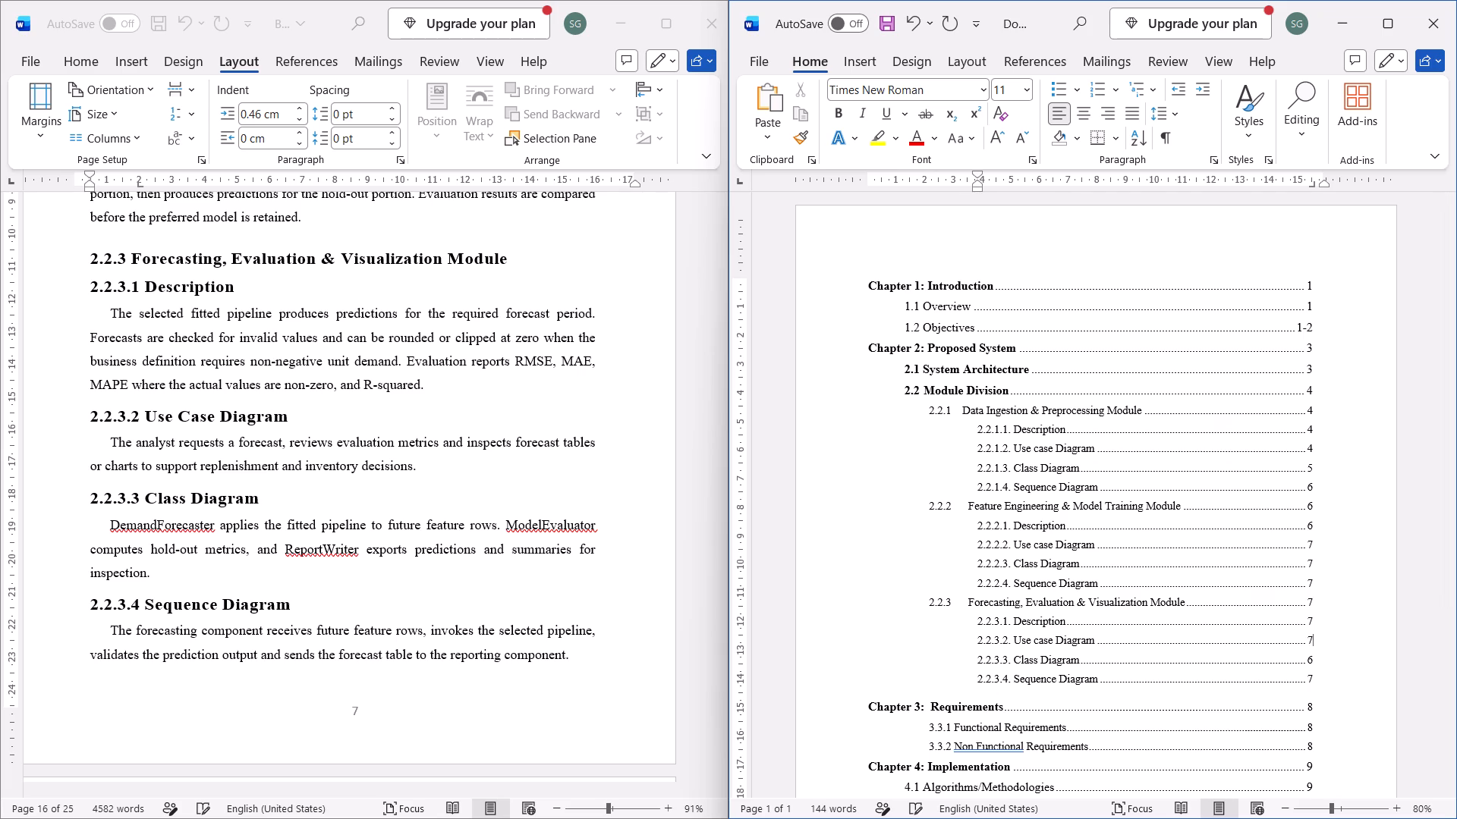
key("Down")
key("BackSpace")
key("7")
Check the page numbers of the Chapter 3 Requirements contents entries against the report's pages.
key("Down")
key("Down")
scroll(460, 627, "down", 3)
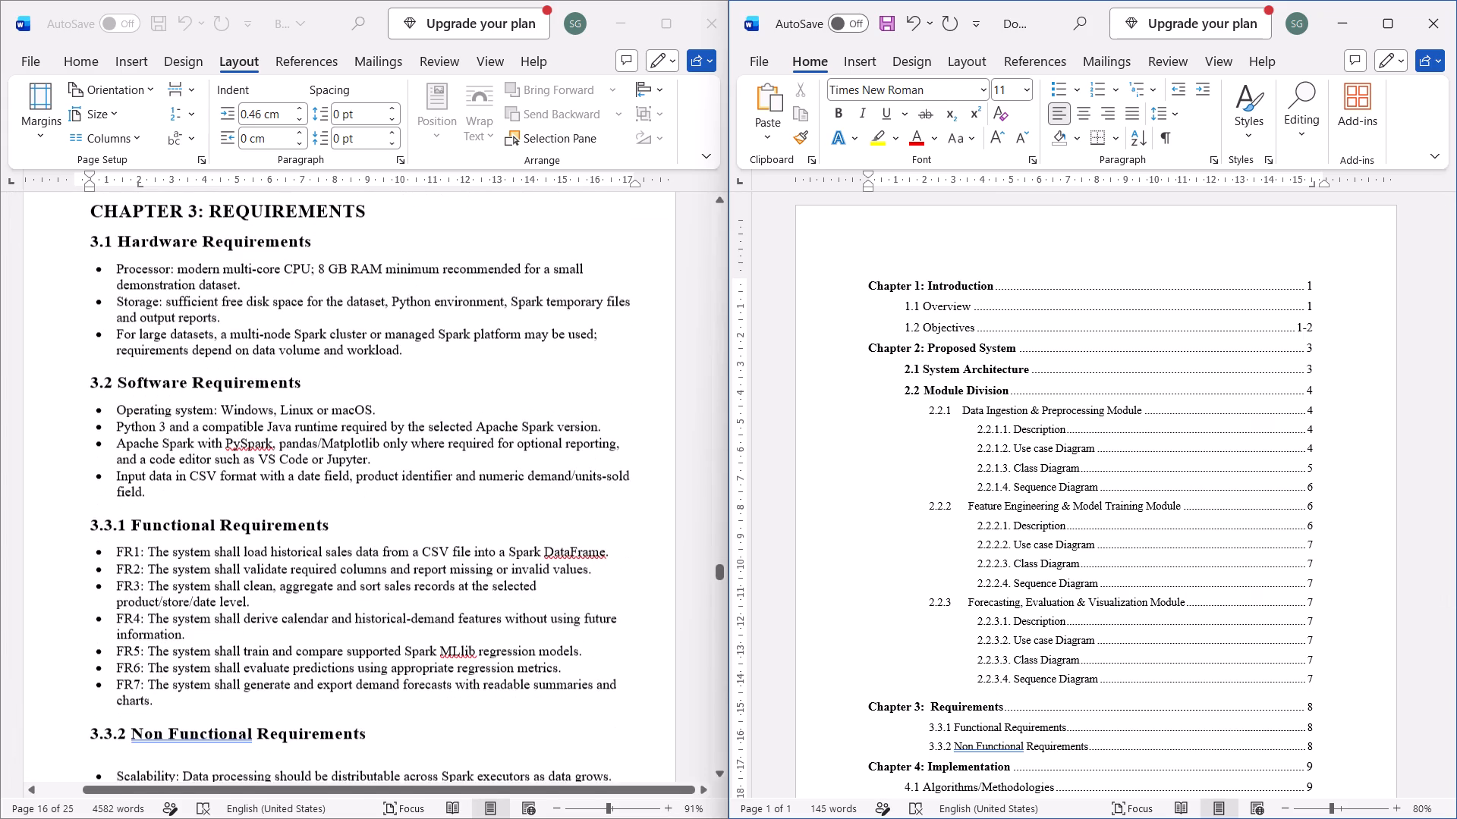
scroll(460, 627, "down", 1)
key("Down")
key("Down")
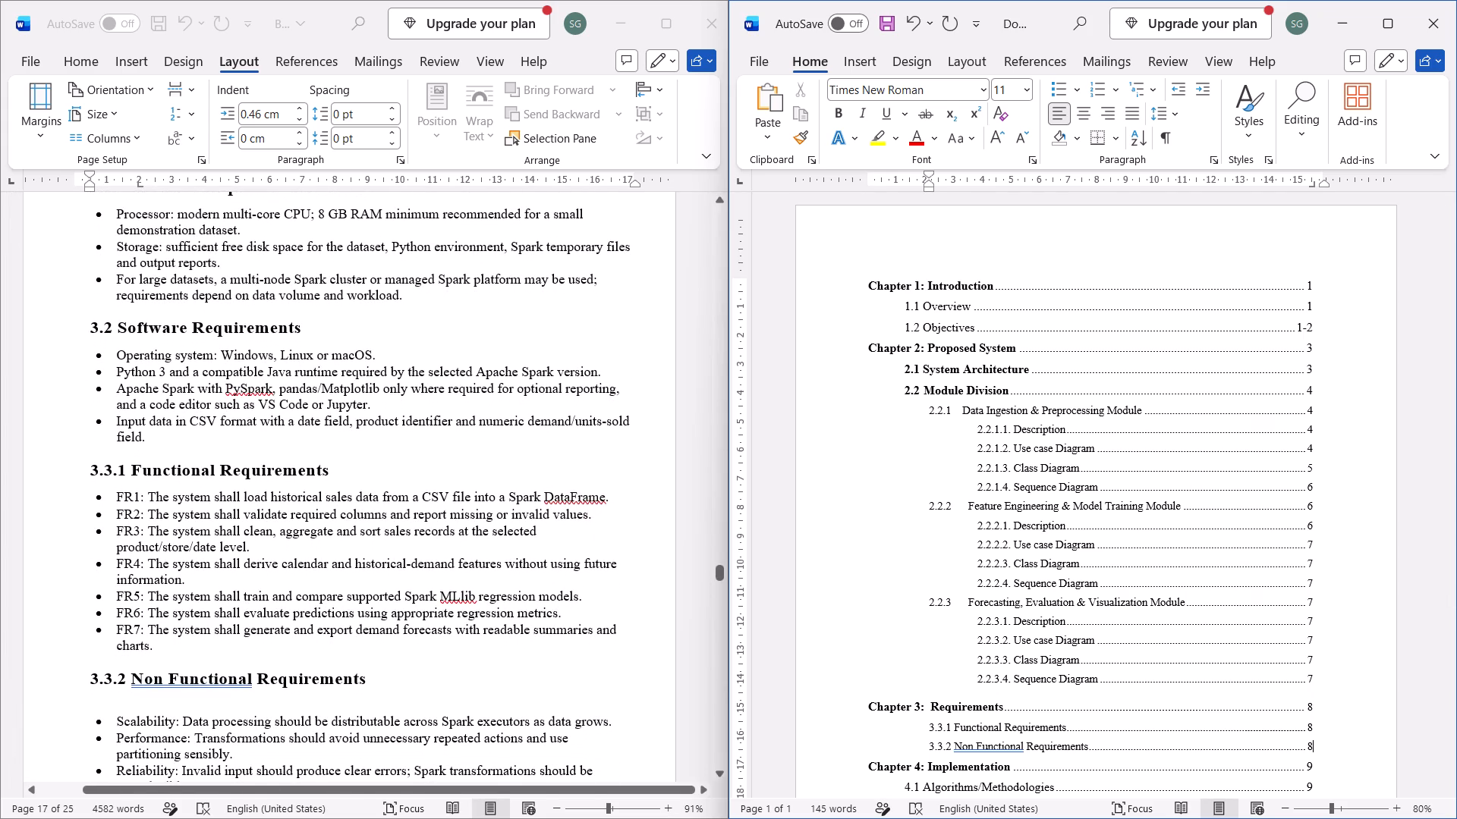
scroll(460, 627, "down", 1)
Check the page numbers of the Chapter 4 Implementation contents entries, 4.1 through 4.3, against the report's pages.
key("Down")
scroll(460, 627, "down", 3)
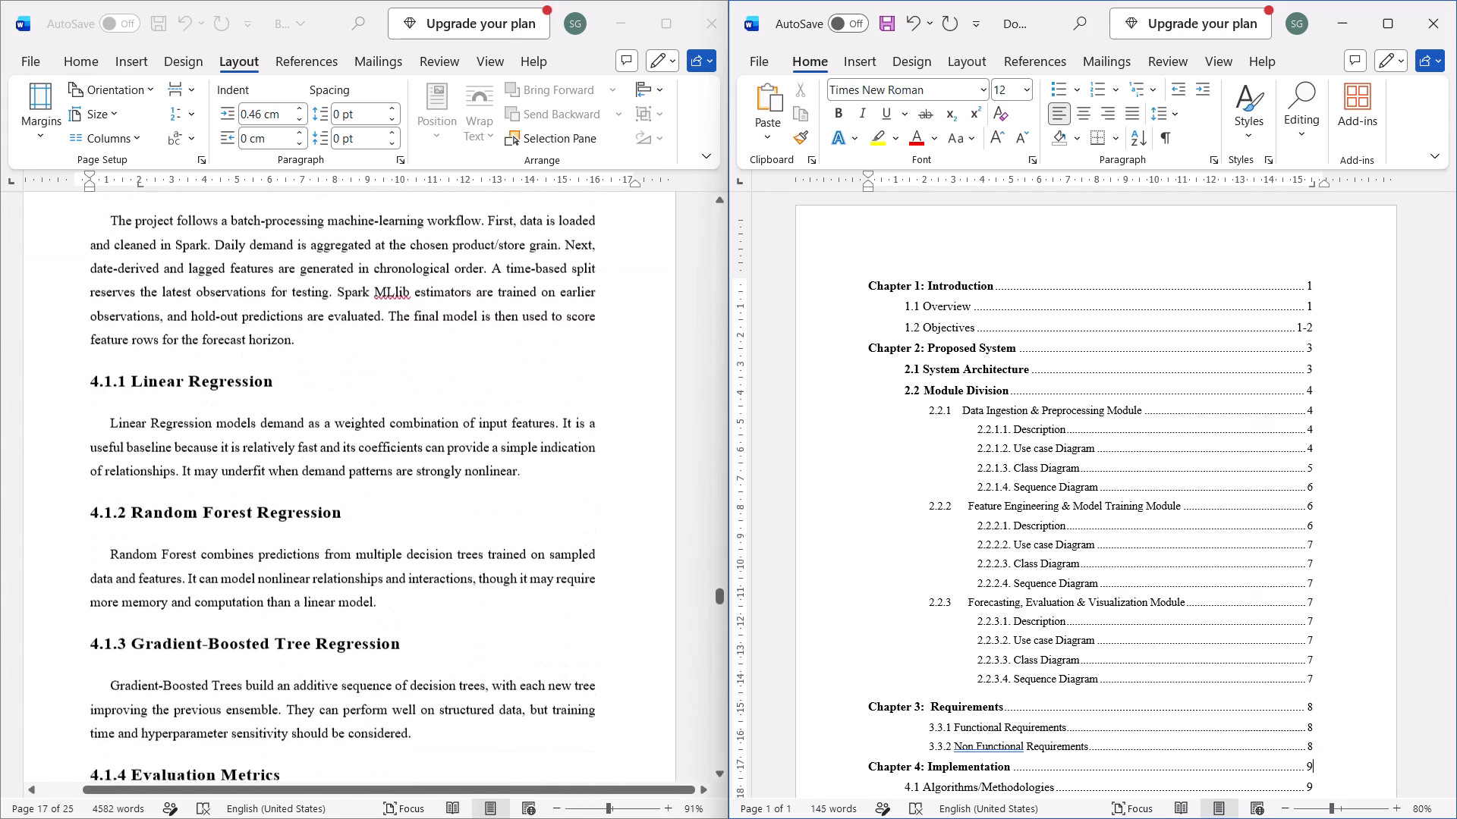
scroll(460, 627, "down", 1)
scroll(460, 627, "left", 1)
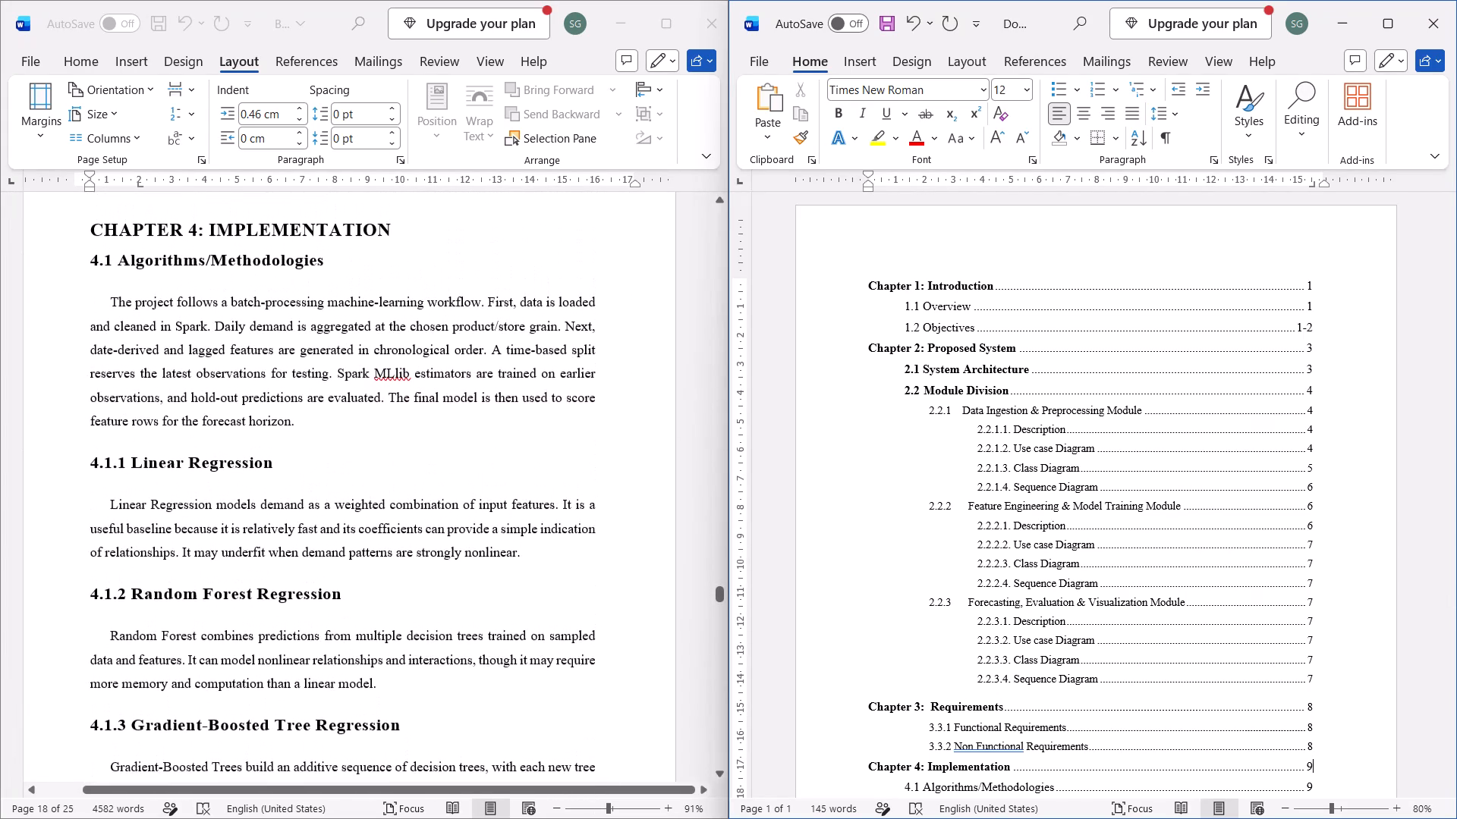
scroll(460, 627, "left", 1)
key("Down")
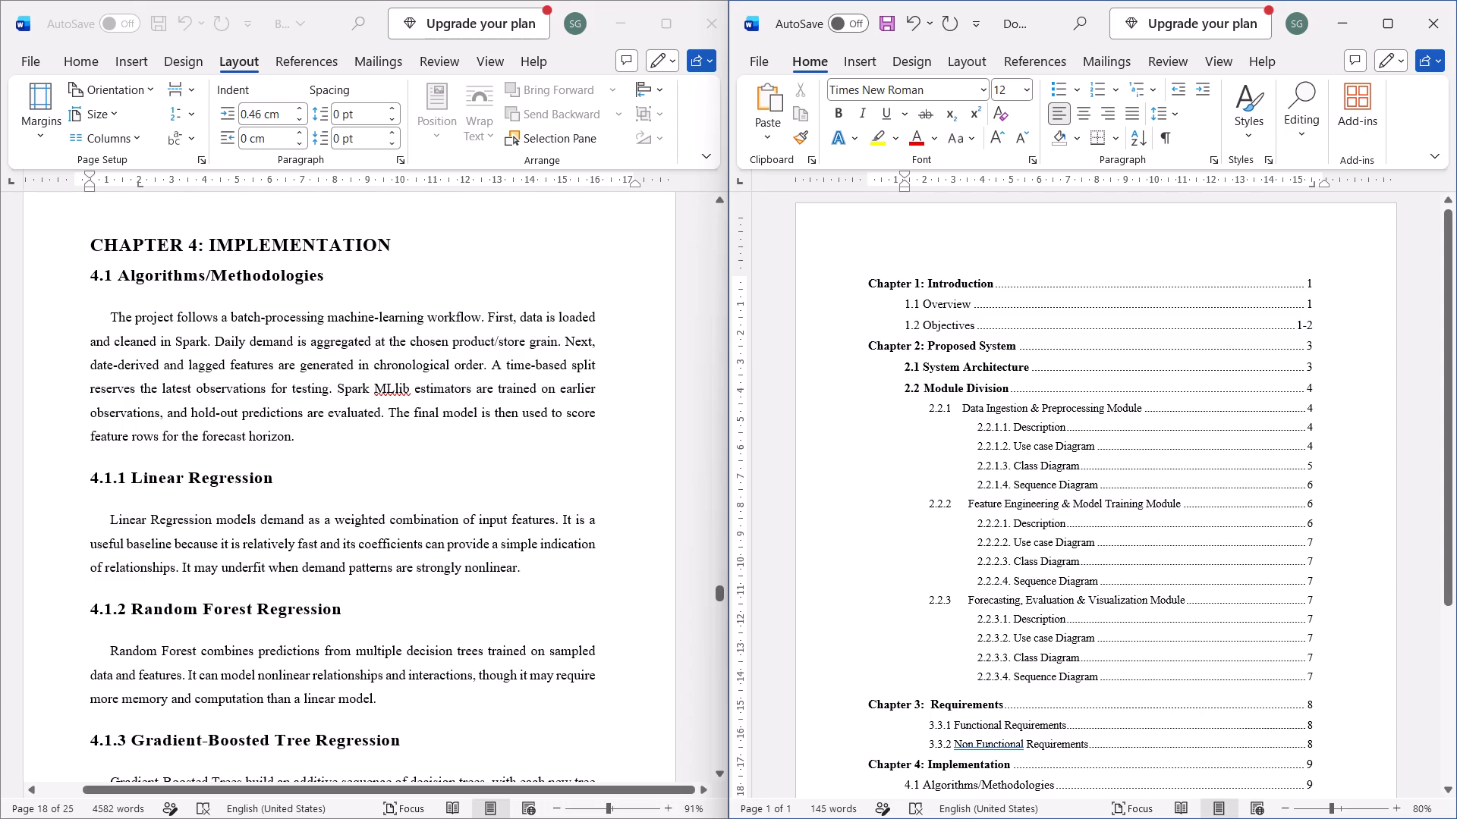
scroll(460, 627, "left", 1)
key("Down")
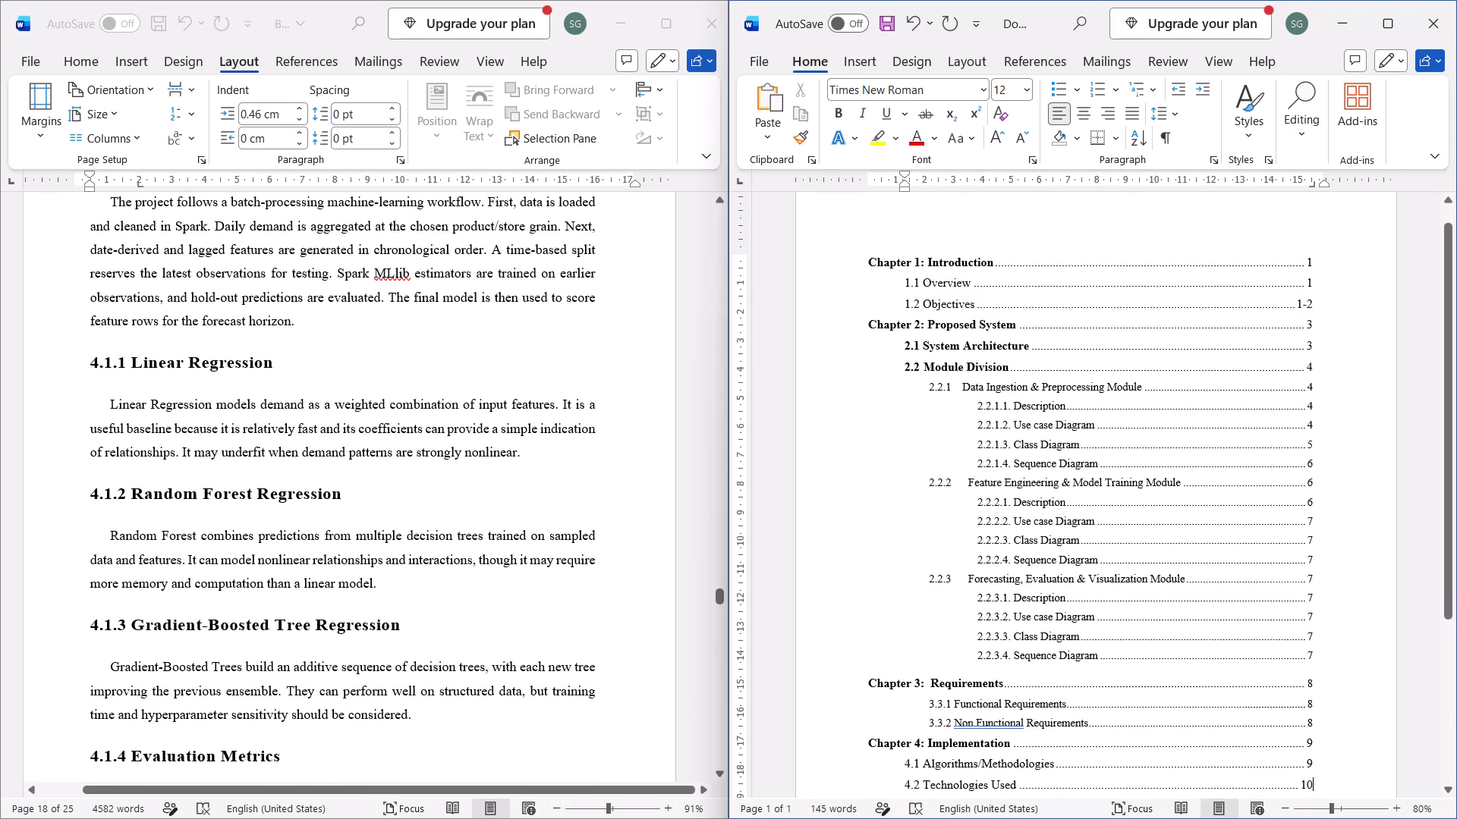
scroll(460, 627, "left", 2)
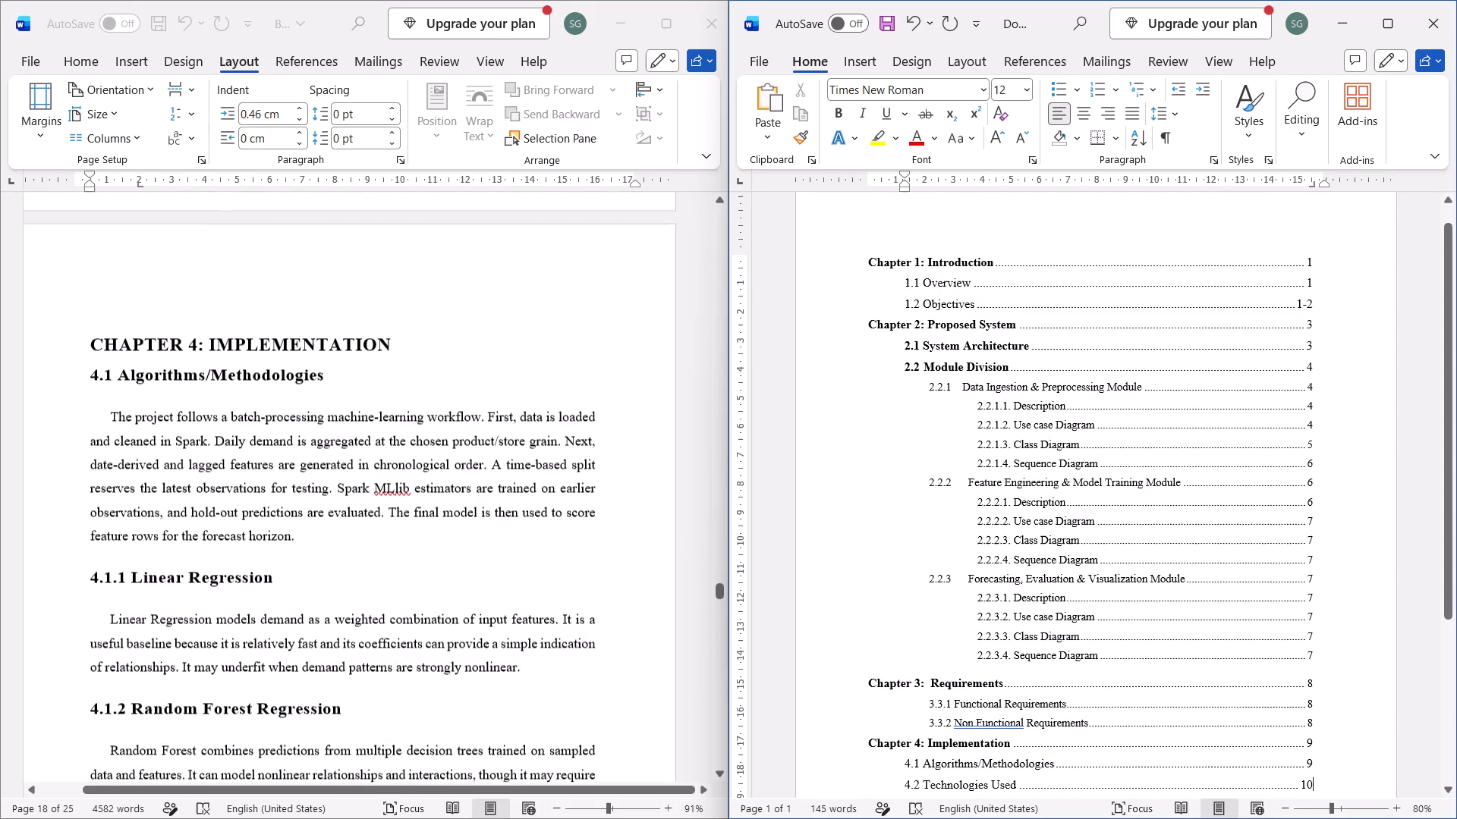
scroll(460, 627, "left", 1)
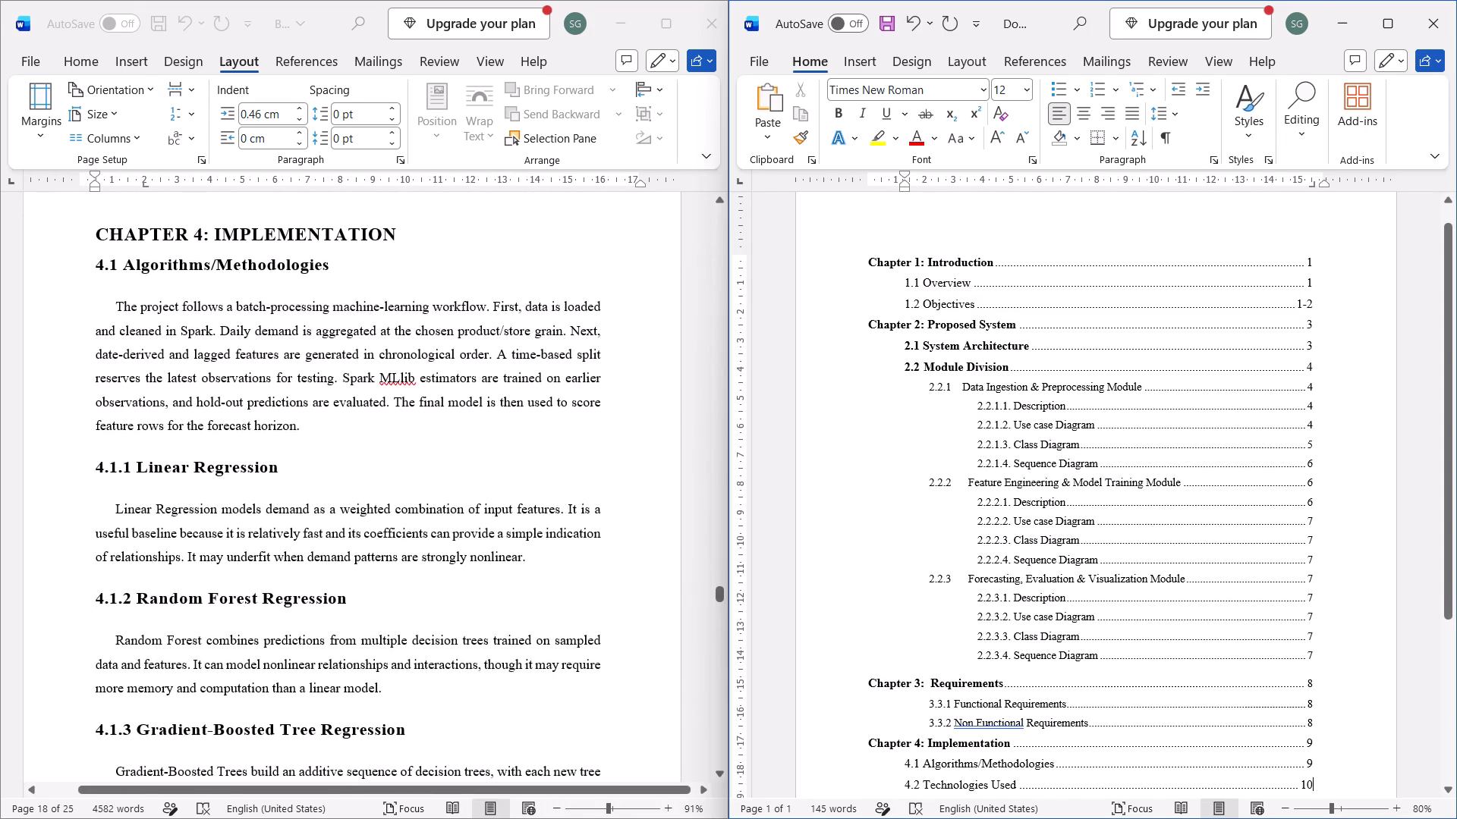
scroll(460, 627, "left", 1)
key("Up")
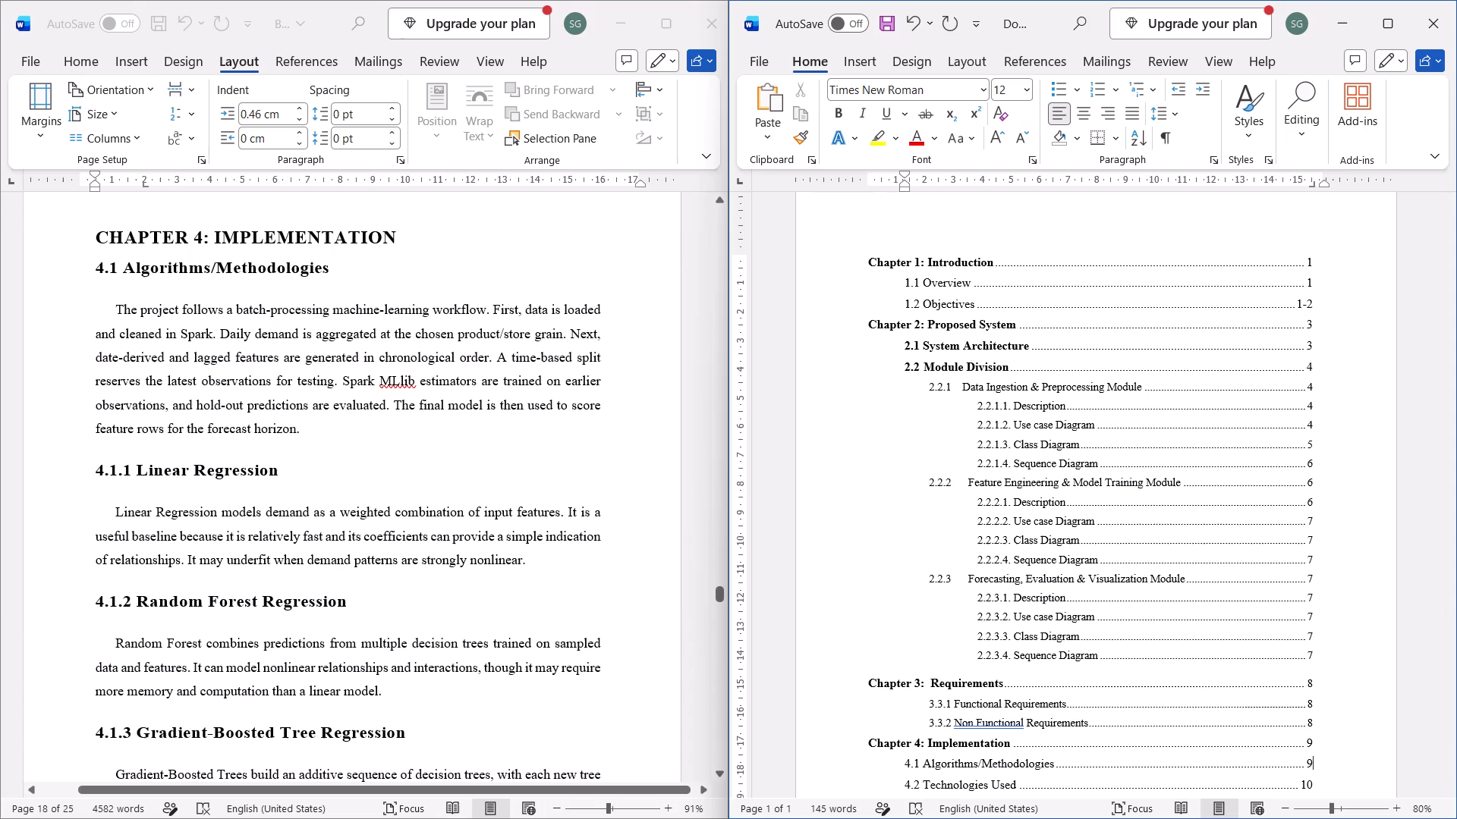
scroll(460, 627, "left", 1)
key("Up")
key("Down")
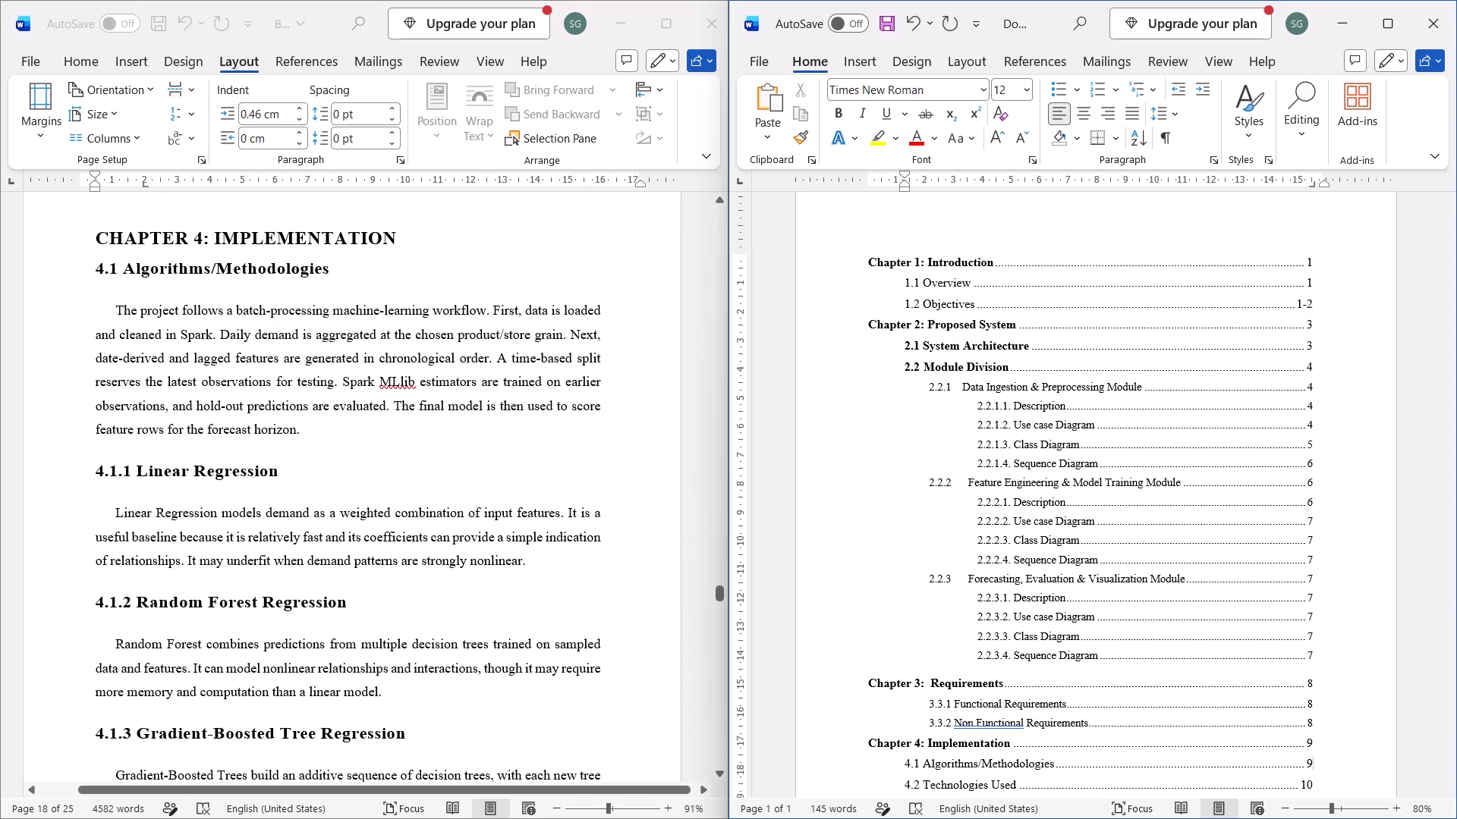
scroll(460, 627, "left", 1)
scroll(460, 627, "down", 2)
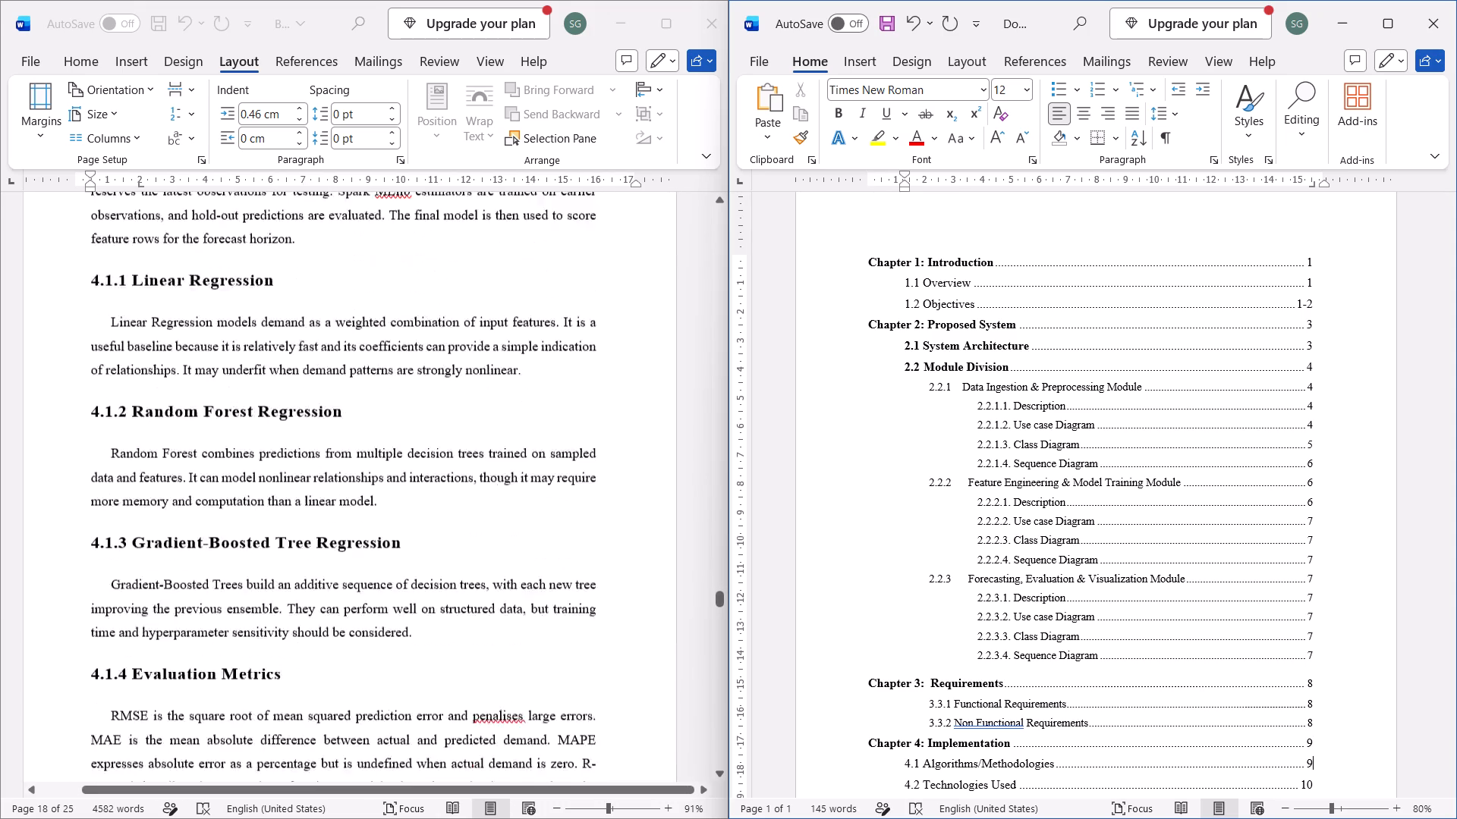
scroll(460, 627, "down", 3)
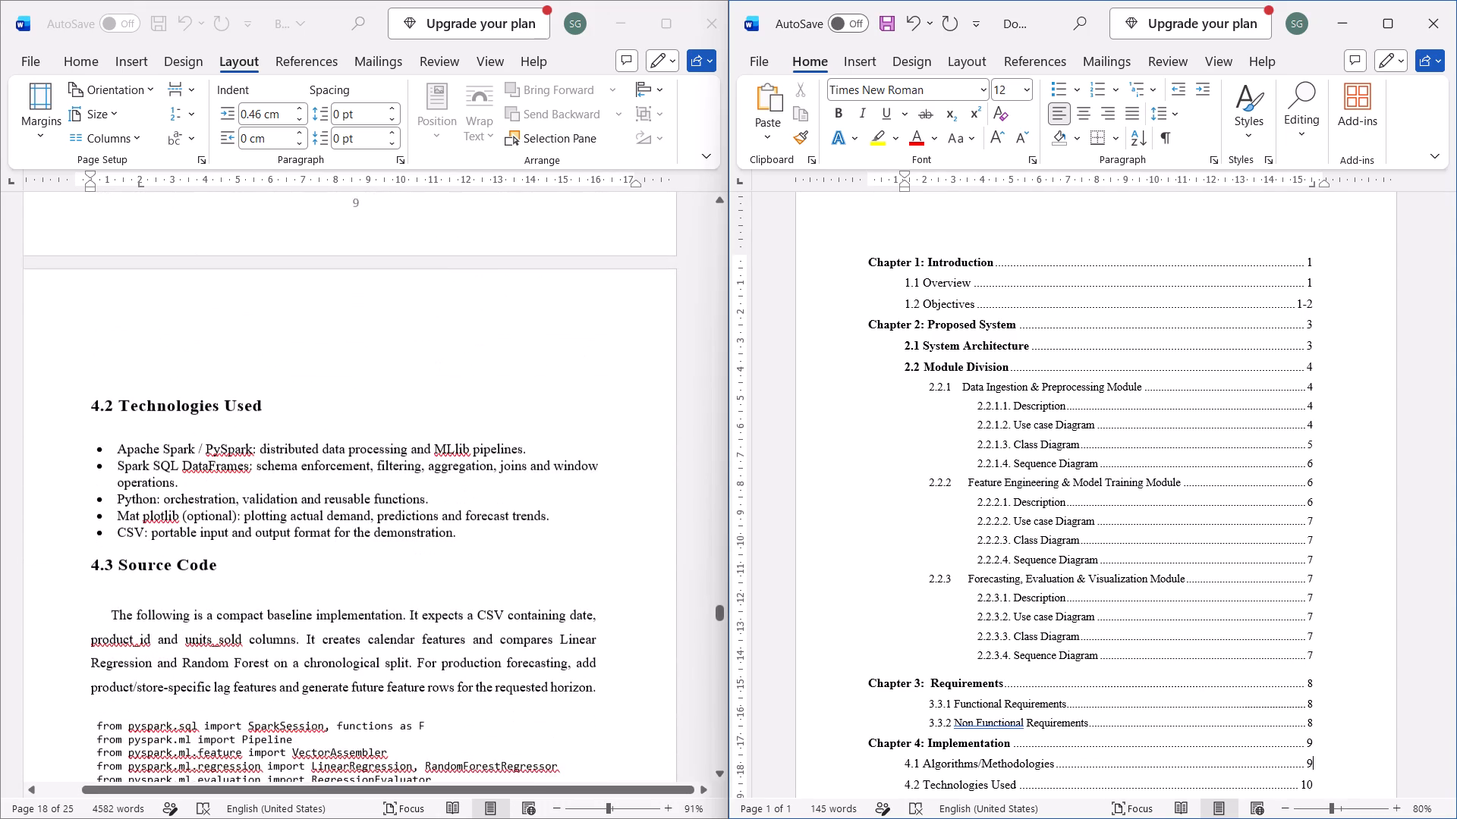
scroll(460, 627, "down", 1)
key("Down")
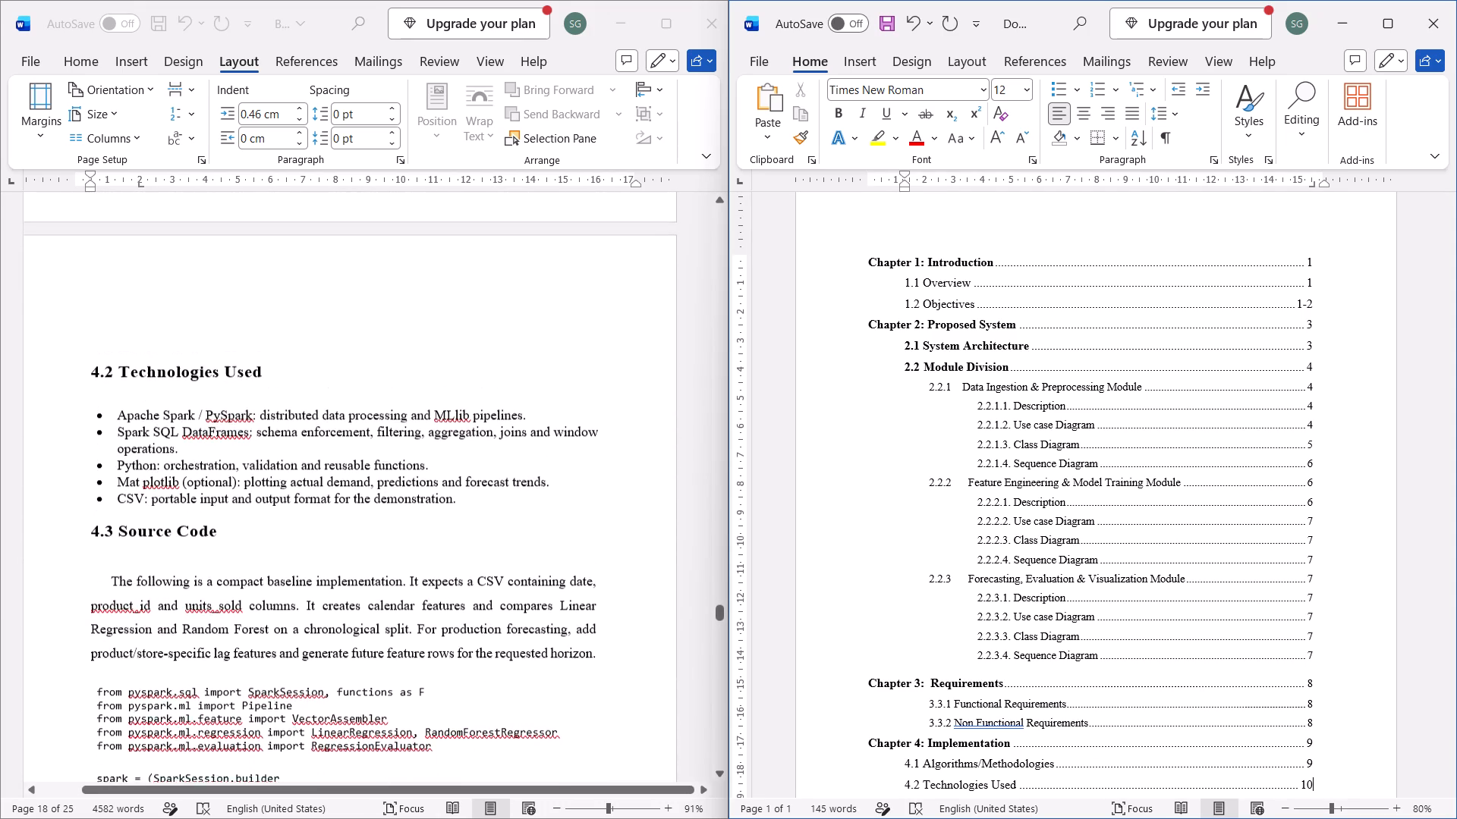
scroll(460, 627, "down", 1)
key("Down")
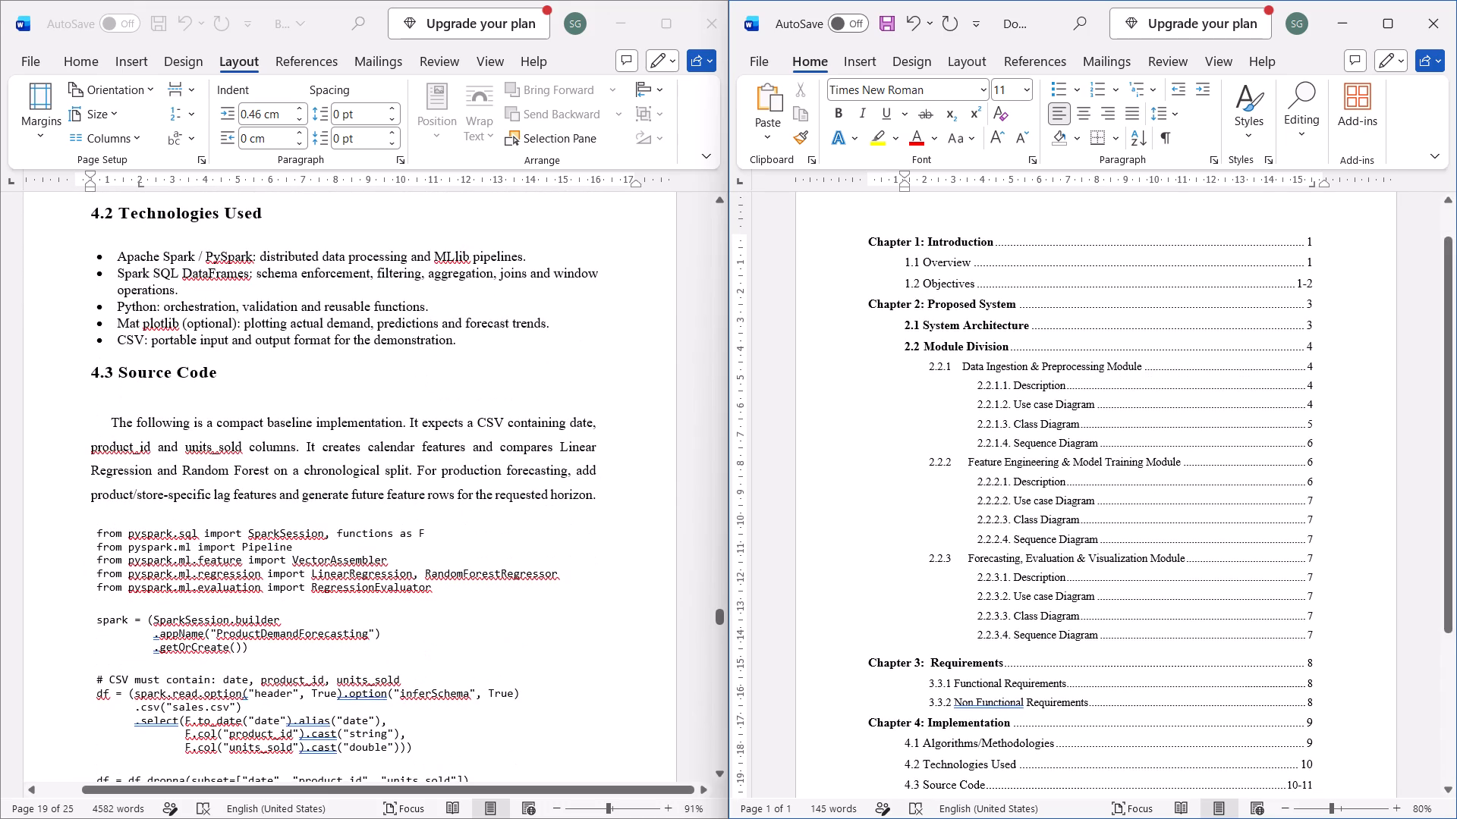
Compare the Chapter 5 Results and Chapter 6 contents entries with the pages of the report's Results chapter.
key("Down")
scroll(460, 627, "down", 2)
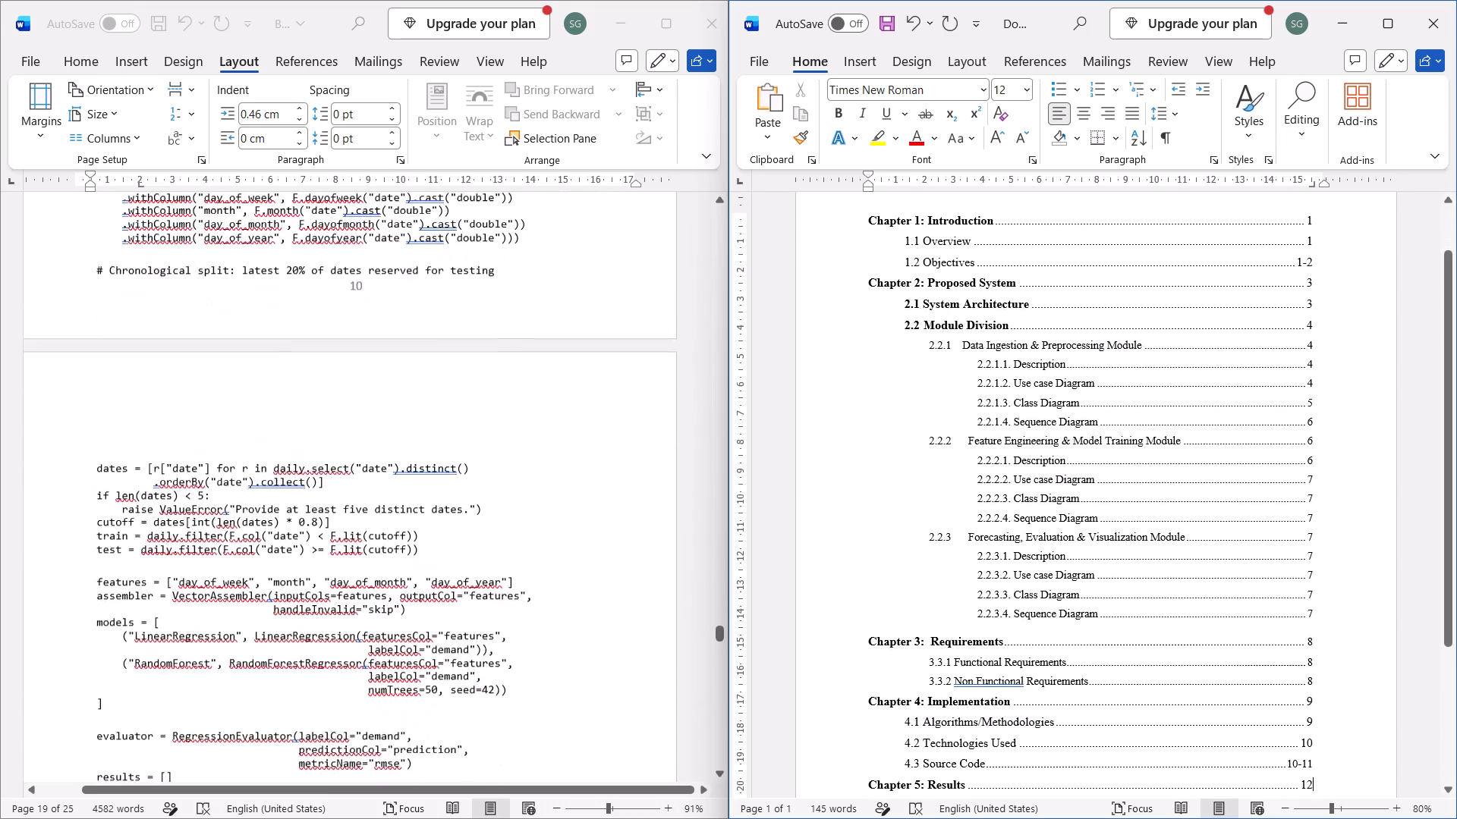
scroll(460, 627, "down", 3)
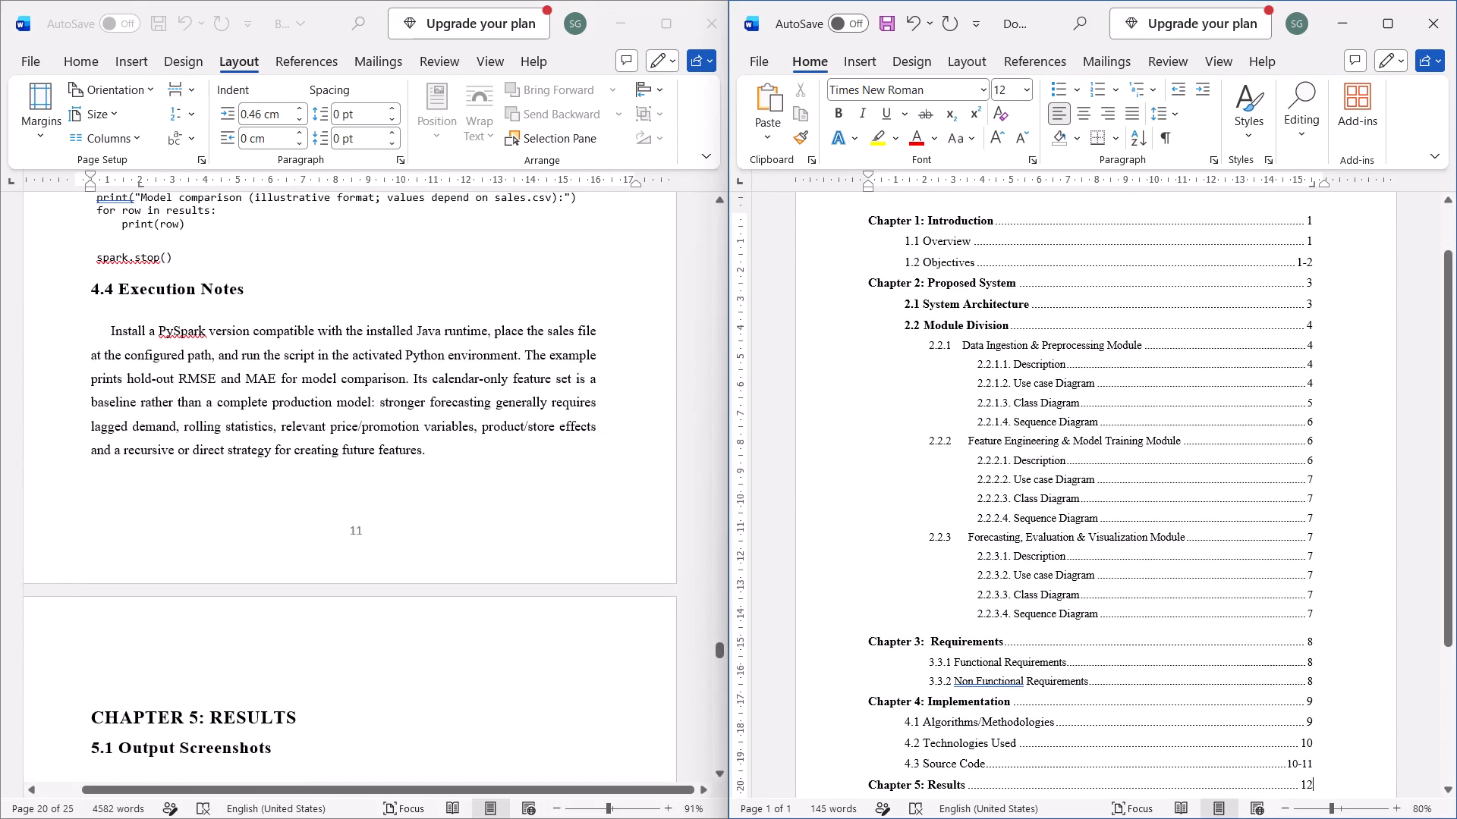
key("Down")
scroll(460, 627, "down", 1)
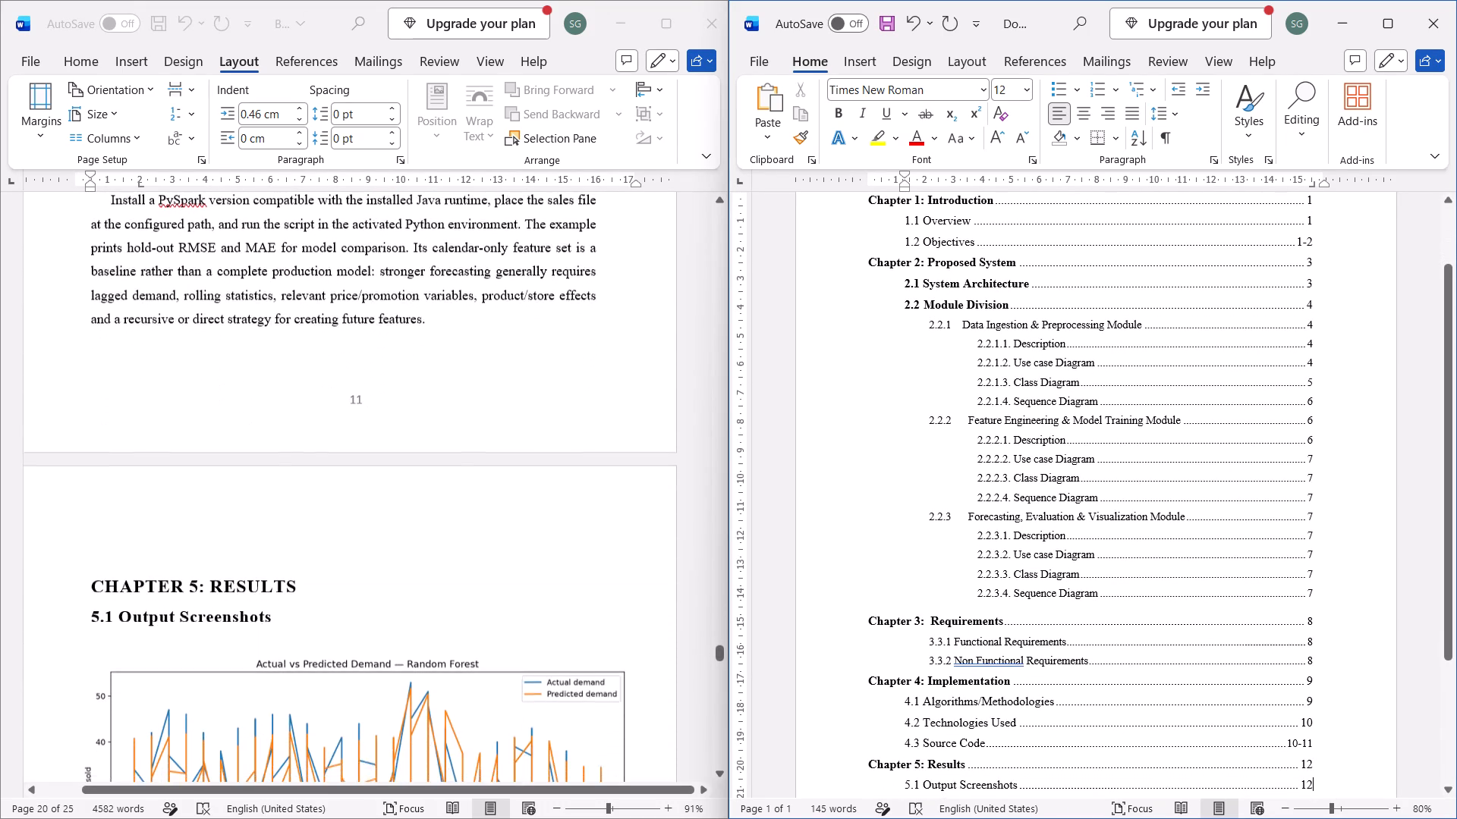
scroll(460, 627, "down", 2)
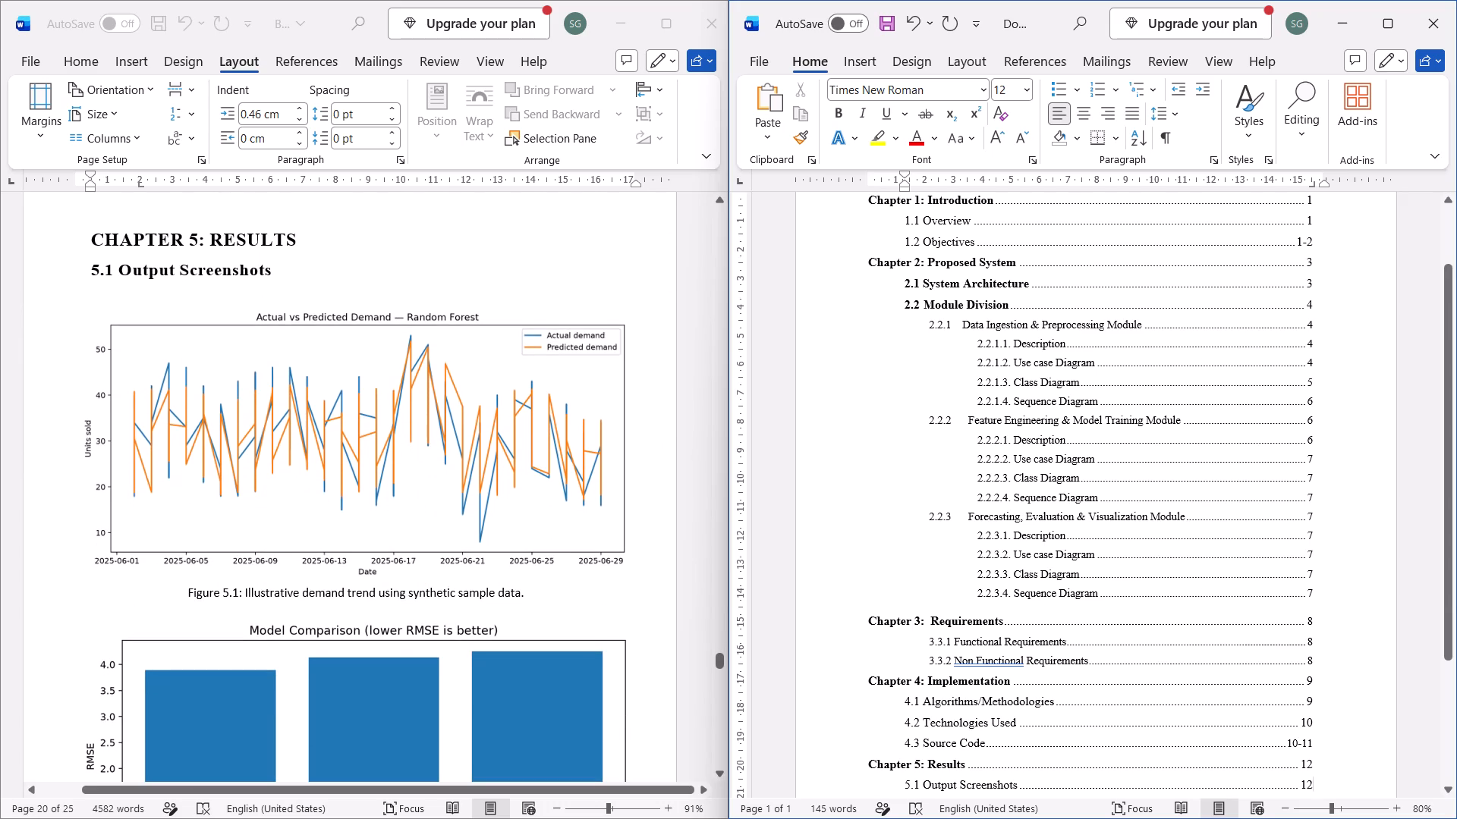
scroll(460, 627, "down", 2)
scroll(460, 627, "up", 1)
scroll(460, 627, "down", 1)
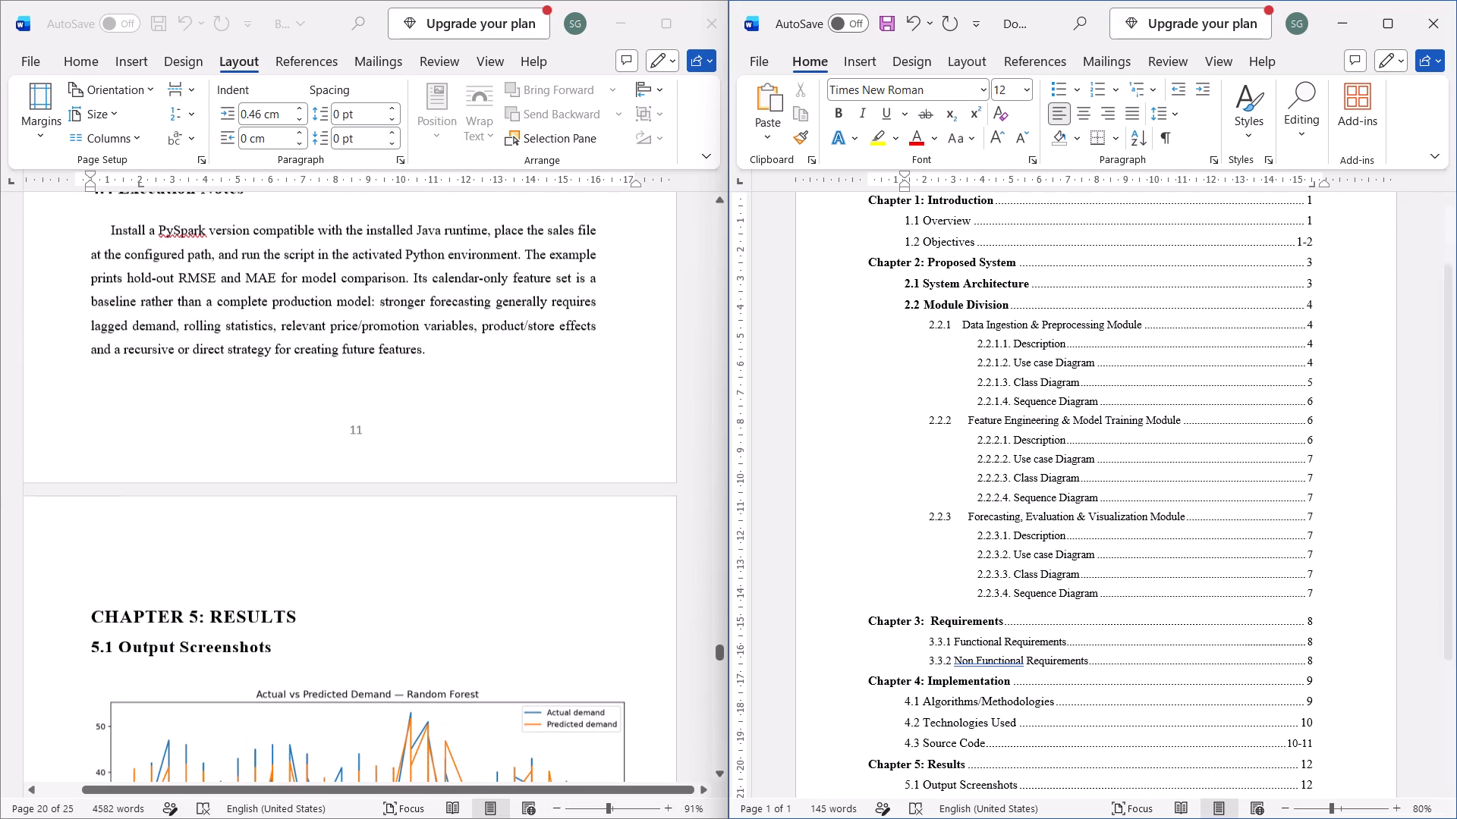
scroll(460, 627, "down", 1)
key("Down")
scroll(460, 627, "down", 1)
key("Down")
key("Down")
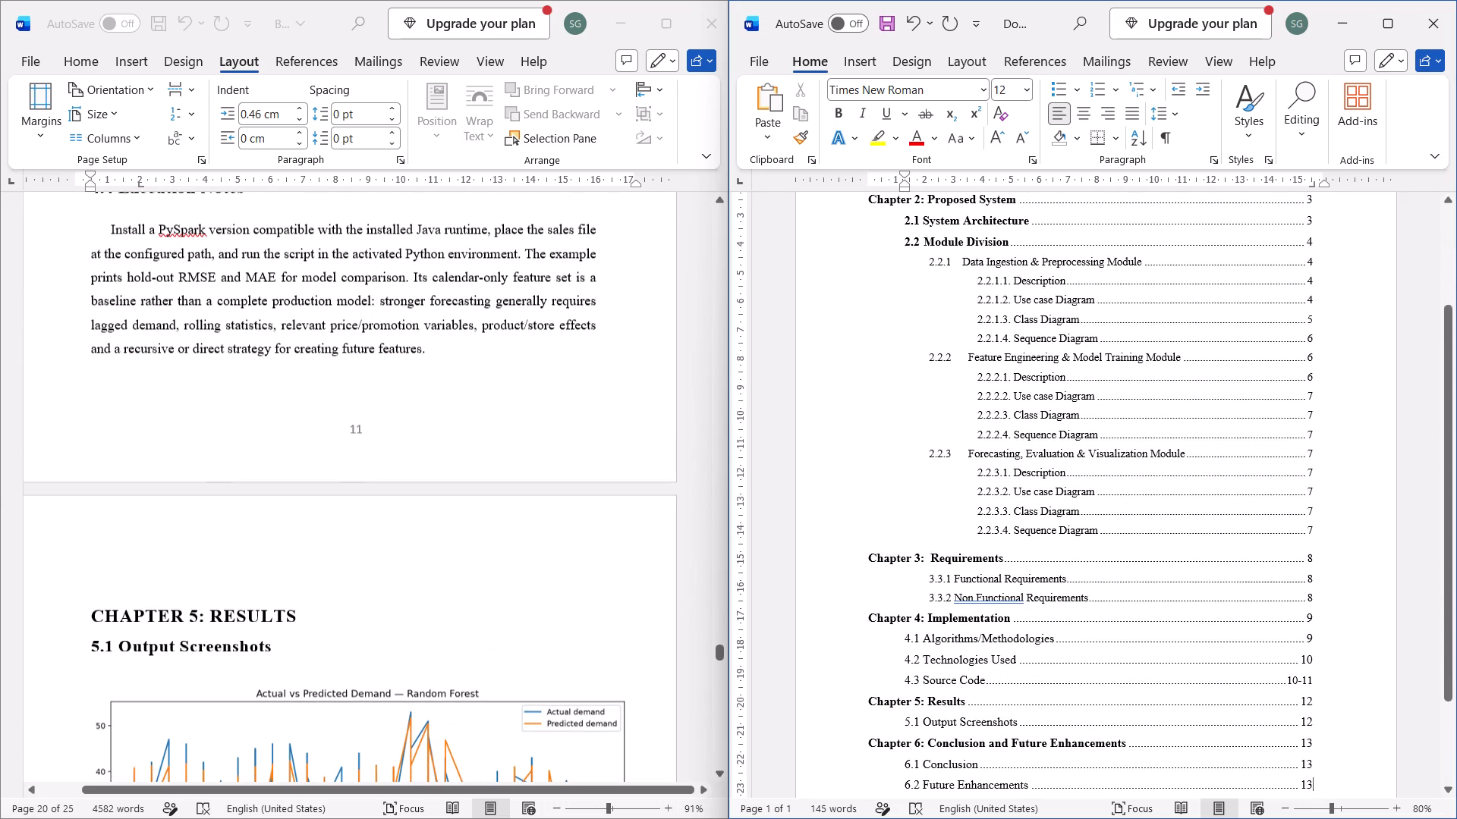
scroll(460, 627, "down", 1)
key("Up")
key("Up")
key("Up")
scroll(460, 627, "down", 1)
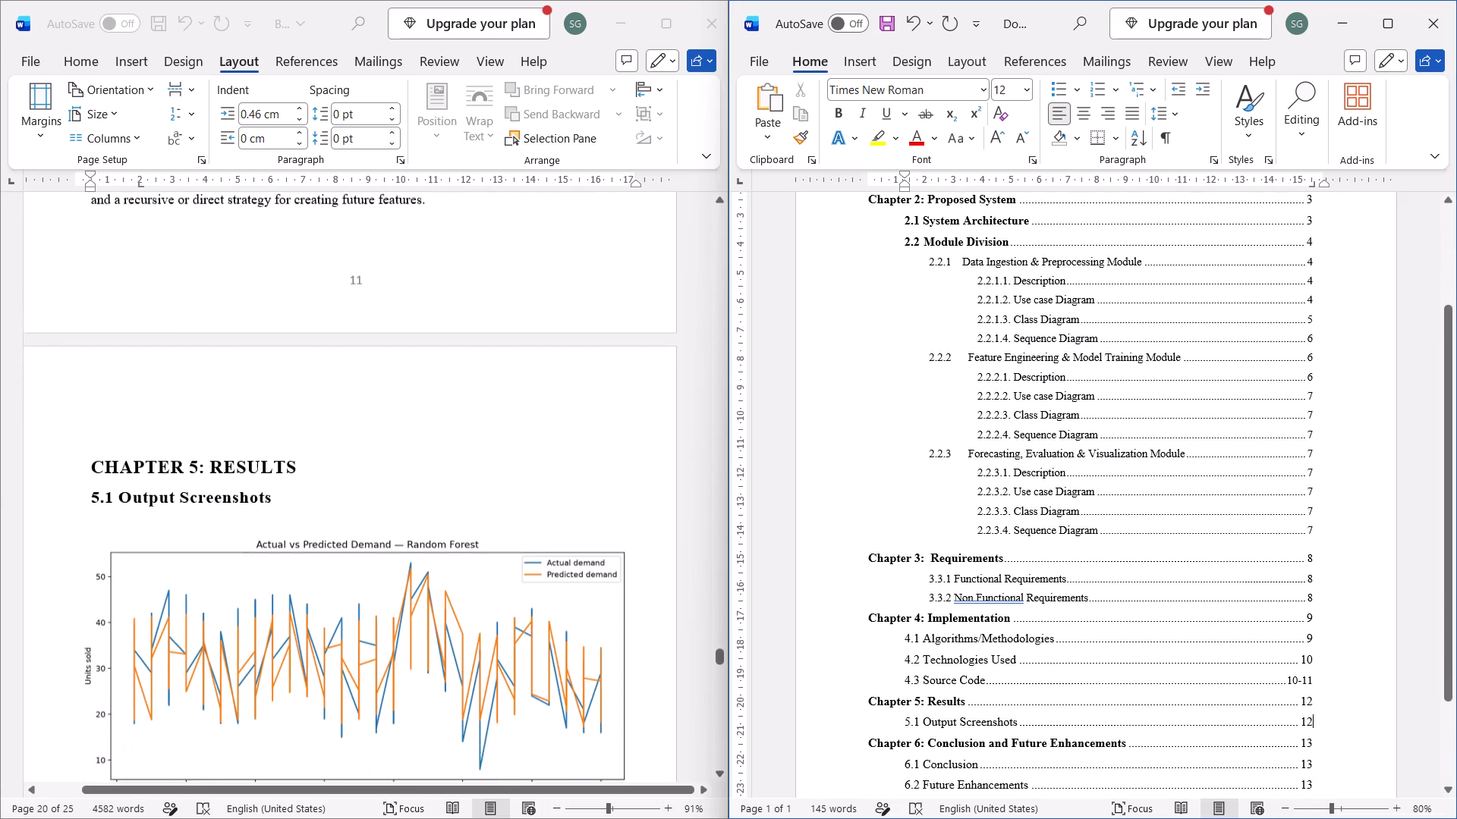
scroll(460, 627, "down", 1)
key("Down")
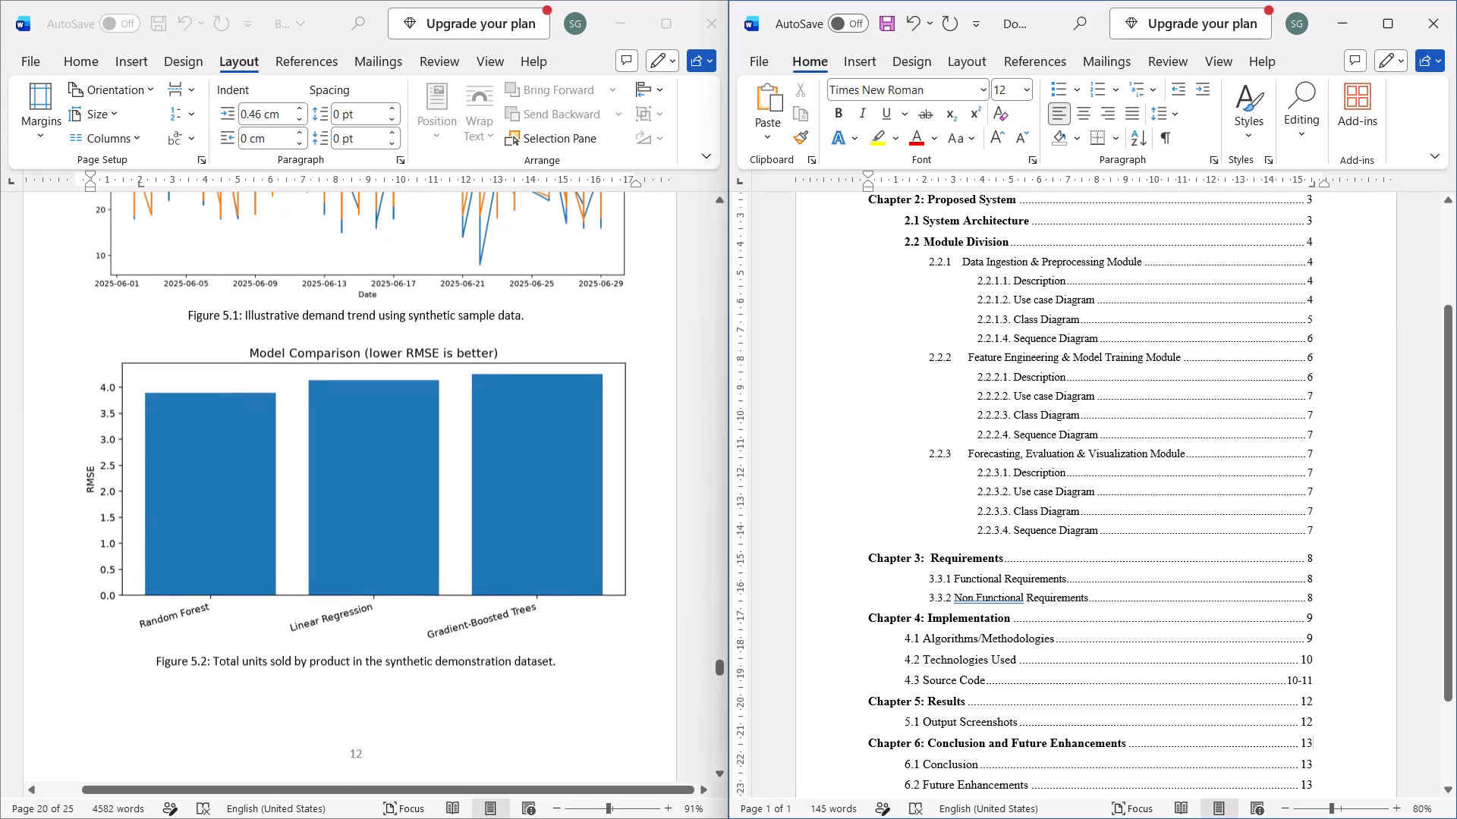
scroll(460, 627, "down", 6)
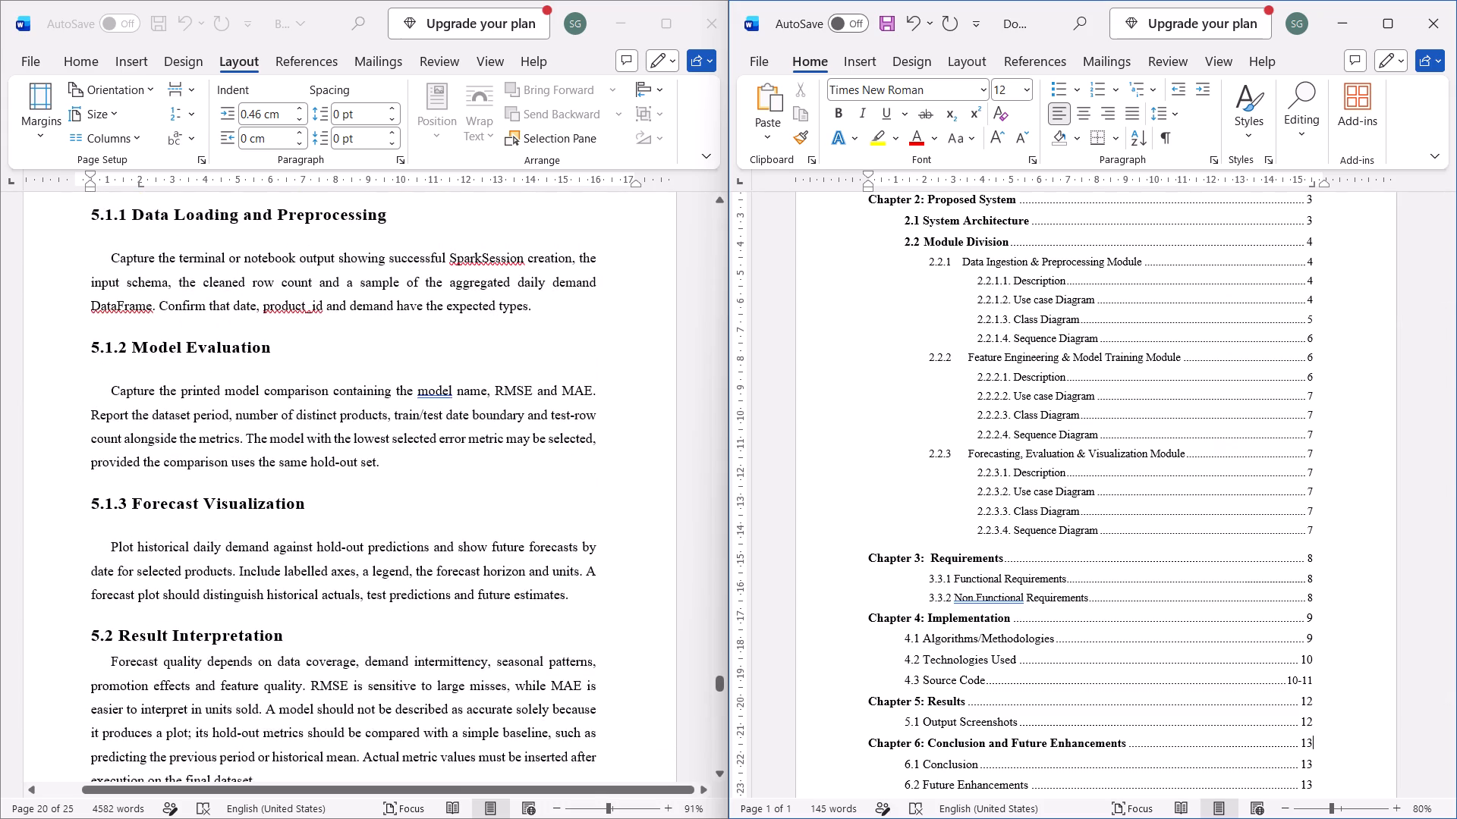
Set the page range of the 5.1 Output Screenshots contents entry to 12-13.
scroll(460, 627, "up", 1)
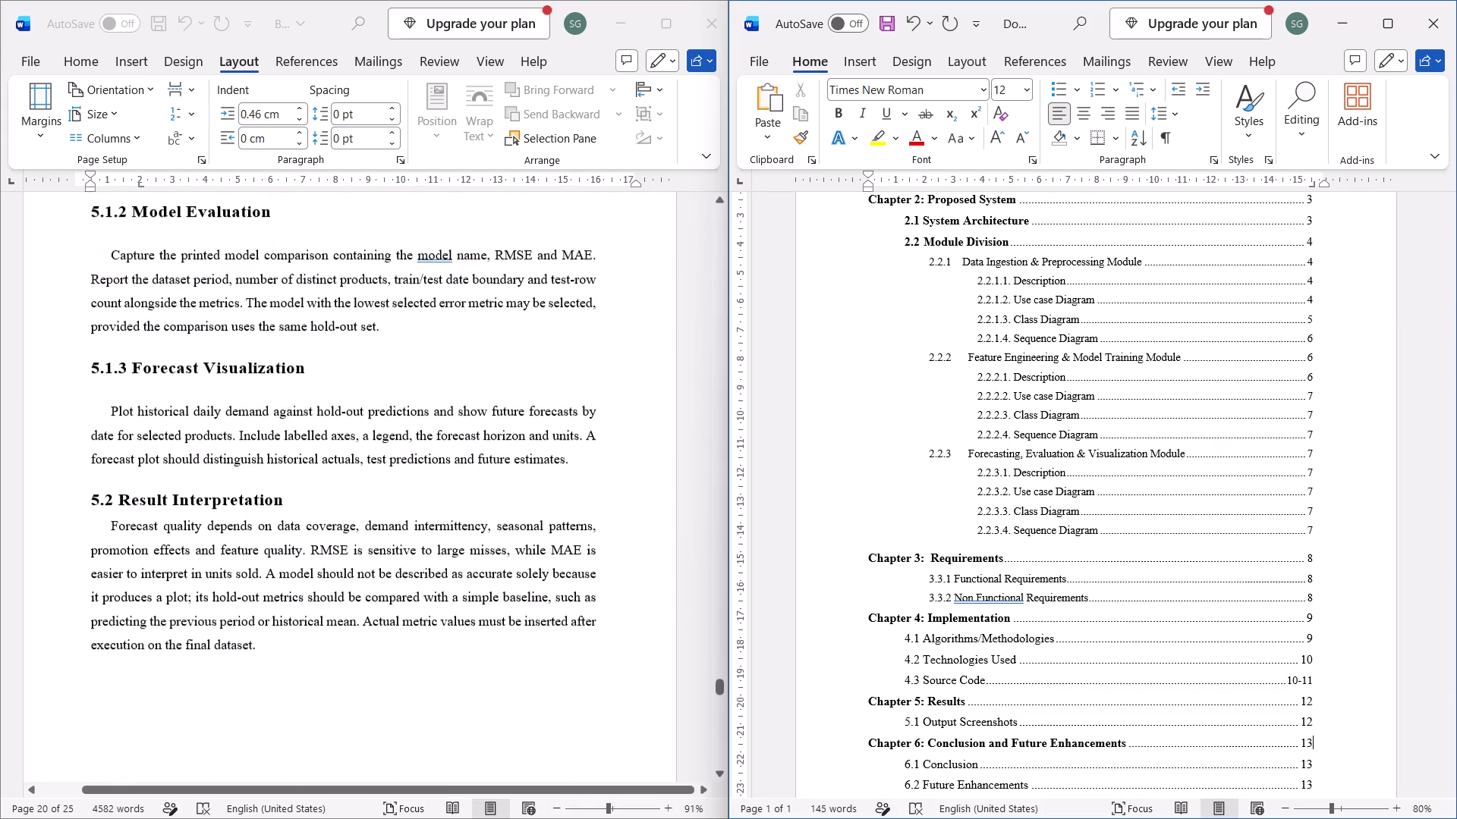
scroll(460, 627, "up", 3)
key("Up")
key("Up")
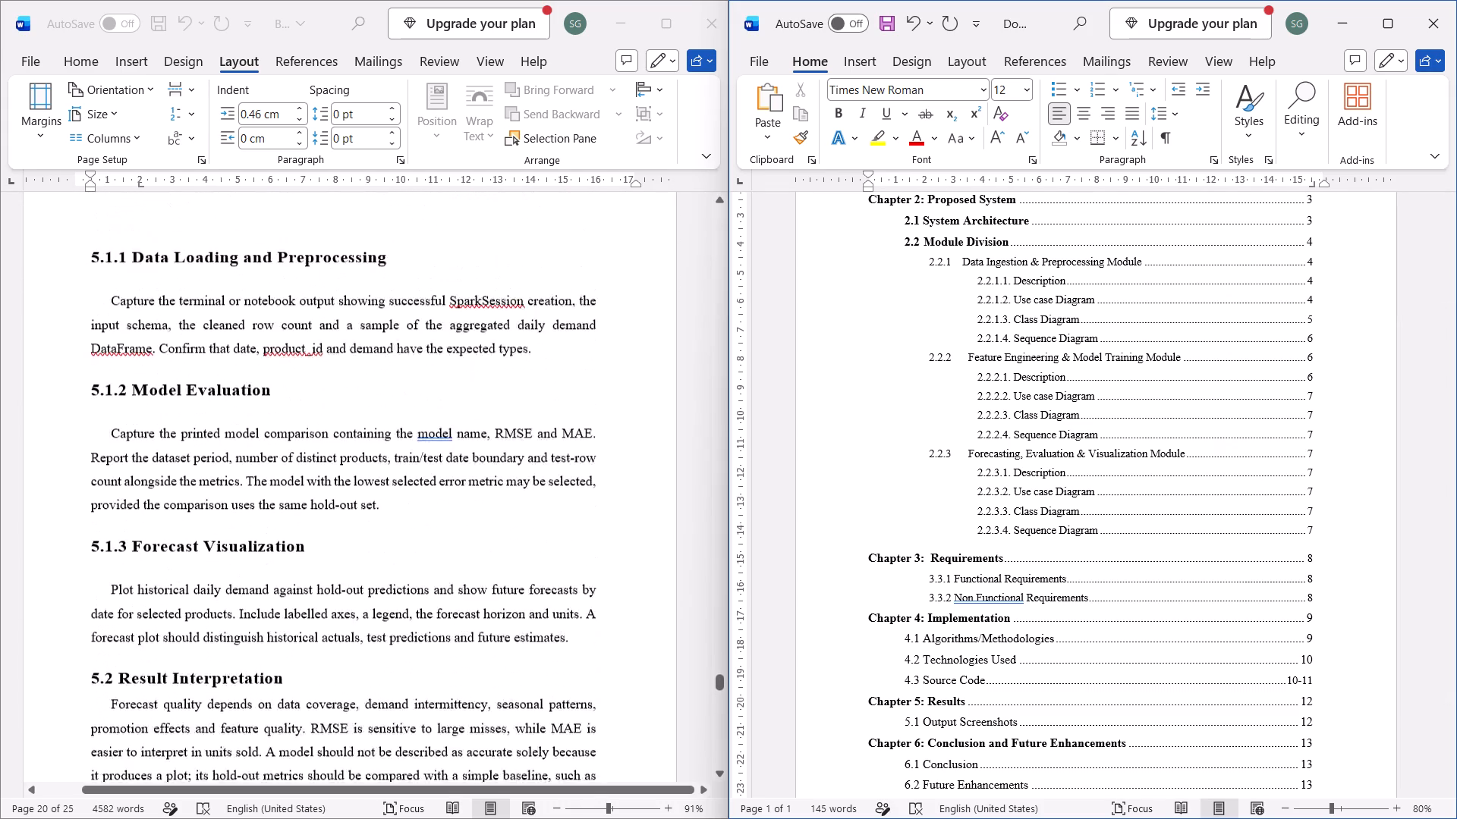
scroll(460, 627, "down", 3)
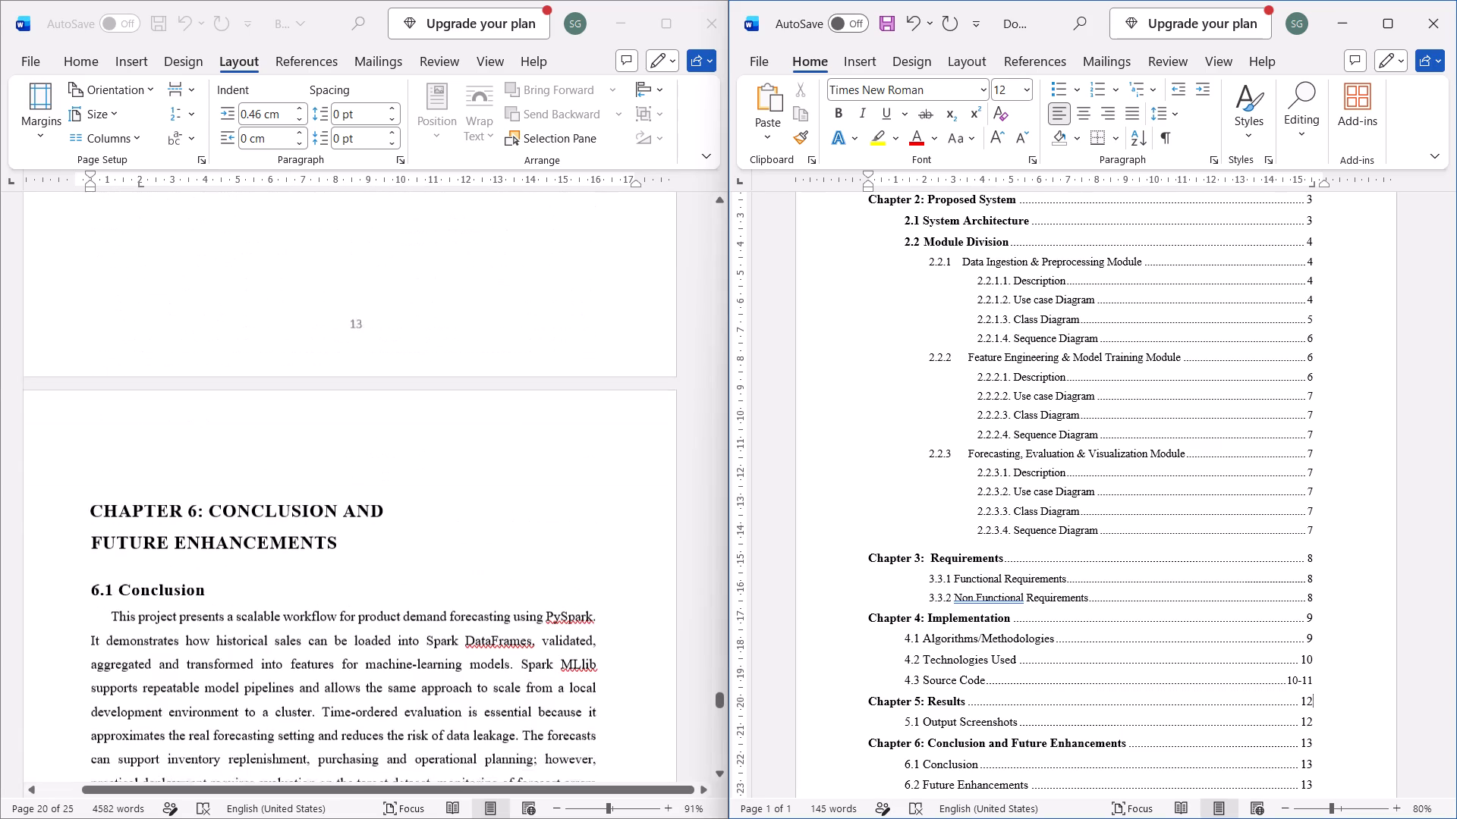
scroll(460, 627, "down", 2)
key("Down")
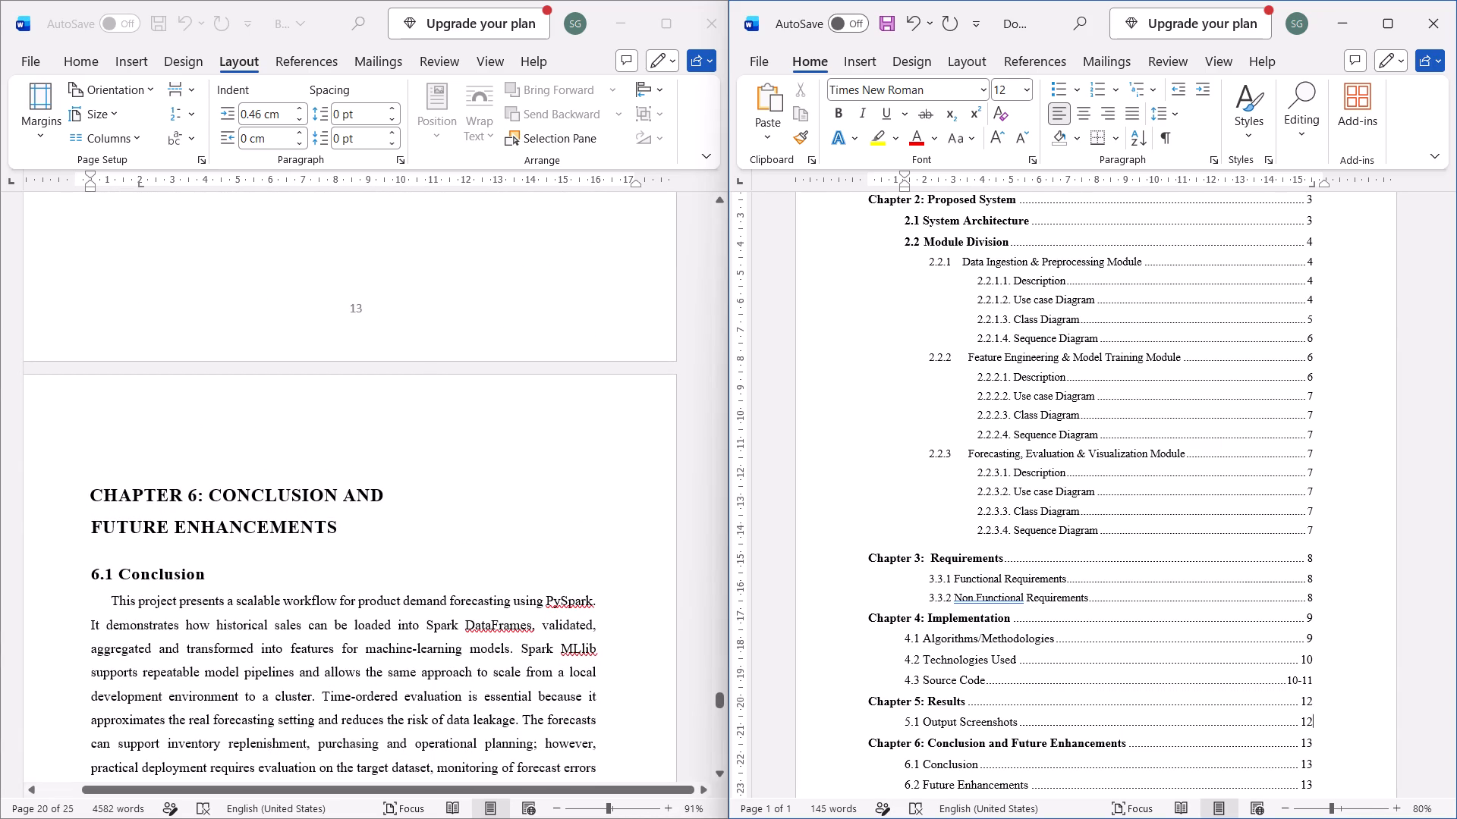
scroll(460, 627, "down", 1)
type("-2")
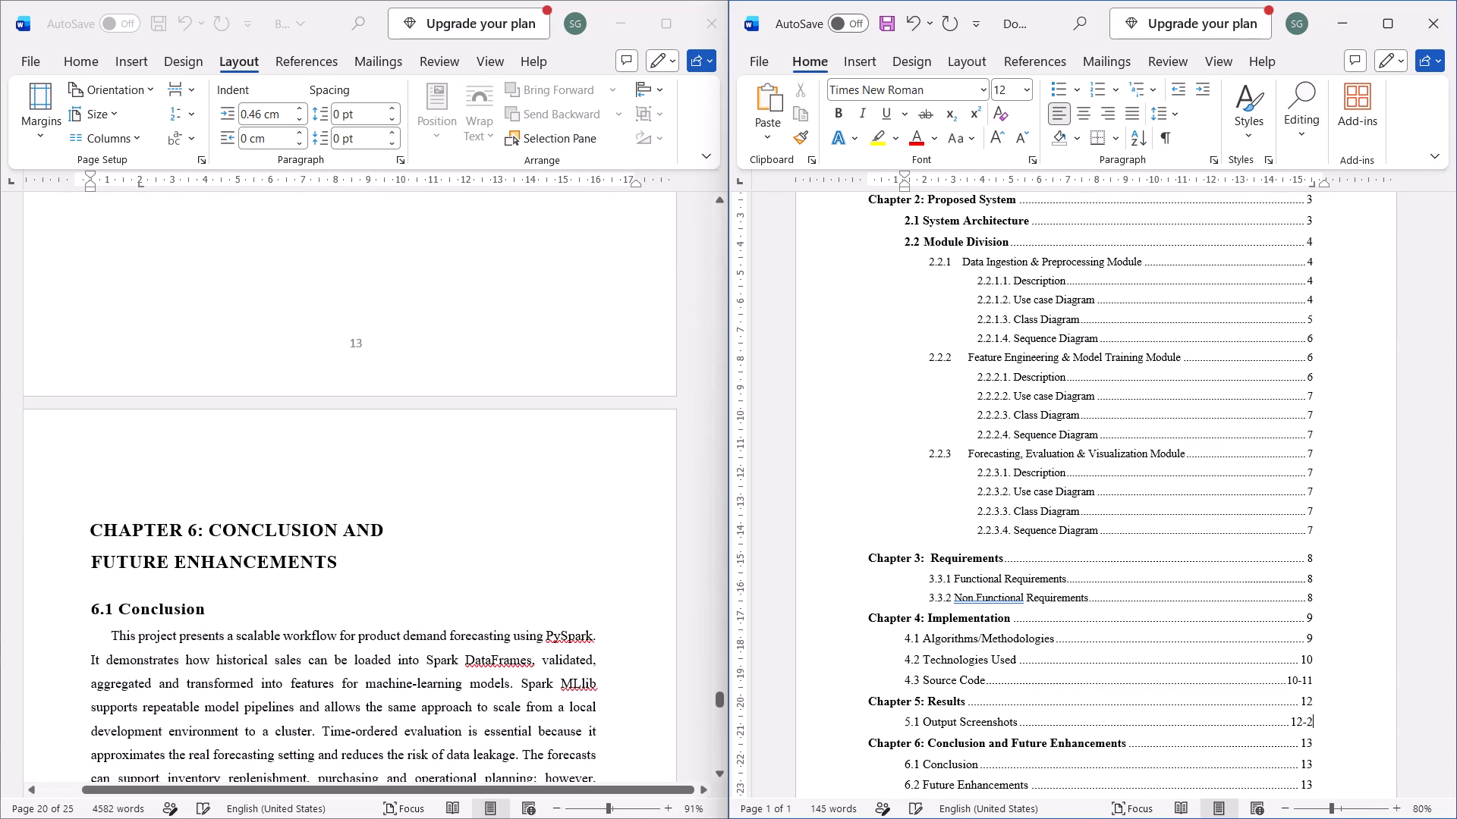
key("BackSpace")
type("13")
Delete the text from 5.1.1 Data Loading and Preprocessing through the end of 5.2 Result Interpretation in the report's Results chapter.
scroll(192, 516, "up", 1)
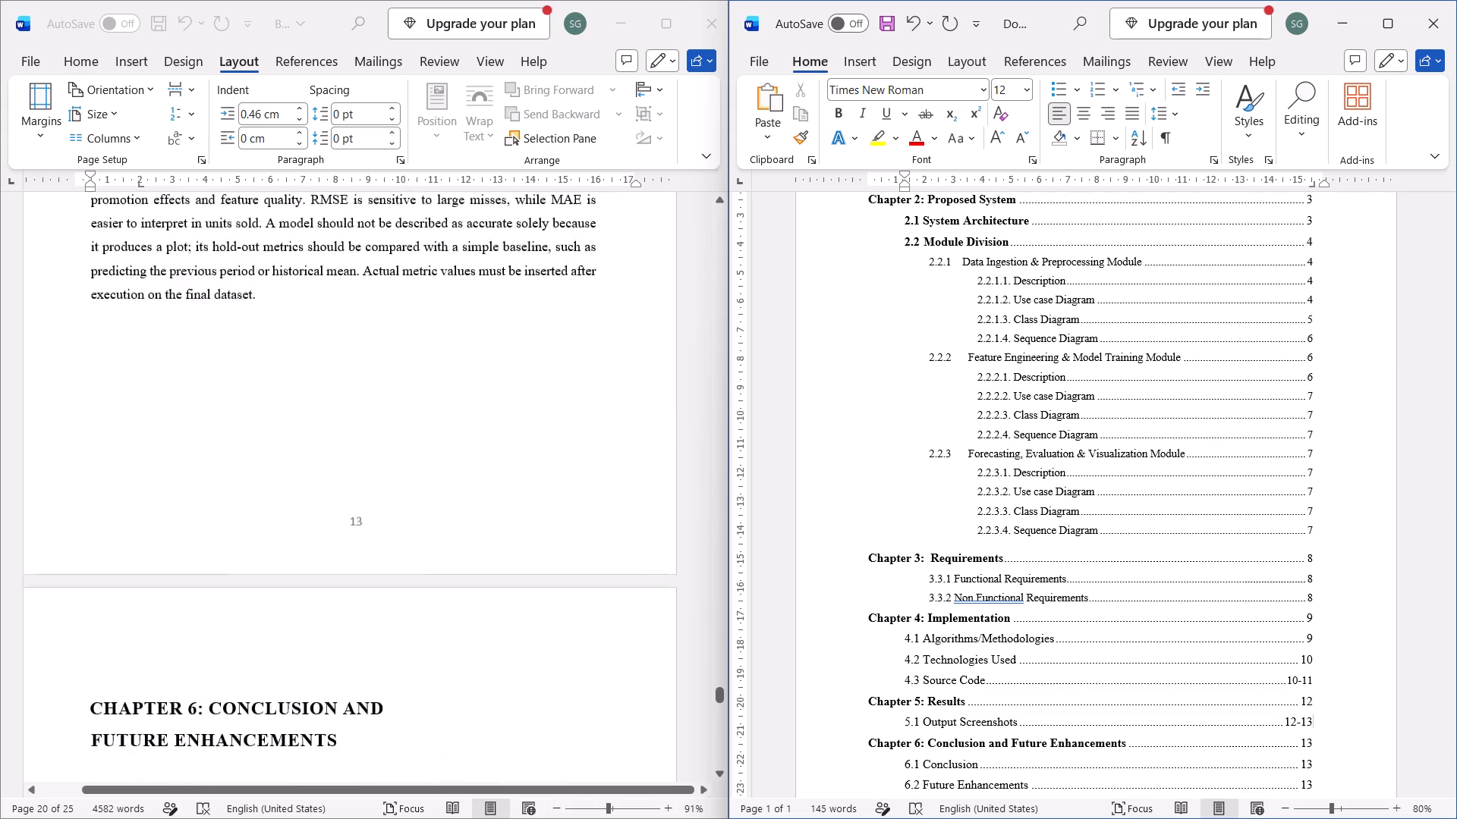
scroll(192, 516, "up", 3)
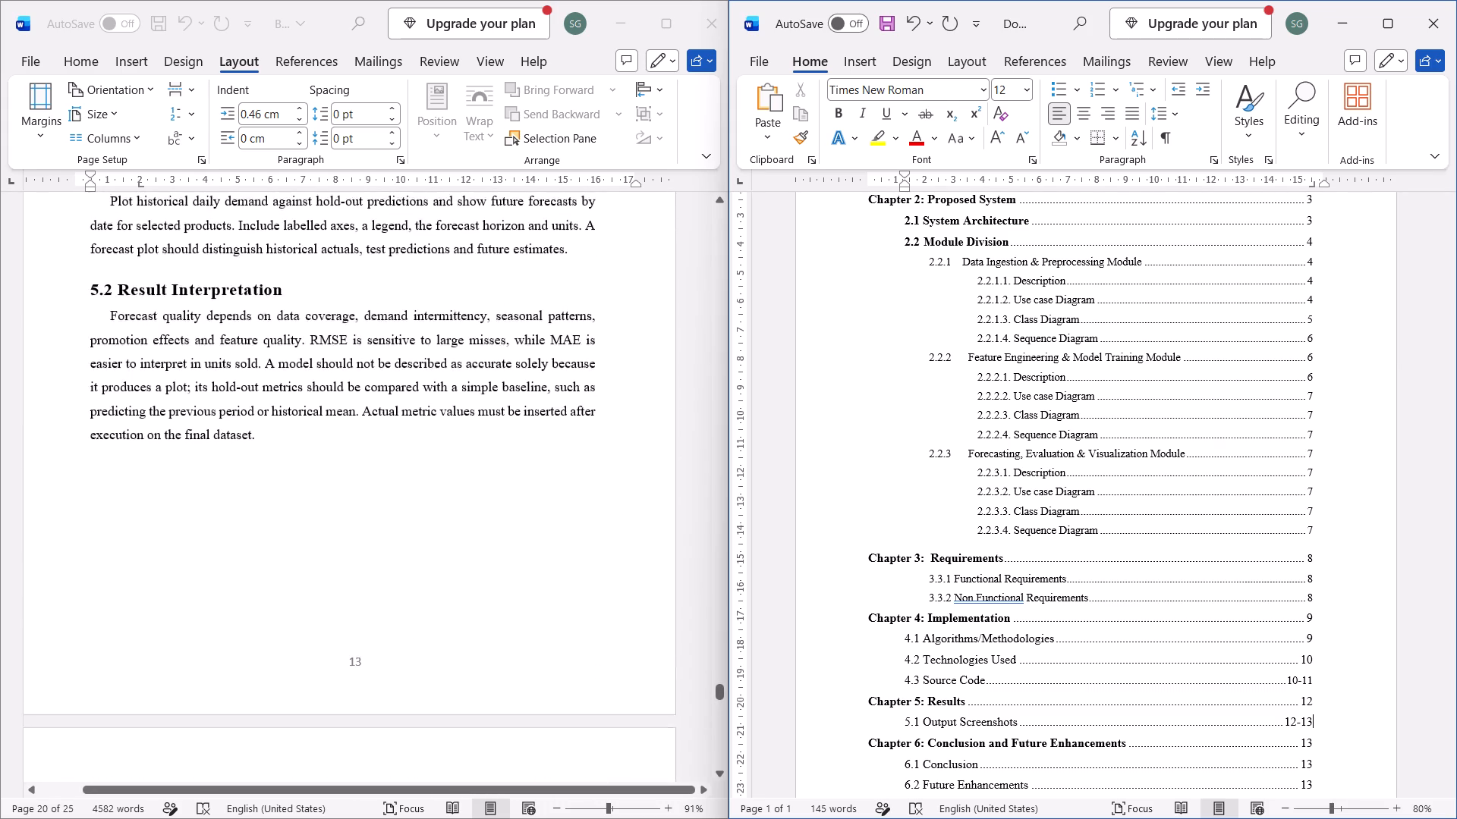
scroll(192, 516, "up", 3)
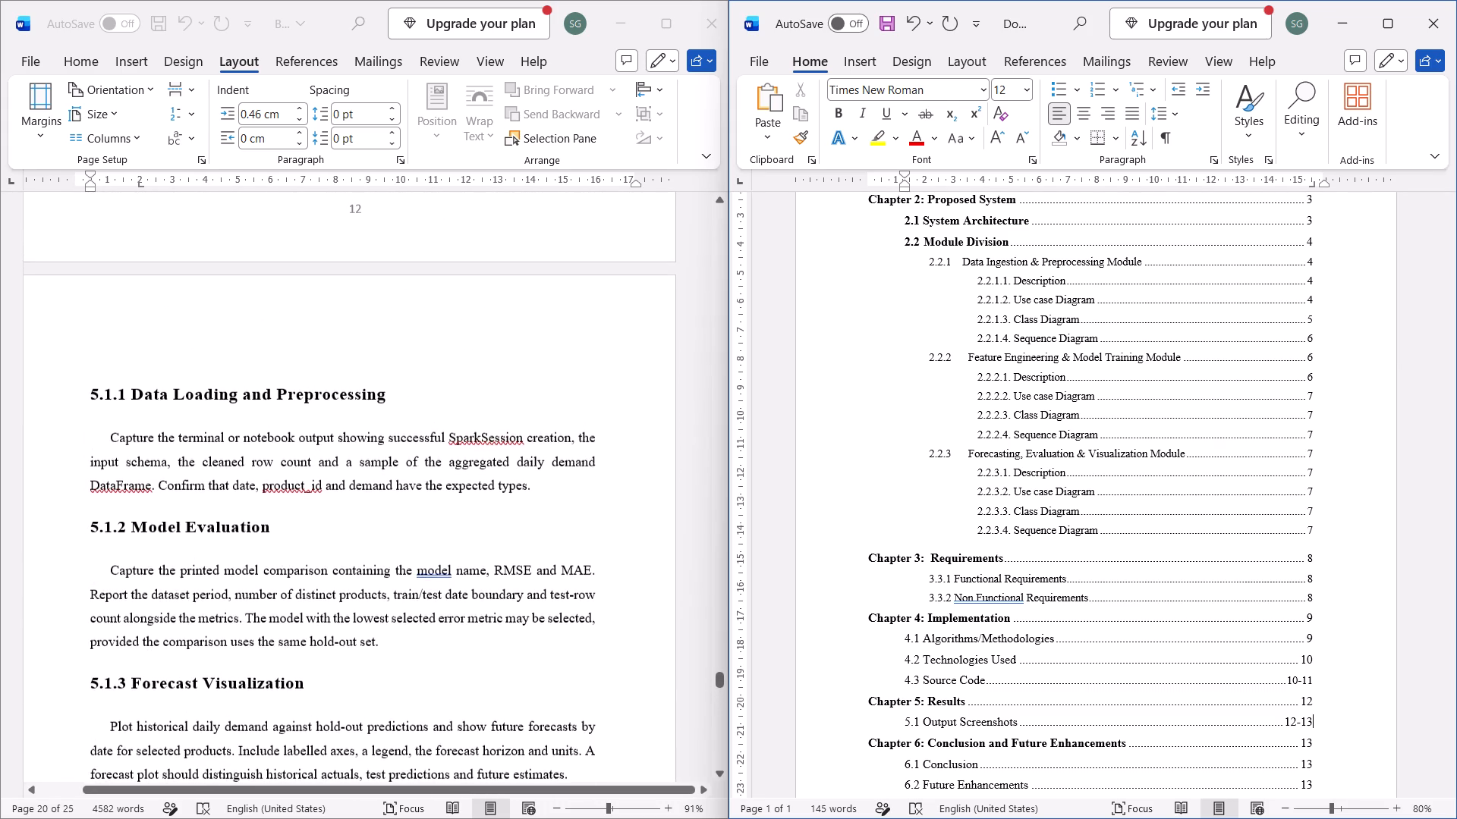
scroll(192, 516, "up", 2)
scroll(192, 516, "down", 1)
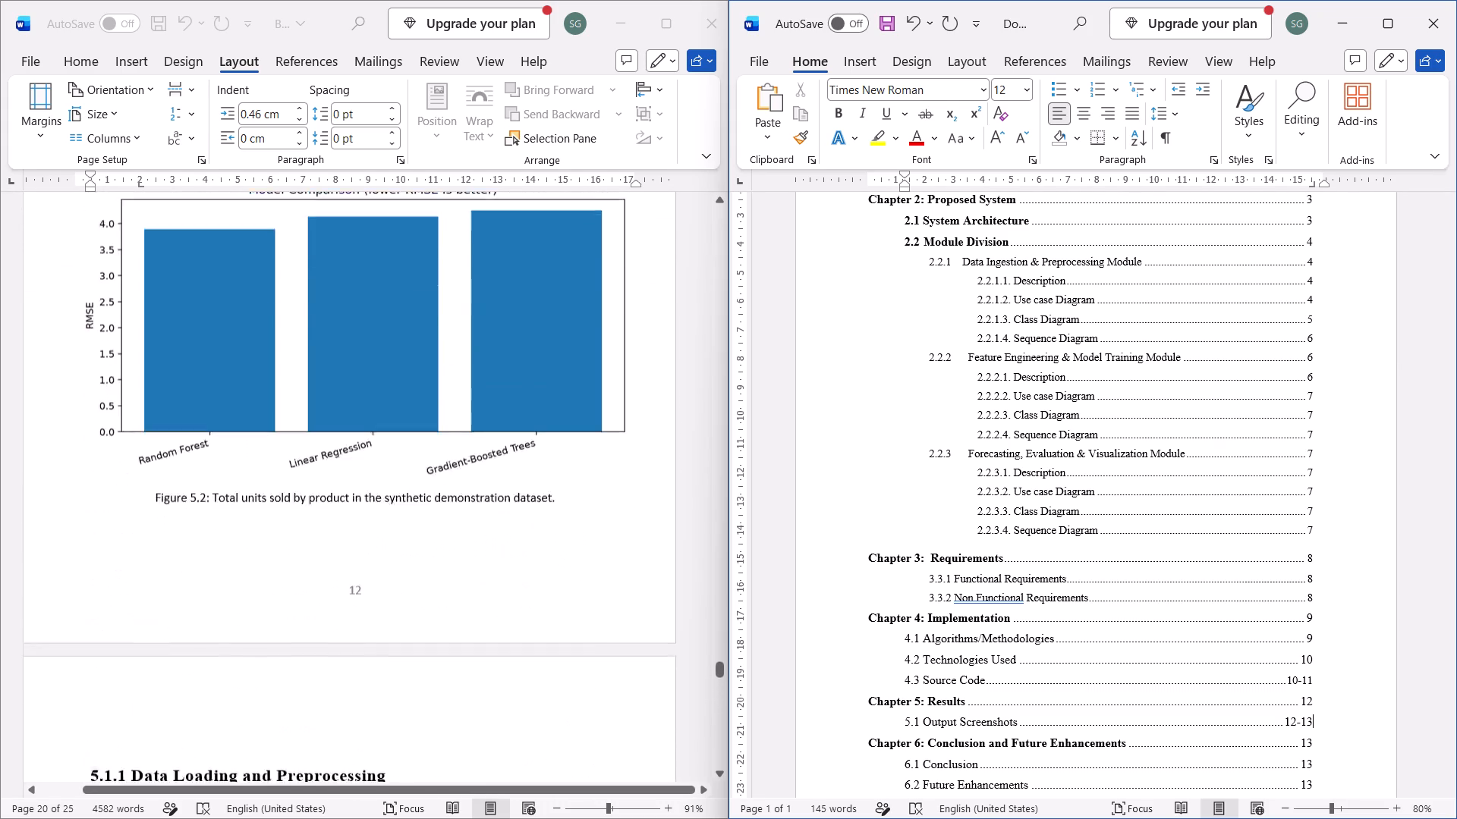
scroll(192, 516, "down", 3)
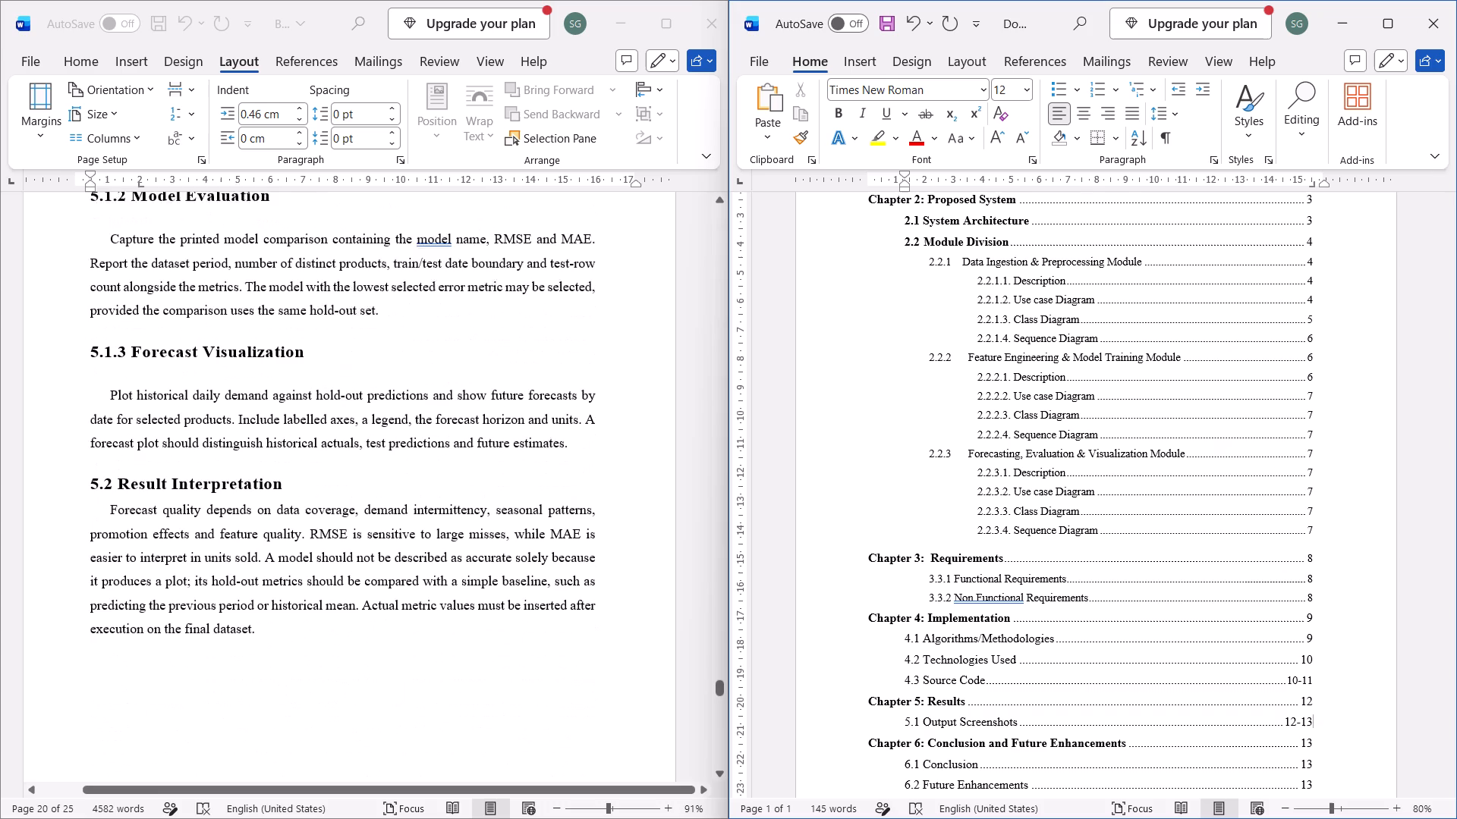
left_click_drag(275, 604, 285, 673)
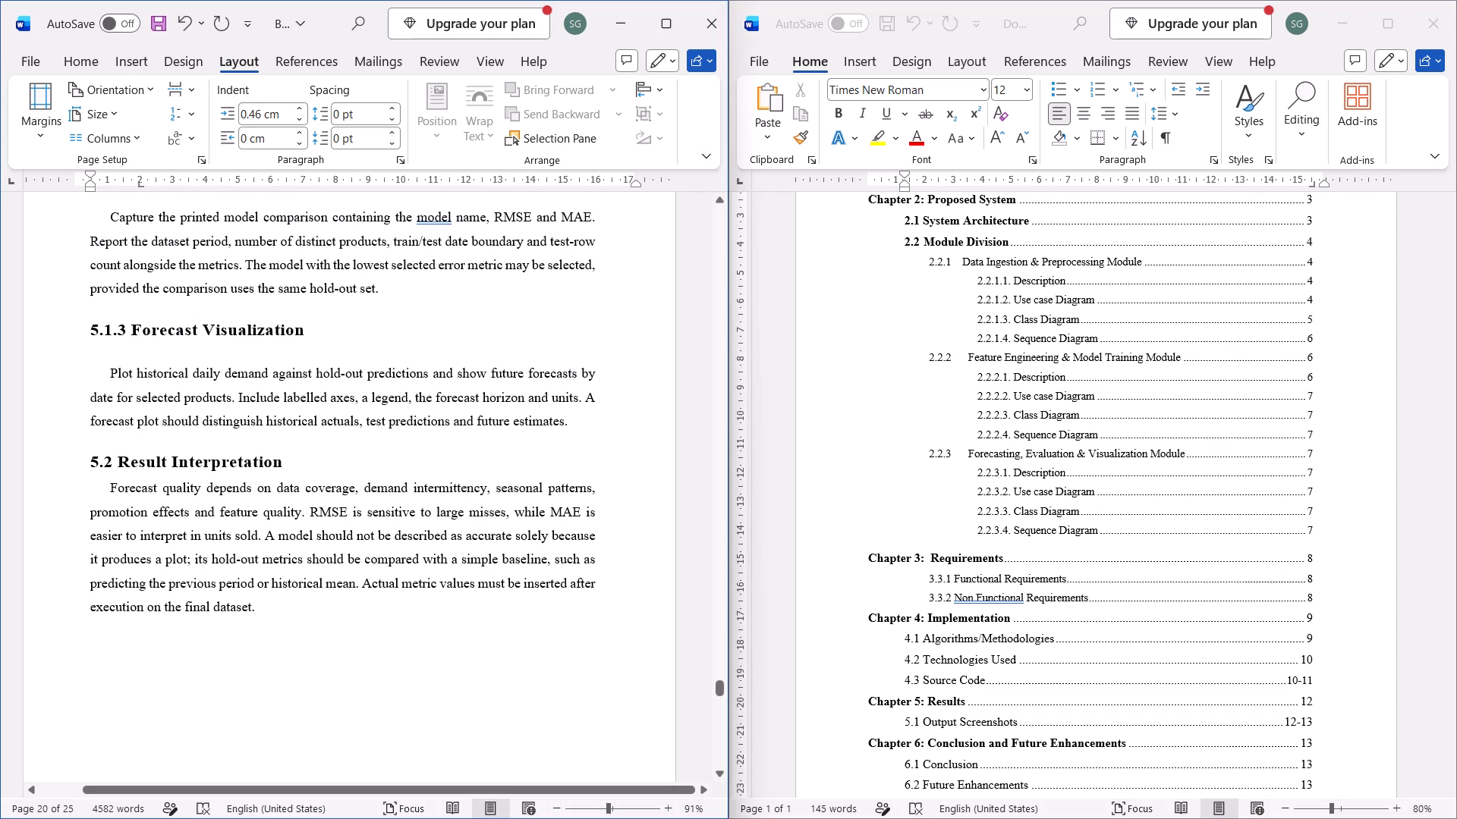
left_click_drag(285, 673, 282, 625)
left_click_drag(282, 625, 73, 158)
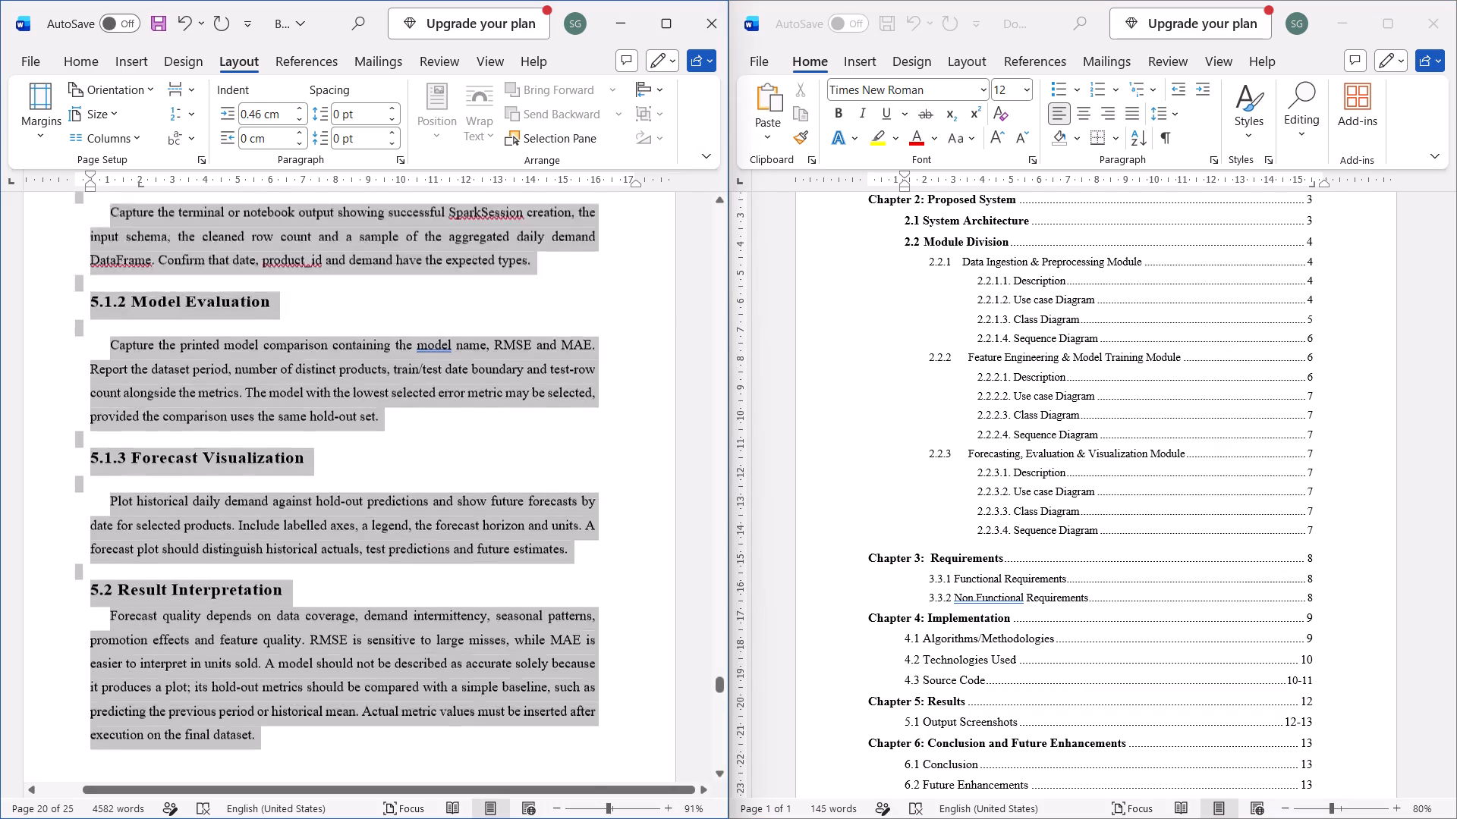
left_click_drag(73, 158, 58, 398)
key("BackSpace")
Set the page number of the 5.1 Output Screenshots contents entry to 12 in the copied list.
scroll(58, 398, "up", 1)
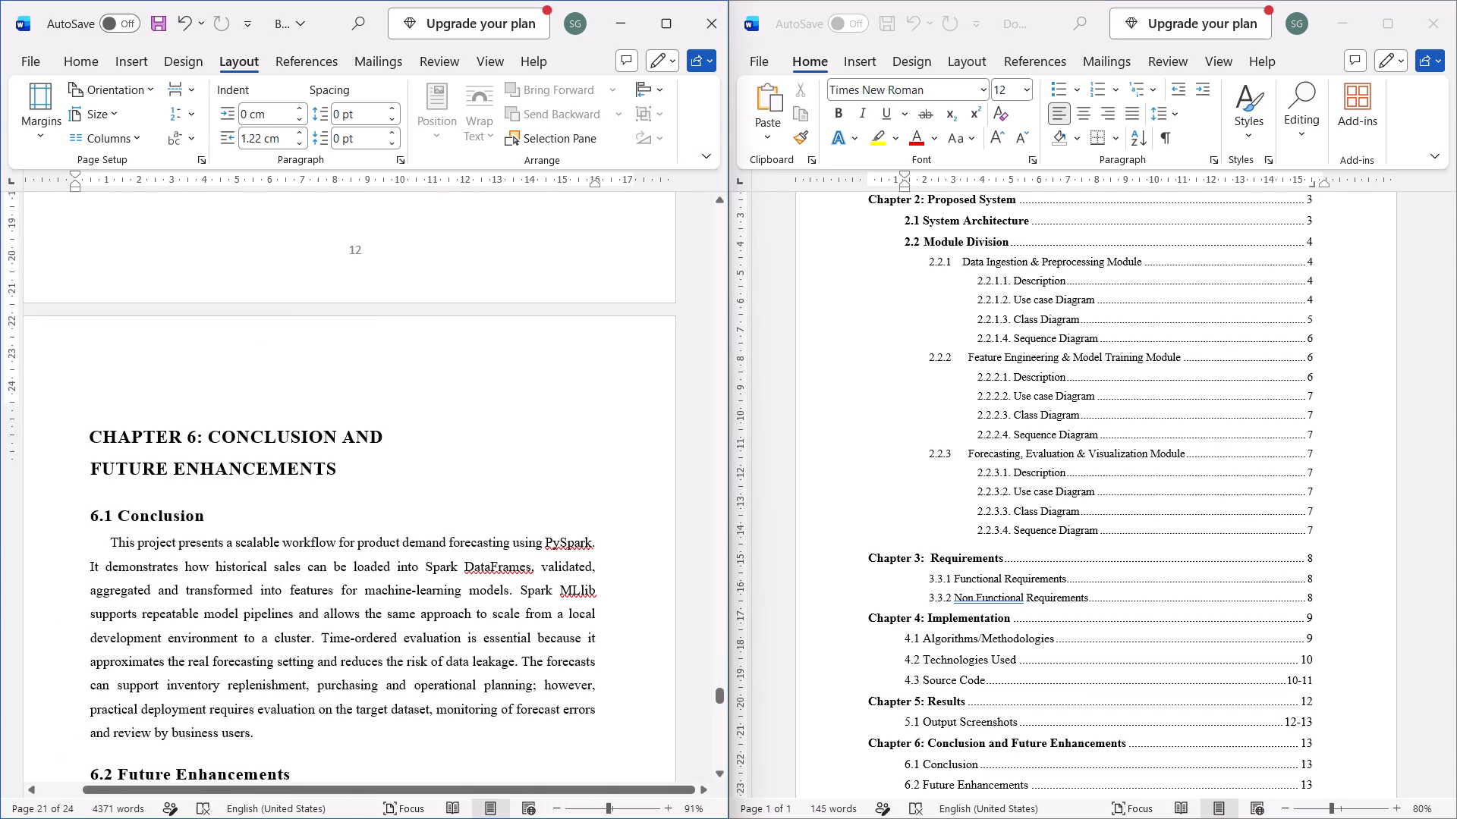
scroll(58, 398, "up", 1)
scroll(58, 398, "down", 1)
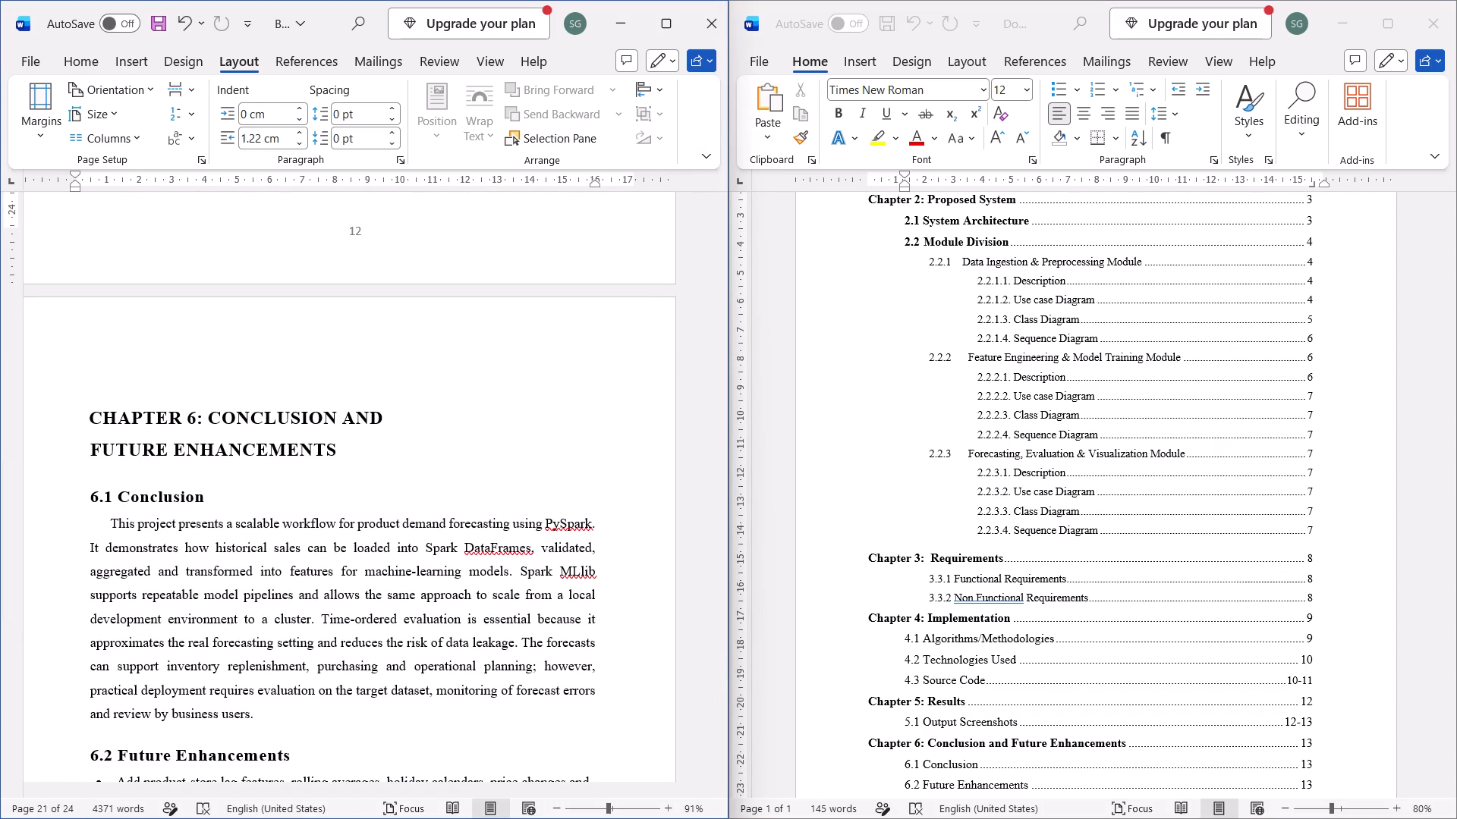
left_click(1313, 720)
key("BackSpace")
key("BackSpace")
key("BackSpace")
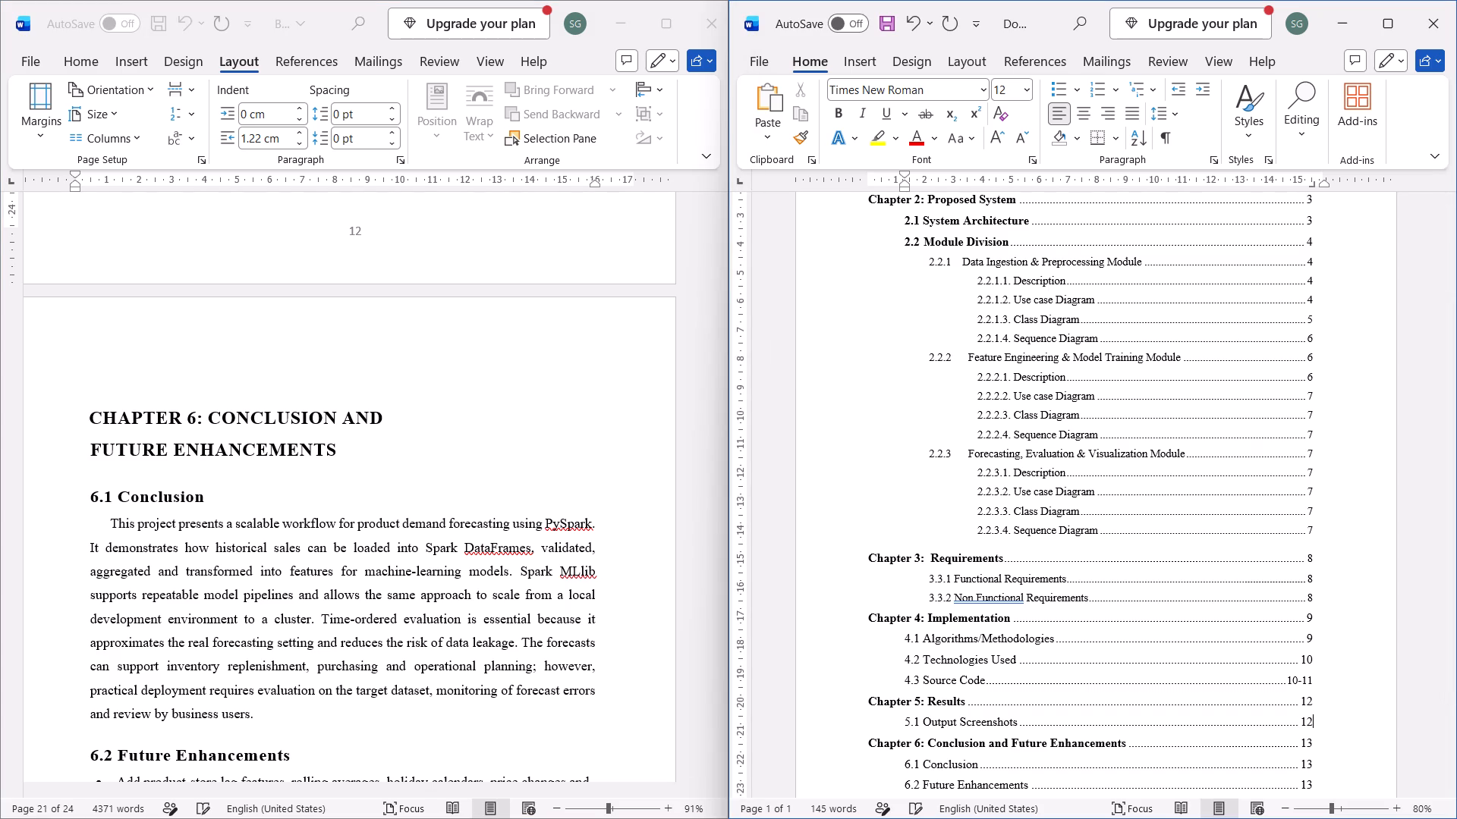
Check the Chapter 6 and References contents entries against the page numbers of those sections in the report.
key("Down")
scroll(606, 595, "down", 2)
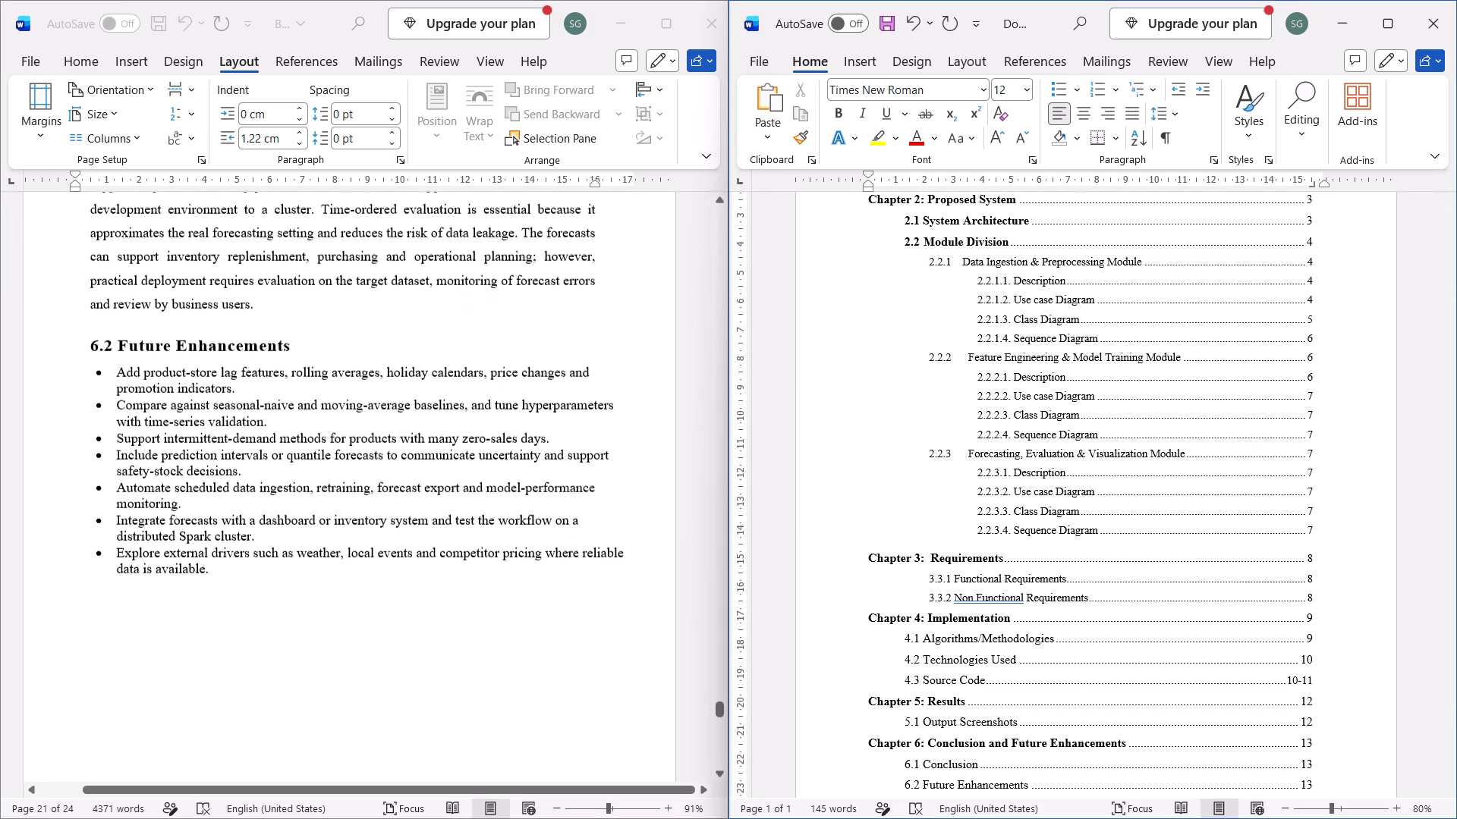
scroll(606, 595, "down", 1)
scroll(605, 636, "up", 3)
key("Down")
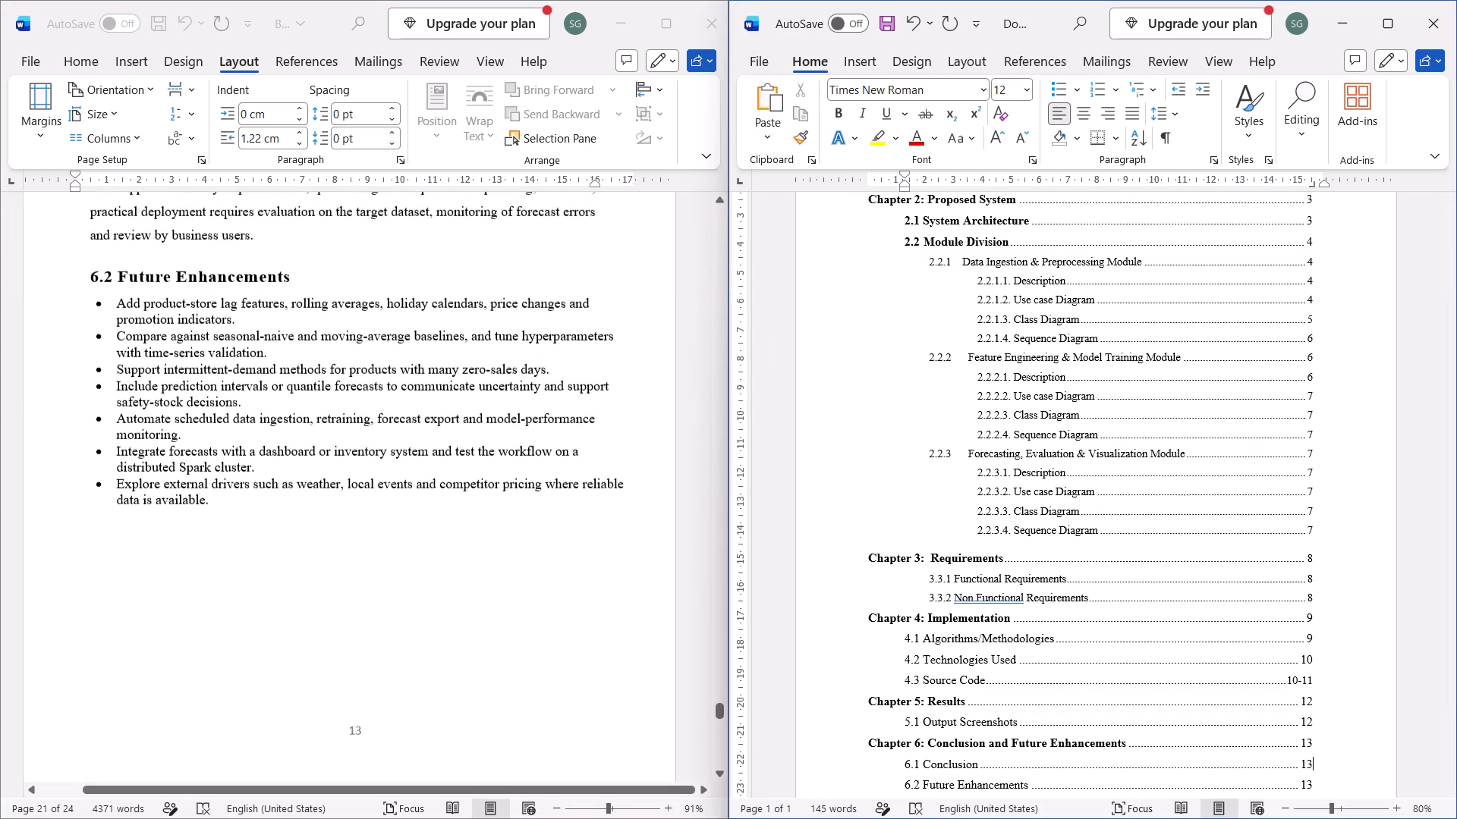
scroll(605, 636, "up", 2)
key("Down")
key("Down")
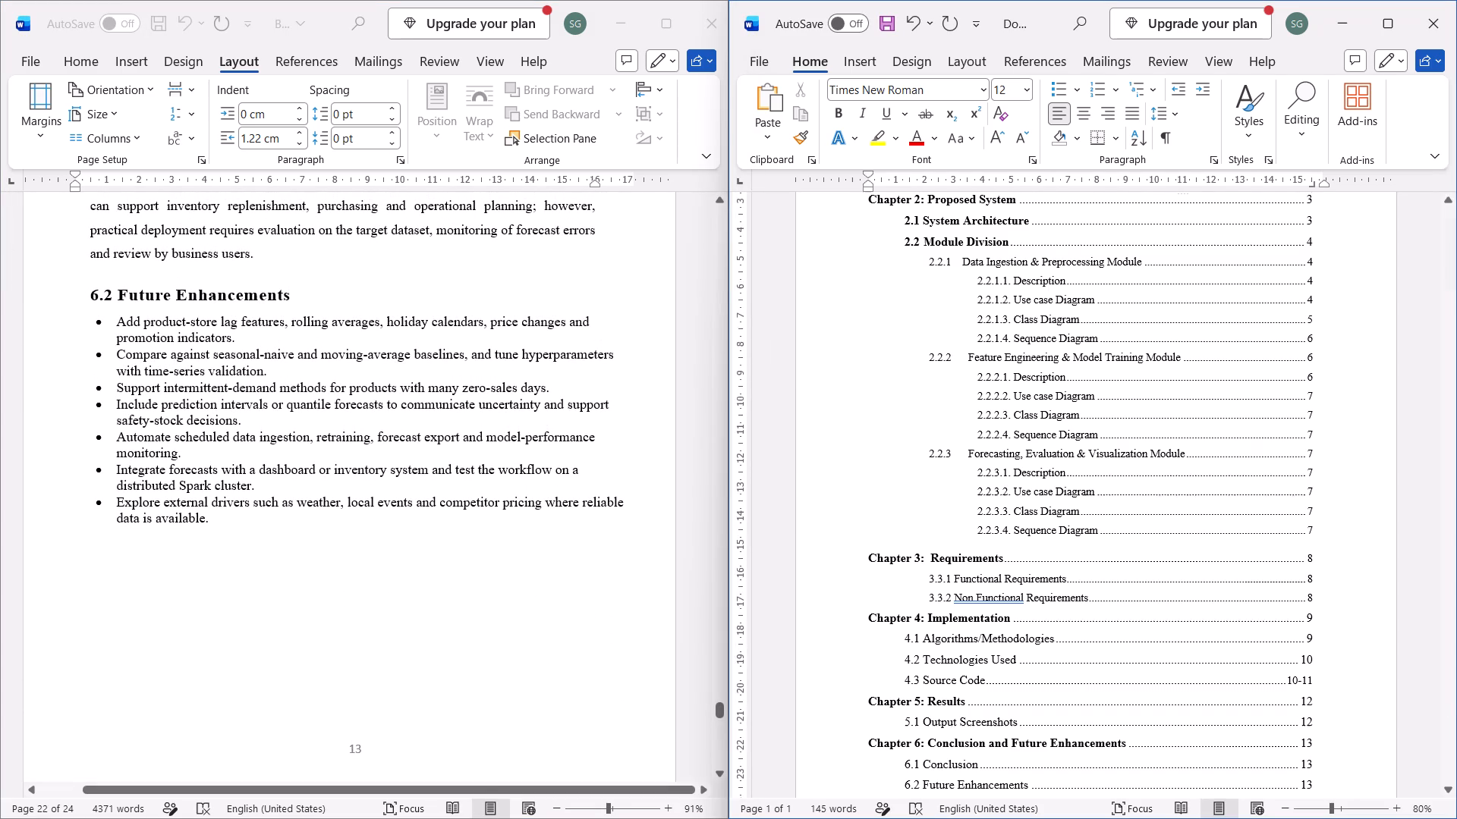
key("Down")
key("Up")
scroll(605, 636, "down", 2)
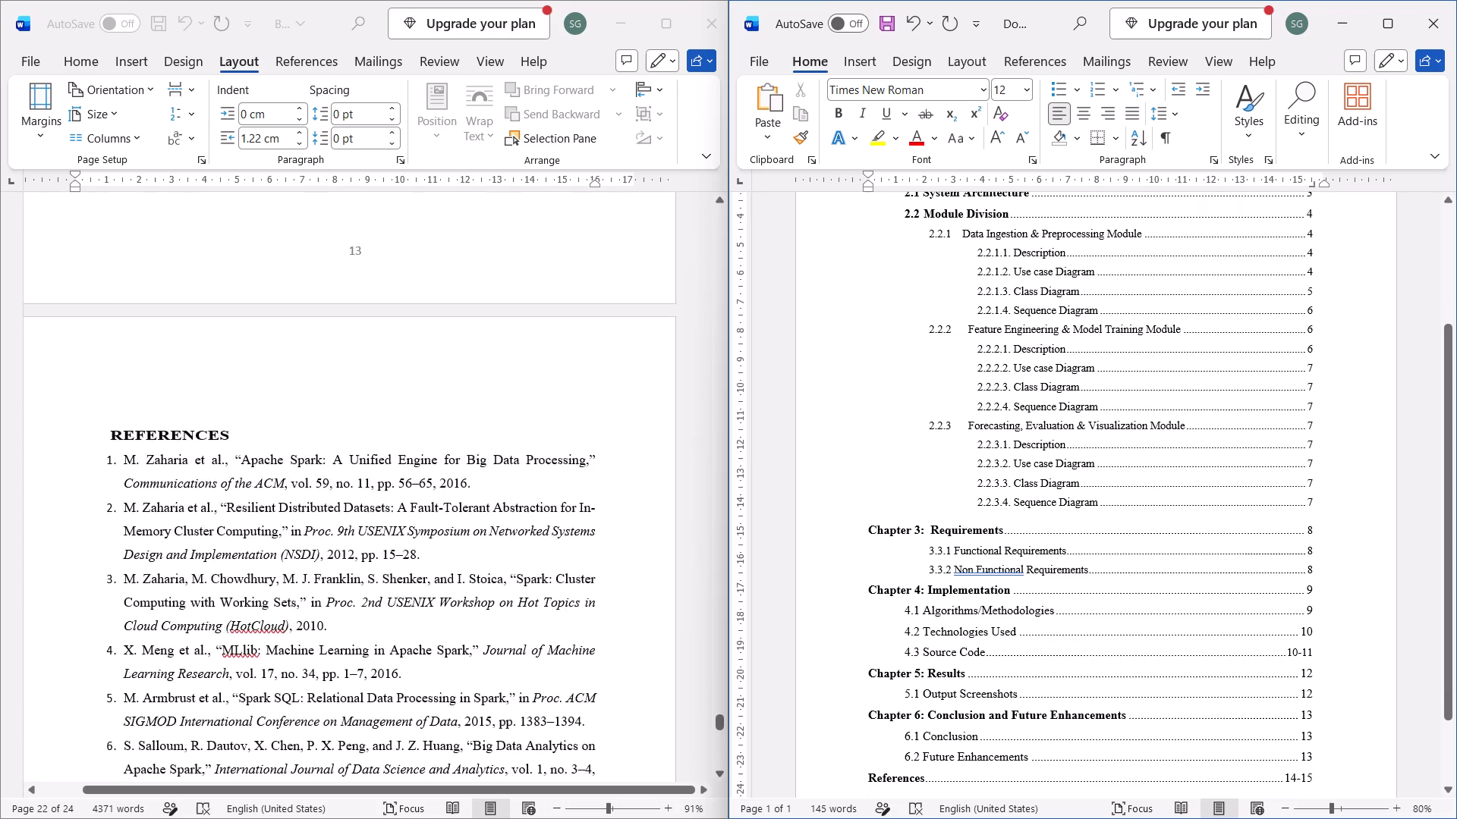
scroll(605, 636, "down", 7)
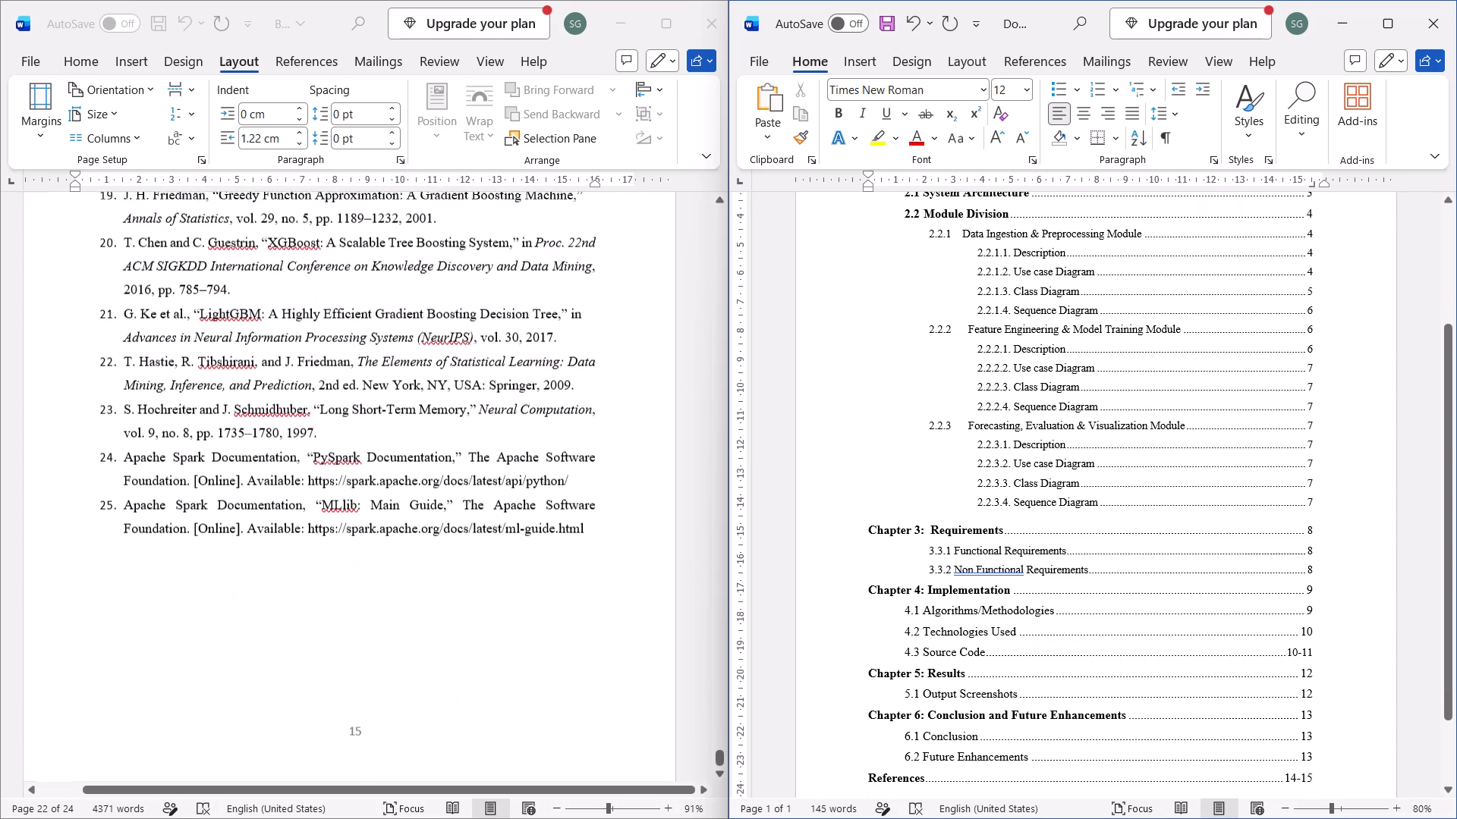
scroll(605, 636, "down", 2)
key("Down")
key("Down")
key("Down")
key("Down")
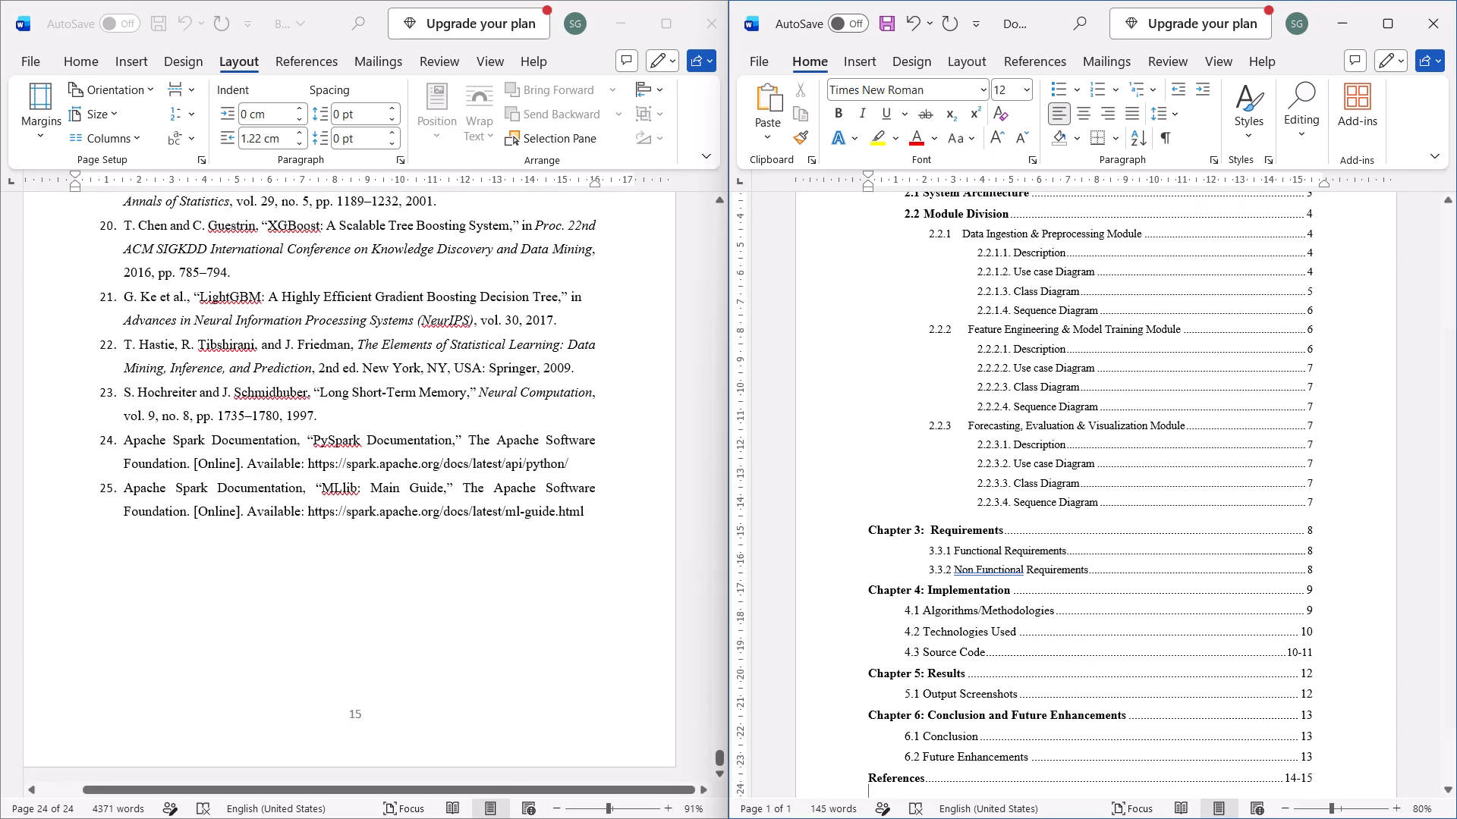
scroll(880, 527, "down", 2)
scroll(1094, 651, "down", 2)
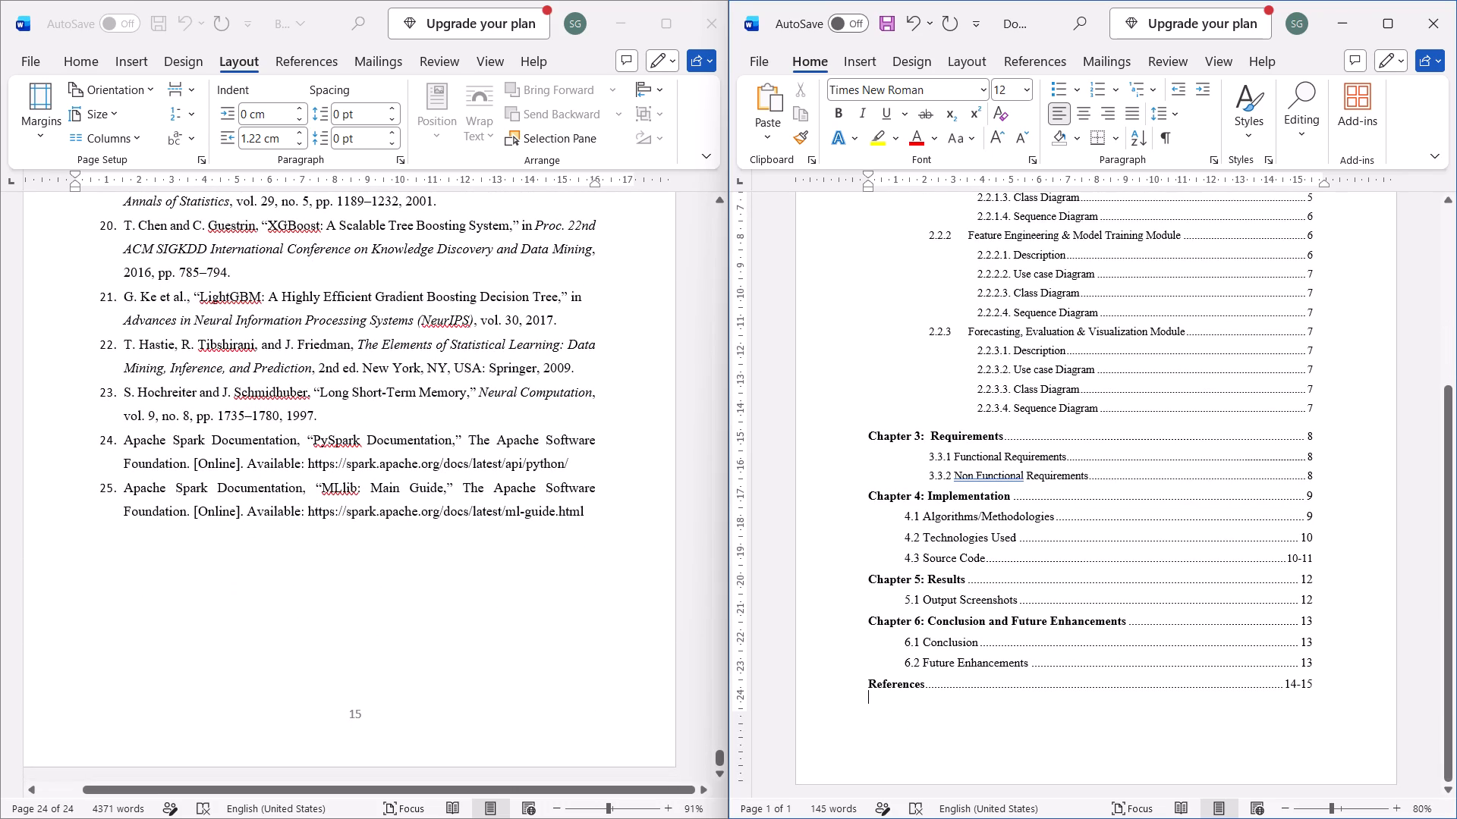
Copy the entire updated contents list from the second document, leaving out its final empty paragraph.
left_click(1278, 654, "ctrl")
key("ctrl+a")
scroll(1278, 654, "up", 1)
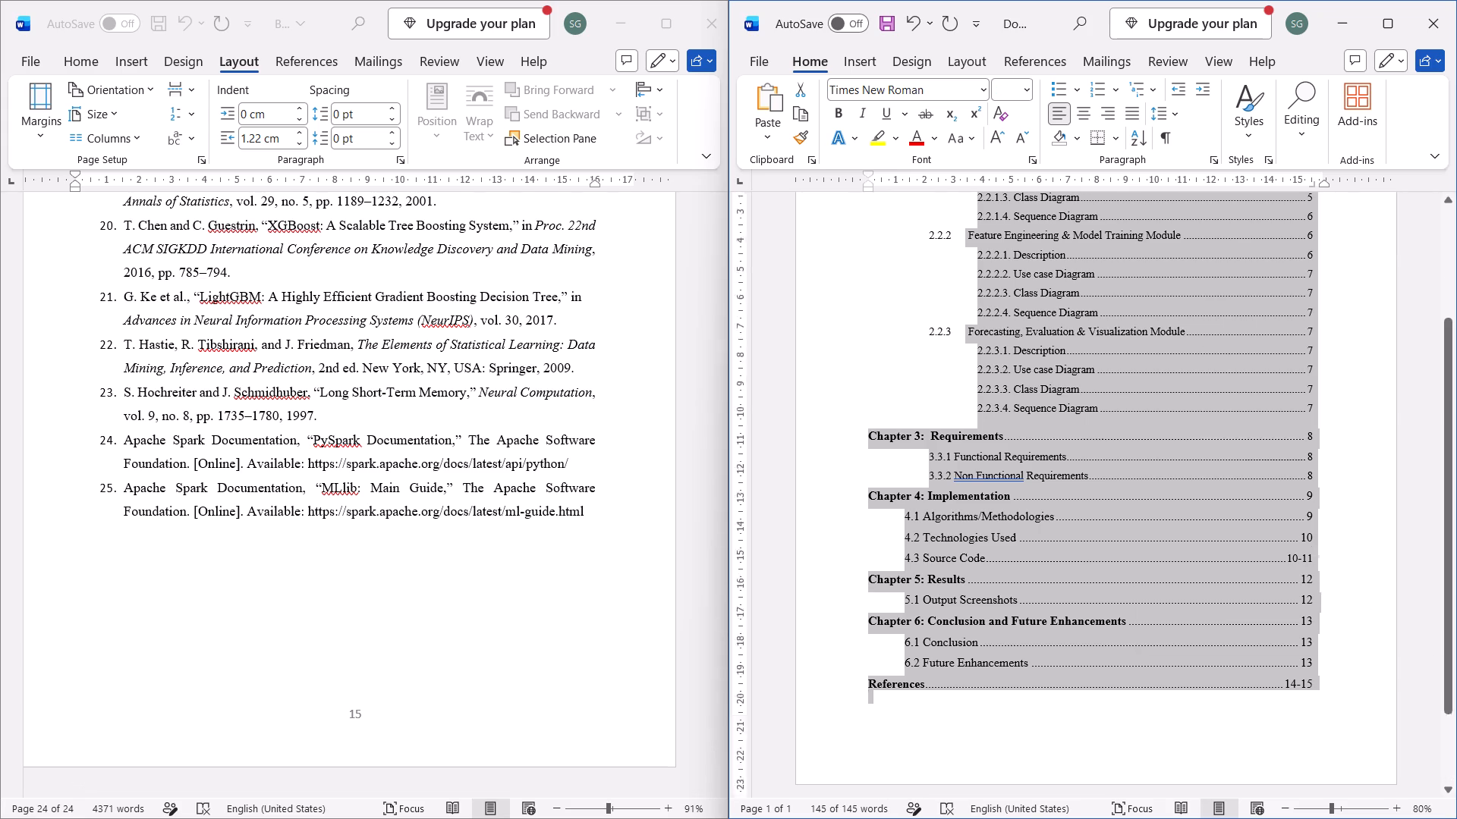
scroll(1278, 654, "up", 1)
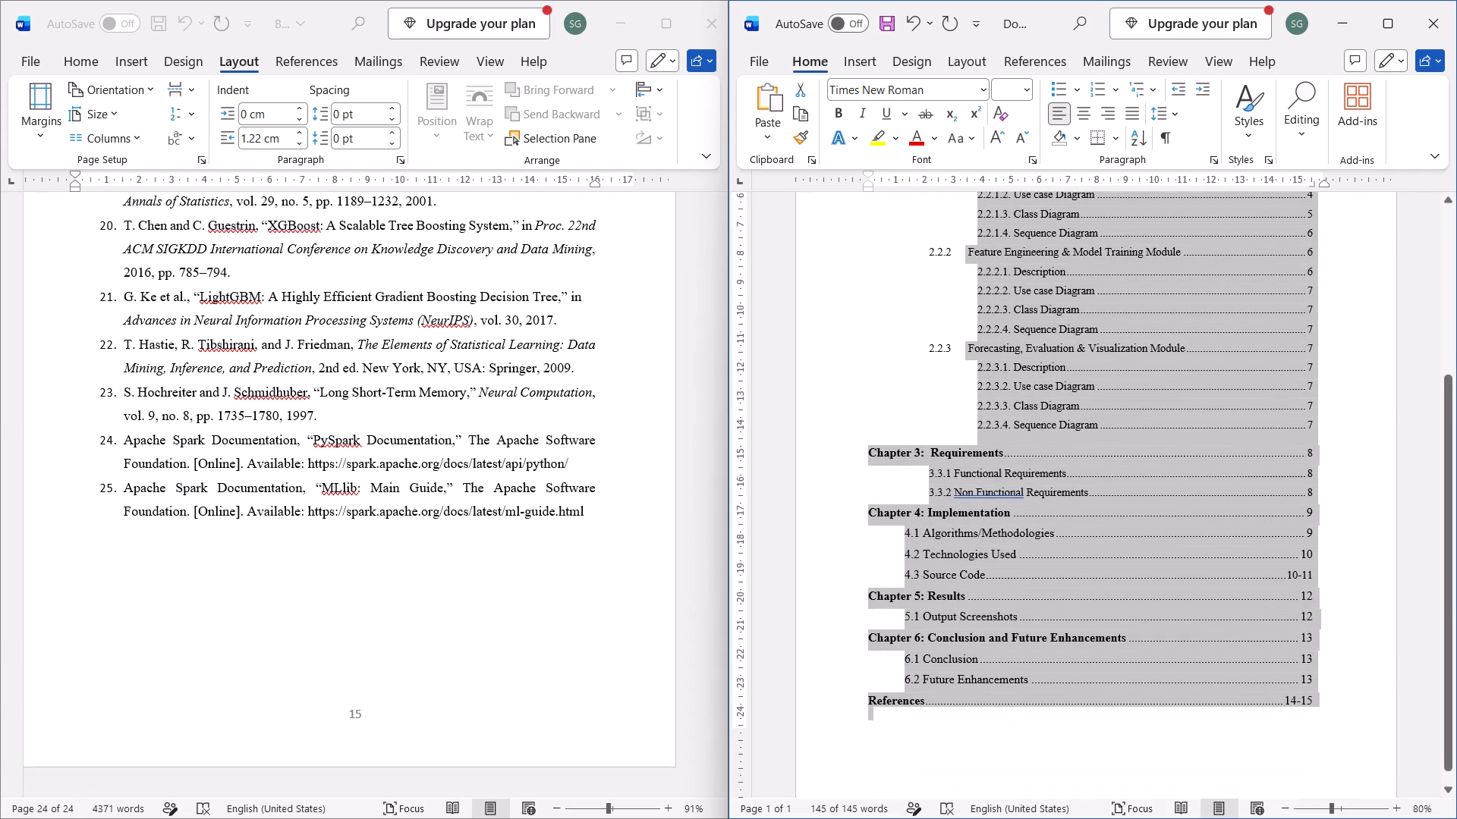
key("Left")
scroll(1278, 654, "down", 2)
key("ctrl+a")
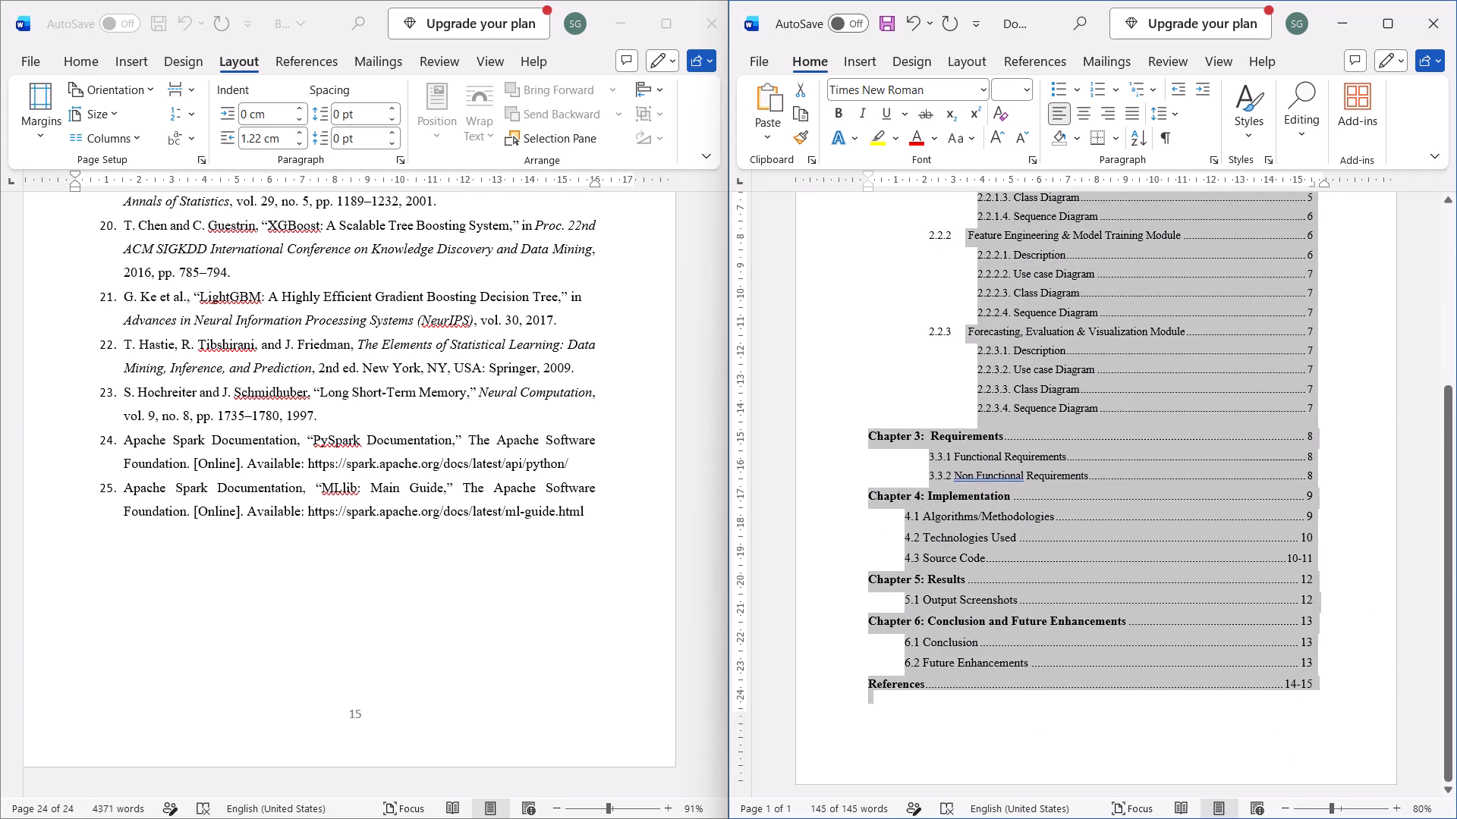
key("shift+Left")
key("ctrl+c")
Replace the report's old Contents entries, from Chapter 1: Introduction through References, with the copied updated list.
scroll(516, 651, "up", 5)
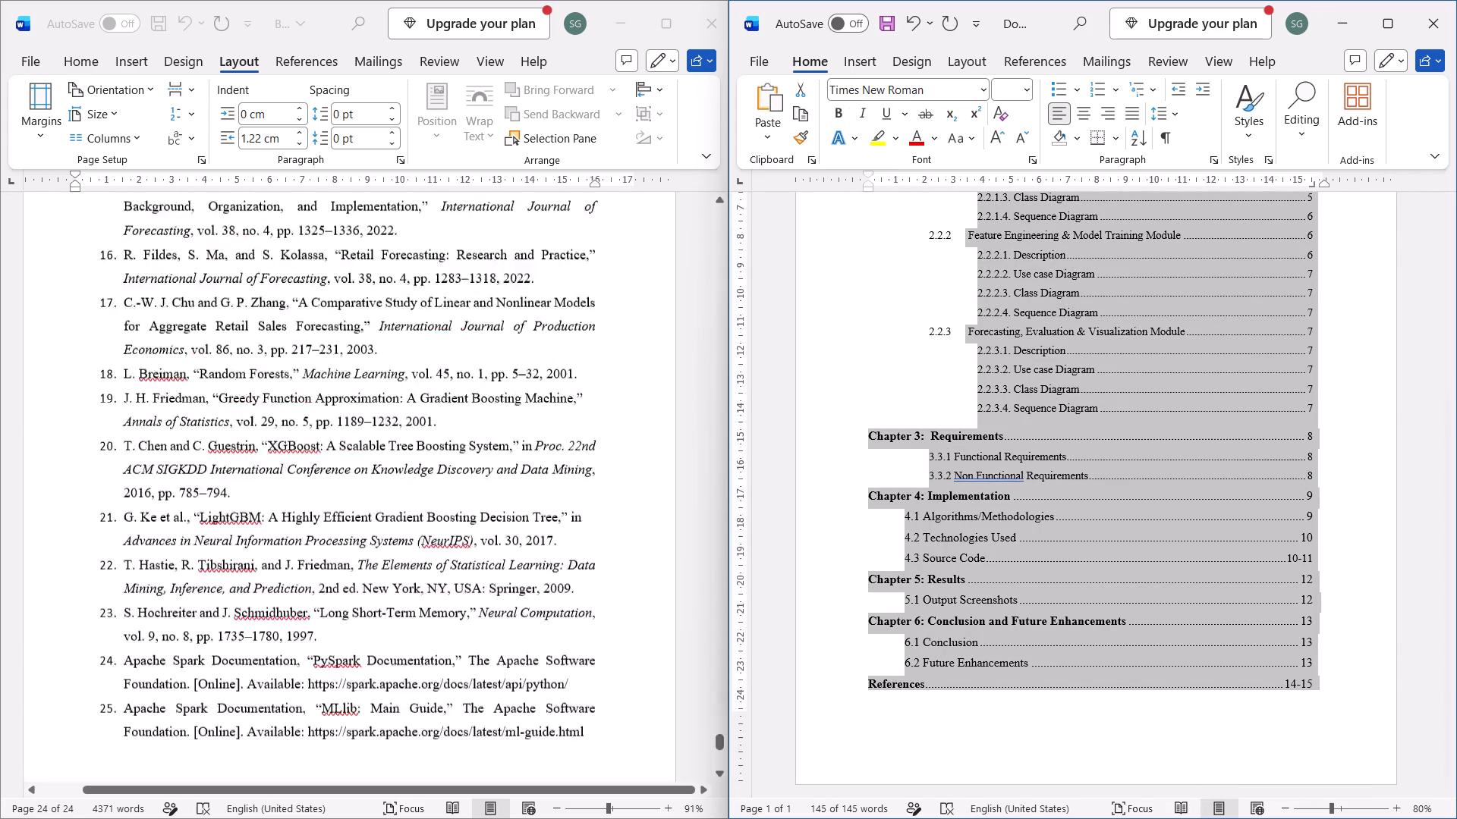
scroll(516, 651, "up", 20)
scroll(516, 651, "up", 5)
scroll(516, 651, "down", 6)
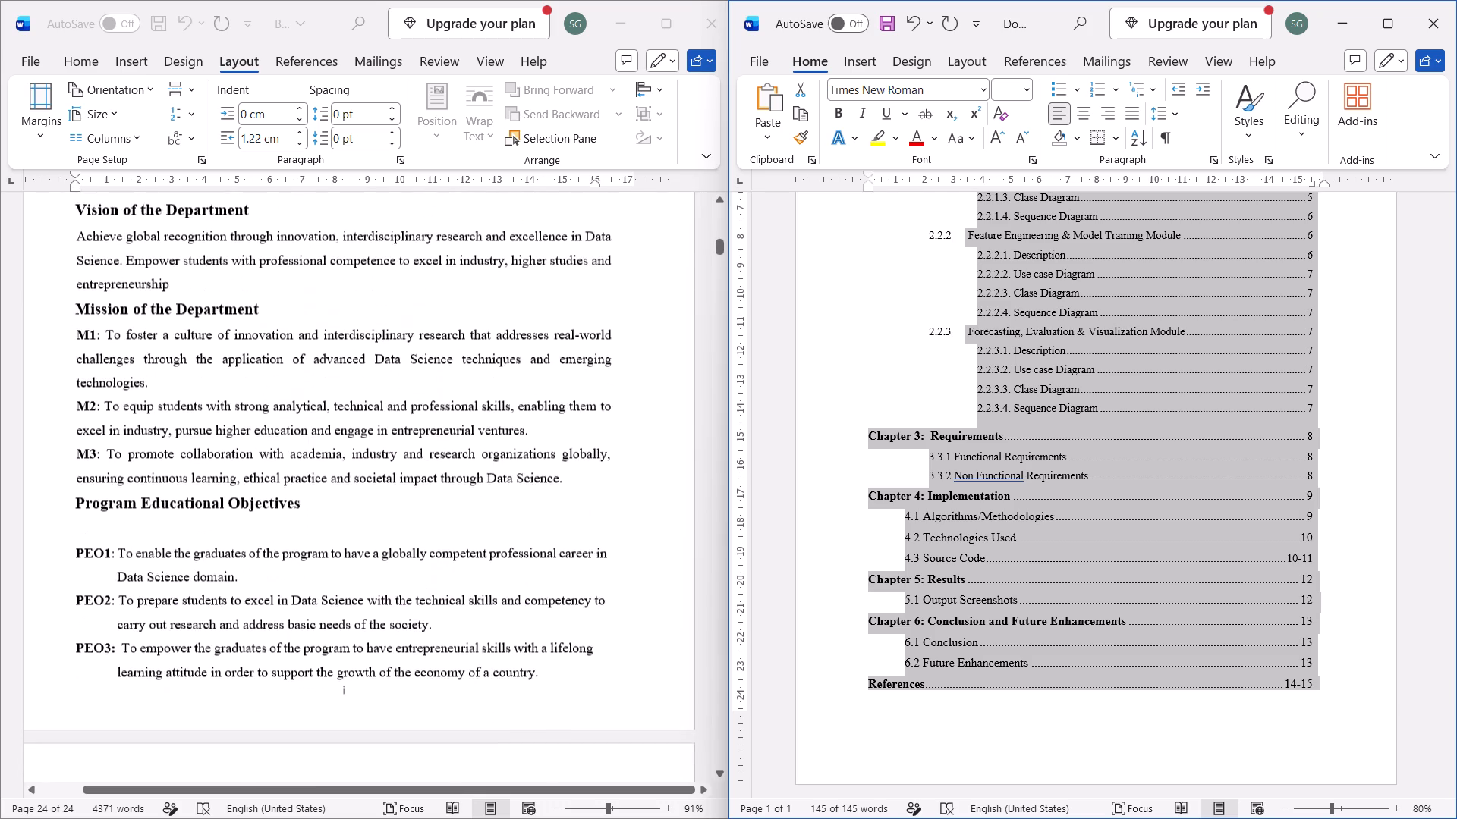
scroll(516, 651, "down", 6)
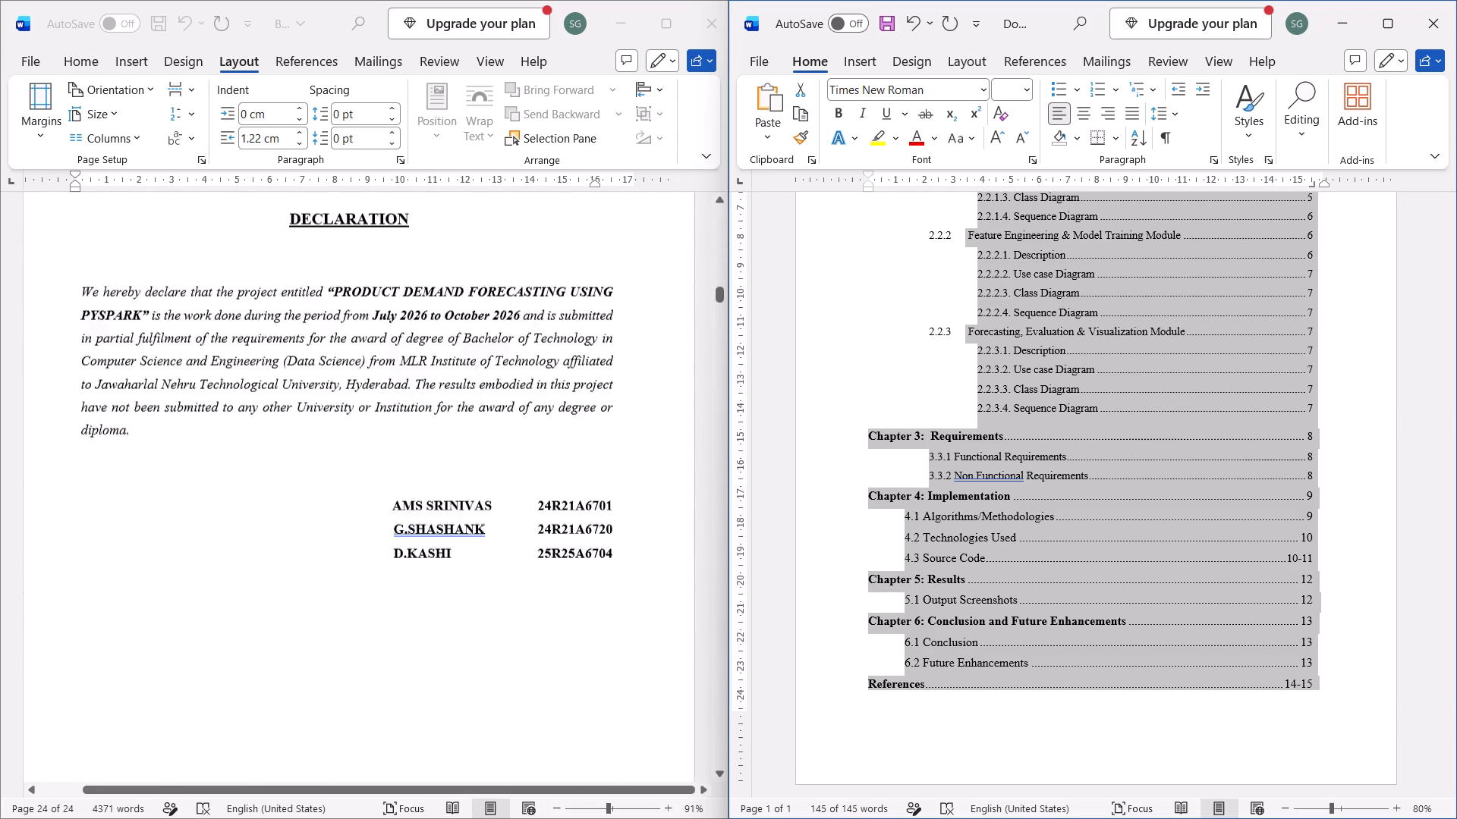
scroll(516, 651, "down", 6)
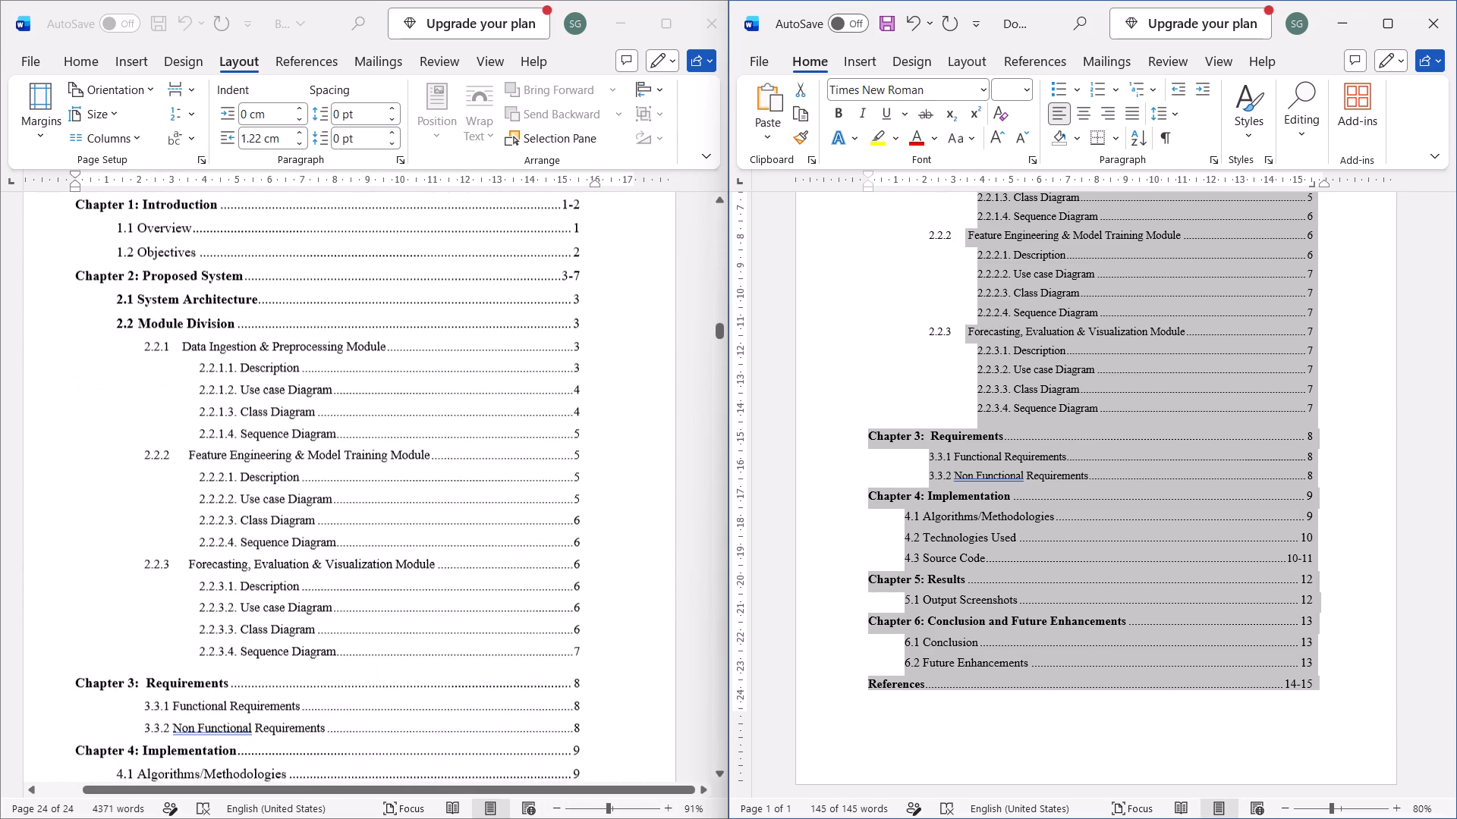
scroll(516, 651, "down", 2)
scroll(392, 501, "up", 1)
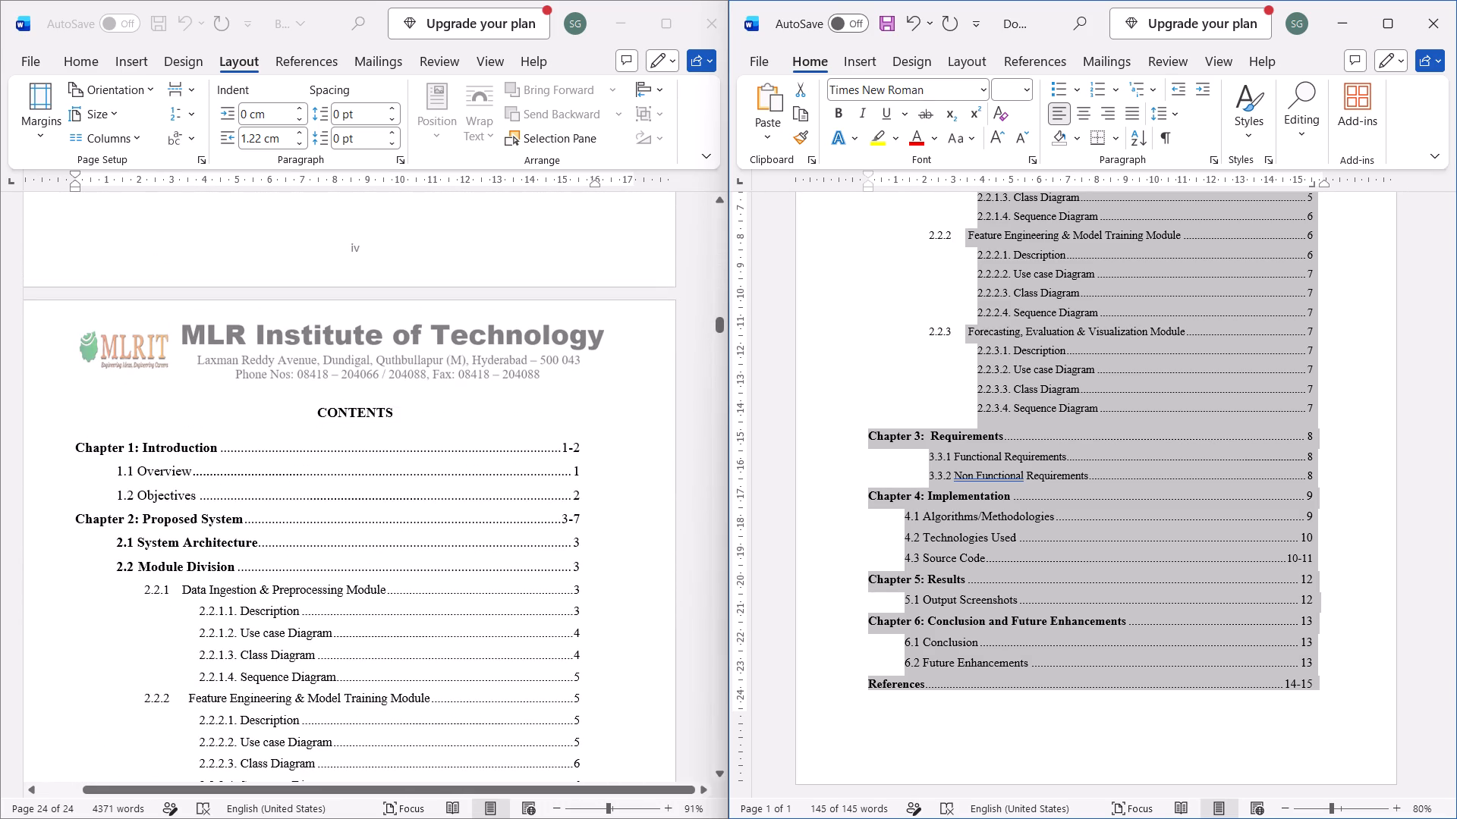
left_click(68, 444)
left_click_drag(64, 448, 194, 818)
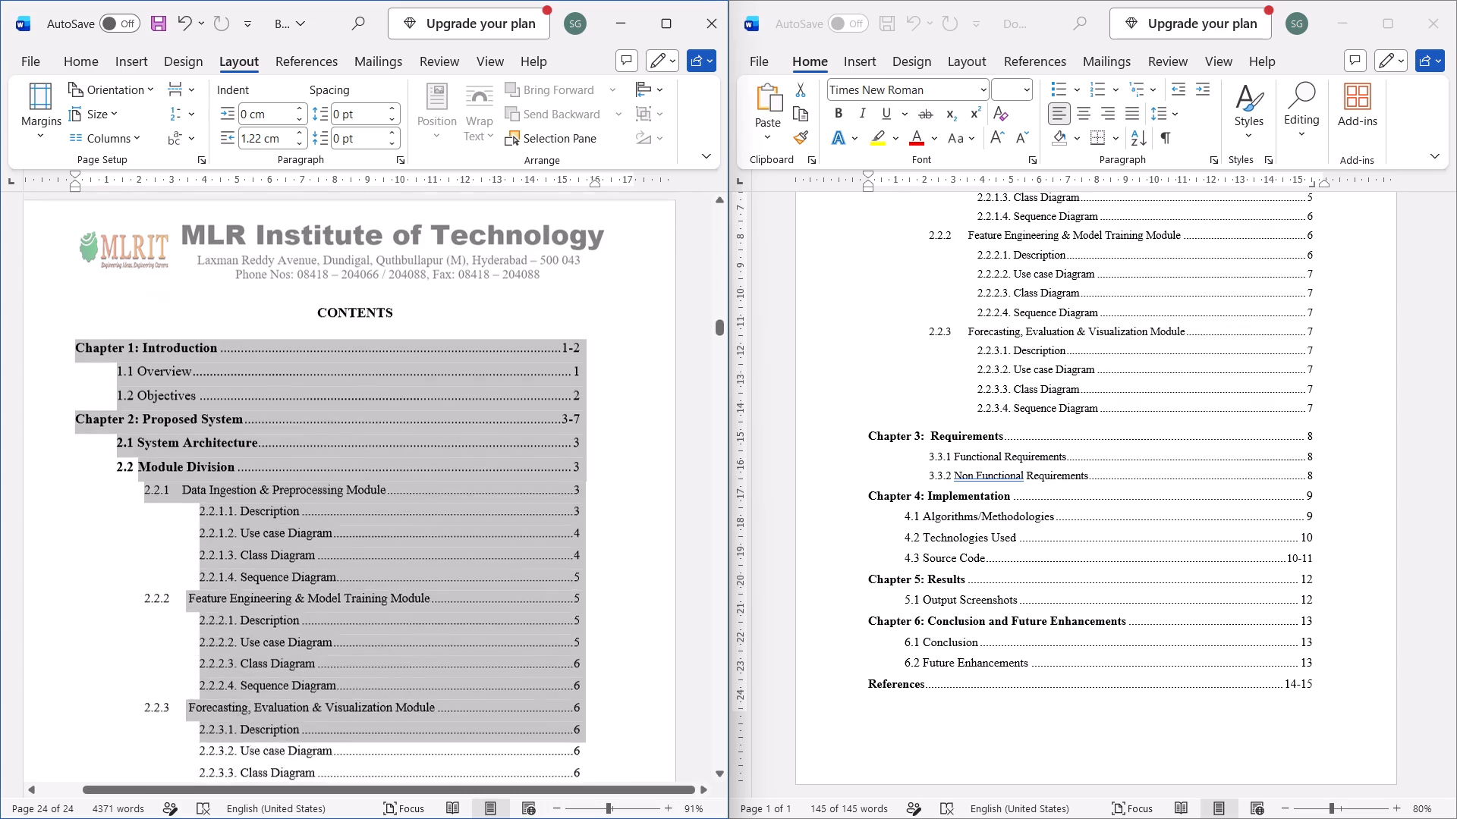
left_click_drag(194, 818, 593, 416)
key("ctrl+v")
scroll(593, 416, "up", 1)
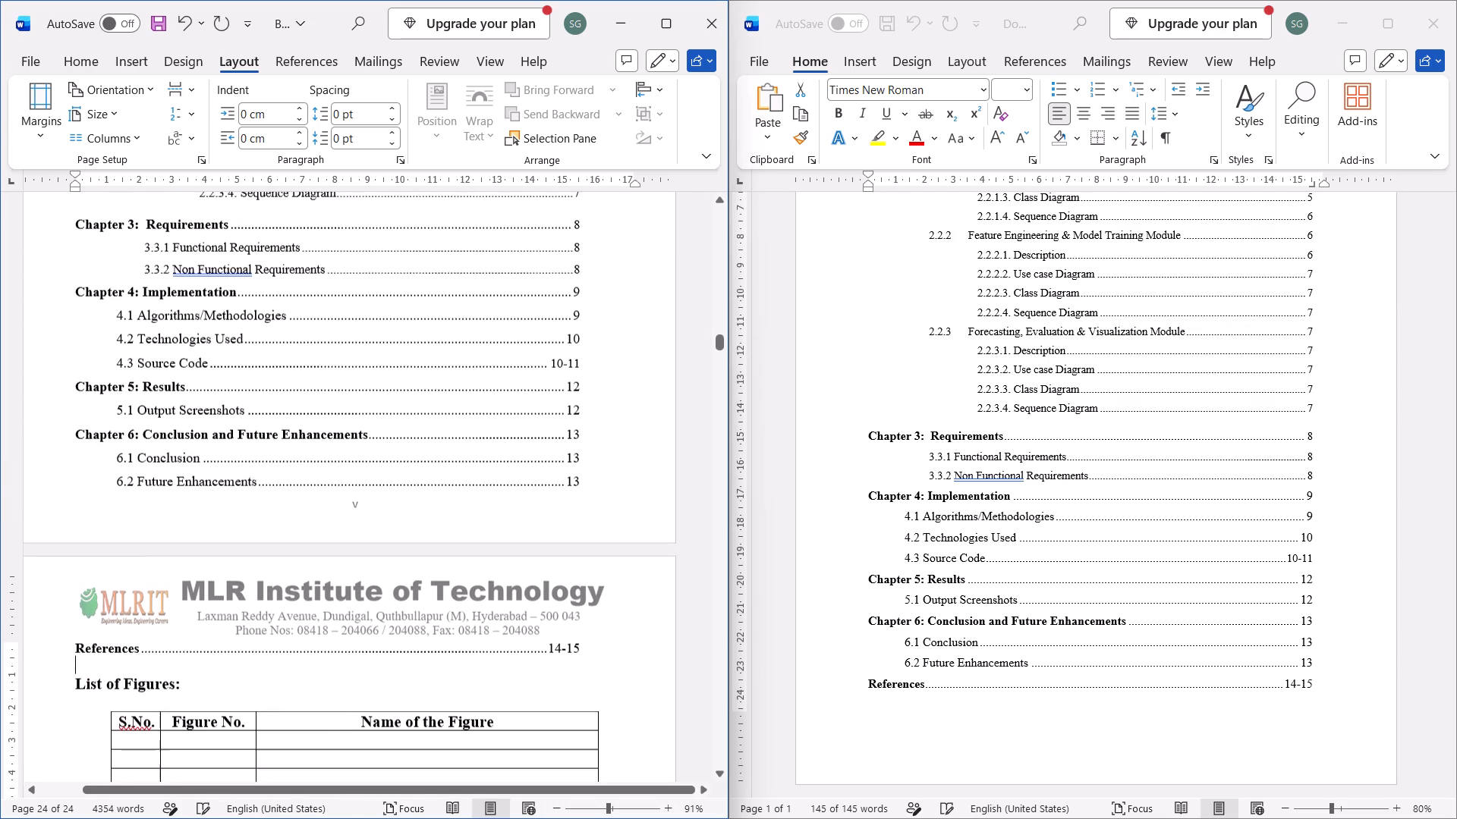
scroll(593, 416, "up", 3)
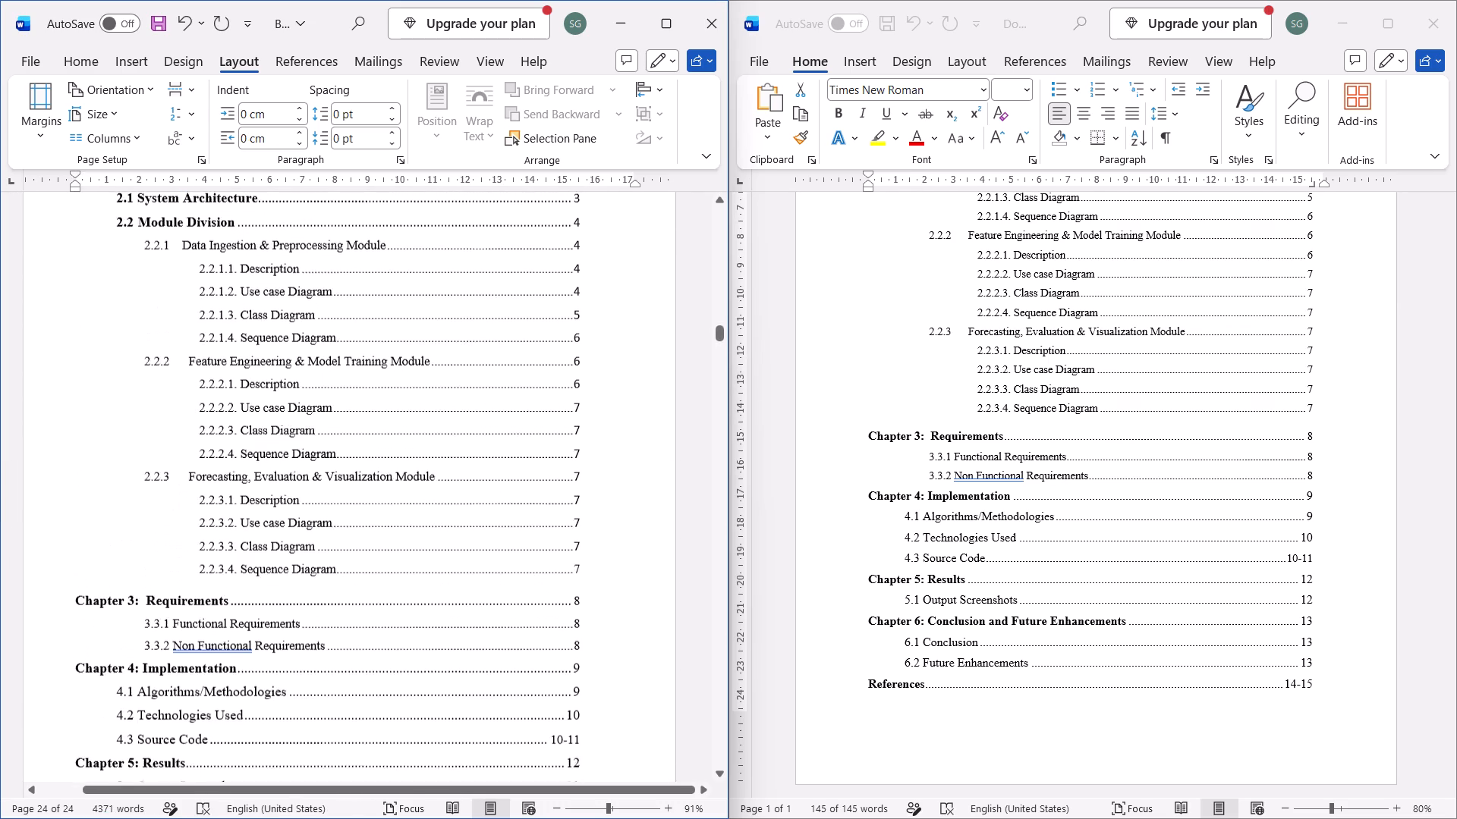
scroll(593, 416, "up", 3)
scroll(593, 416, "up", 1, "ctrl")
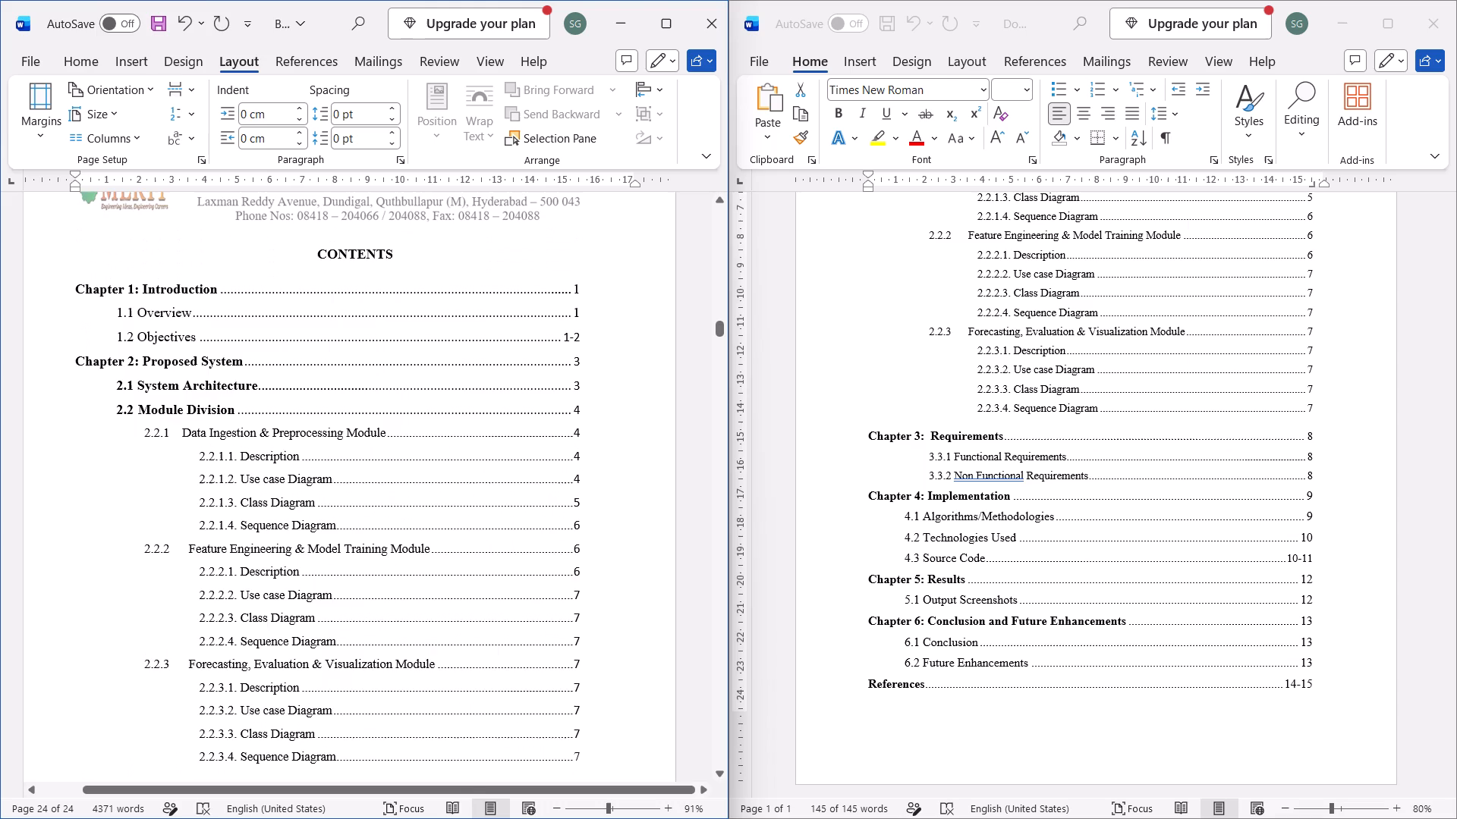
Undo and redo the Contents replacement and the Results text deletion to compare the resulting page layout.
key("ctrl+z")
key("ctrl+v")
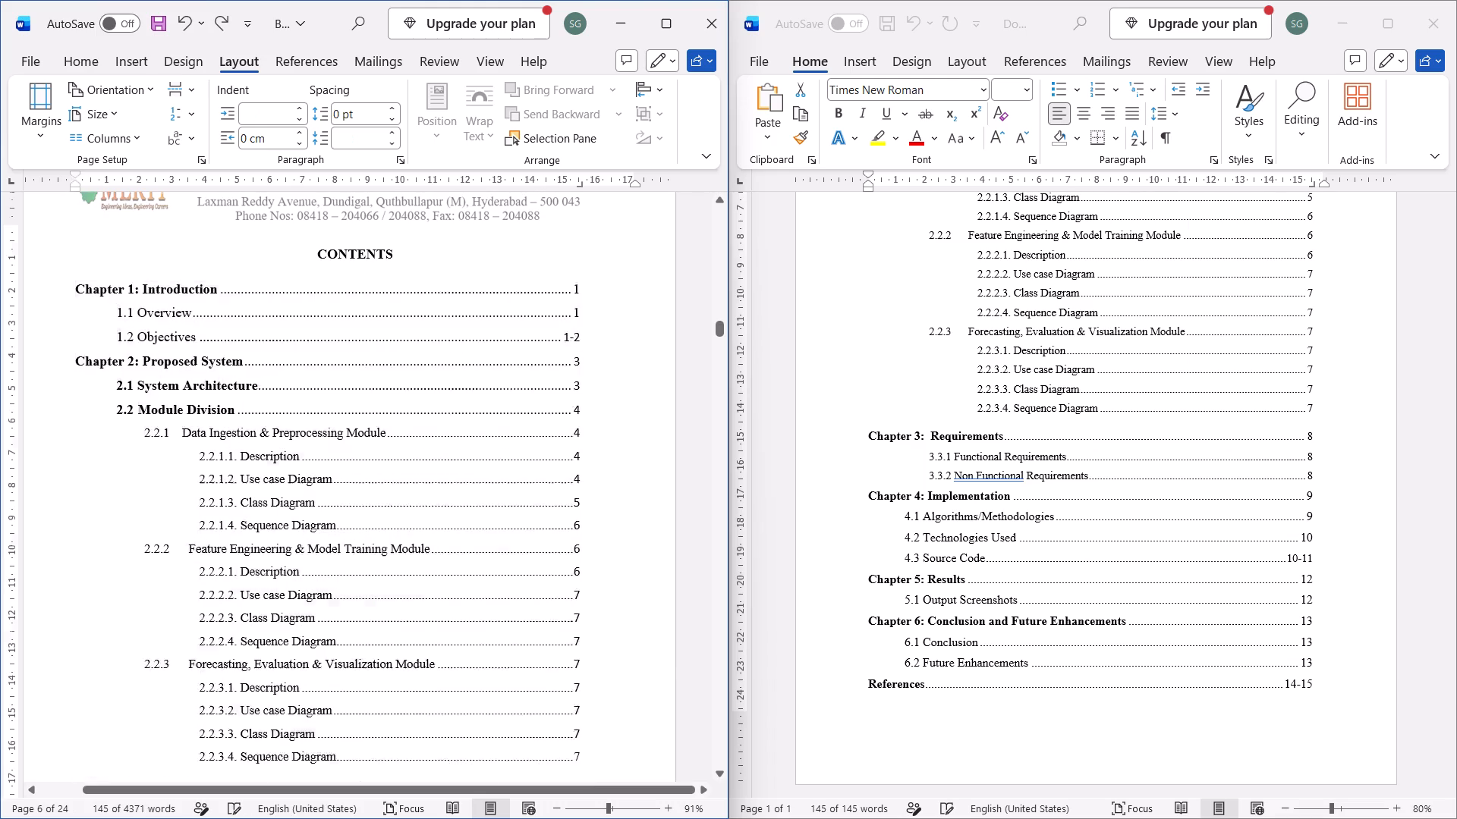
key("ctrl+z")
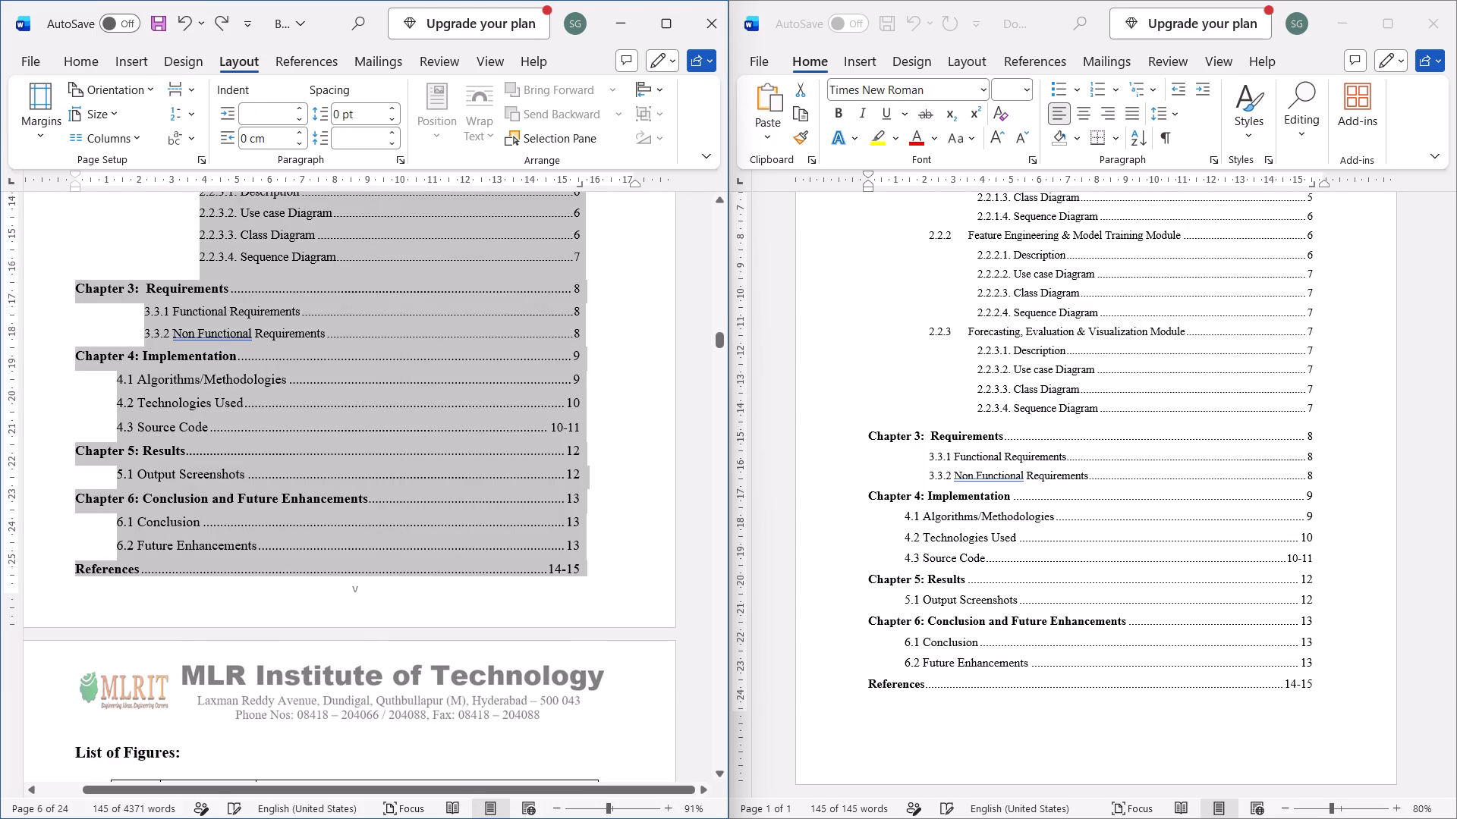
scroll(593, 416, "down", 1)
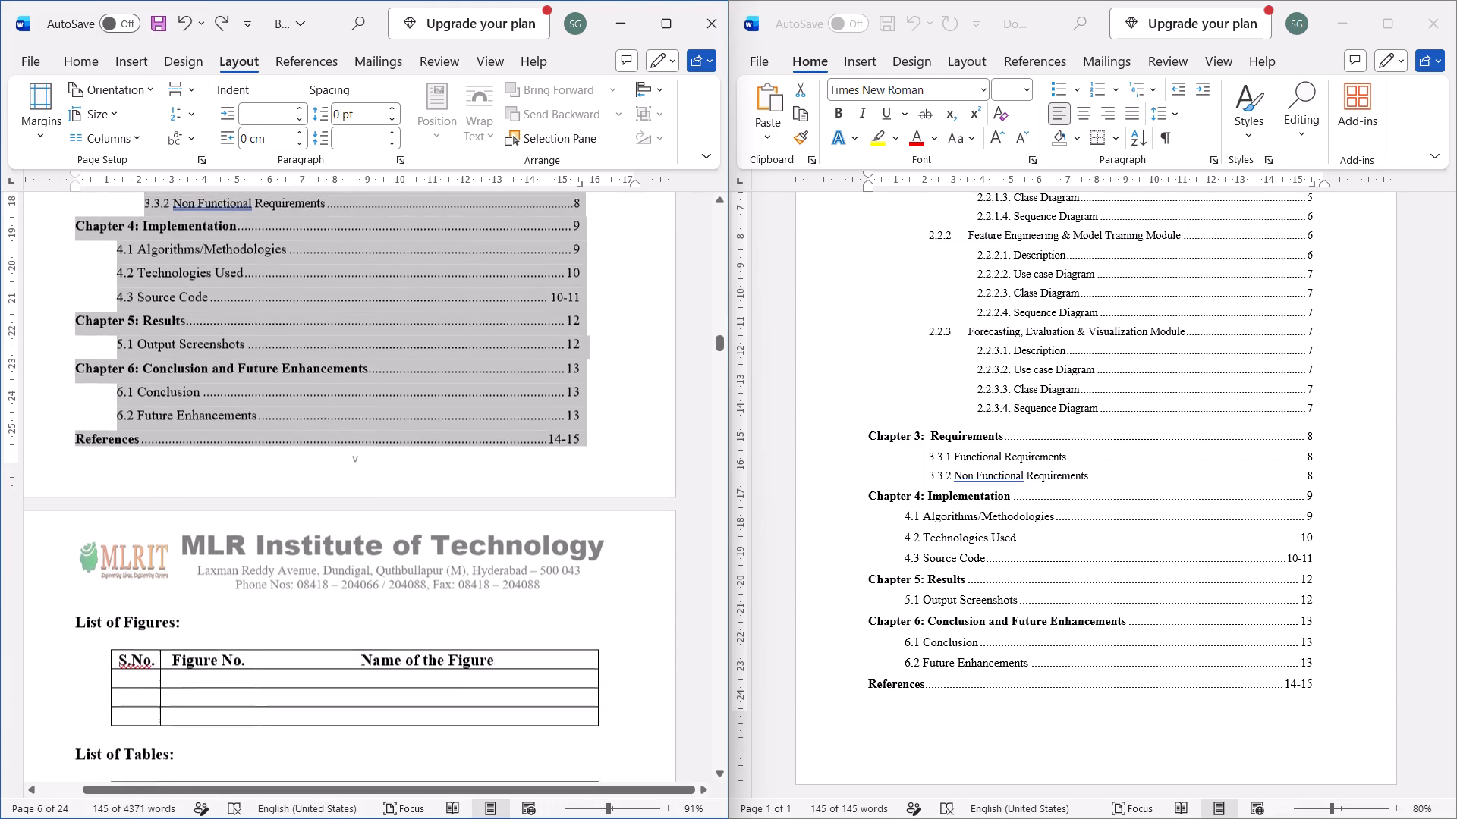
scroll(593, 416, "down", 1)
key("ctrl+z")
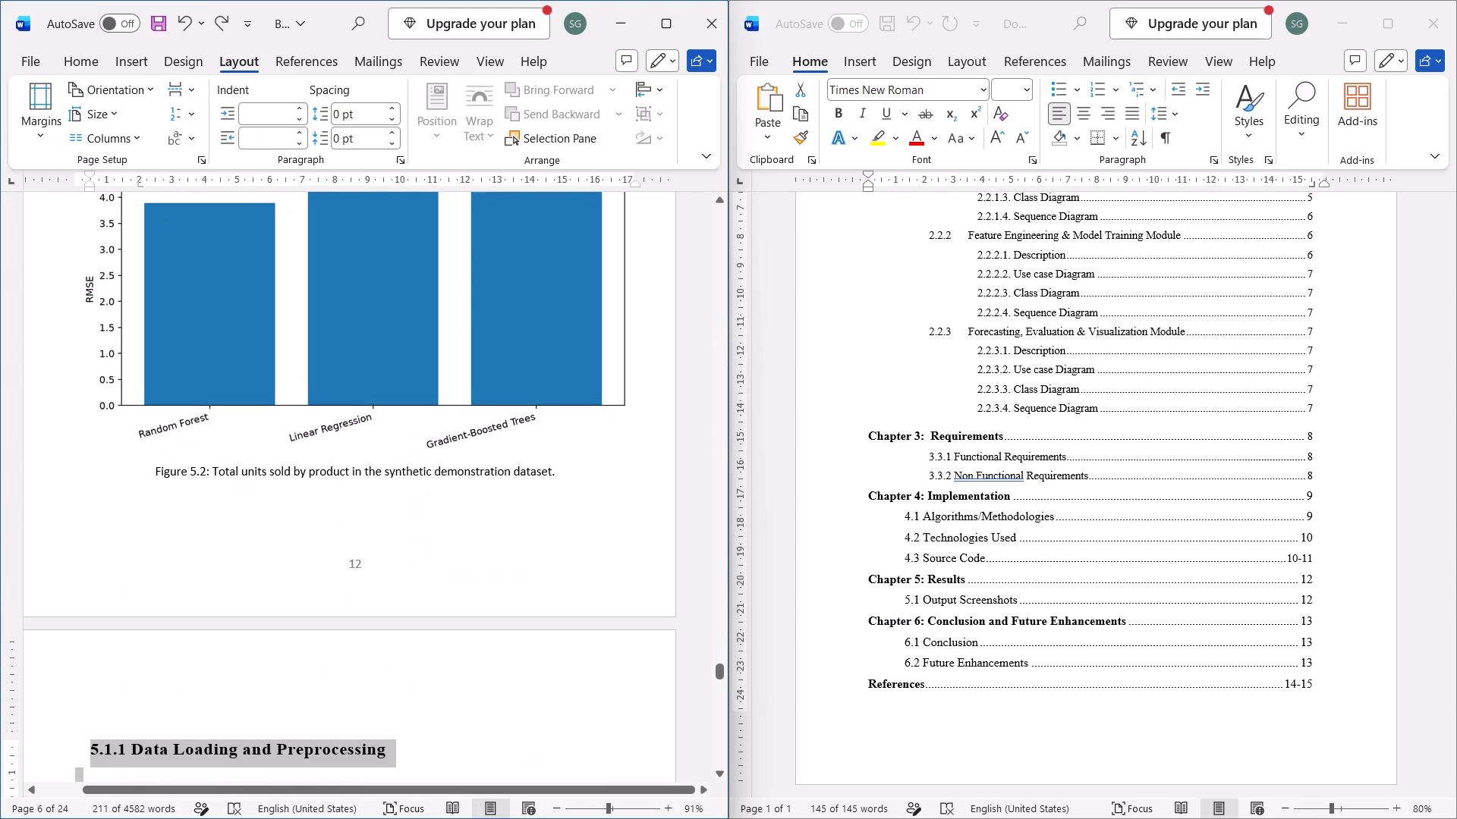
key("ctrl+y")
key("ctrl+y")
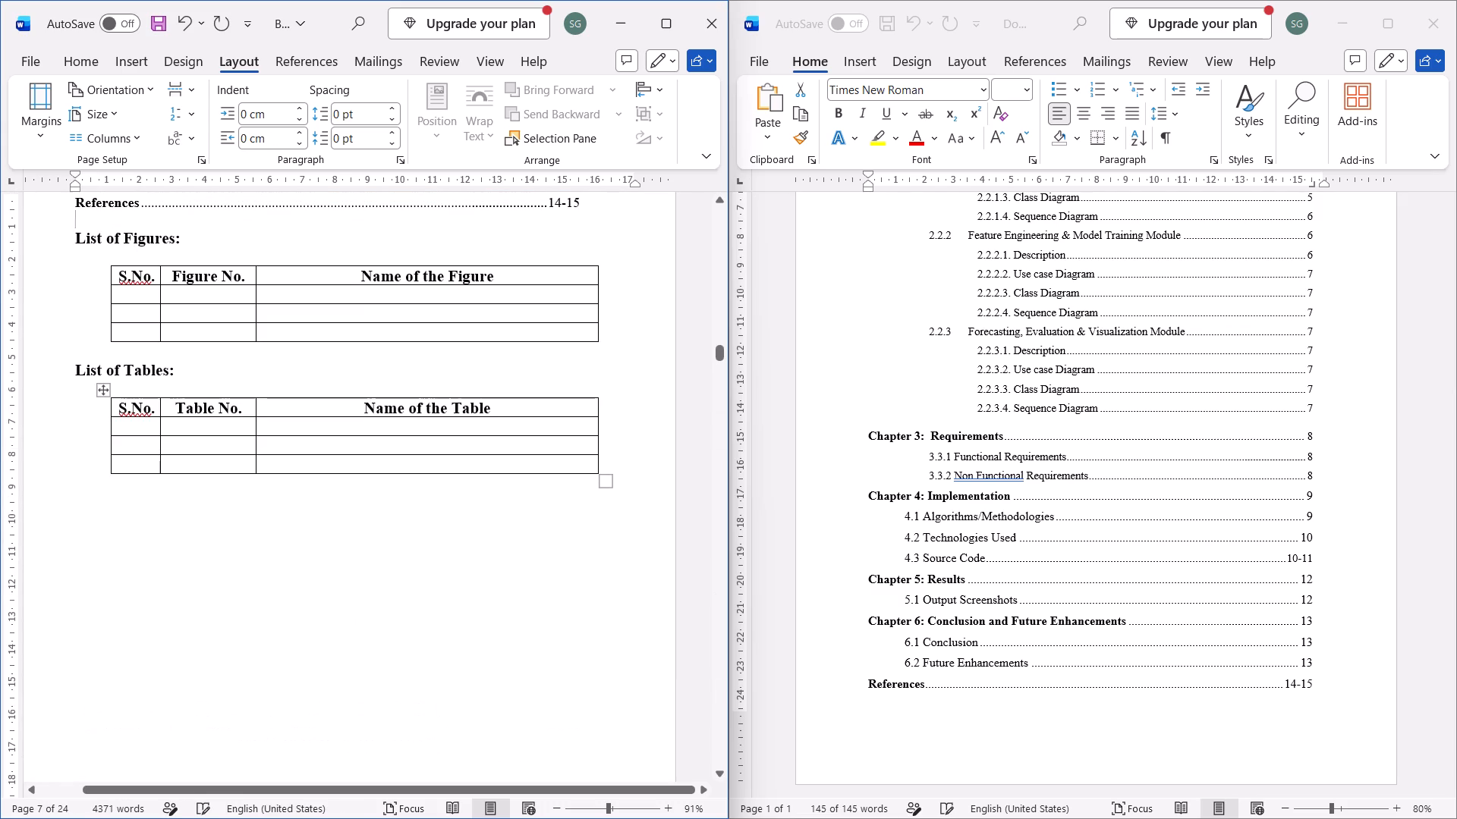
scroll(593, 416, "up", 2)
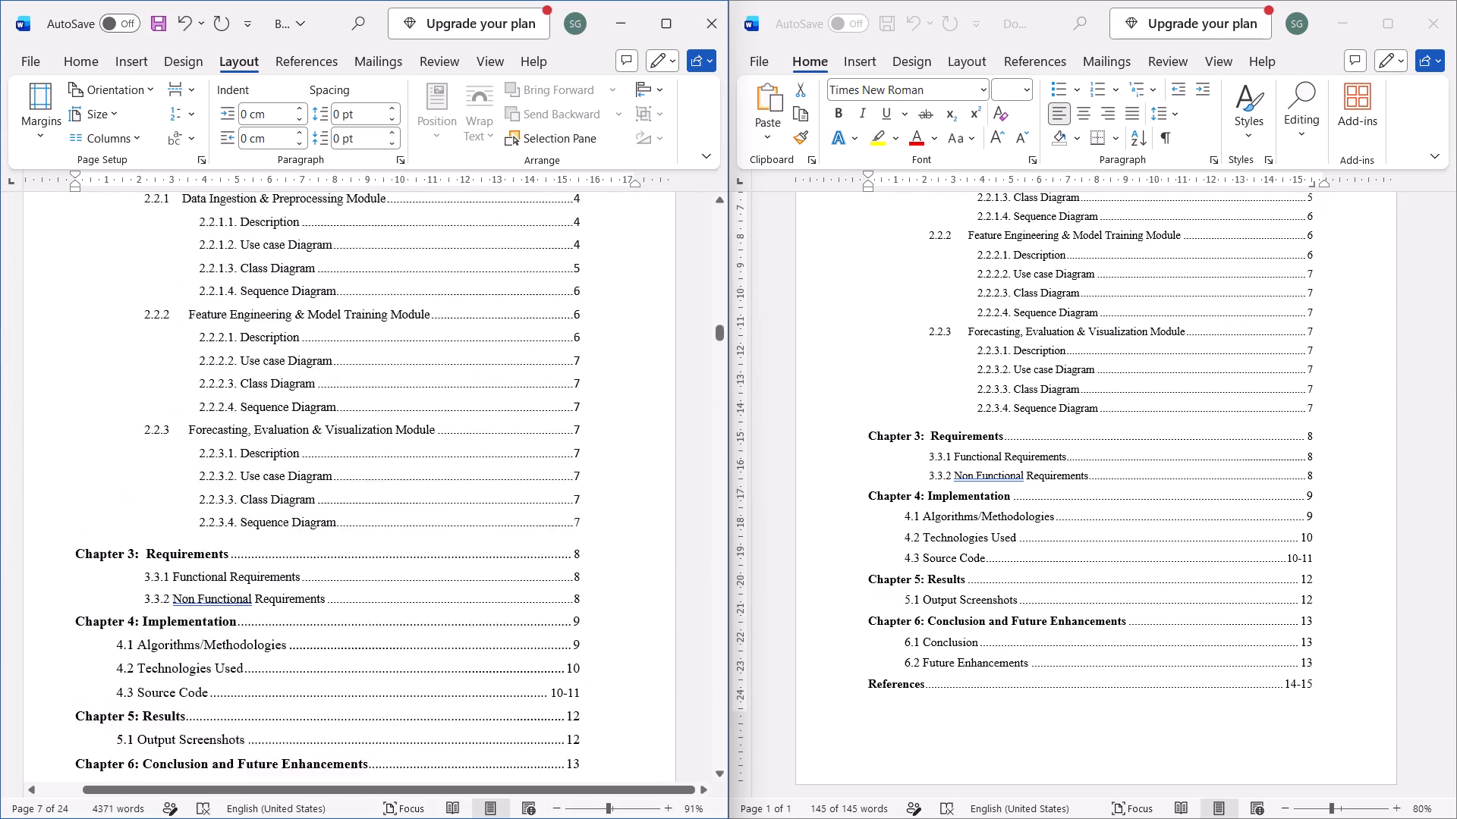
Copy the full updated list again and paste it over the report's Contents entries from Chapter 1: Introduction through 6.2 Future Enhancements.
scroll(593, 416, "up", 1)
scroll(593, 416, "down", 2)
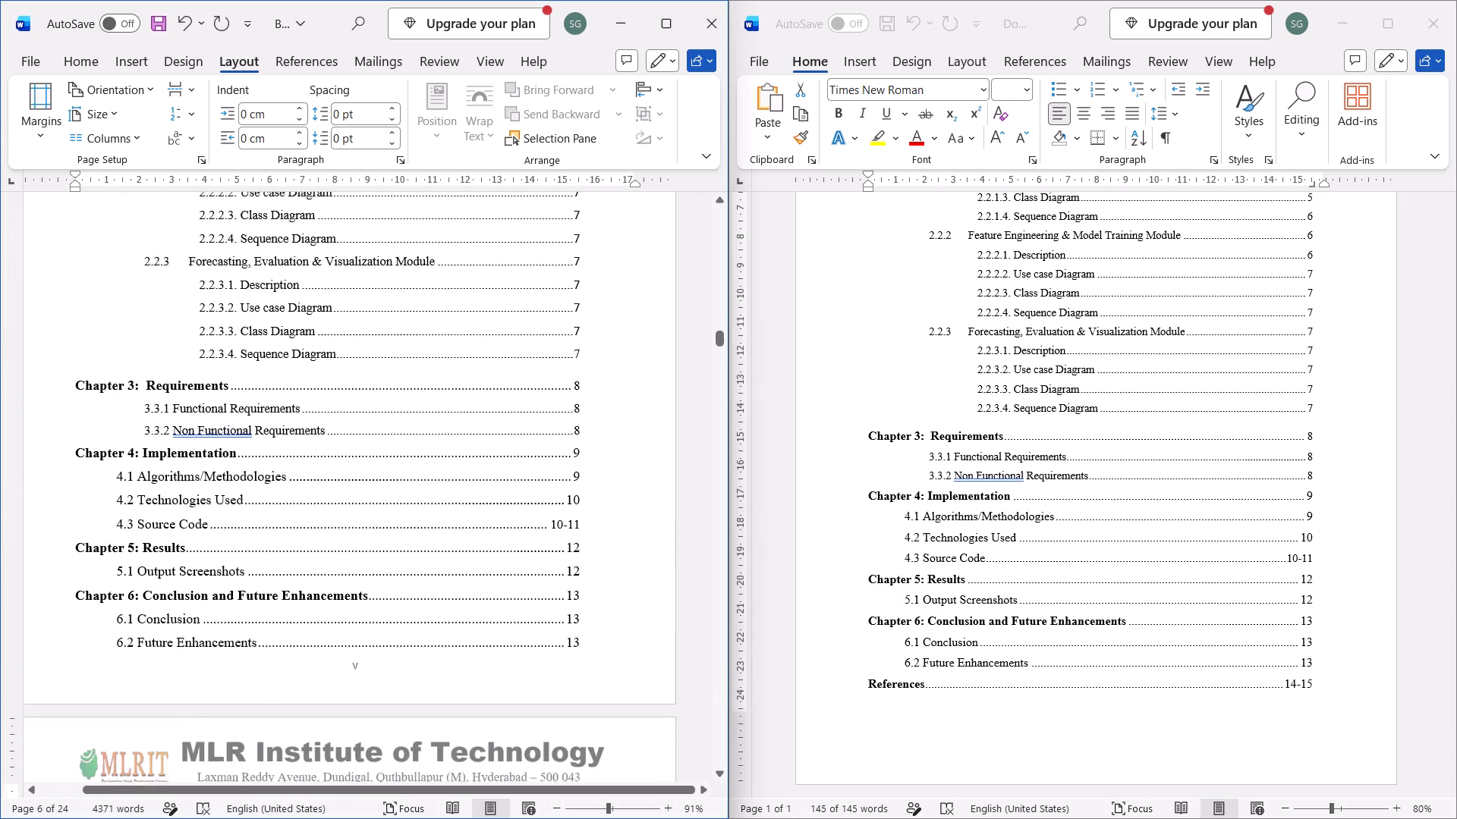
scroll(593, 416, "down", 1)
left_click(1005, 616)
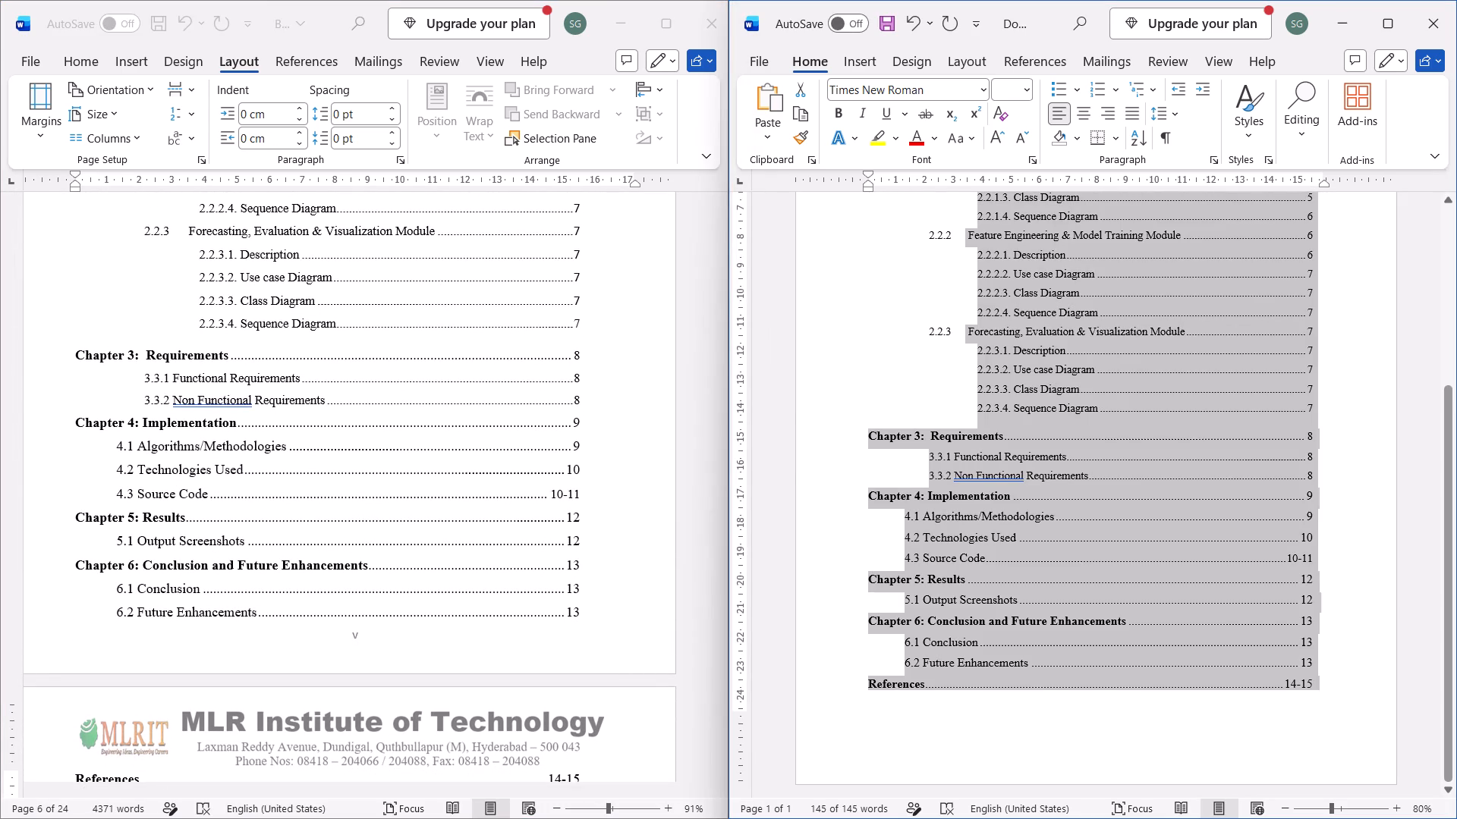
key("ctrl+c")
left_click(593, 595)
left_click_drag(584, 608, 290, 192)
scroll(480, 398, "left", 1)
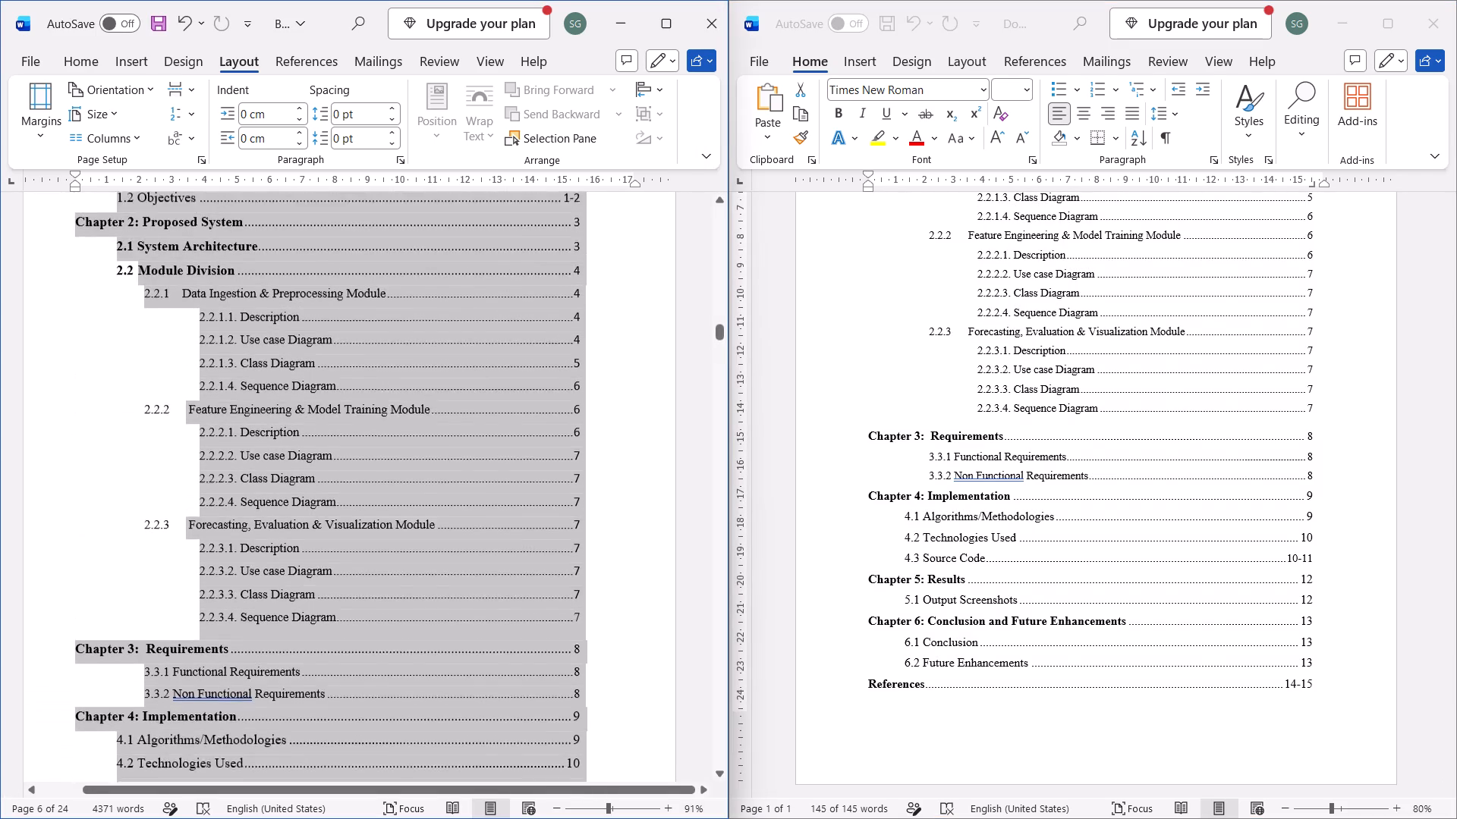
scroll(290, 192, "left", 1)
left_click_drag(290, 192, 39, 579)
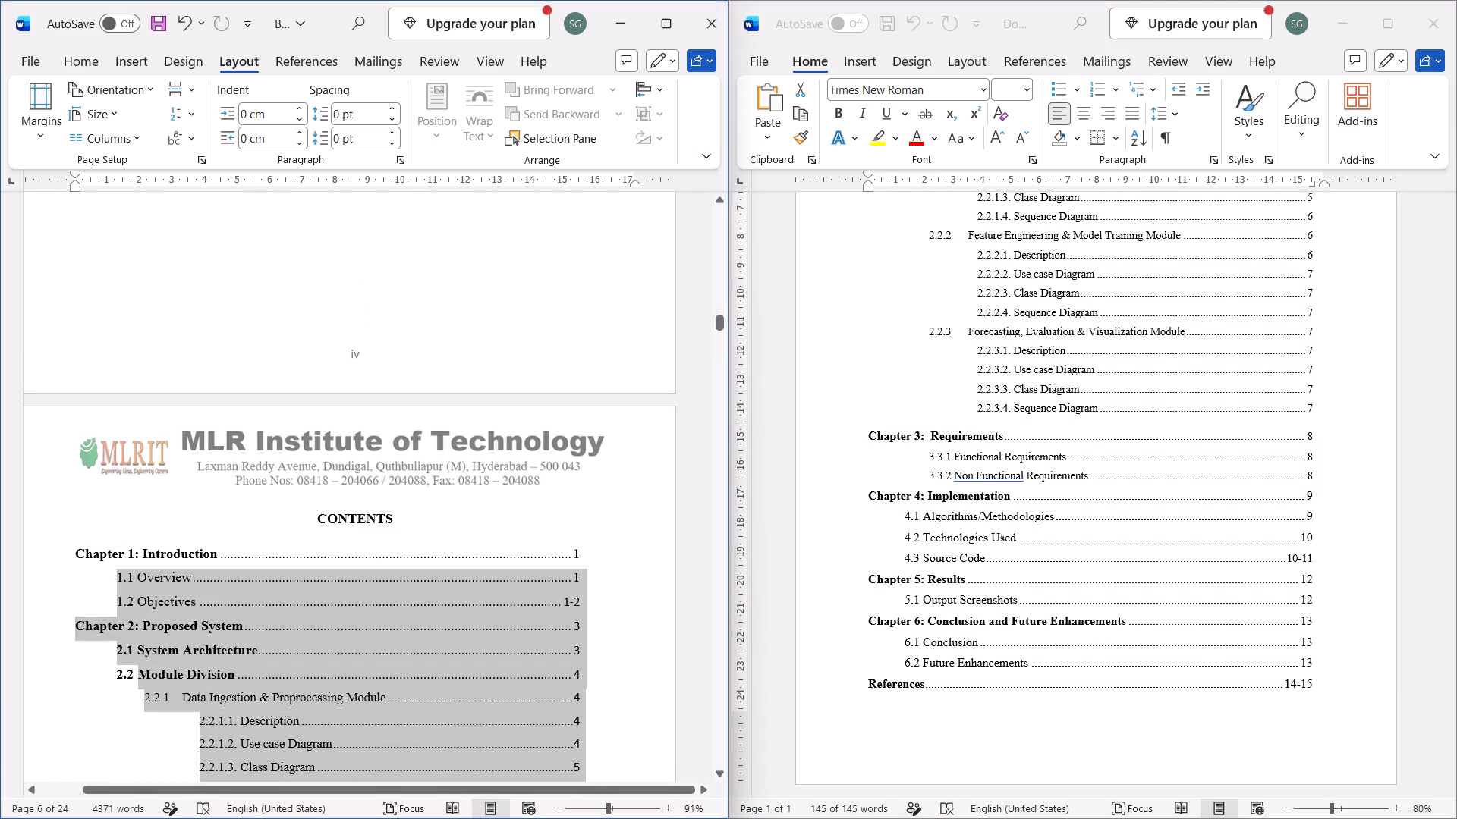
left_click_drag(39, 579, 42, 548)
key("ctrl+v")
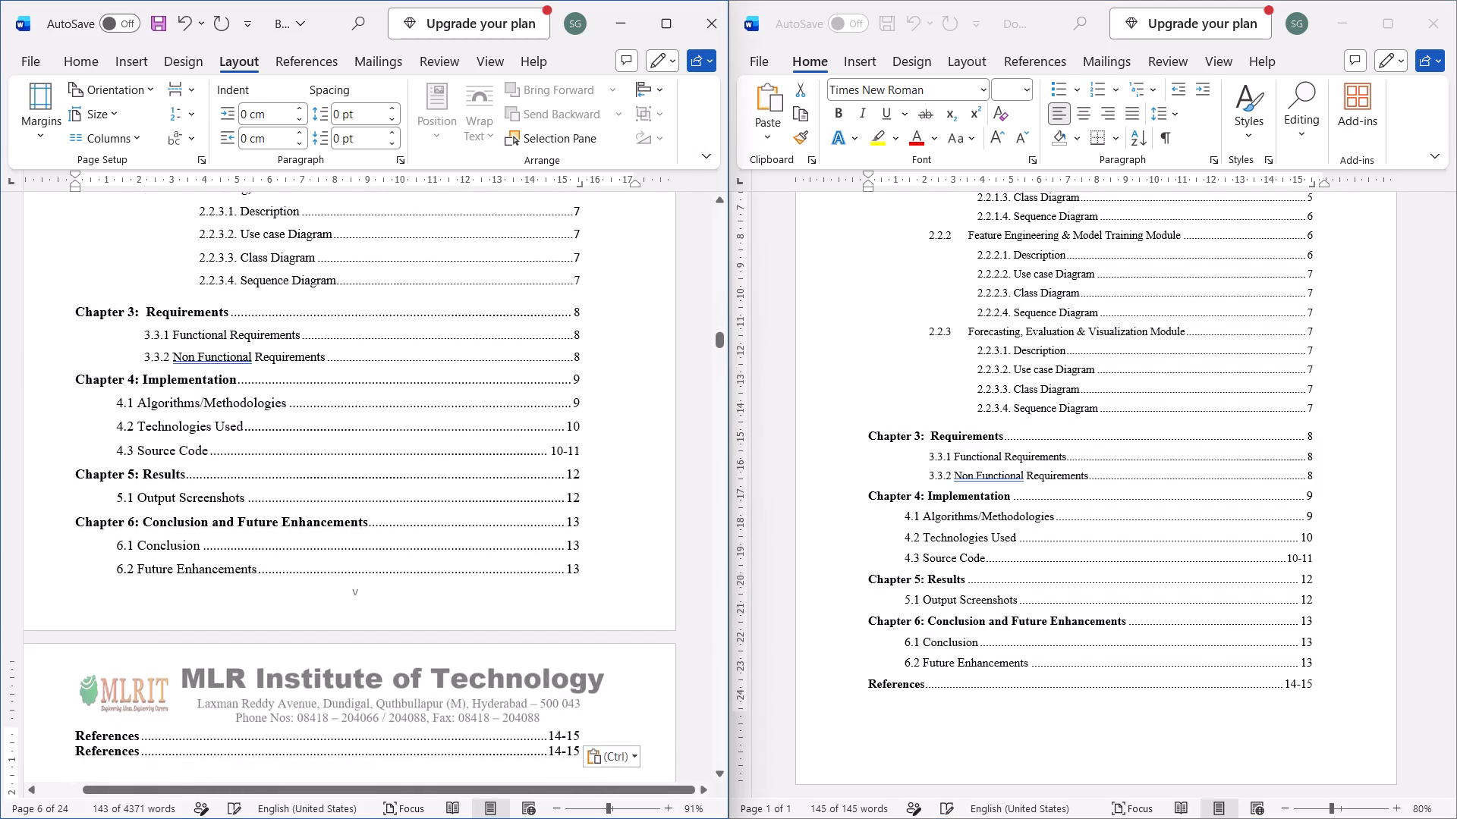
Delete the duplicate References entry at the end of the report's Contents list.
scroll(191, 639, "down", 1)
scroll(191, 639, "up", 1)
scroll(191, 639, "down", 1)
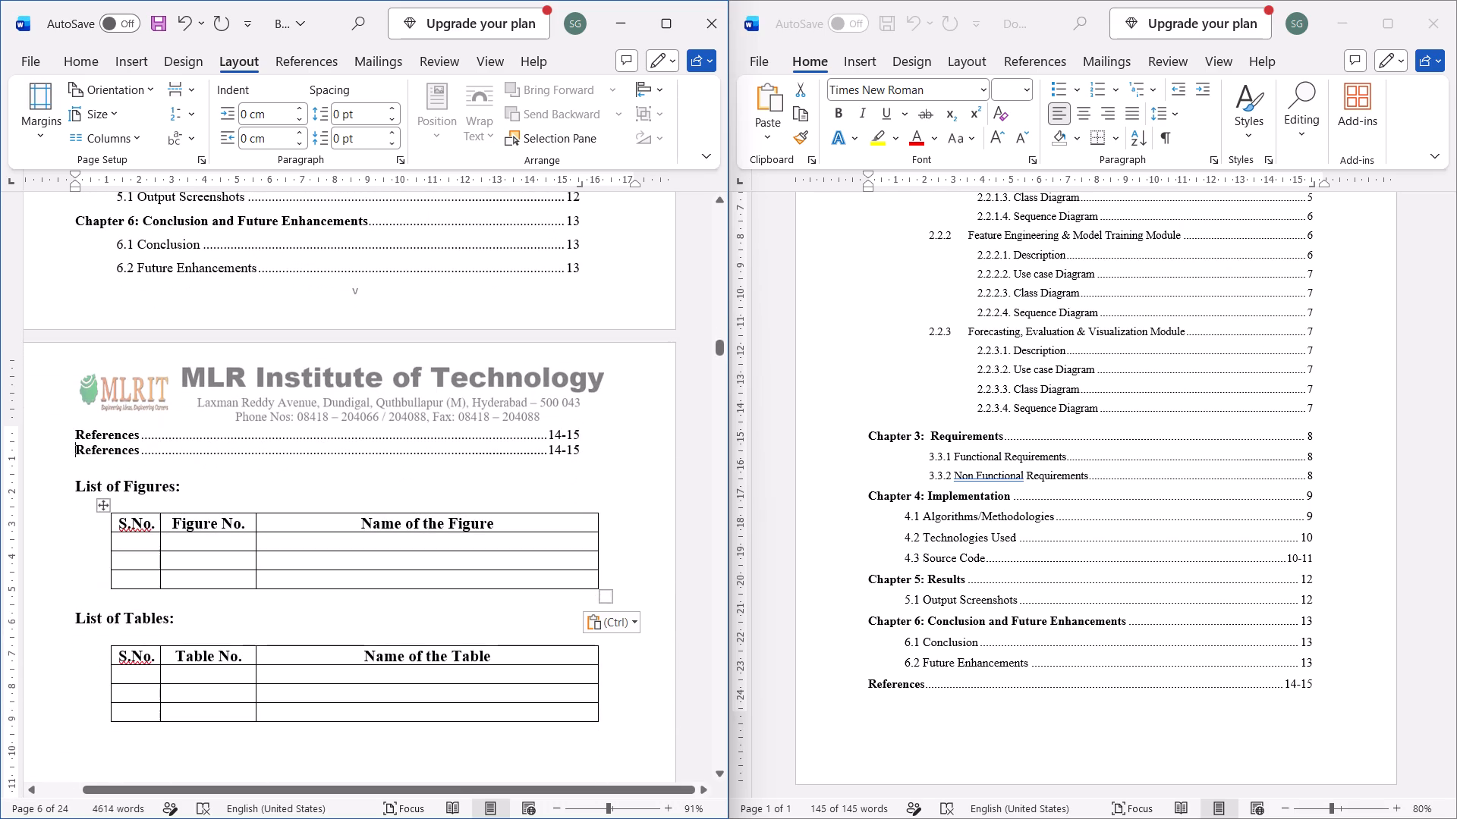
left_click(560, 456)
double_click(554, 456)
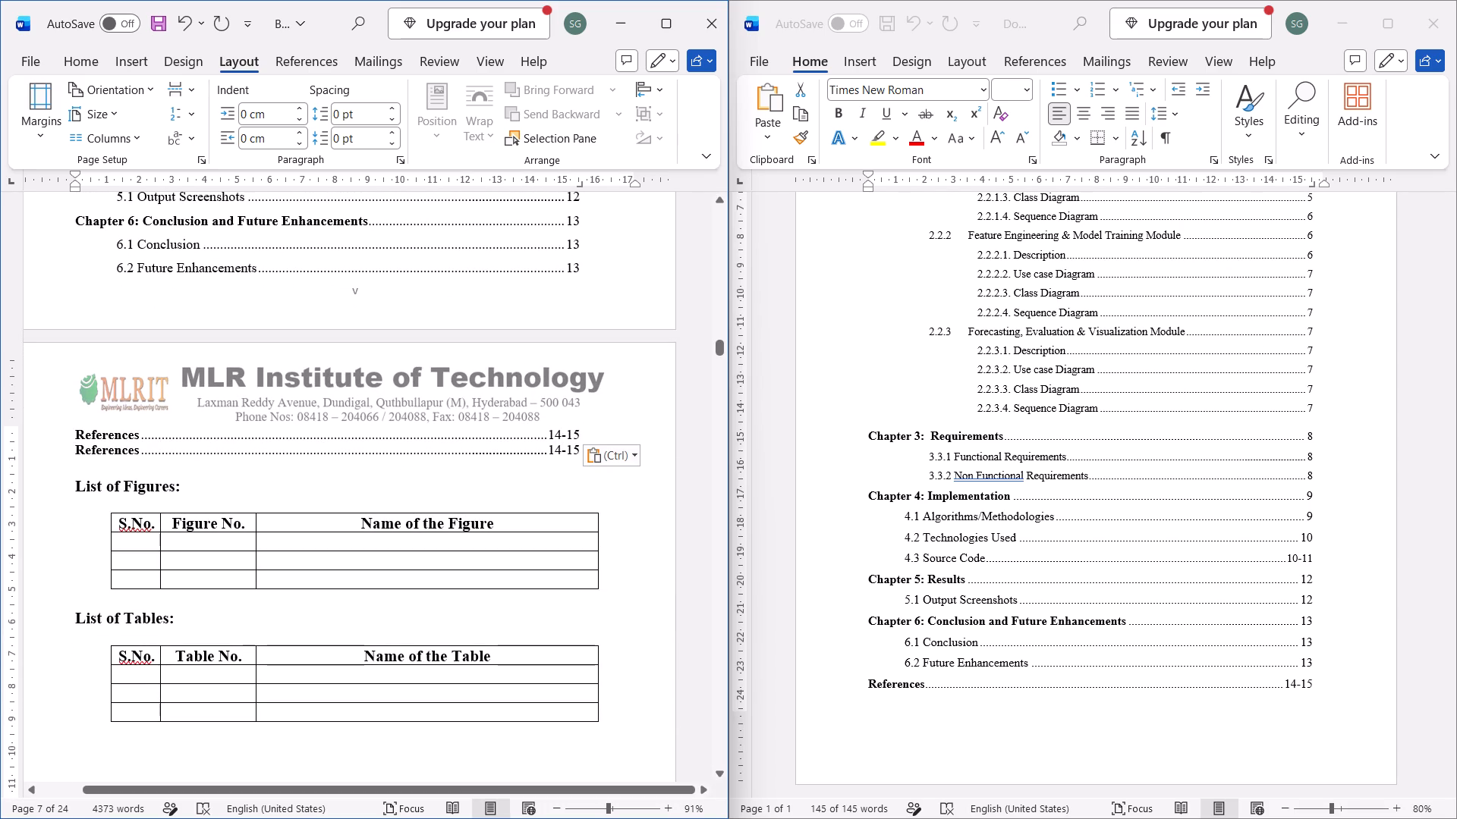
left_click(554, 456)
key("BackSpace")
Remove the empty line between the CONTENTS heading and the Chapter 1: Introduction entry in the report.
scroll(554, 456, "up", 2)
scroll(554, 456, "down", 1)
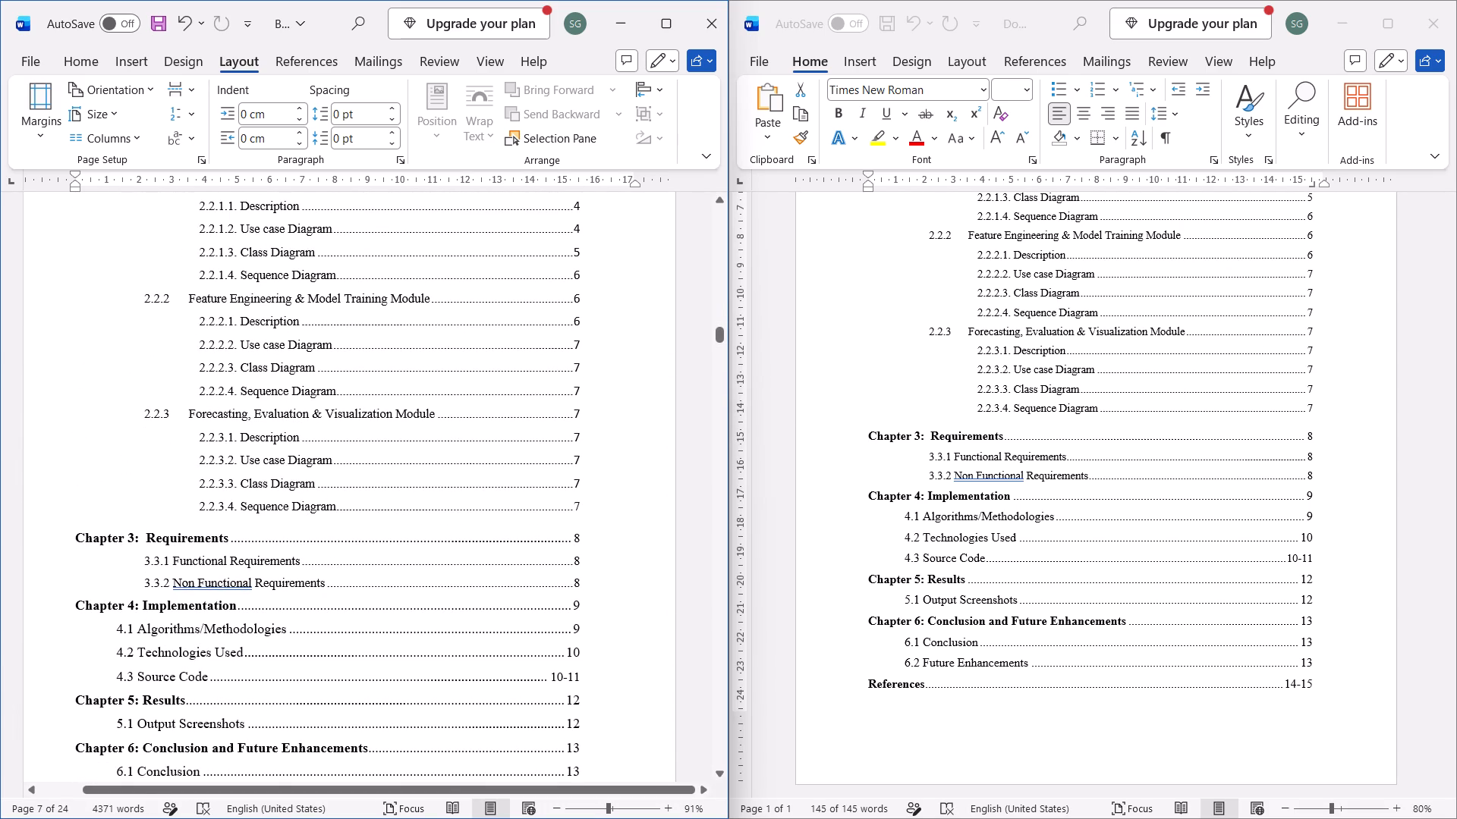
left_click(355, 524)
scroll(335, 554, "up", 1)
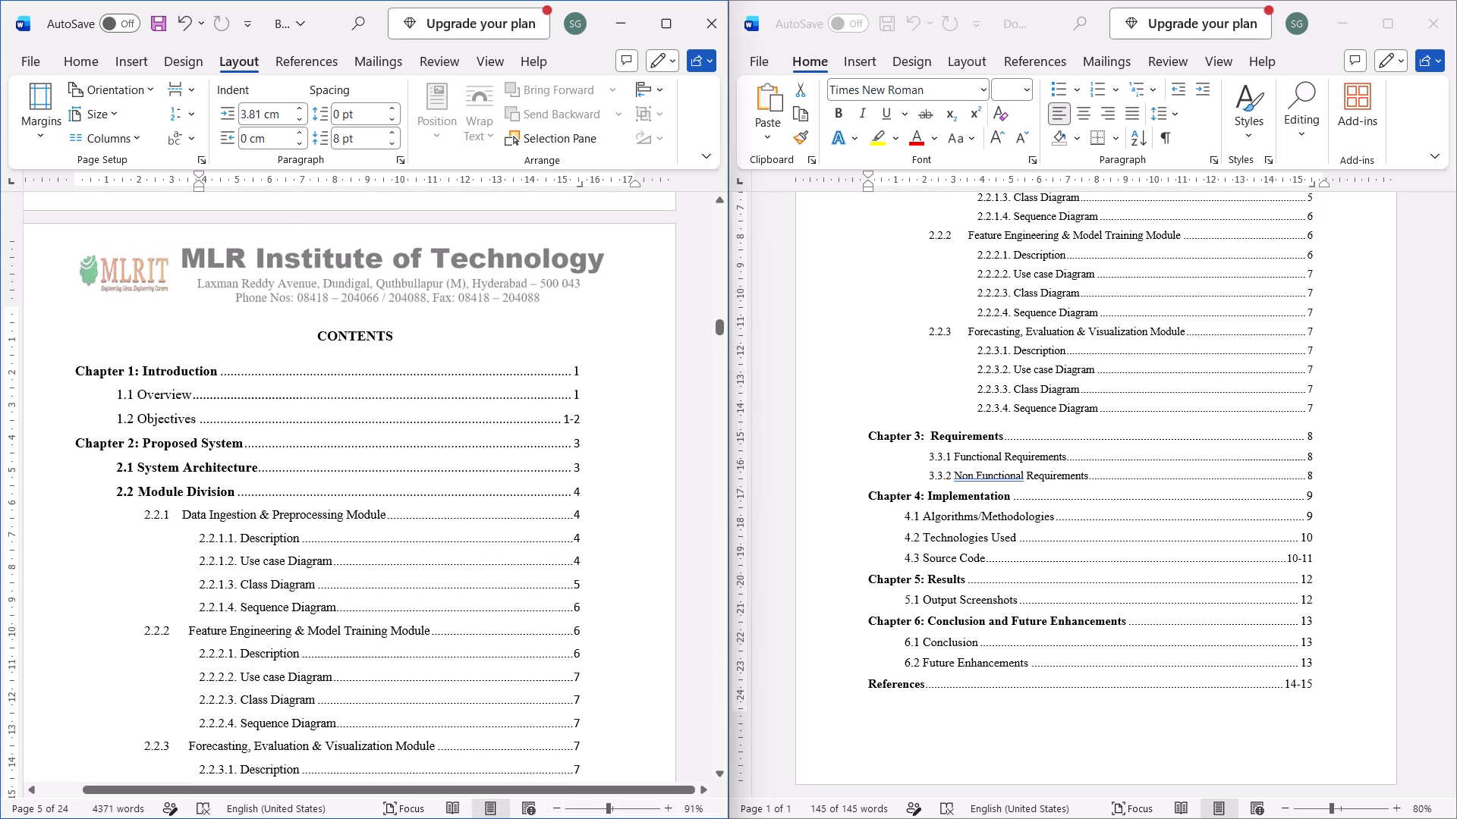
left_click(394, 347)
key("BackSpace")
left_click(394, 347)
key("BackSpace")
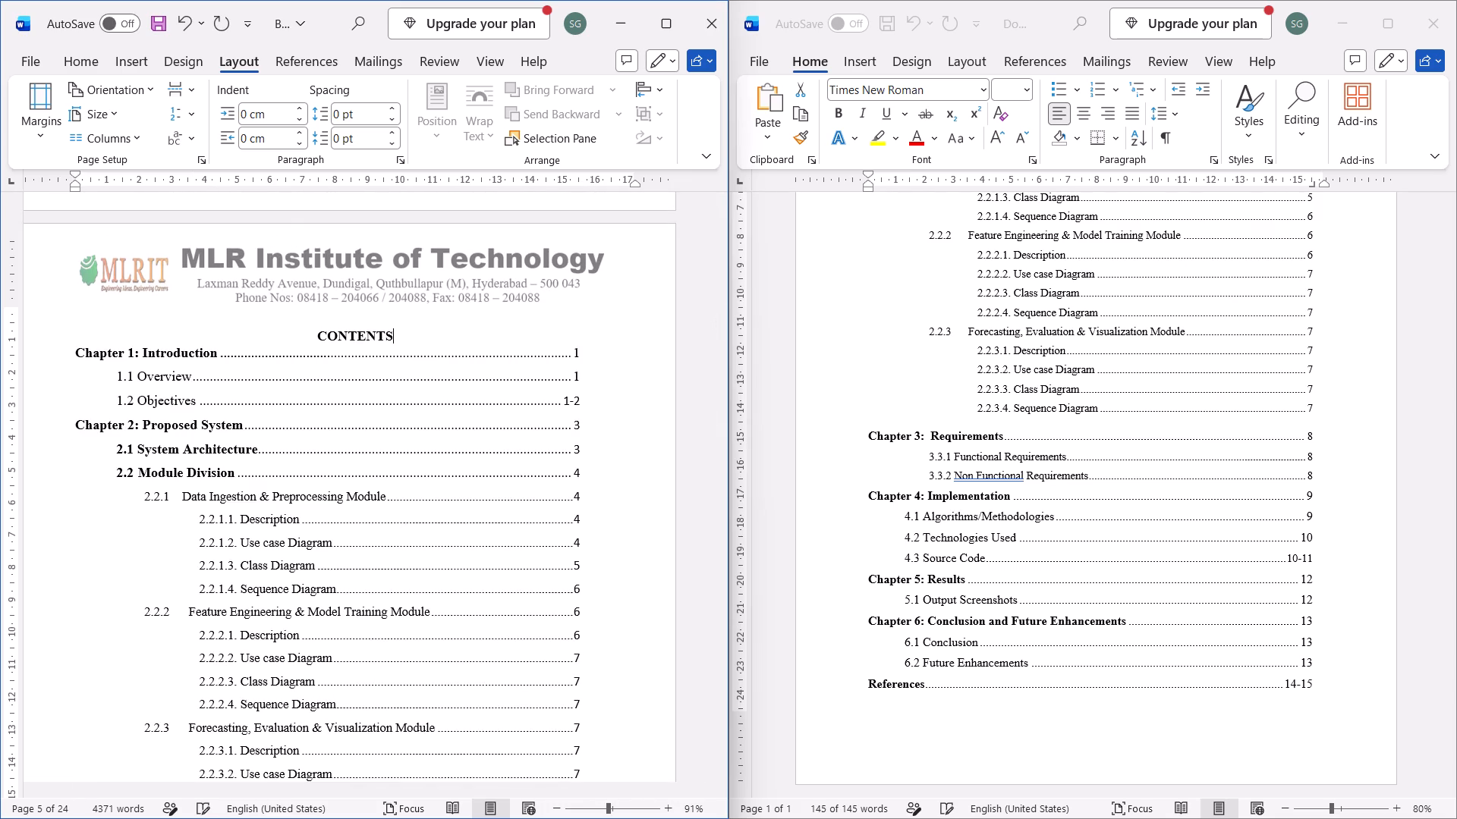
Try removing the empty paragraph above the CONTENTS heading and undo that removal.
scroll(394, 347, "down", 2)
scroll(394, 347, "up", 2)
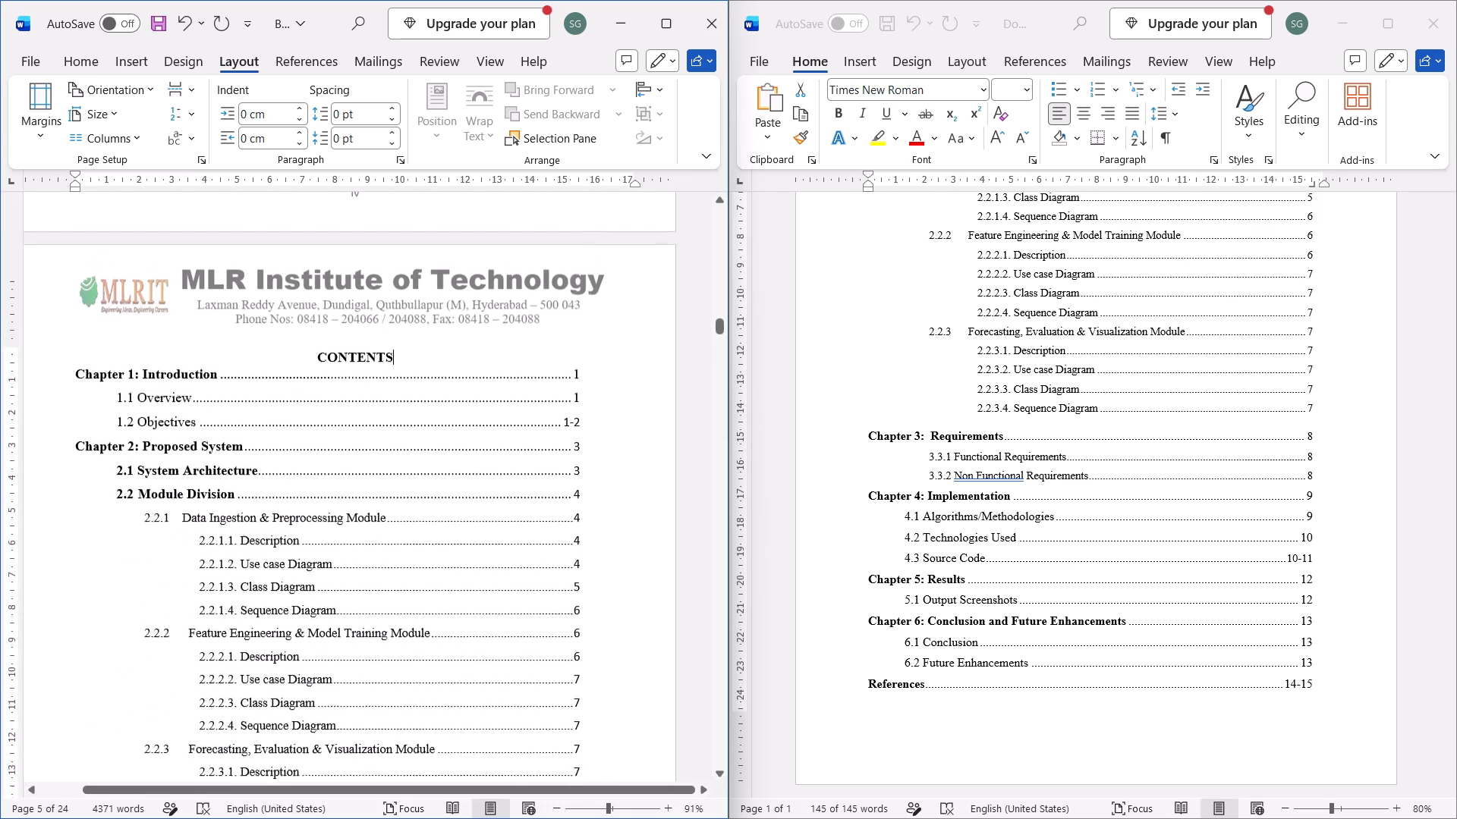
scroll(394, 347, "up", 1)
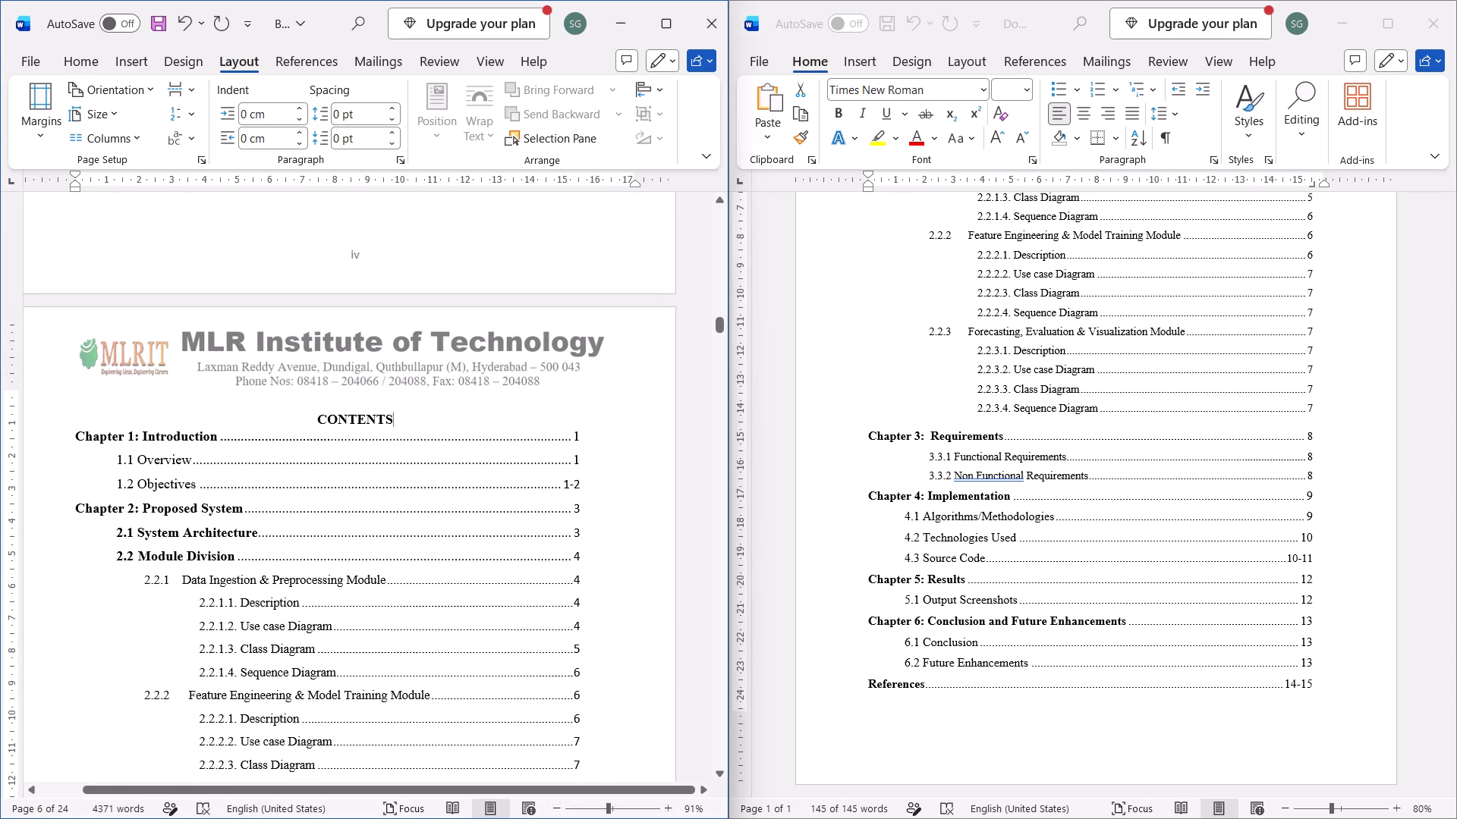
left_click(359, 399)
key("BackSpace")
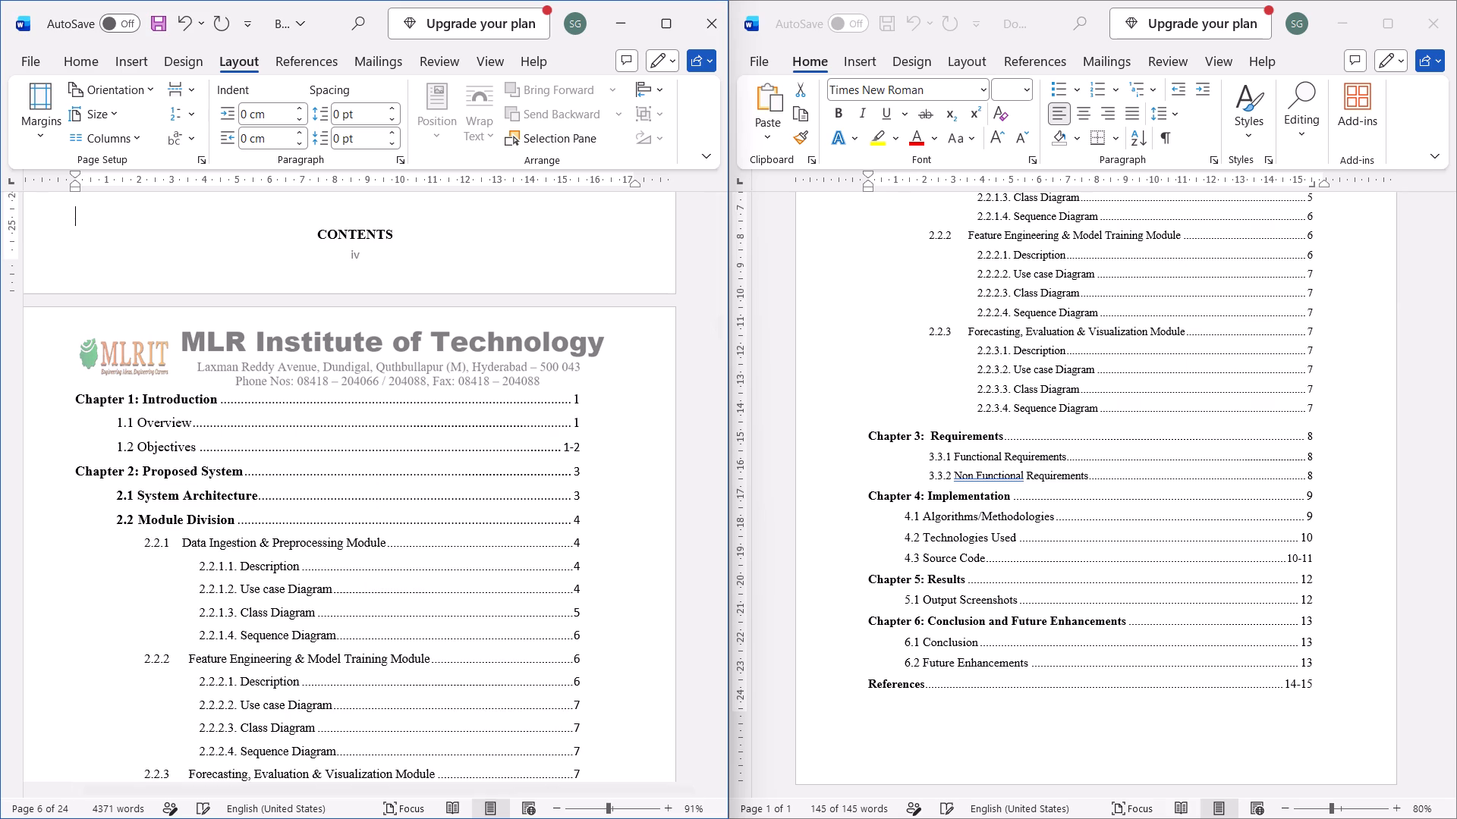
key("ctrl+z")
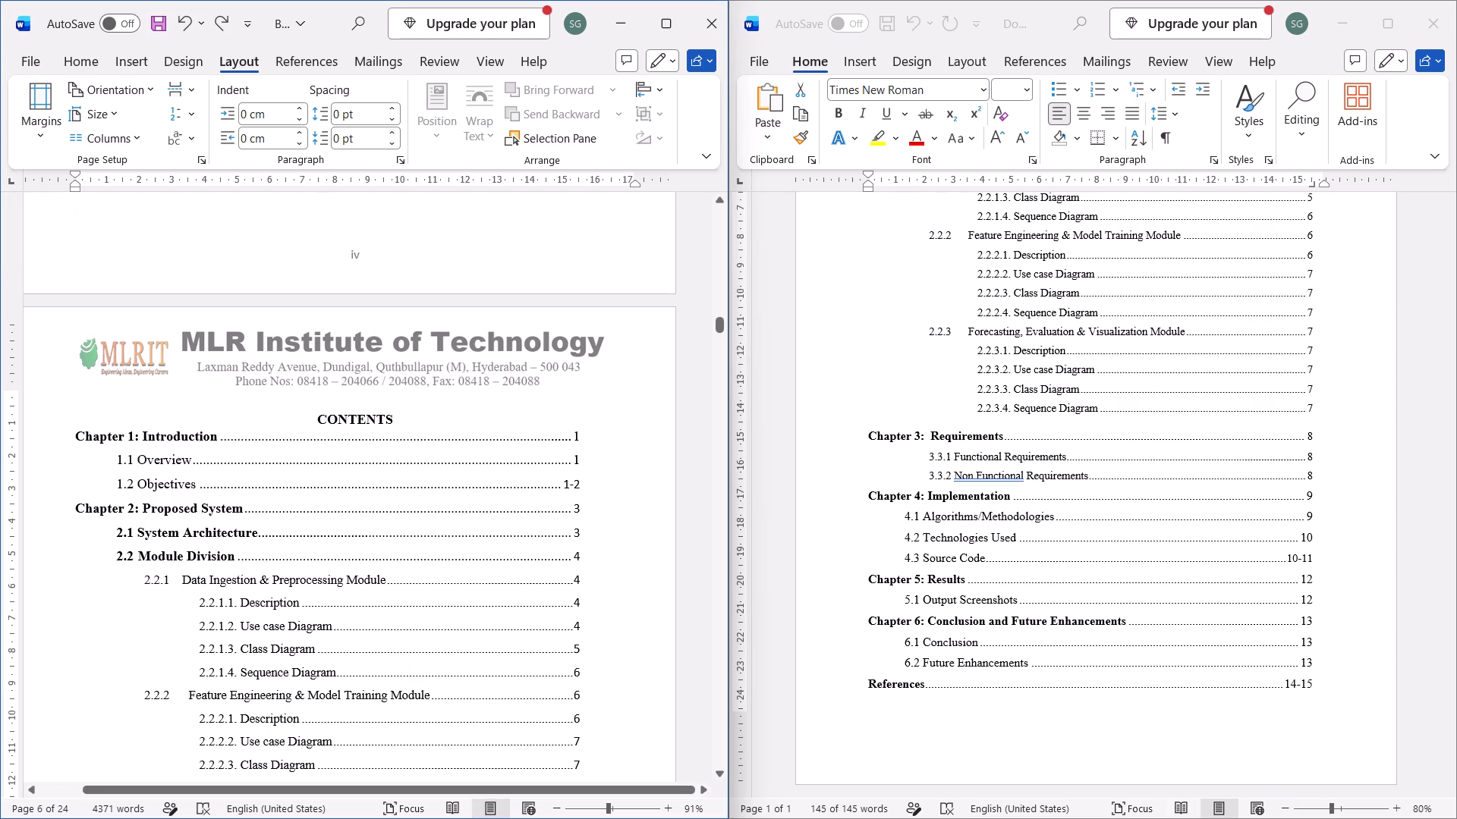
Review the end of the Contents, the empty List of Figures and List of Tables, and the figures in the report's chapters.
scroll(547, 524, "down", 1)
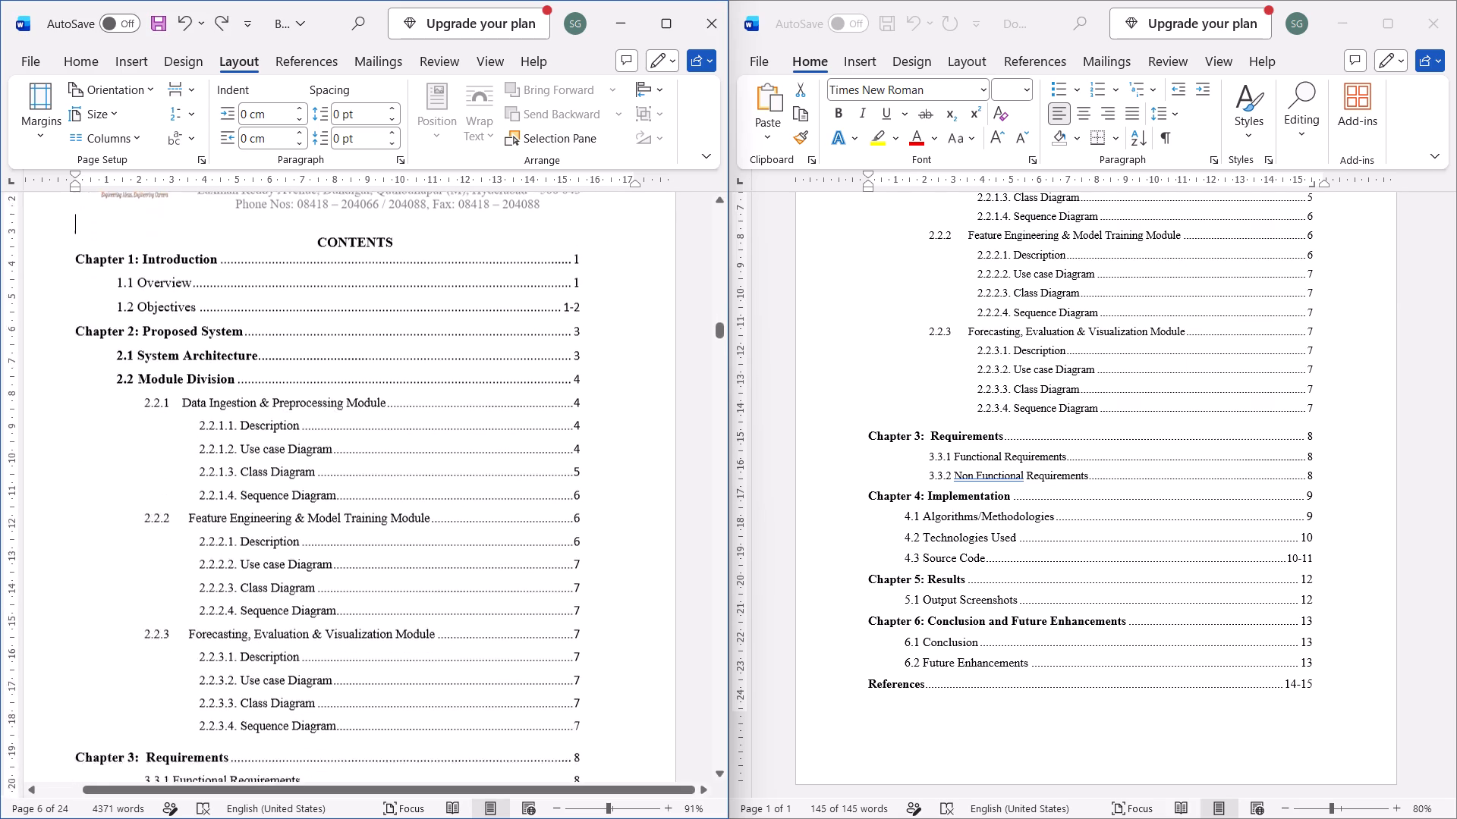
scroll(547, 524, "down", 4)
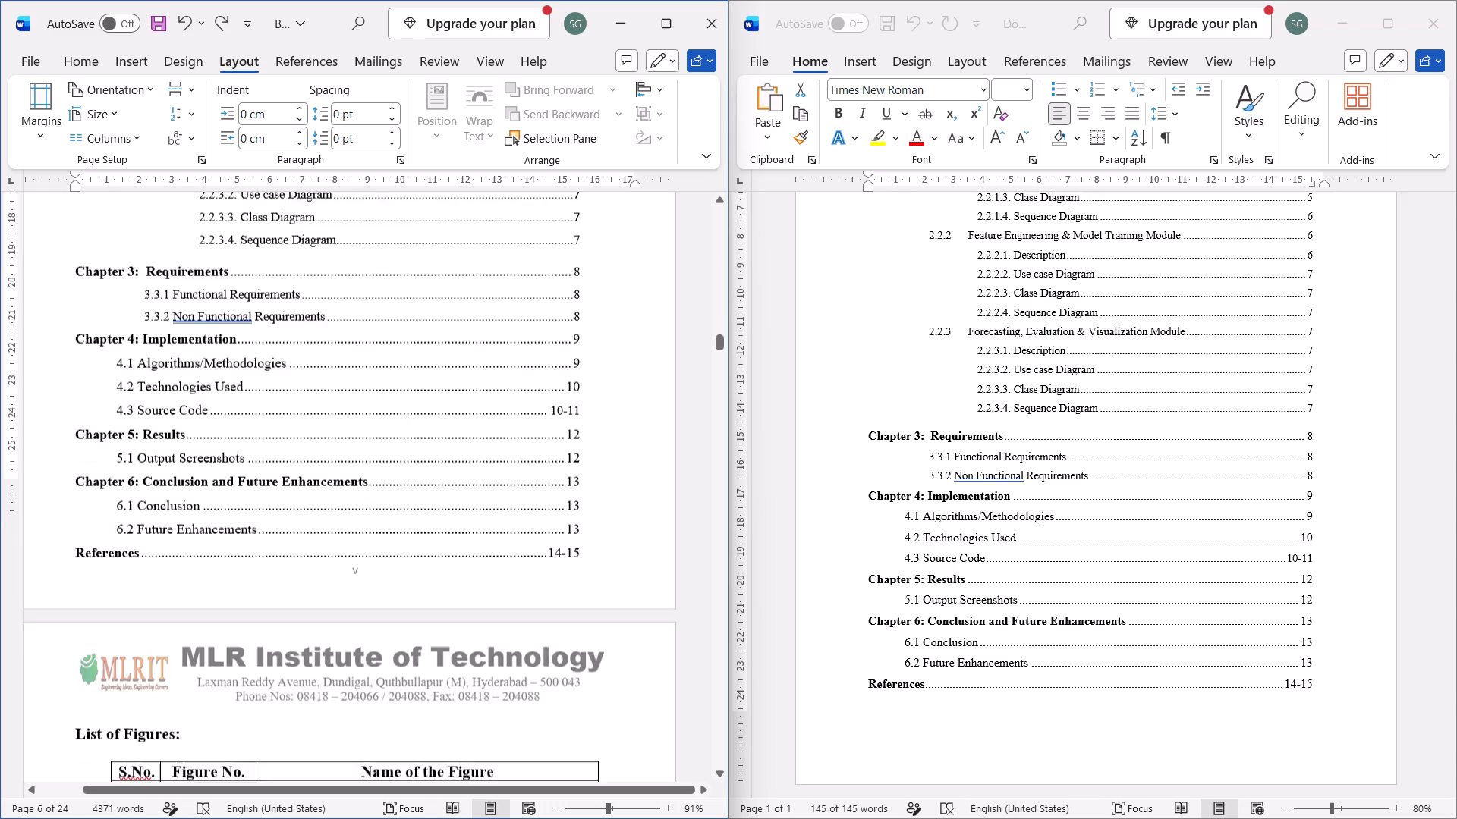
scroll(547, 524, "down", 4)
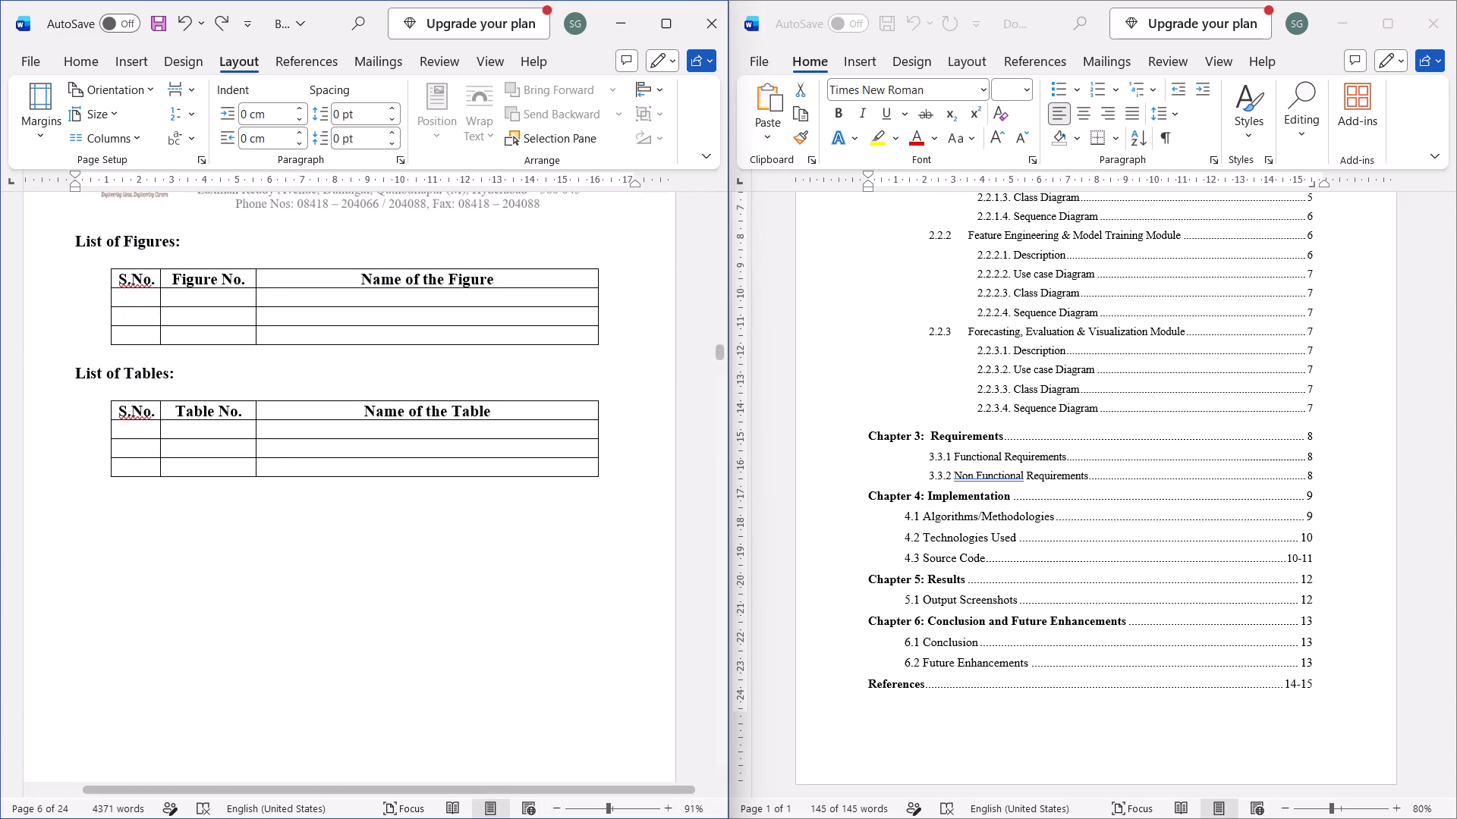
scroll(902, 603, "down", 3)
scroll(631, 455, "up", 1)
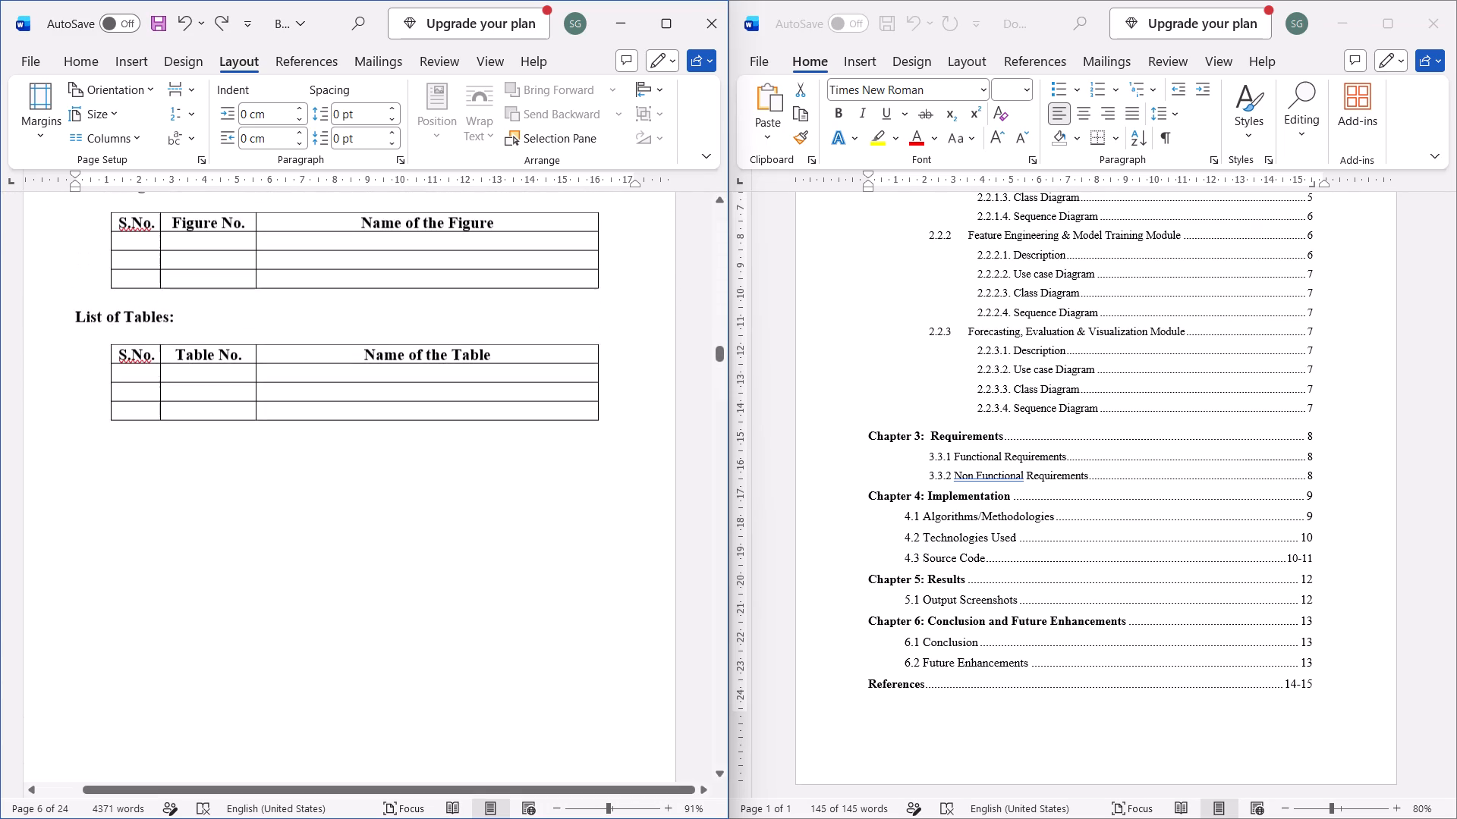
scroll(631, 455, "up", 1)
scroll(604, 550, "down", 3)
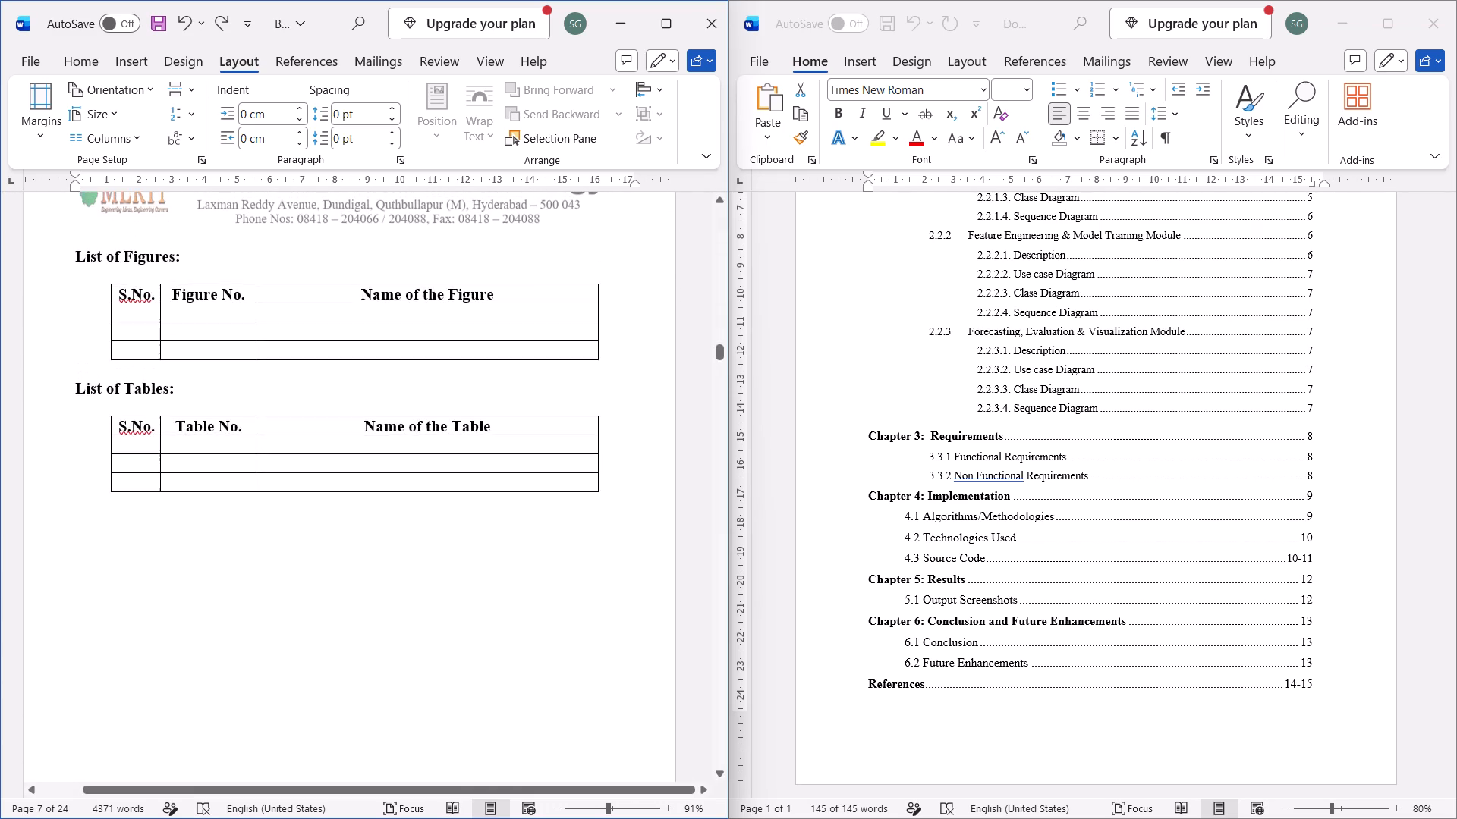
scroll(604, 550, "down", 7)
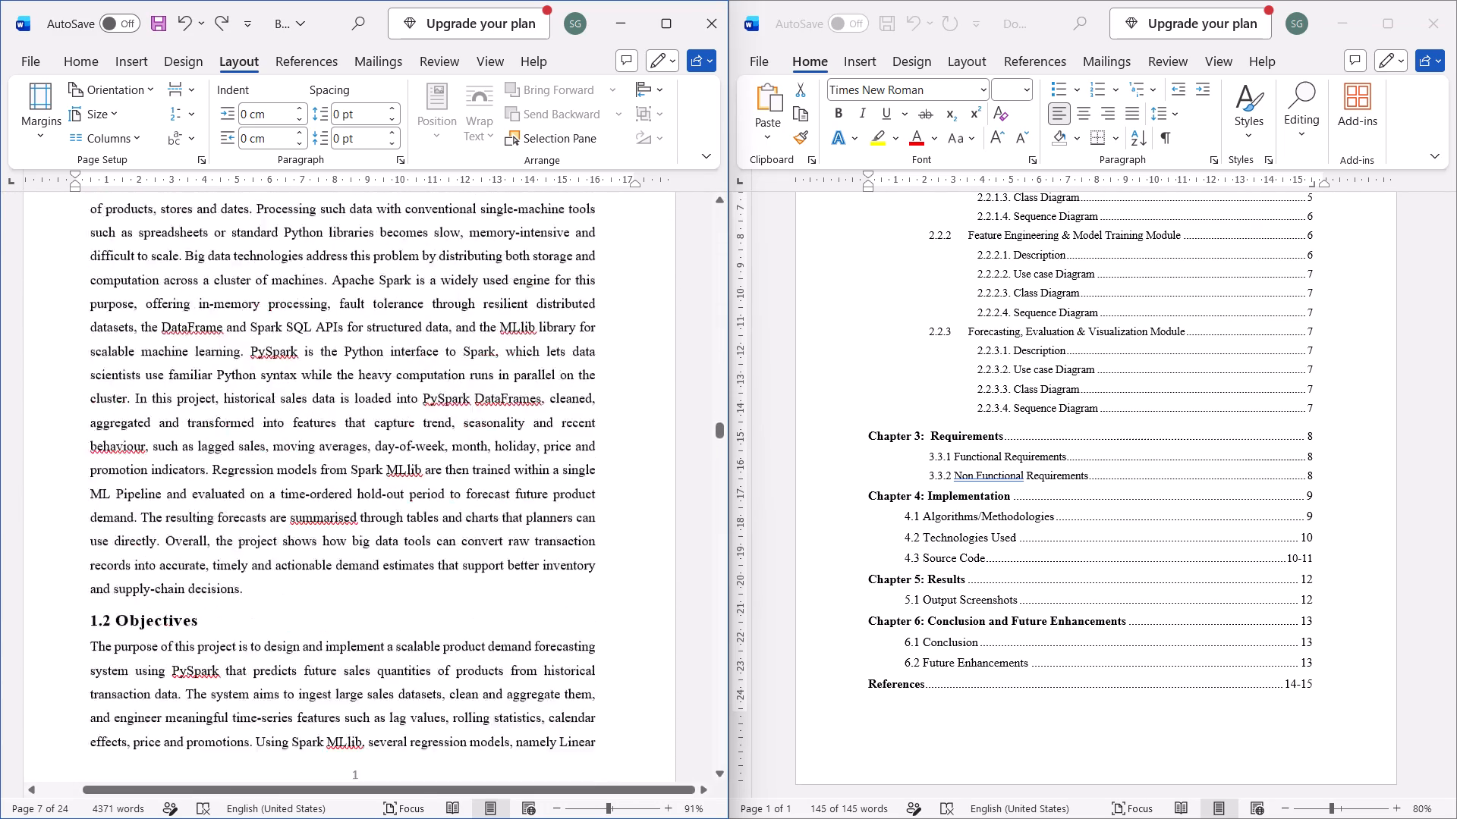
scroll(604, 550, "down", 3)
scroll(604, 550, "up", 3)
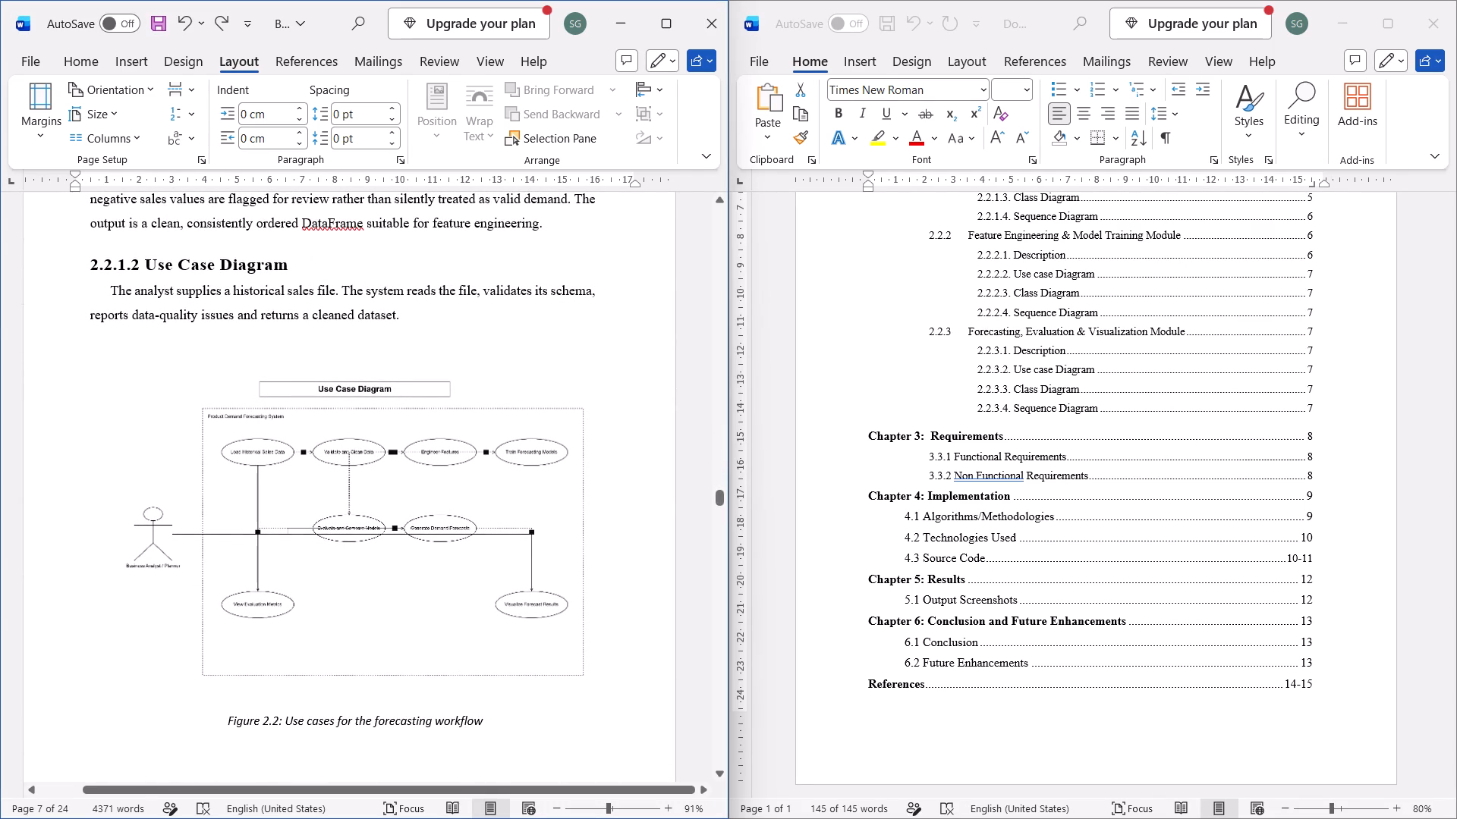
scroll(441, 654, "up", 4)
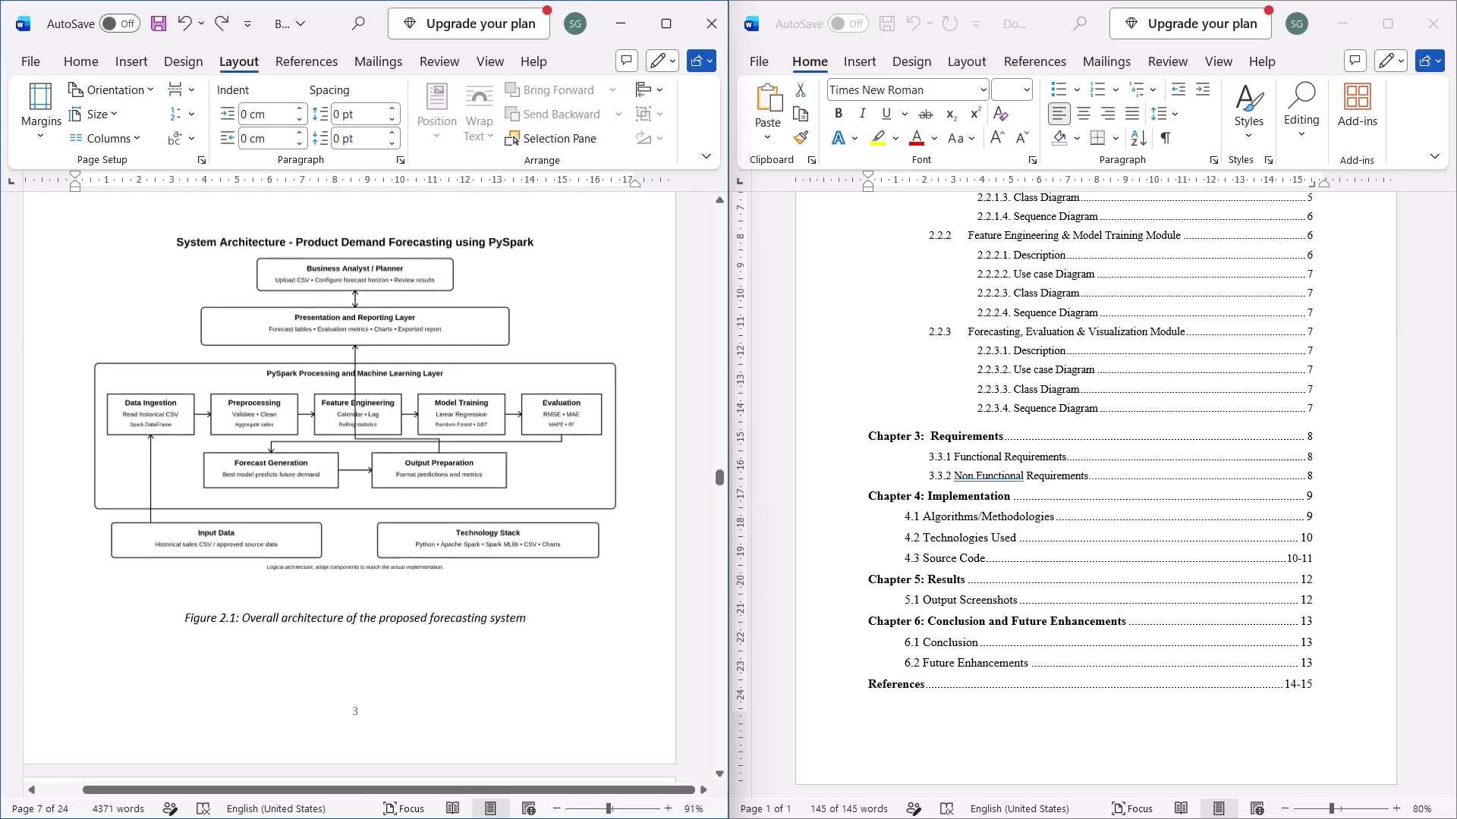
scroll(441, 654, "up", 3)
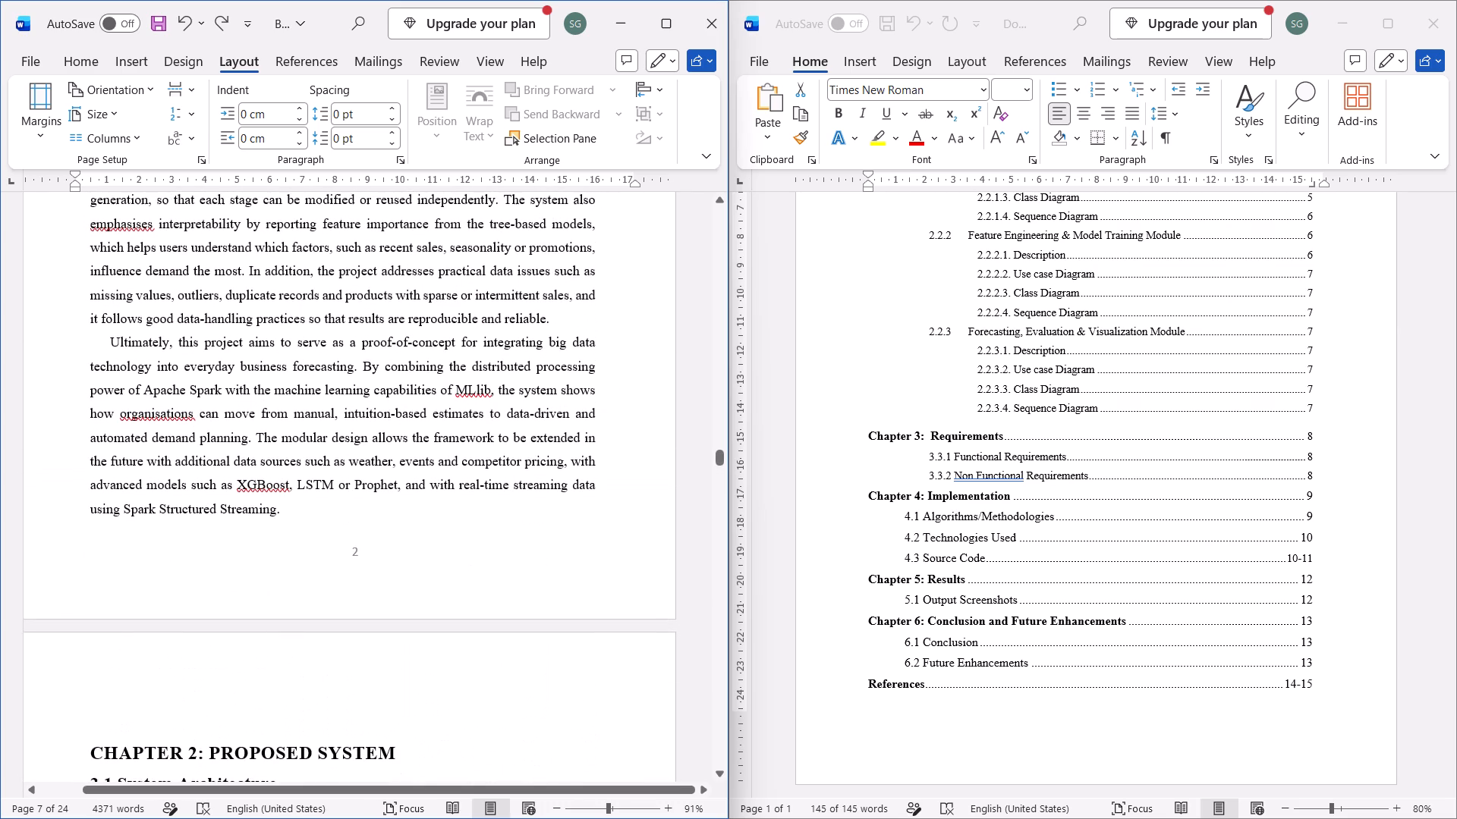
Copy the whole report and replace all content of the second document with it as a side-by-side reference.
left_click(428, 522)
key("ctrl+a")
key("ctrl+c")
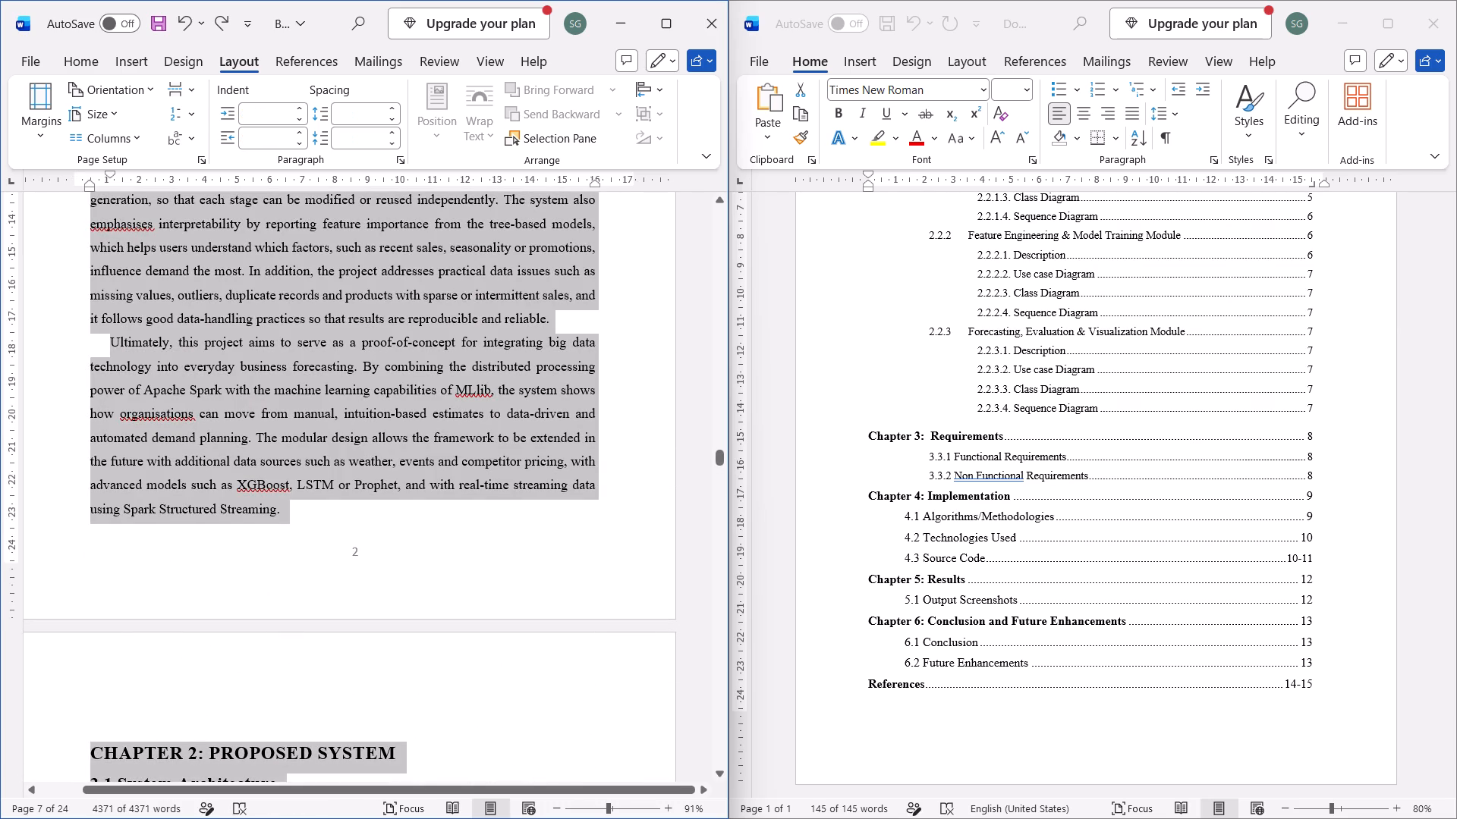
left_click(1182, 615)
key("ctrl+a")
key("ctrl+v")
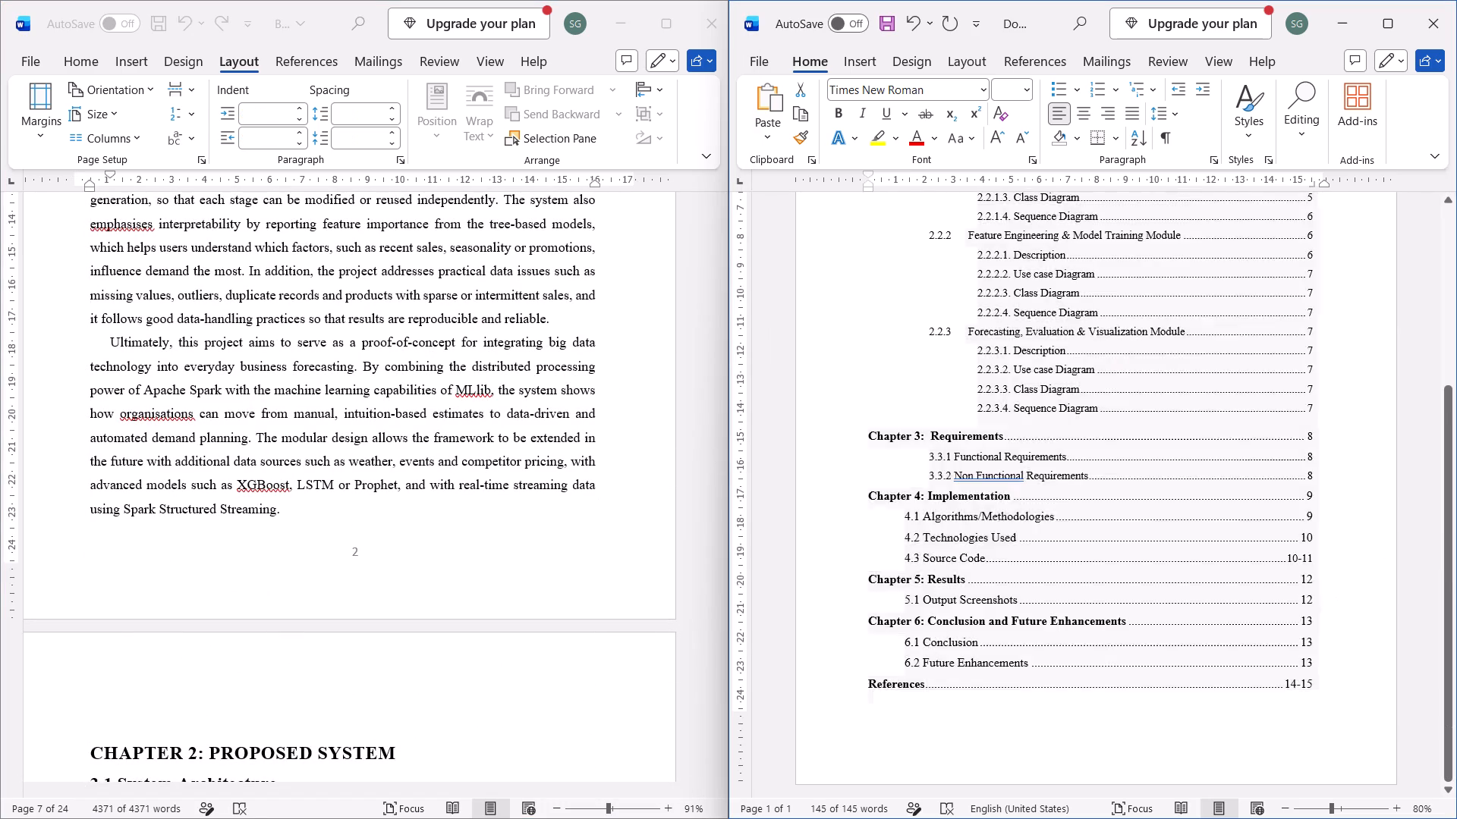
Look through the report copy in the second document for the first captioned figure, keeping the report's List of Figures in view.
scroll(1065, 653, "up", 1)
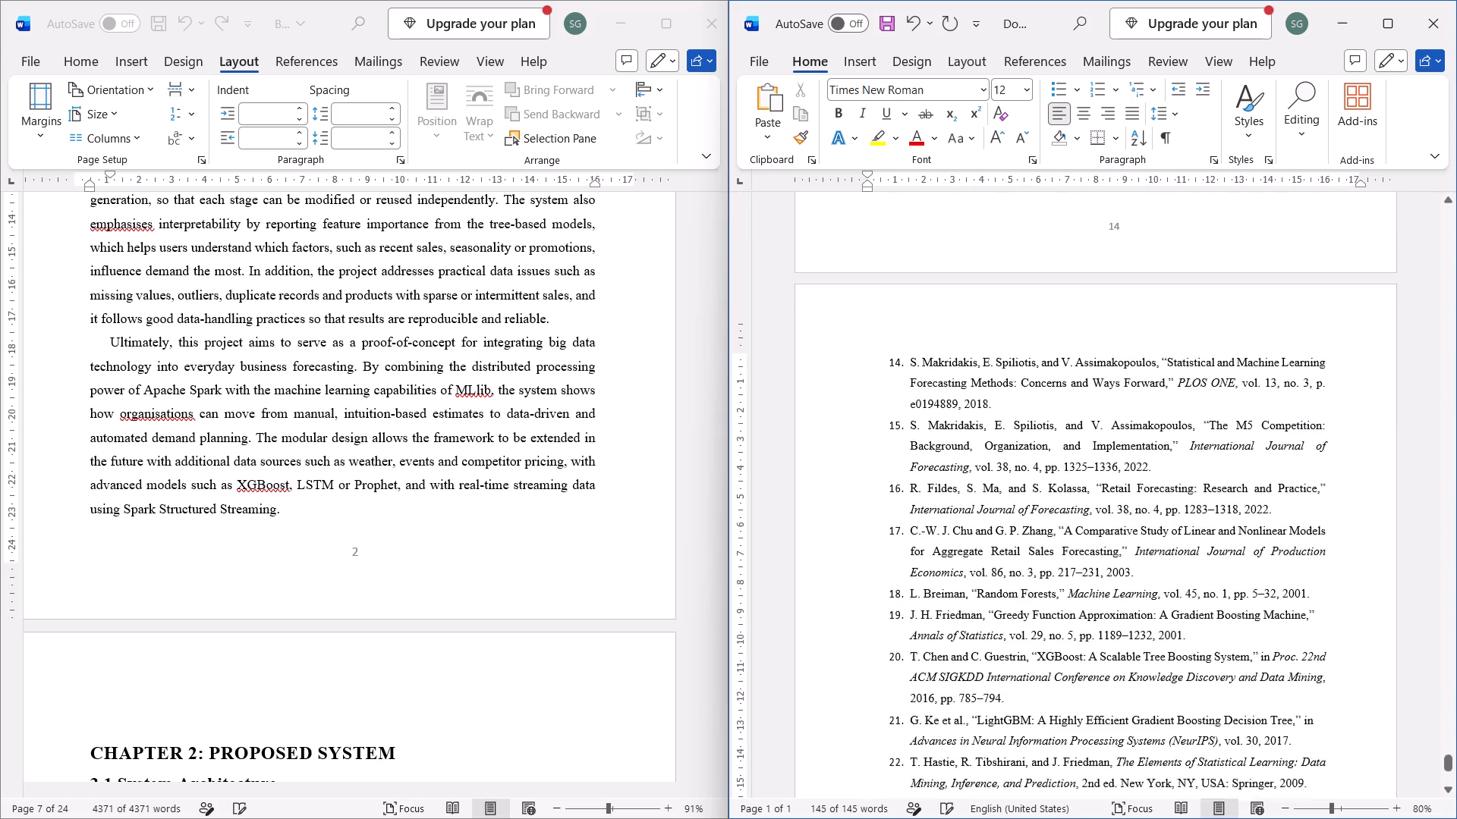
scroll(479, 526, "up", 13)
scroll(479, 526, "down", 2)
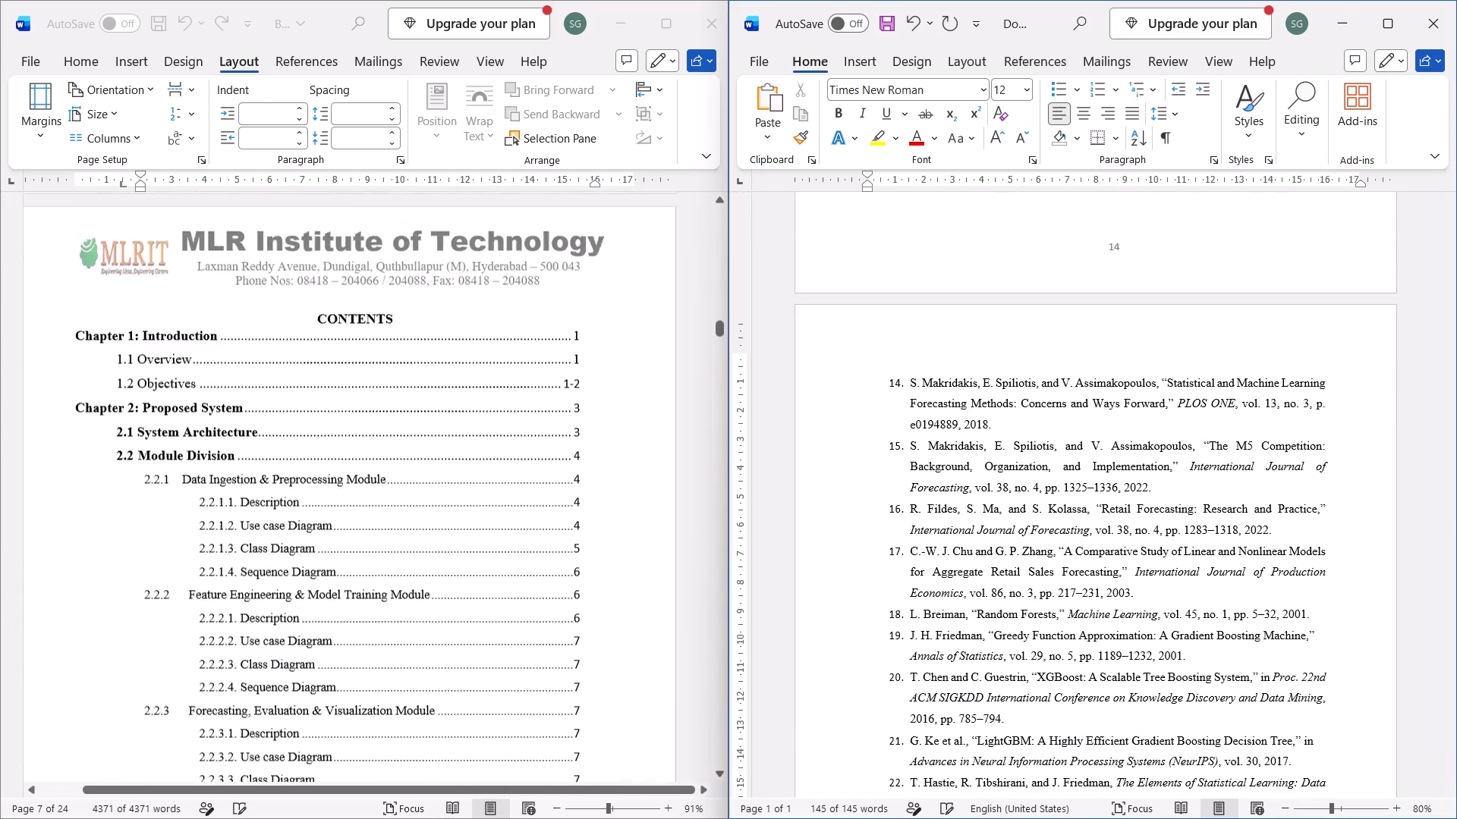
scroll(479, 526, "down", 4)
scroll(1188, 516, "up", 9)
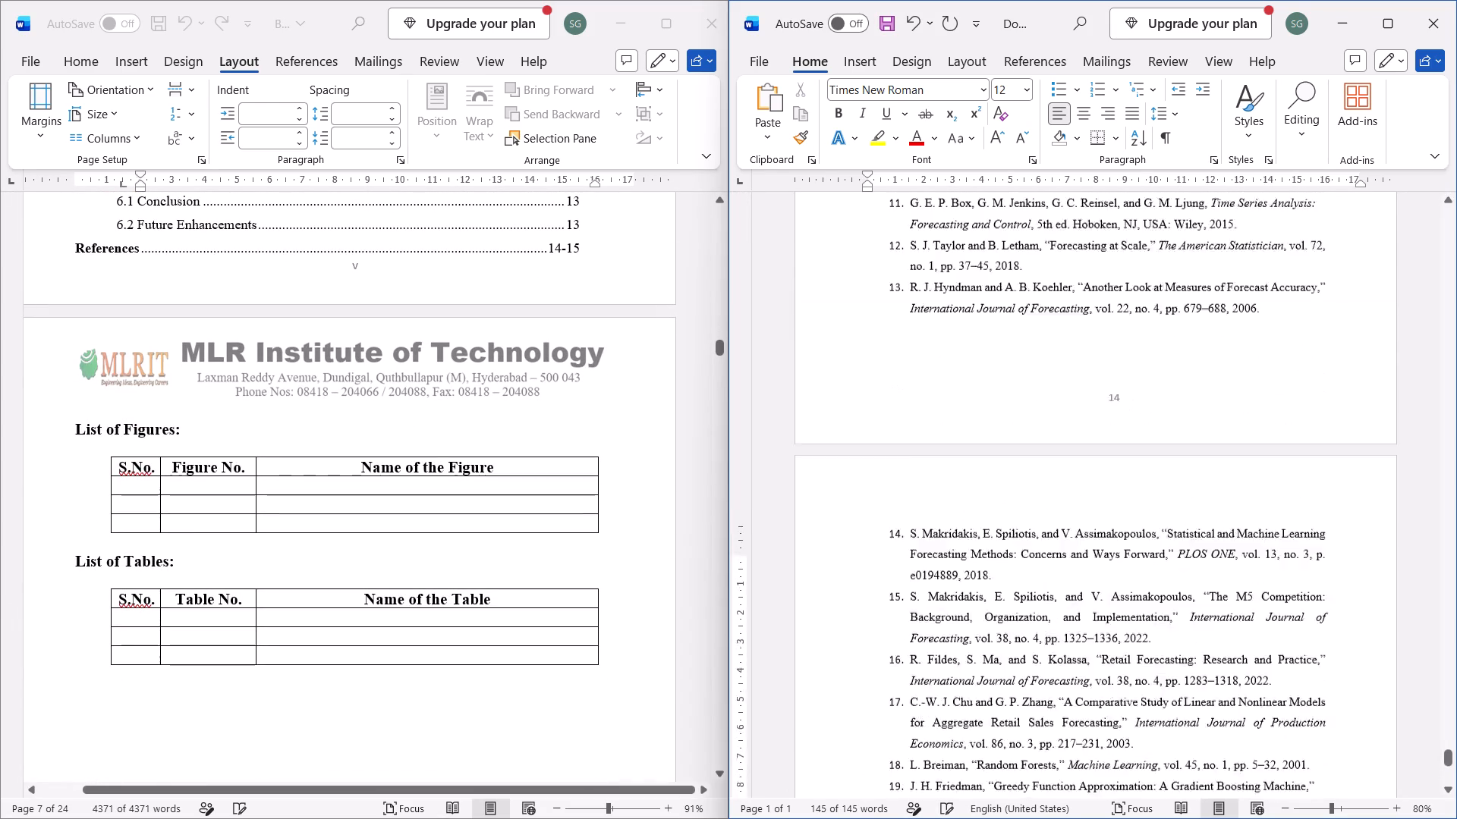
scroll(1188, 516, "up", 20)
scroll(1188, 516, "up", 20)
scroll(1188, 516, "up", 20)
scroll(1188, 516, "down", 2)
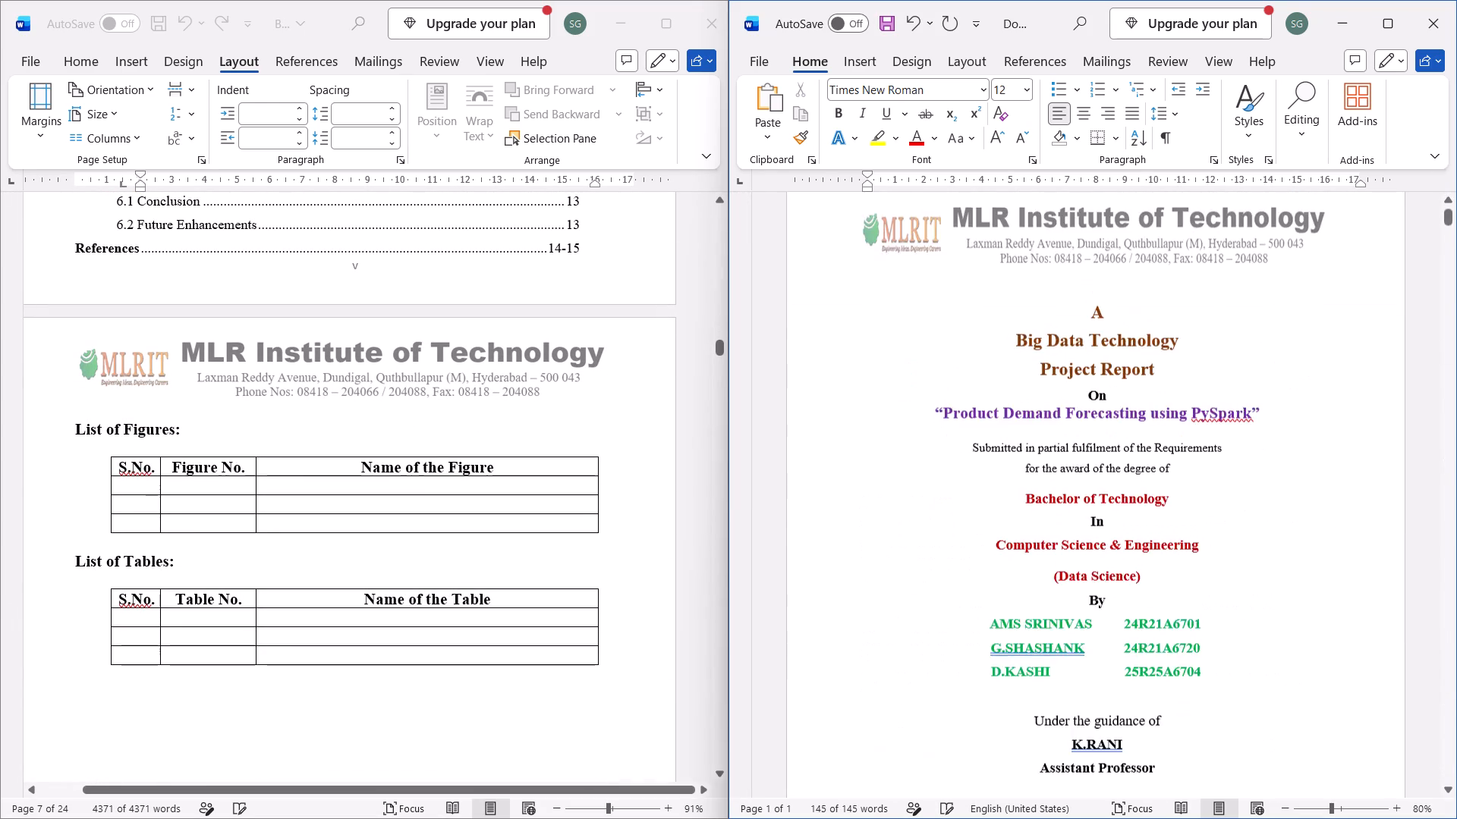
scroll(1188, 516, "down", 12)
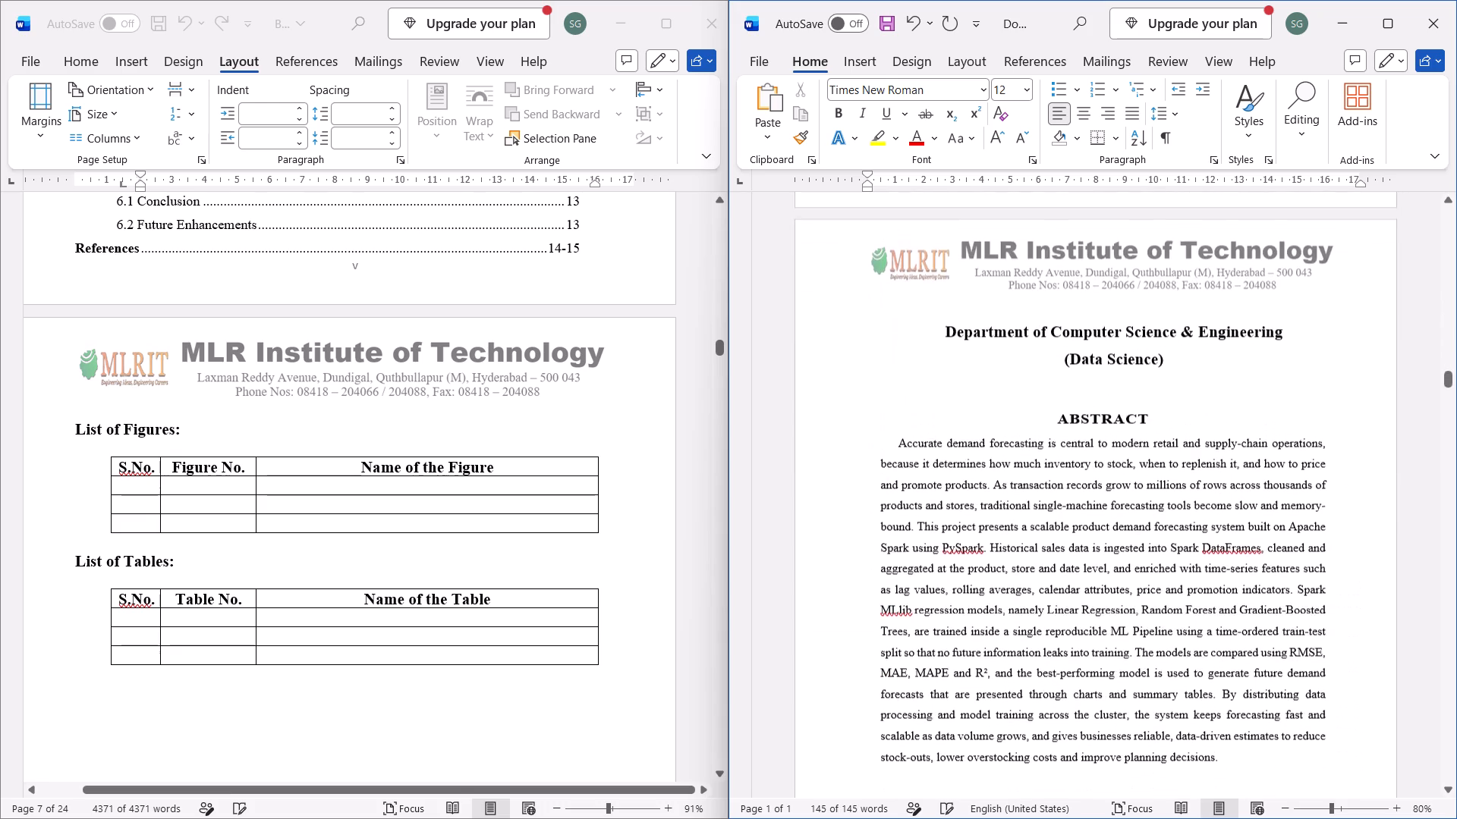
scroll(1188, 516, "down", 7)
scroll(1188, 516, "up", 1)
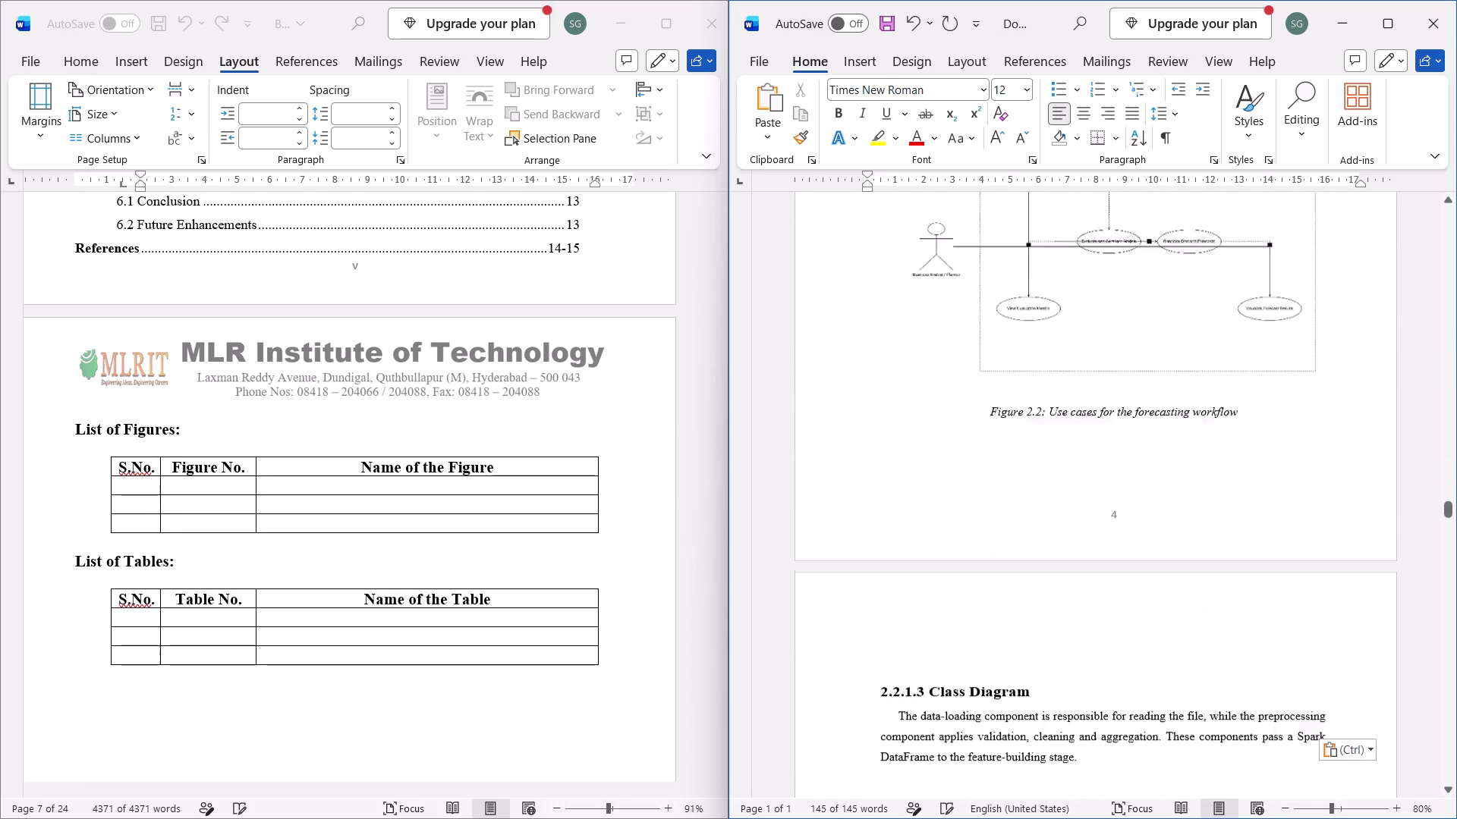
scroll(1188, 516, "up", 1)
scroll(1188, 516, "down", 1)
scroll(1188, 516, "up", 4)
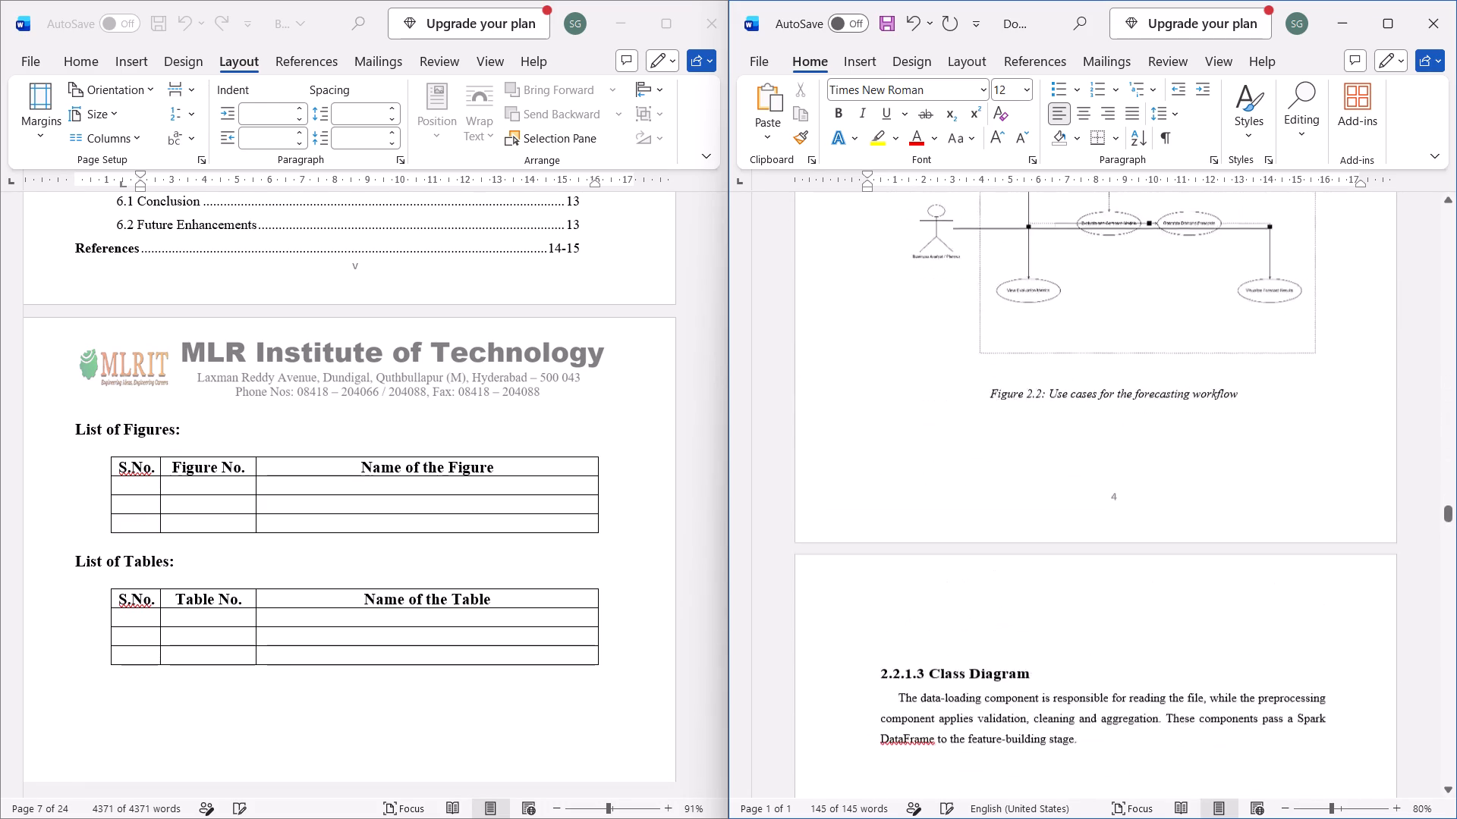
scroll(1188, 516, "up", 7)
scroll(1188, 516, "down", 5)
scroll(1188, 516, "up", 2)
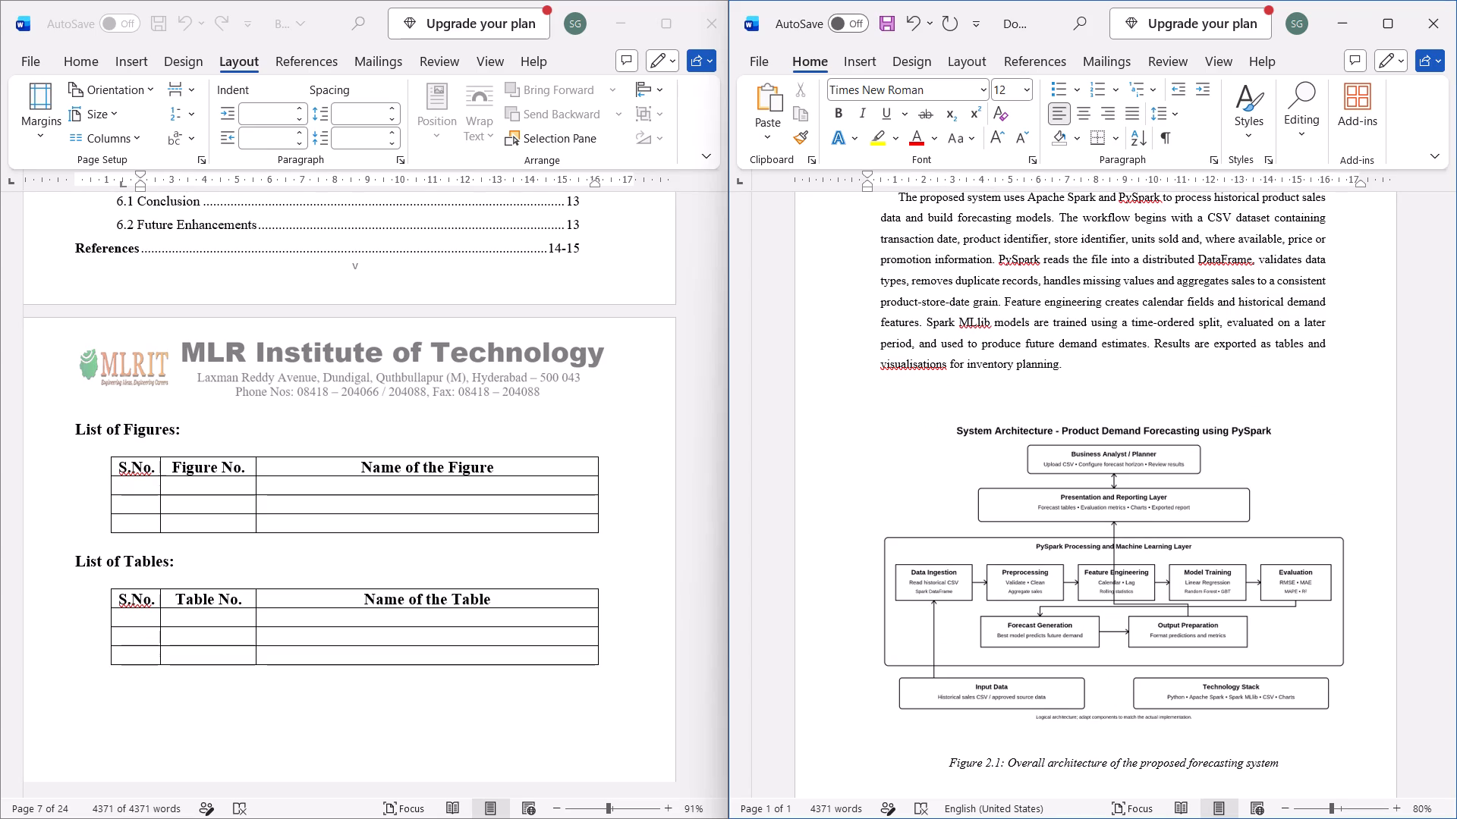
Enter serial number 1 in non-bold text in the first blank row of the List of Figures table.
left_click(138, 489)
left_click(138, 489)
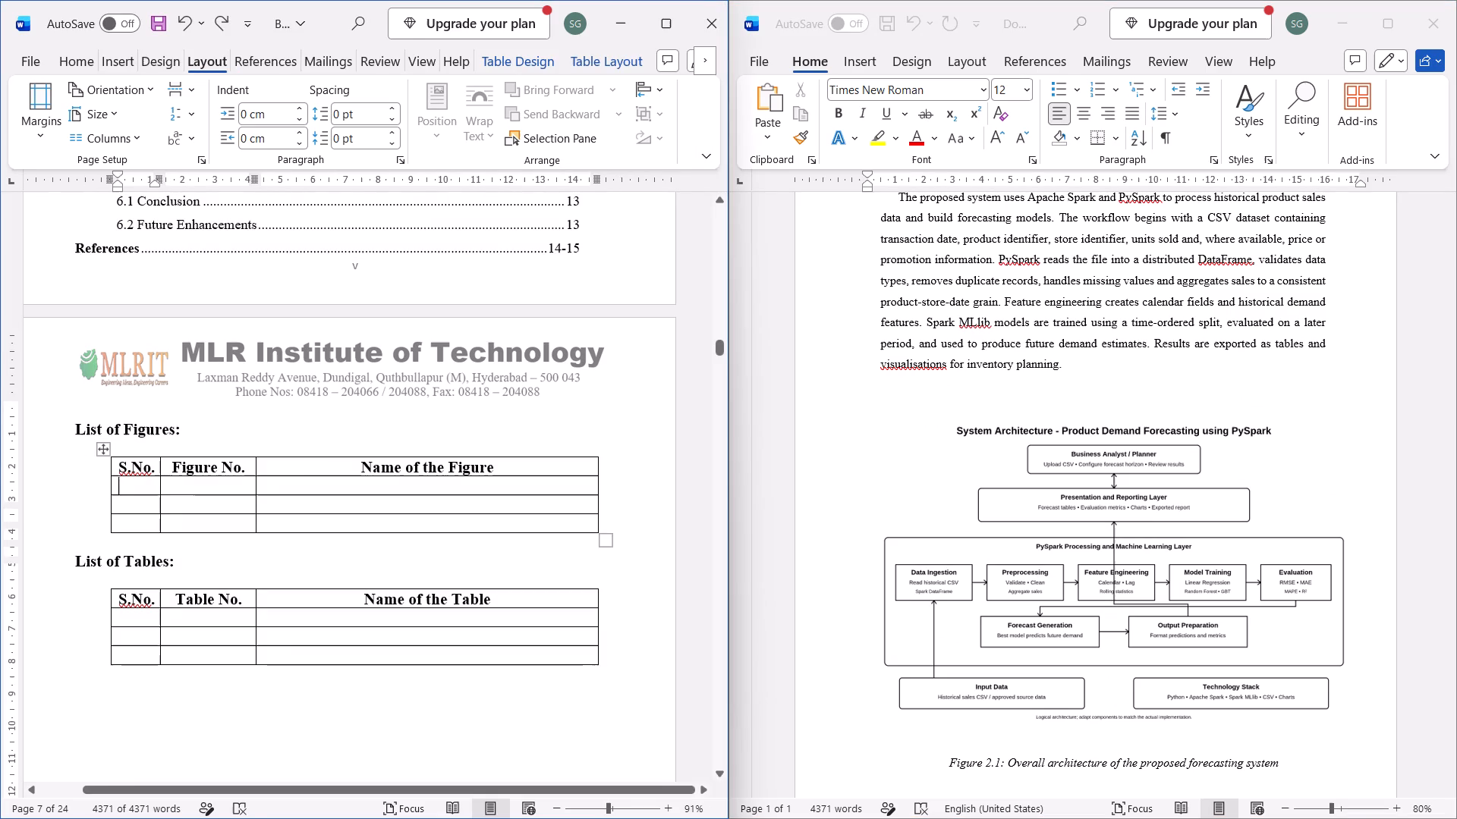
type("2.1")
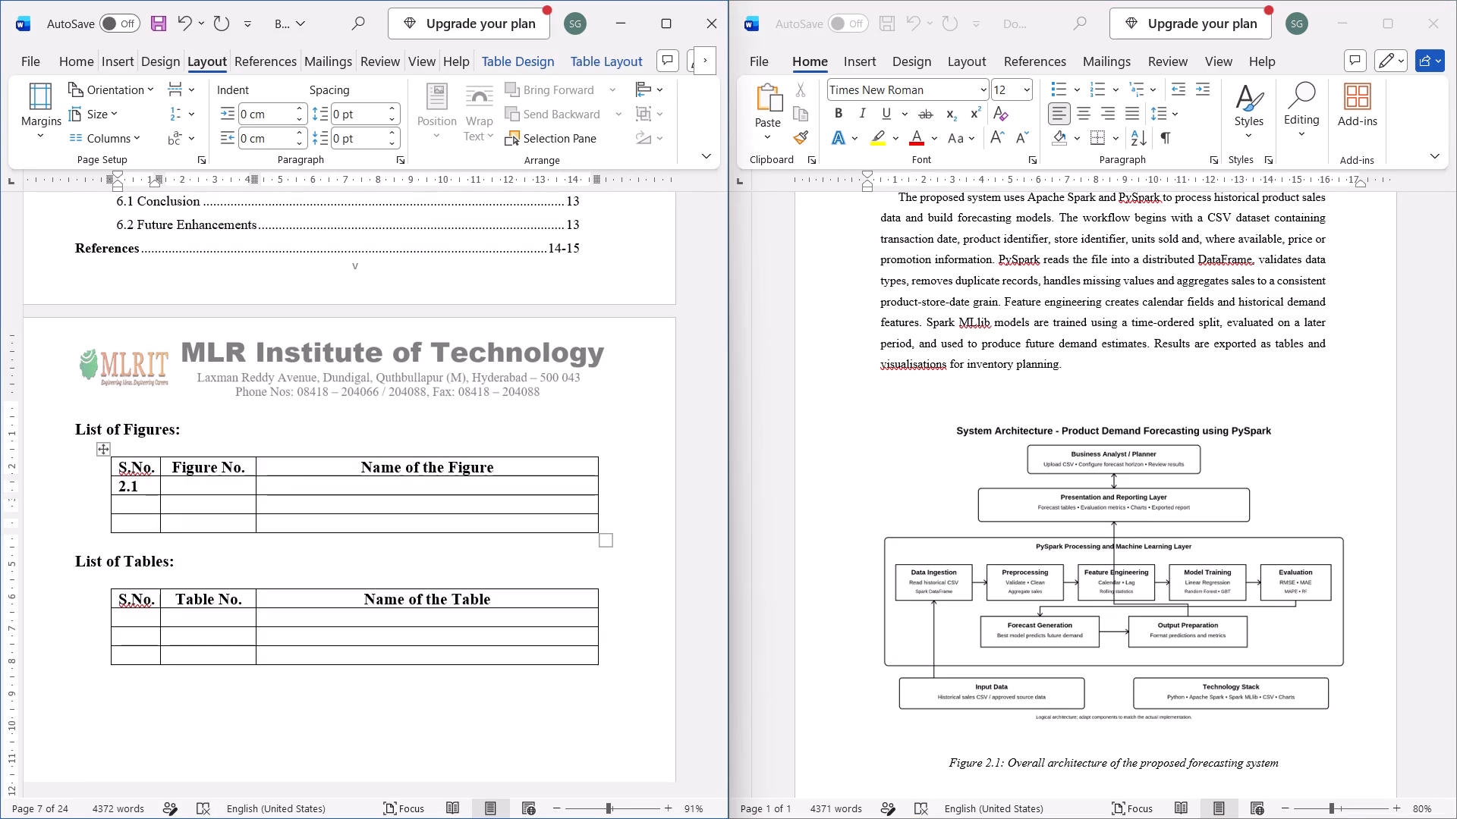
scroll(842, 526, "up", 2)
scroll(842, 526, "down", 2)
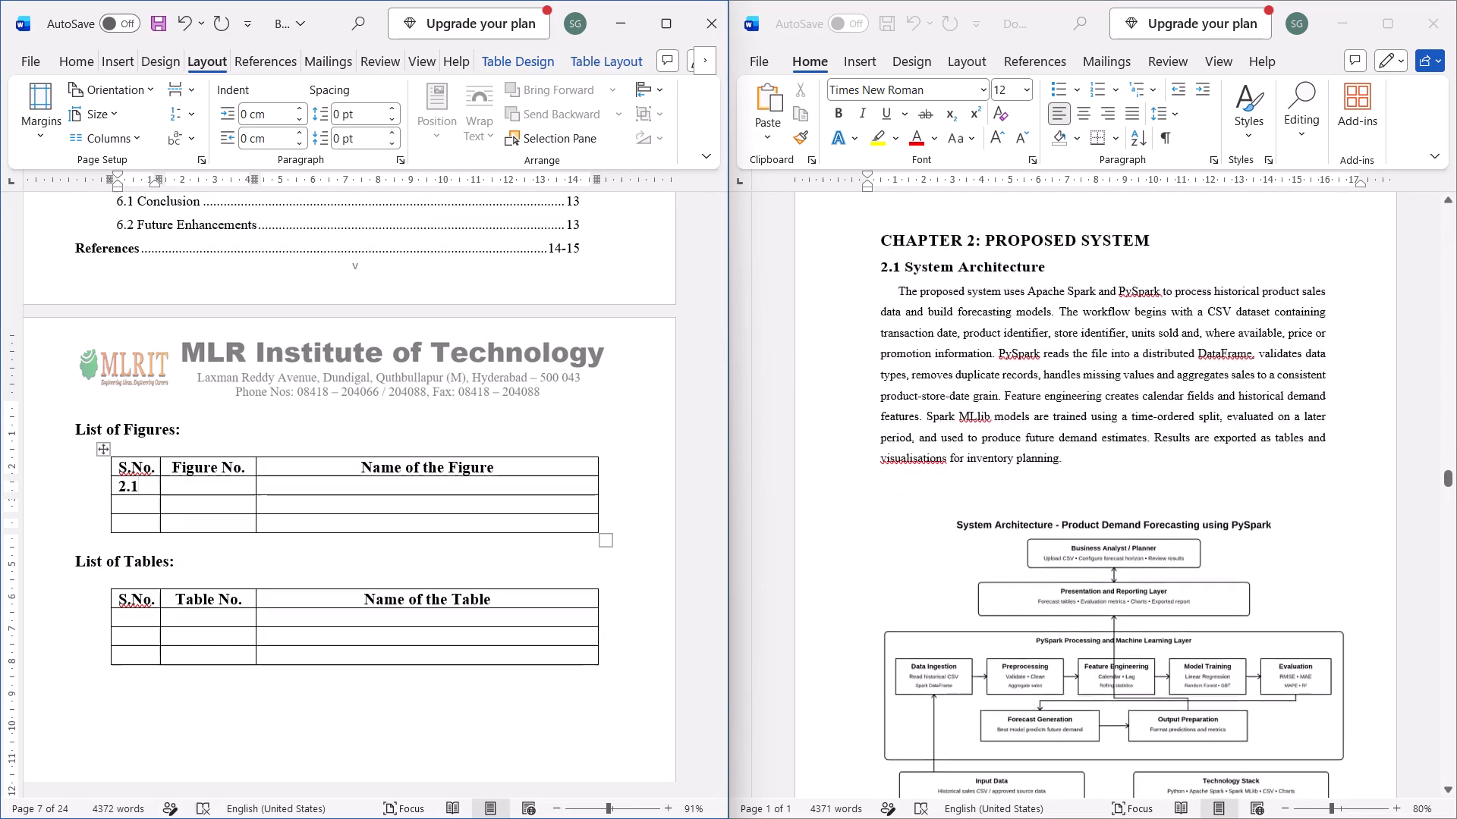
scroll(842, 526, "down", 1)
key("backslash")
key("BackSpace")
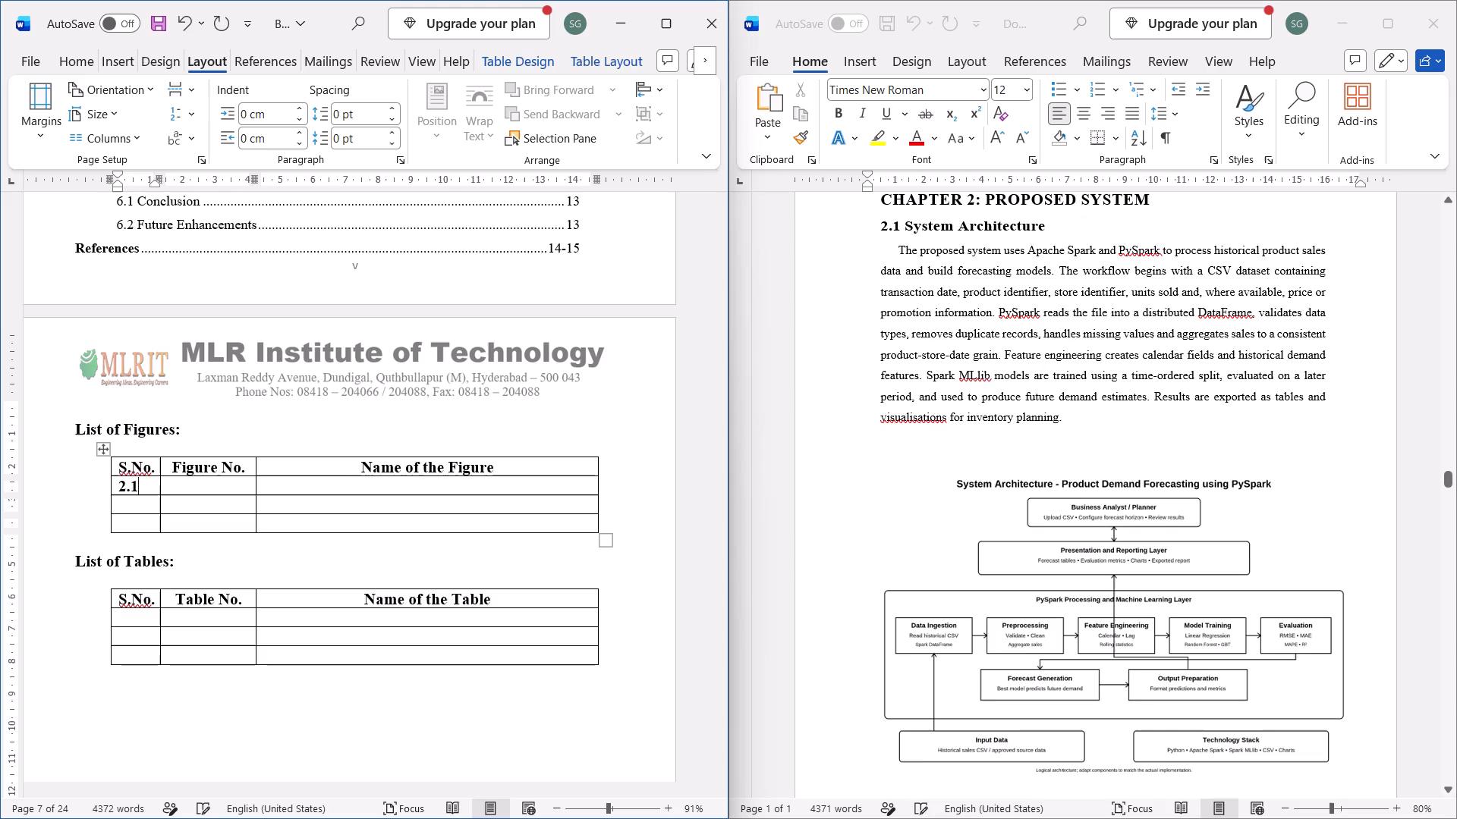
key("BackSpace")
key("BackSpace")
key("BackSpace")
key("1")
key("BackSpace")
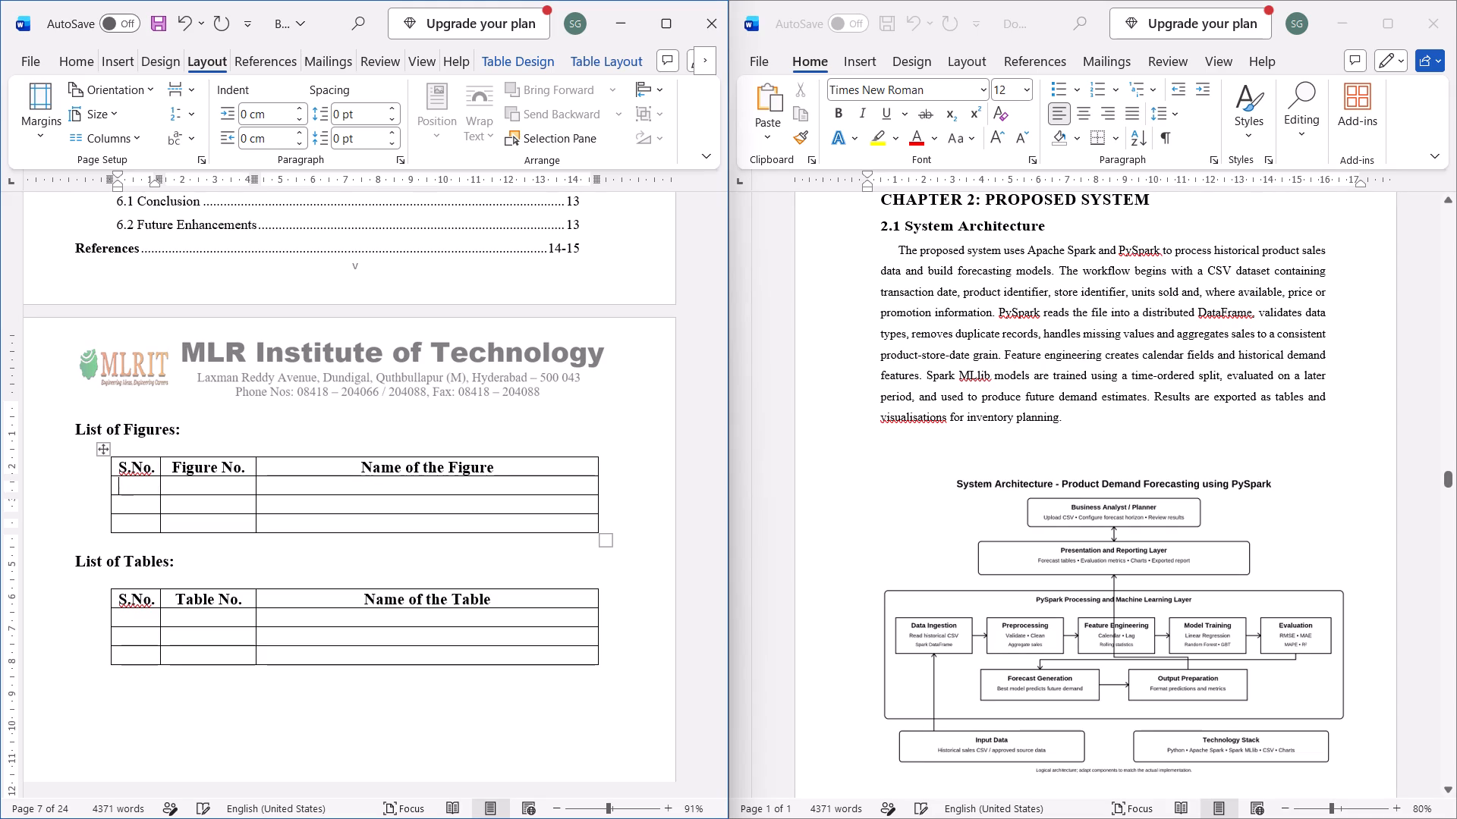
key("ctrl+b")
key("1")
key("Right")
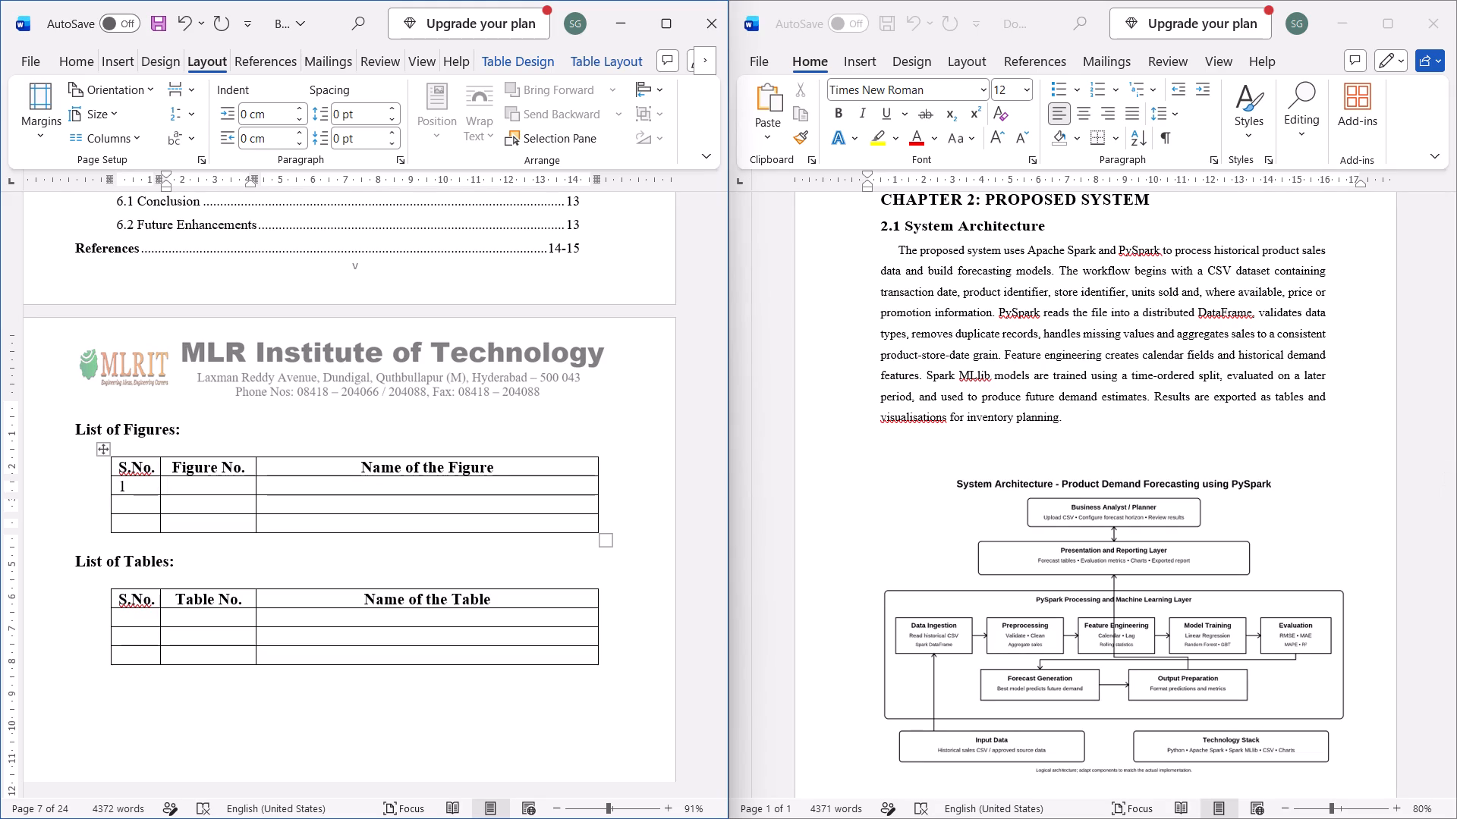
Enter 2.1 in non-bold text as the Figure No. in the List of Figures table's first entry.
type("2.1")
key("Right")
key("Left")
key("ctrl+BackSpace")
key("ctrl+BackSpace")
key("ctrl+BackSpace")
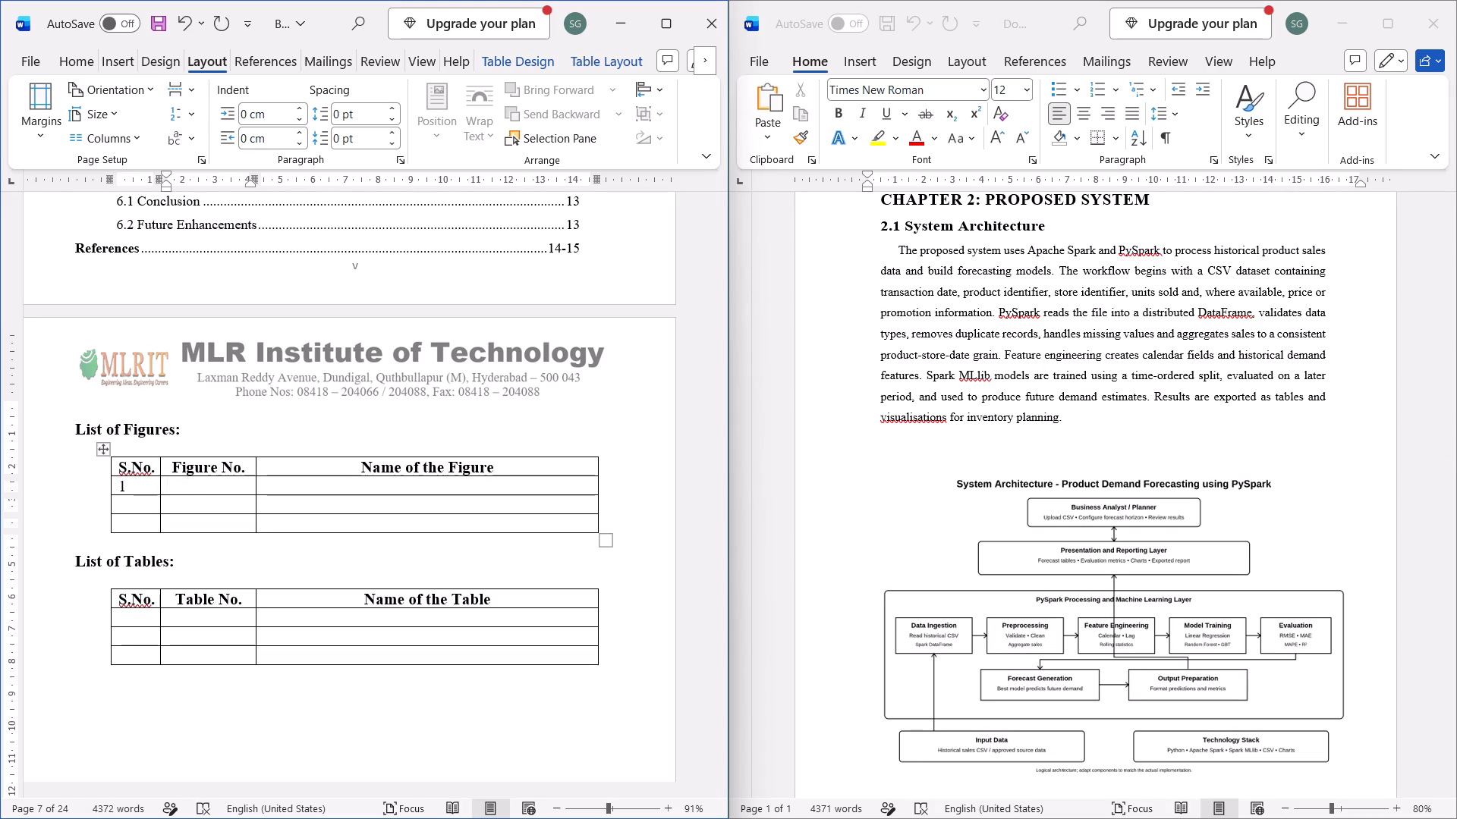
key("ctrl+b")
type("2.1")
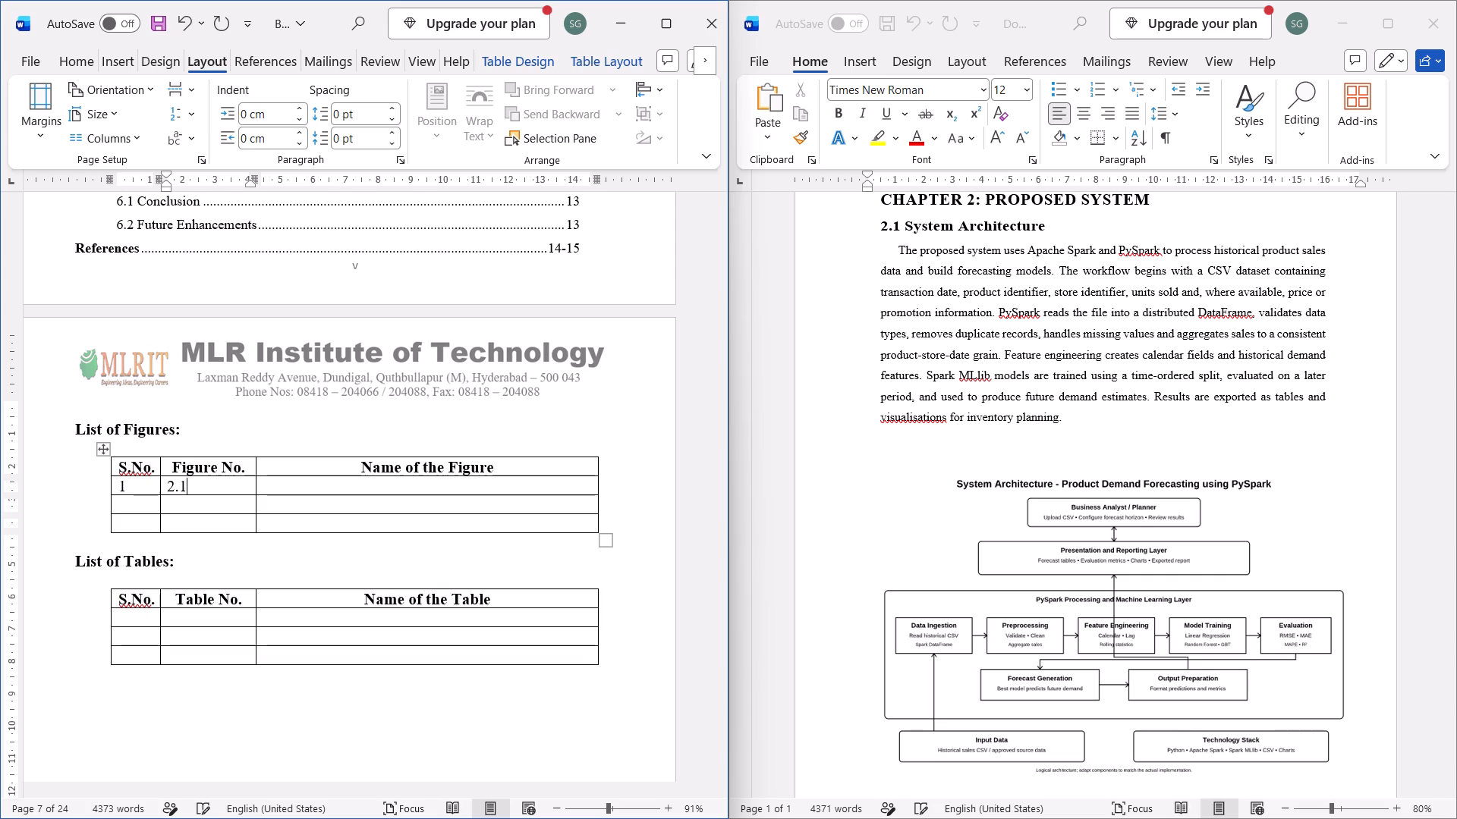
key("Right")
Enter "System Architechure" in non-bold text as the name of Figure 2.1 in the List of Figures.
scroll(1389, 578, "down", 1)
left_click(880, 435)
left_click(485, 485)
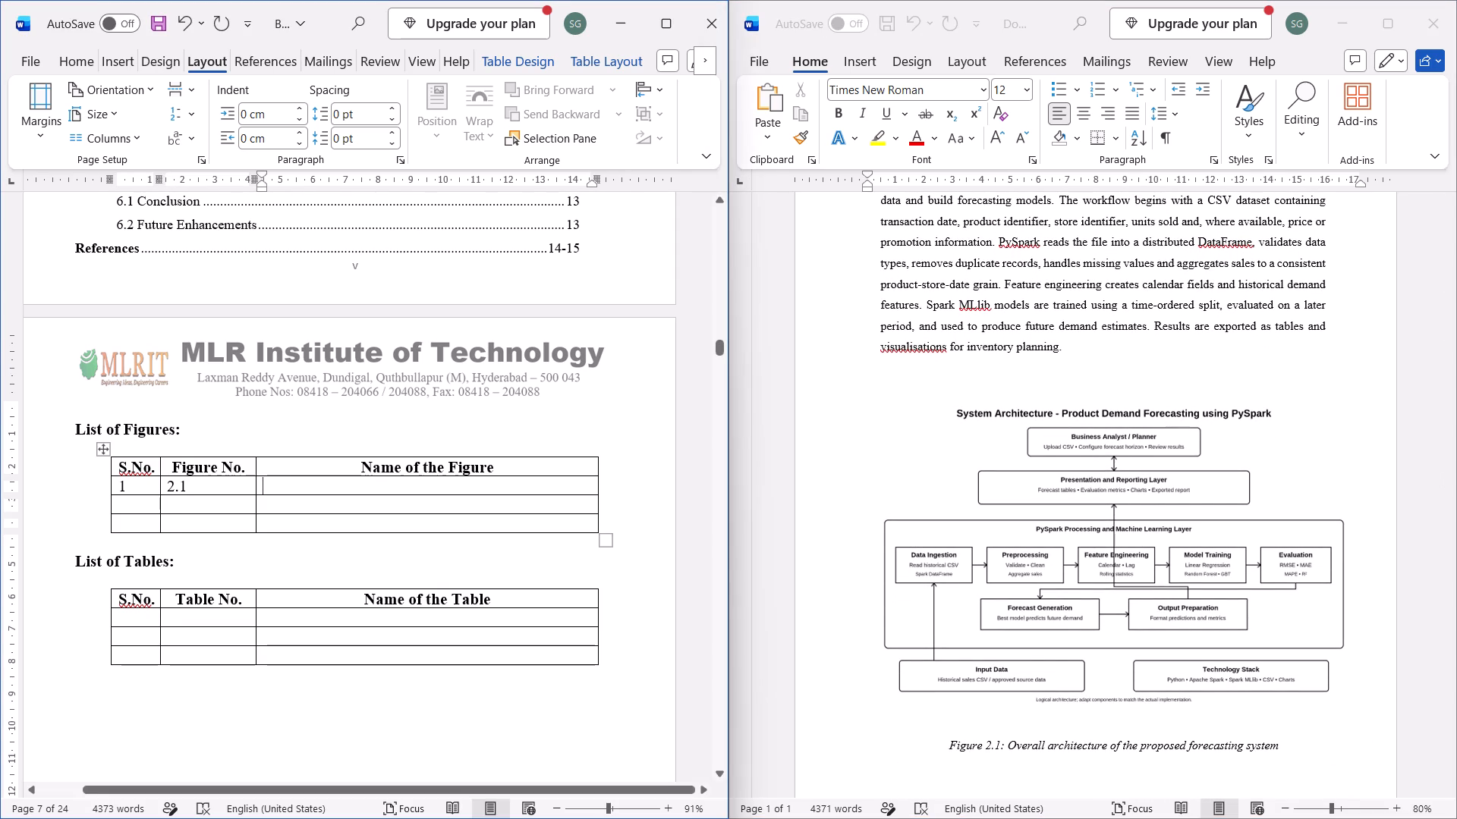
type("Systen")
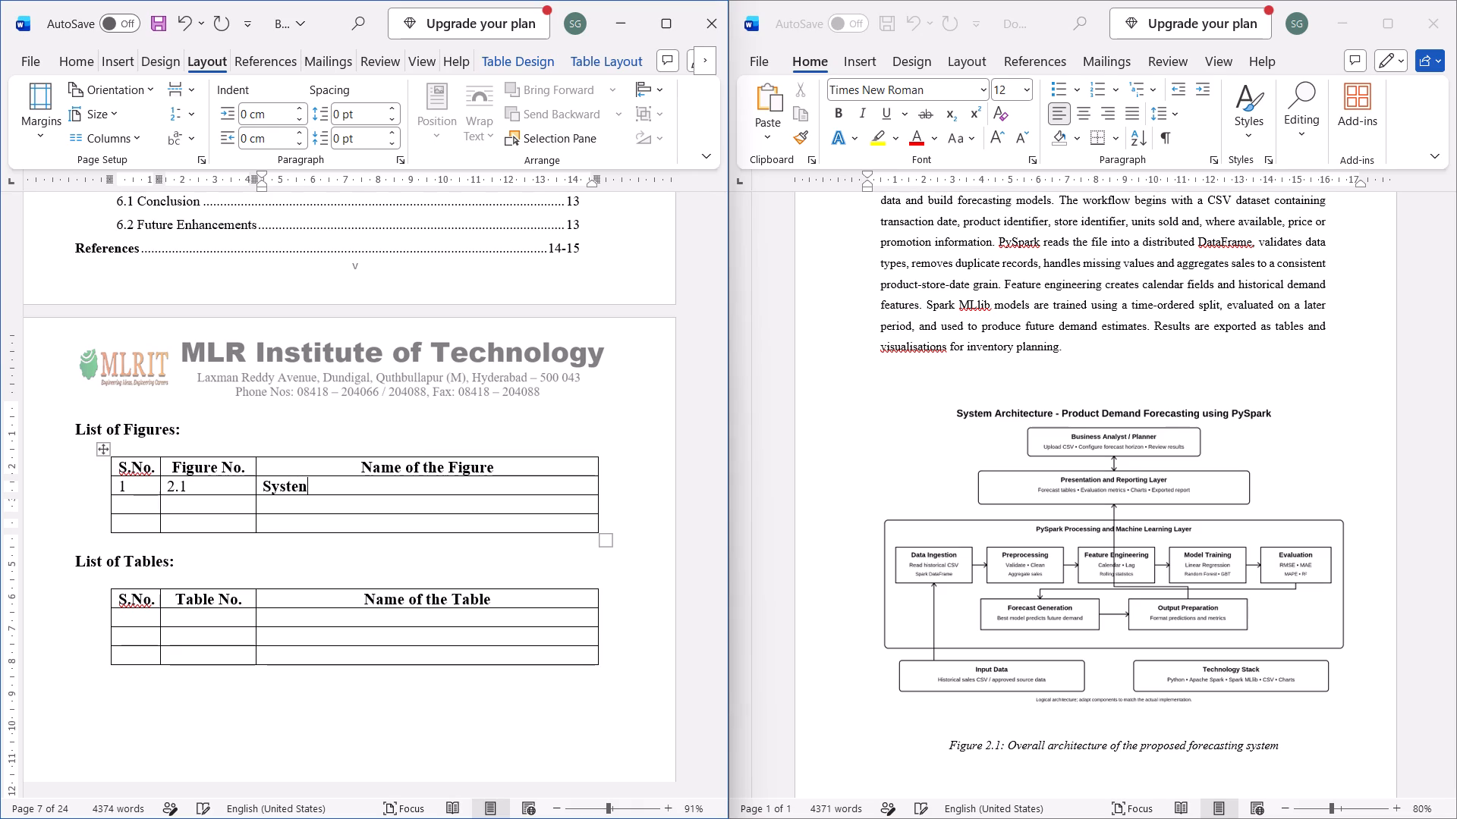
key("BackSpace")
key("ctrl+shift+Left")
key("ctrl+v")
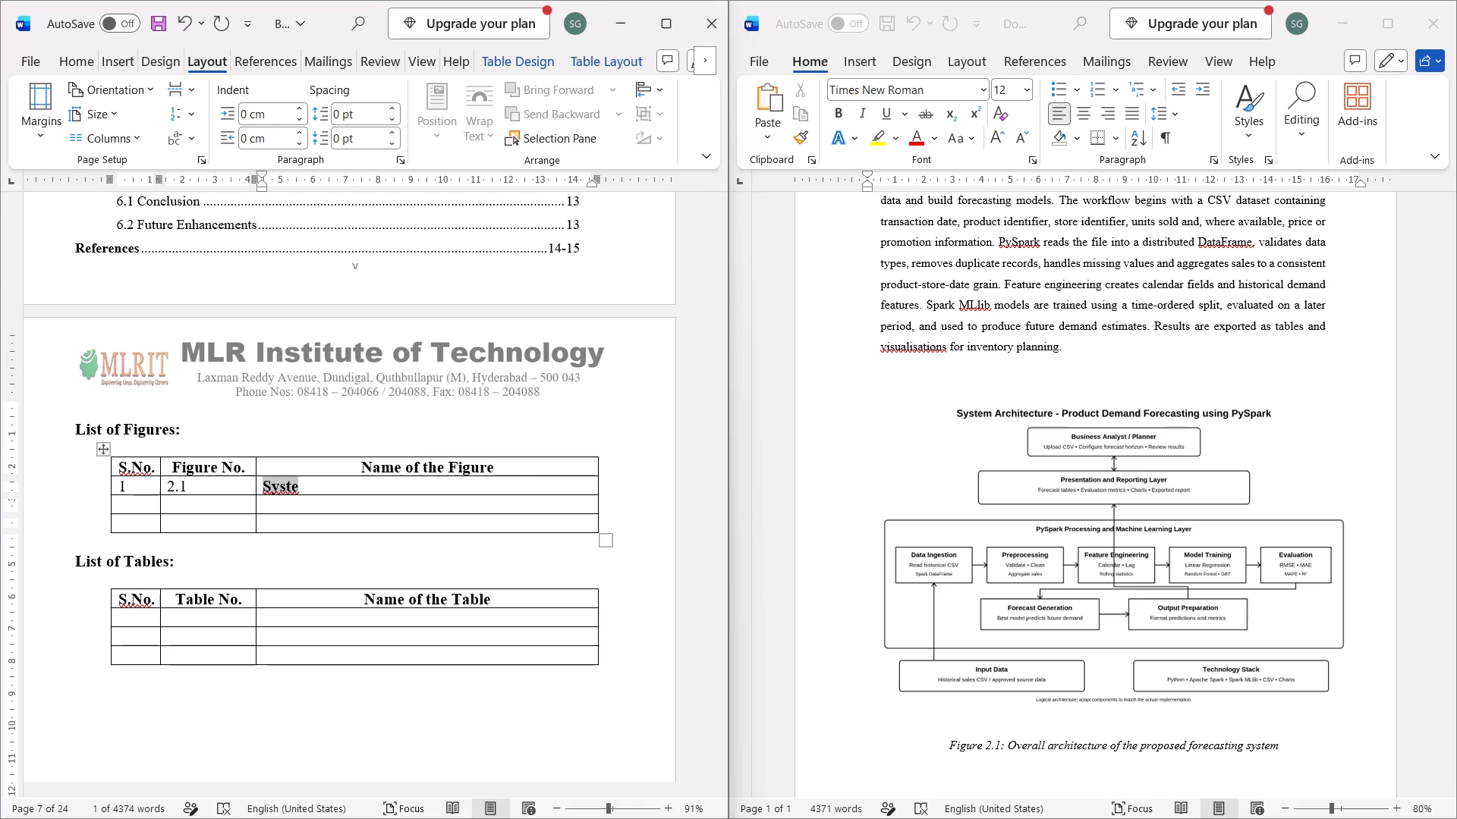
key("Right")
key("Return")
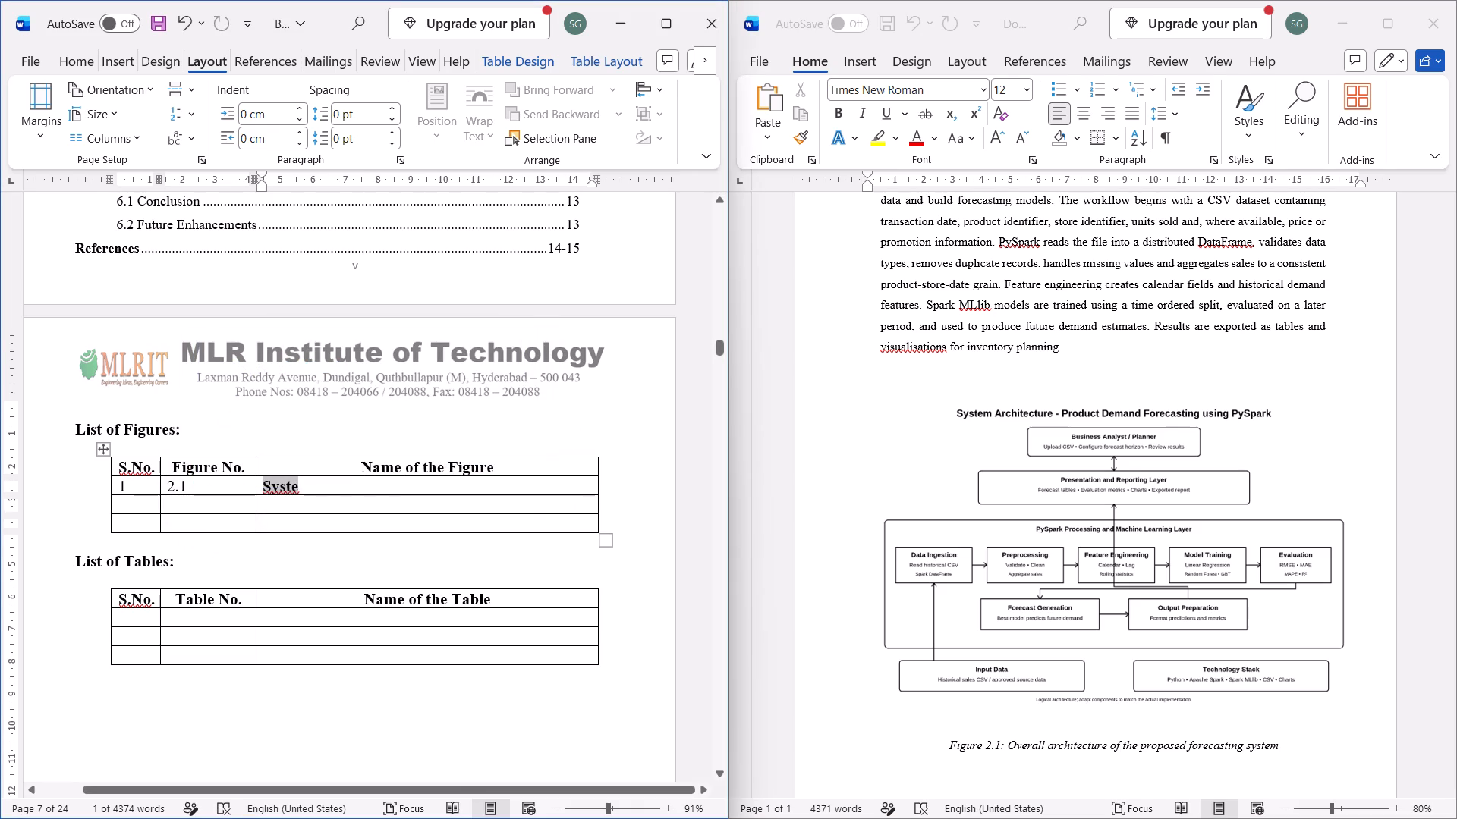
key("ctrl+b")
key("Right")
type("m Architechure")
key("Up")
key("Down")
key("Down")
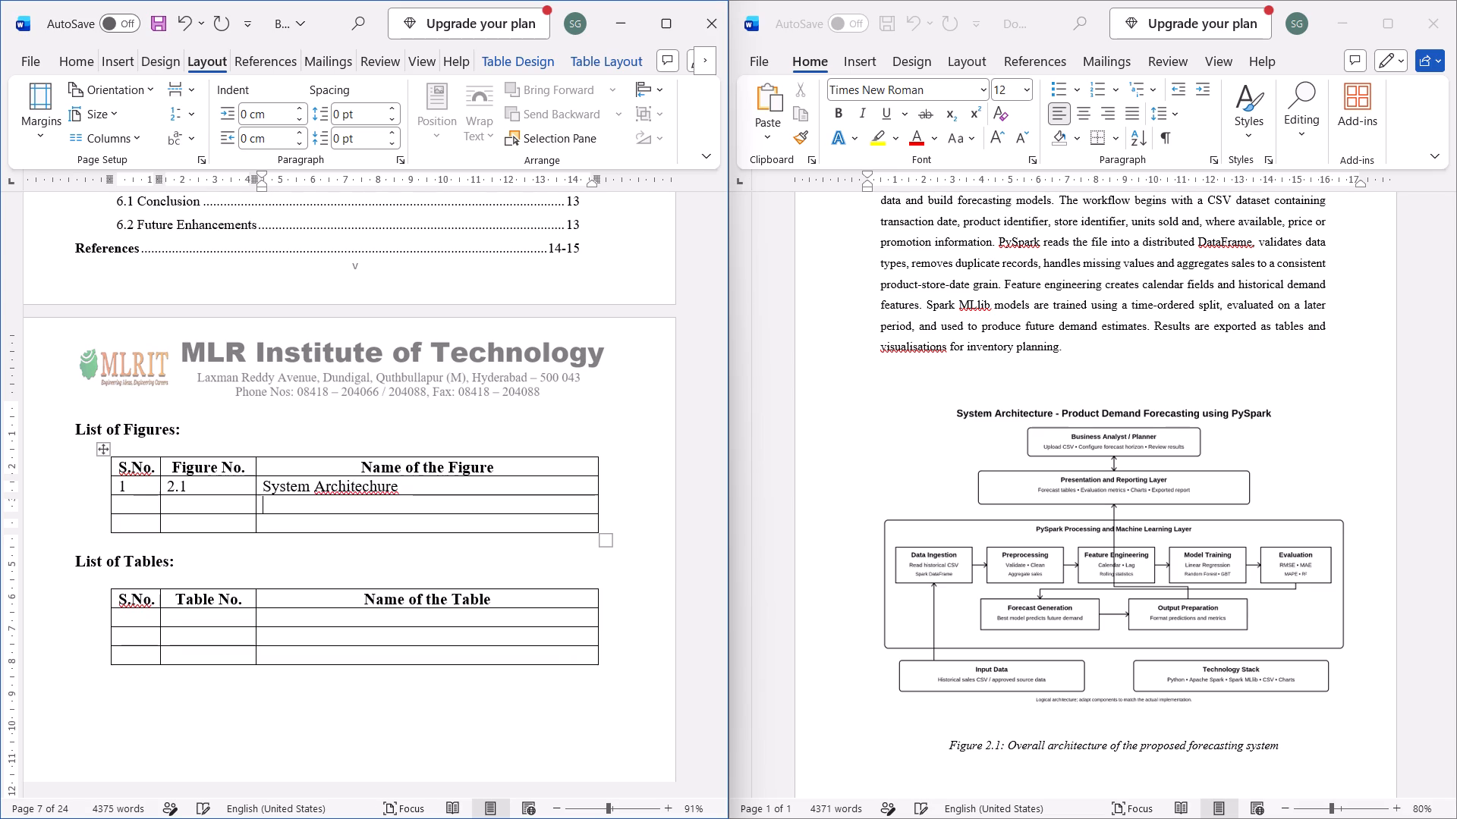
Enter serial number 2 in non-bold text in the second entry row of the List of Figures.
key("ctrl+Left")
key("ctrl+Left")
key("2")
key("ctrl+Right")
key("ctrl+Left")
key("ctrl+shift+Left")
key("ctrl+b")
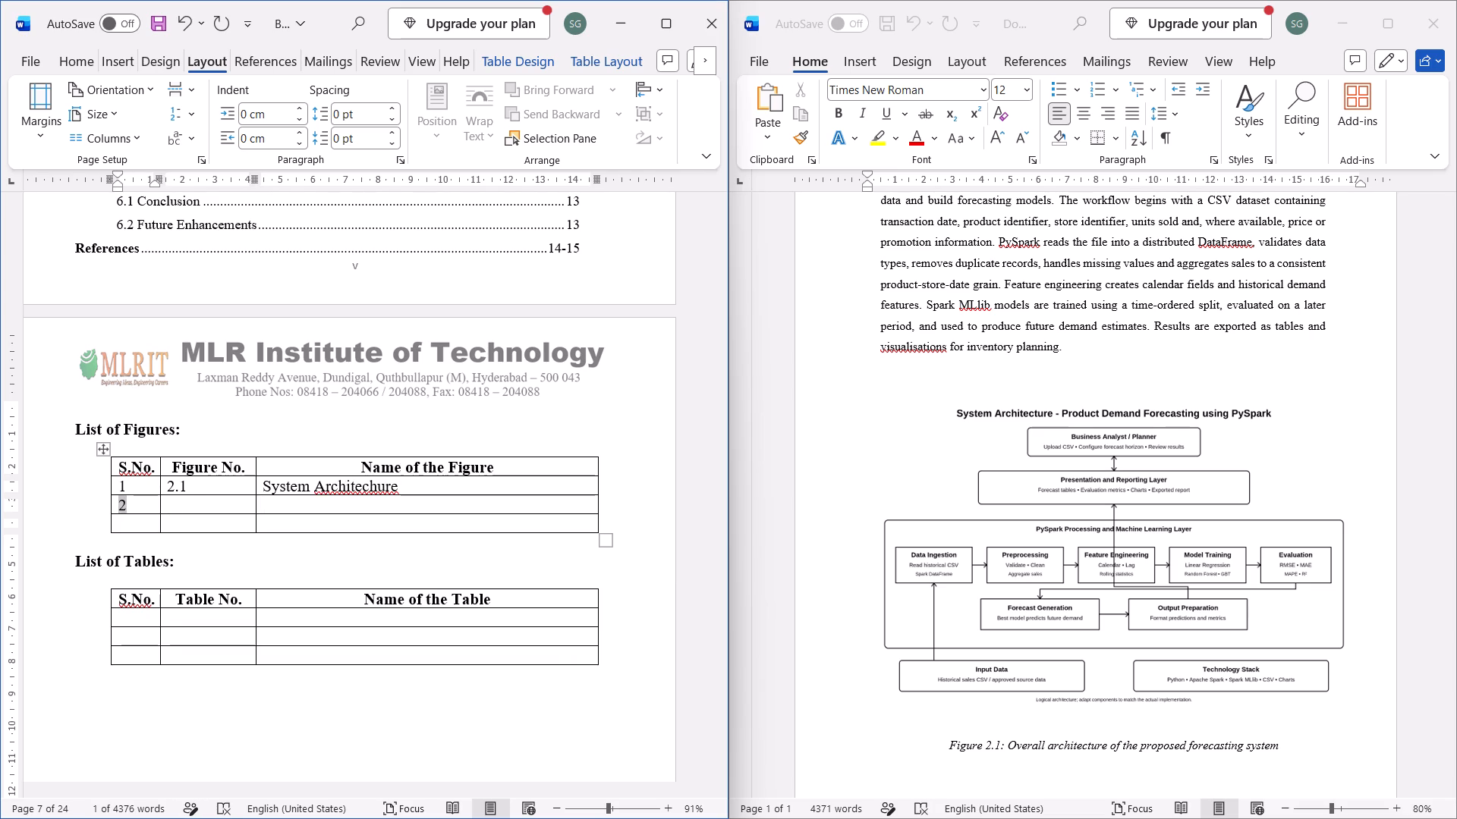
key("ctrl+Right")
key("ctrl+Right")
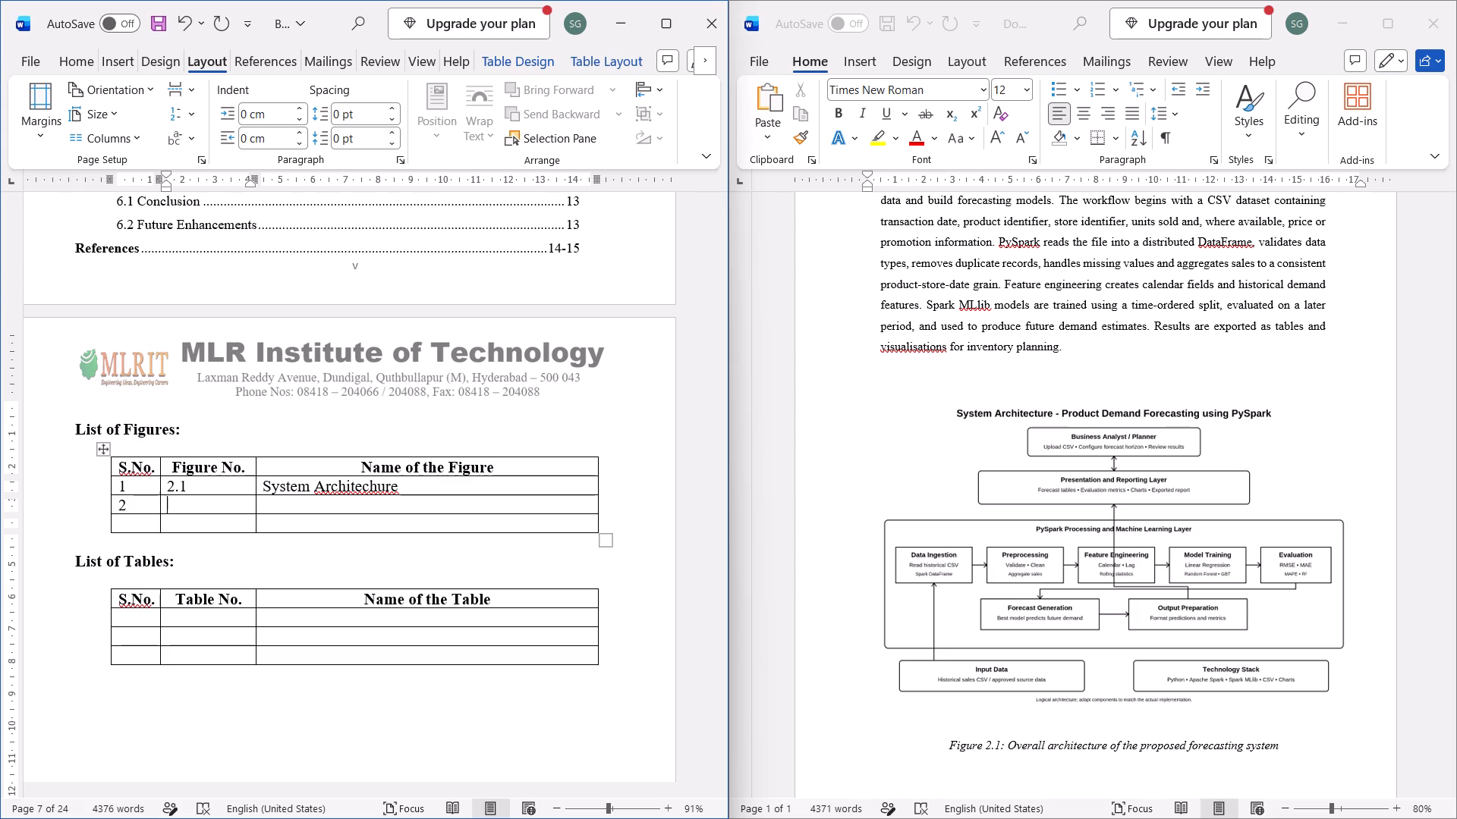
Enter 2.2 in non-bold text as the Figure No. of the second List of Figures entry.
left_click(79, 57)
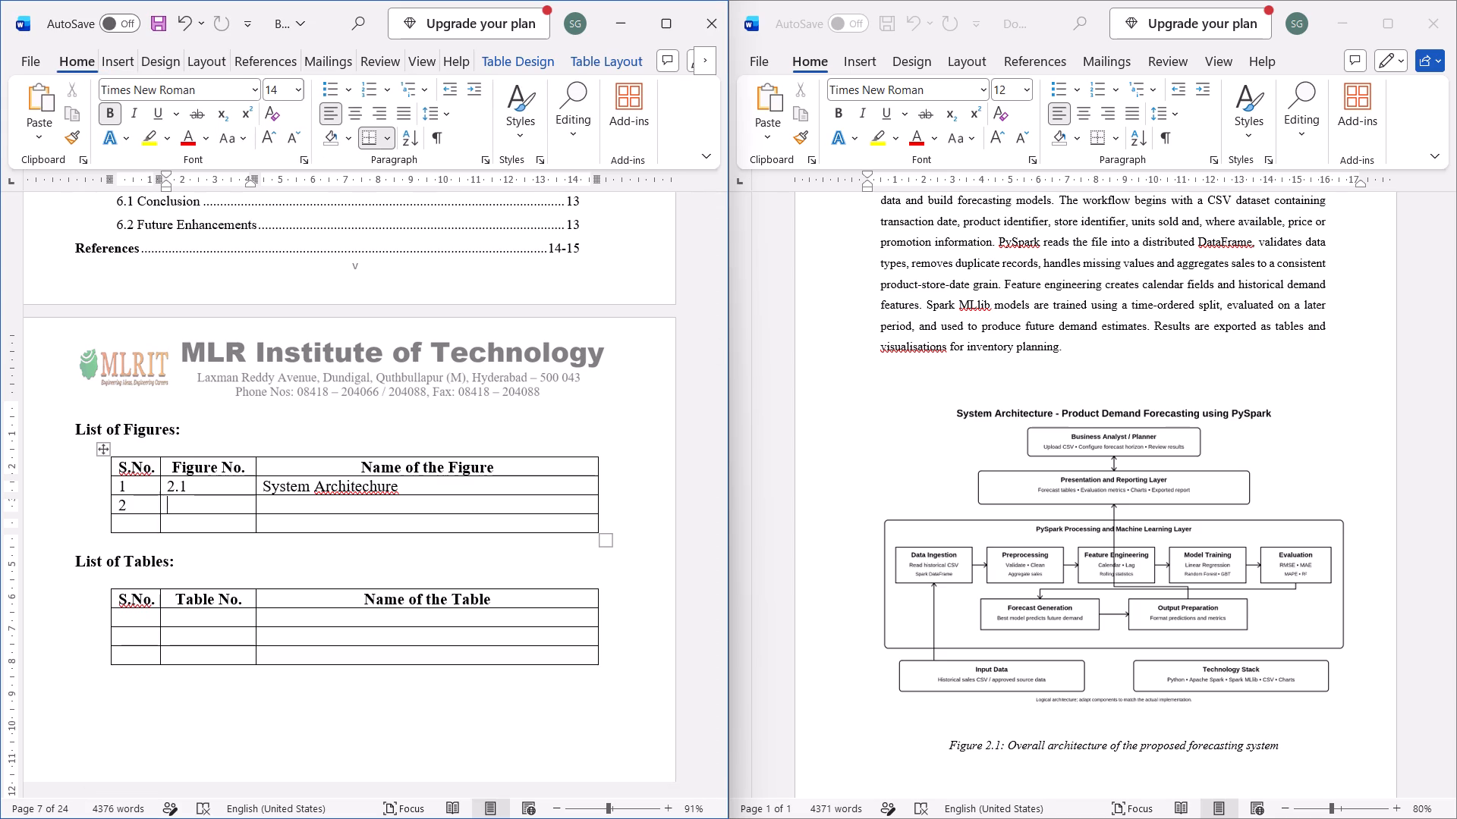
left_click(183, 504)
key("ctrl+b")
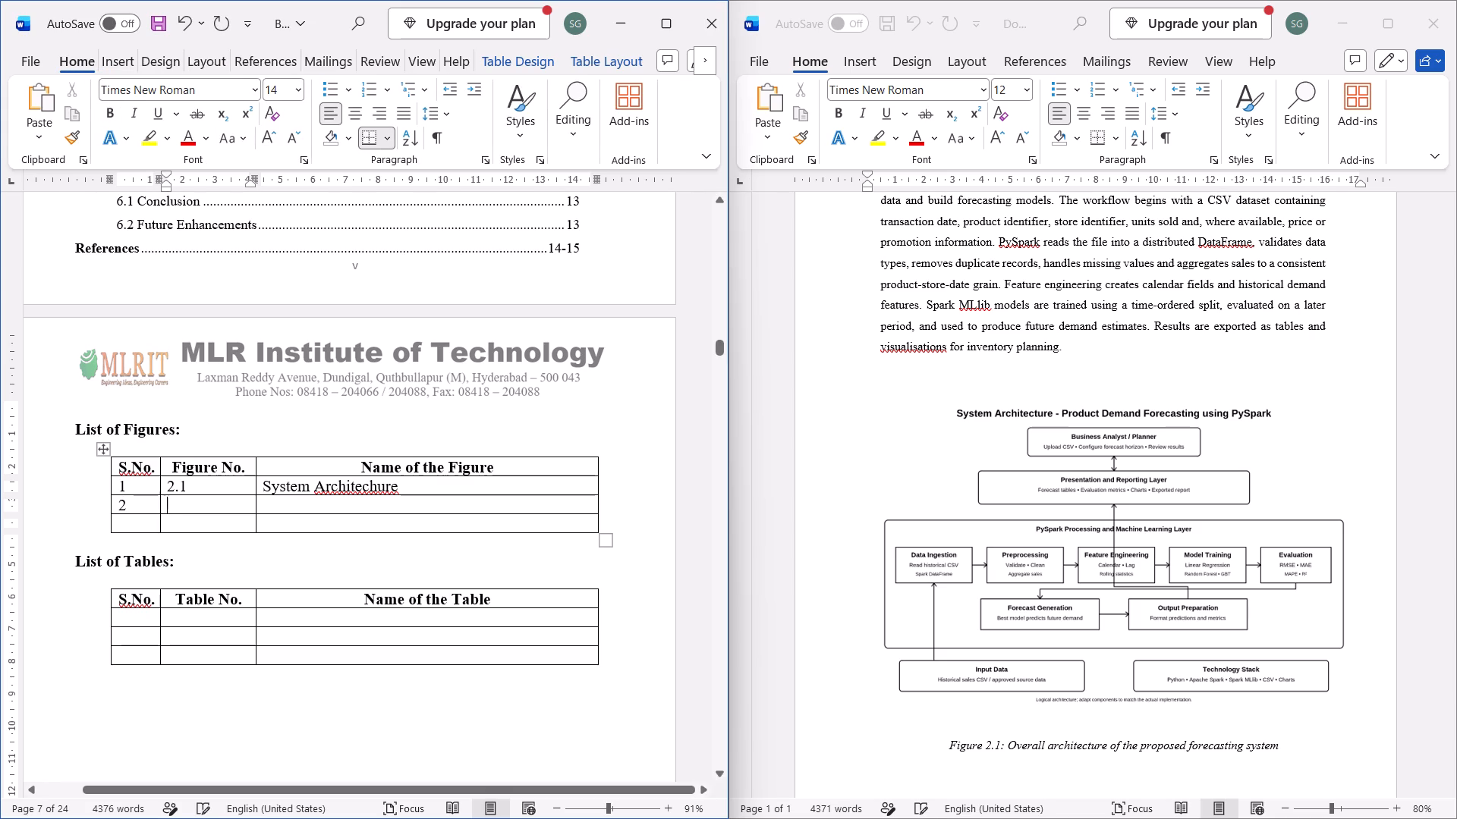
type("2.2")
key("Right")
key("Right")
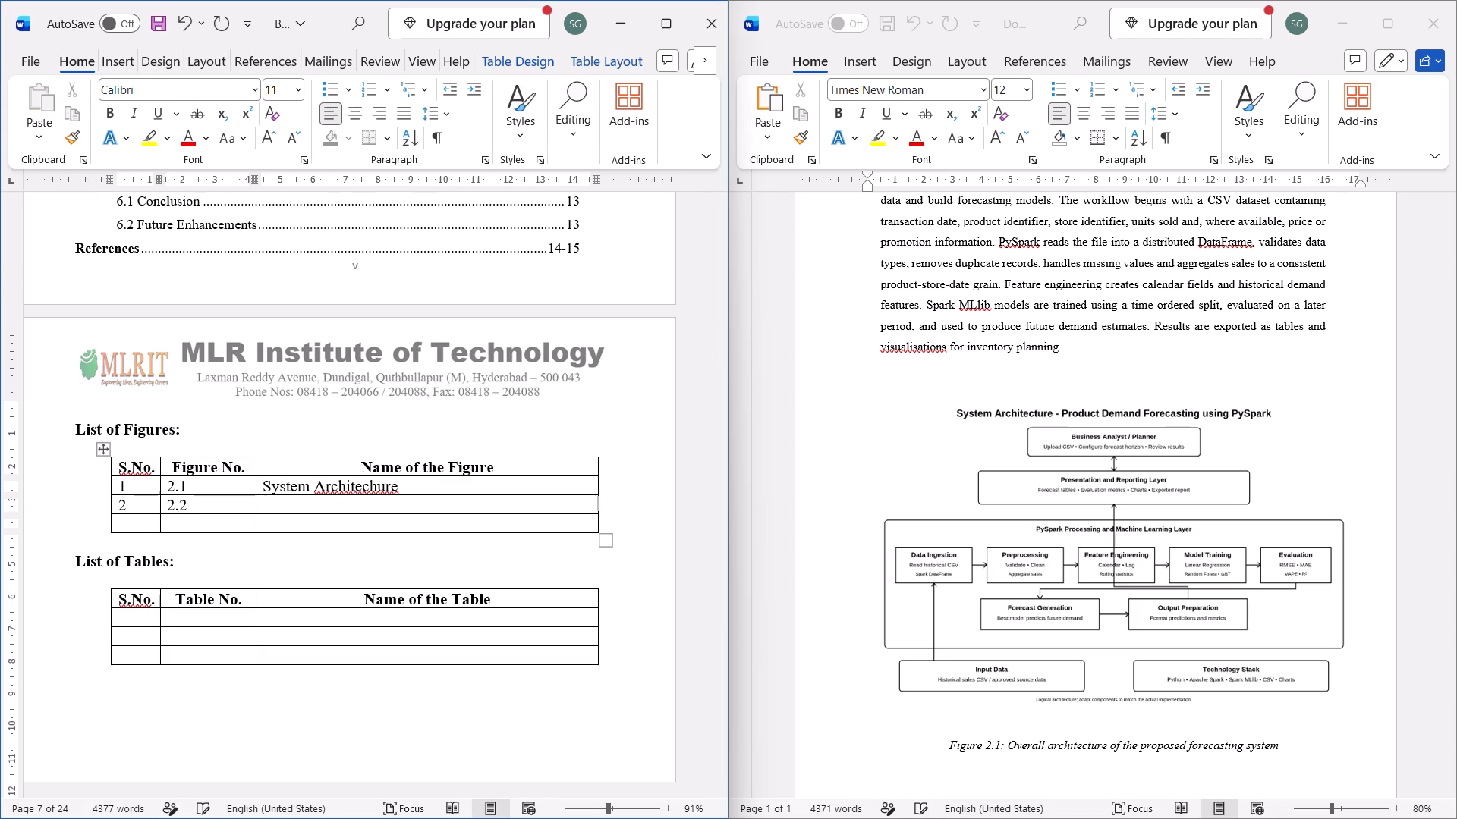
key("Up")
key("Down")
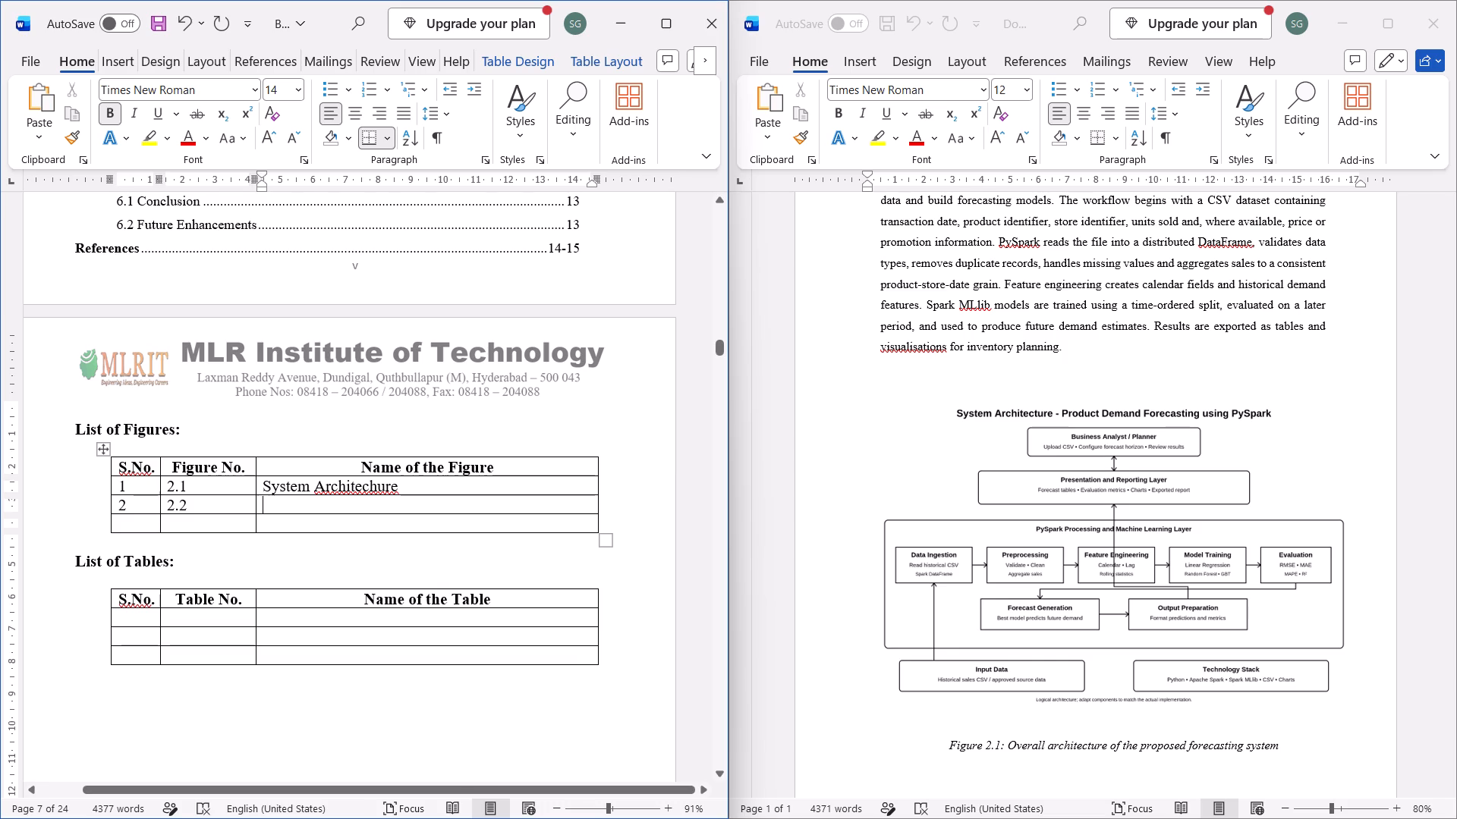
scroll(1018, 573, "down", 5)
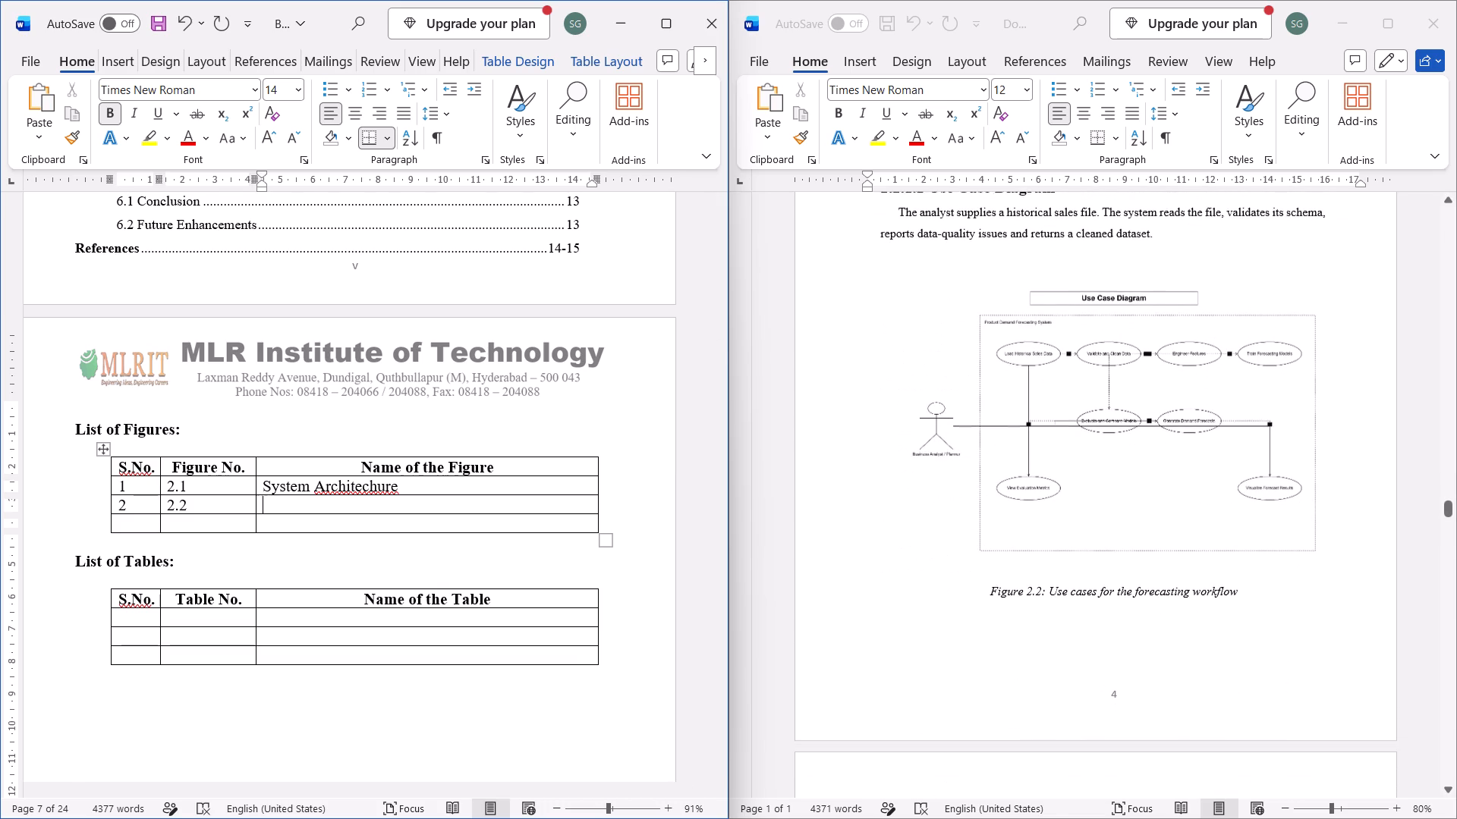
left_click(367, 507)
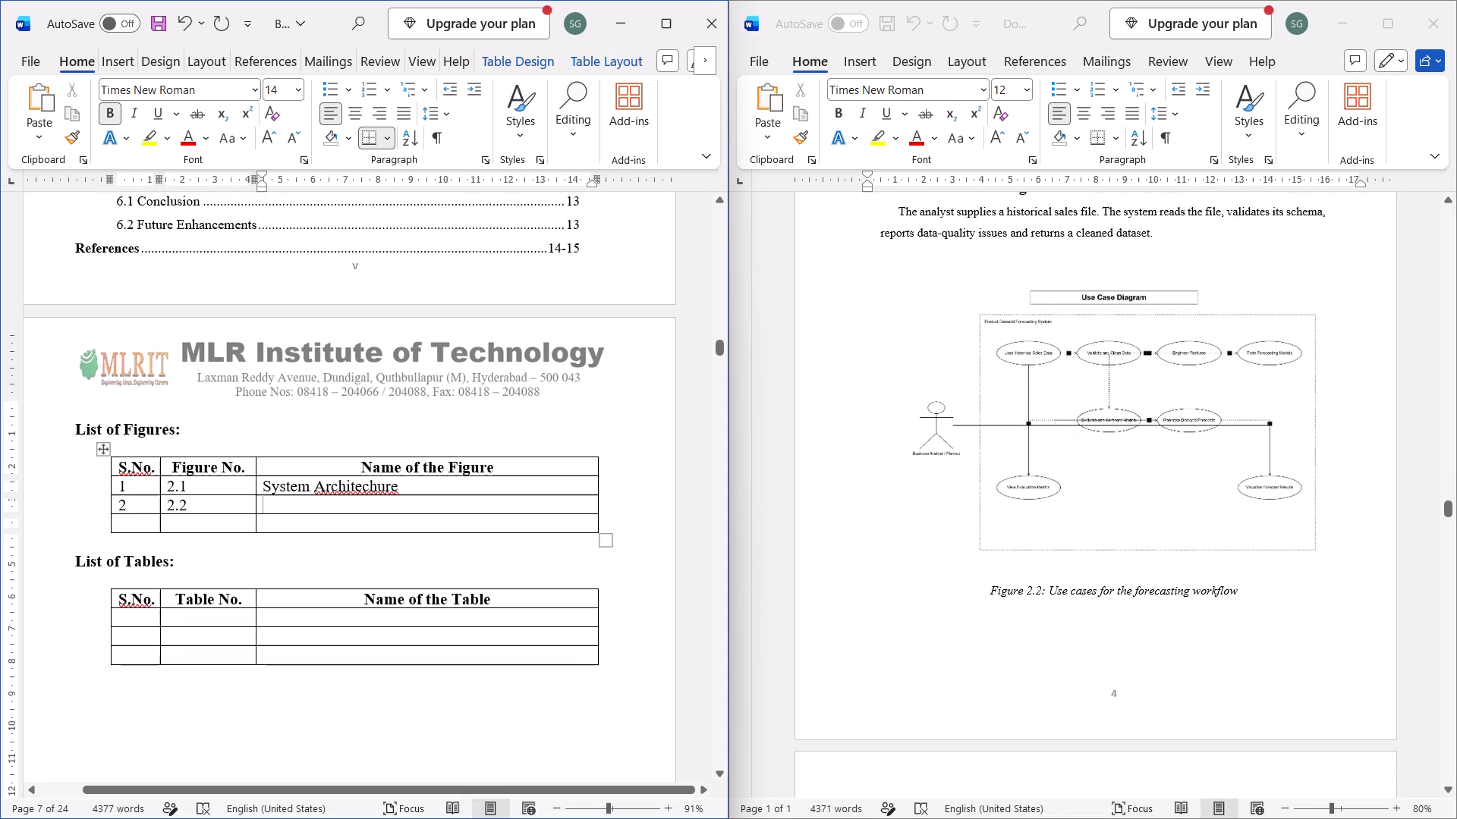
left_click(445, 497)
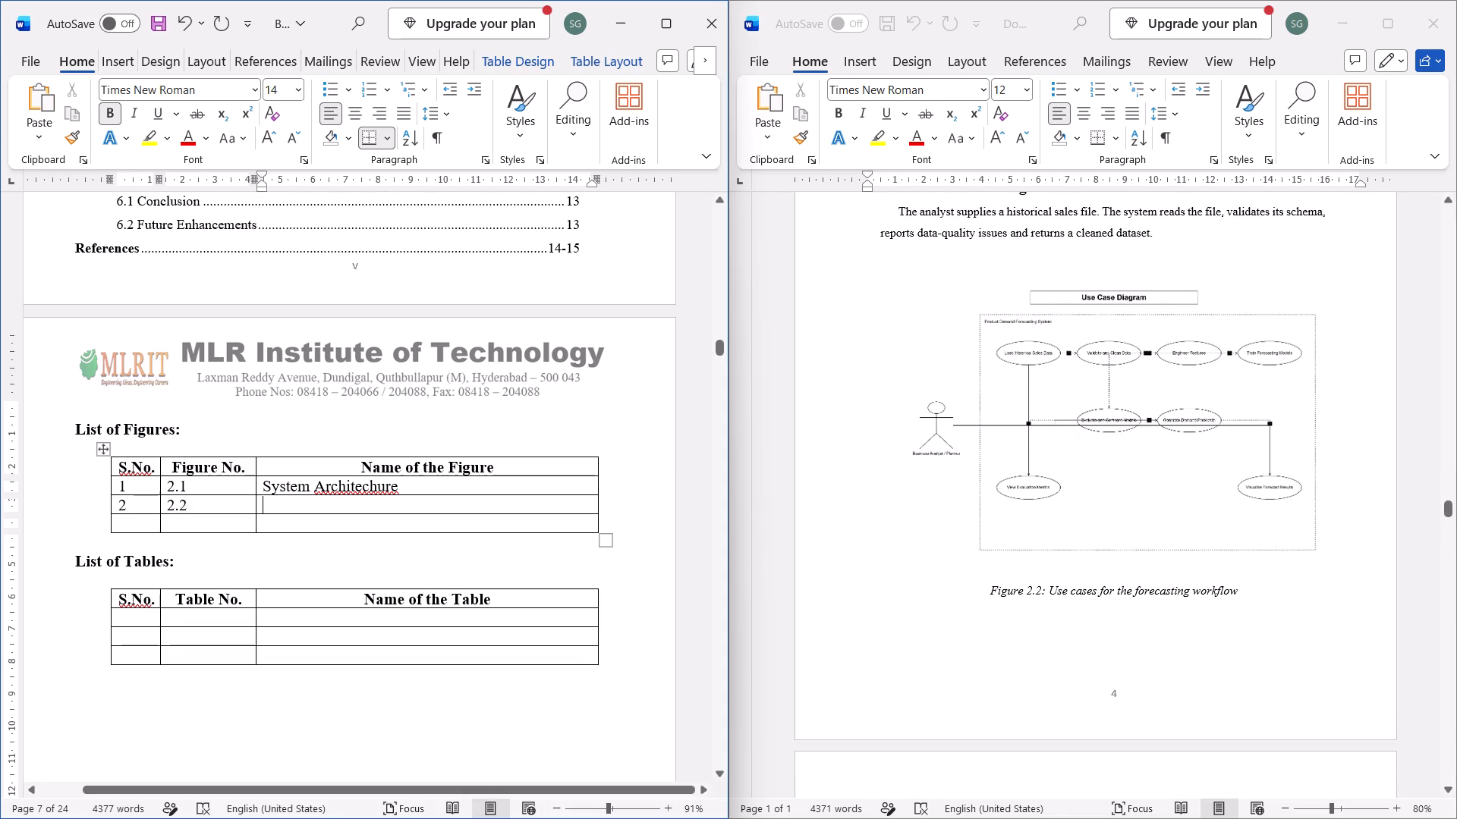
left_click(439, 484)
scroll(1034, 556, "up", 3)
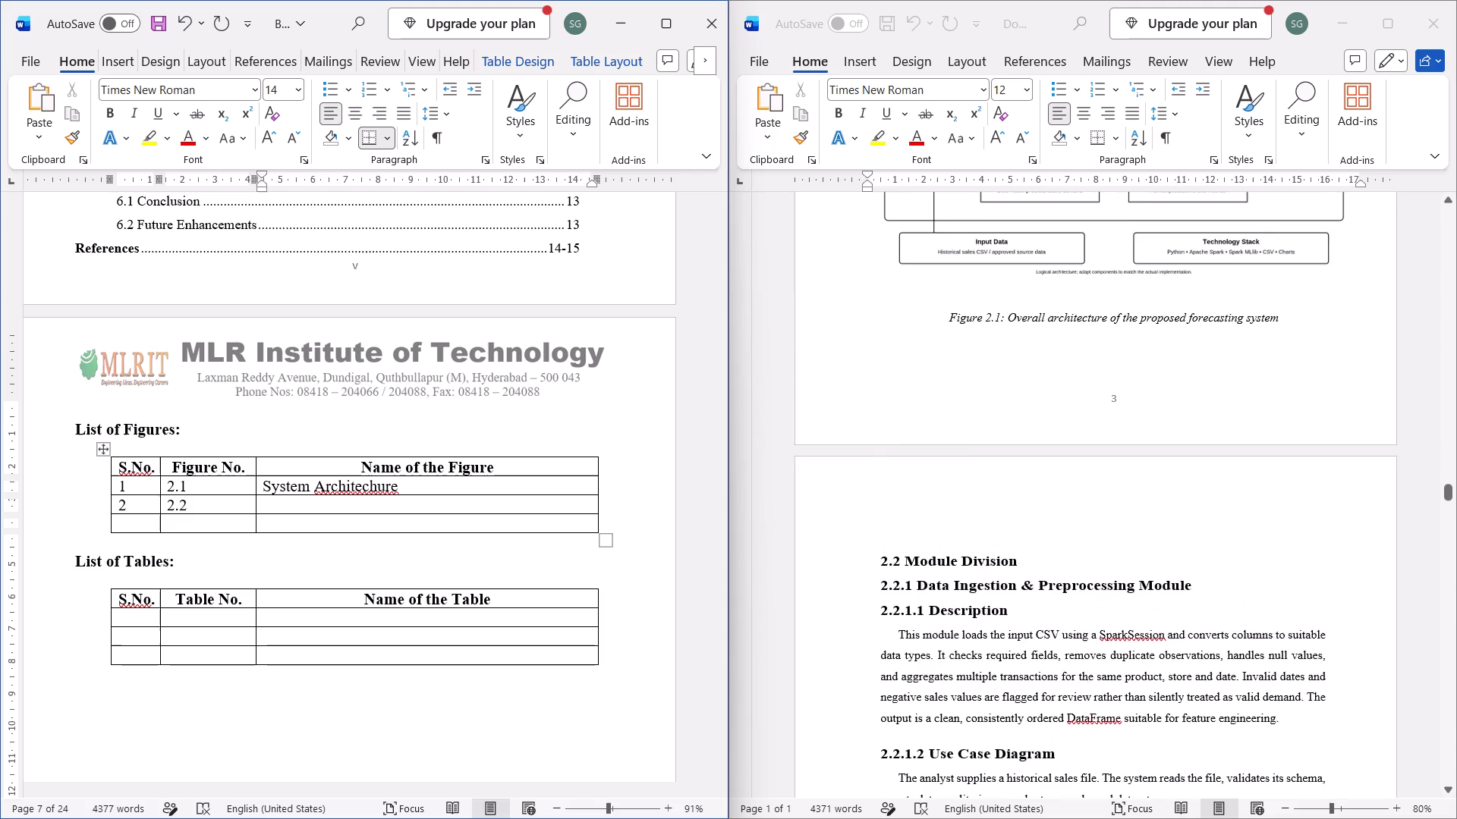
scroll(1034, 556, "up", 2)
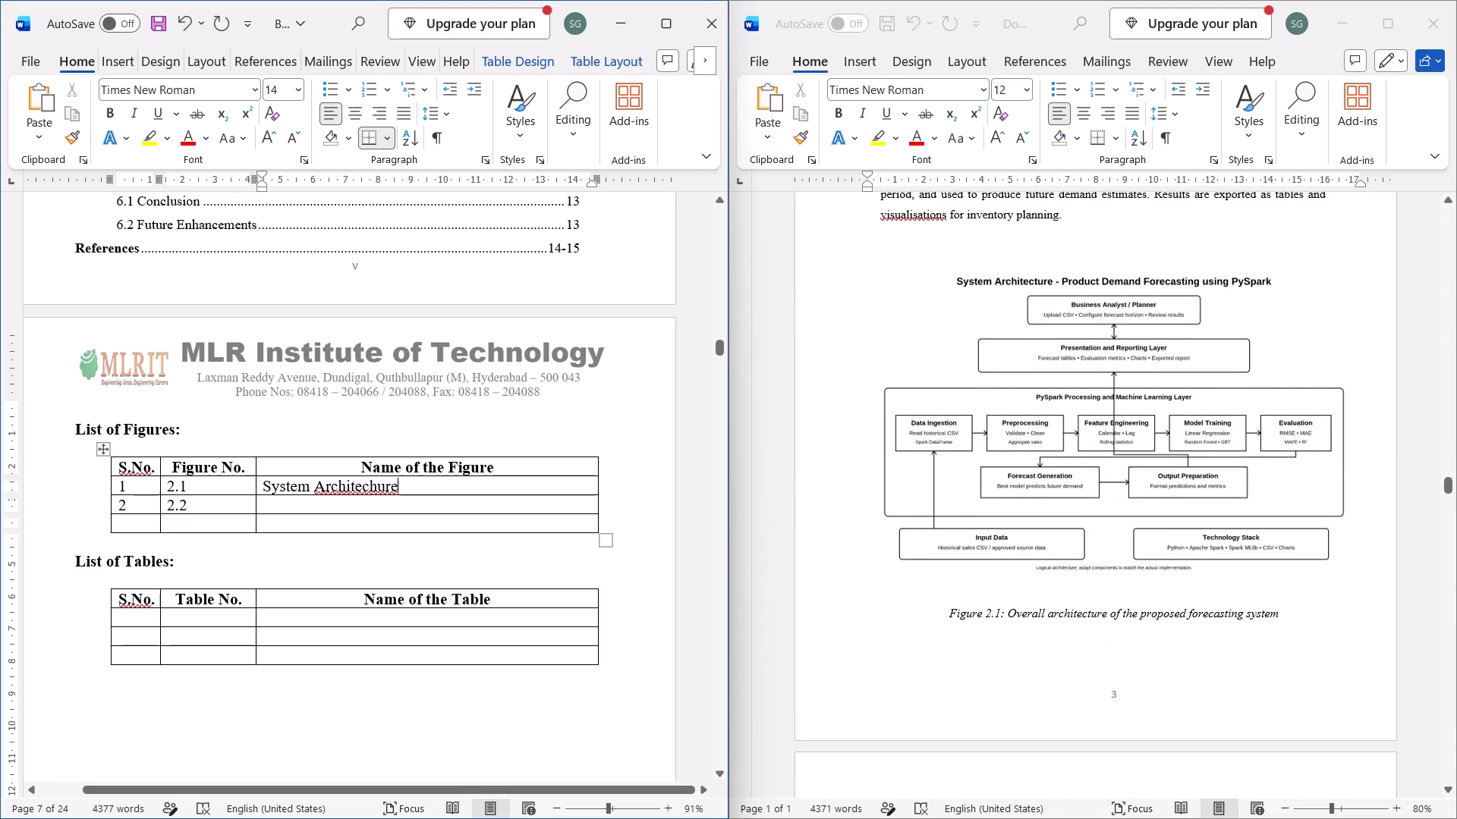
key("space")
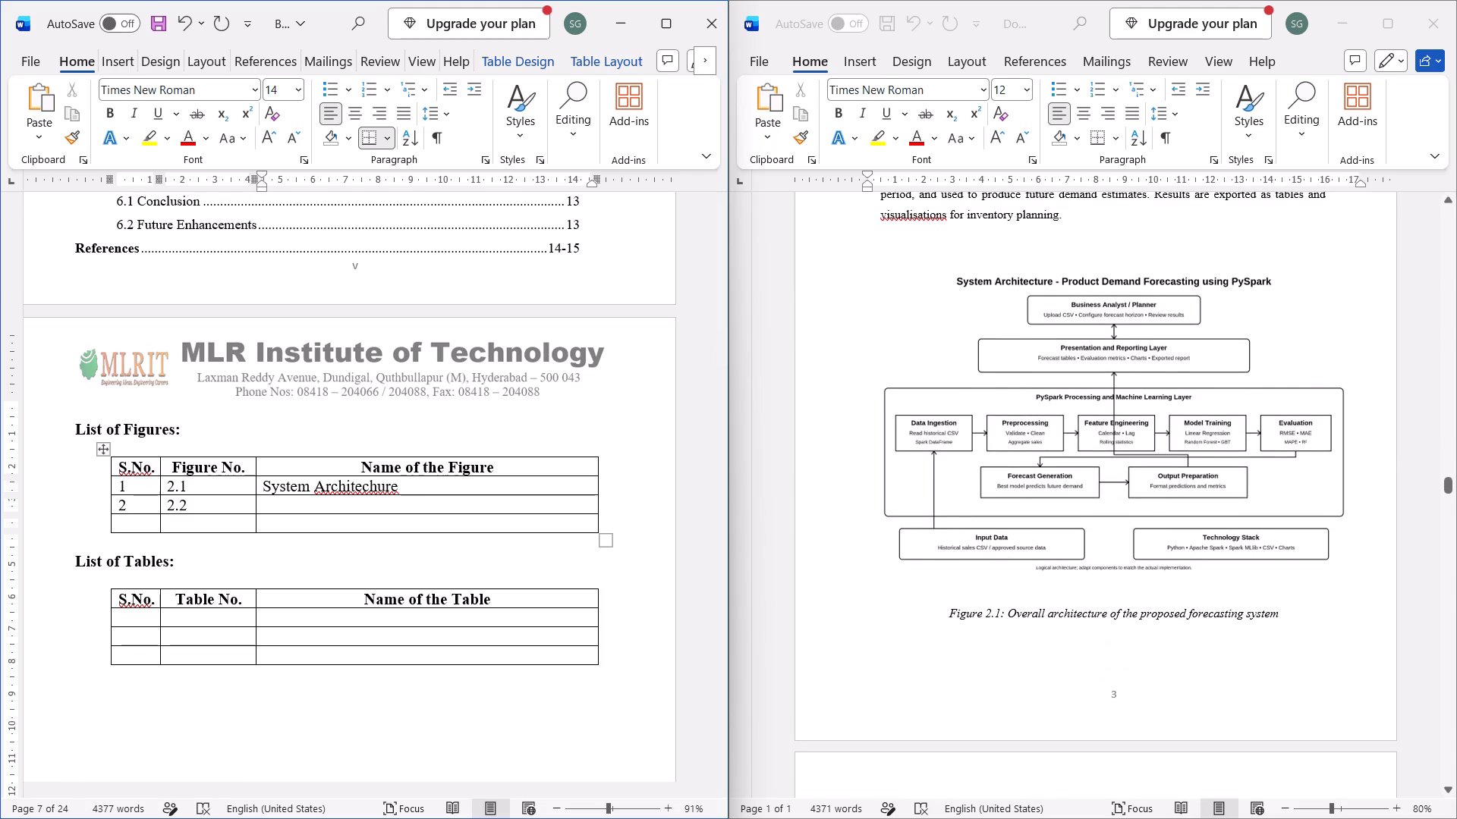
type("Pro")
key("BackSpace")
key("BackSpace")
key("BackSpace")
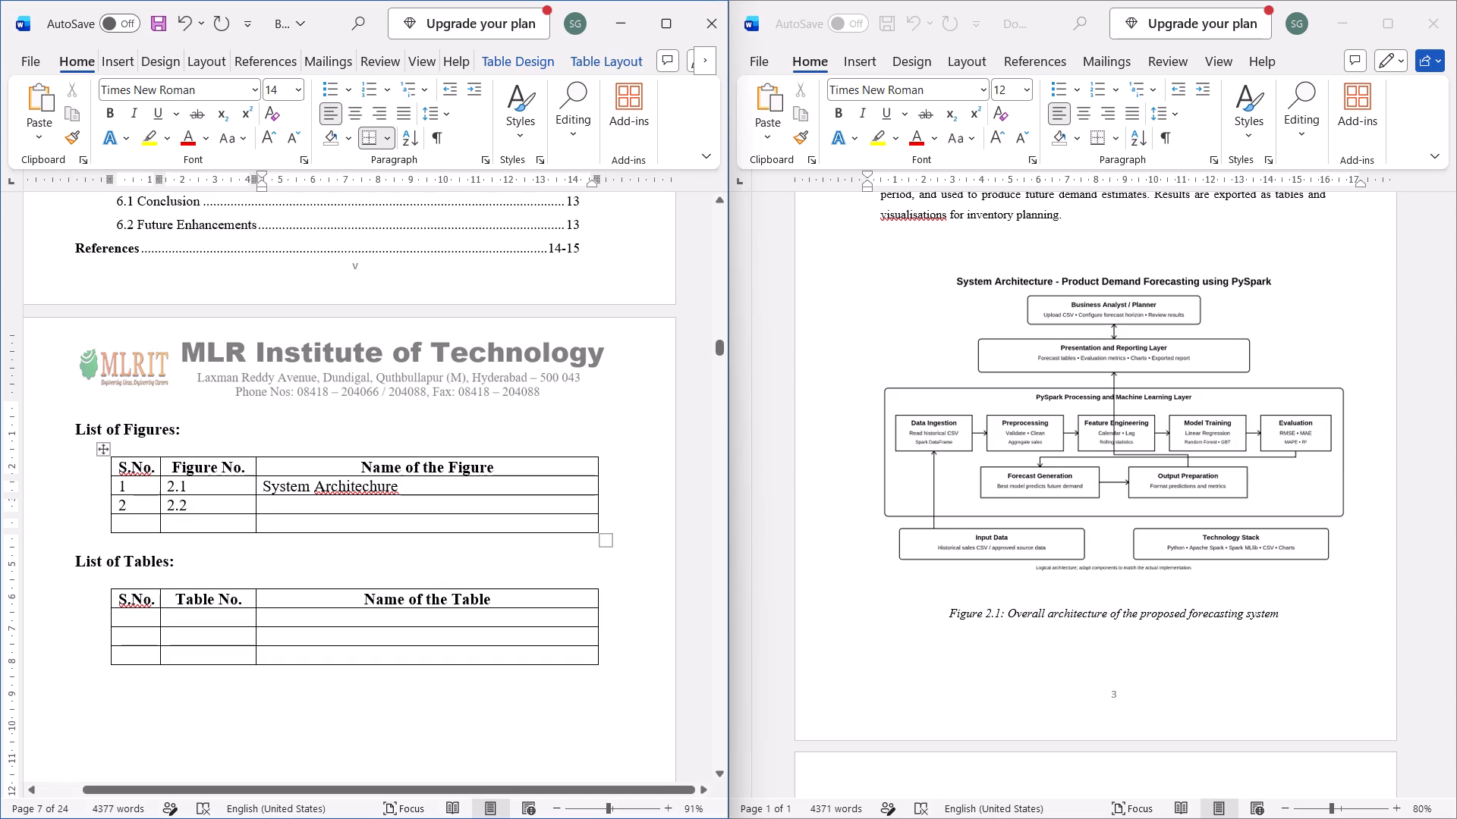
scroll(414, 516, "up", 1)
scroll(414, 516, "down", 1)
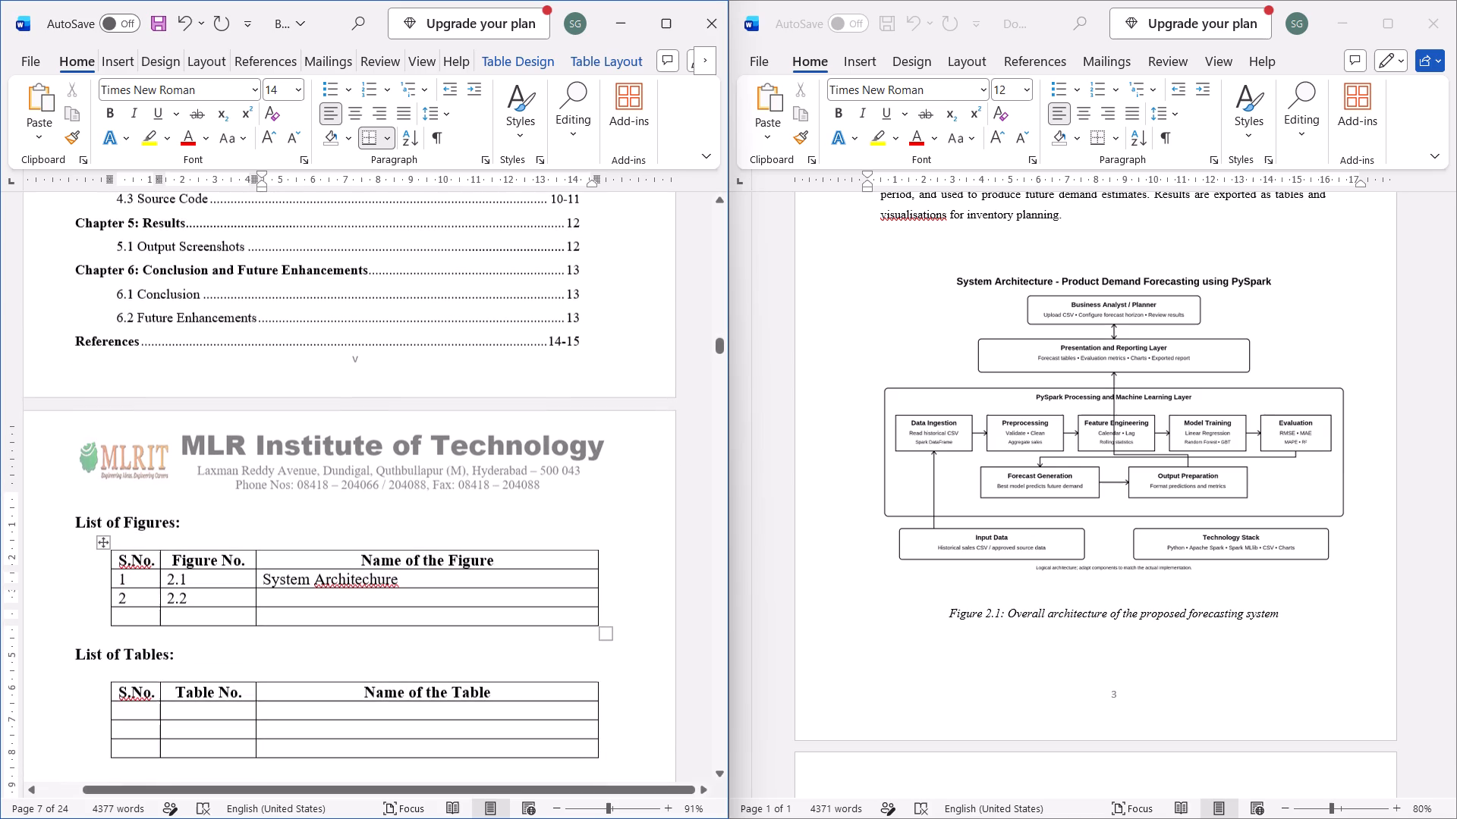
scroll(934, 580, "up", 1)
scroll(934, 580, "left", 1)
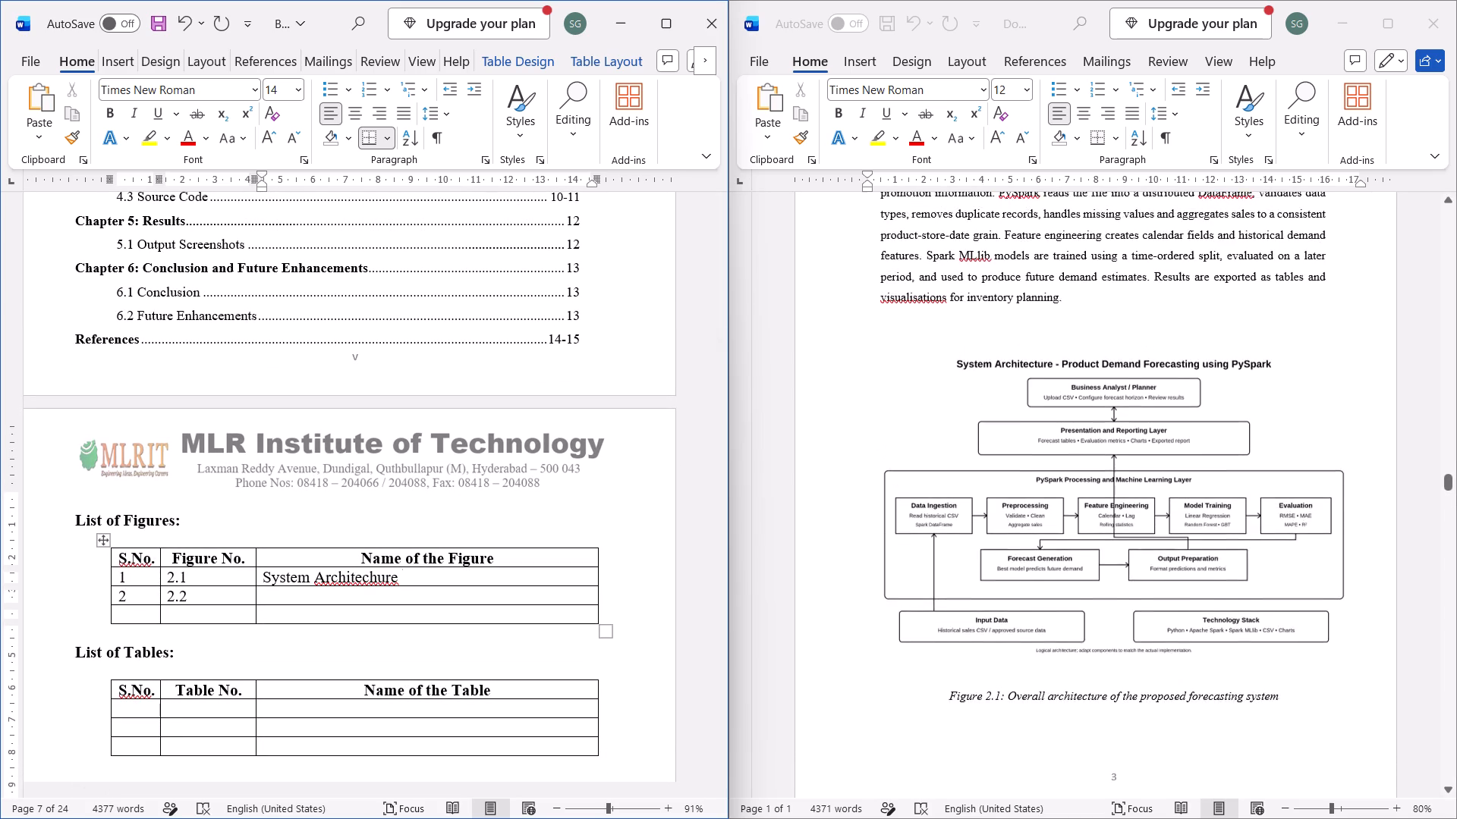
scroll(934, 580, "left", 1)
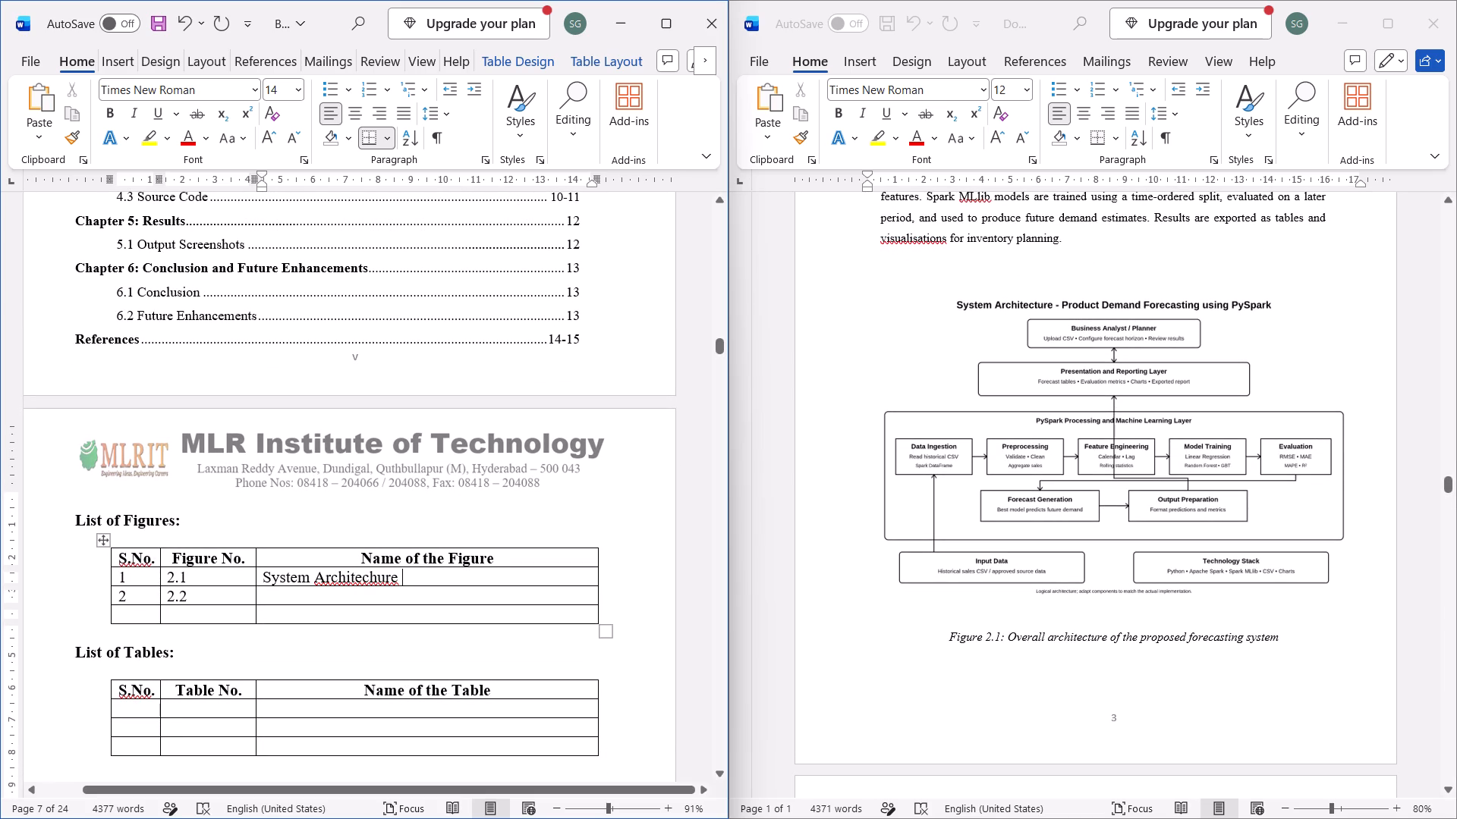
Enter "Use Case Diagram" in non-bold text as the name of Figure 2.2 in the List of Figures.
left_click(370, 587)
left_click(372, 590)
scroll(988, 654, "down", 1)
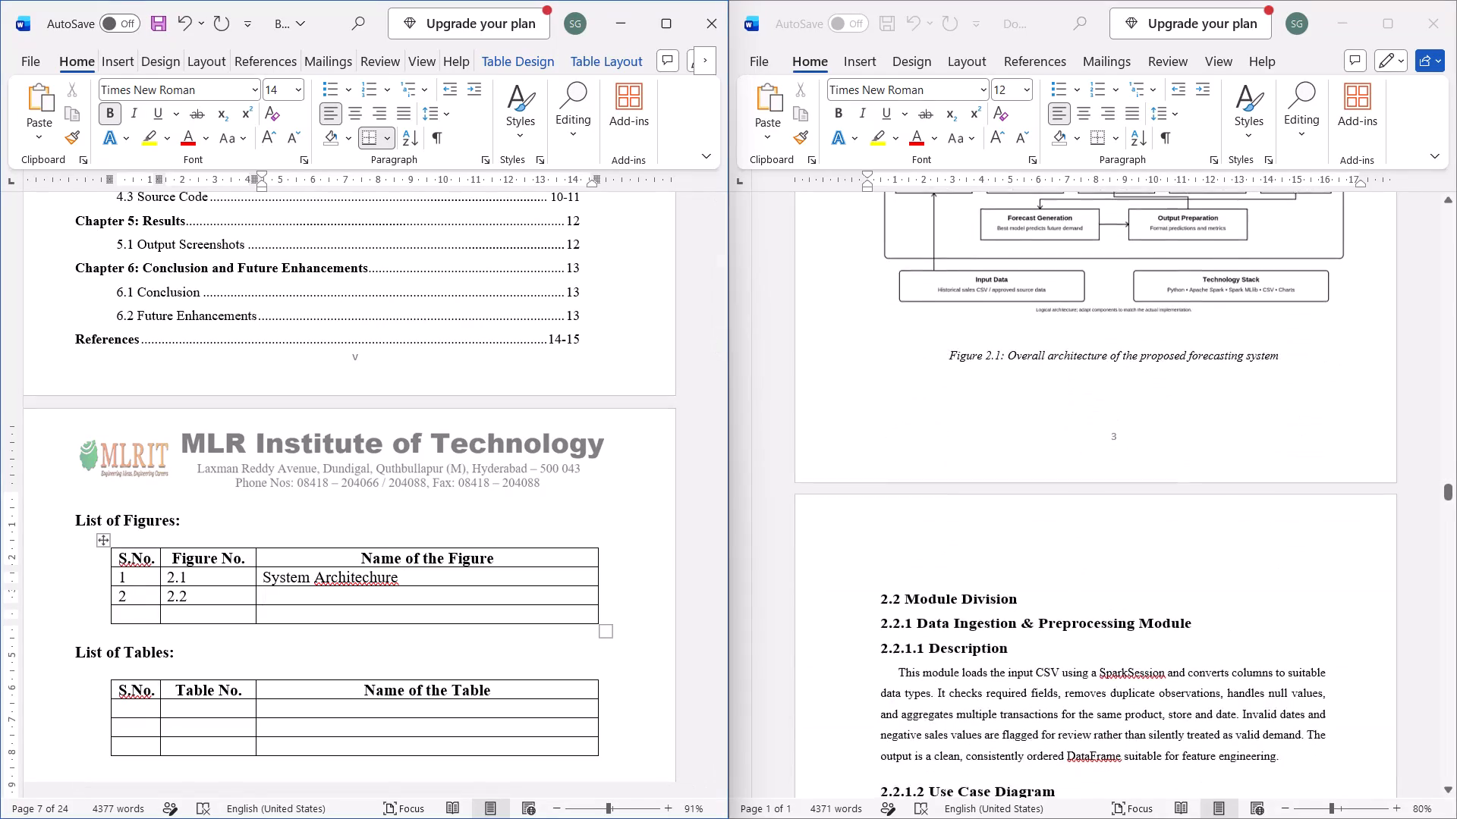
scroll(988, 654, "down", 3)
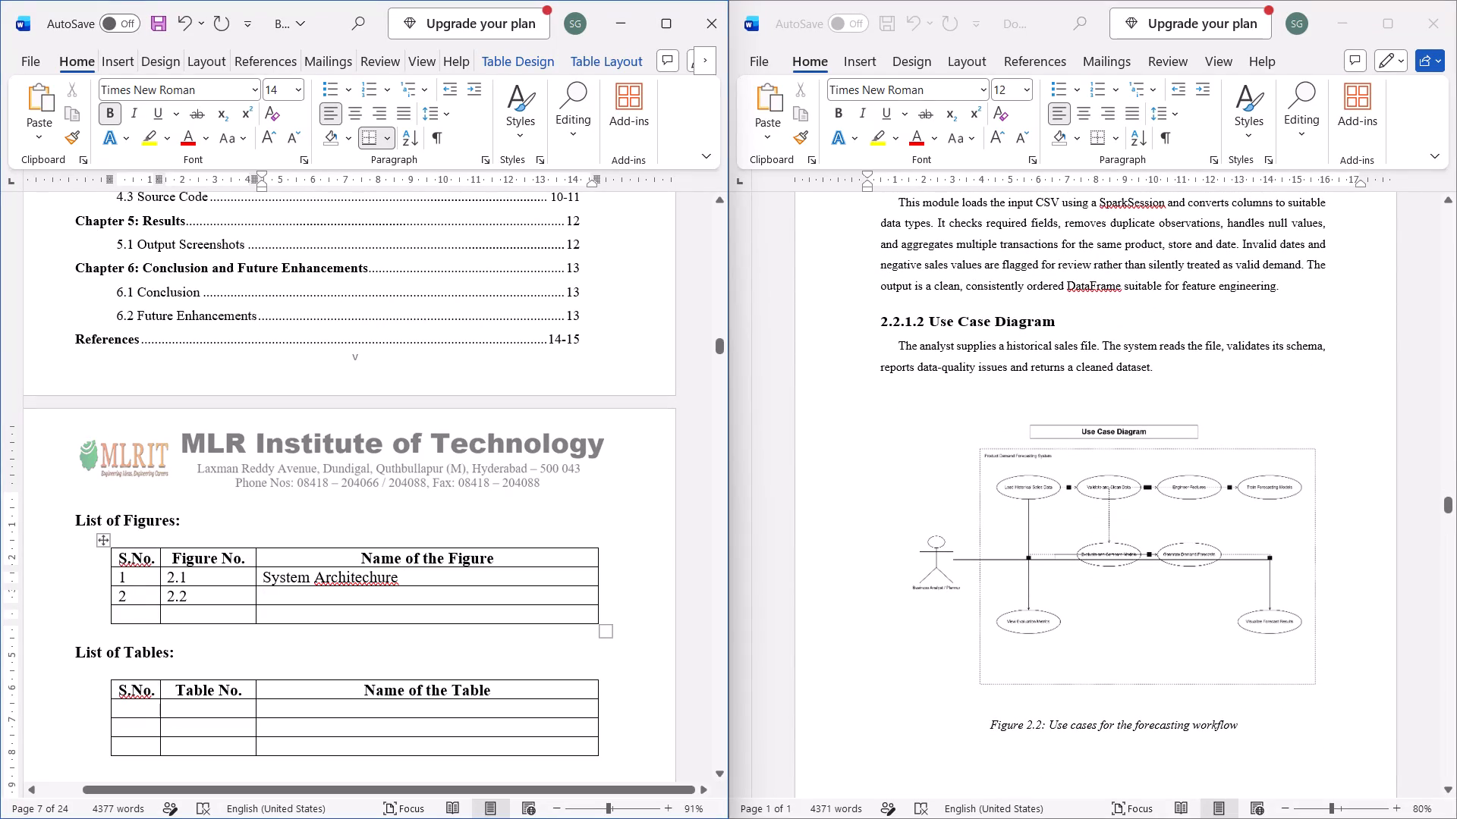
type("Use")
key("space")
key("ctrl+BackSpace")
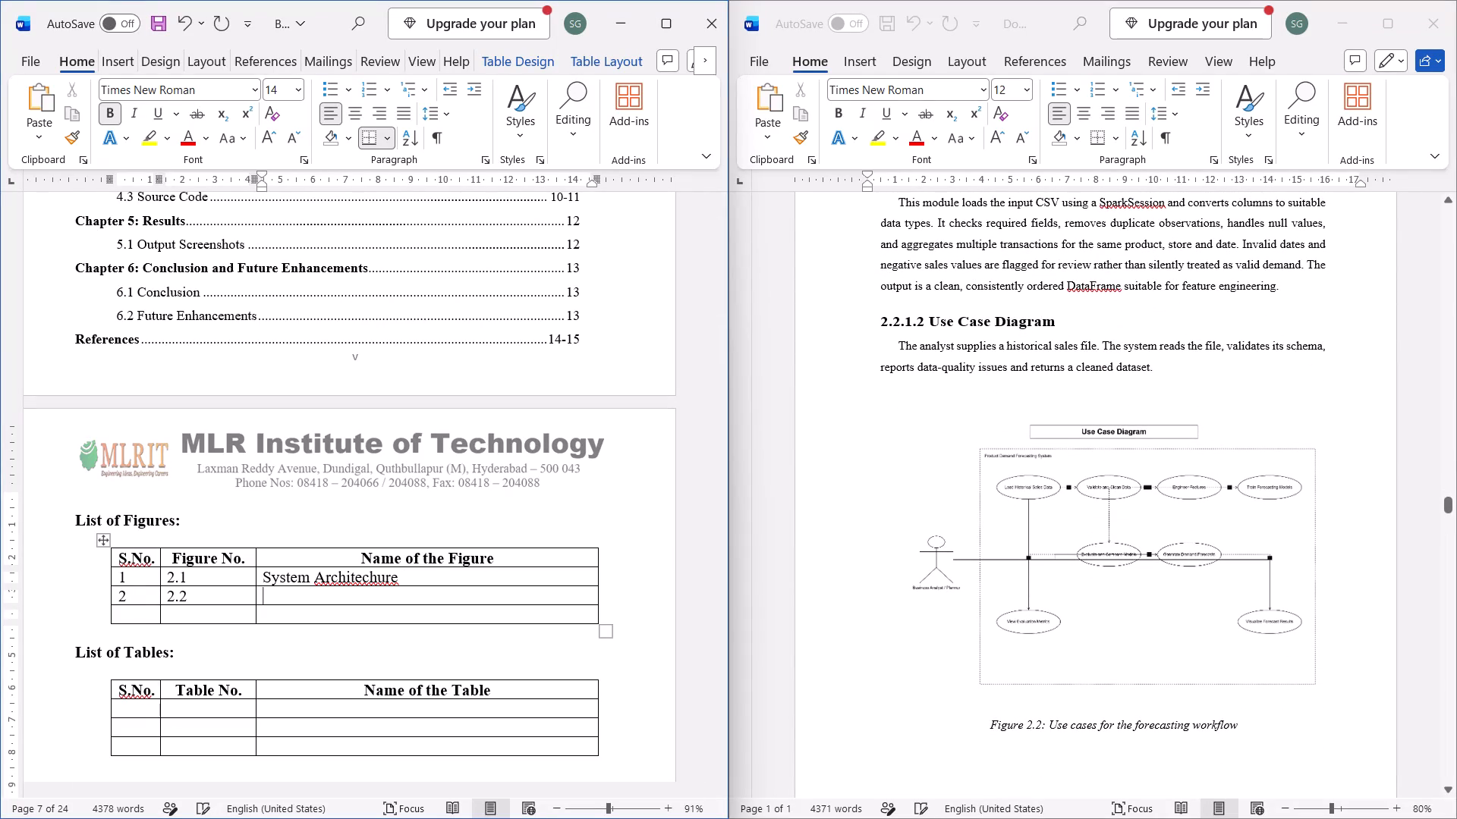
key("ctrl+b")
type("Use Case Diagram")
Append "Diagram" to the name of Figure 2.1 in the List of Figures.
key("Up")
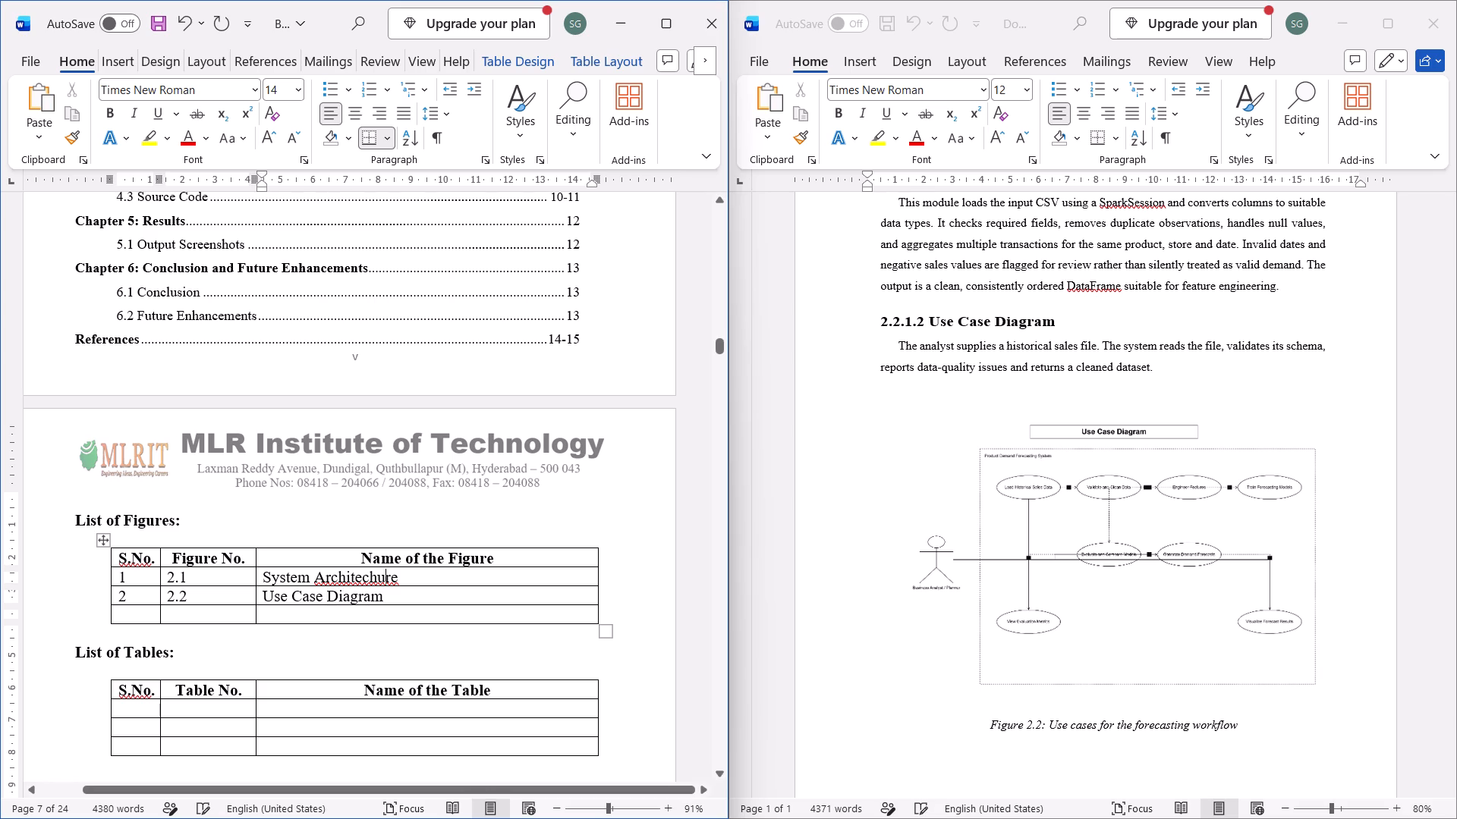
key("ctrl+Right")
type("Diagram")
Enter serial number 3 in non-bold text in the third entry row of the List of Figures.
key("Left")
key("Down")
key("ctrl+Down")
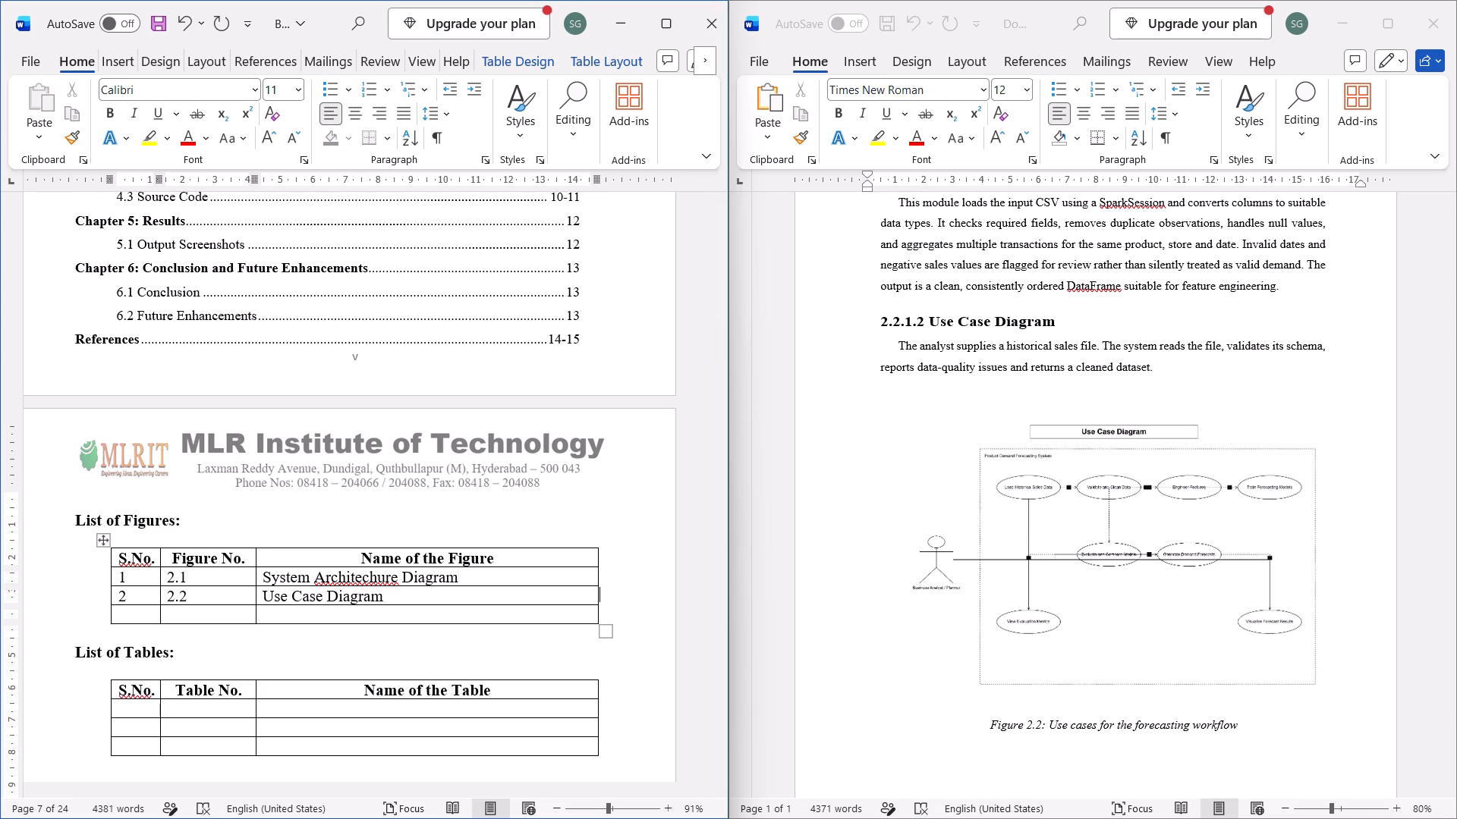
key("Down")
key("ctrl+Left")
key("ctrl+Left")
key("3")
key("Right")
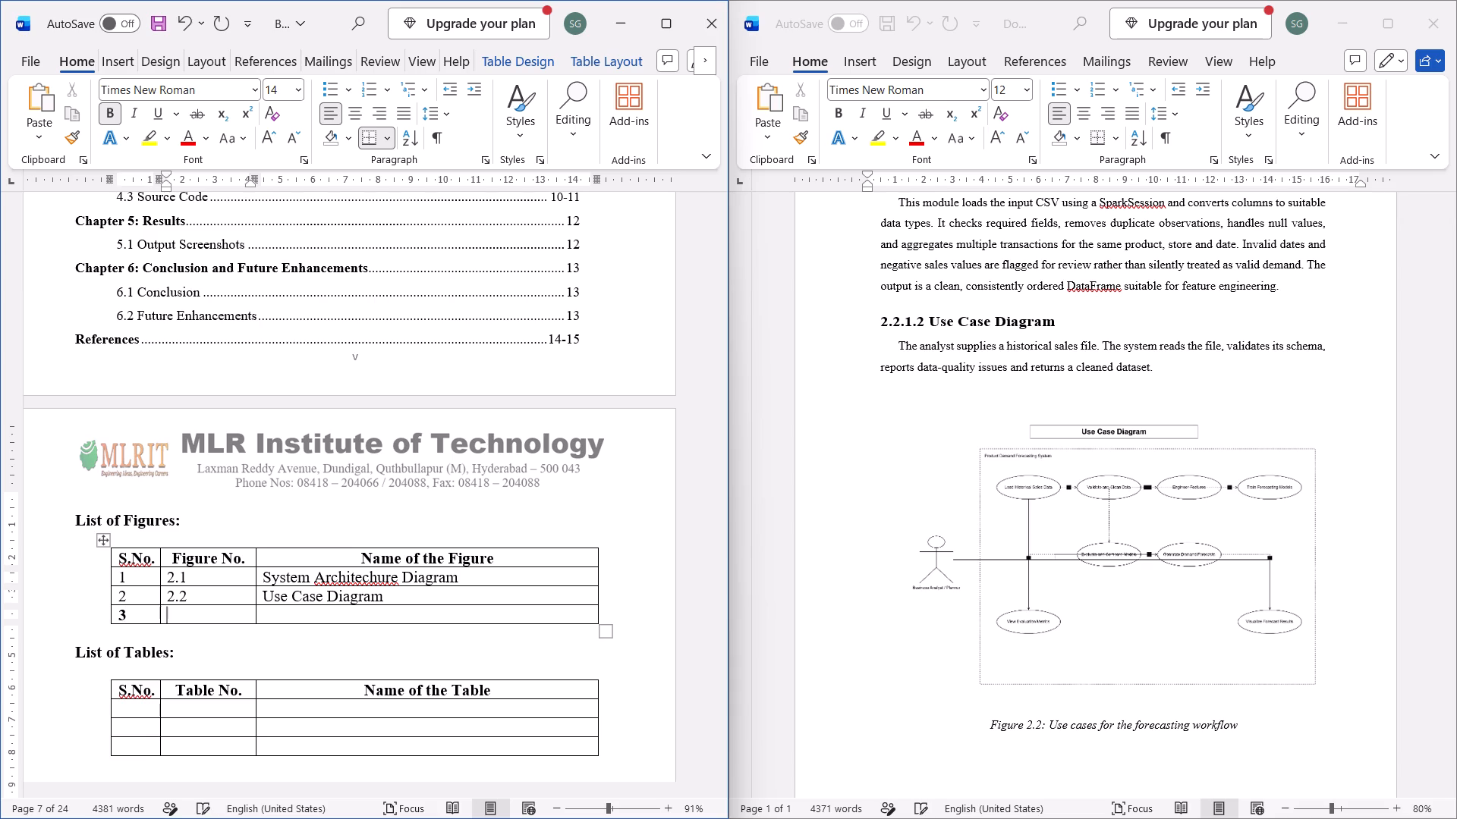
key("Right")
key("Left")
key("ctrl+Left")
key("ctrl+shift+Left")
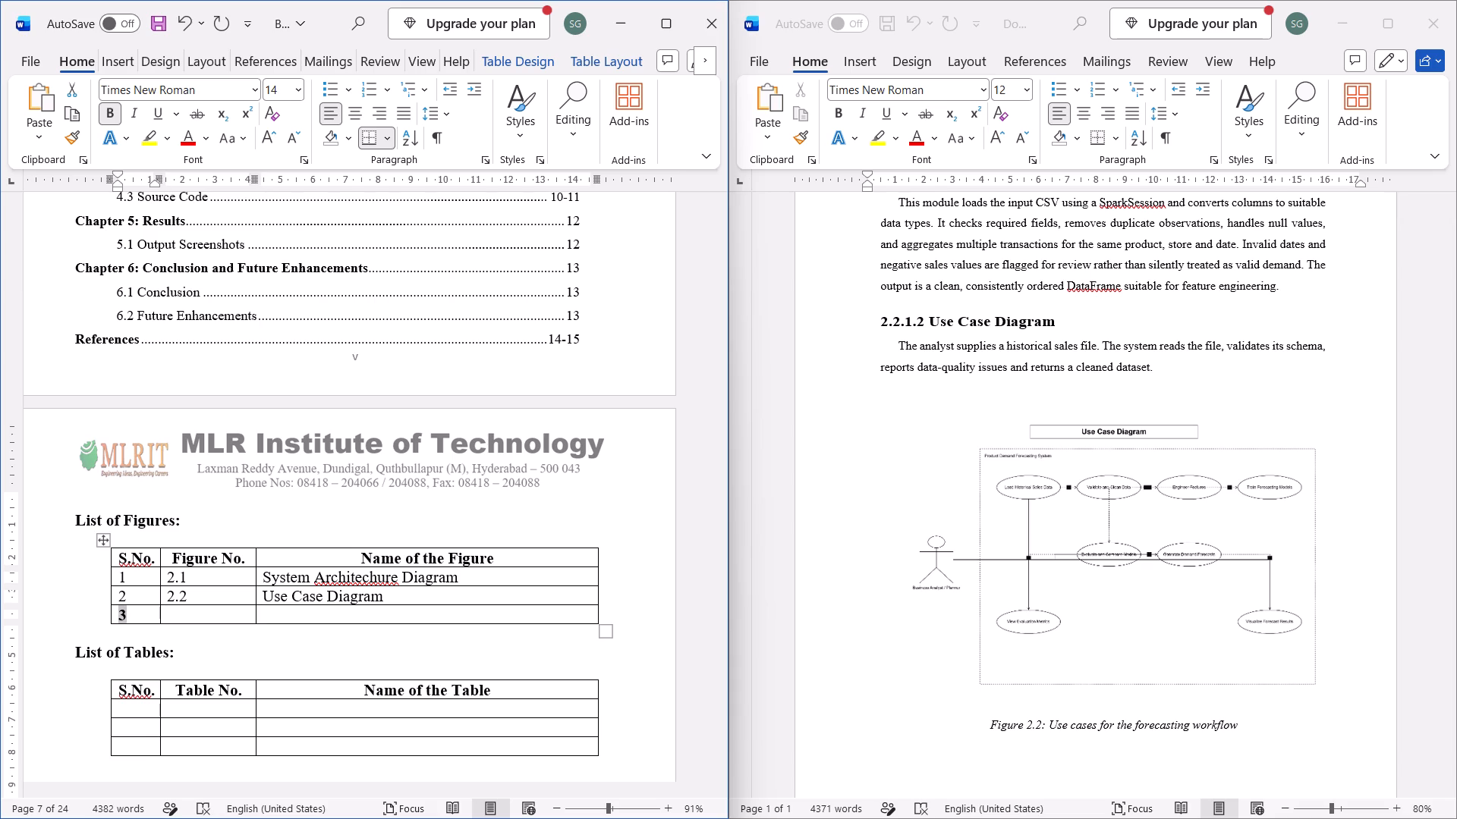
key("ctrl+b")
Enter 2.3 in non-bold text as the Figure No. of the third List of Figures entry.
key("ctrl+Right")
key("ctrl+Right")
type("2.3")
scroll(468, 569, "down", 1)
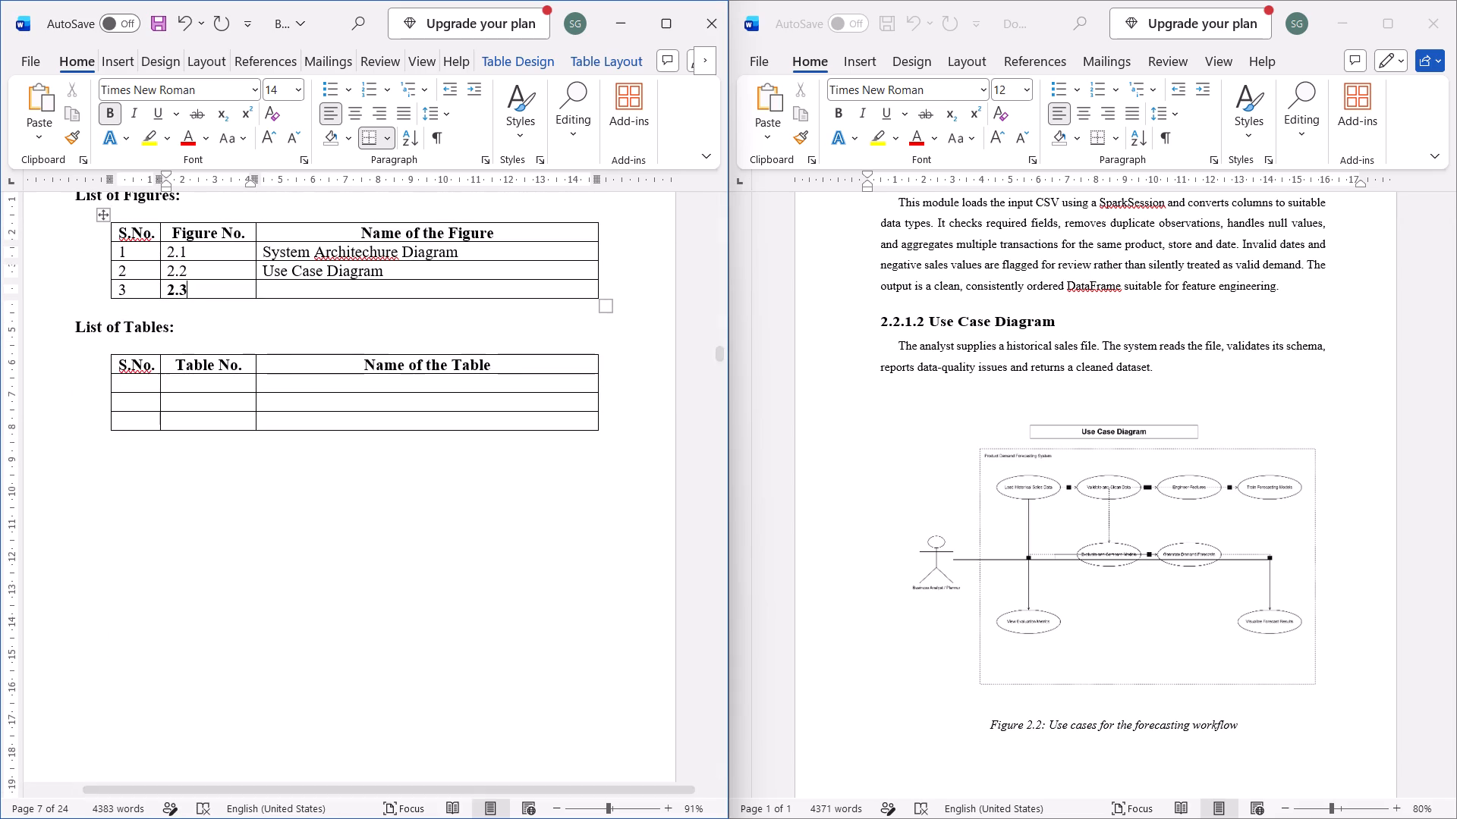
scroll(863, 670, "down", 4)
scroll(564, 665, "up", 1)
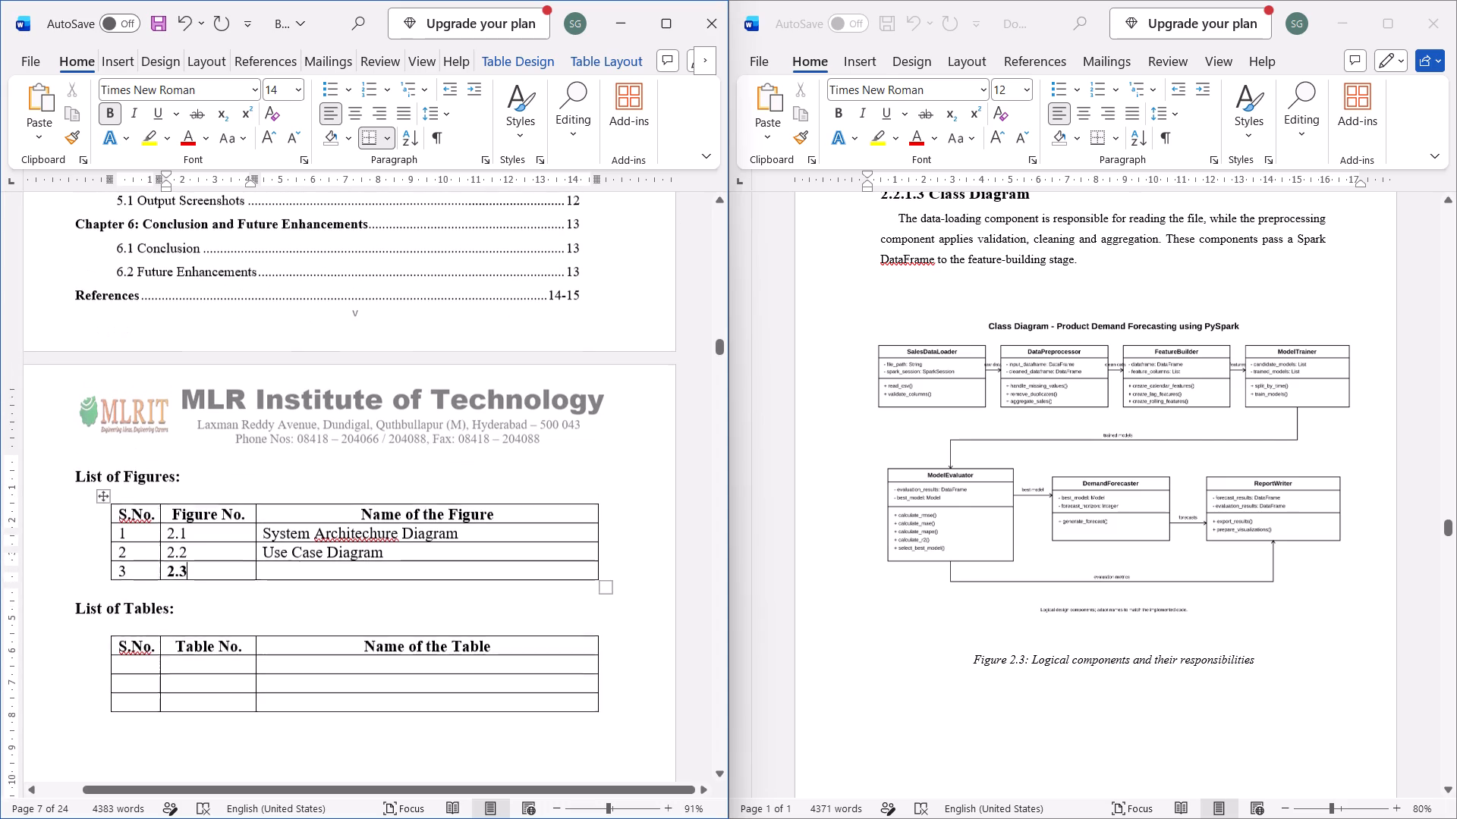
scroll(560, 691, "up", 1)
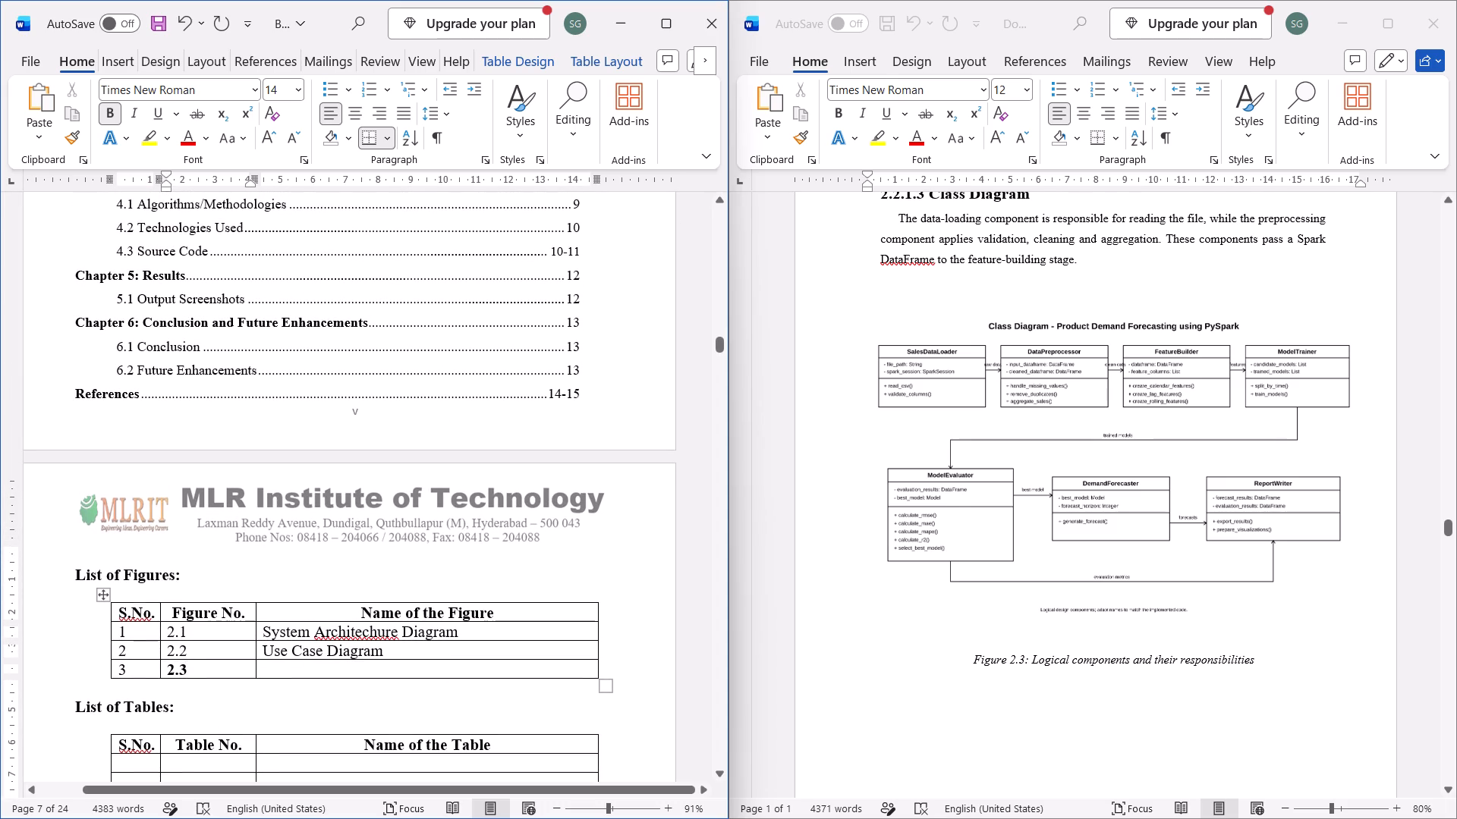
key("ctrl+shift+Left")
key("ctrl+shift+Left")
key("ctrl+shift+Left")
key("ctrl+b")
Enter "Class Diagram" in non-bold text as the name of Figure 2.3 in the List of Figures.
key("ctrl+Right")
key("ctrl+Right")
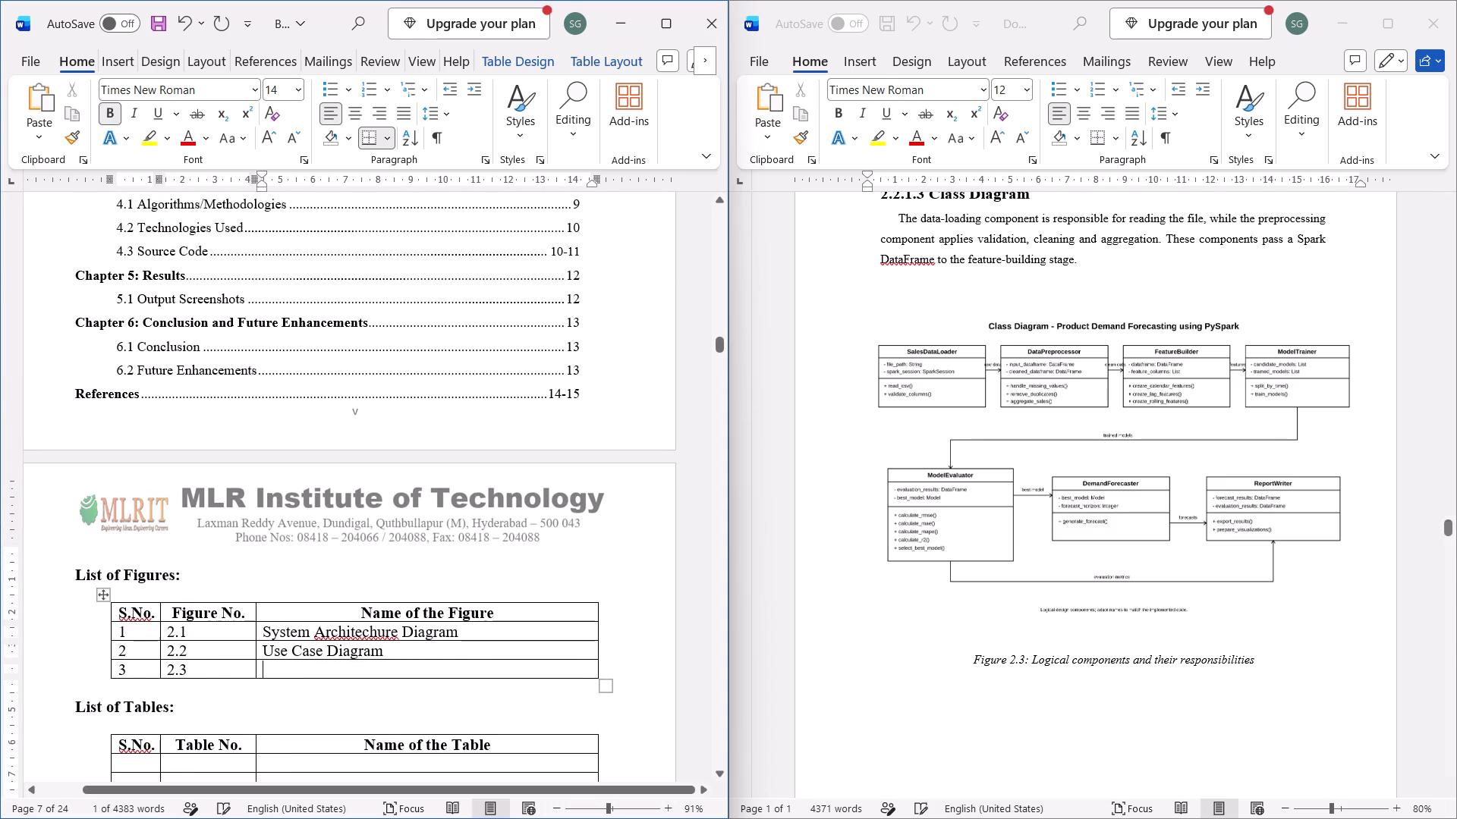
key("ctrl+Right")
key("ctrl+Left")
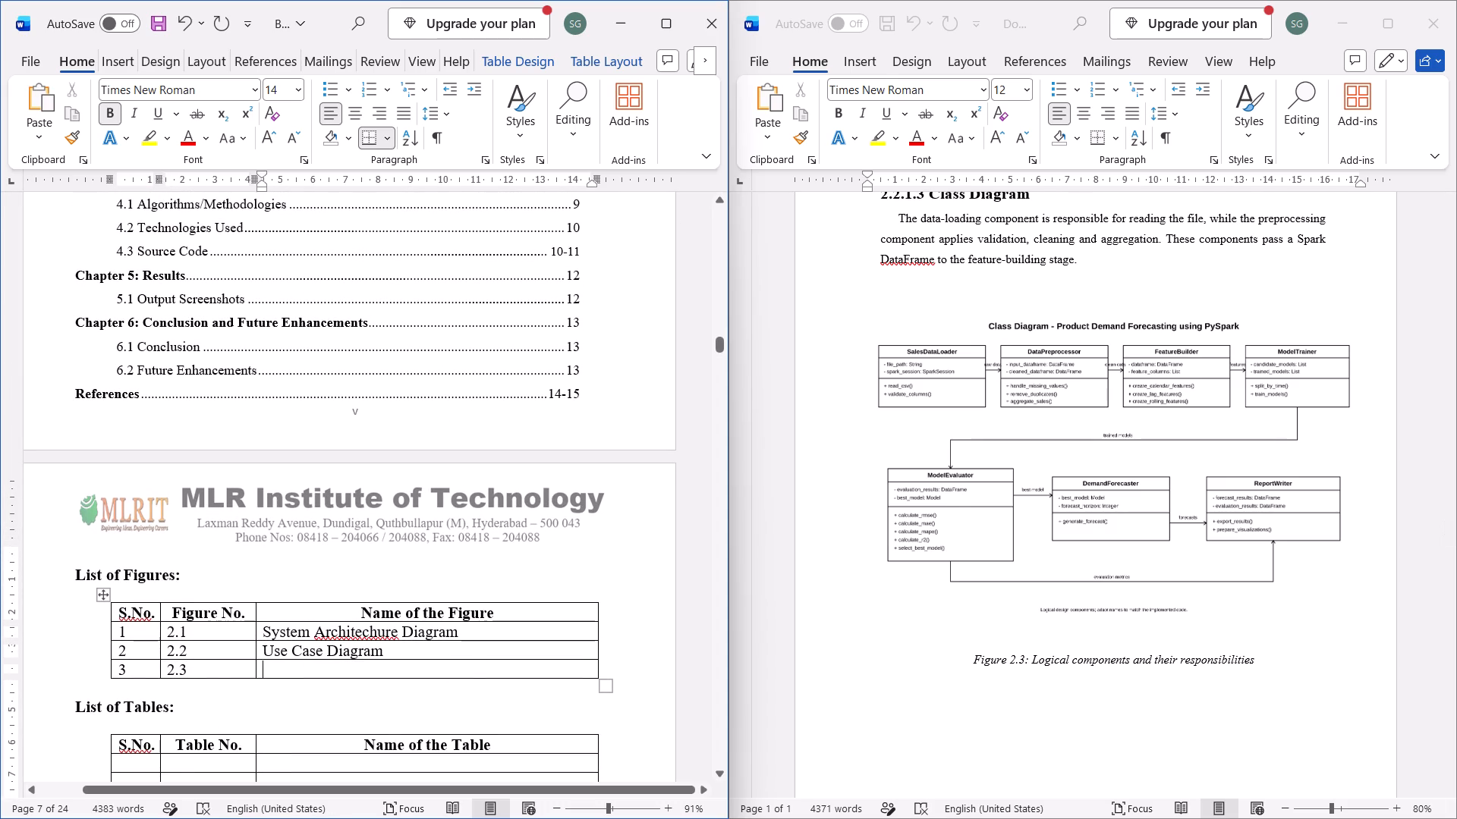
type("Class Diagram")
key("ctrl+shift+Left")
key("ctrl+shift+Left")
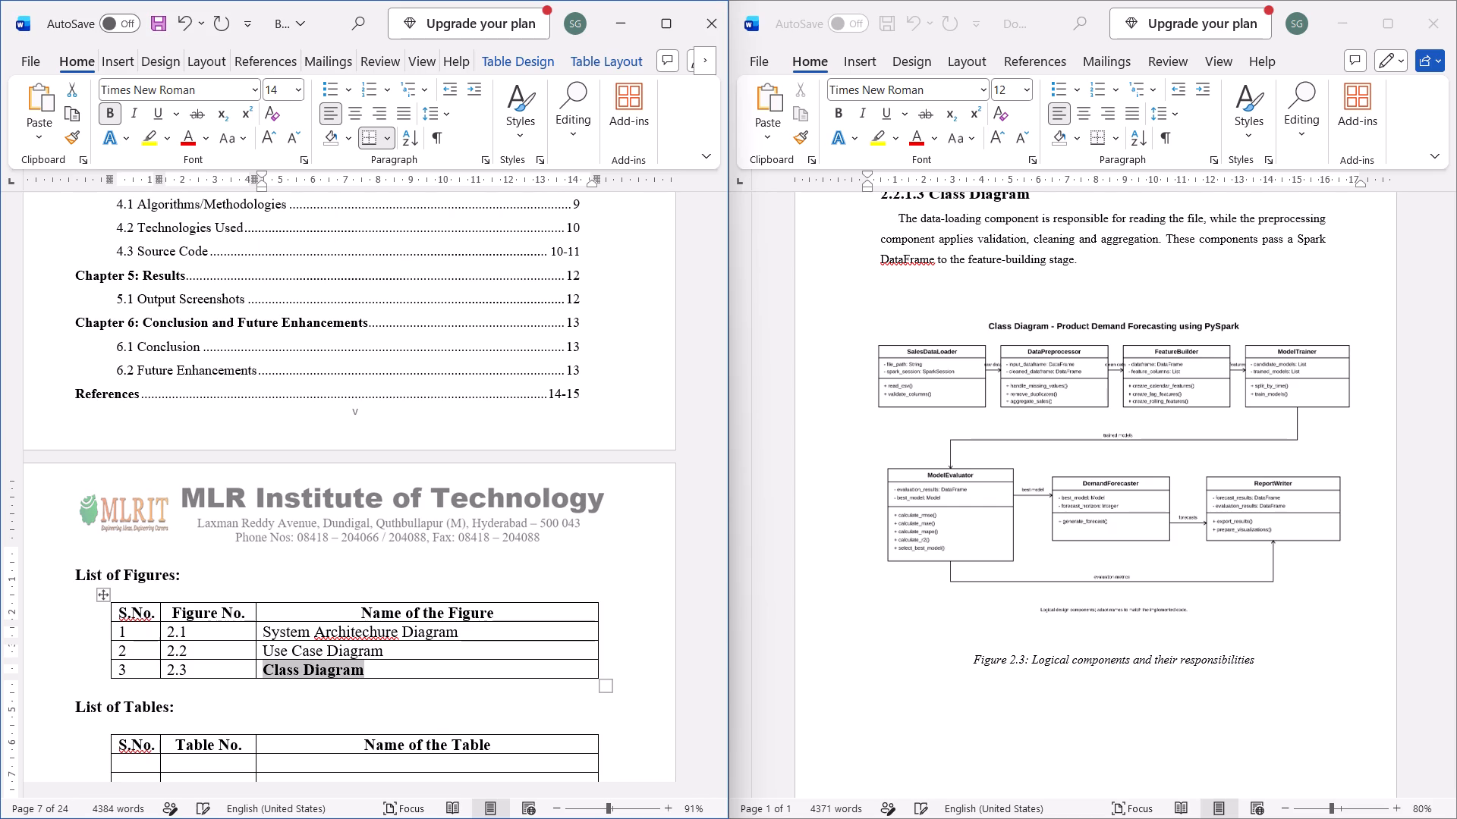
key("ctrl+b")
Add a fourth entry row to the List of Figures with serial number 4 and Figure No. 2.4.
scroll(1040, 557, "down", 2)
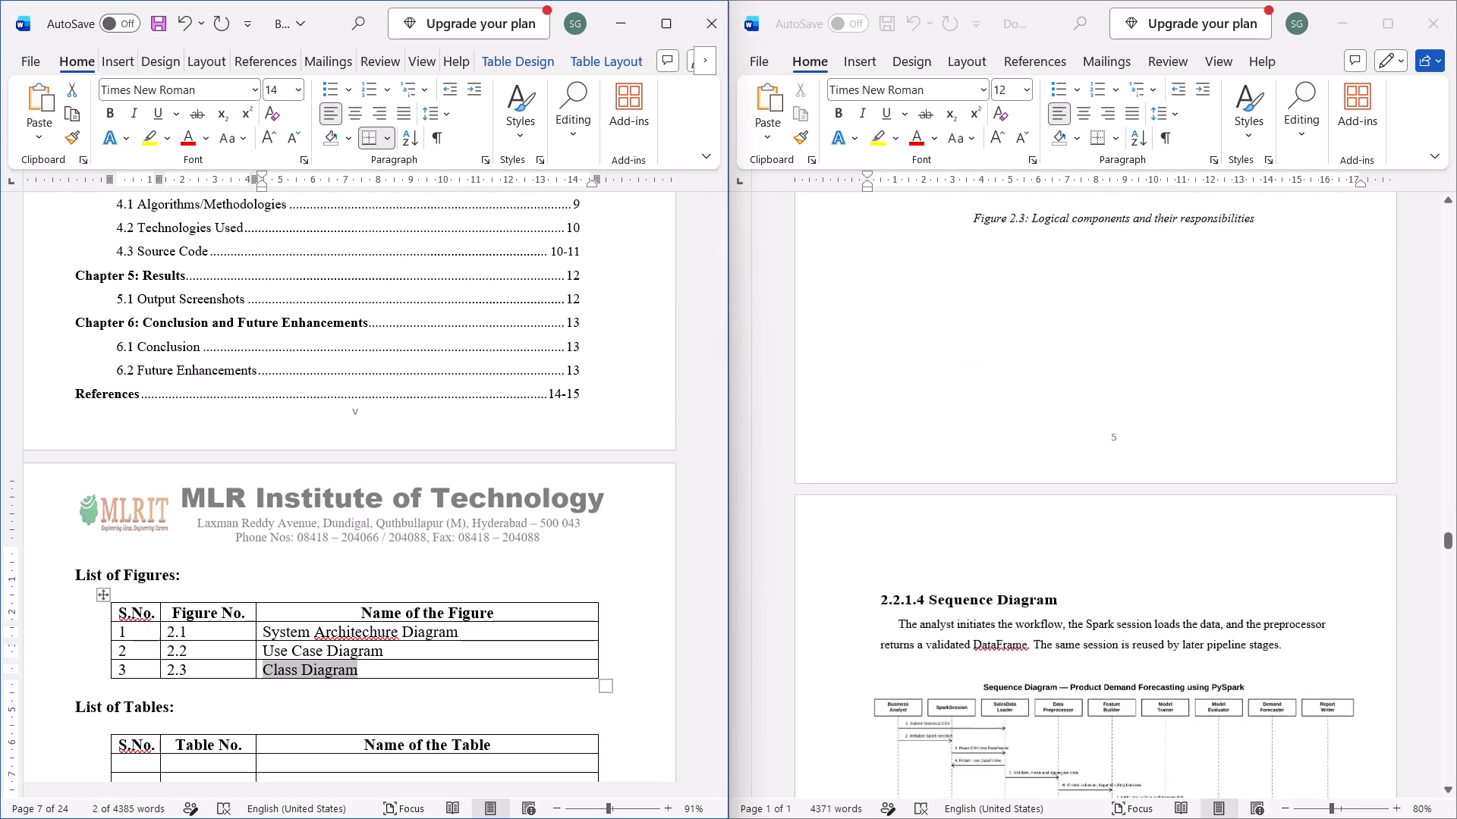
scroll(1040, 557, "down", 3)
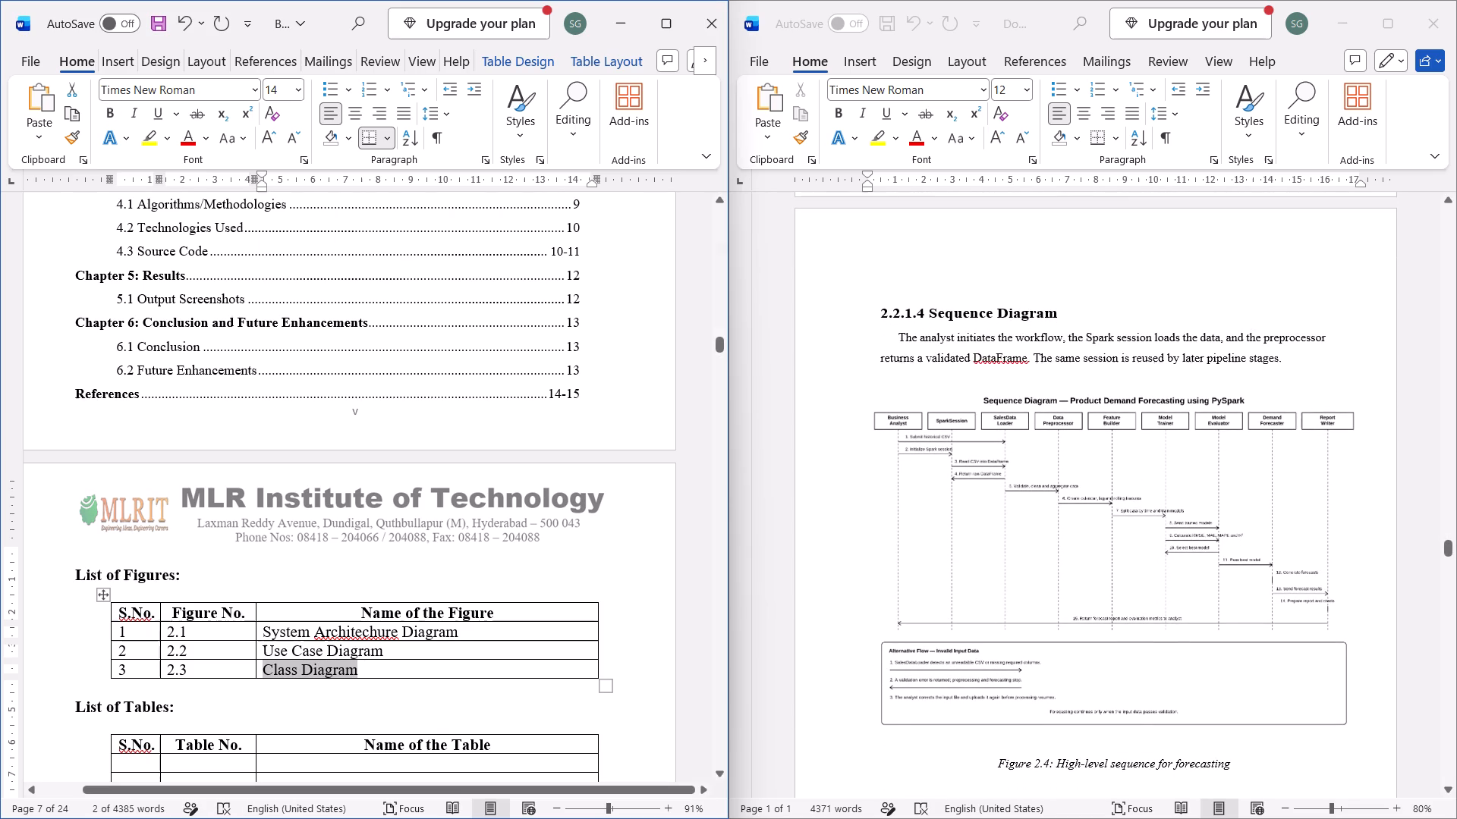
left_click(395, 675)
key("ctrl+Right")
key("ctrl+Right")
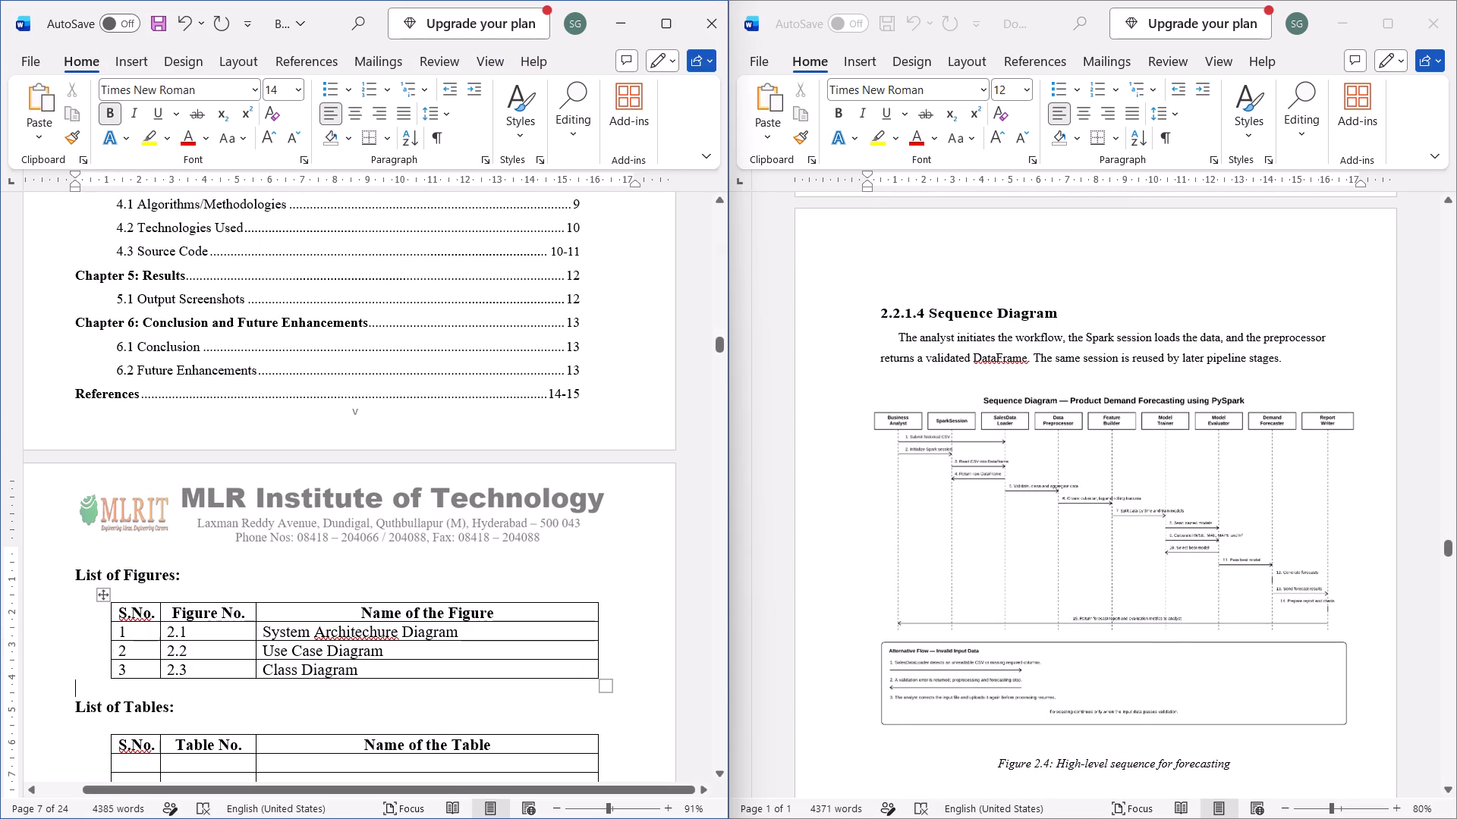
key("ctrl+Left")
key("Return")
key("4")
key("Right")
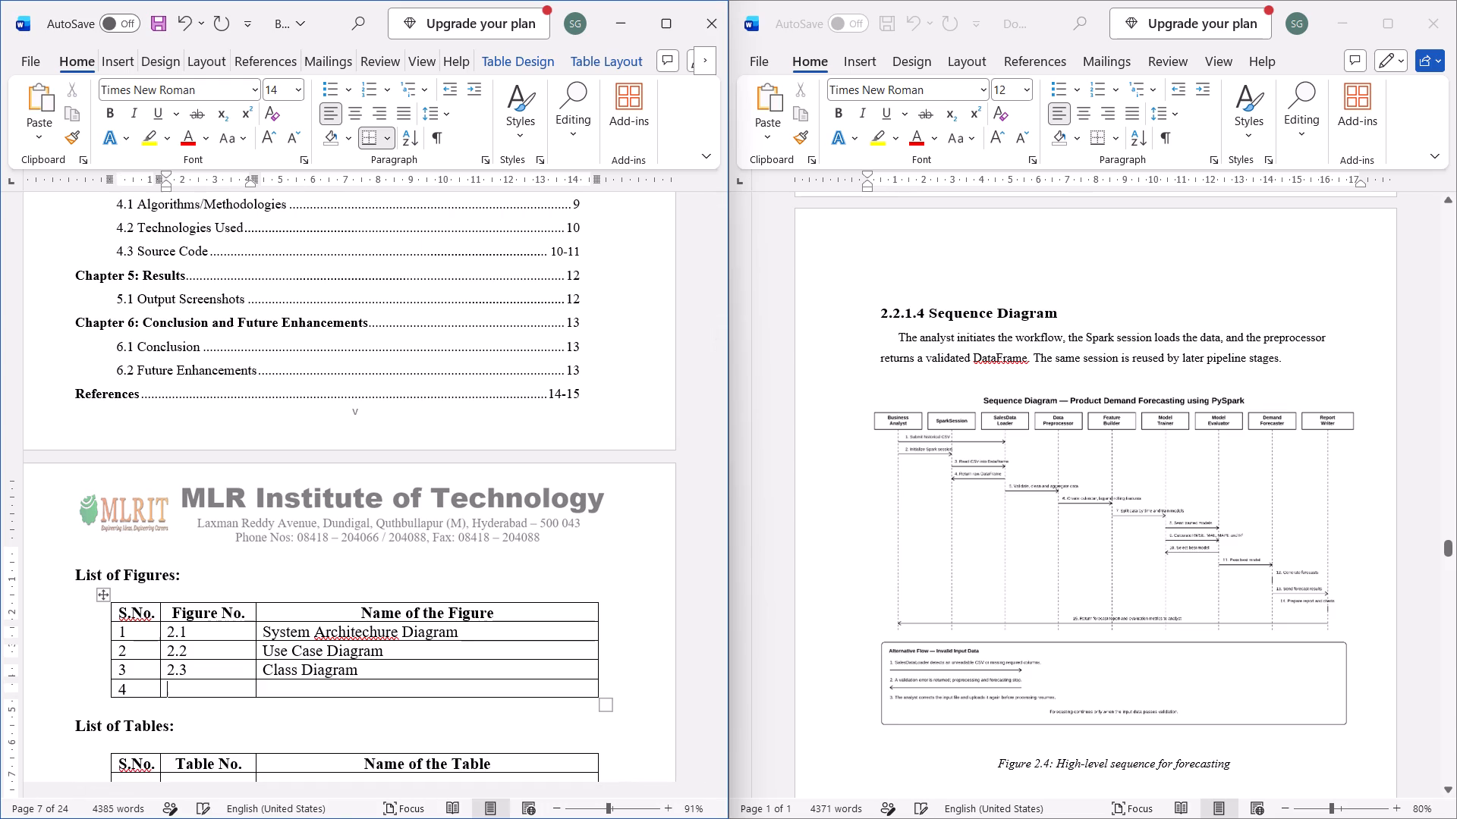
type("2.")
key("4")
Enter "Sequence Diagram" as the name of Figure 2.4 in the List of Figures.
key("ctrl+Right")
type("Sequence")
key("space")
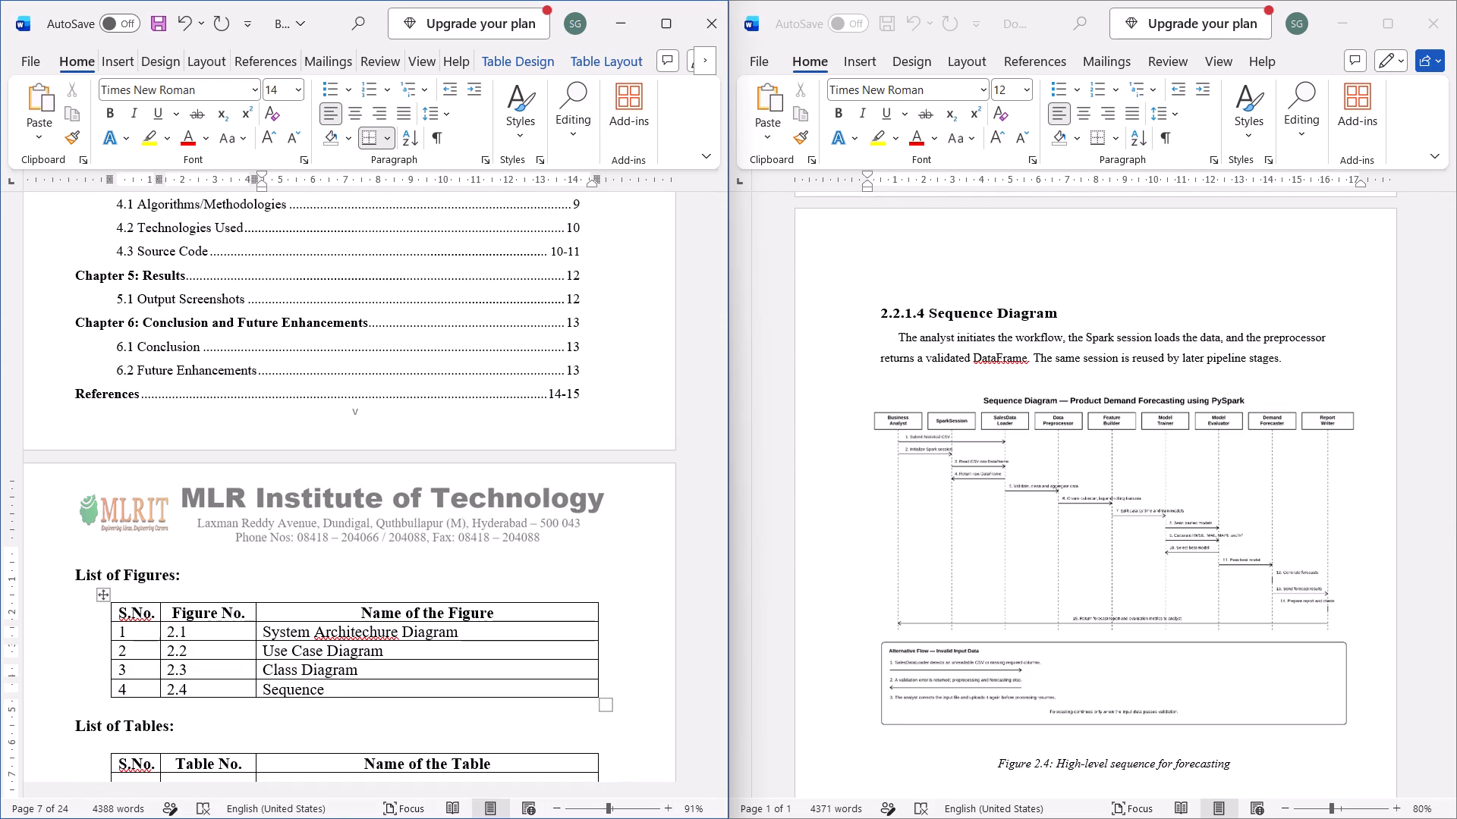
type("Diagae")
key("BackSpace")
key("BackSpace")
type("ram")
Look through the report copy from Figure 2.4 to Chapter 5: Results for the next figure to list.
scroll(1105, 640, "down", 2)
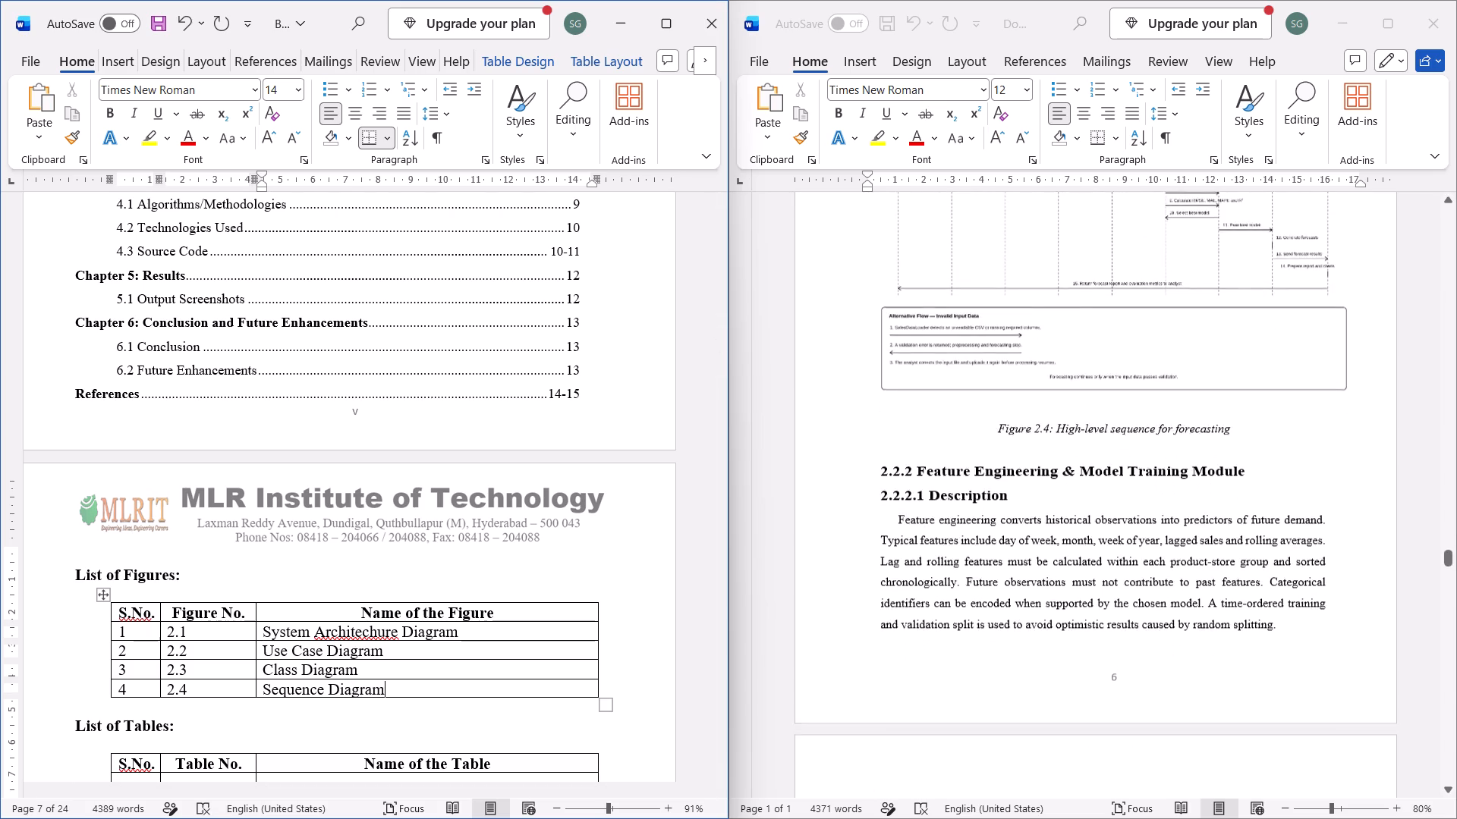
scroll(1105, 640, "down", 7)
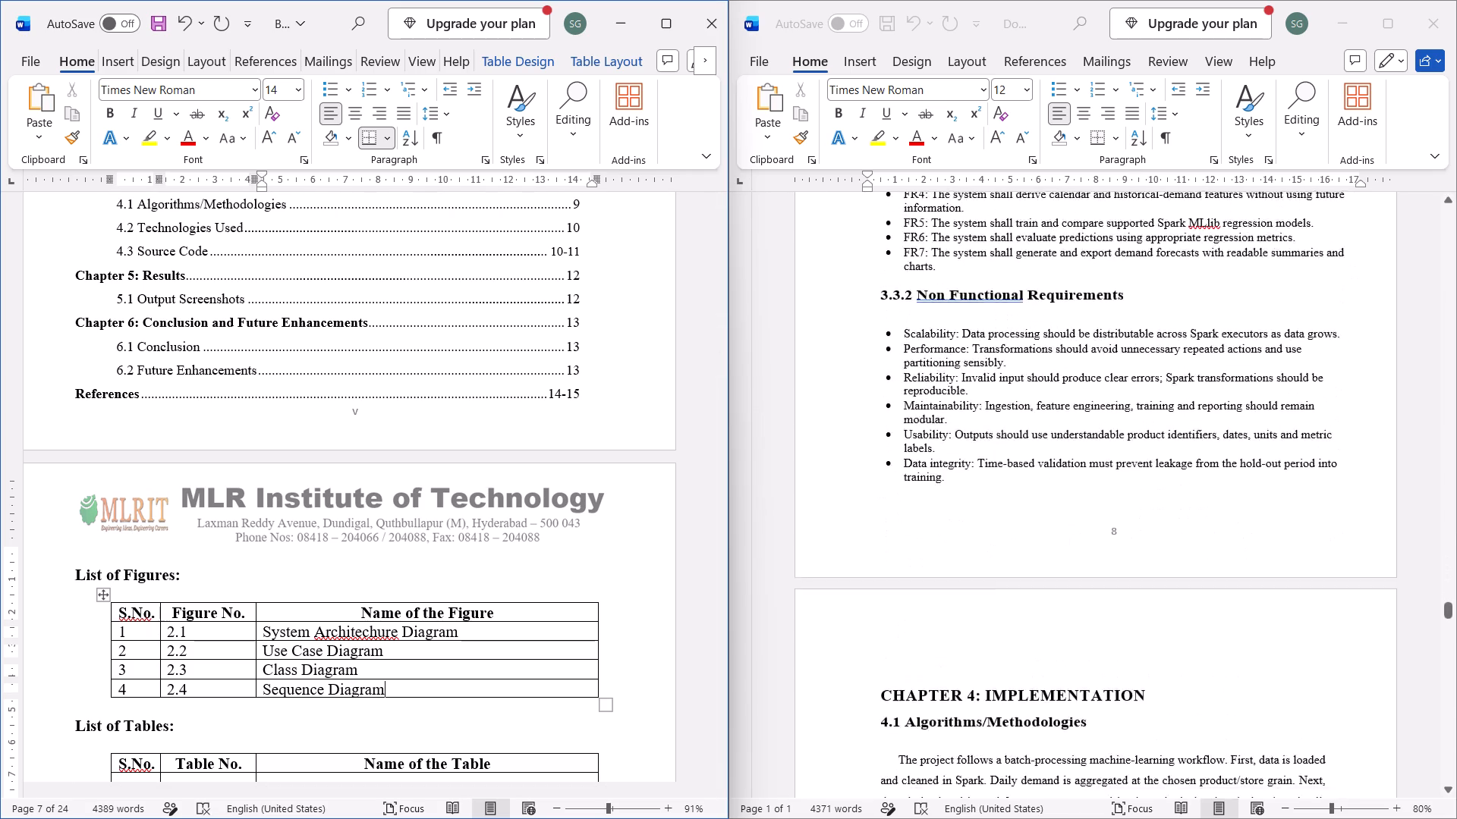
scroll(1105, 640, "down", 6)
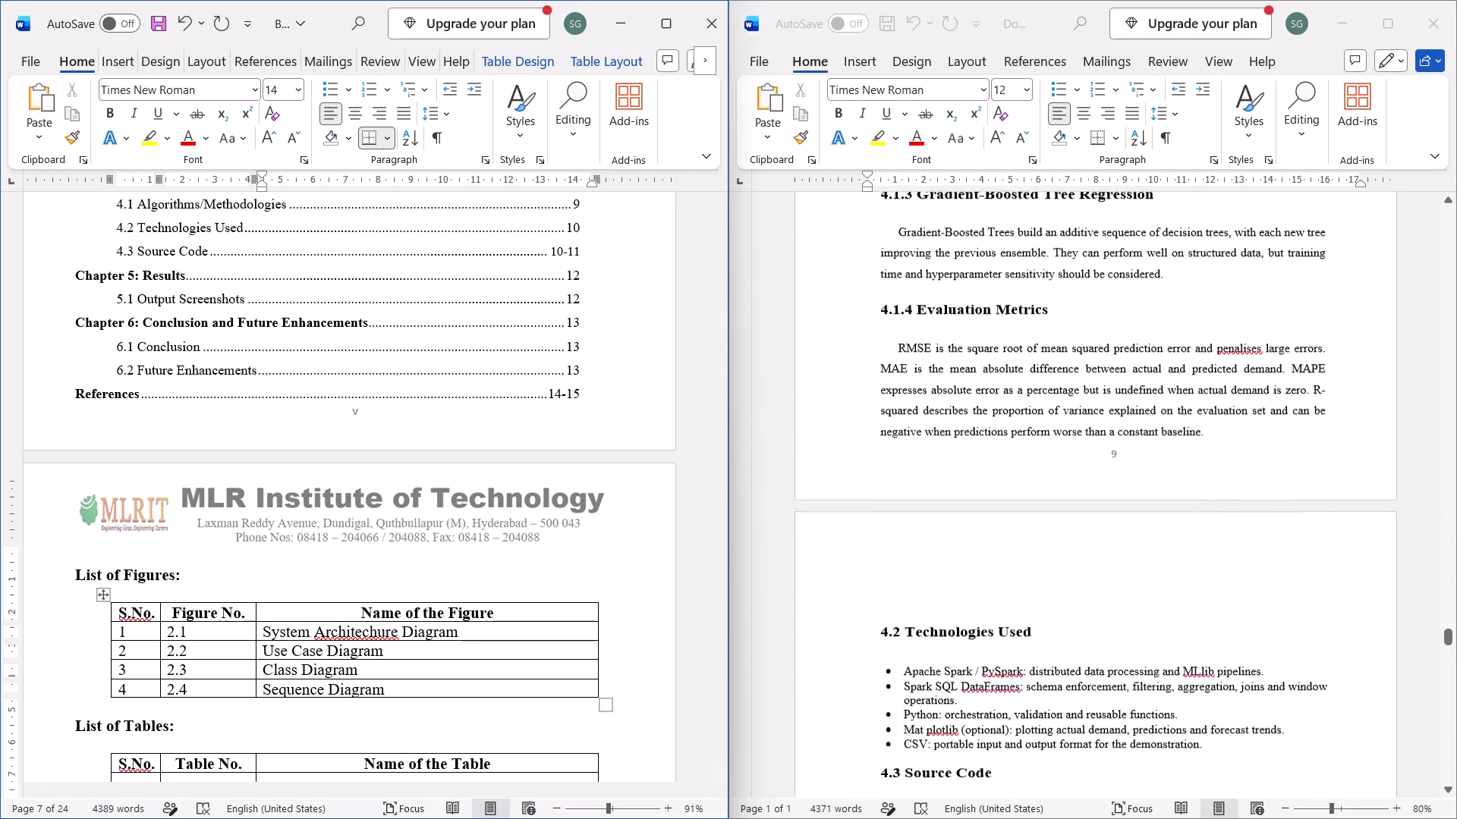
scroll(1105, 640, "down", 6)
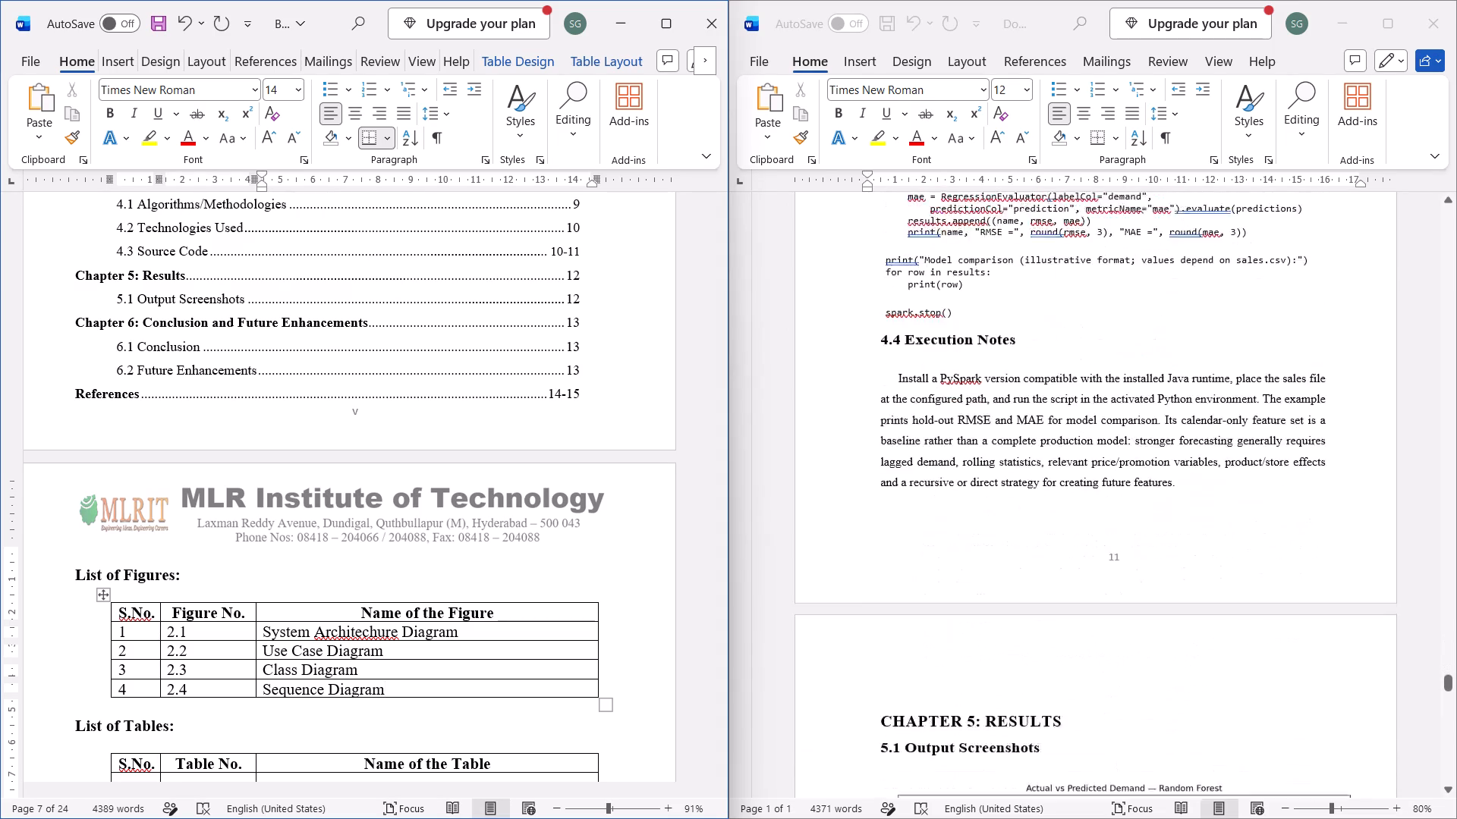
scroll(1105, 640, "down", 3)
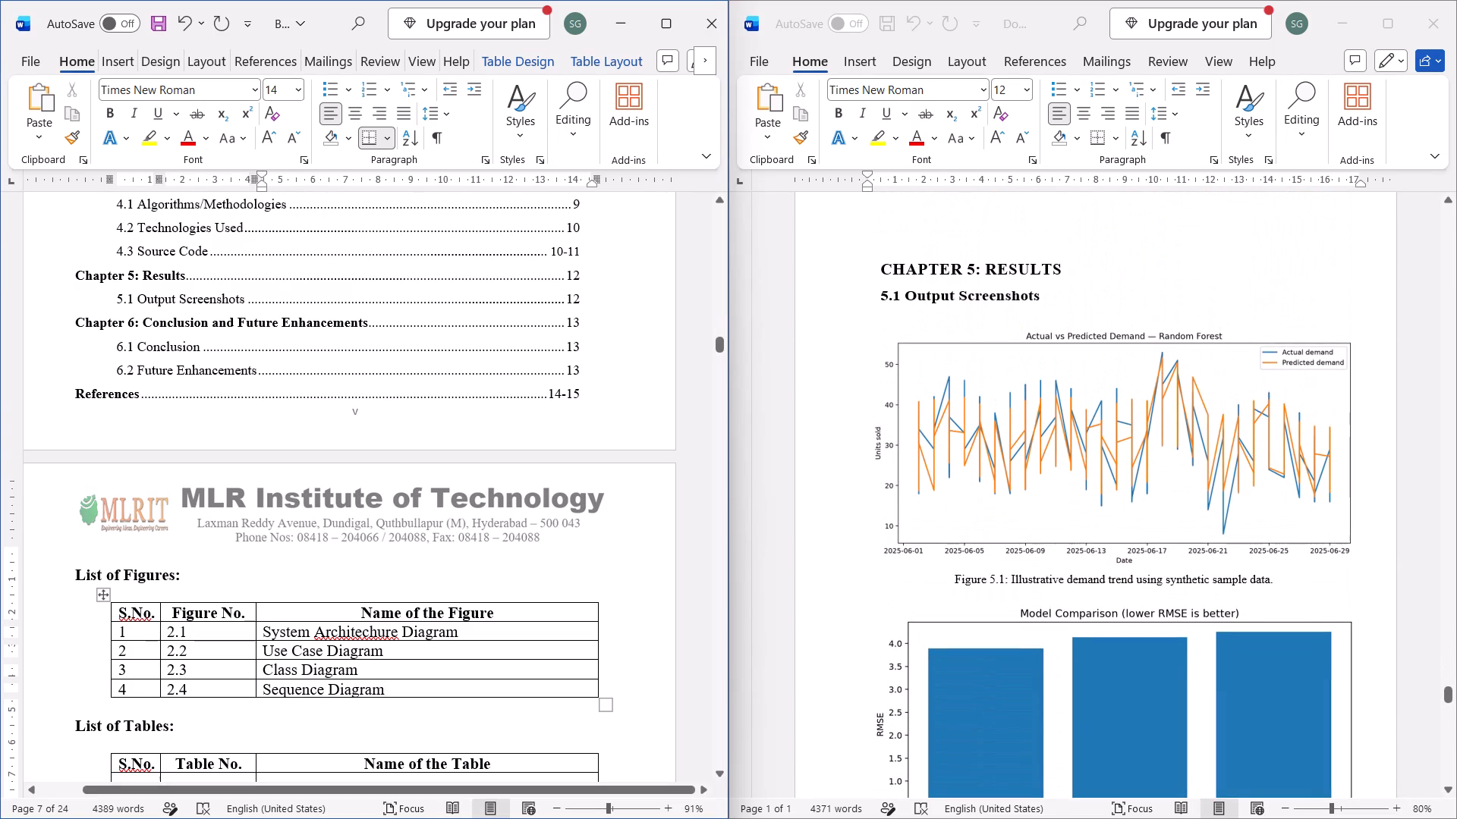
Delete the List of Tables heading and its empty table from the page below the List of Figures.
scroll(553, 706, "down", 1)
left_click(657, 526)
left_click_drag(635, 528, 382, 477)
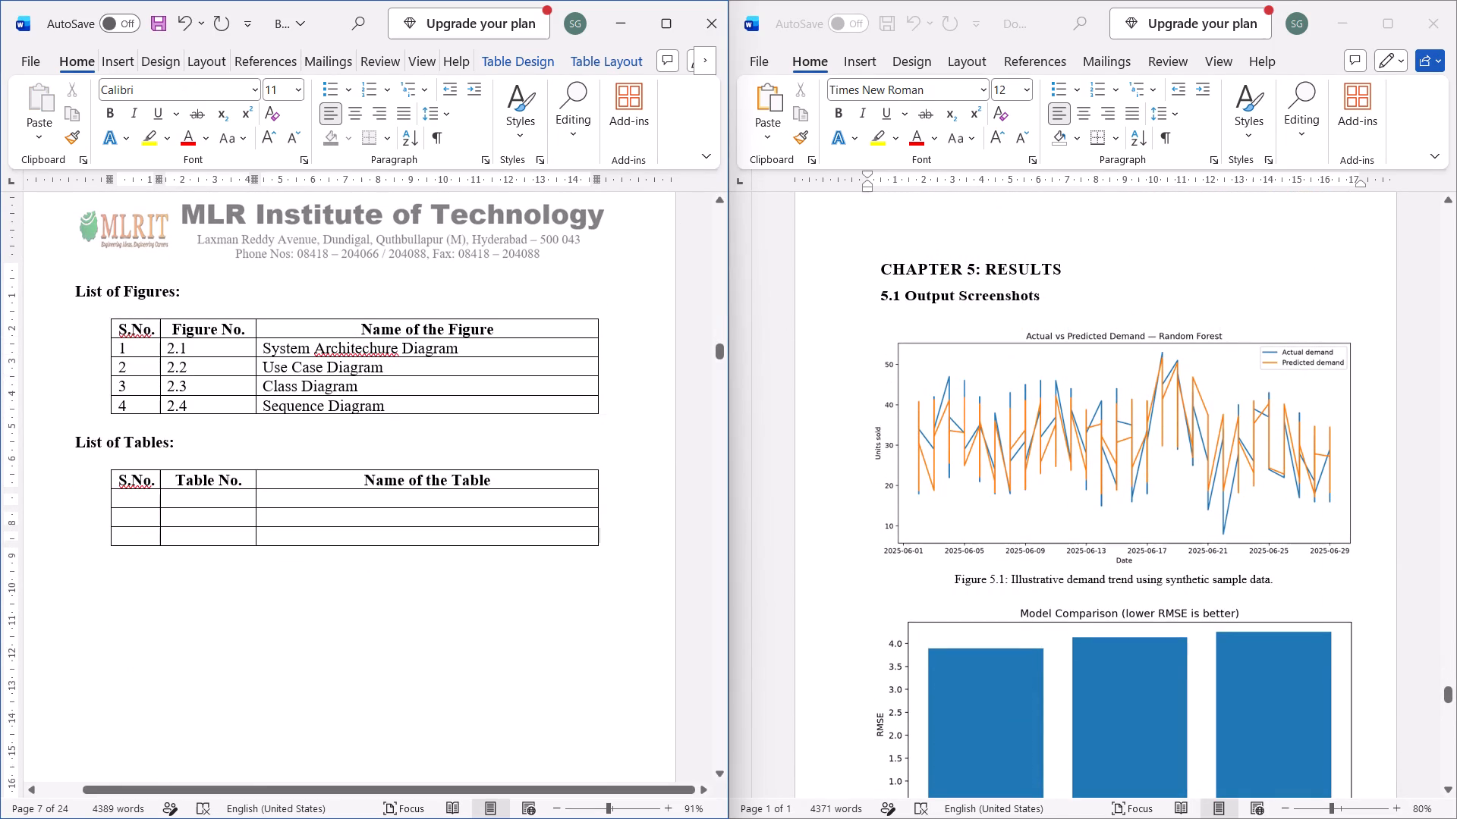
left_click_drag(382, 477, 77, 435)
key("BackSpace")
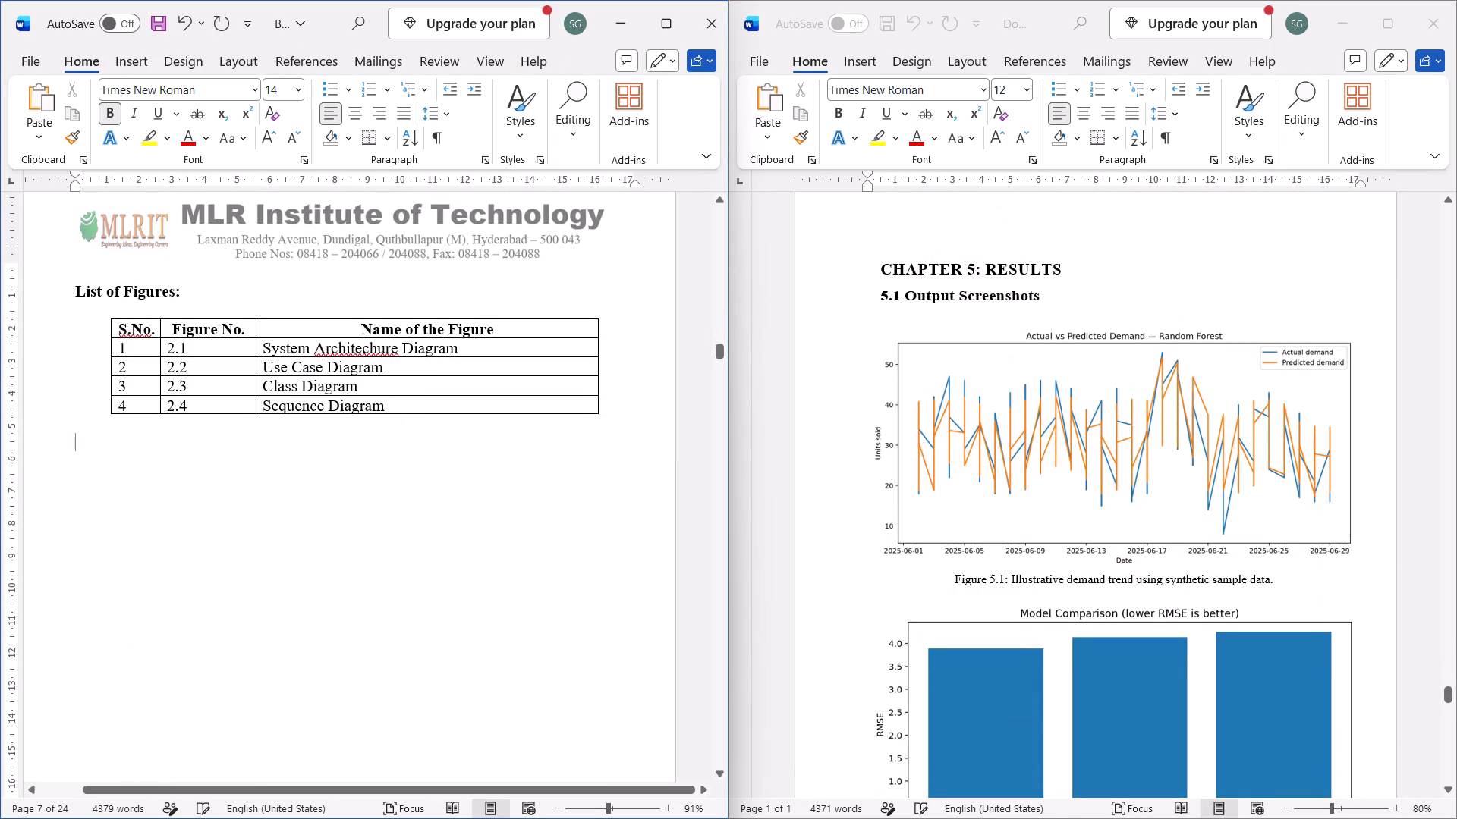
Add a fifth entry row to the List of Figures with serial number 5 and Figure No. 5.1.
key("Up")
key("ctrl+Left")
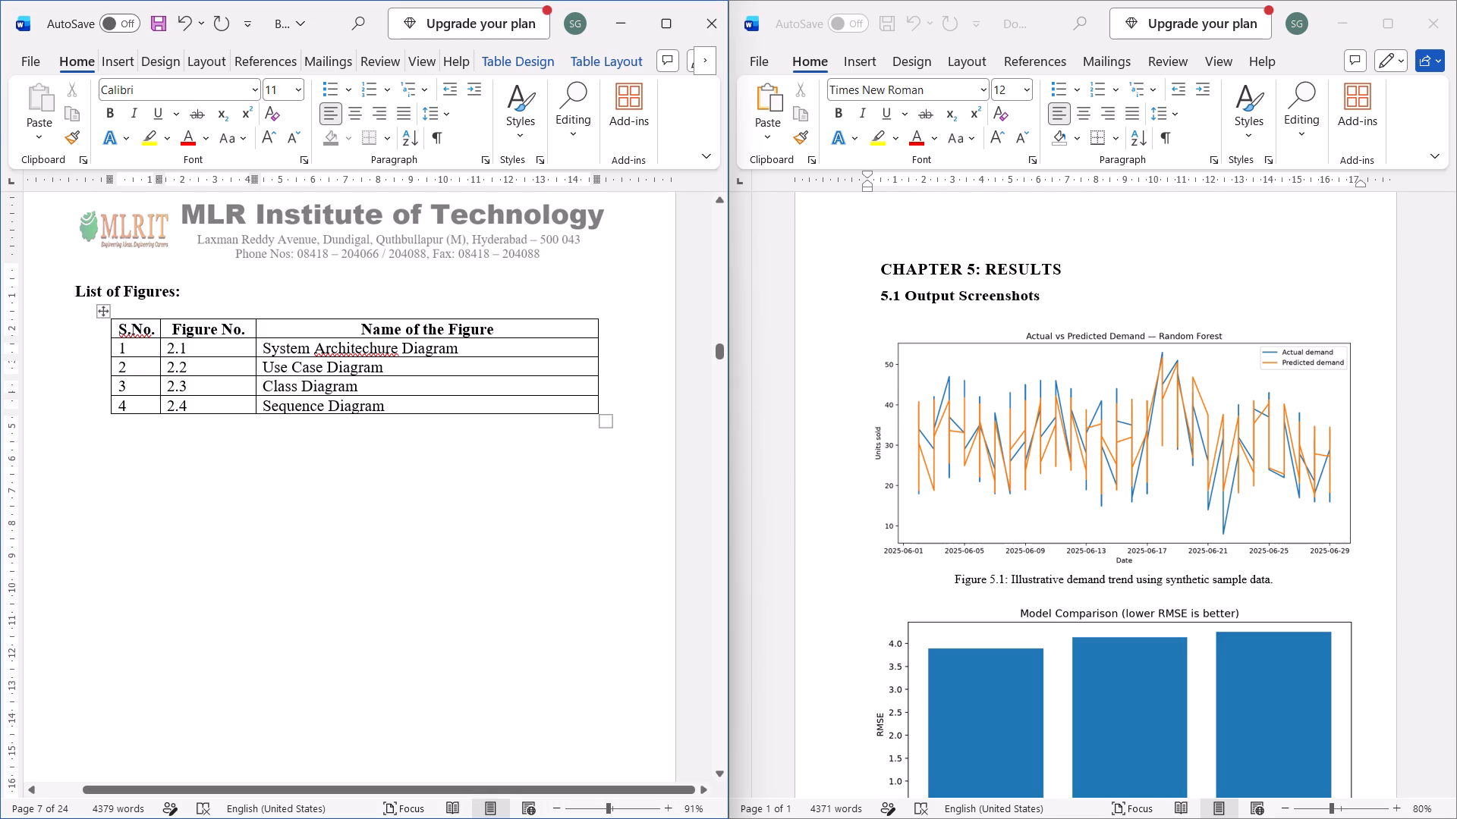
key("Return")
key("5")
key("Right")
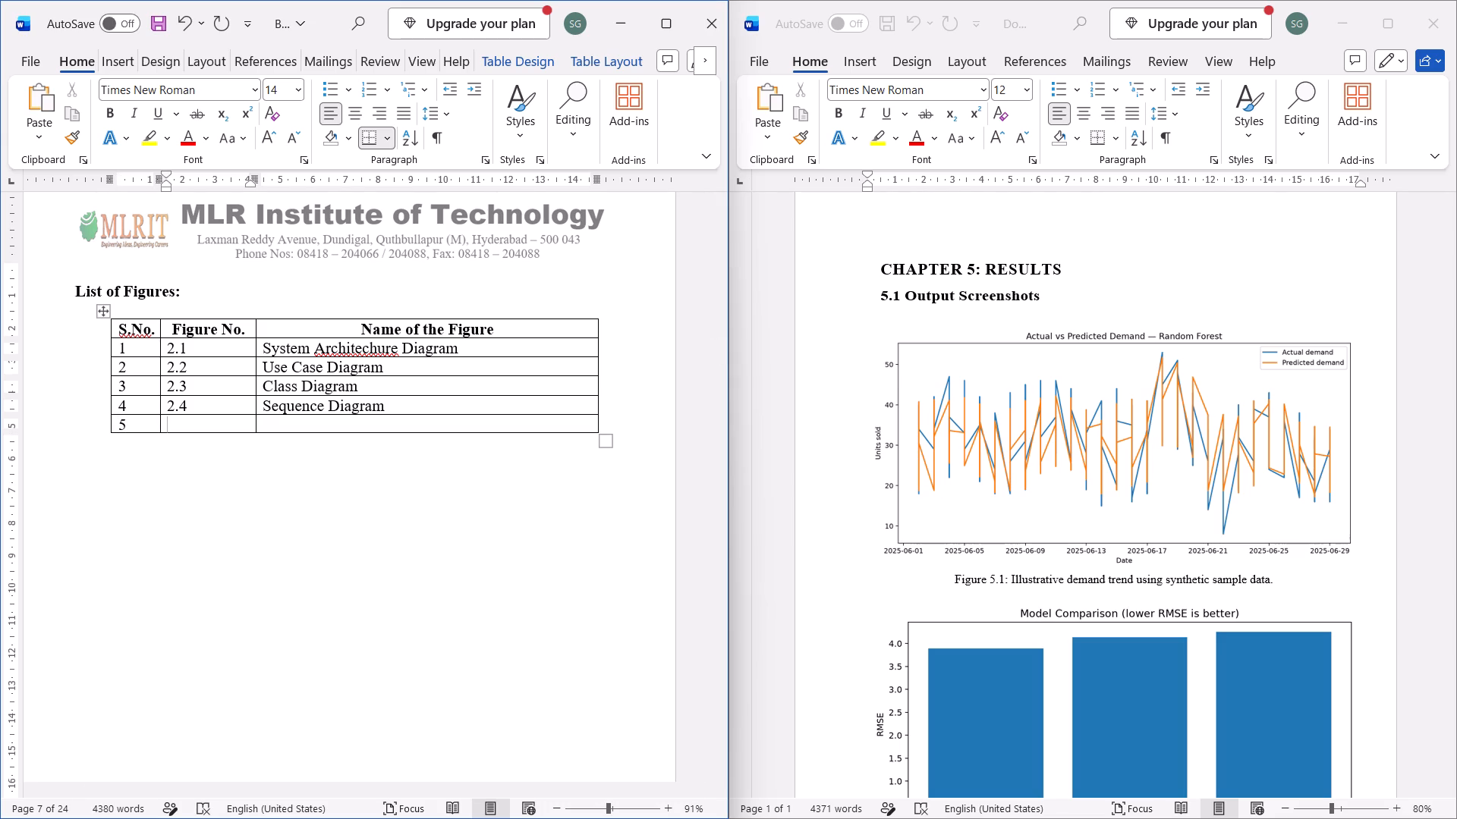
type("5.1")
Enter "Actual vs Predicted Demand" as the name of Figure 5.1 in the List of Figures.
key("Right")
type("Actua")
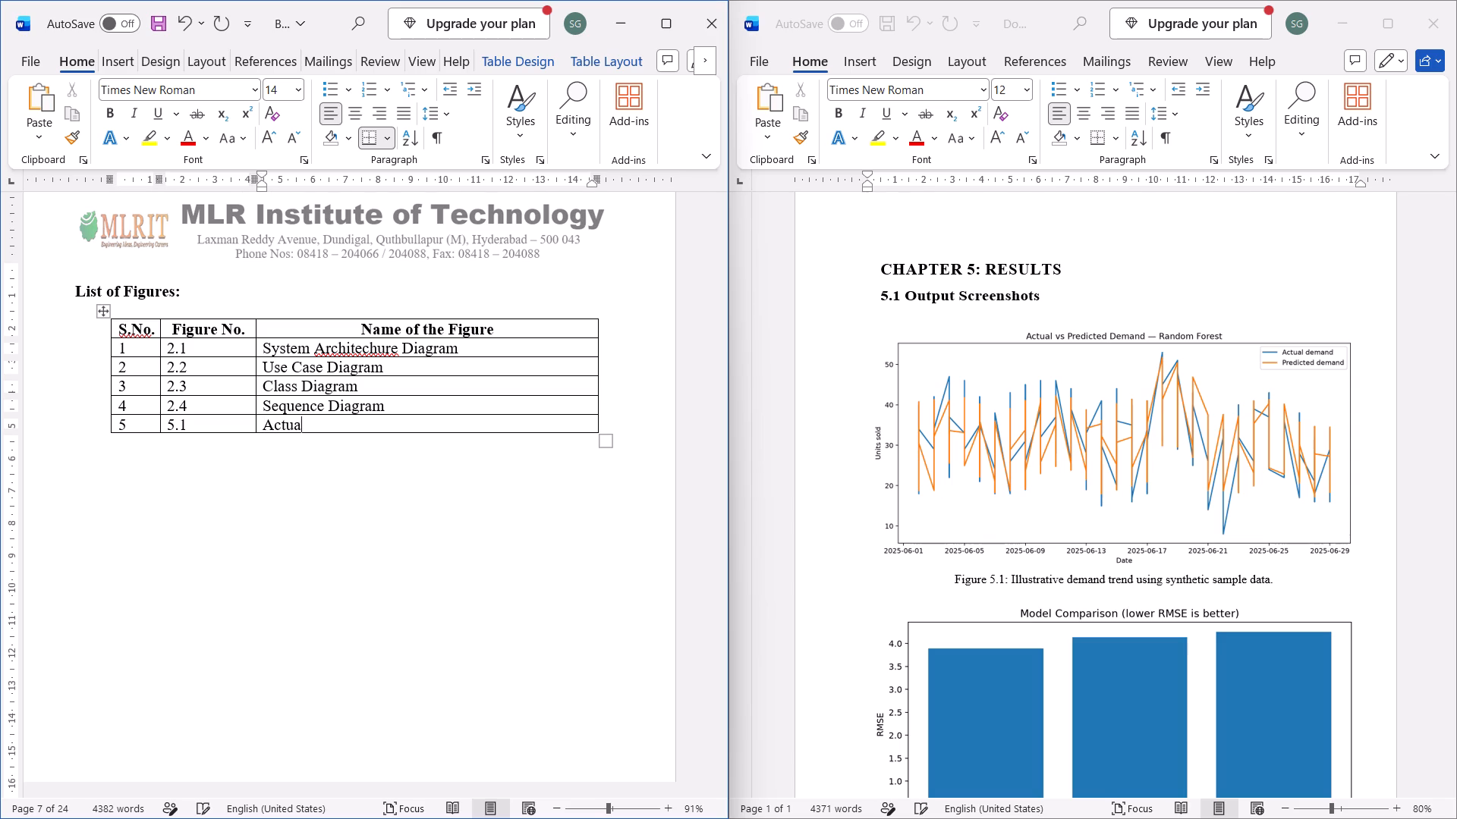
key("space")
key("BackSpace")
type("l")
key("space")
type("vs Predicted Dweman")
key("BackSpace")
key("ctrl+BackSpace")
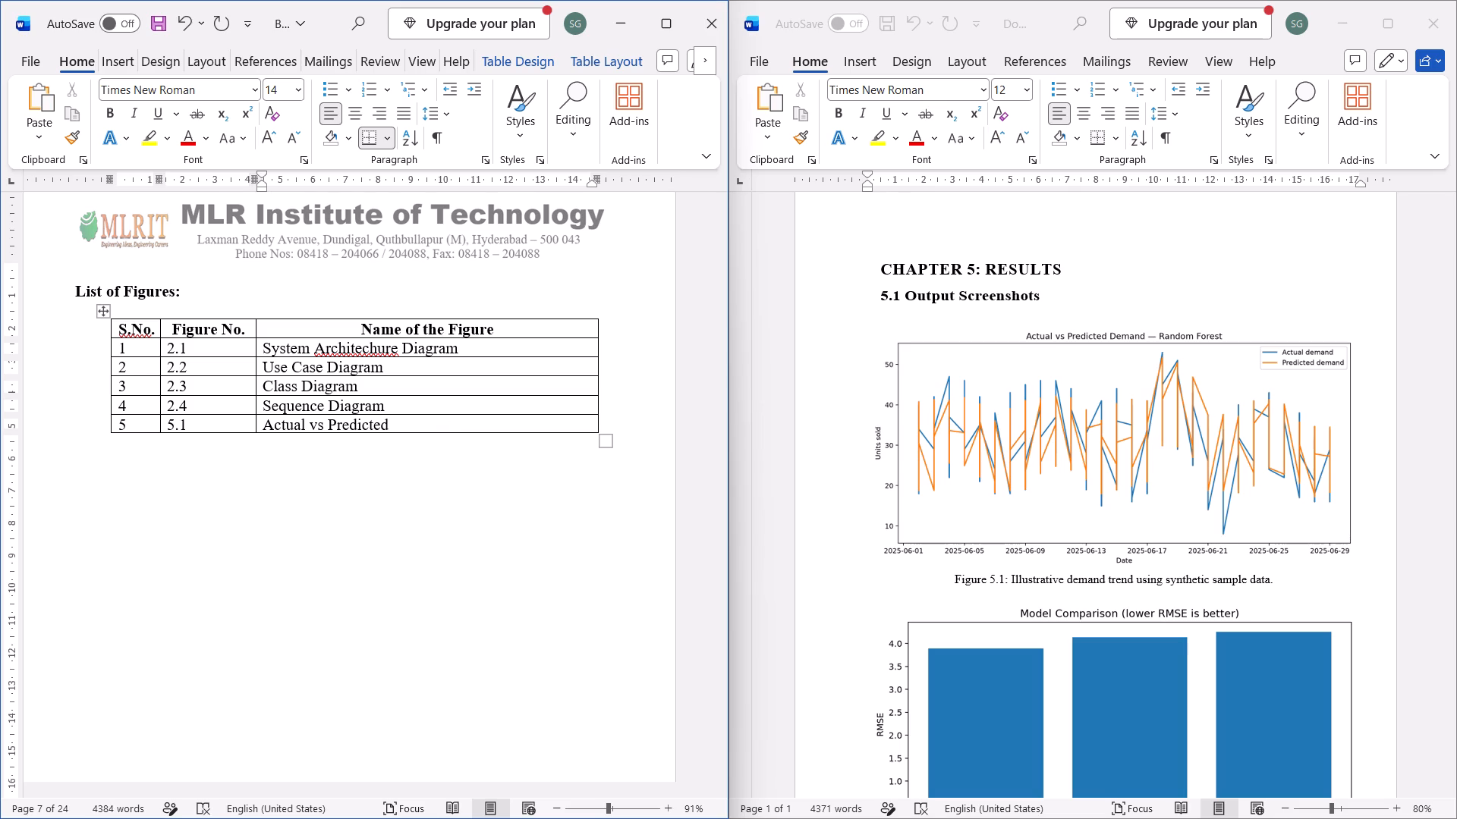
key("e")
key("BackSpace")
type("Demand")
Add a sixth entry row to the List of Figures with serial number 6 and Figure No. 5.2.
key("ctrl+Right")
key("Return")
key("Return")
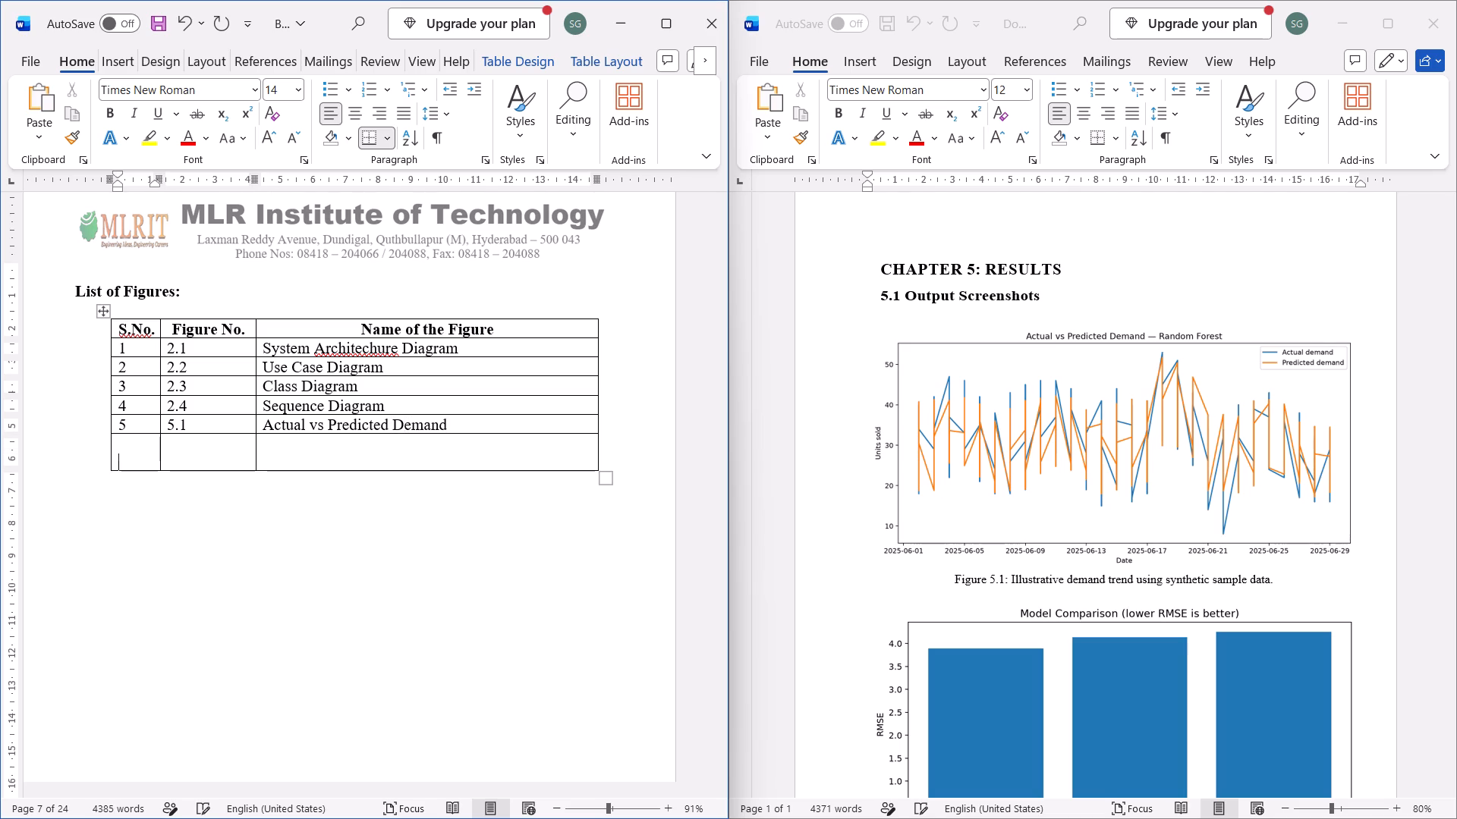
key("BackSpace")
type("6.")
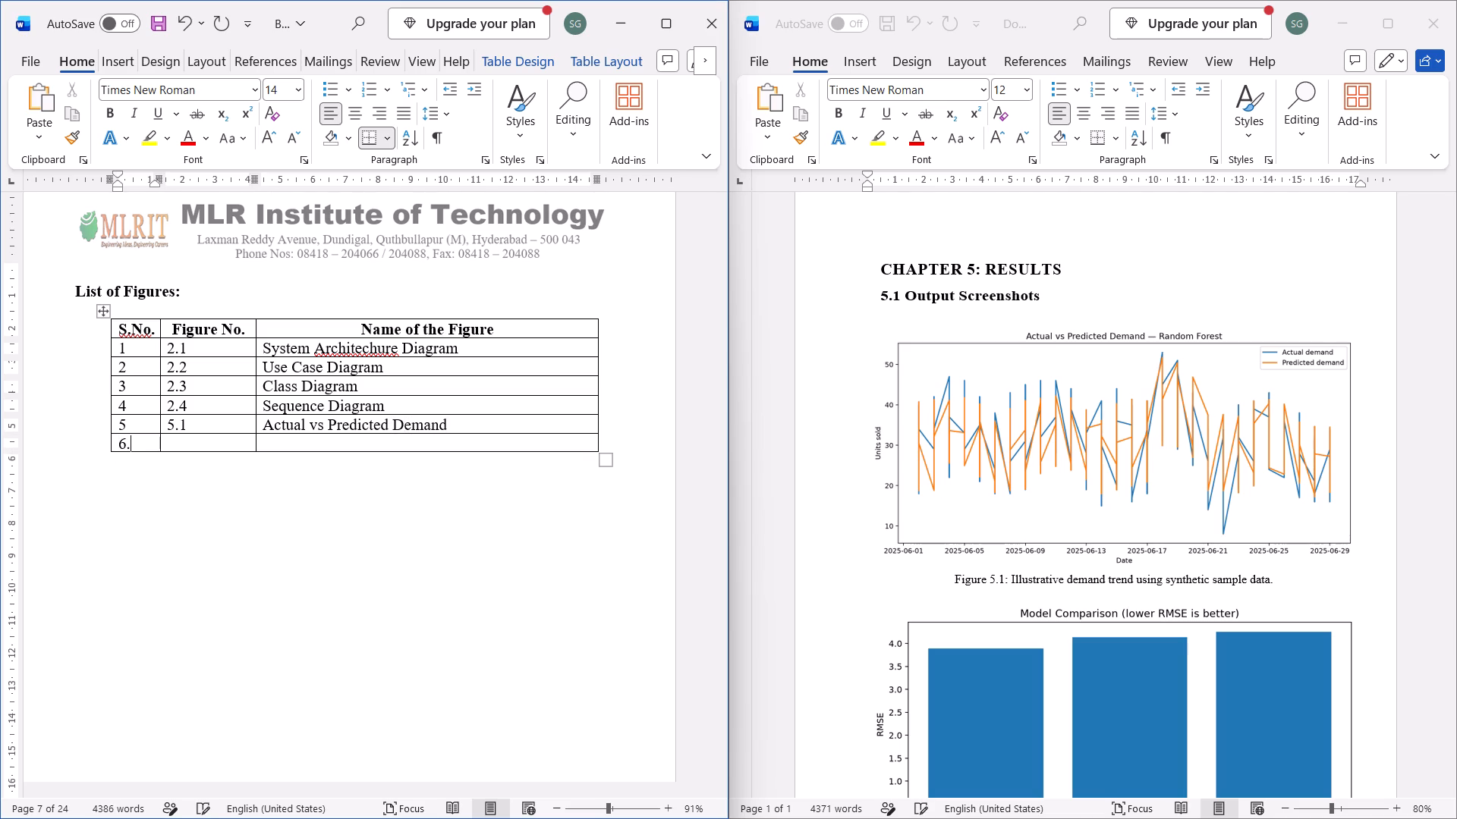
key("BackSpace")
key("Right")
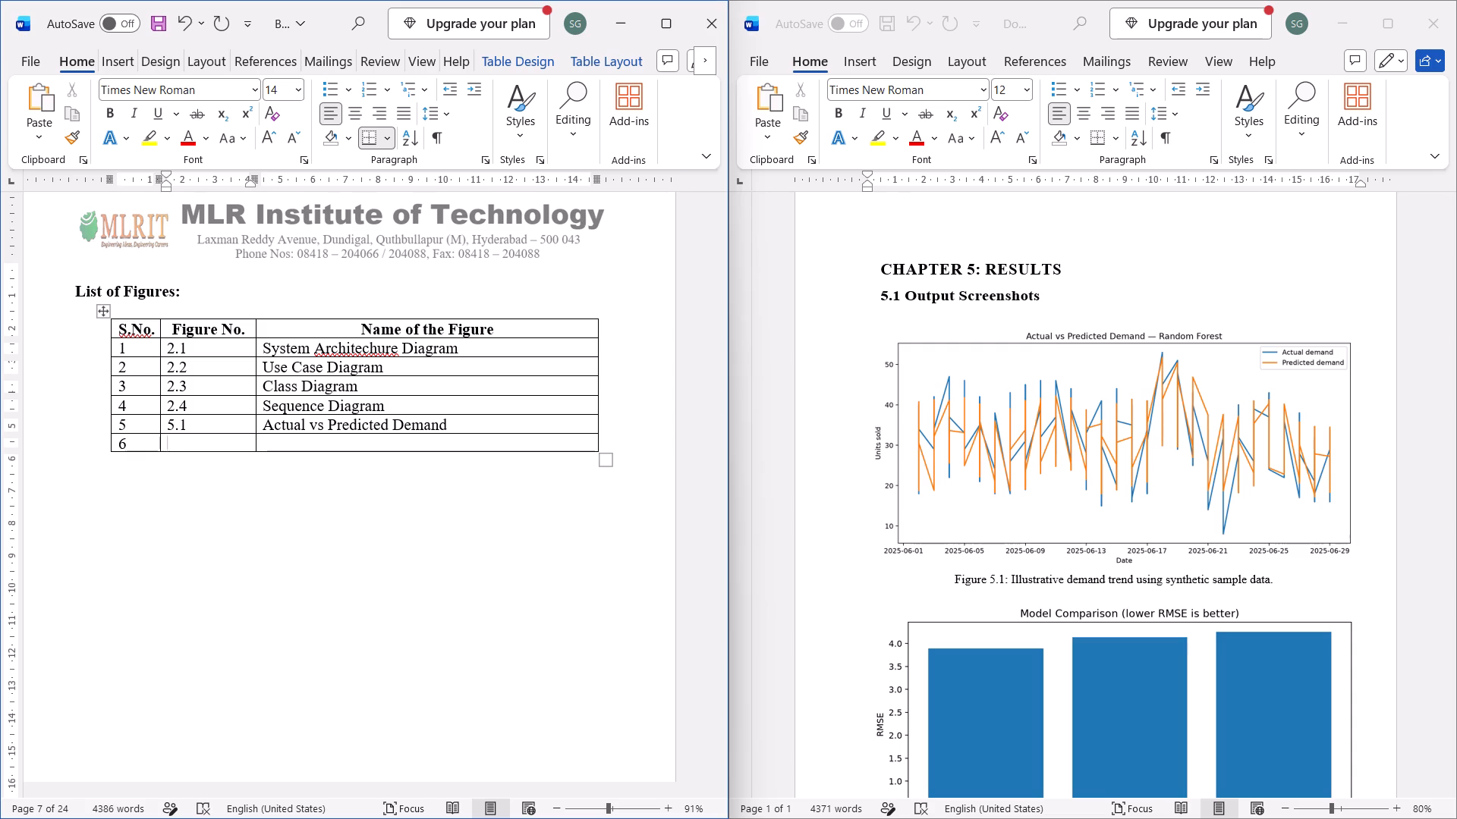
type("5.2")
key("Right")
Enter "Model comparision" as the name of Figure 5.2 in the List of Figures, following the chart in the report copy.
scroll(955, 518, "down", 1)
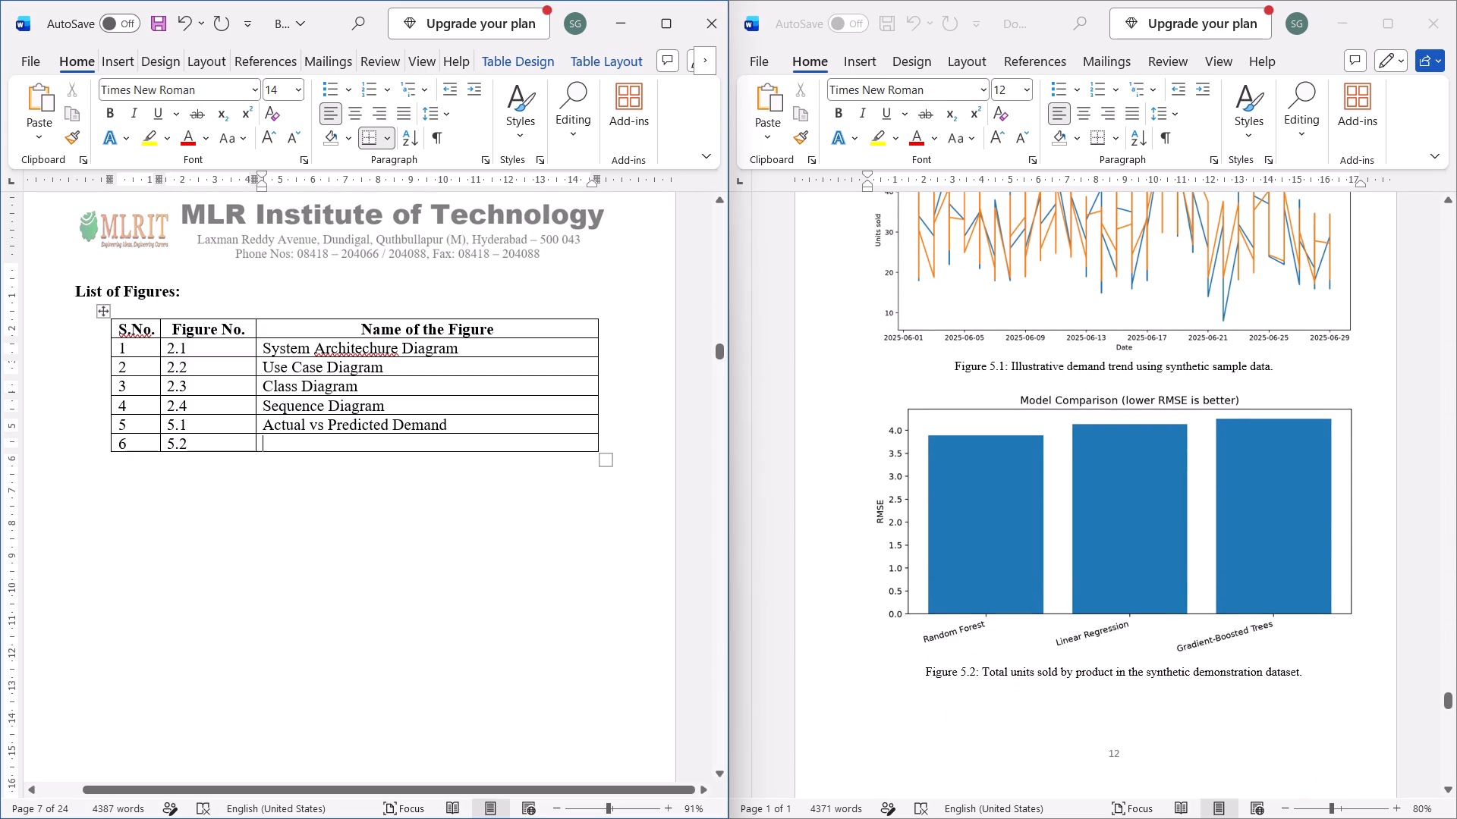
key("shift+less")
key("shift+BackSpace")
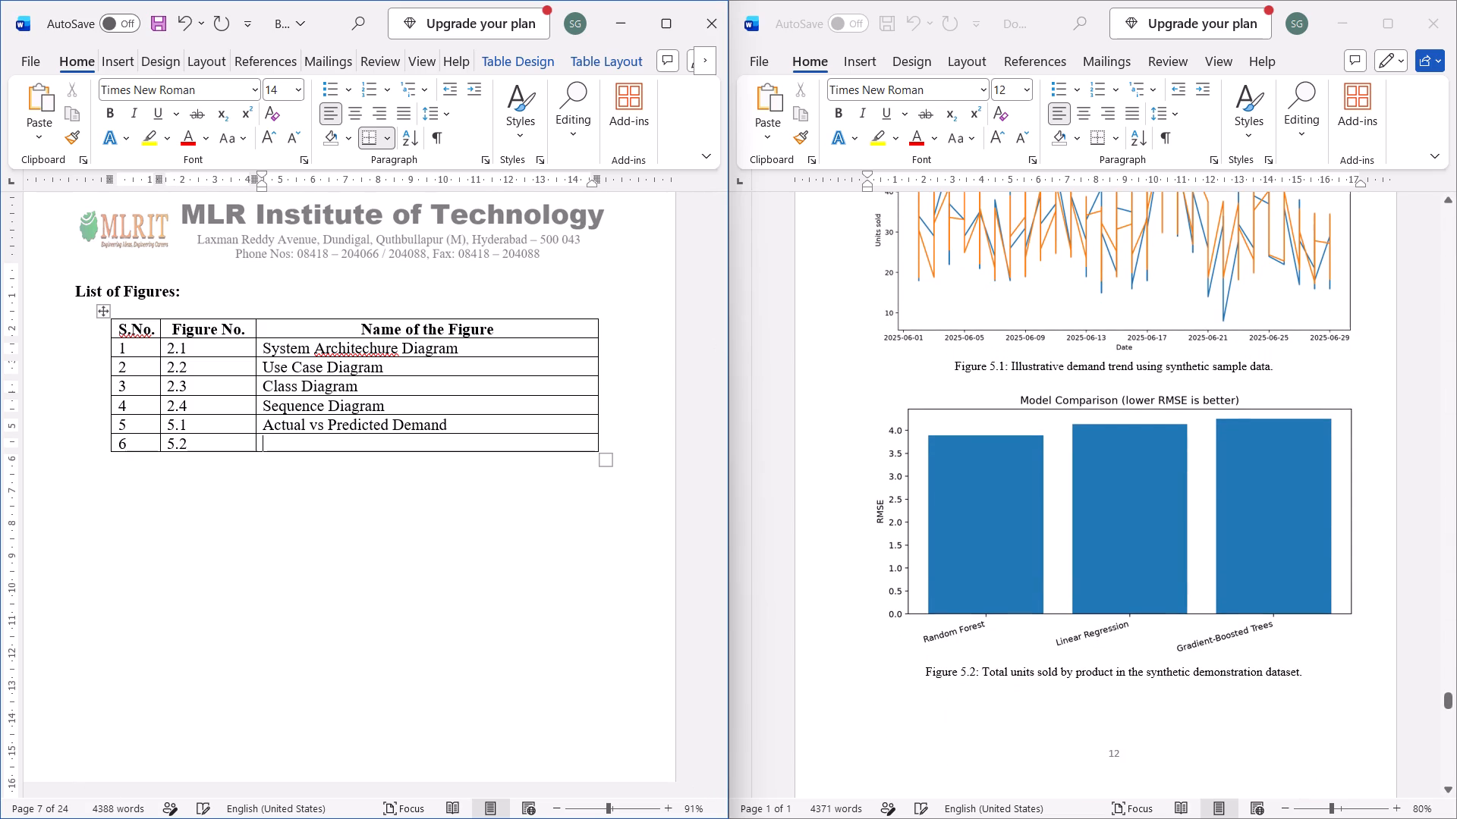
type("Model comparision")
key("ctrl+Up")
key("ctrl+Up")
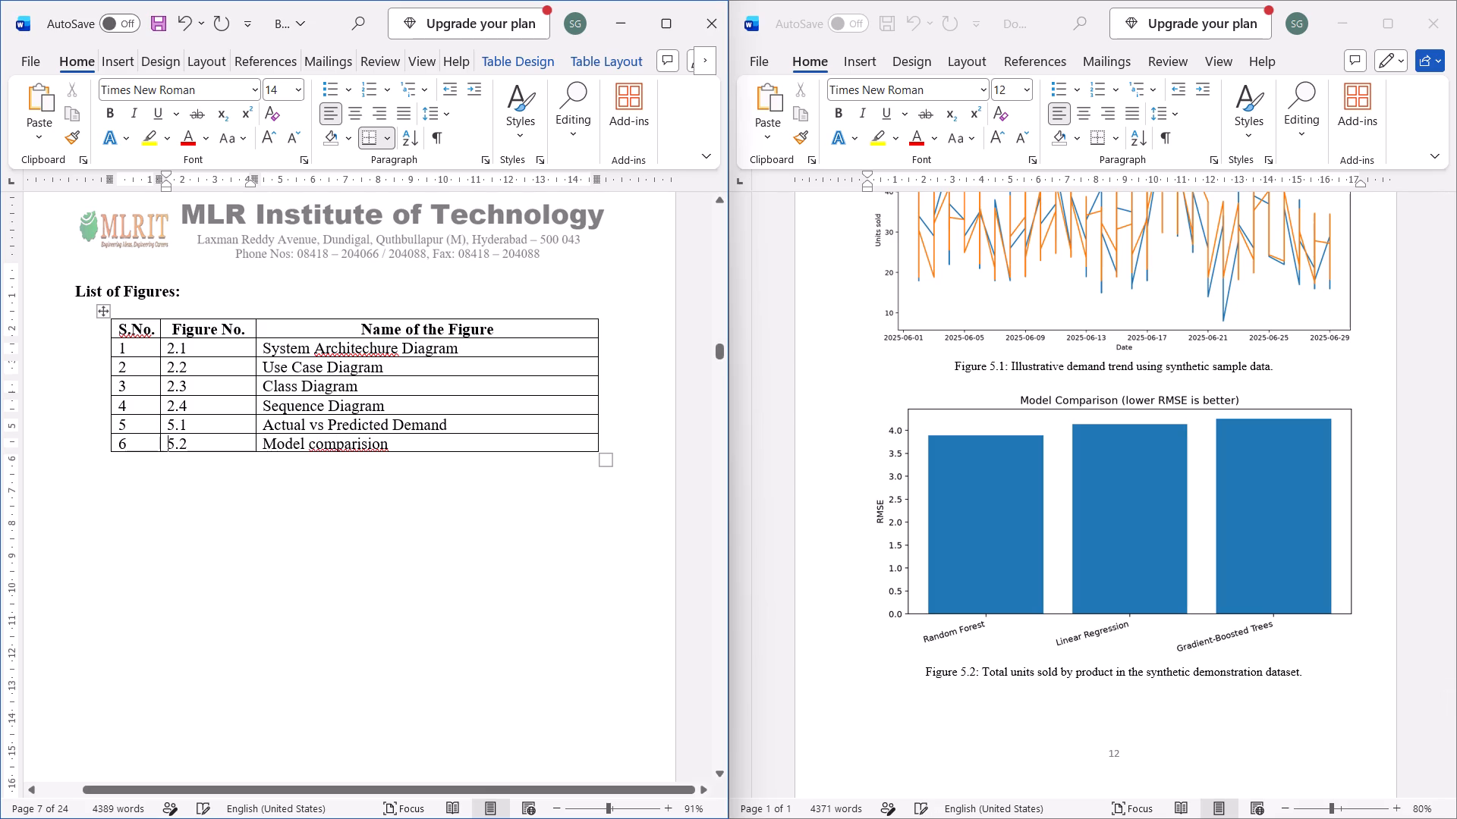
Set the spacing before the System Architechure Diagram entry in the List of Figures to 12 pt.
left_click(488, 355)
scroll(488, 355, "up", 1)
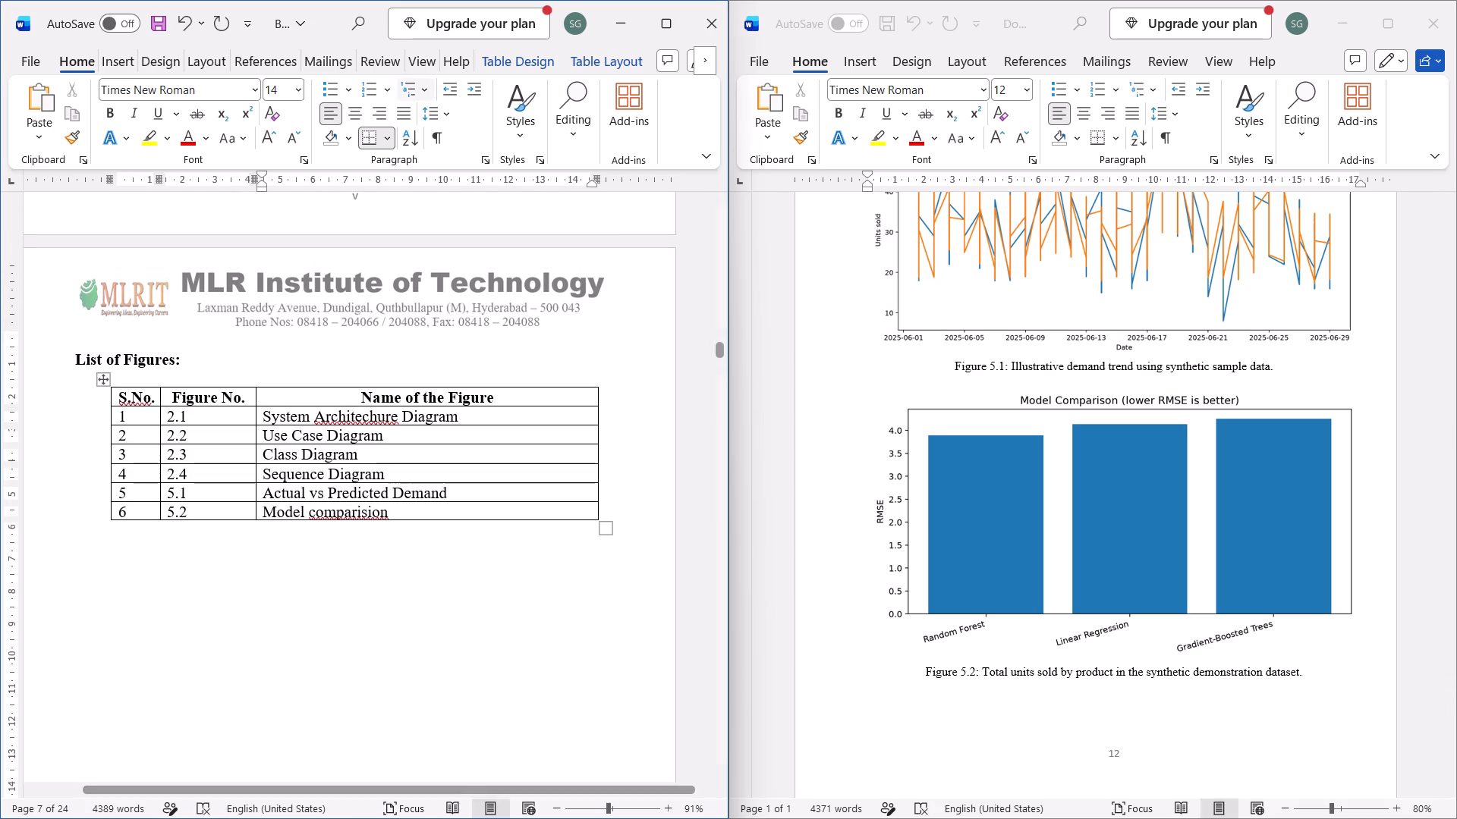
left_click(191, 58)
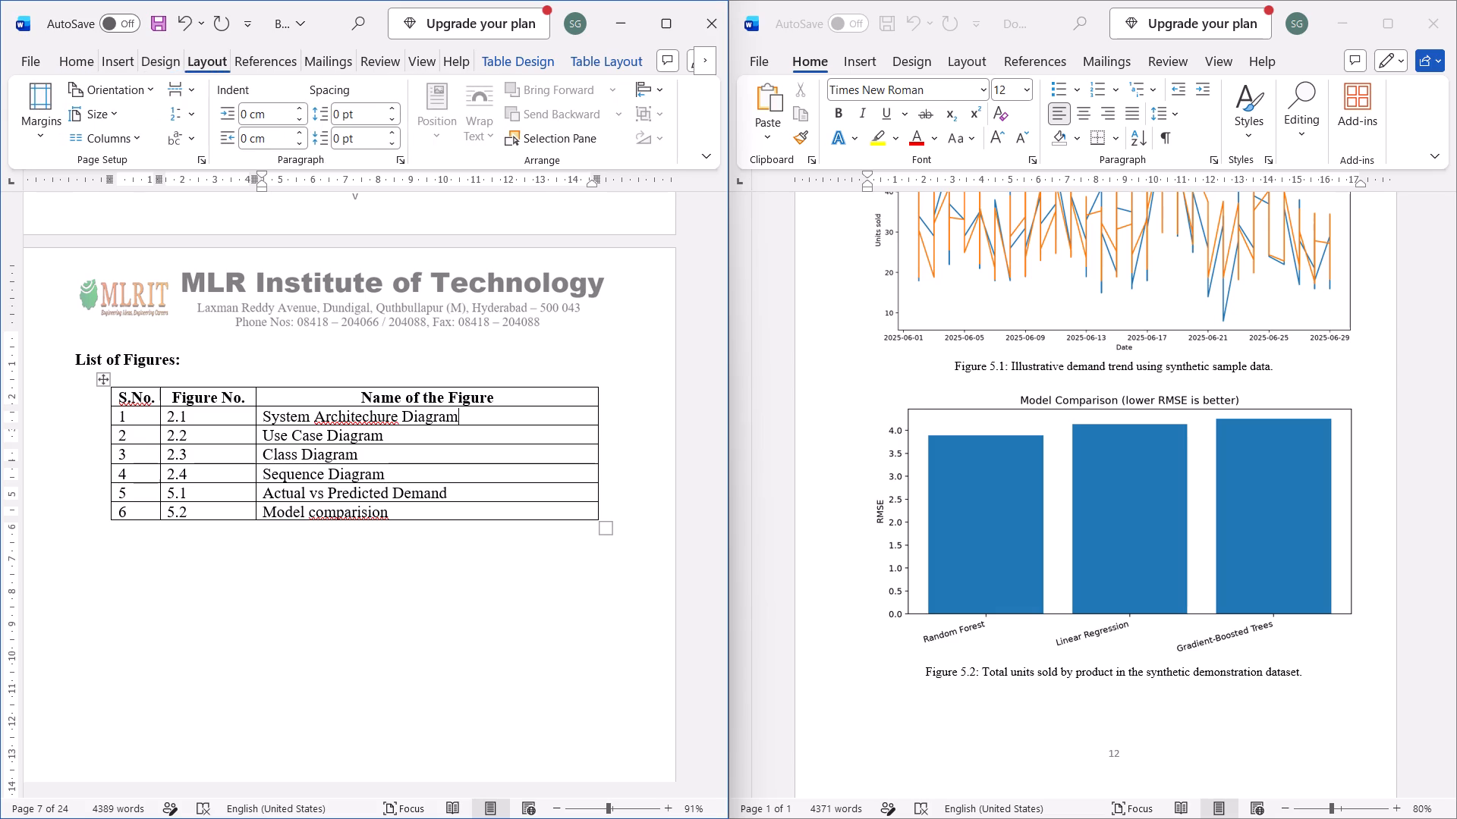
left_click(394, 107)
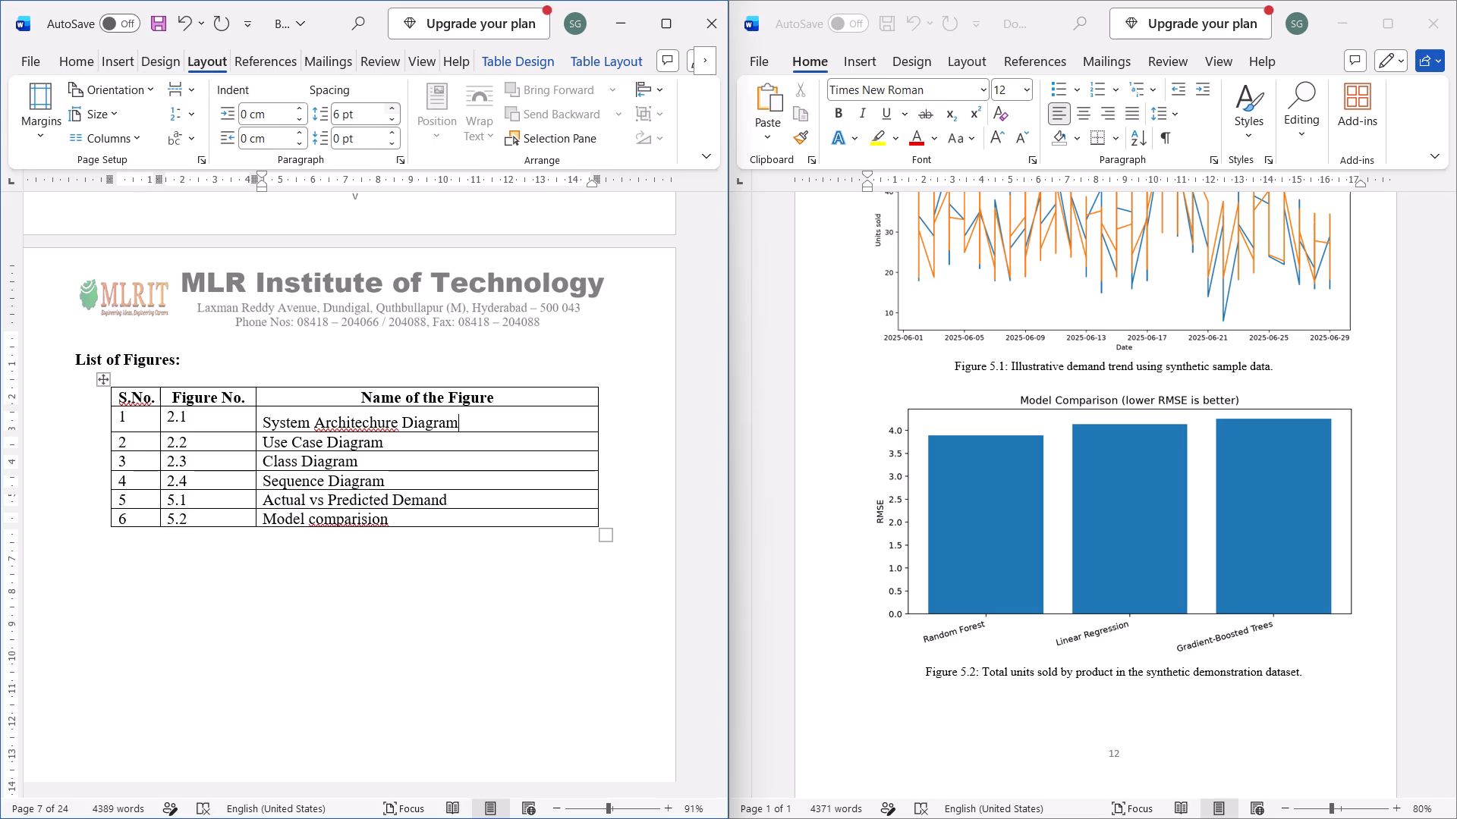
left_click(394, 107)
left_click(394, 107)
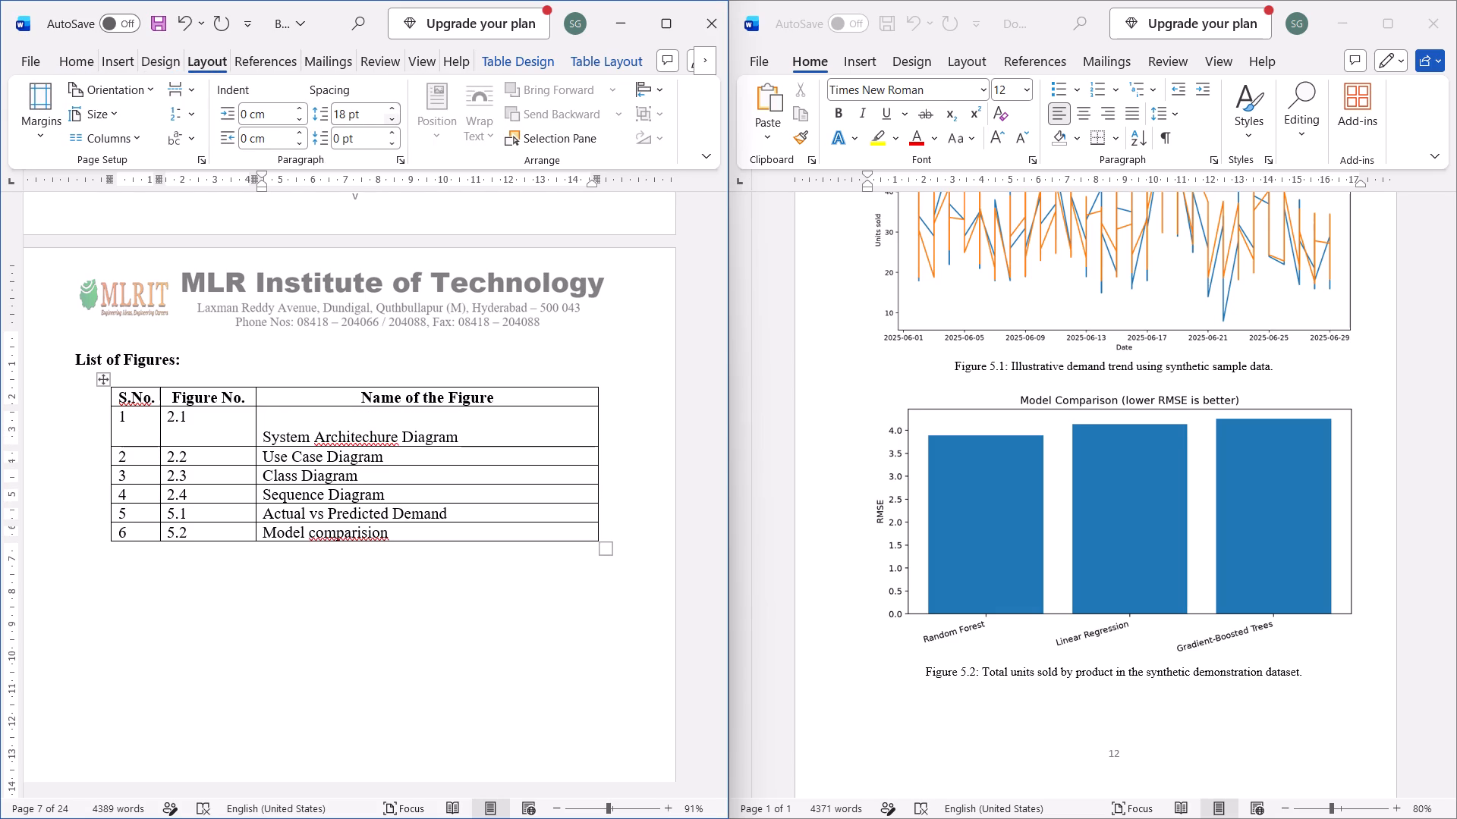
key("ctrl+z")
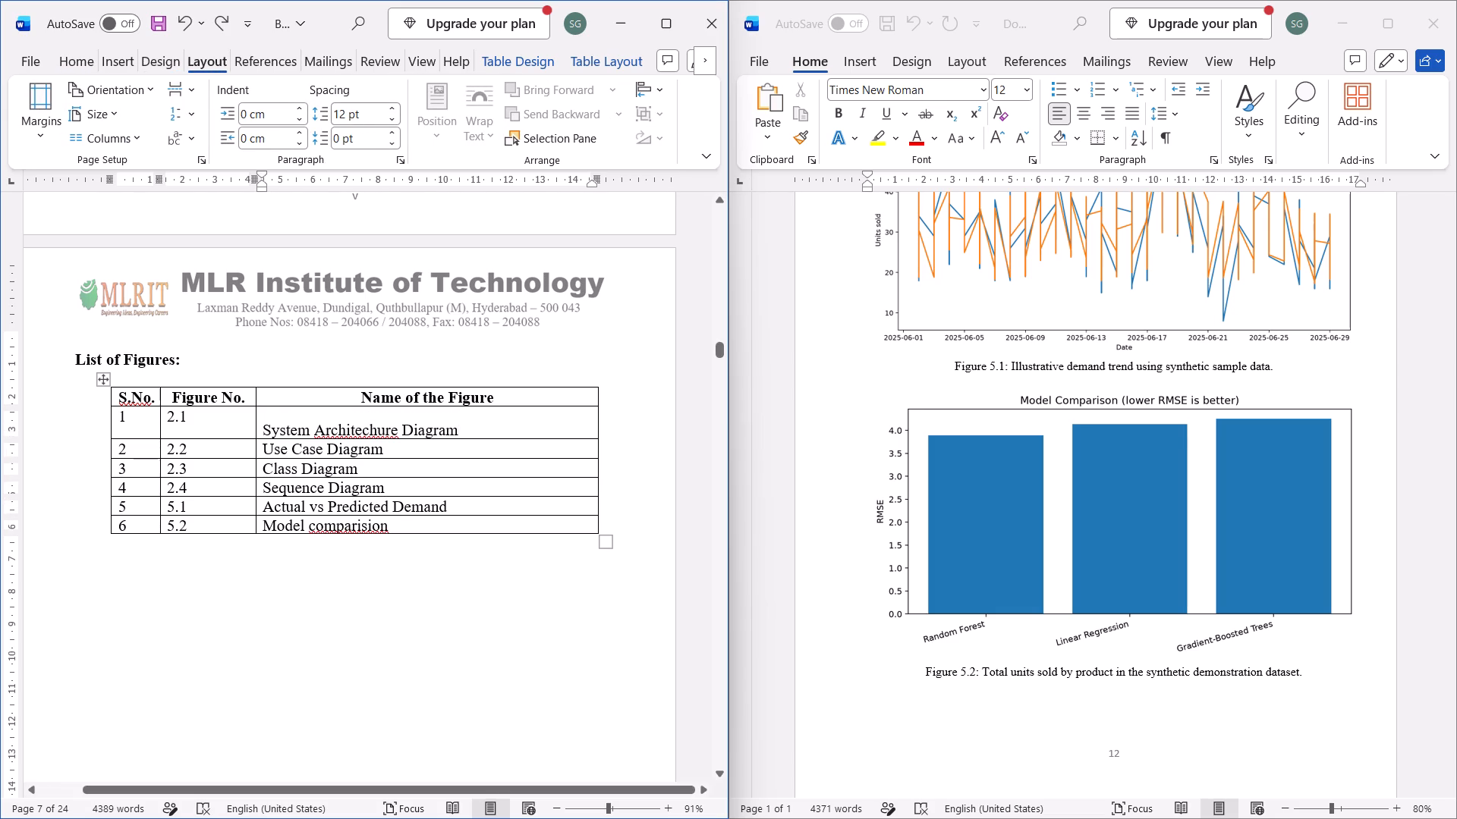
Copy the System Architechure Diagram entry's formatting to the other figure names and to all serial and figure number cells.
left_click_drag(466, 422, 263, 426)
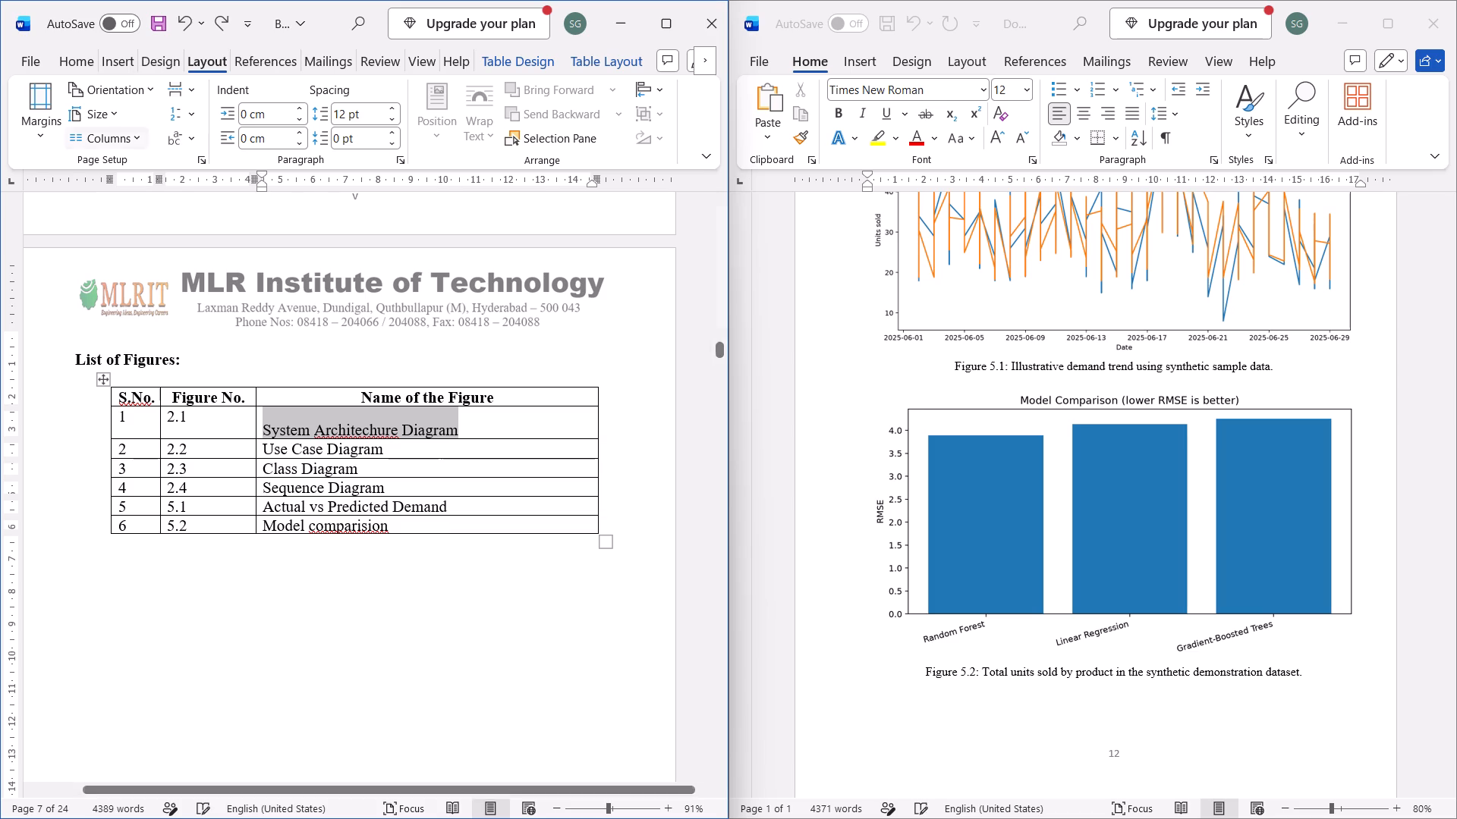
left_click(64, 61)
key("ctrl+alt+c")
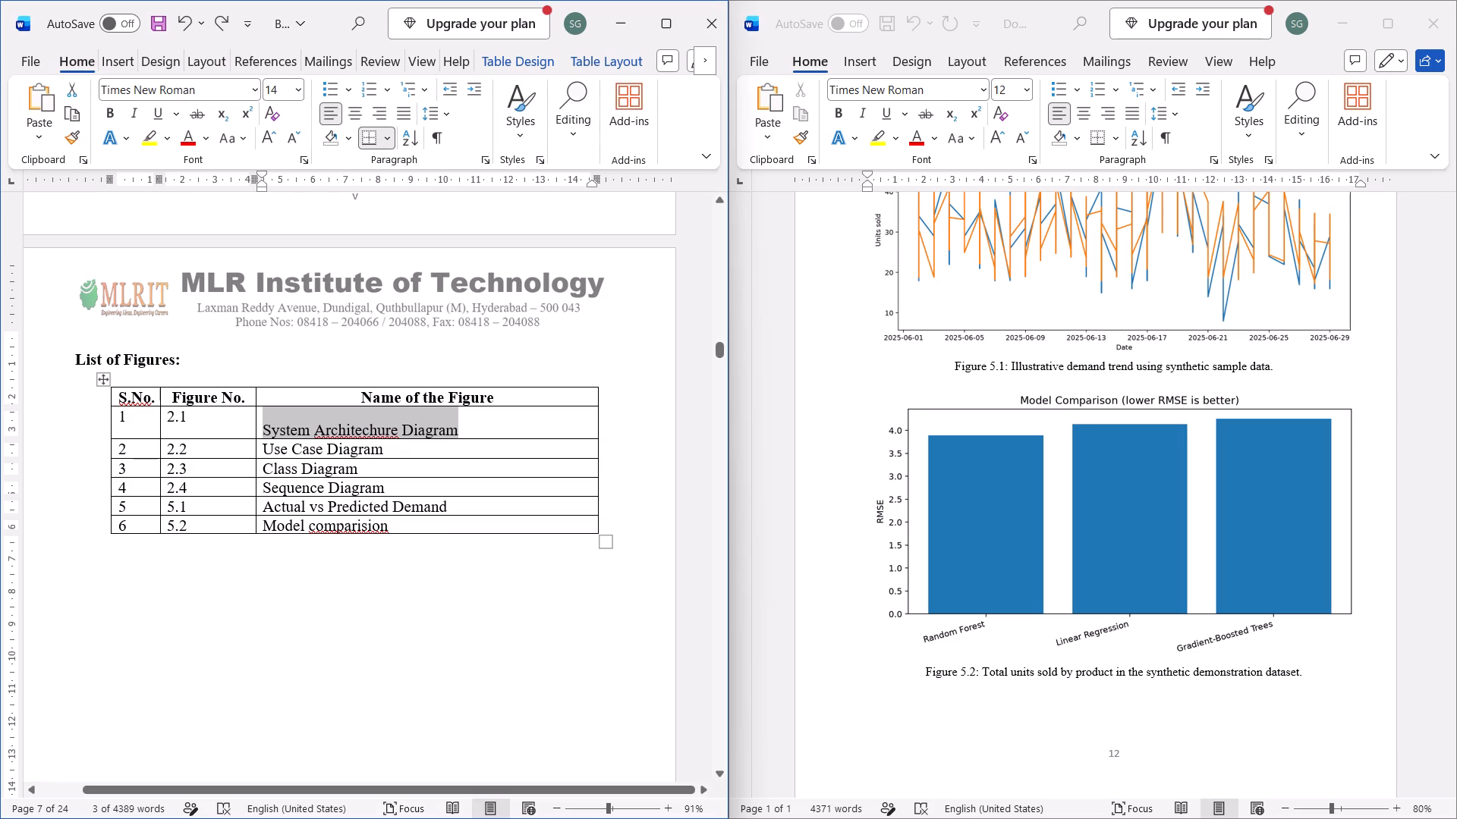
left_click_drag(408, 523, 274, 449)
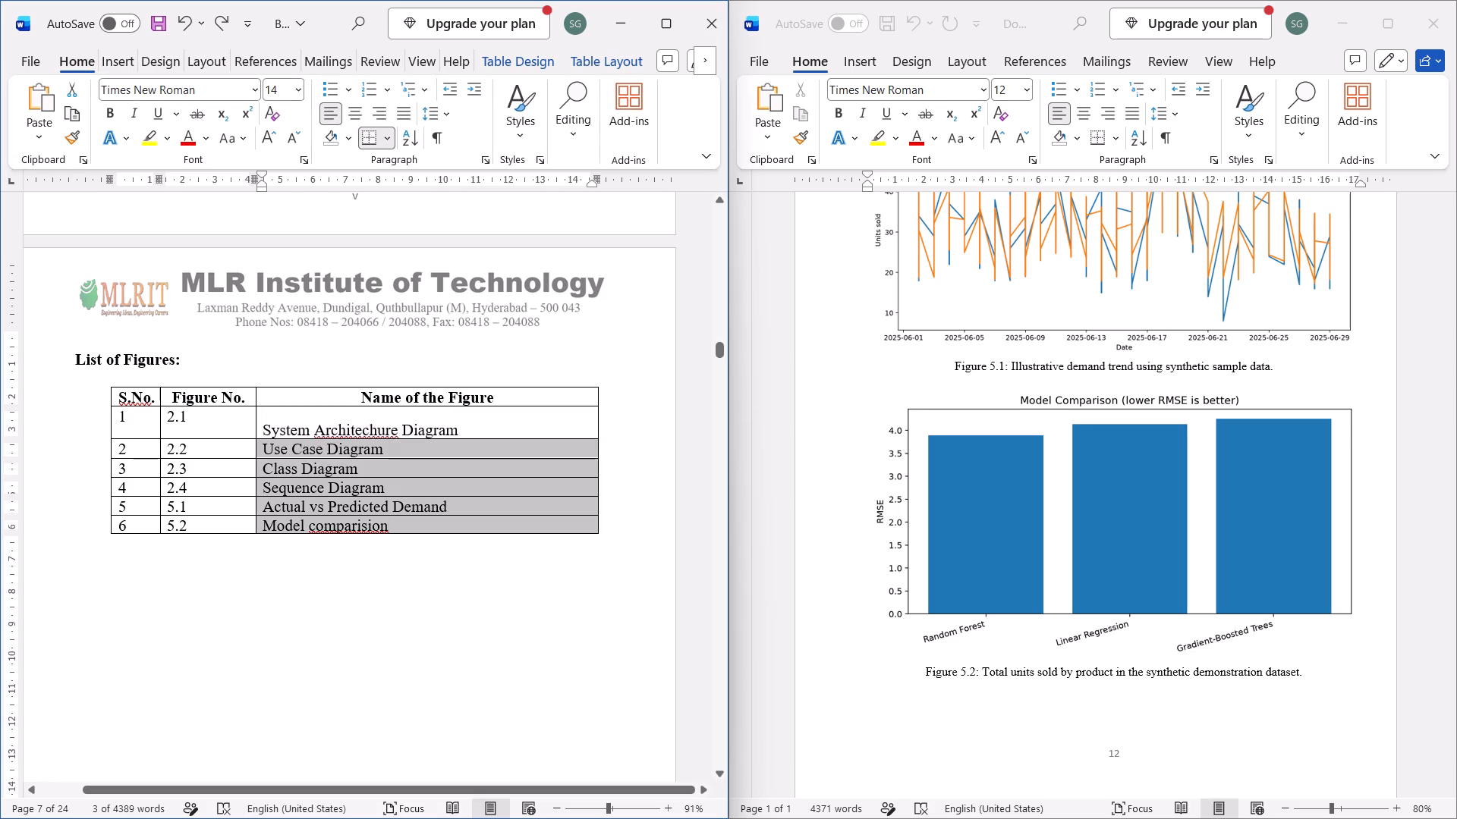
left_click_drag(274, 449, 272, 451)
key("ctrl+alt+v")
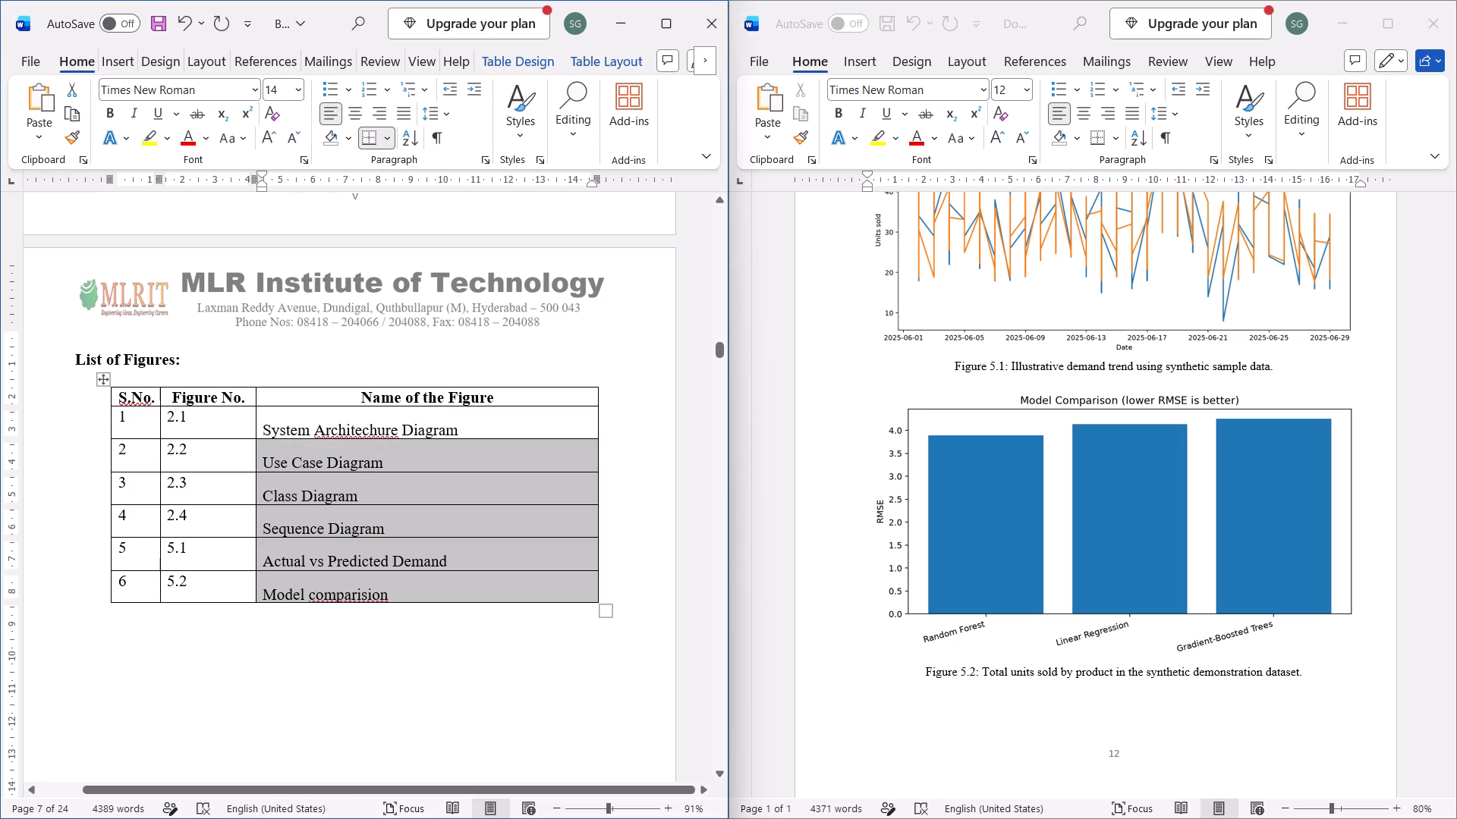
left_click_drag(219, 580, 118, 438)
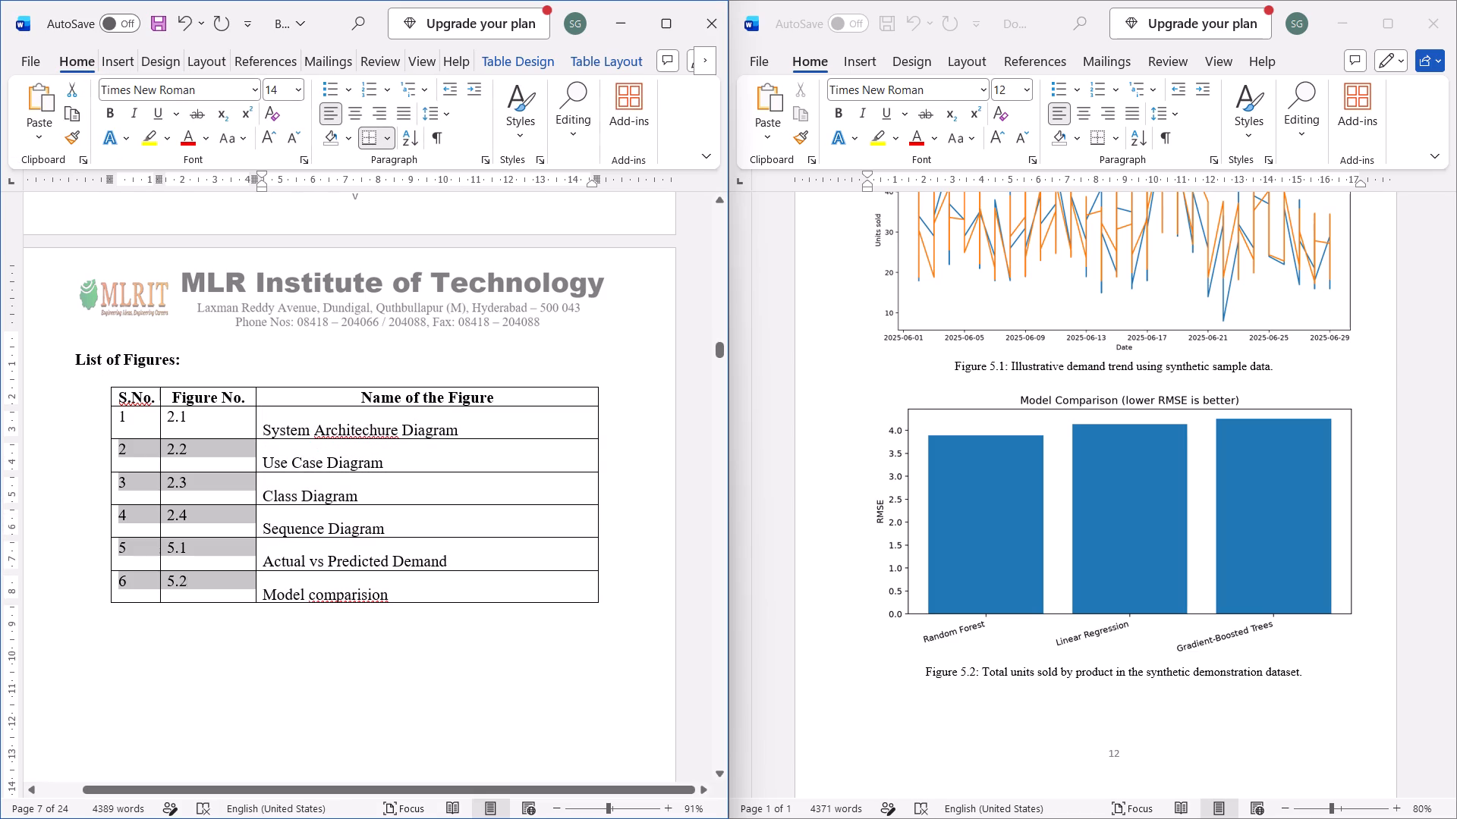
left_click_drag(118, 438, 109, 420)
key("ctrl+alt+v")
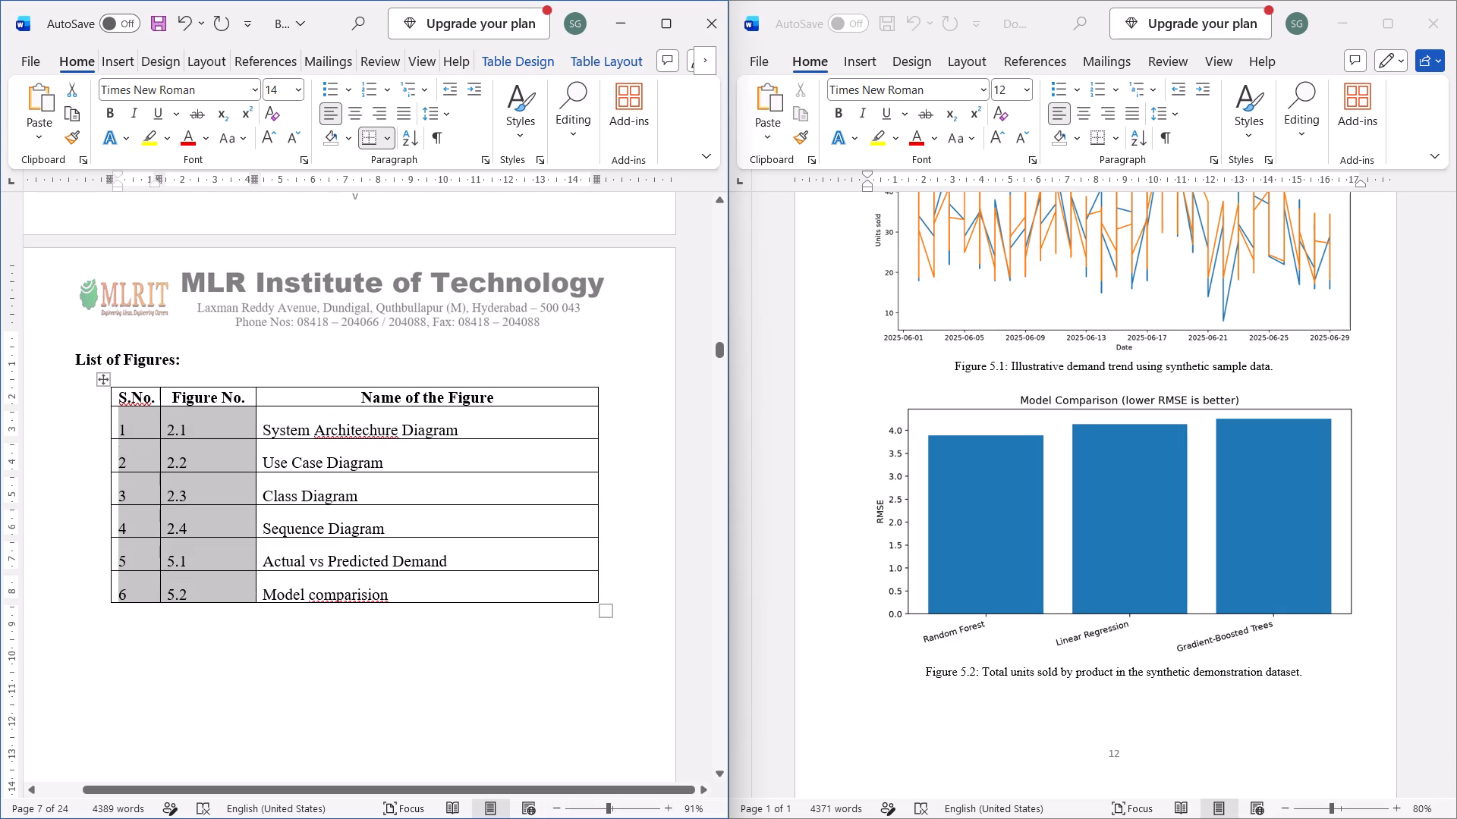
left_click(445, 676)
Centre the text of all six entry rows in the List of Figures table.
scroll(673, 697, "down", 2)
scroll(673, 697, "up", 1)
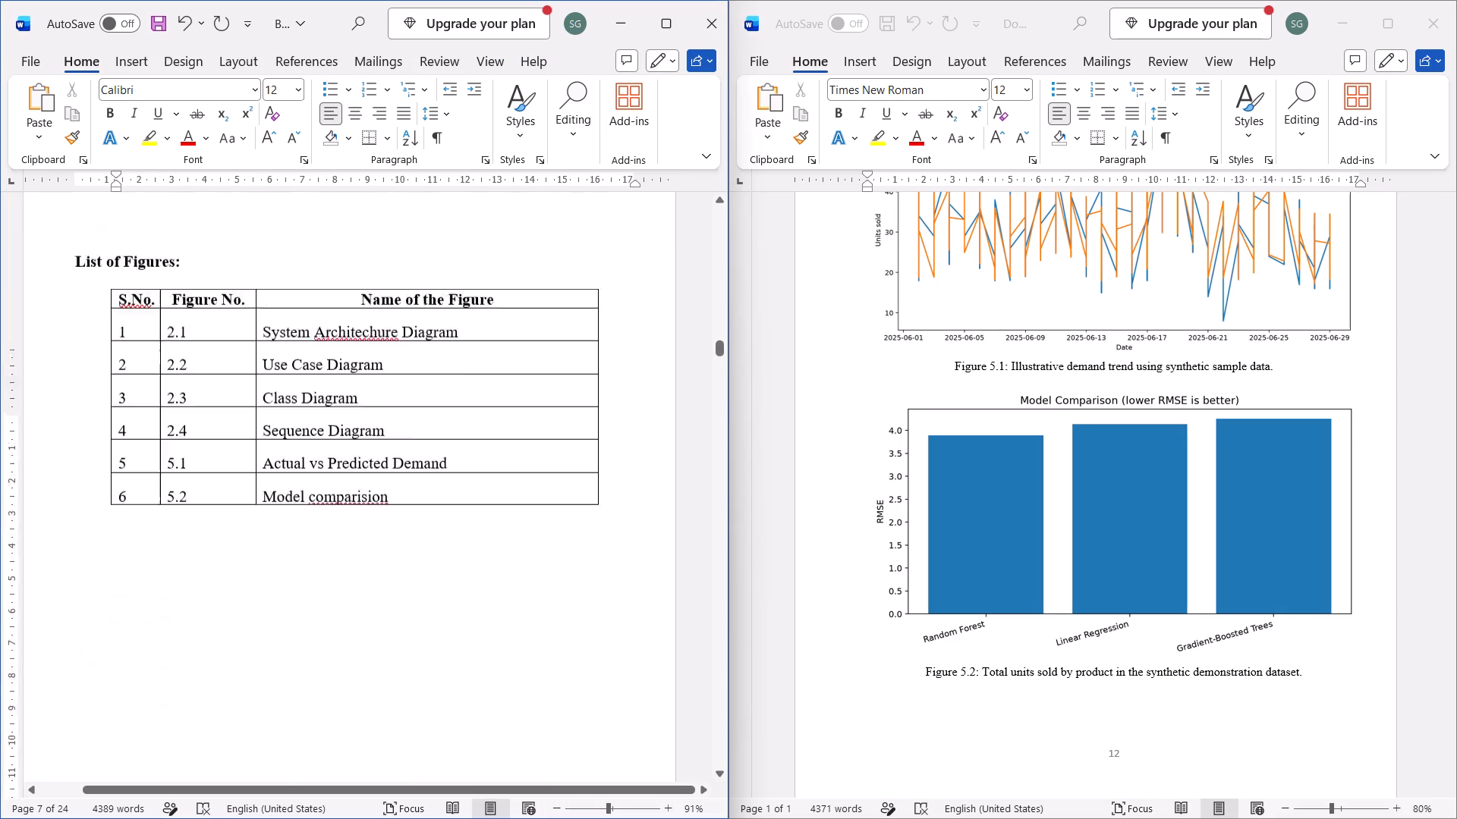
scroll(673, 697, "up", 1)
scroll(623, 589, "down", 1)
left_click(628, 532)
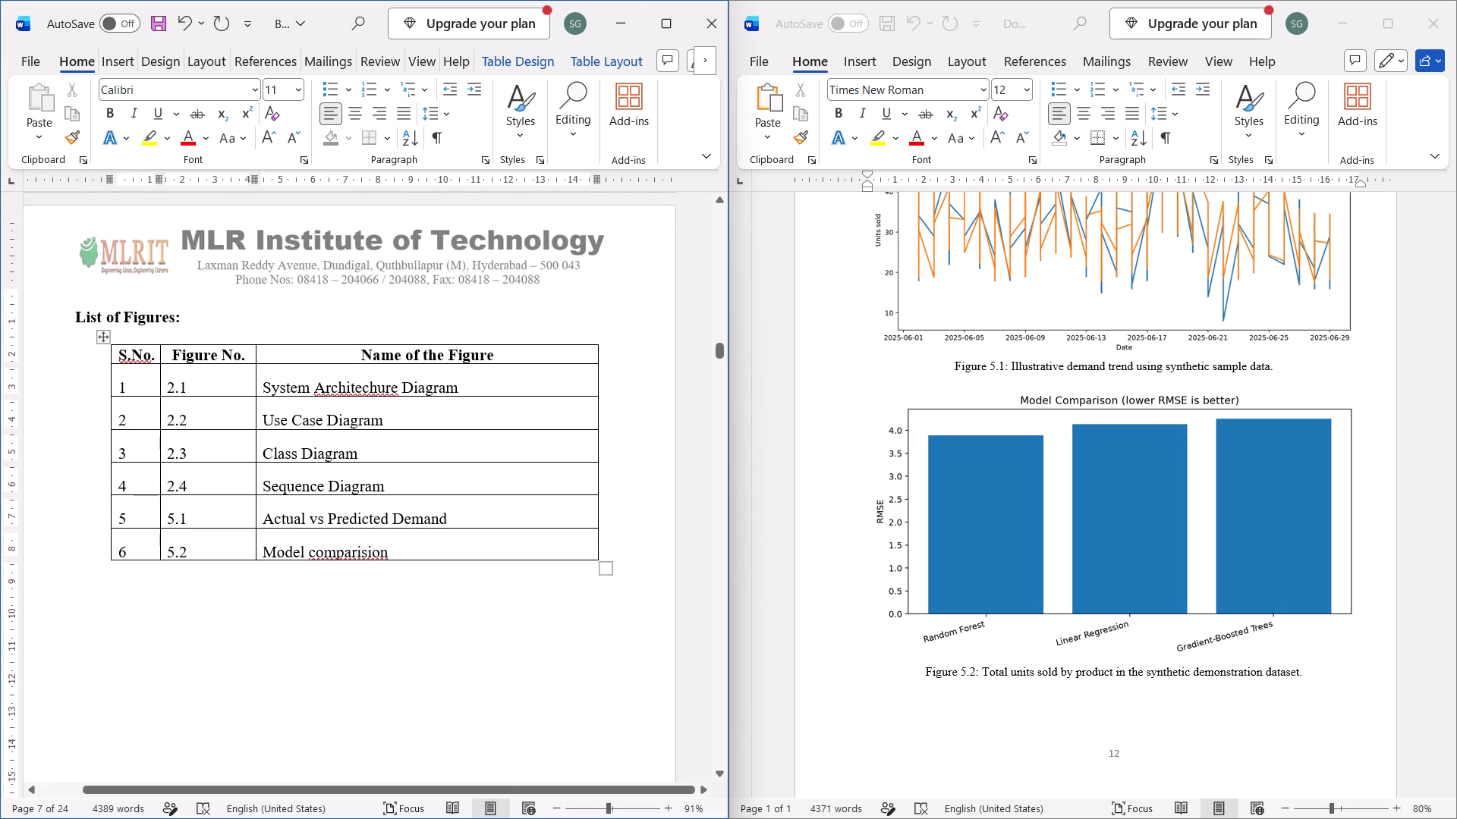
left_click_drag(412, 551, 115, 382)
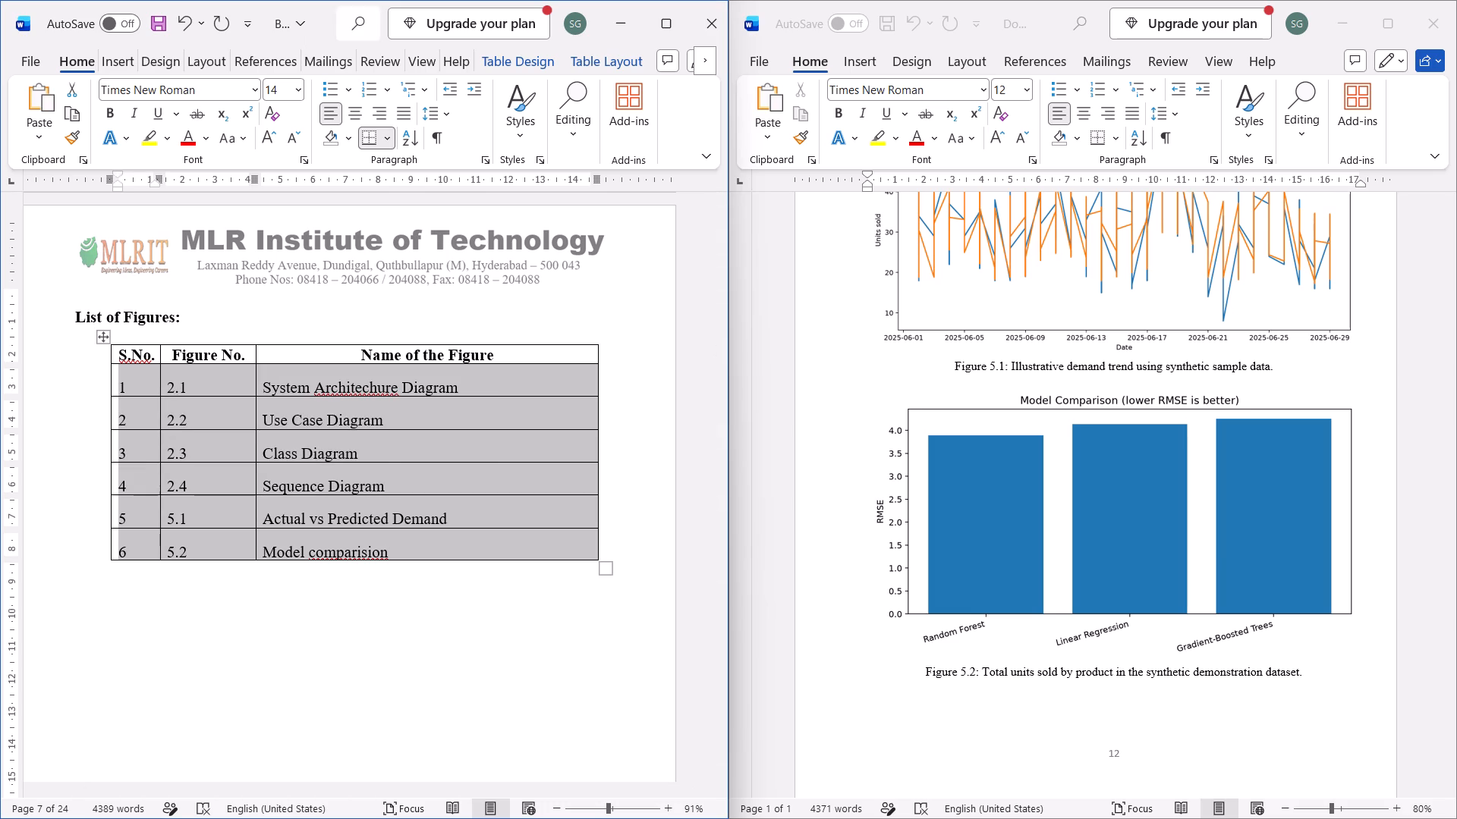
left_click(349, 111)
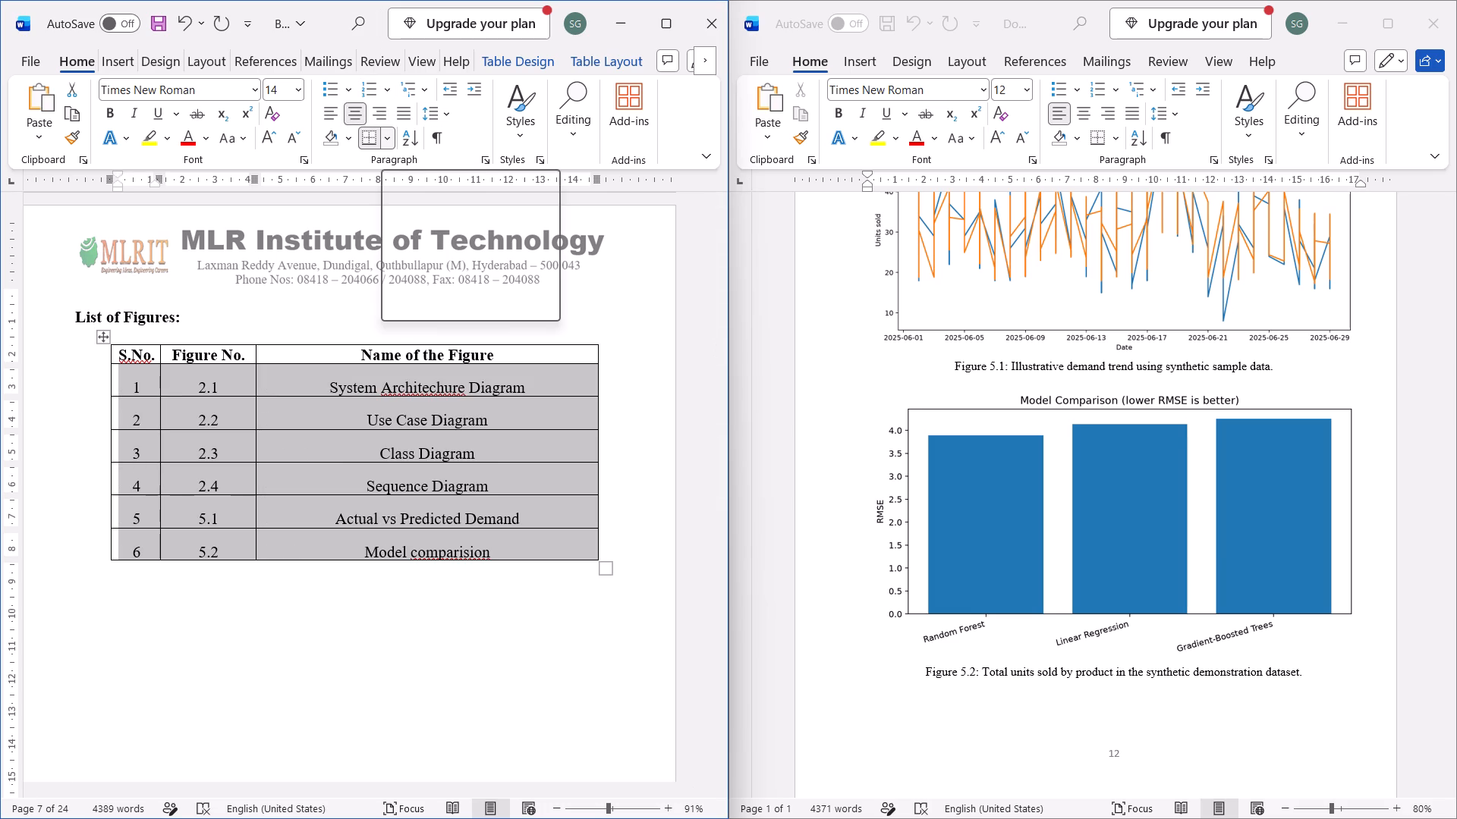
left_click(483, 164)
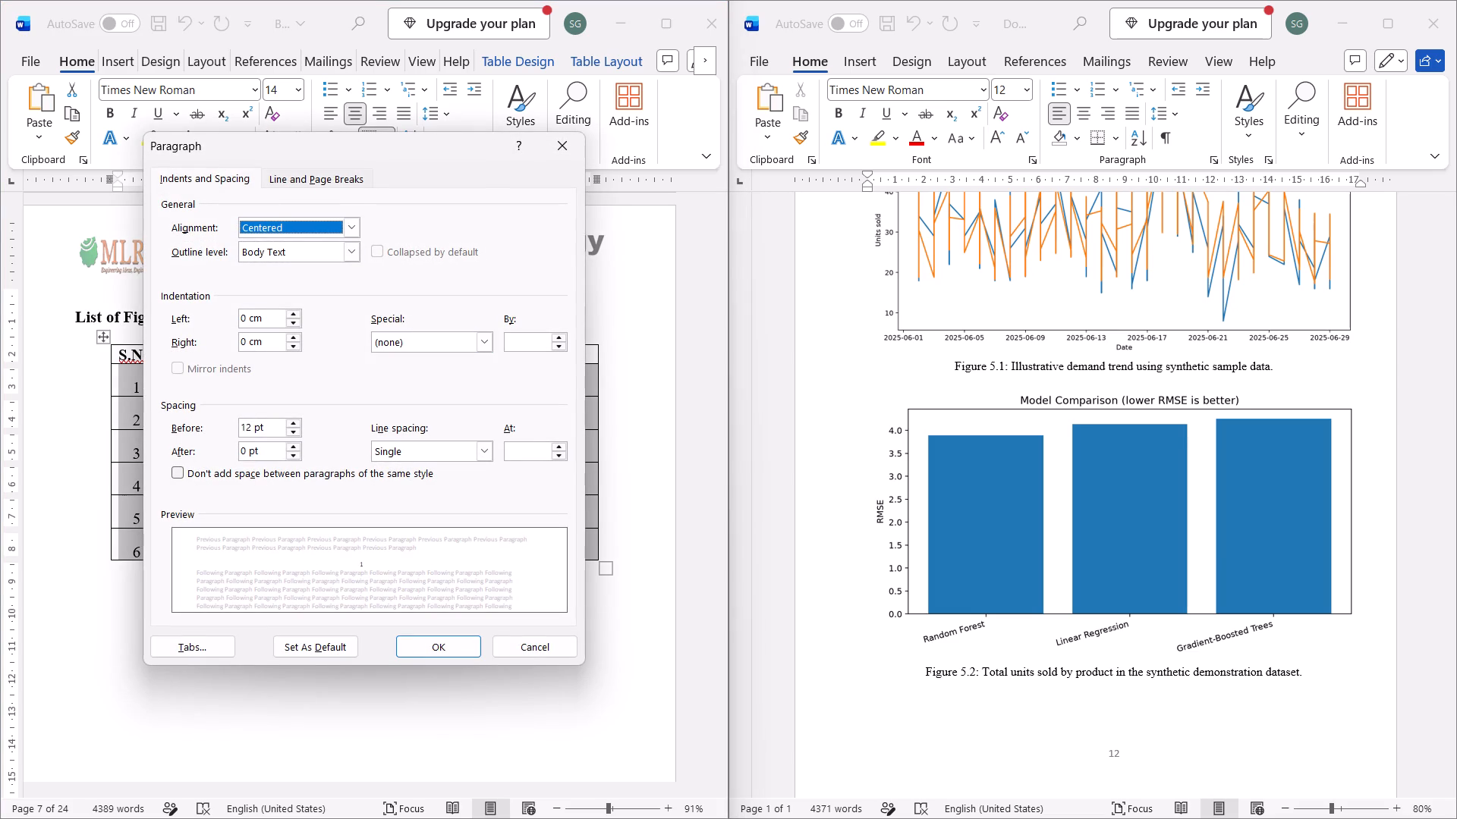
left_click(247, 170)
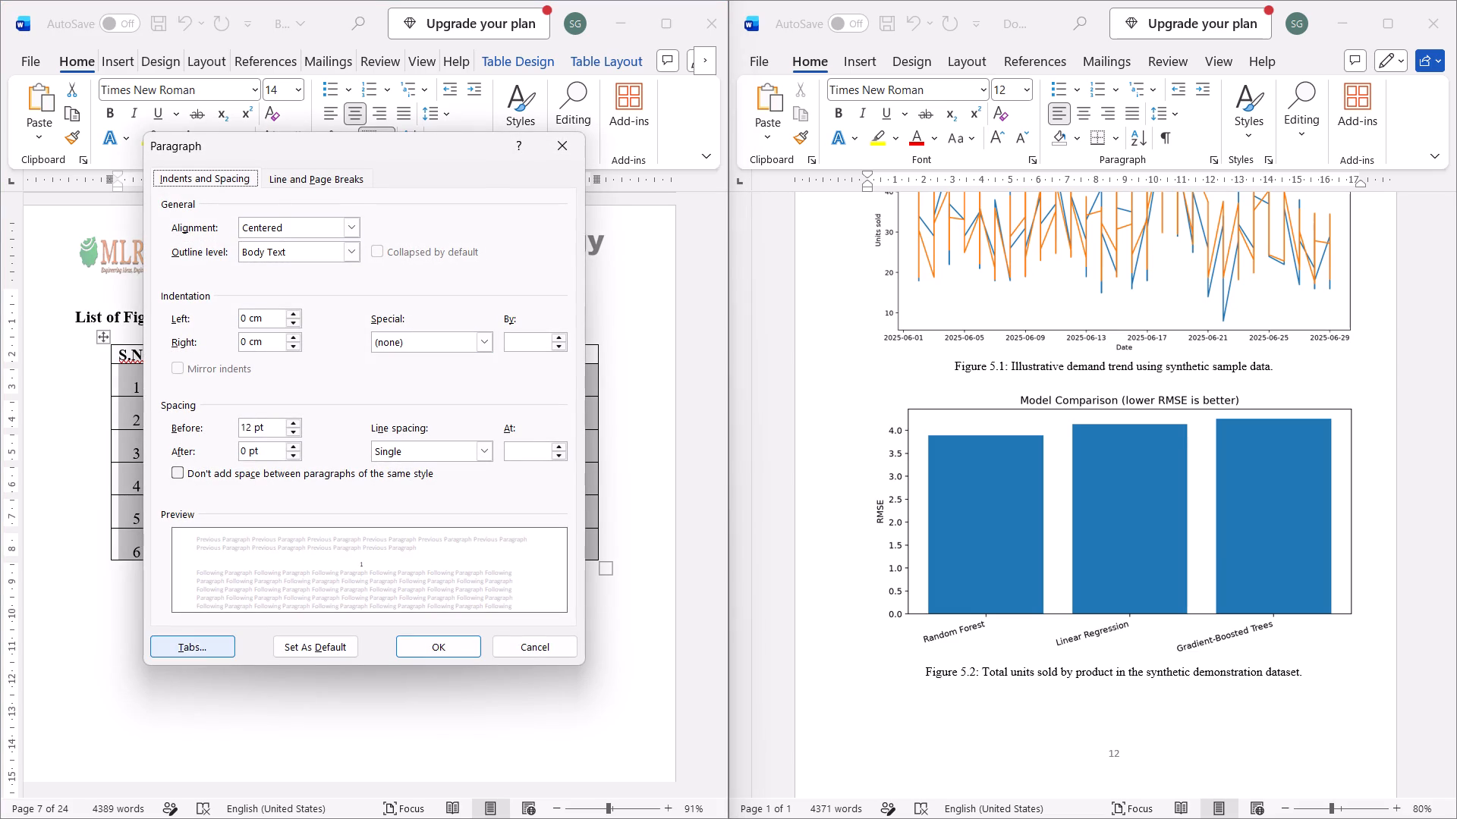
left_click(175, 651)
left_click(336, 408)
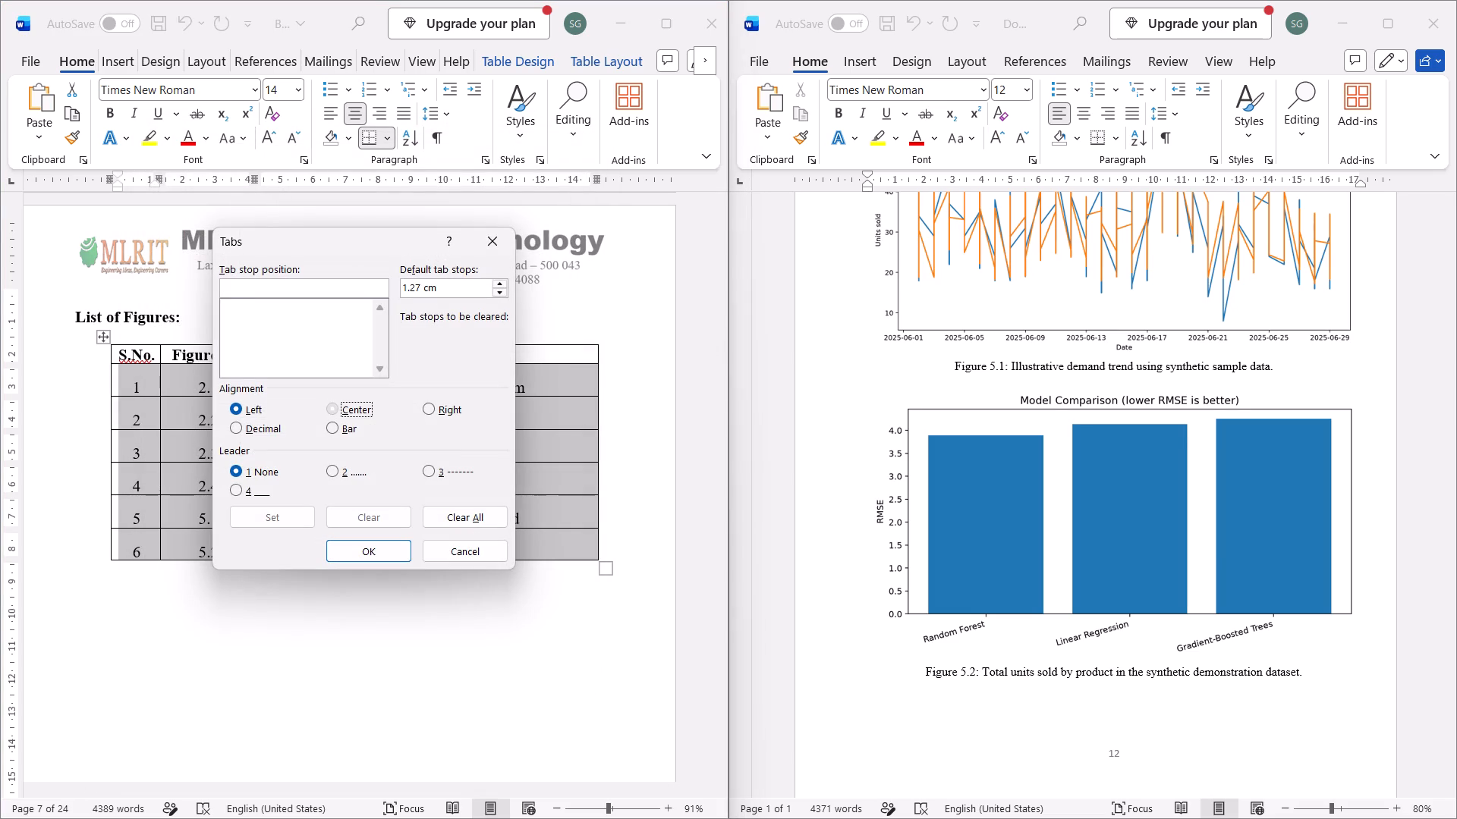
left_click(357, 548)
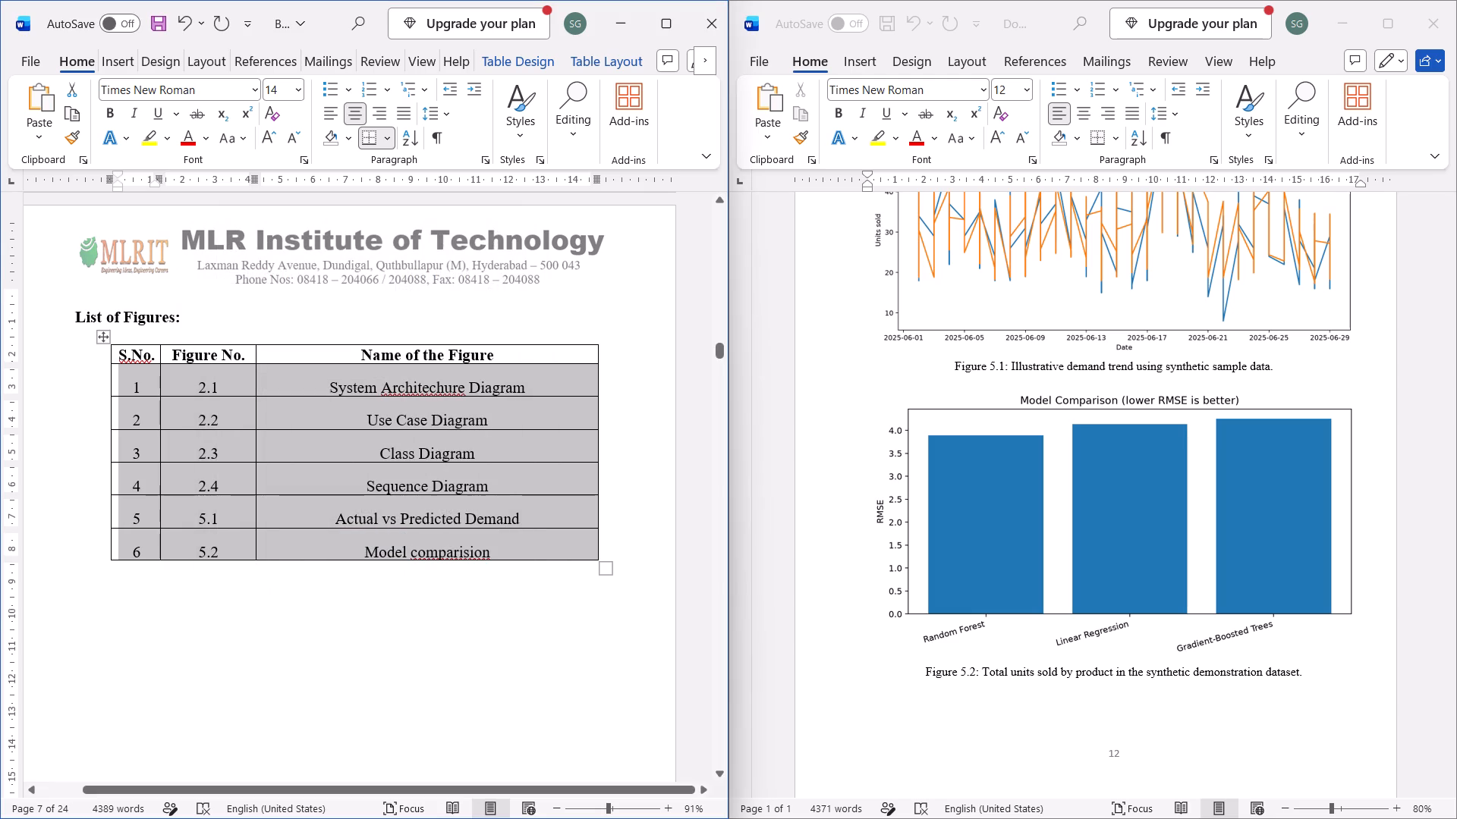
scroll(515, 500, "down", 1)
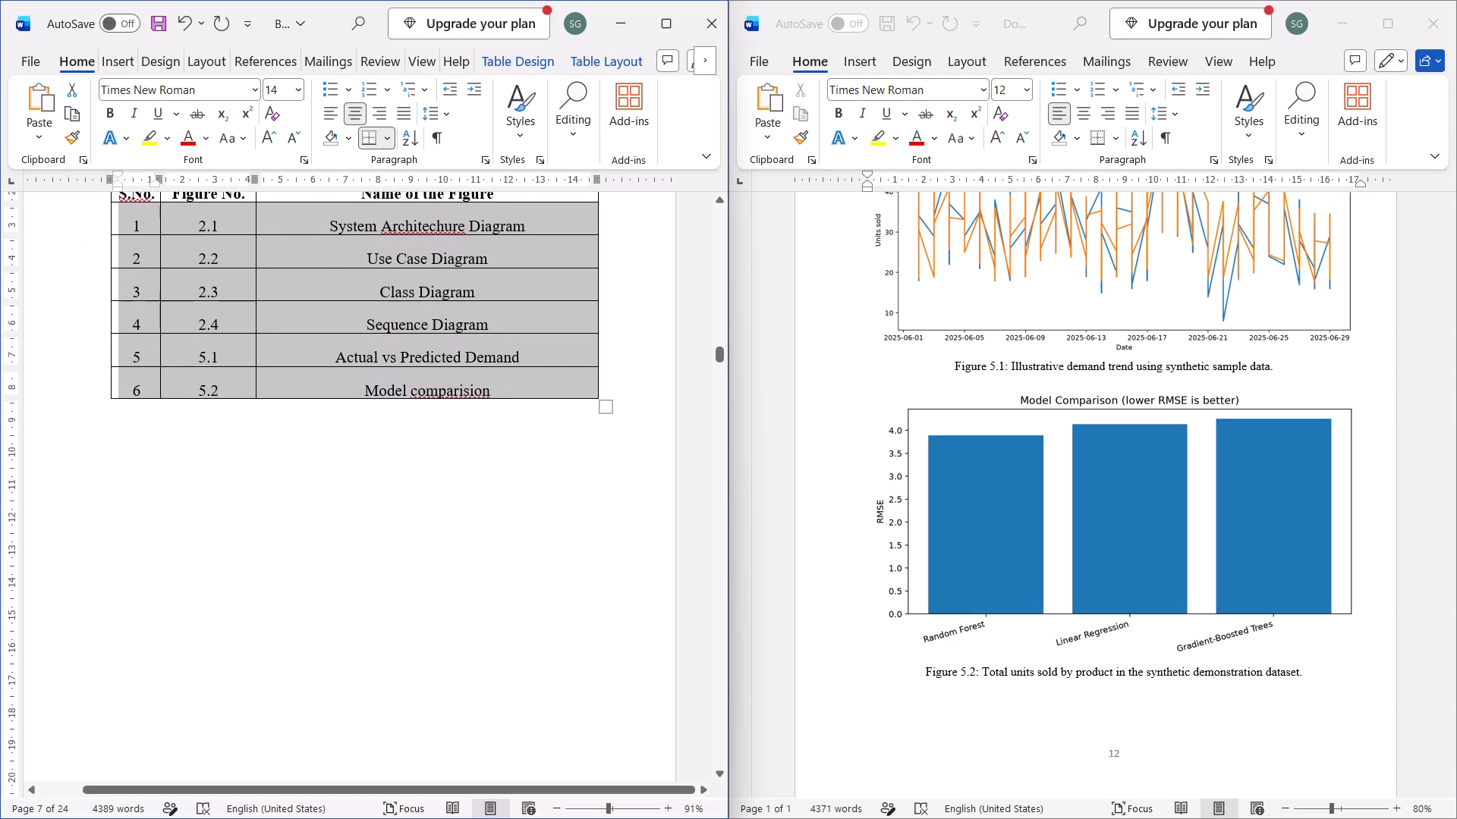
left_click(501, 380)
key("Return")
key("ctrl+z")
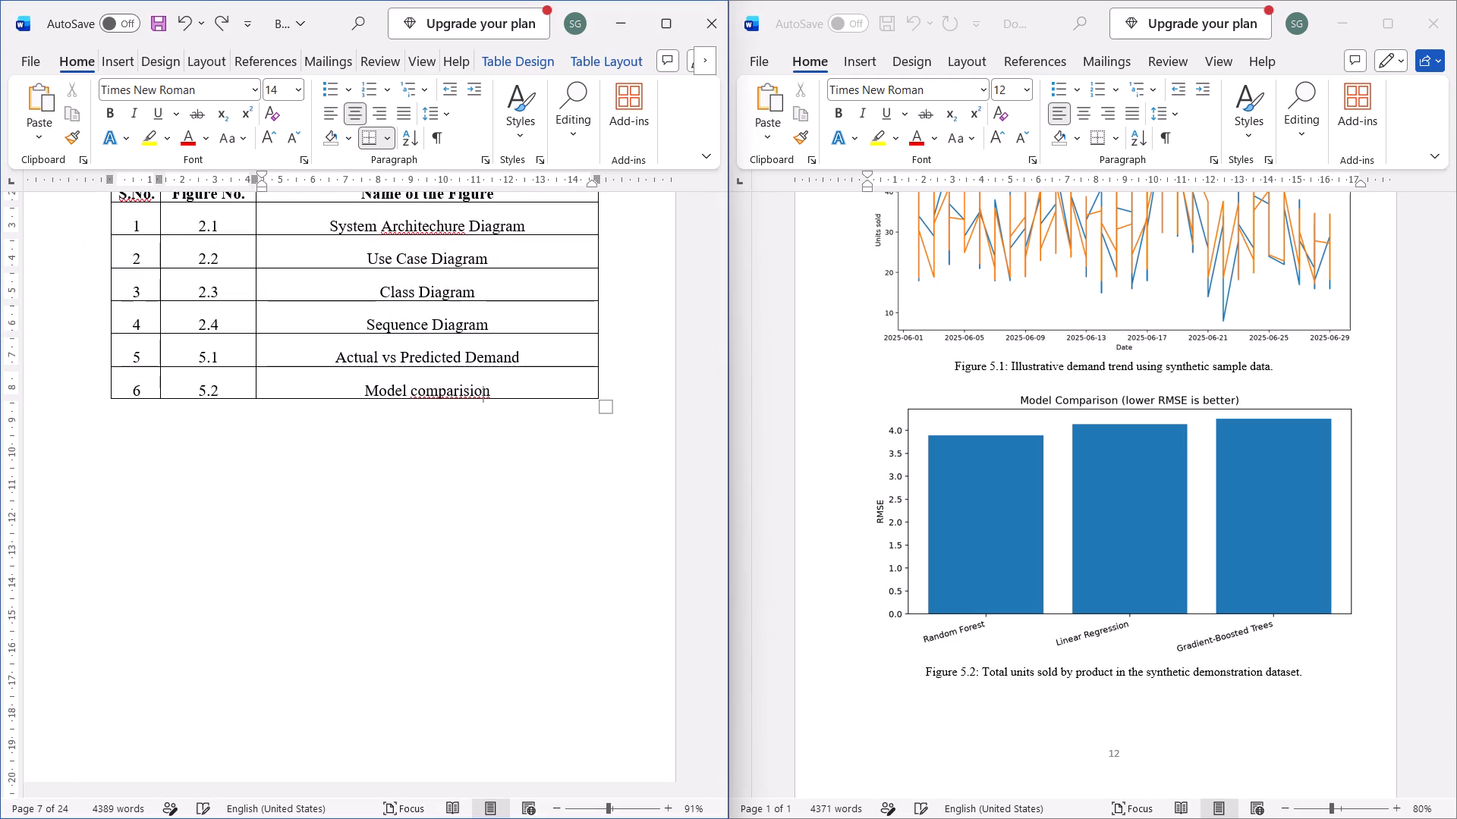
Save the BDT report.
key("ctrl+s")
key("ctrl+s")
key("ctrl+s")
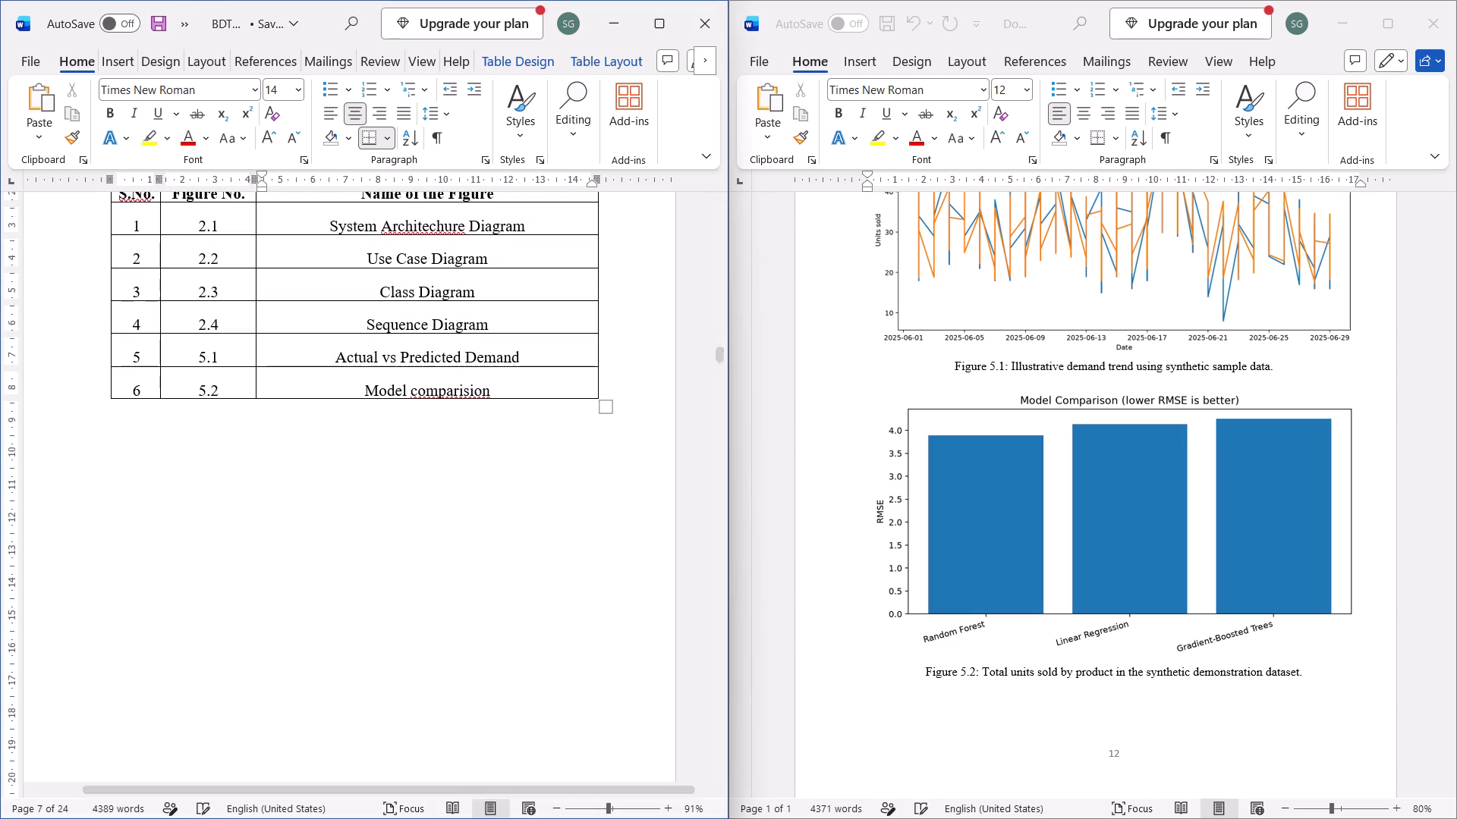
Close the side-by-side report copy without saving its changes.
left_click(1428, 36)
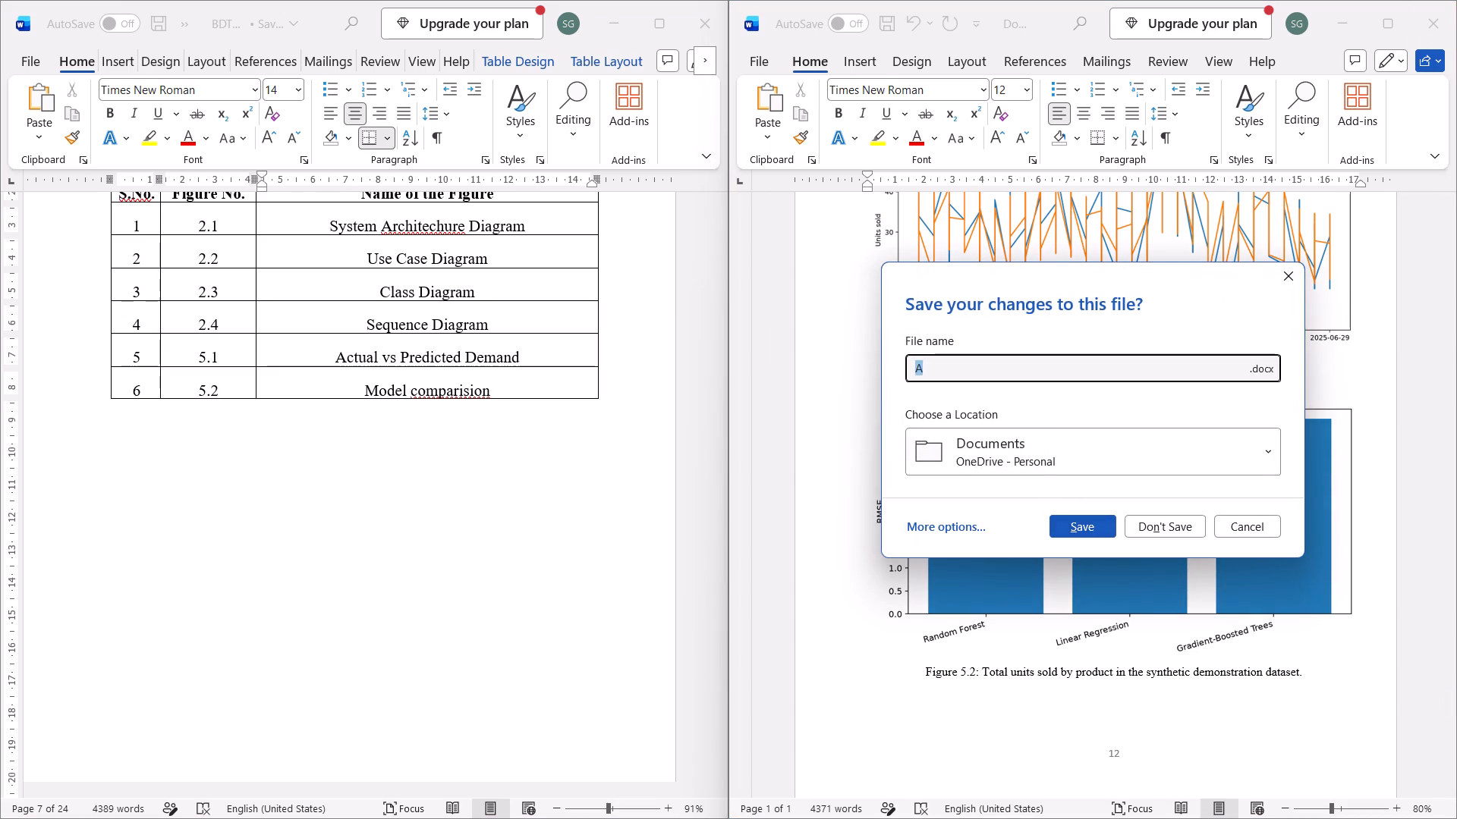
left_click(1151, 526)
Enlarge the BDT report window and review the title, vision and mission, certificate, declaration and acknowledgement pages for consistent names and details.
left_click(672, 40)
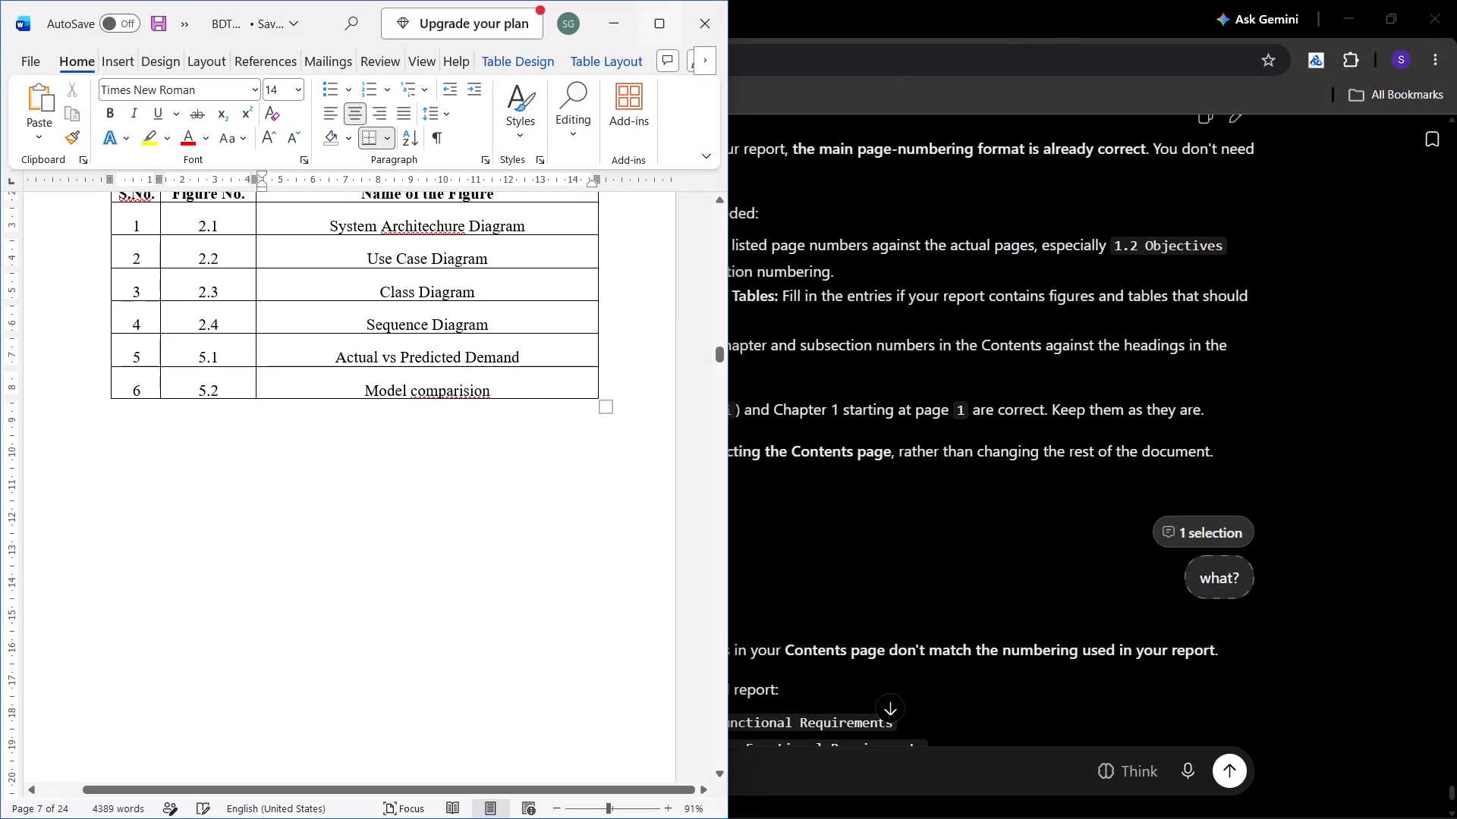
scroll(854, 366, "up", 5, "ctrl")
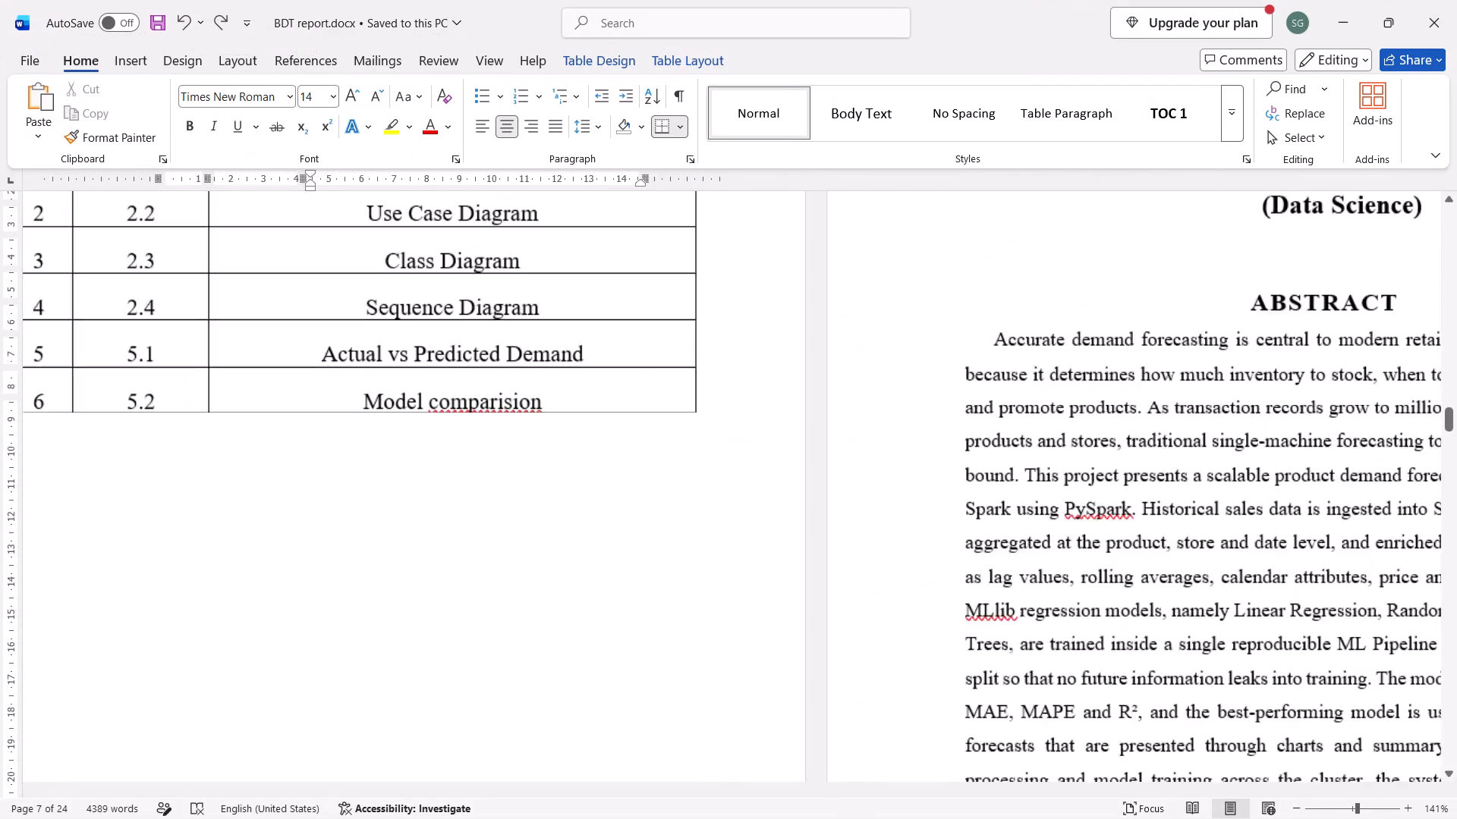
scroll(854, 366, "up", 1)
scroll(854, 366, "down", 3, "ctrl")
scroll(854, 366, "up", 7)
scroll(854, 366, "down", 2)
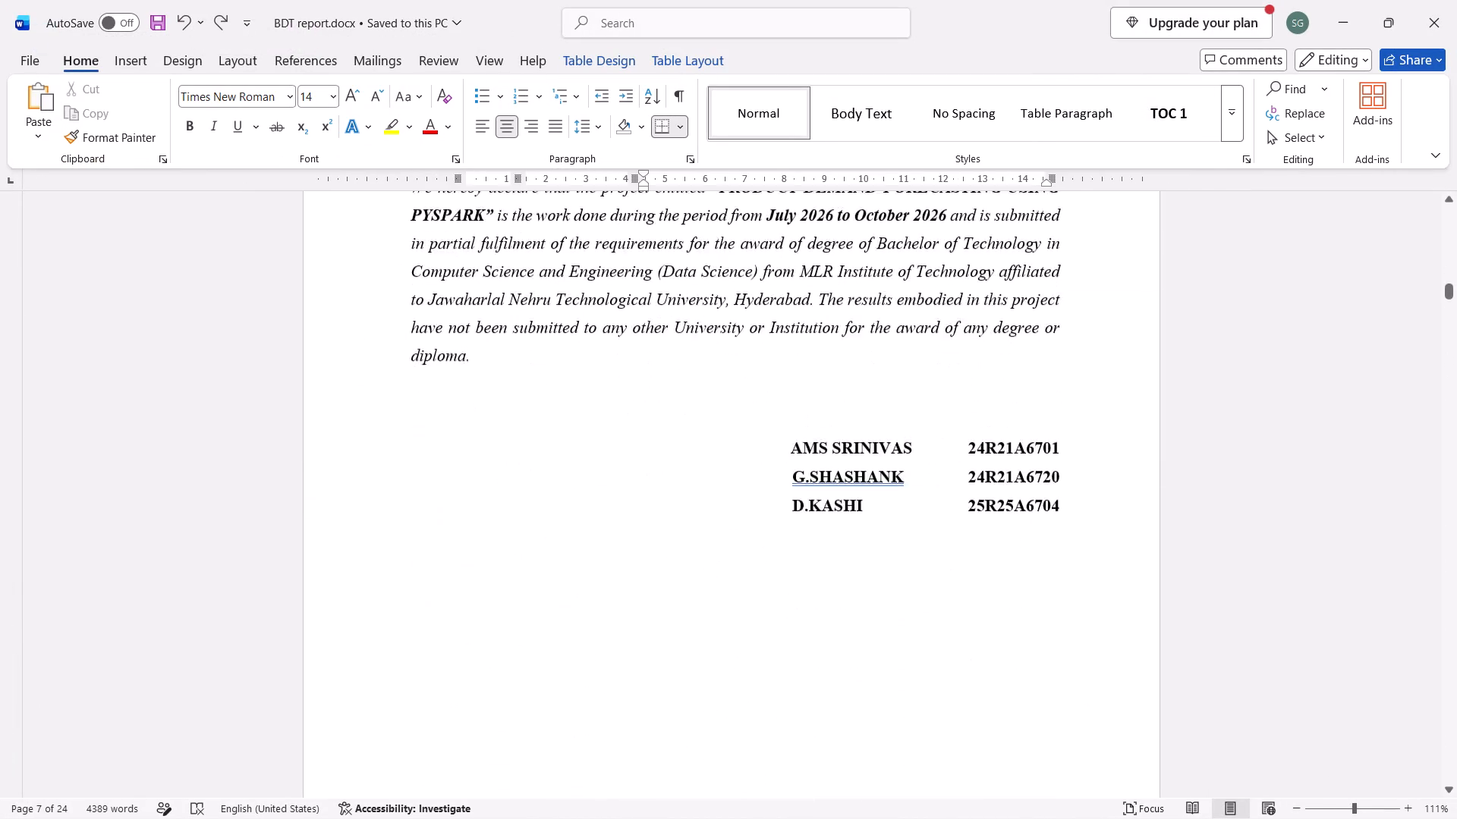
scroll(854, 366, "down", 5)
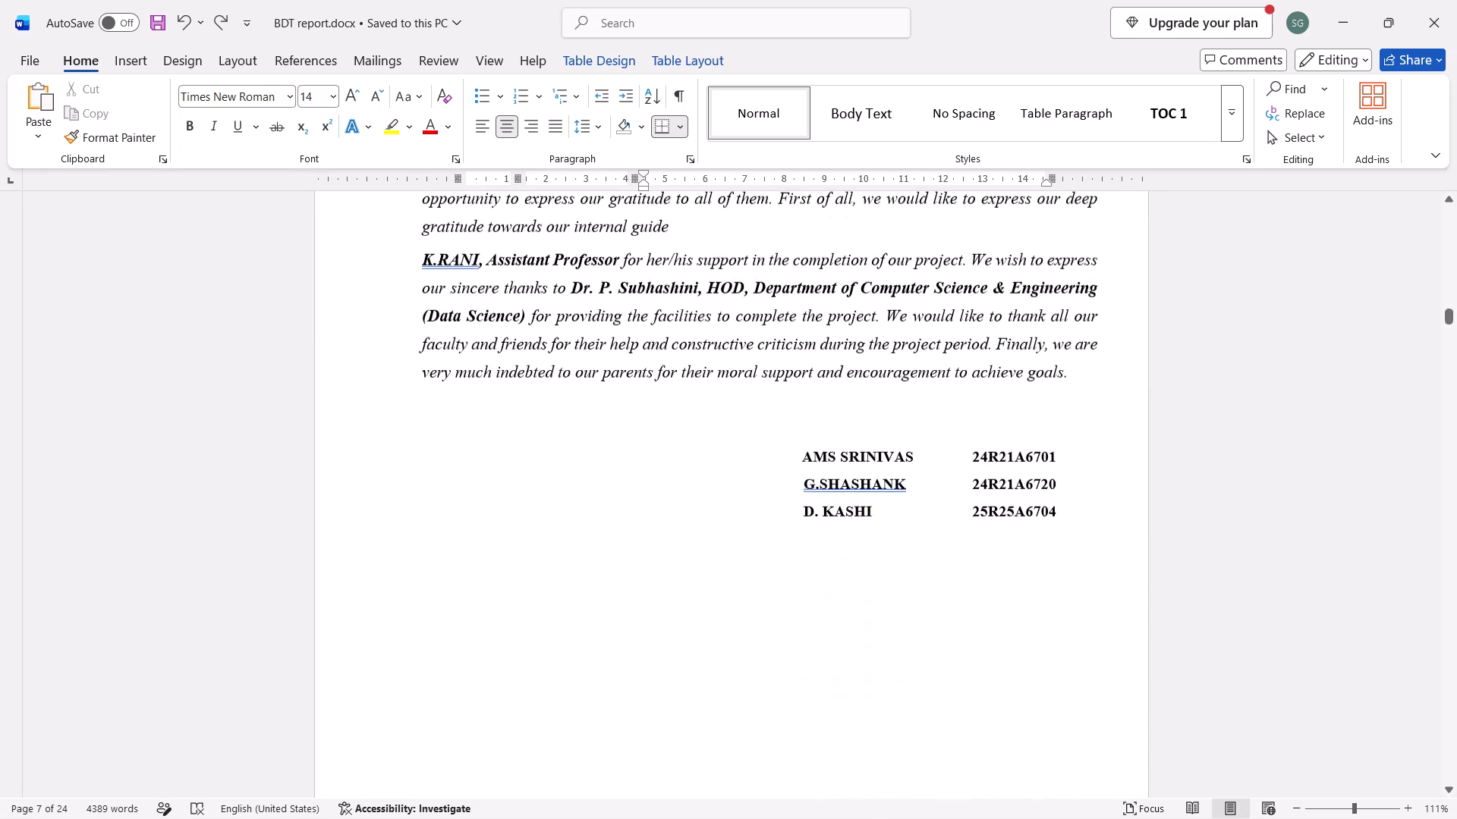
scroll(854, 366, "down", 2)
scroll(854, 366, "up", 1)
scroll(854, 366, "down", 2)
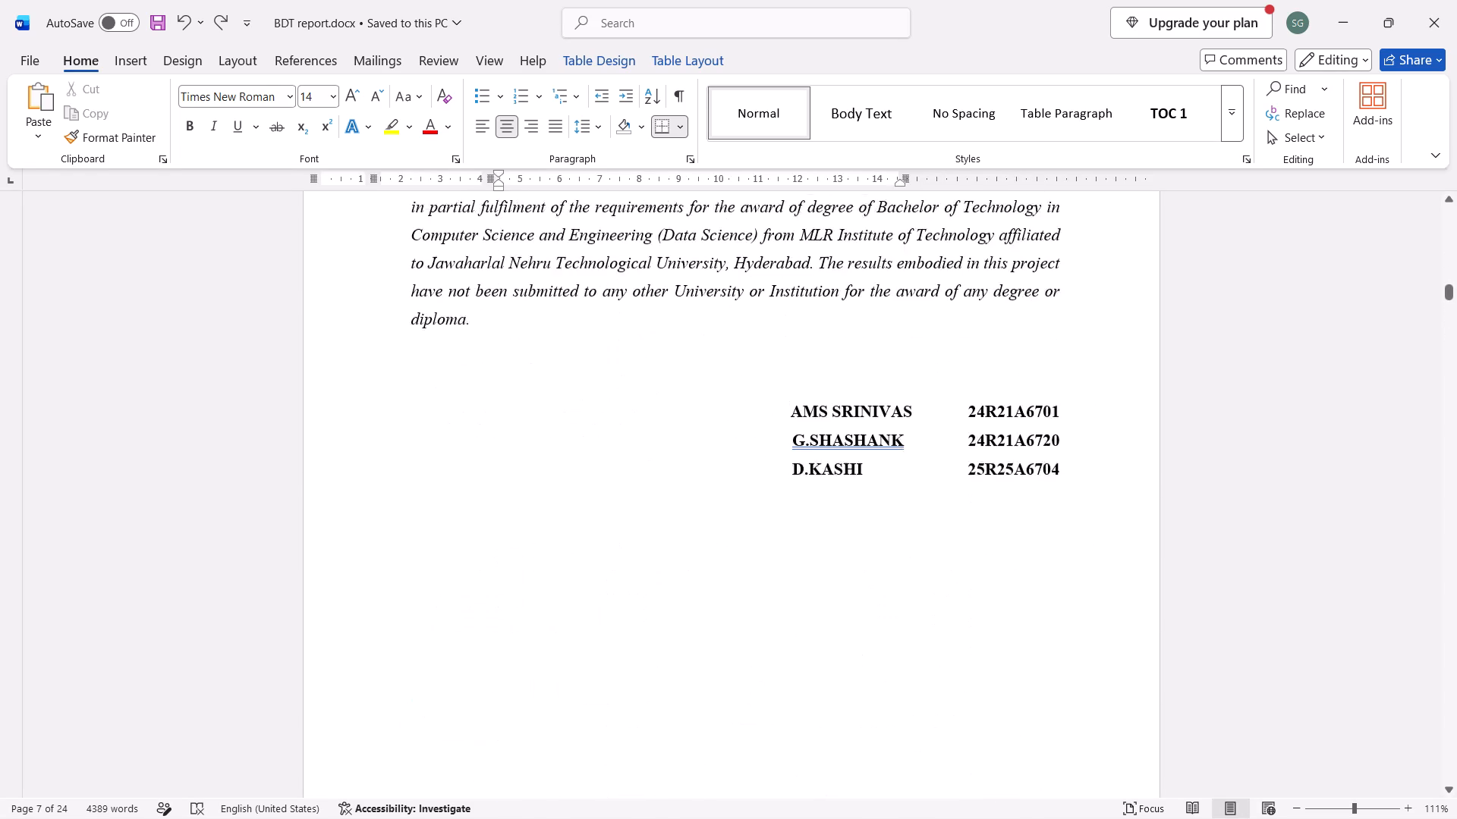
scroll(854, 366, "up", 3)
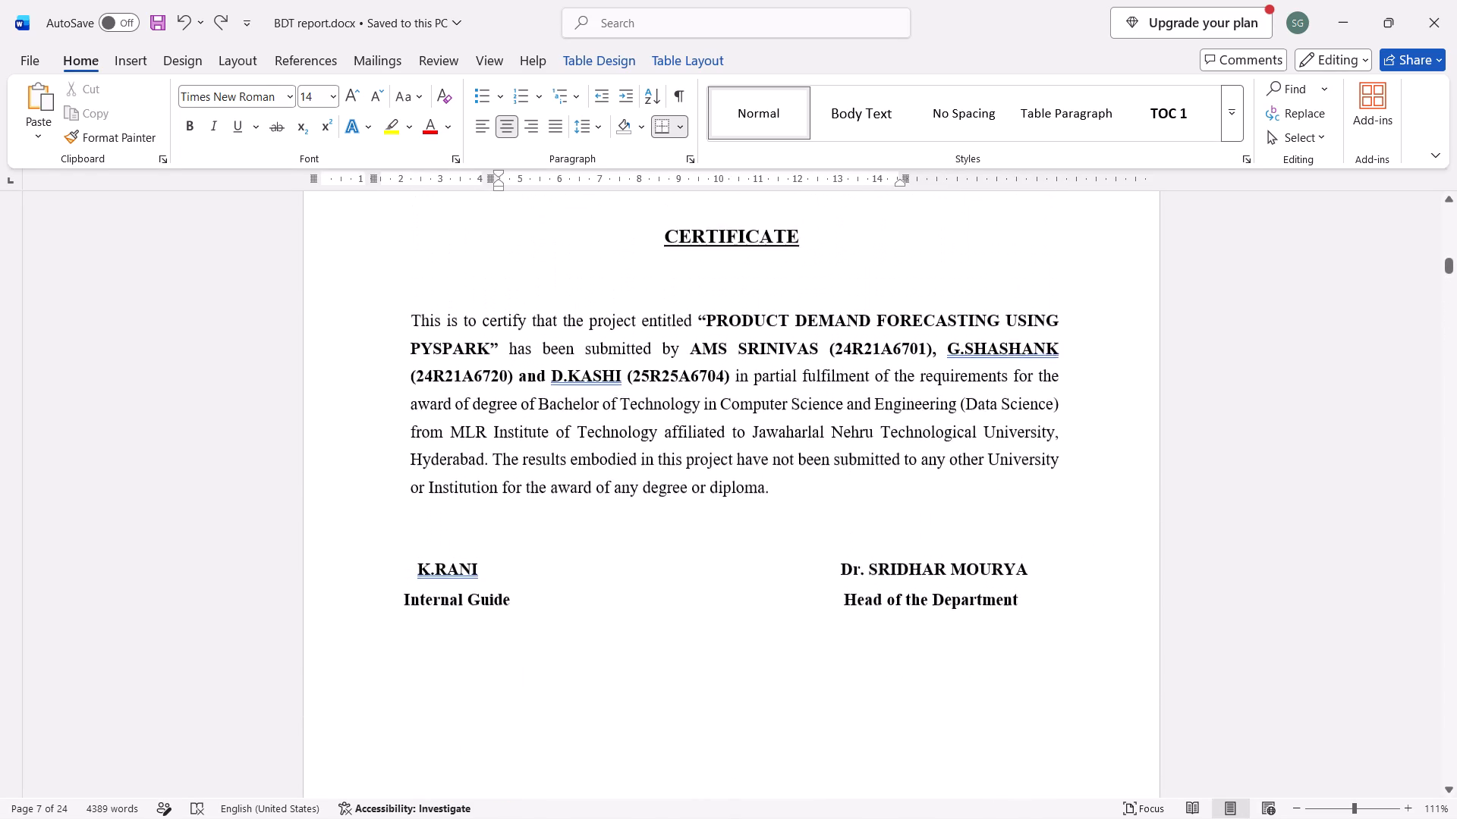
scroll(854, 366, "up", 2)
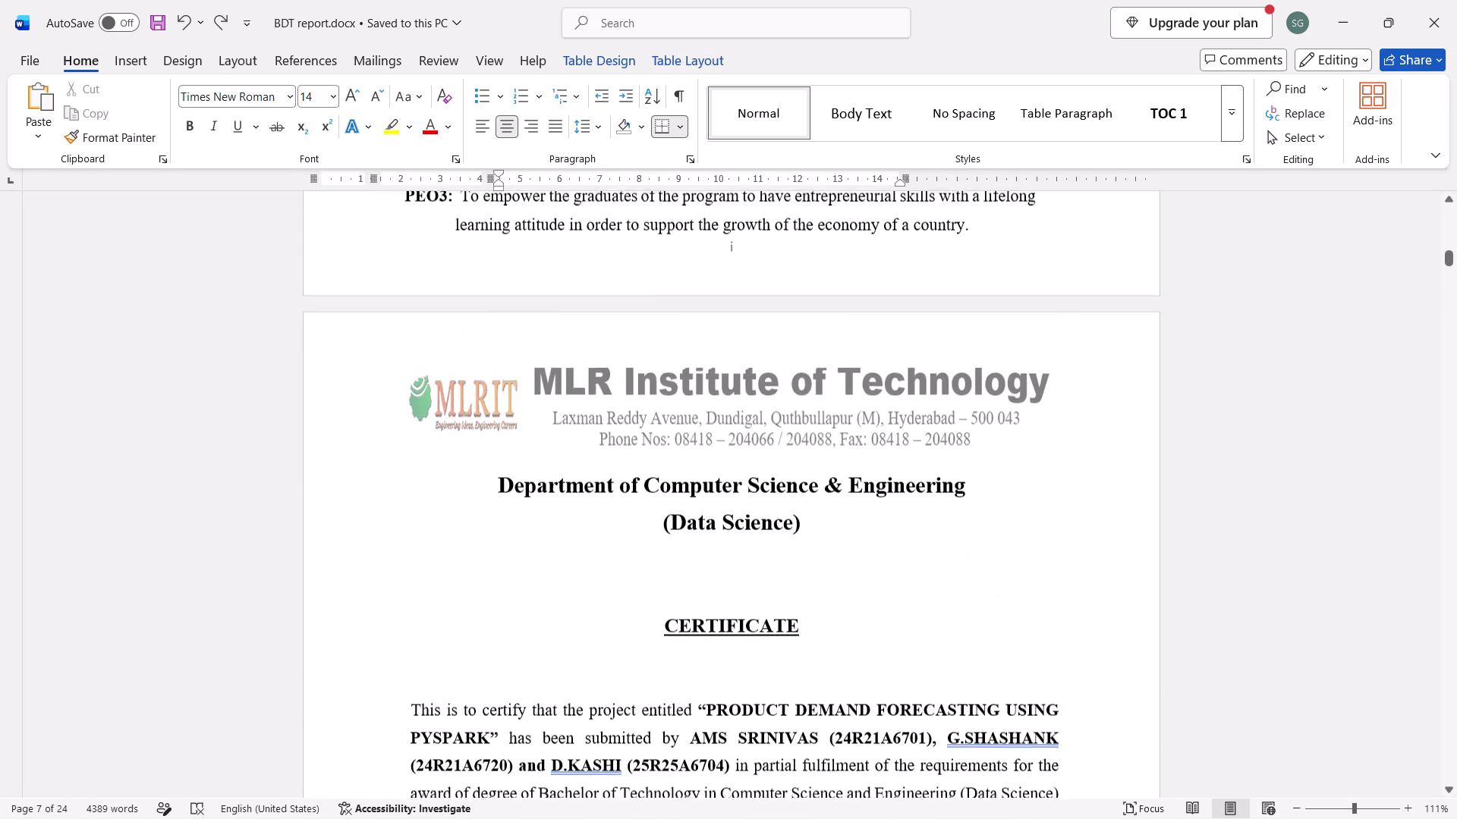
scroll(854, 366, "up", 3)
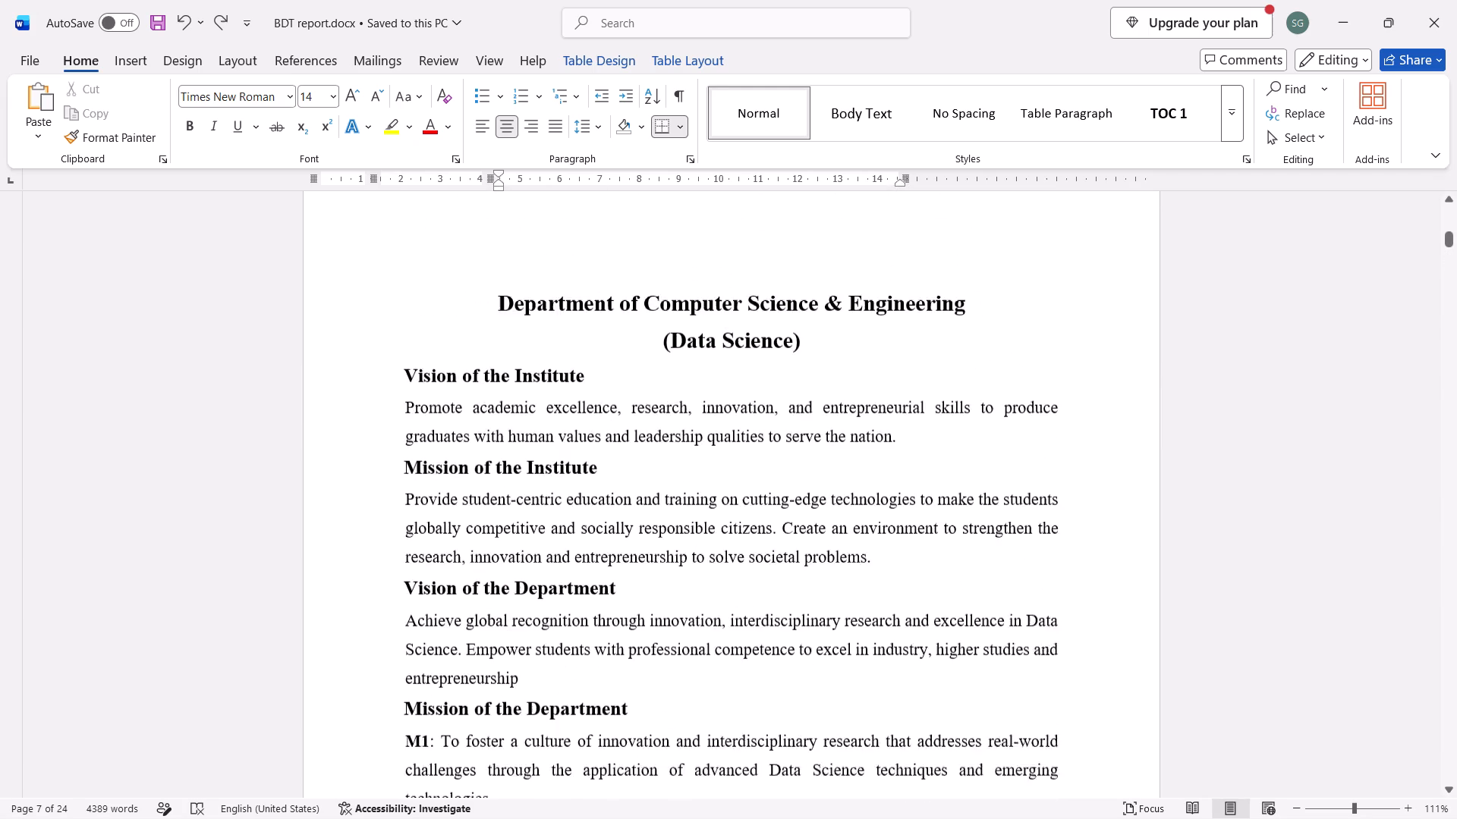
scroll(854, 366, "up", 2)
scroll(854, 366, "down", 1)
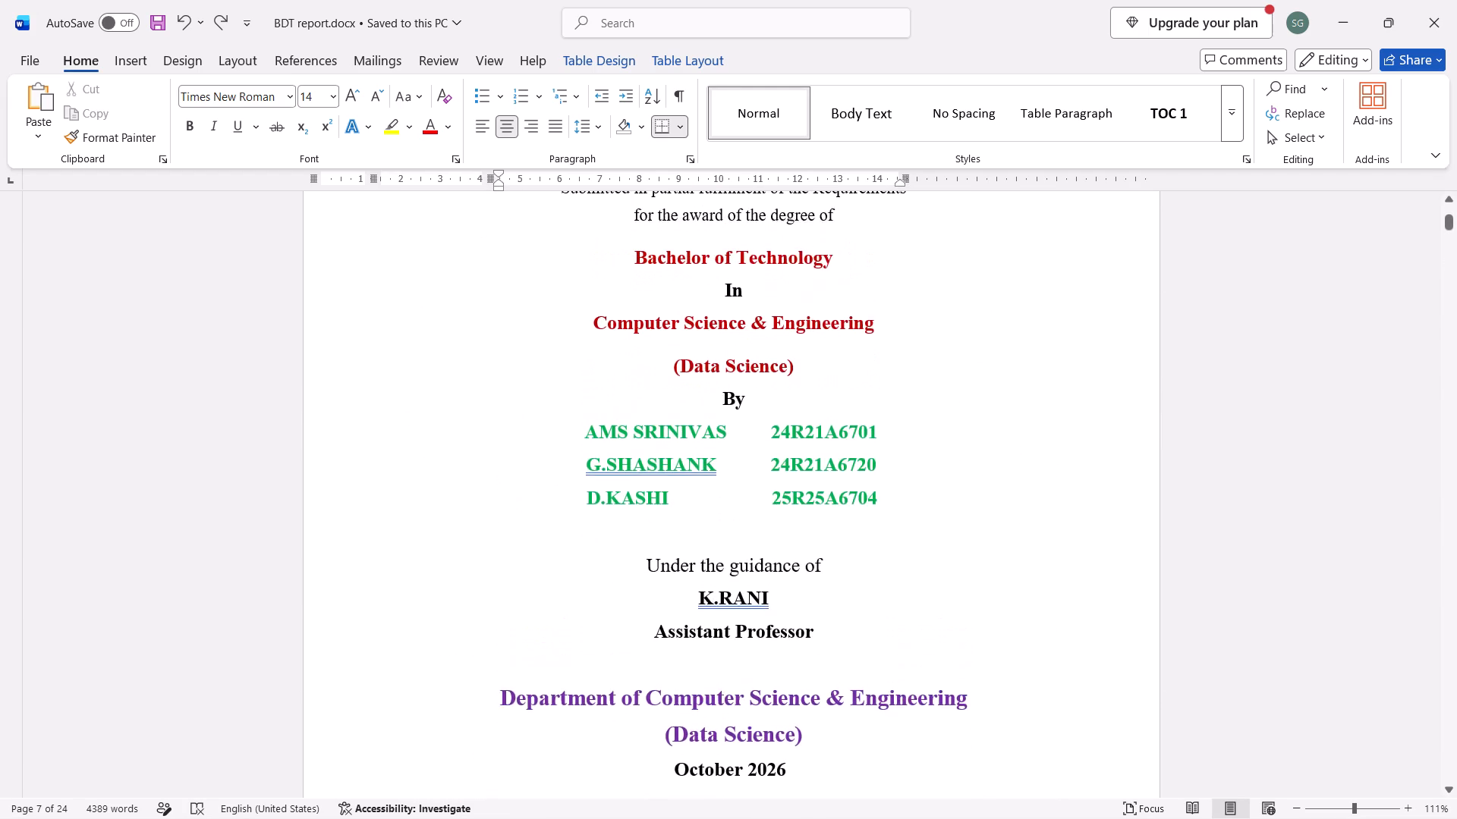
scroll(854, 366, "down", 4)
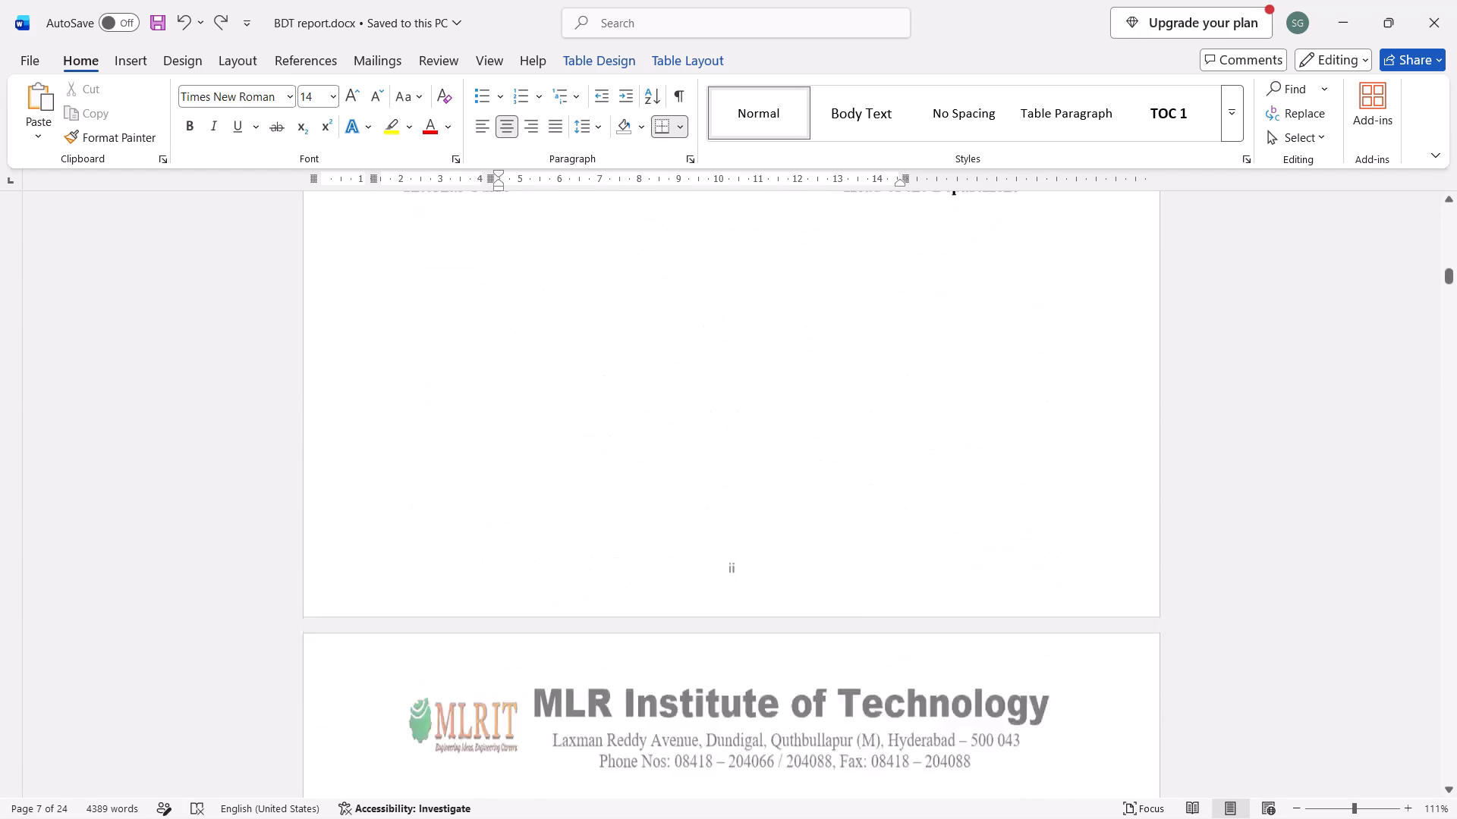
scroll(854, 366, "down", 4)
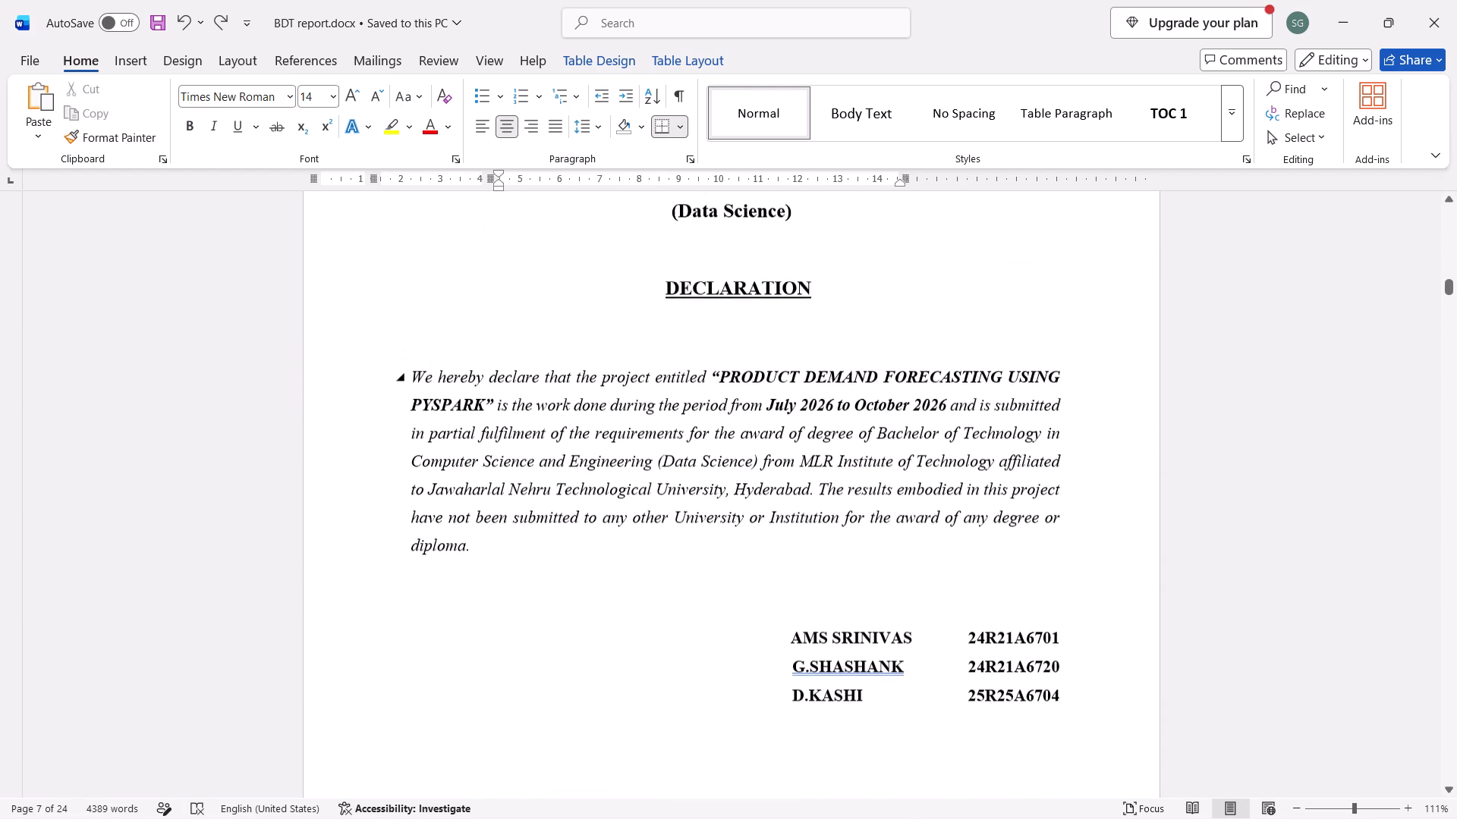
scroll(854, 366, "down", 4)
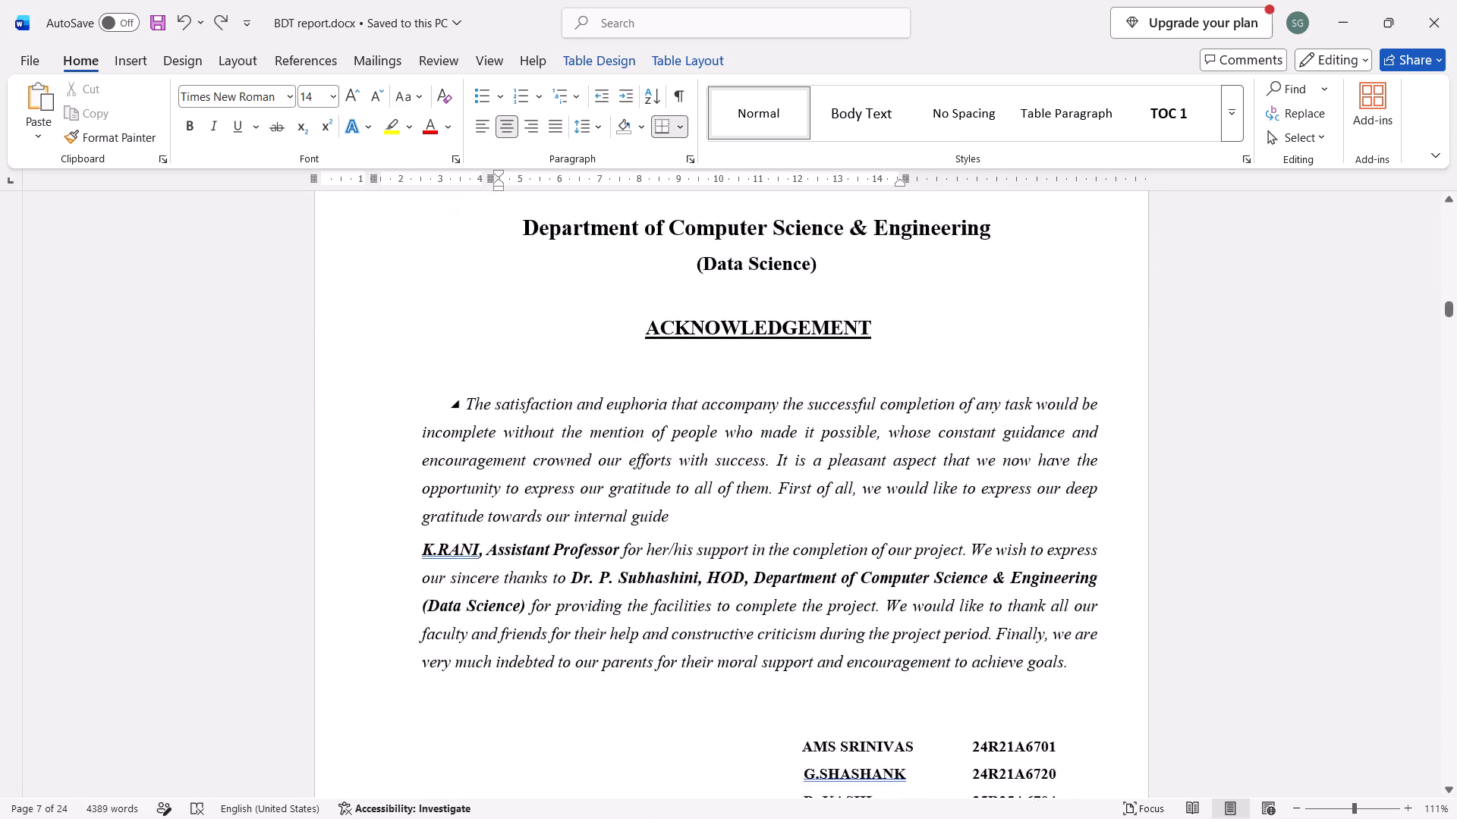
scroll(854, 366, "down", 2)
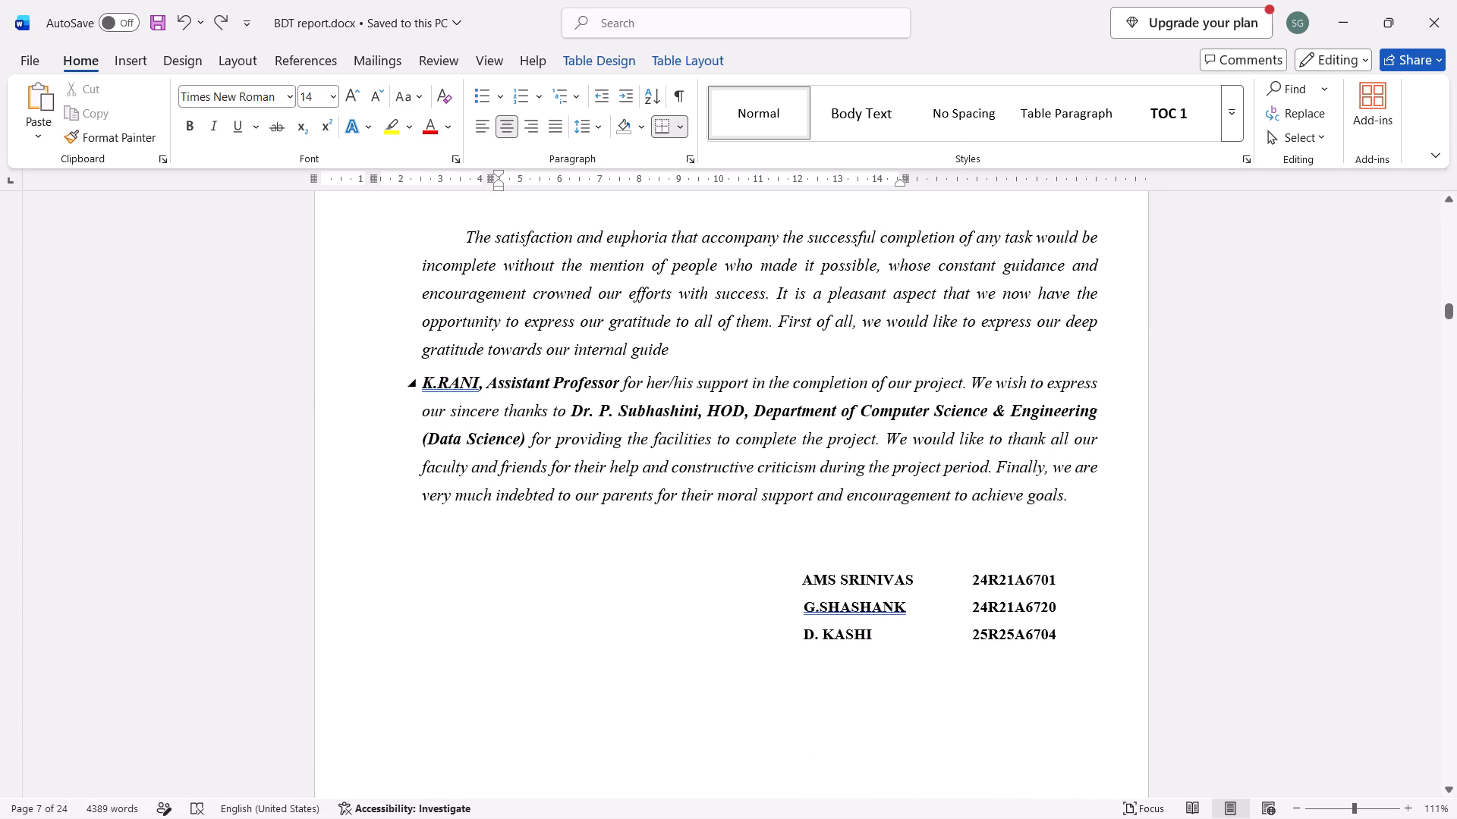
Replace the HOD's name in the acknowledgement with the Head of the Department's name given on the certificate page, keeping the Dr. title.
left_click(698, 407)
key("ctrl+BackSpace")
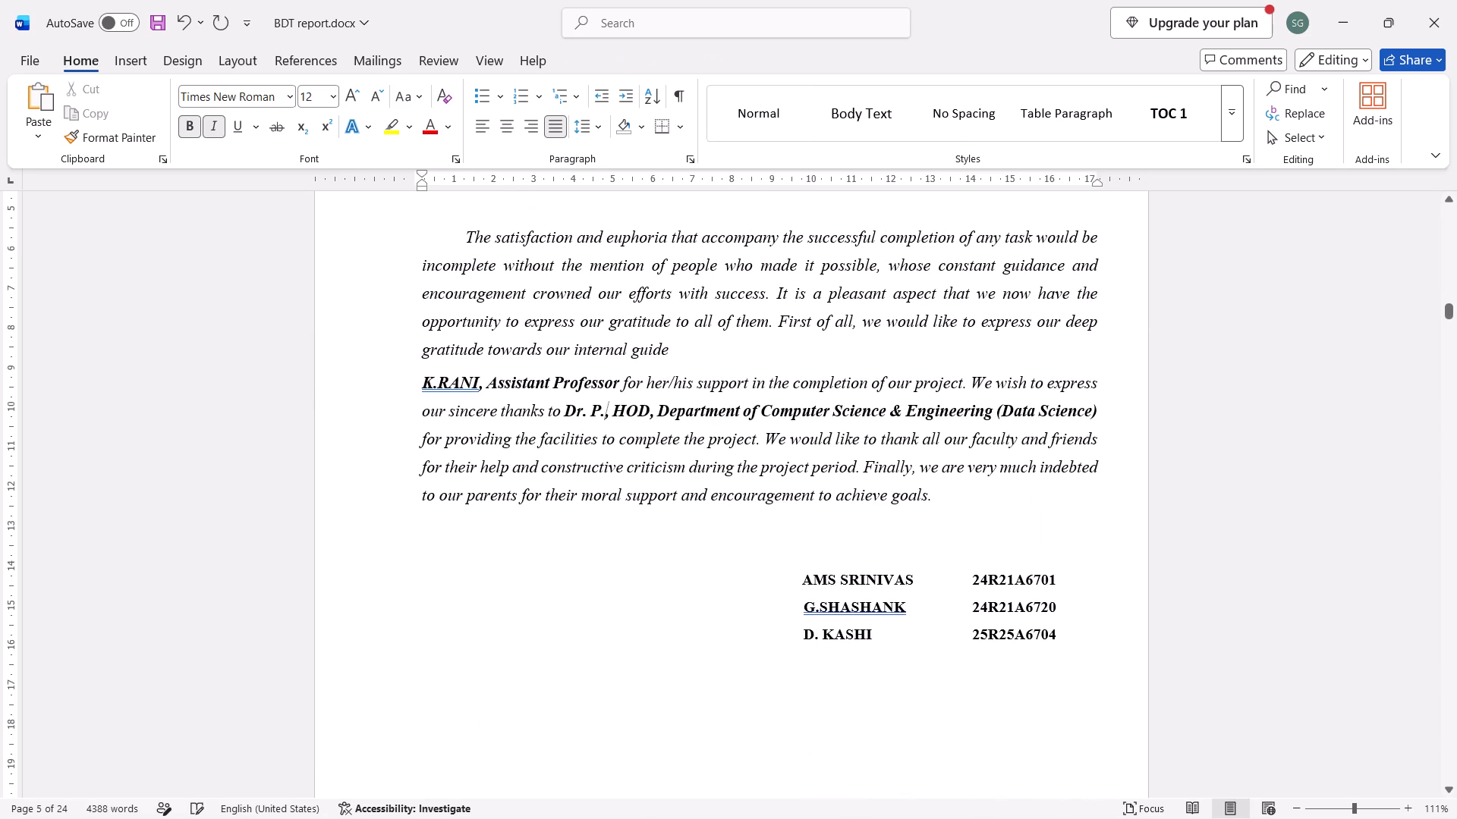
key("BackSpace")
key("BackSpace")
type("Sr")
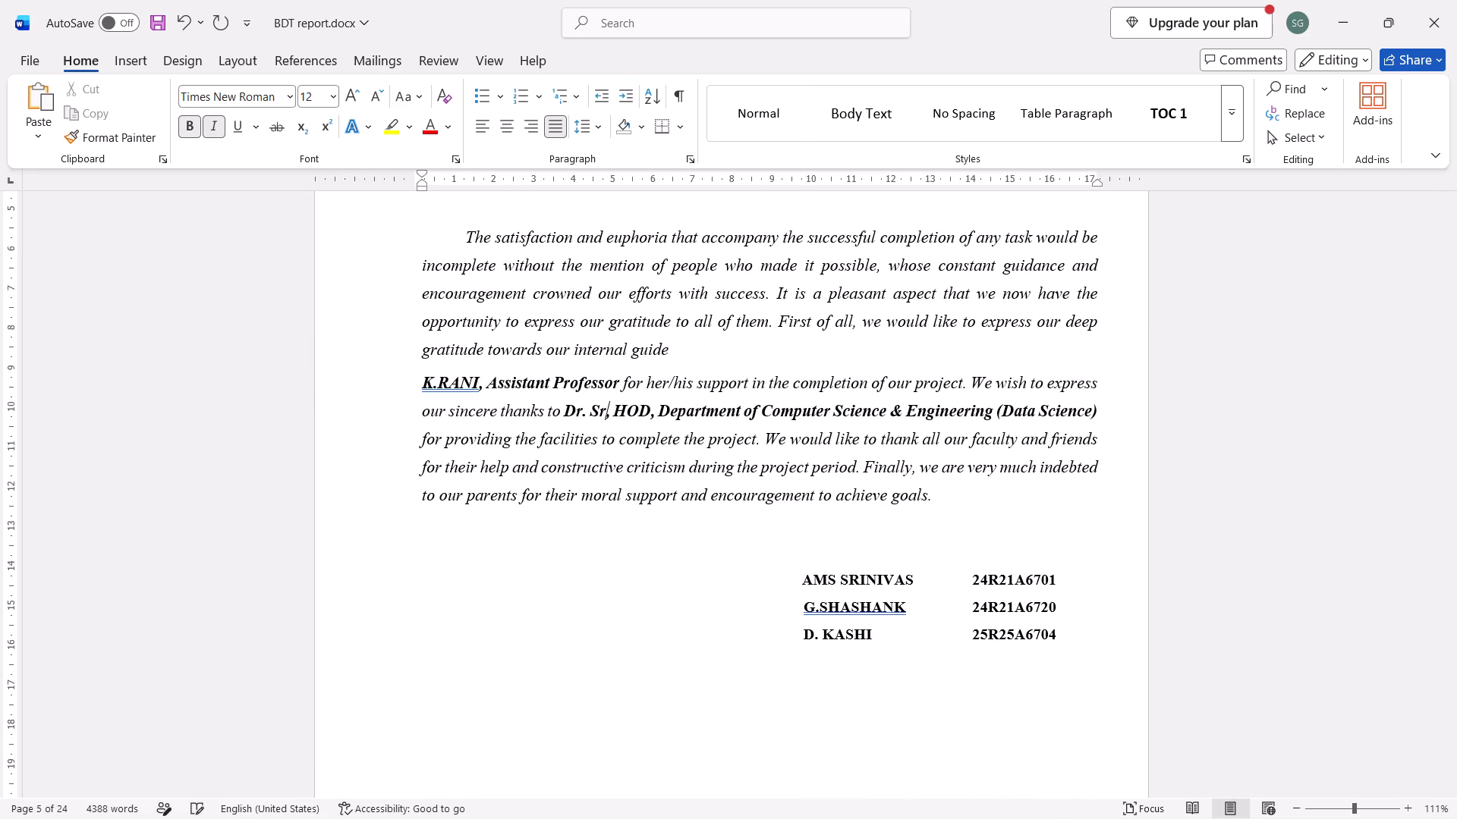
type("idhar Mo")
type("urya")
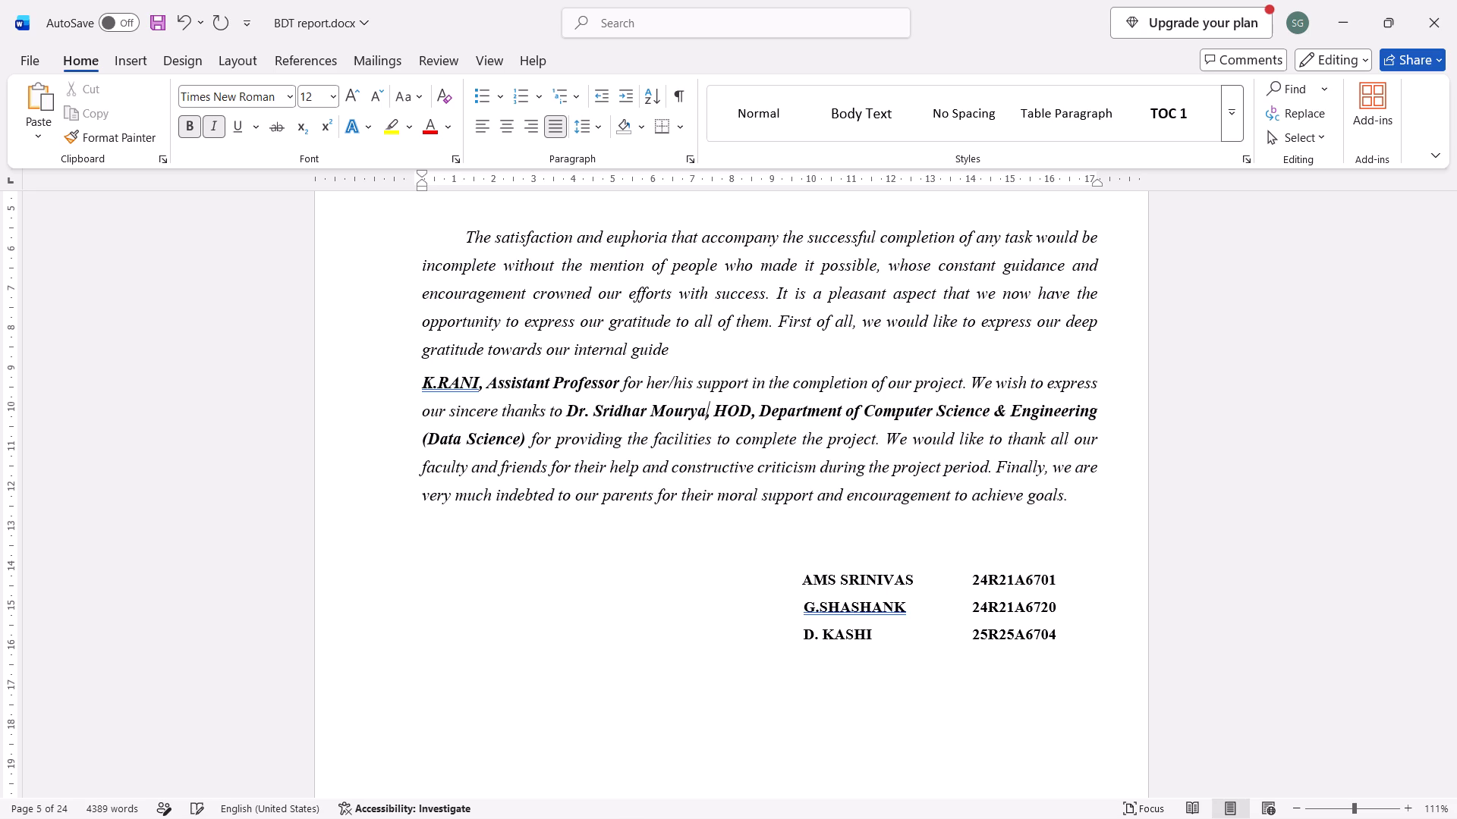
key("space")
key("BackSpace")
Save the BDT report with the corrected acknowledgement.
scroll(1222, 756, "down", 1)
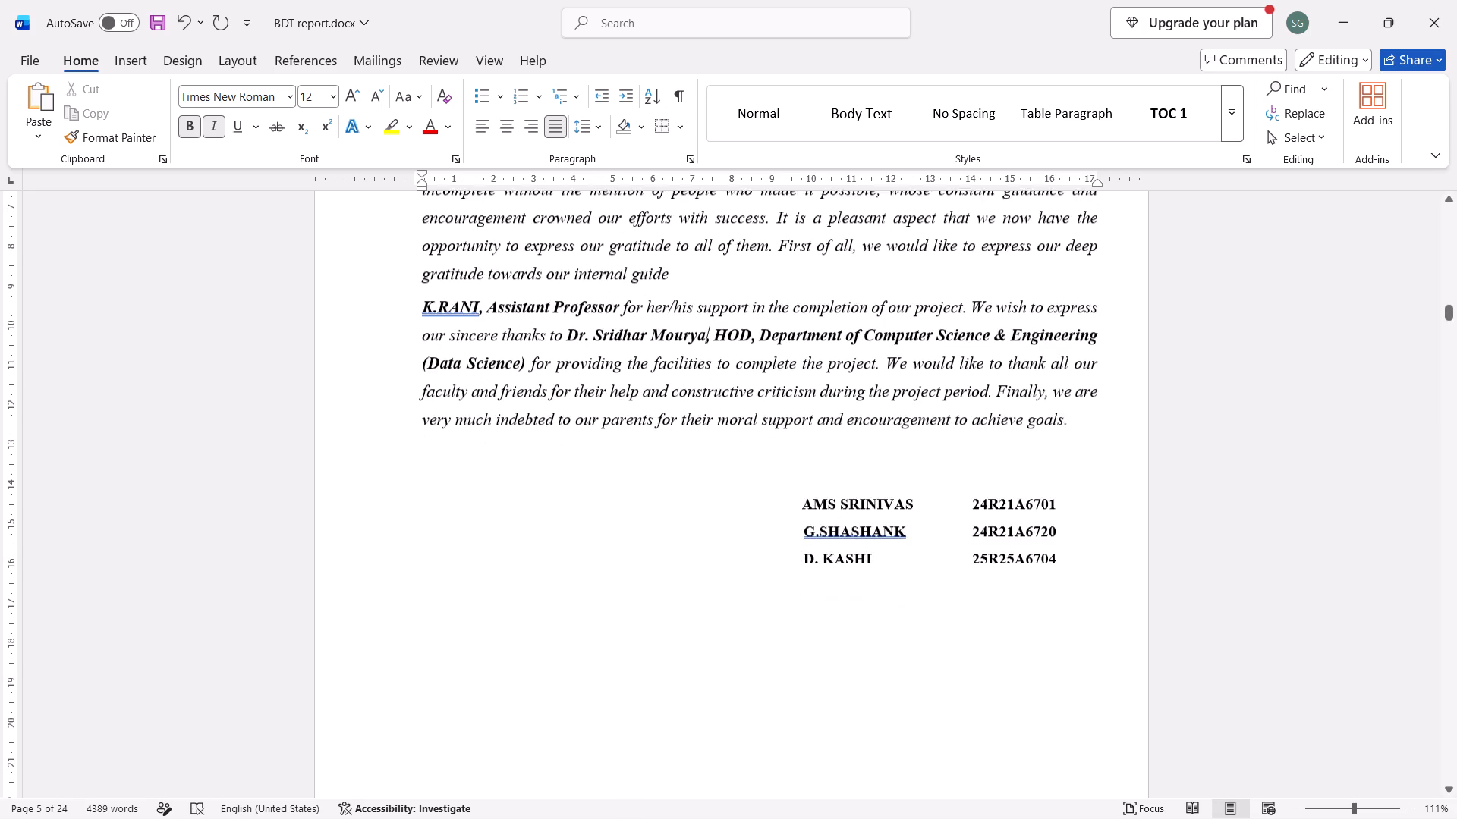
scroll(1222, 756, "down", 2)
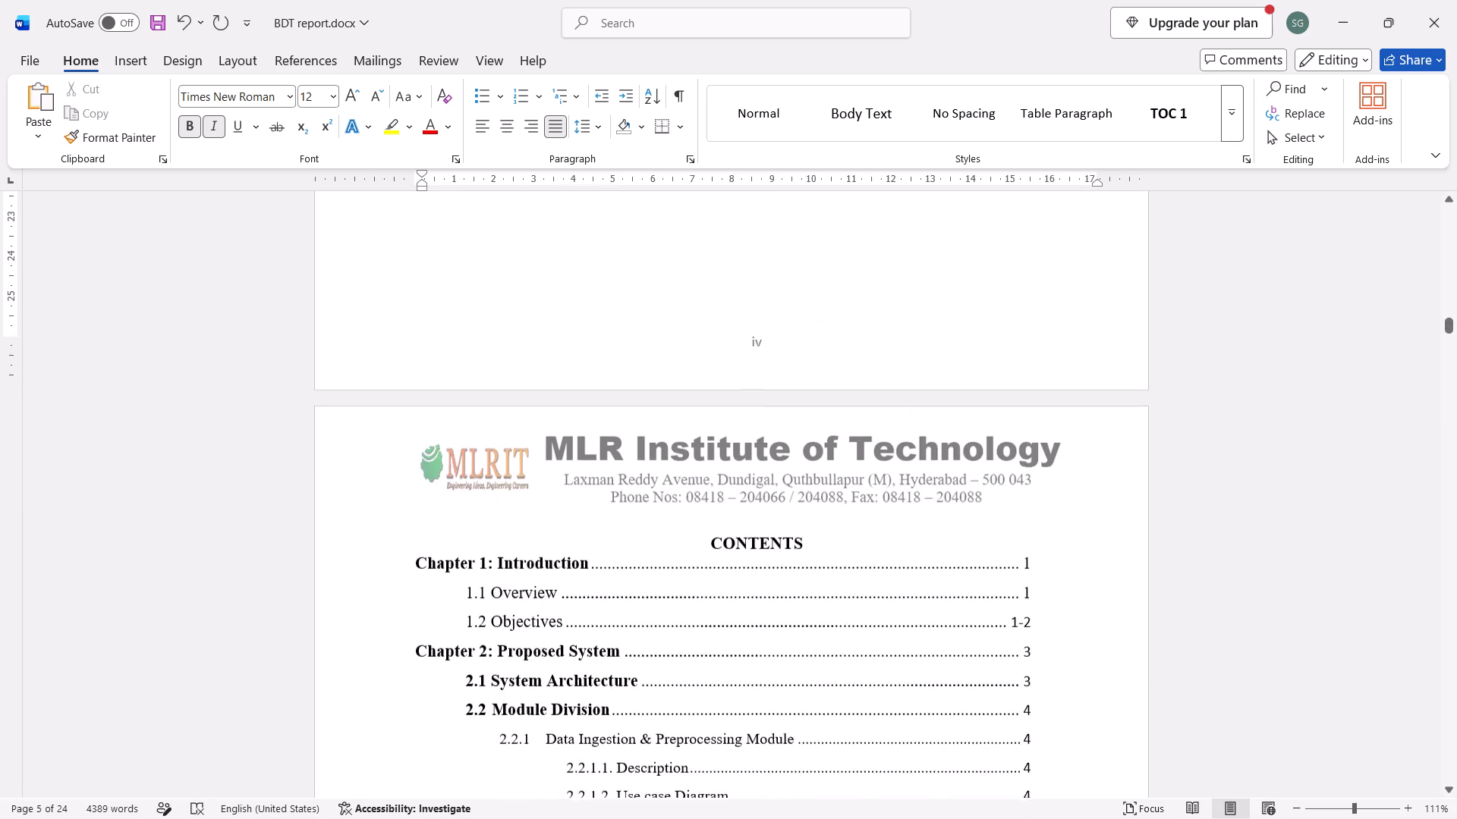
scroll(1222, 756, "down", 1)
key("ctrl+s")
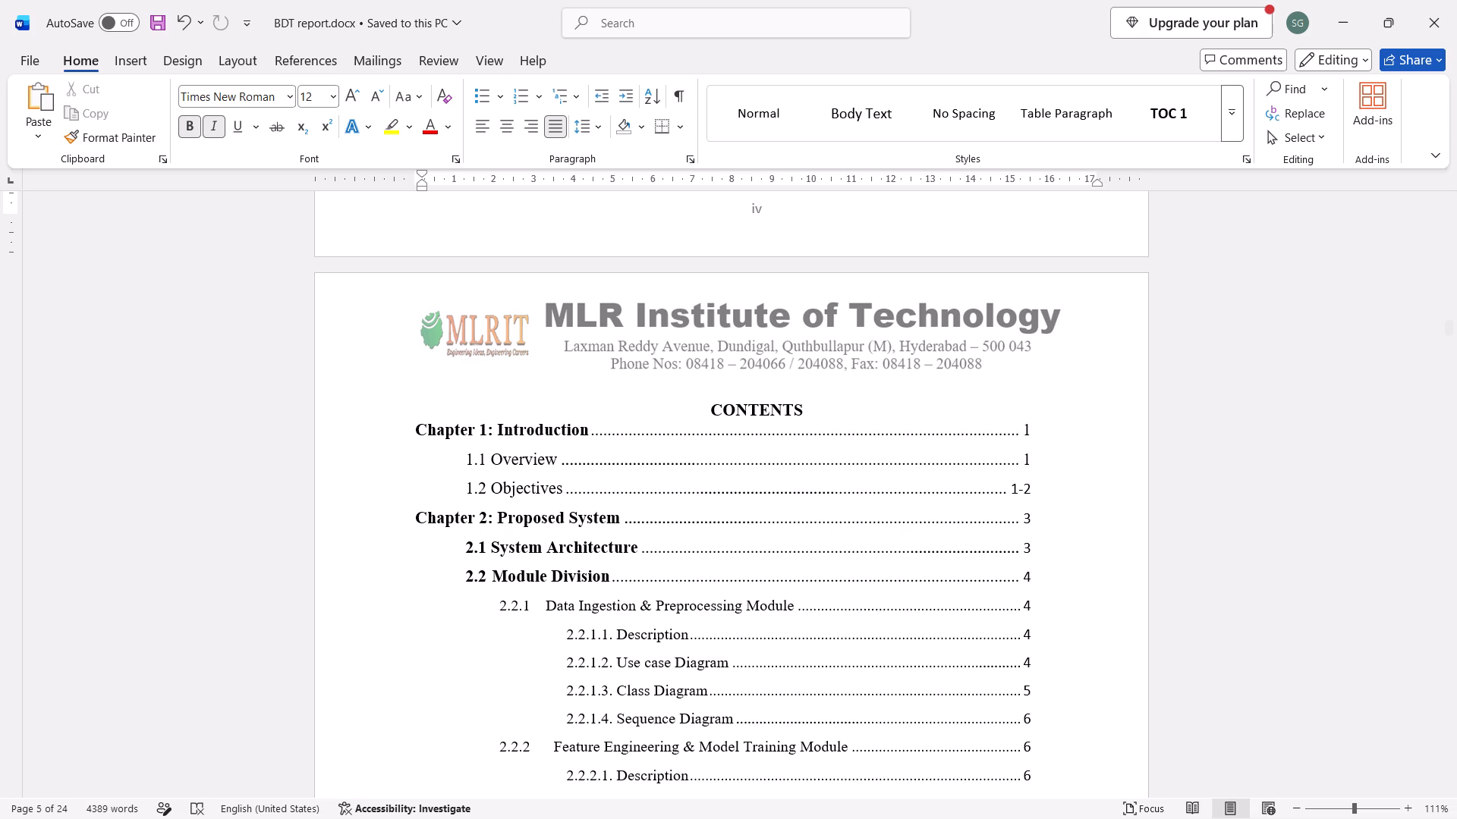
Look through the remaining front matter and Chapter 1, and start saving a copy of the BDT report with Save As.
scroll(1456, 238, "down", 5)
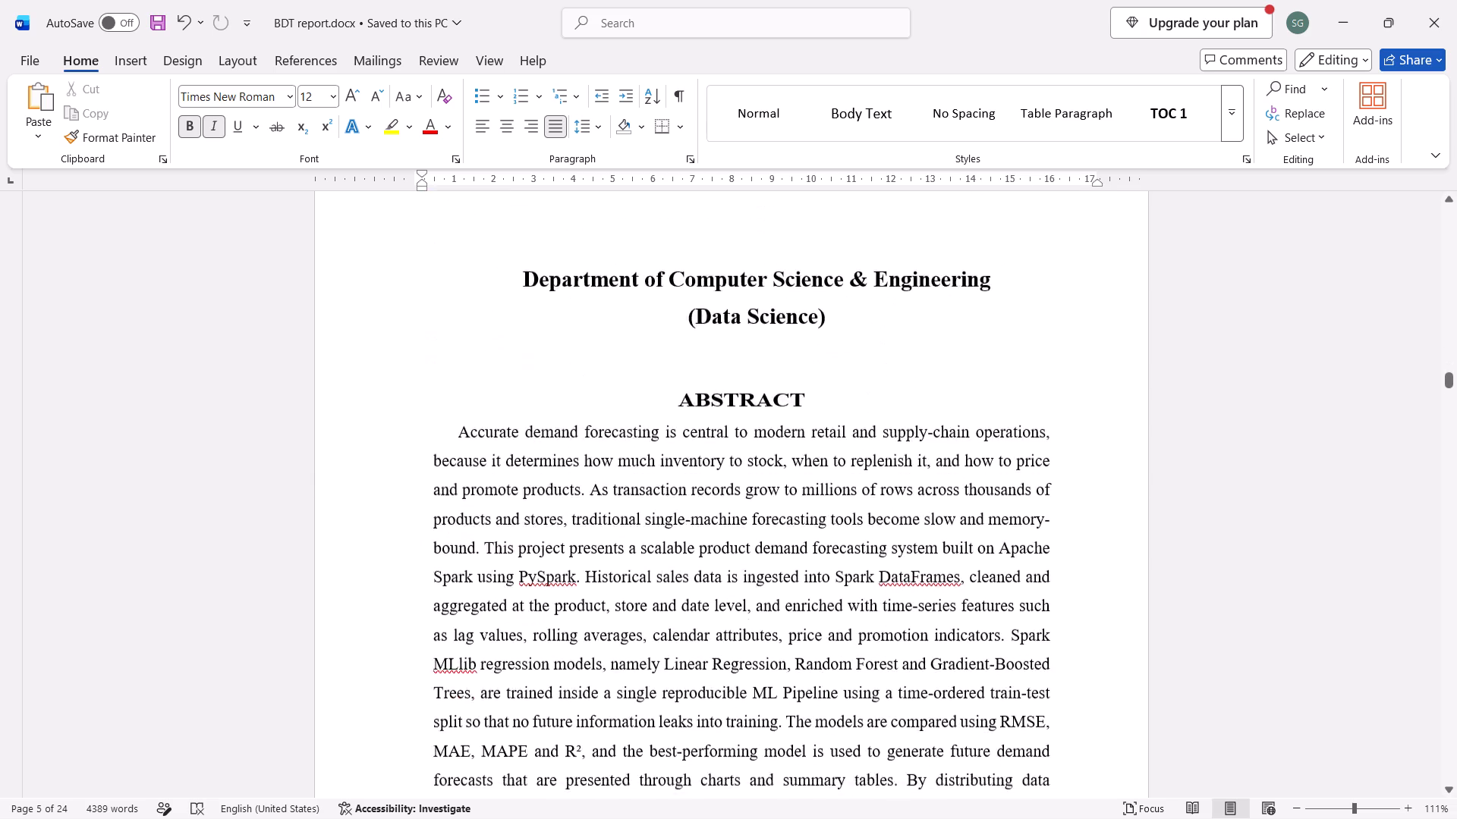
scroll(1456, 238, "down", 8)
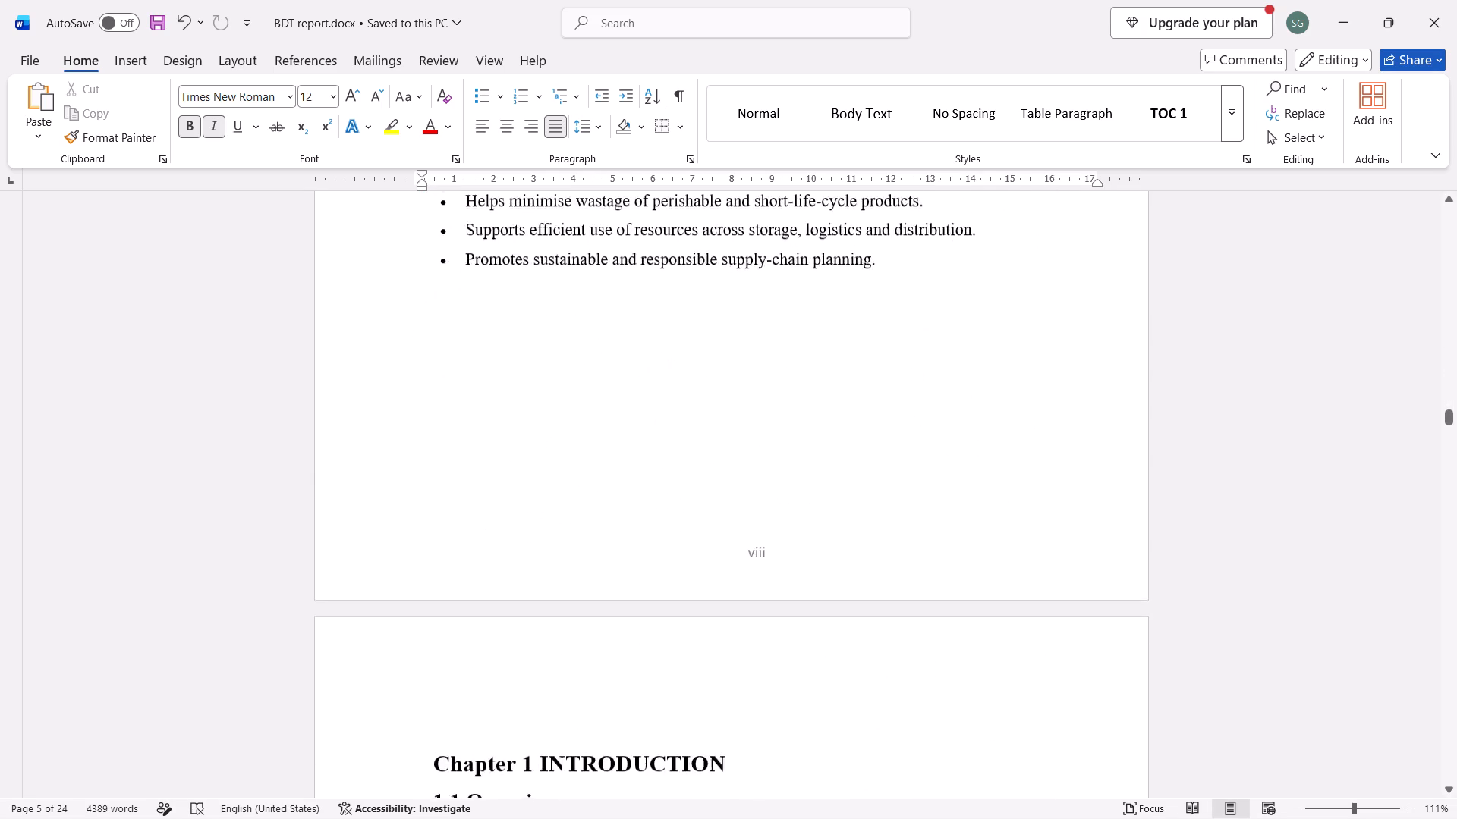
scroll(1456, 238, "down", 4)
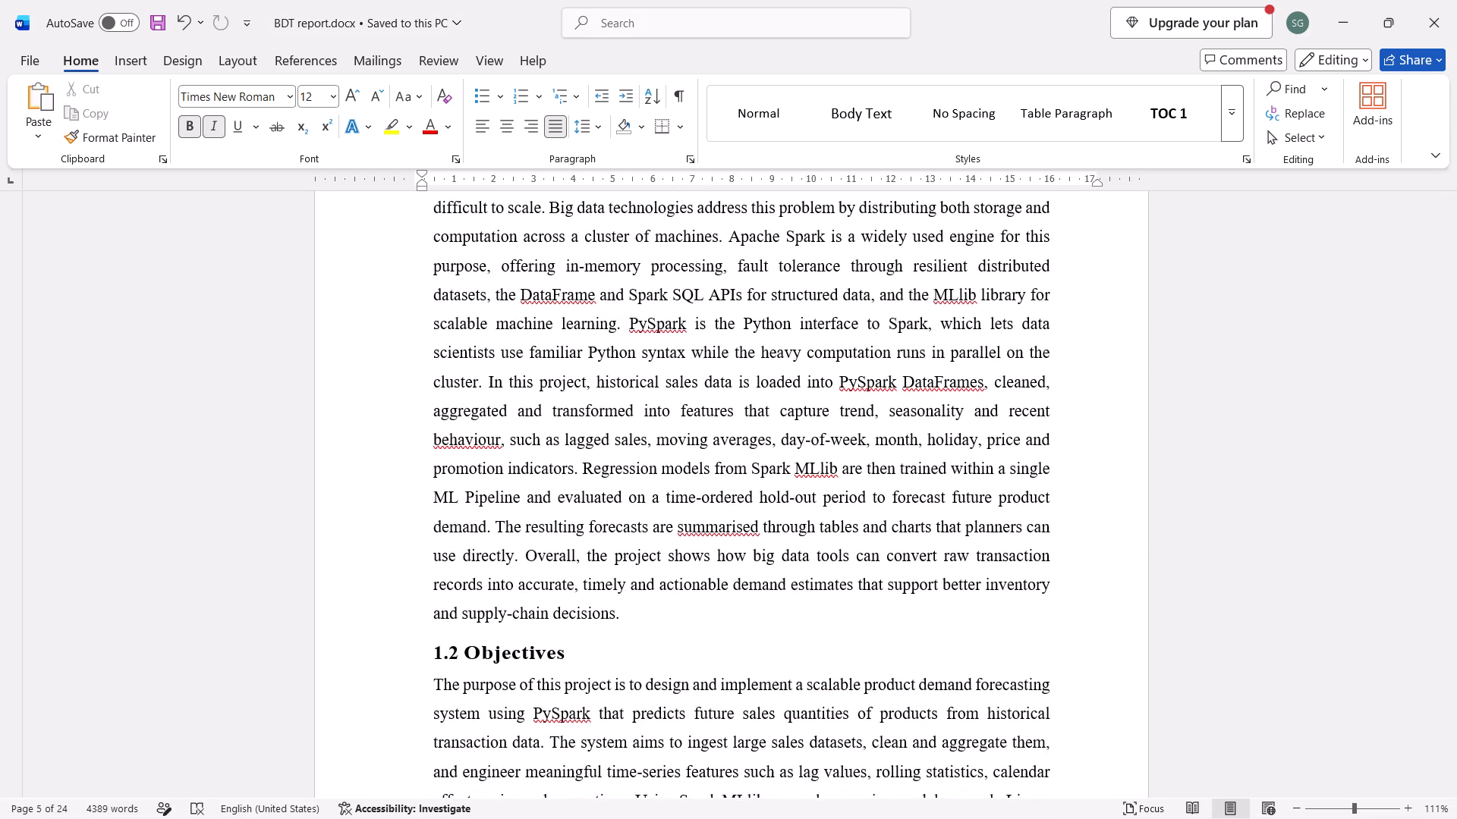
left_click(22, 60)
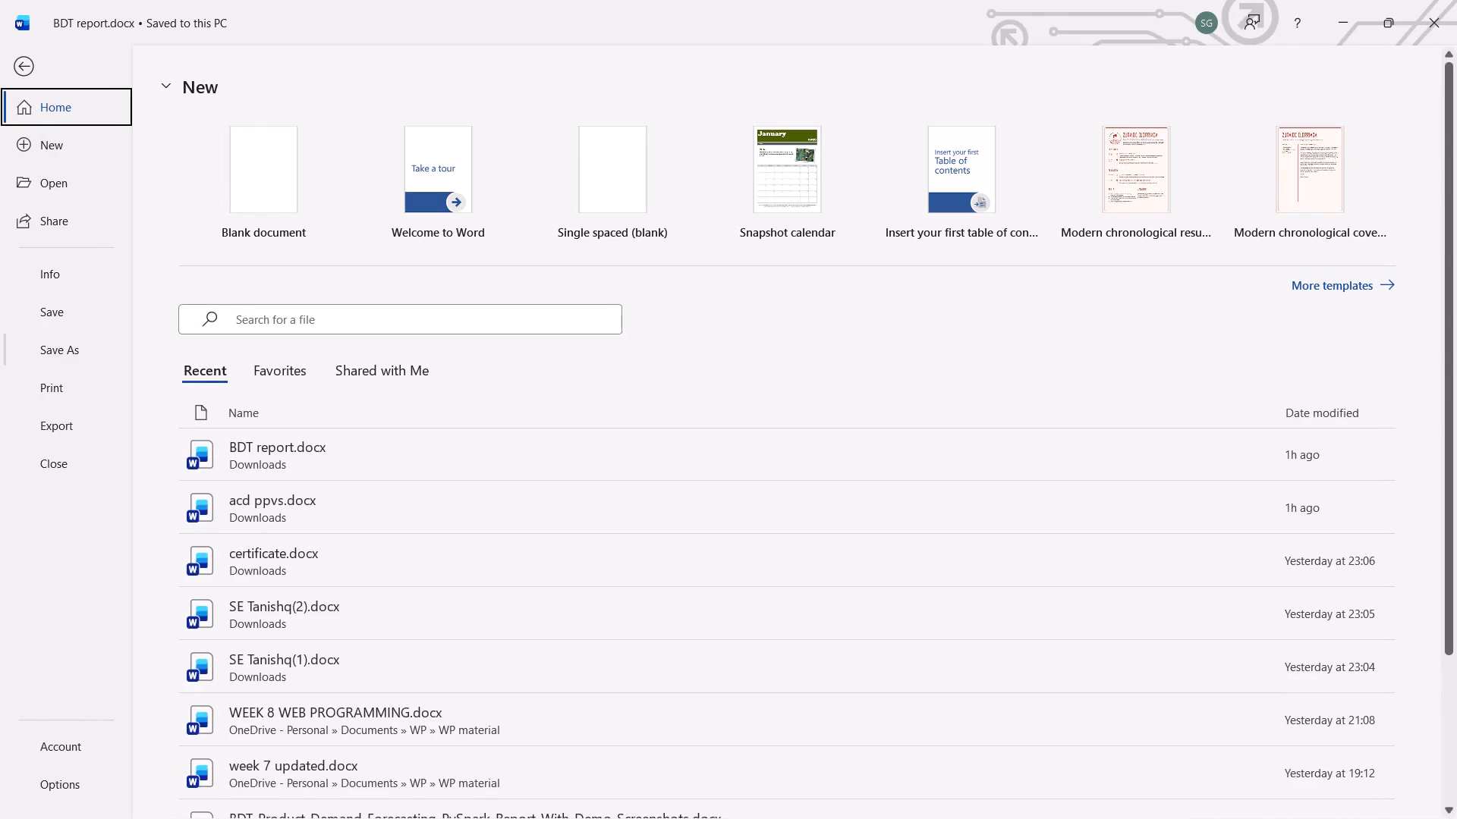
left_click(60, 353)
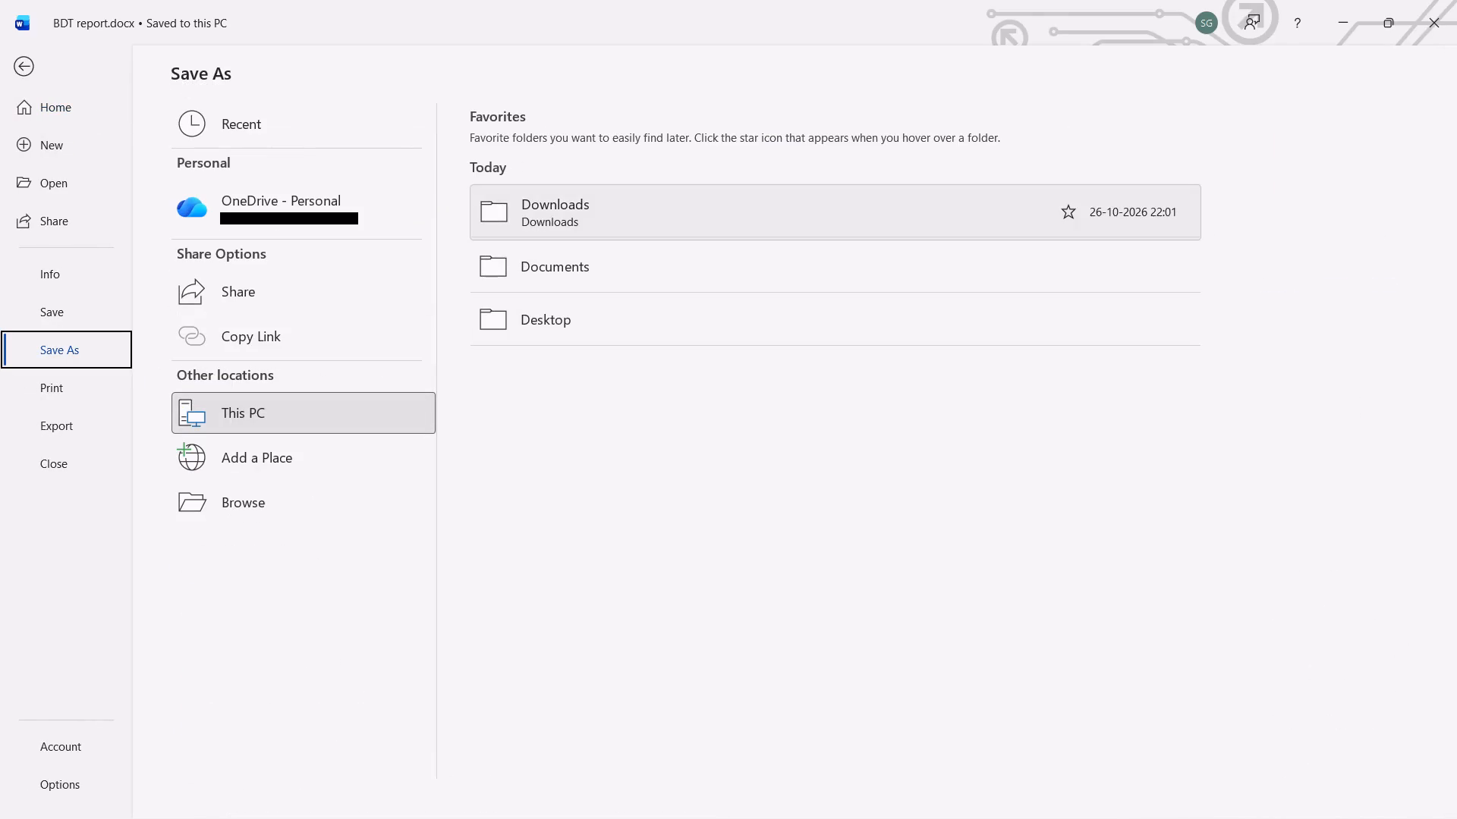
Save the report in the Downloads folder over the existing BDT report.docx as a Word document, and close its window.
double_click(594, 211)
left_click(277, 180)
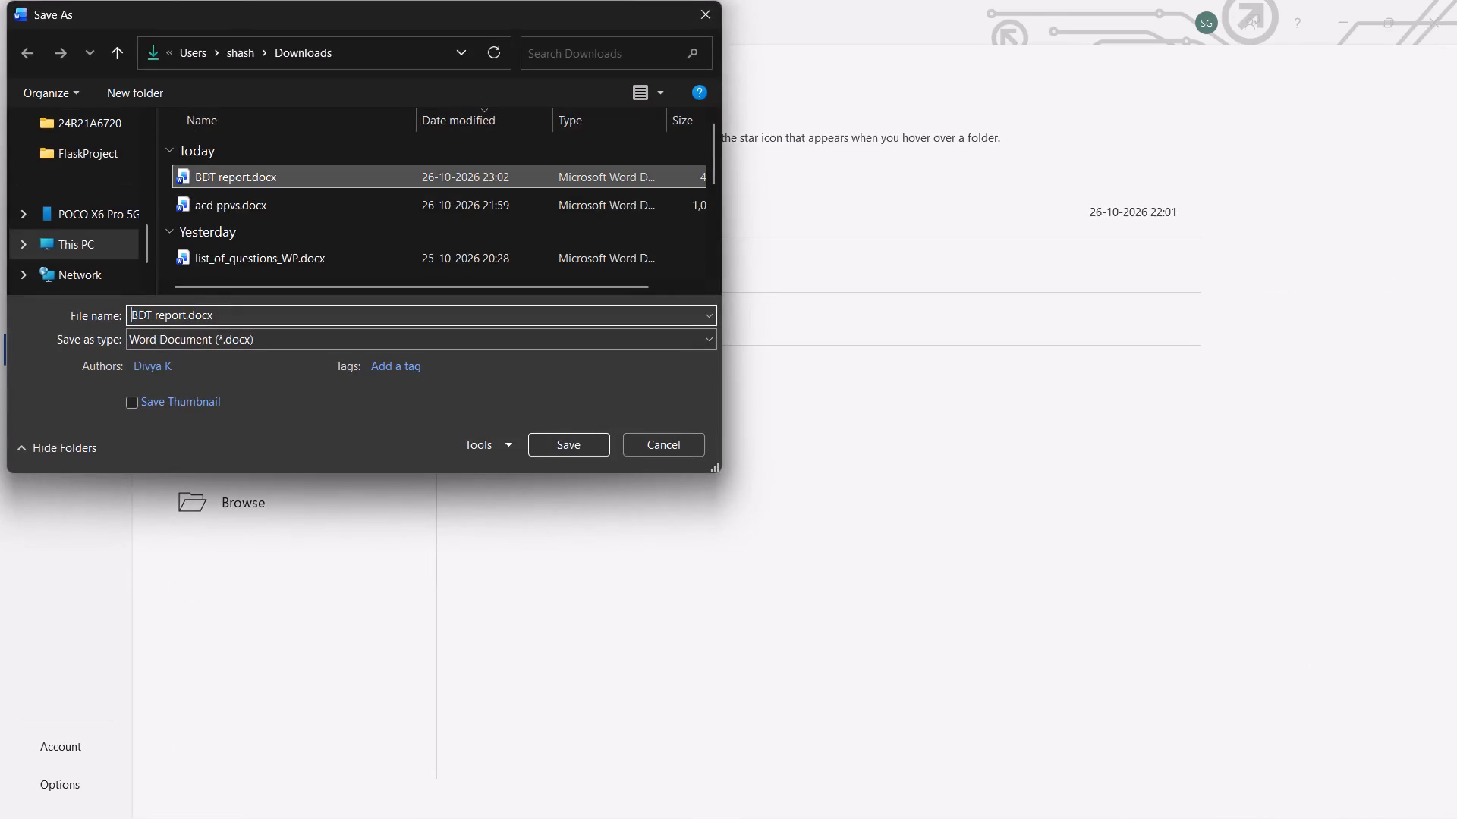
left_click(552, 435)
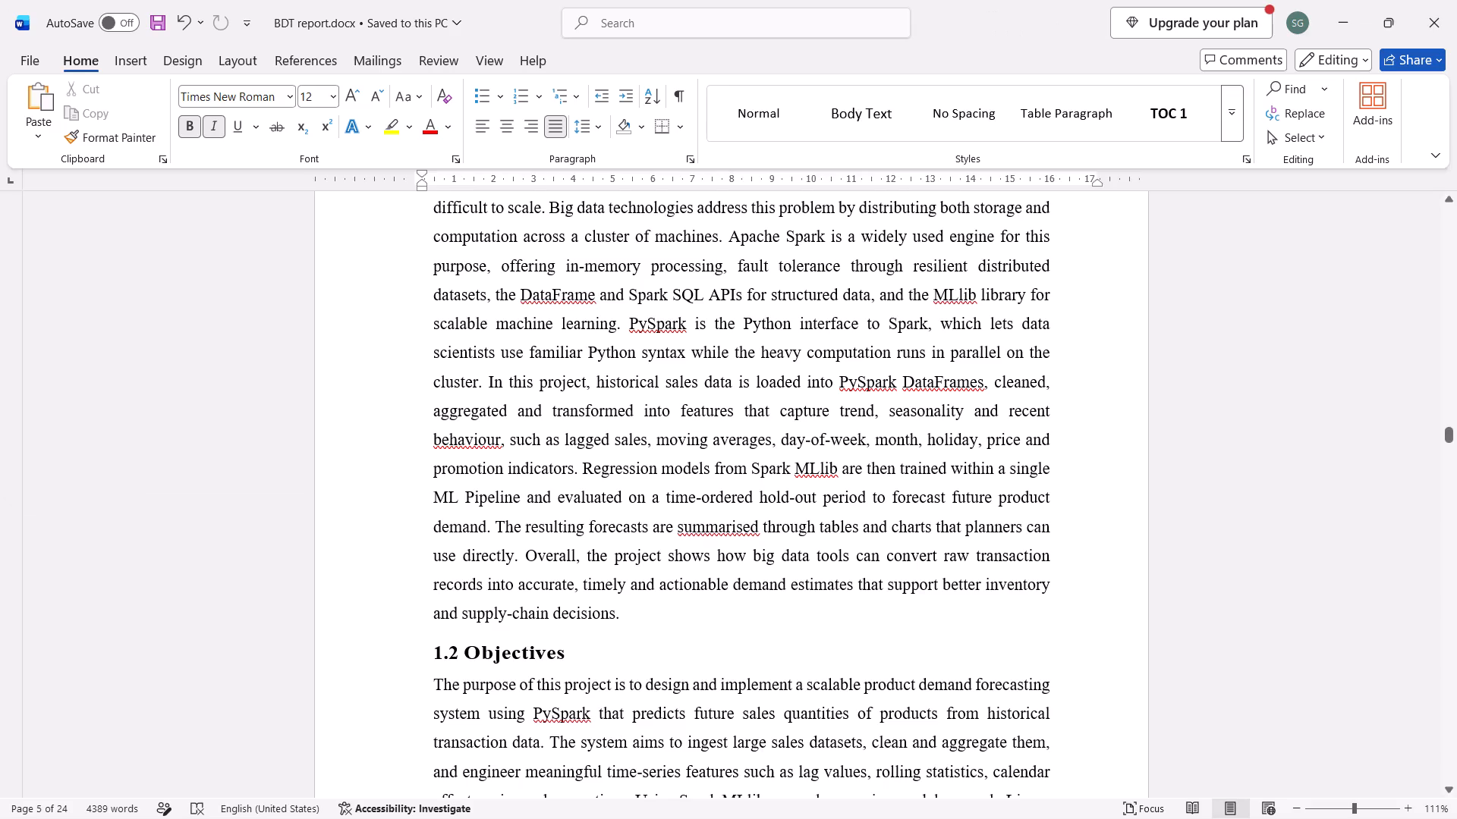
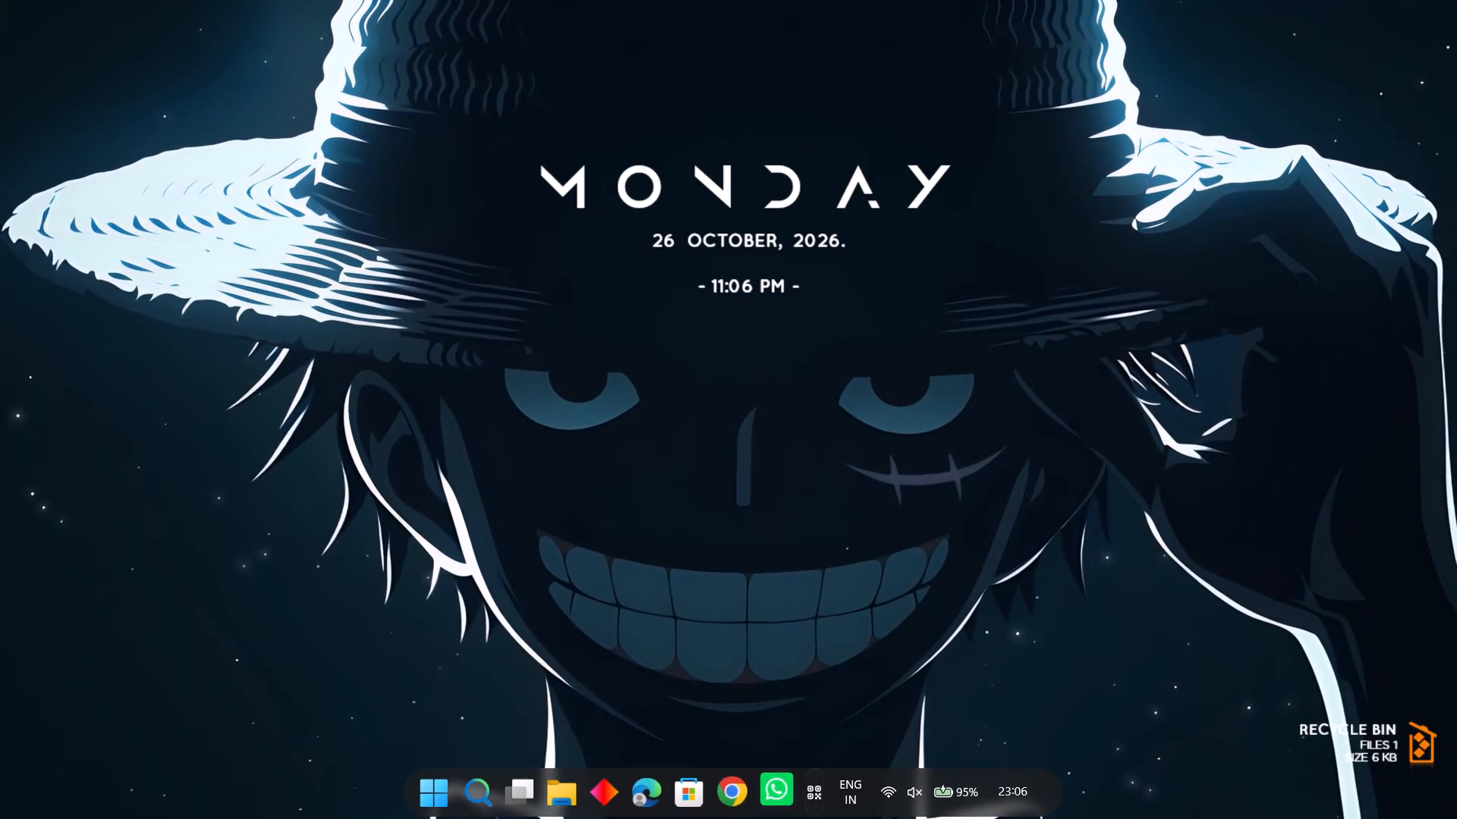
Open the temp folder in a file window using the Run command's suggestions for "te".
key("super+r")
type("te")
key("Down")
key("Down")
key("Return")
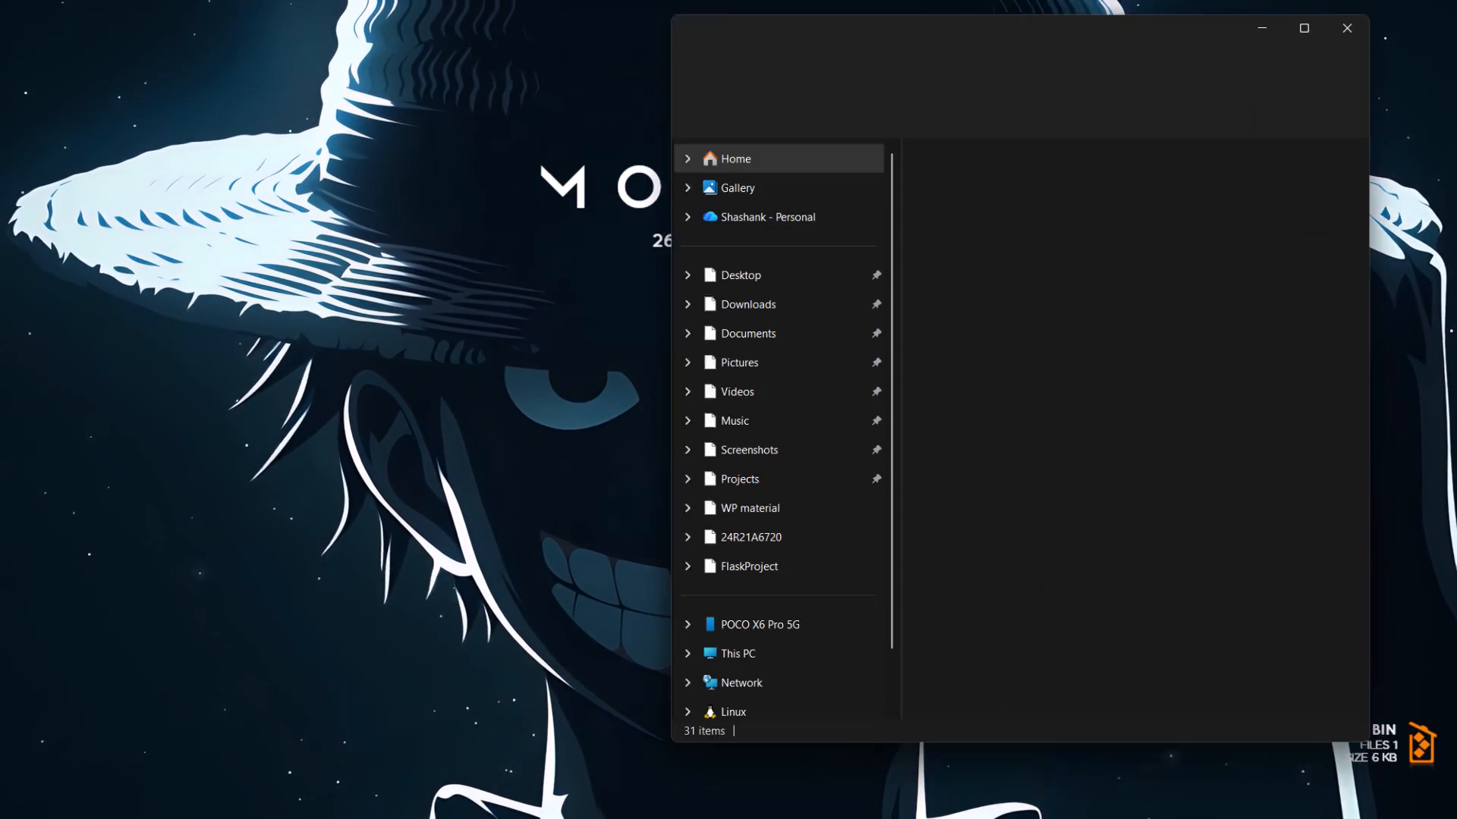
Permanently delete everything in the Windows Temp folder, skipping all files in use, and close the folder window.
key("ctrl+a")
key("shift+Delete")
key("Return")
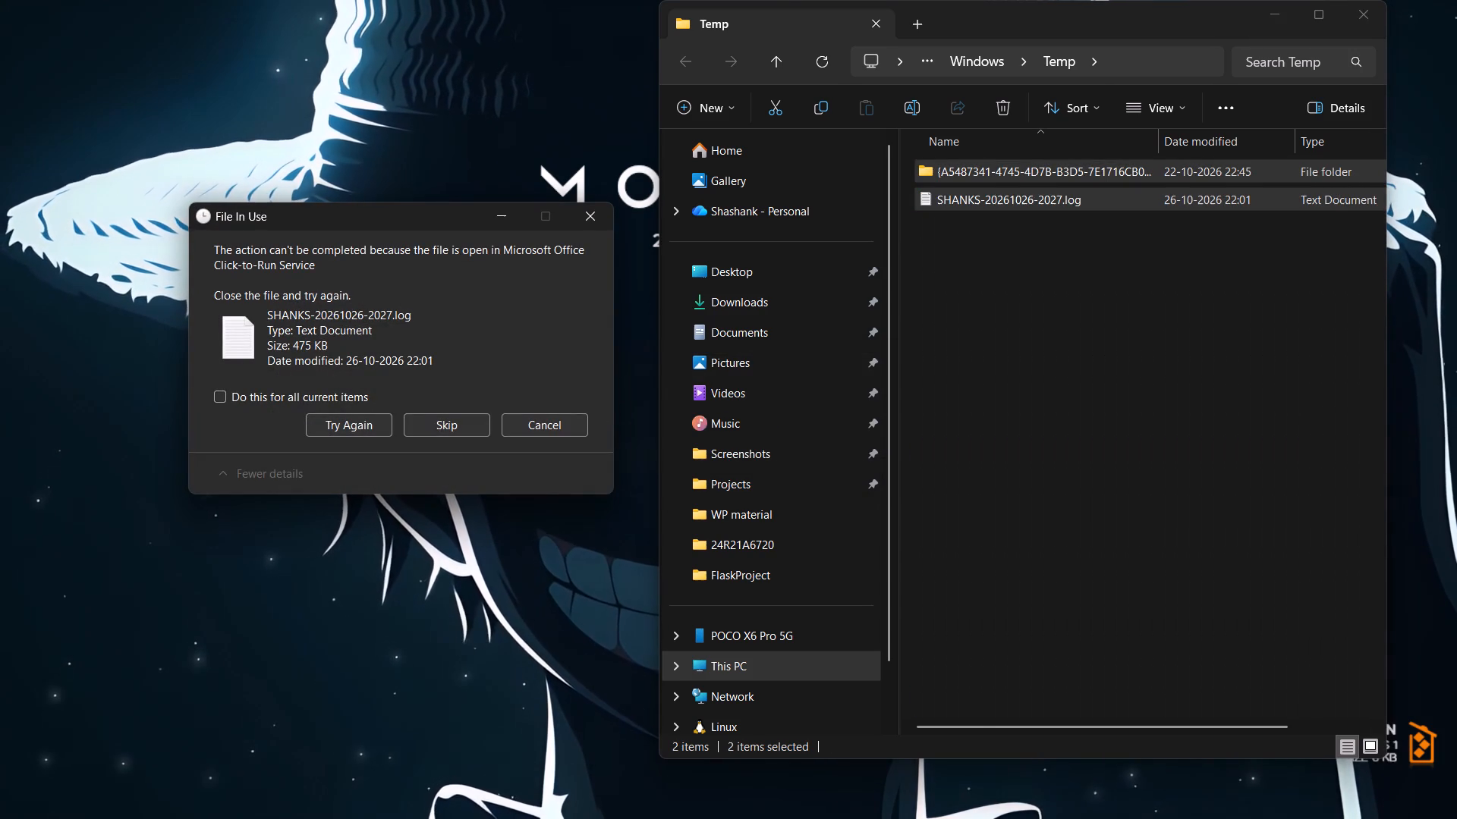
left_click(348, 396)
left_click(450, 432)
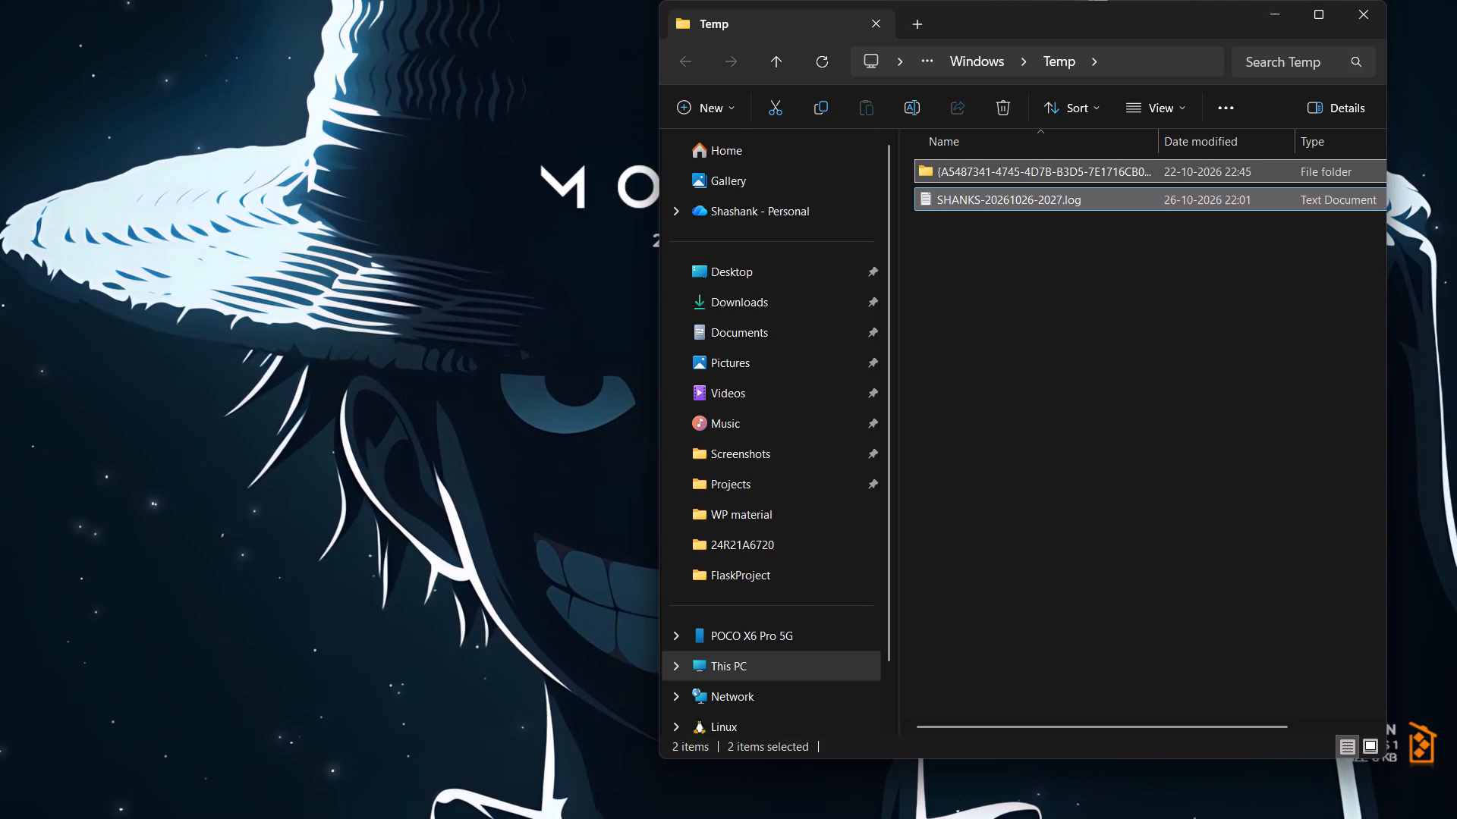
scroll(1298, 82, "right", 1)
left_click(1358, 13)
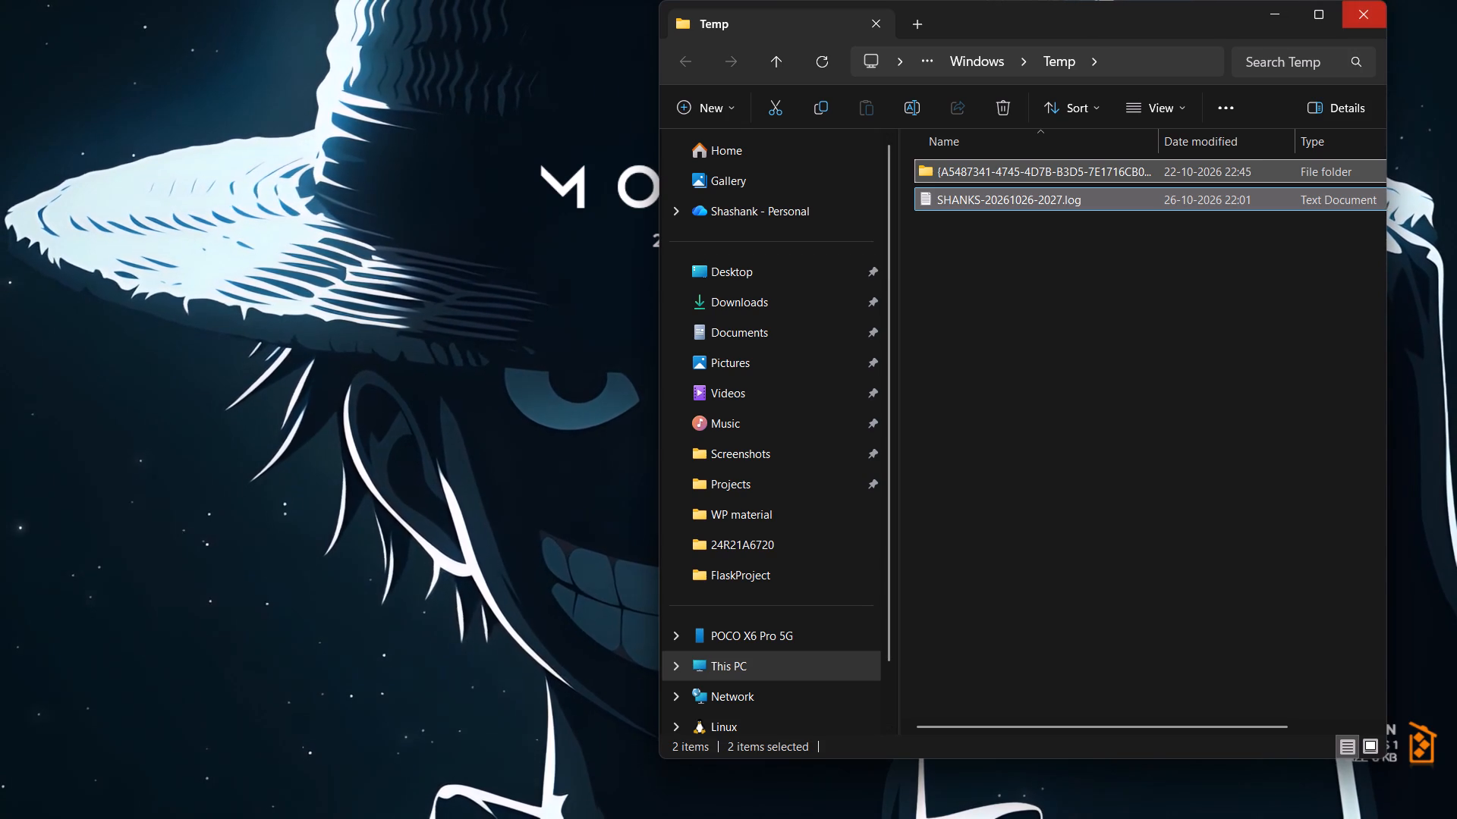
key("super+r")
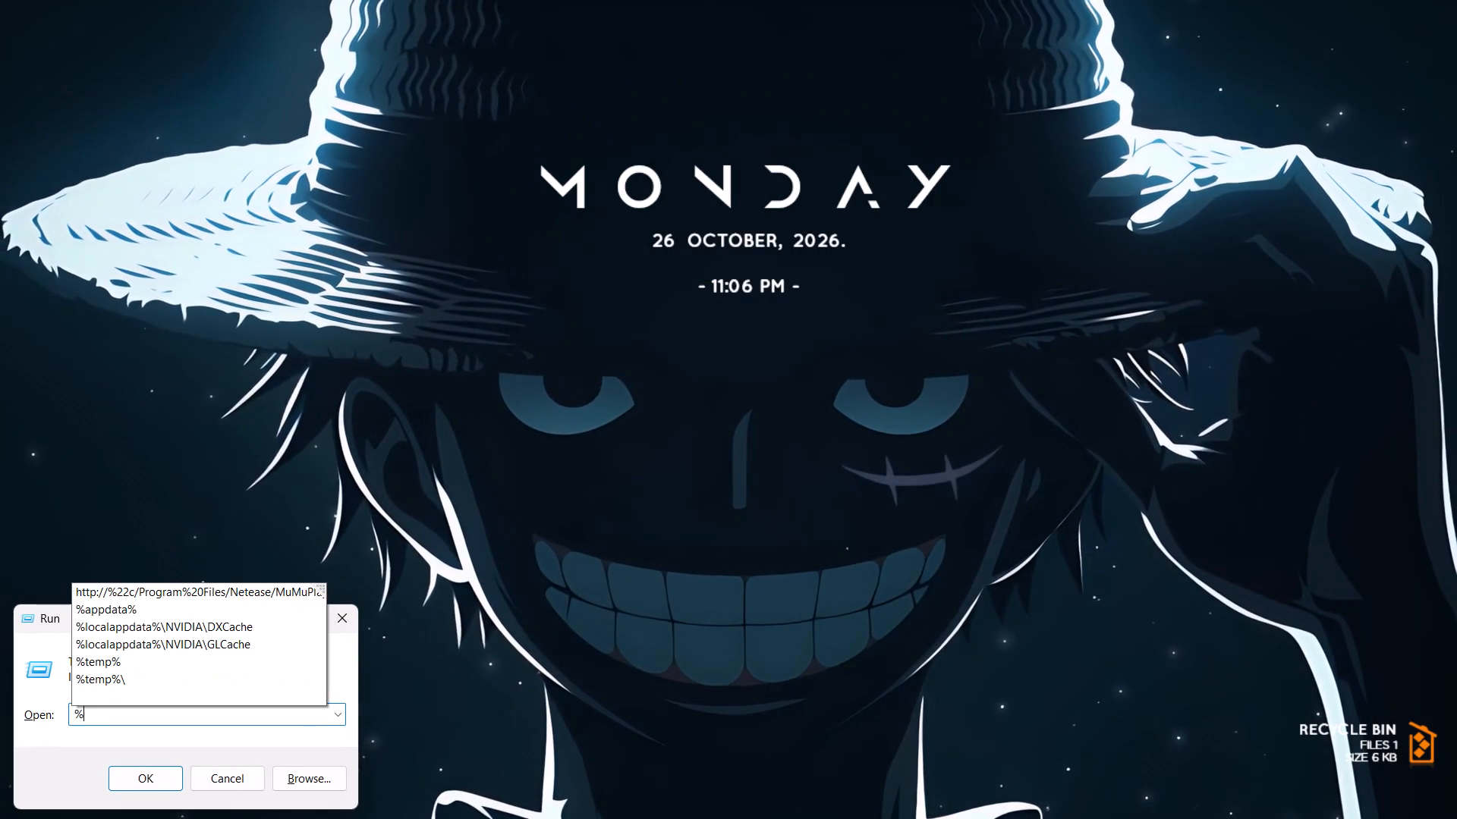
key("Left")
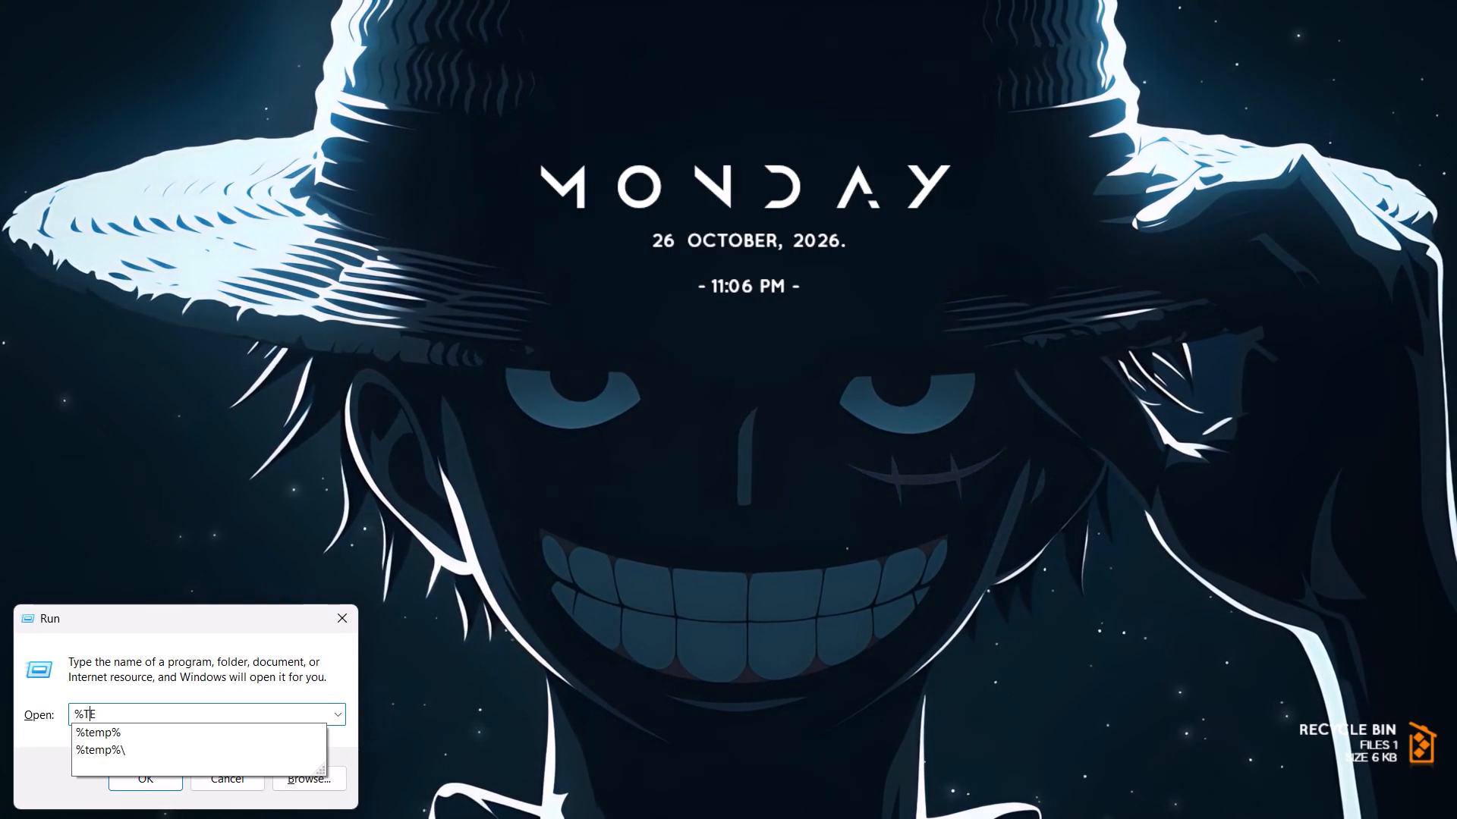
key("Down")
key("Return")
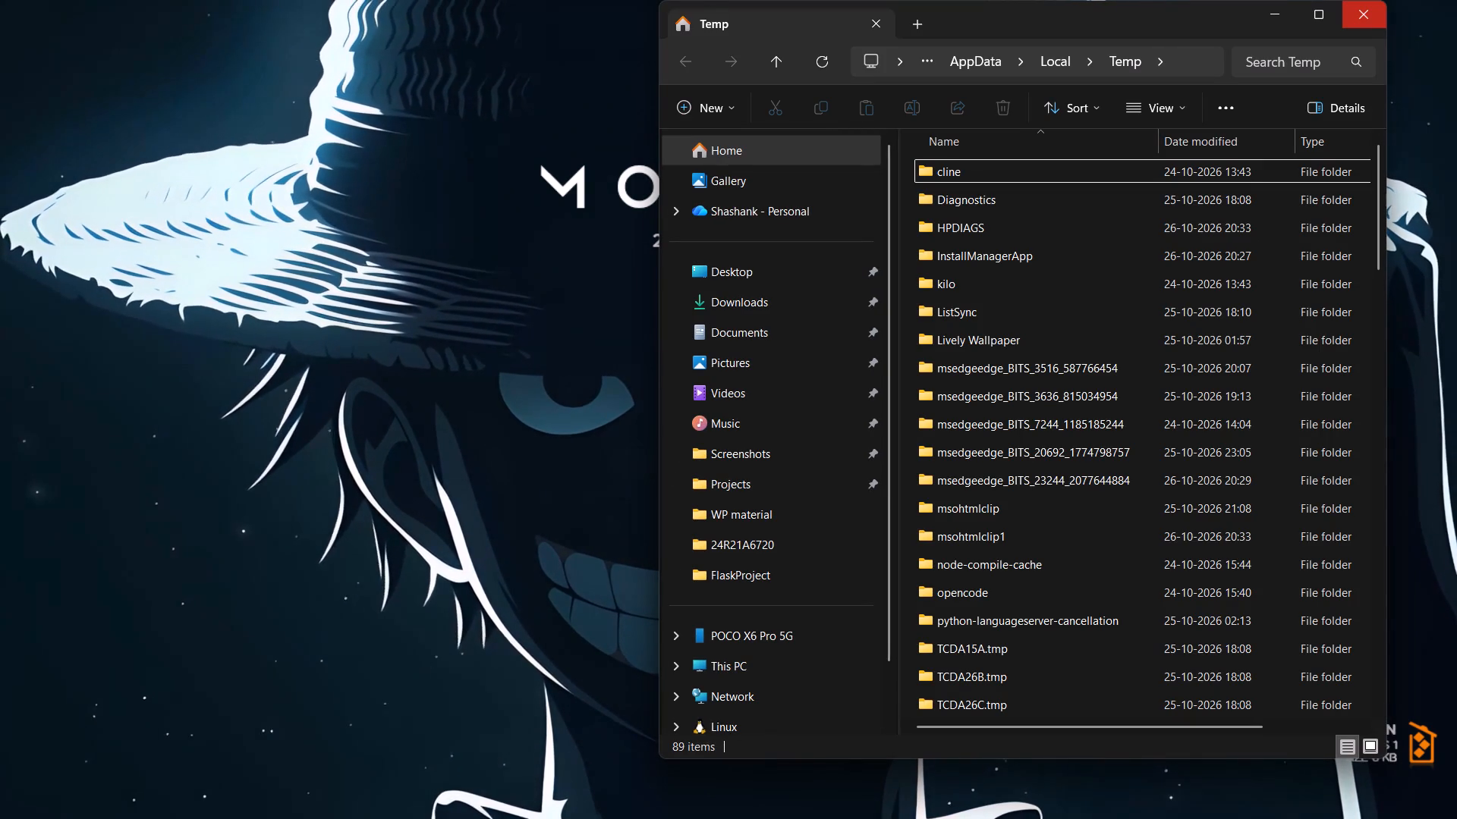
key("shift+Delete")
key("ctrl+a")
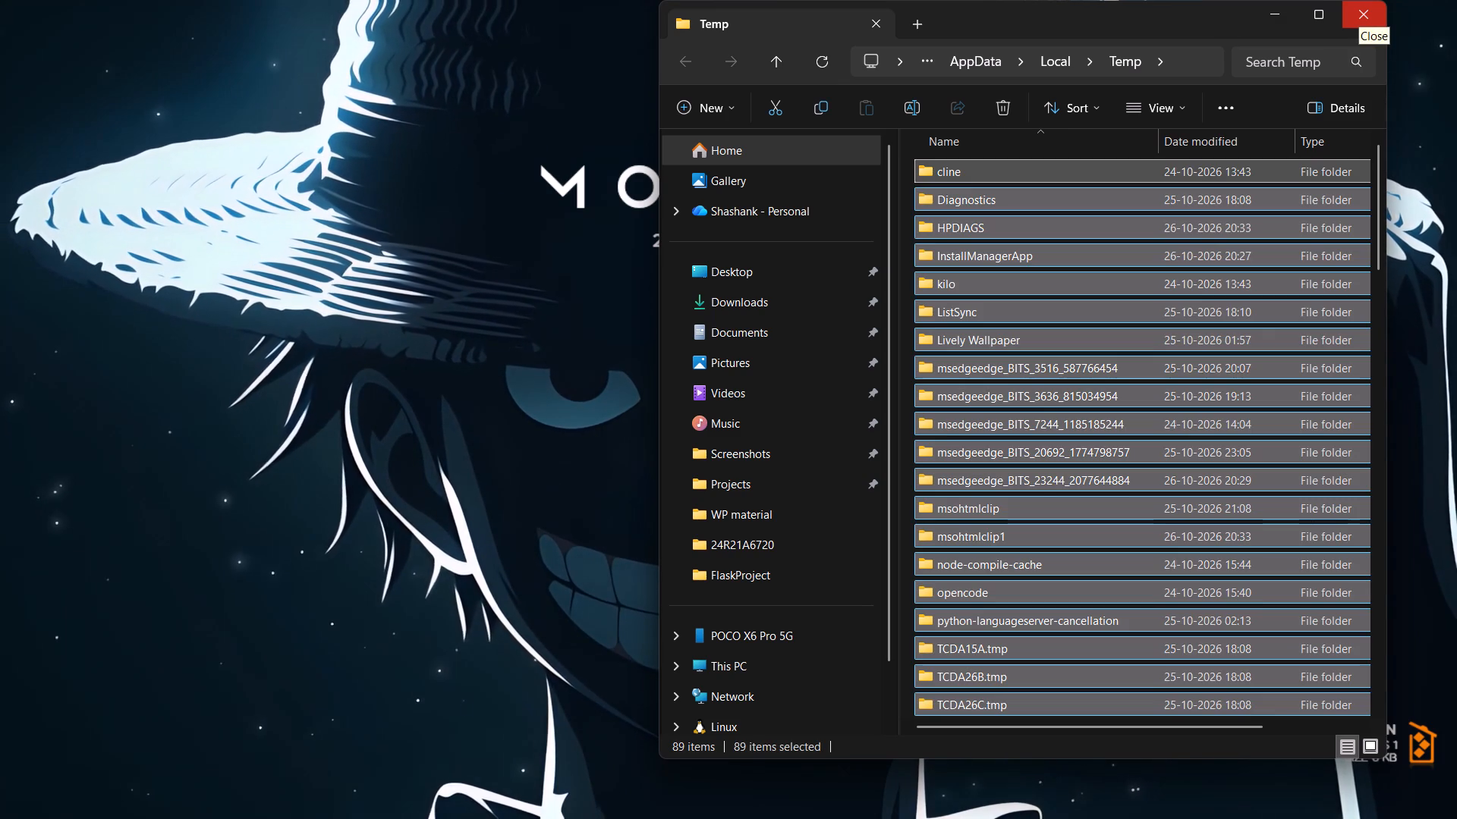
key("shift+Delete")
key("Return")
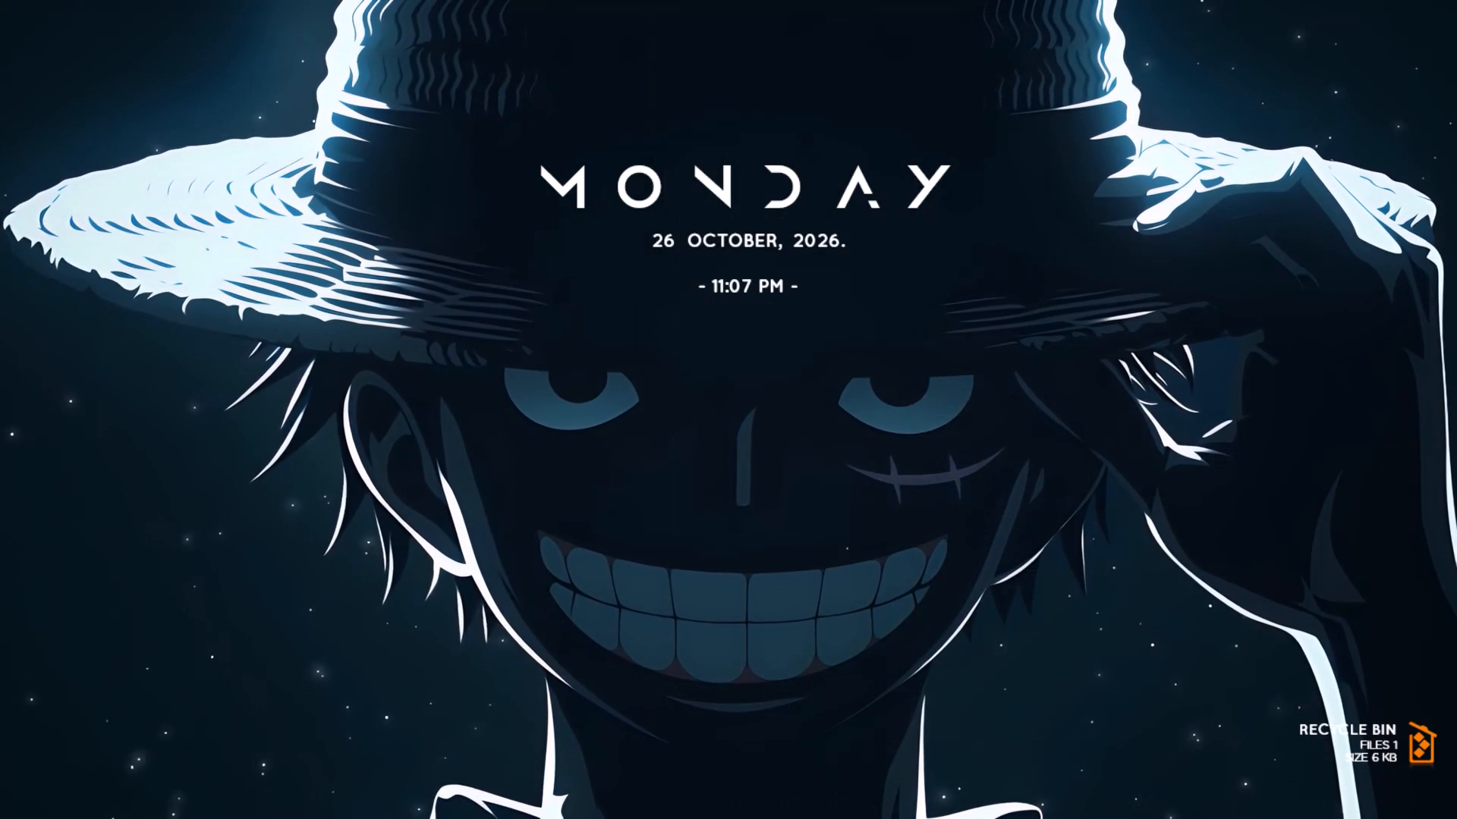
Run Disk Cleanup for drive C: and permanently delete the preselected file categories.
key("super+r")
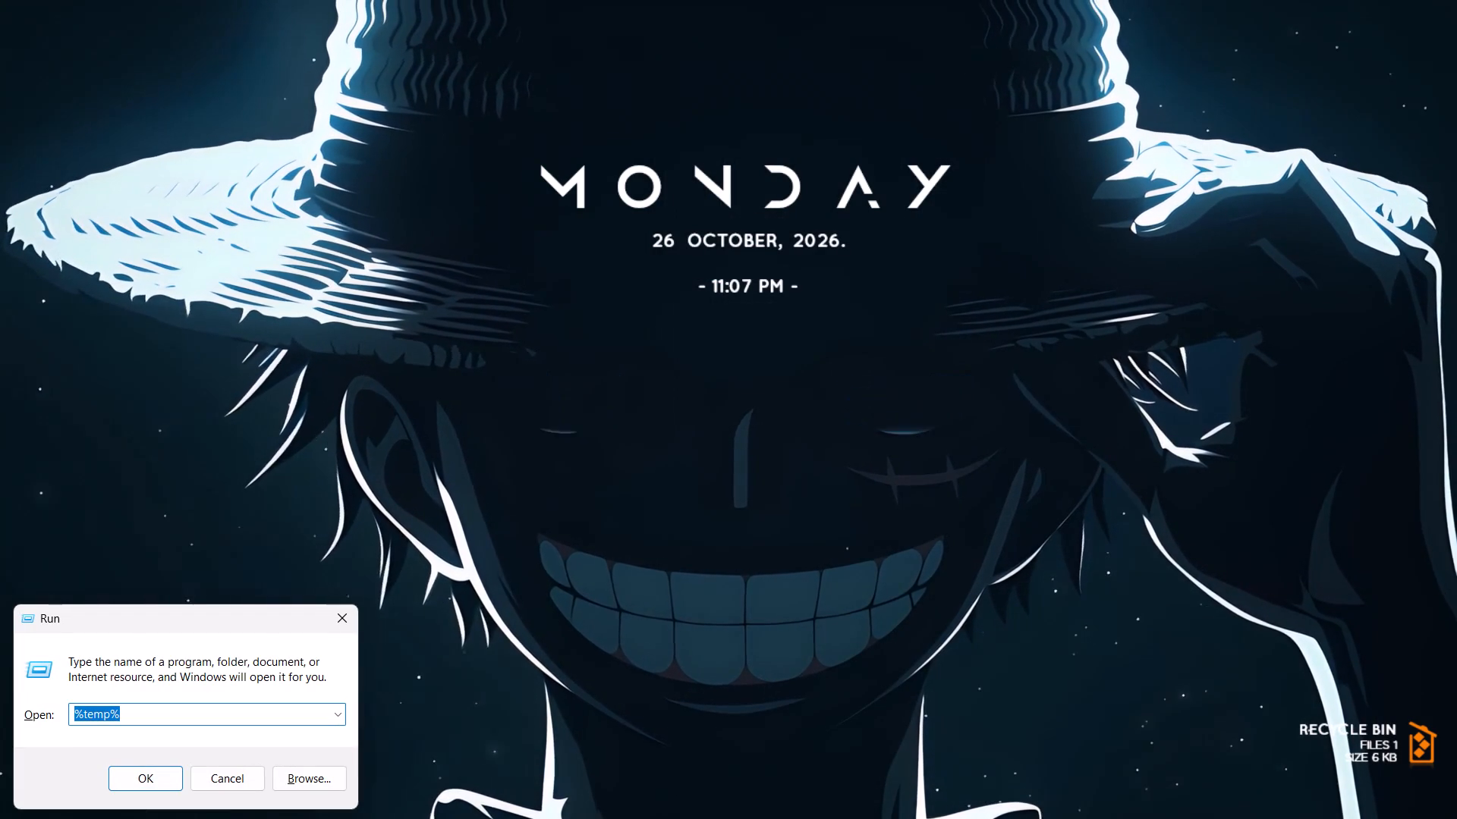
key("c")
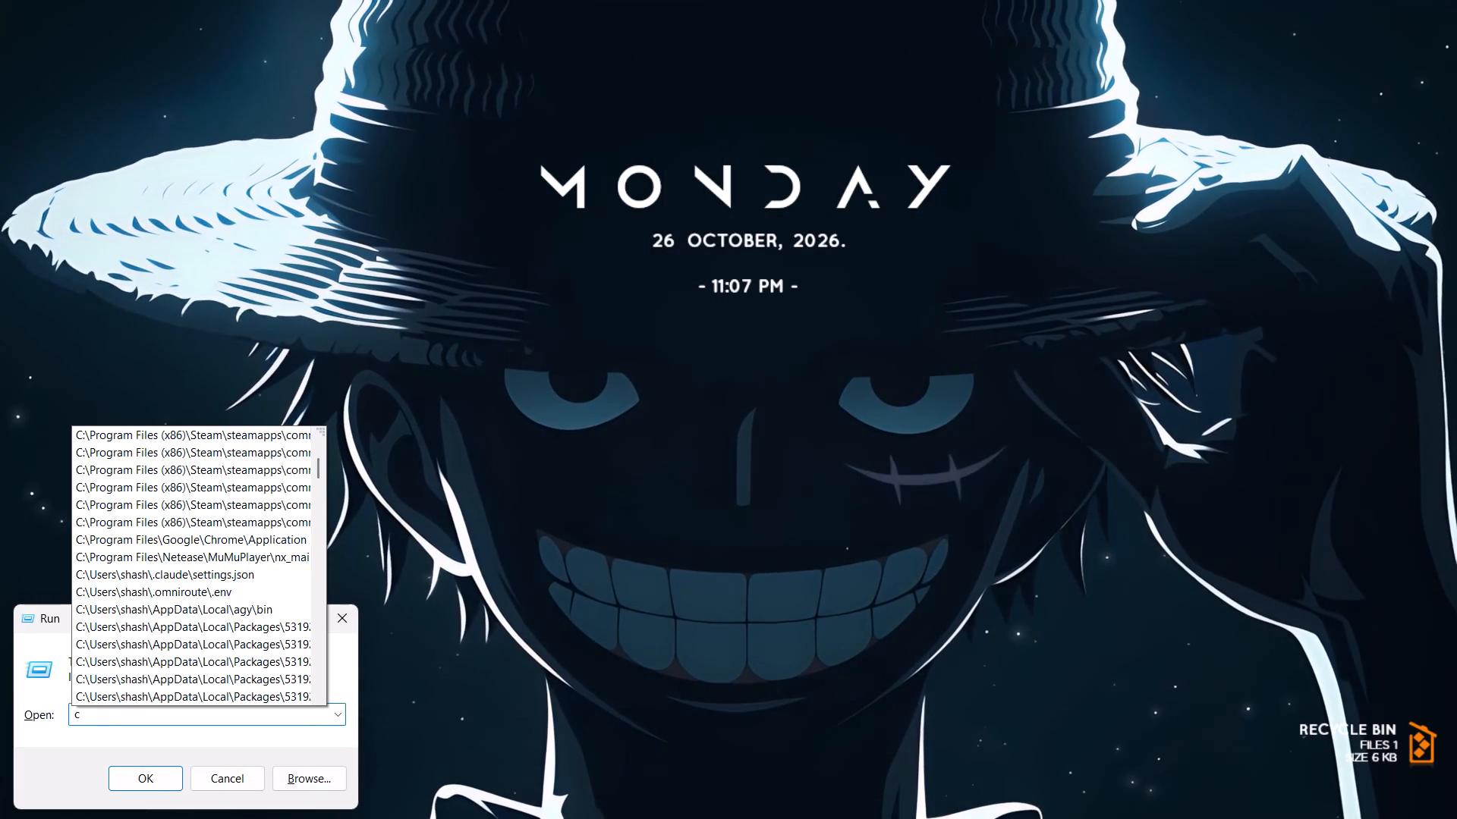
key("l")
key("Down")
key("Return")
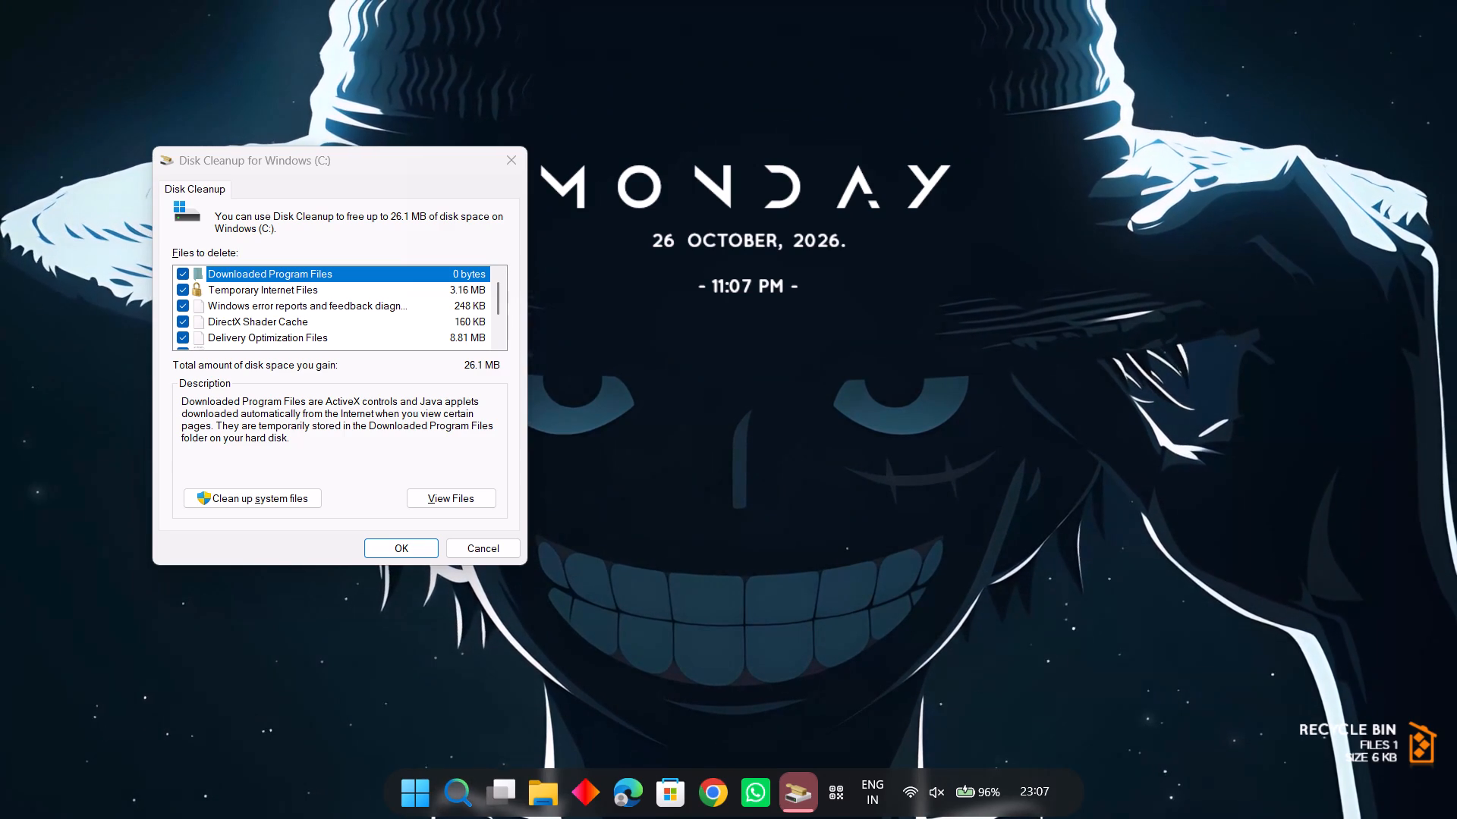
left_click(402, 547)
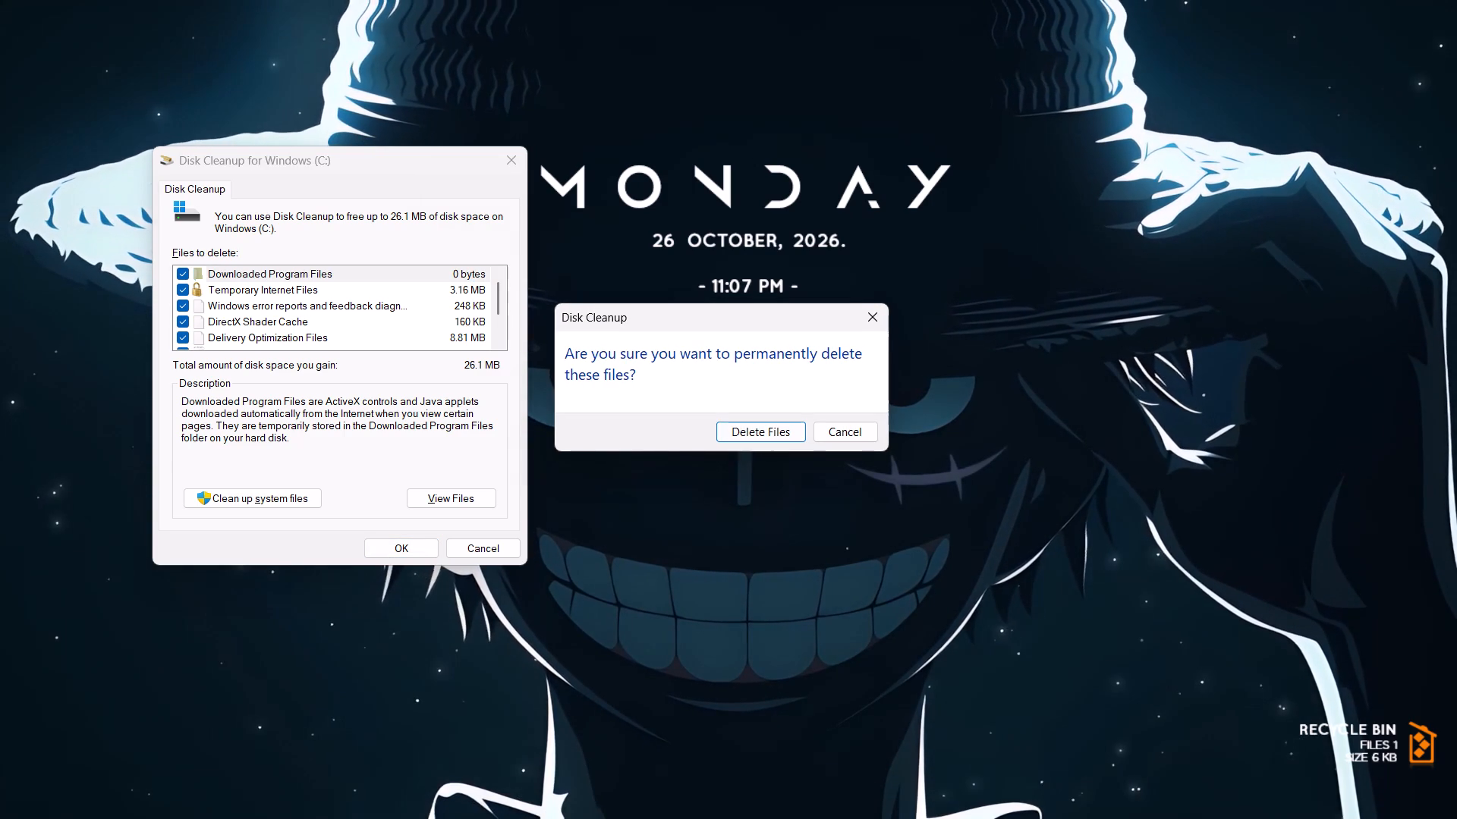
left_click(778, 441)
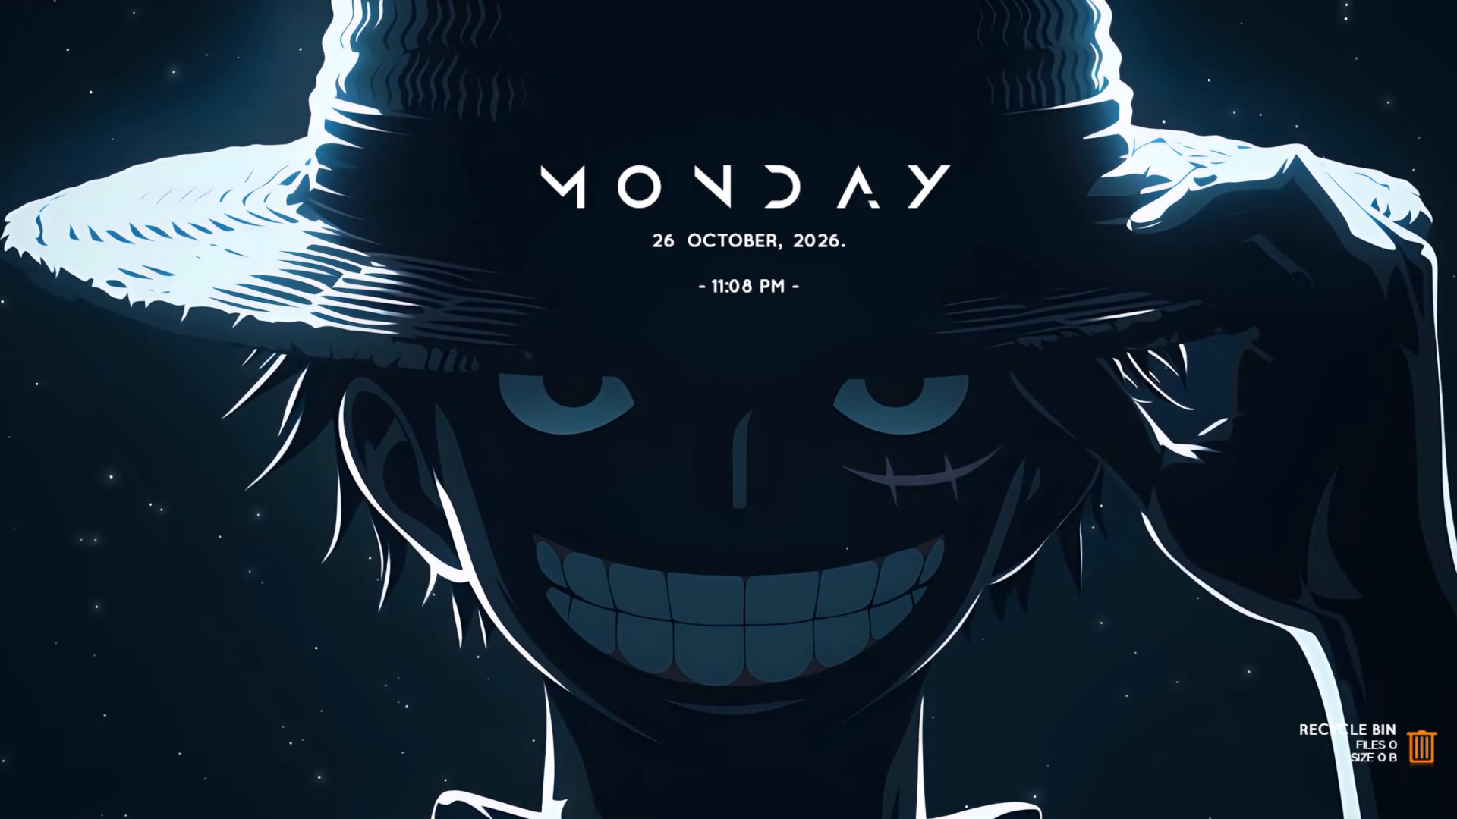
Search Windows for "op" and open Defragment and Optimize Drives.
key("space")
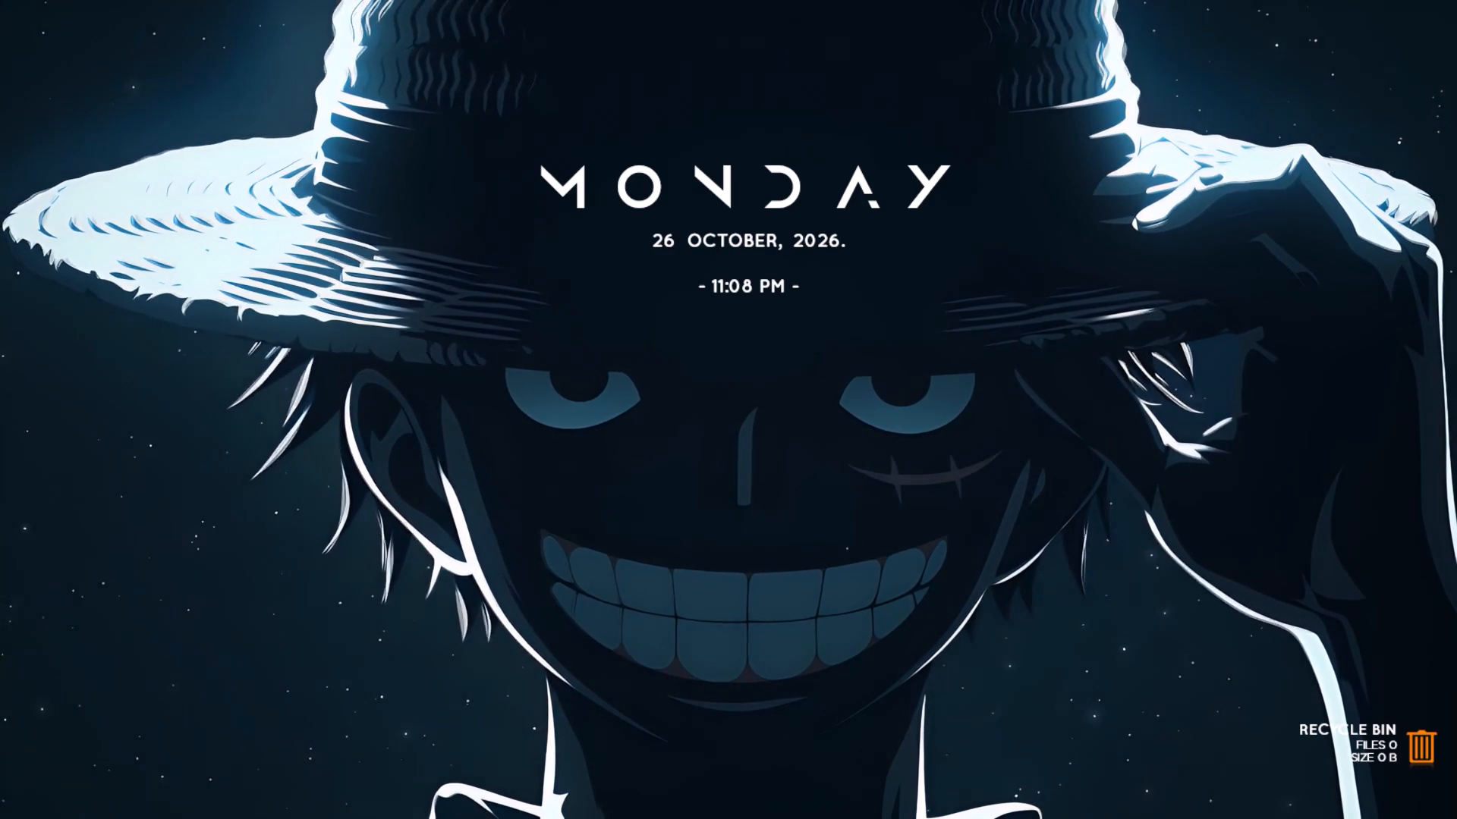
type("op")
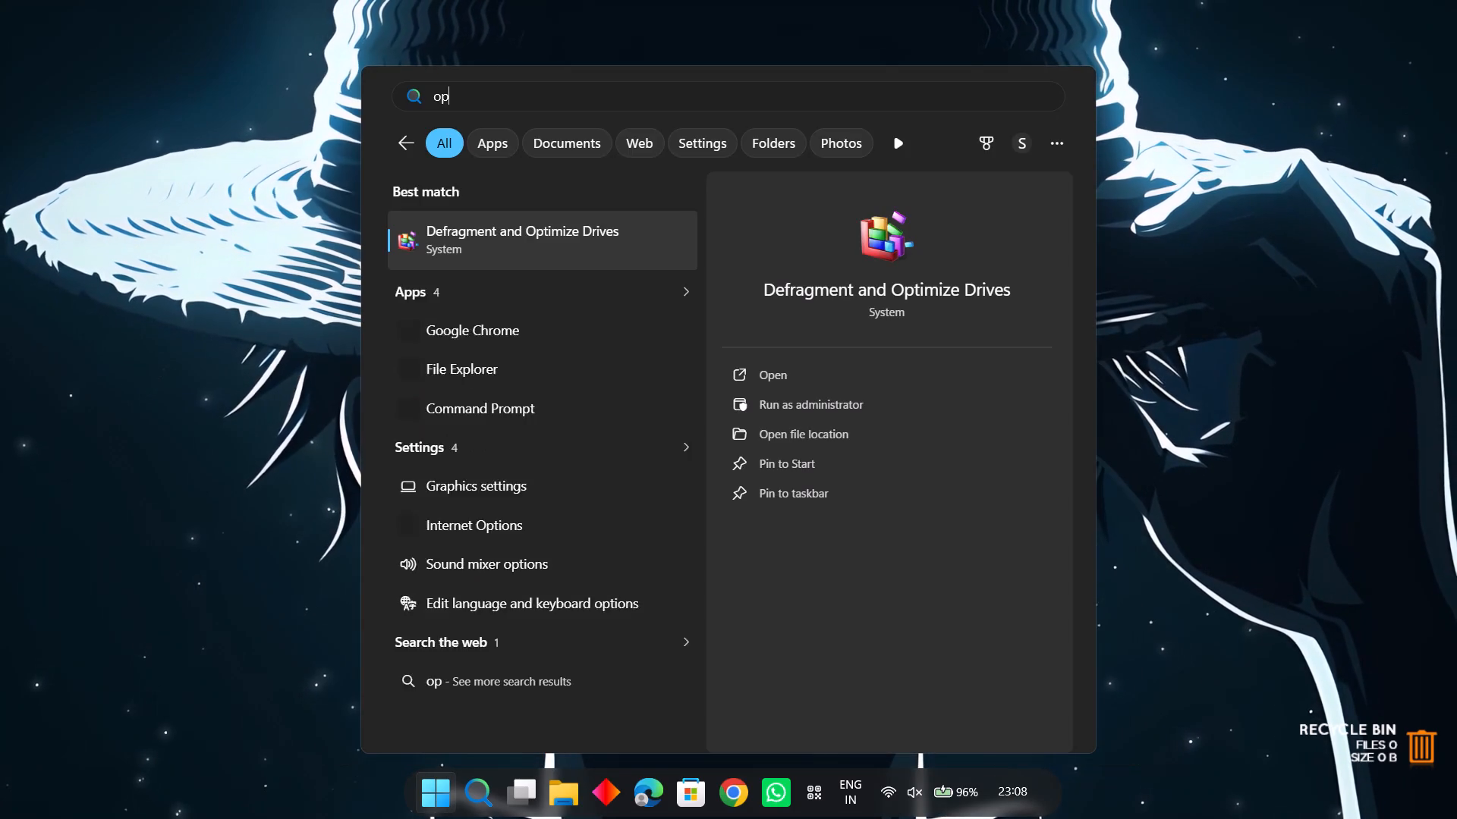
key("Return")
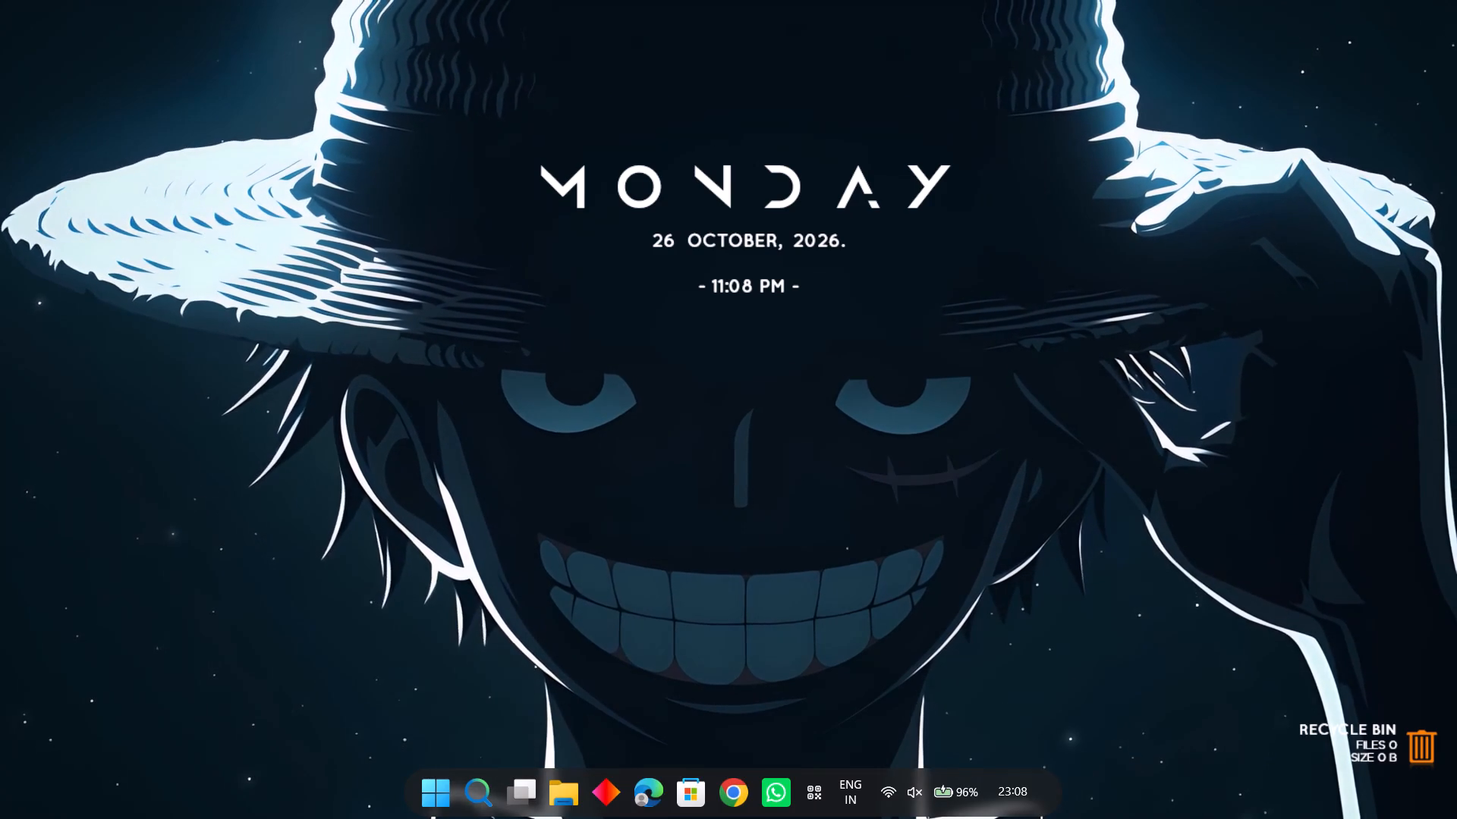
Launch the Windows malicious software removal tool with the Run command mrt.
scroll(713, 523, "down", 1)
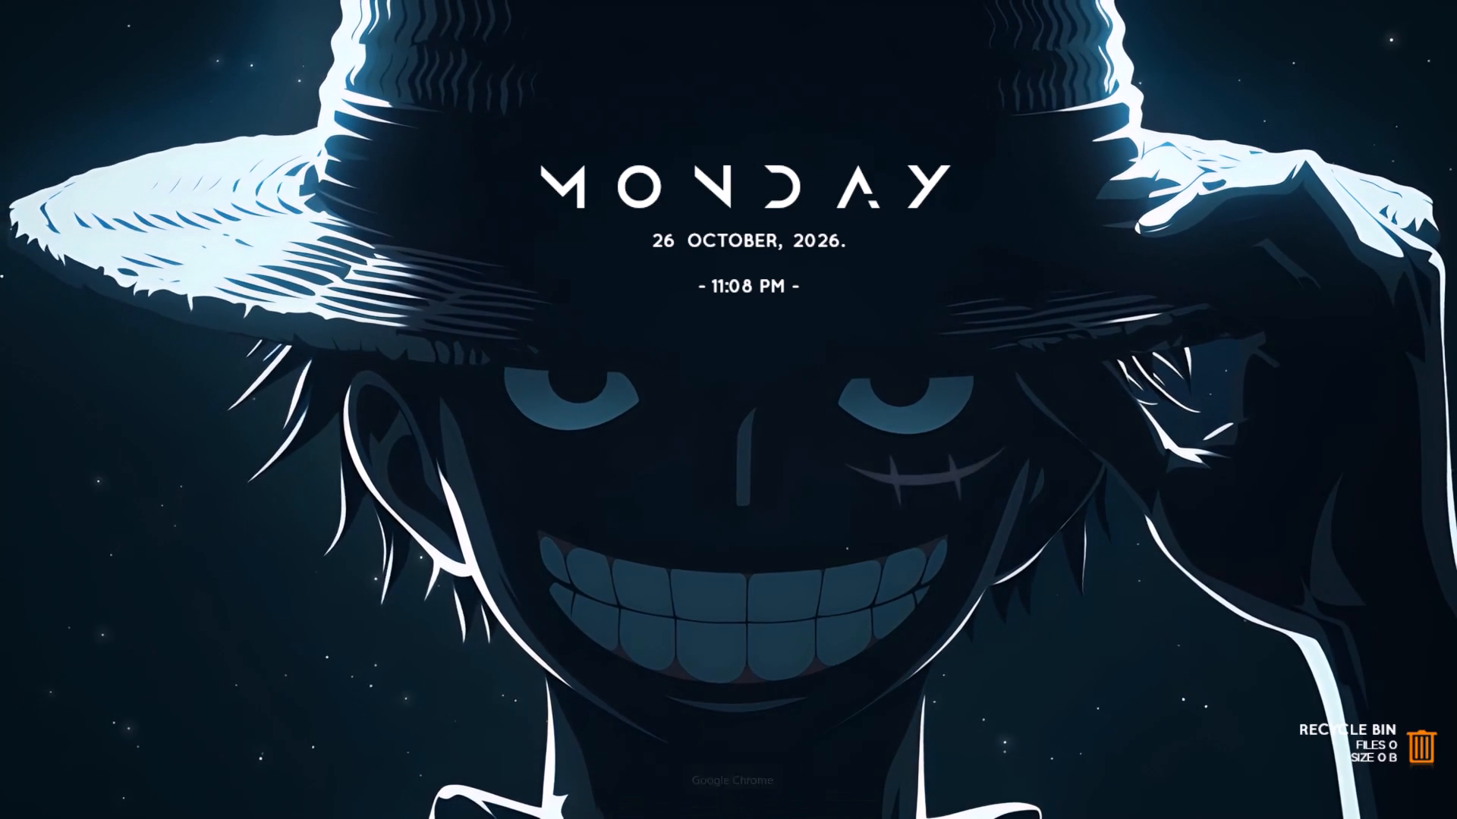
key("super+r")
type("me")
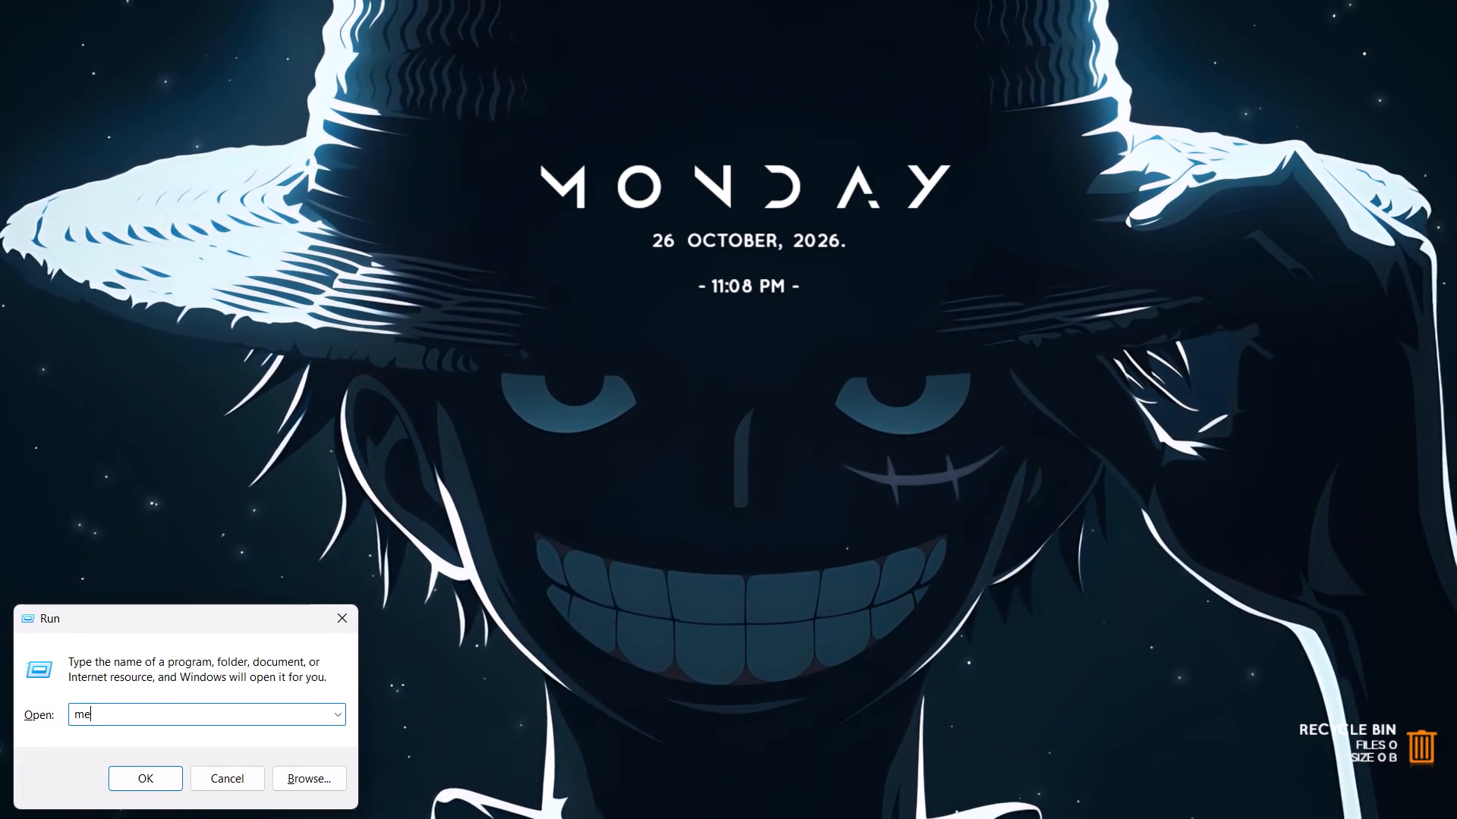
key("BackSpace")
type("rt")
key("Return")
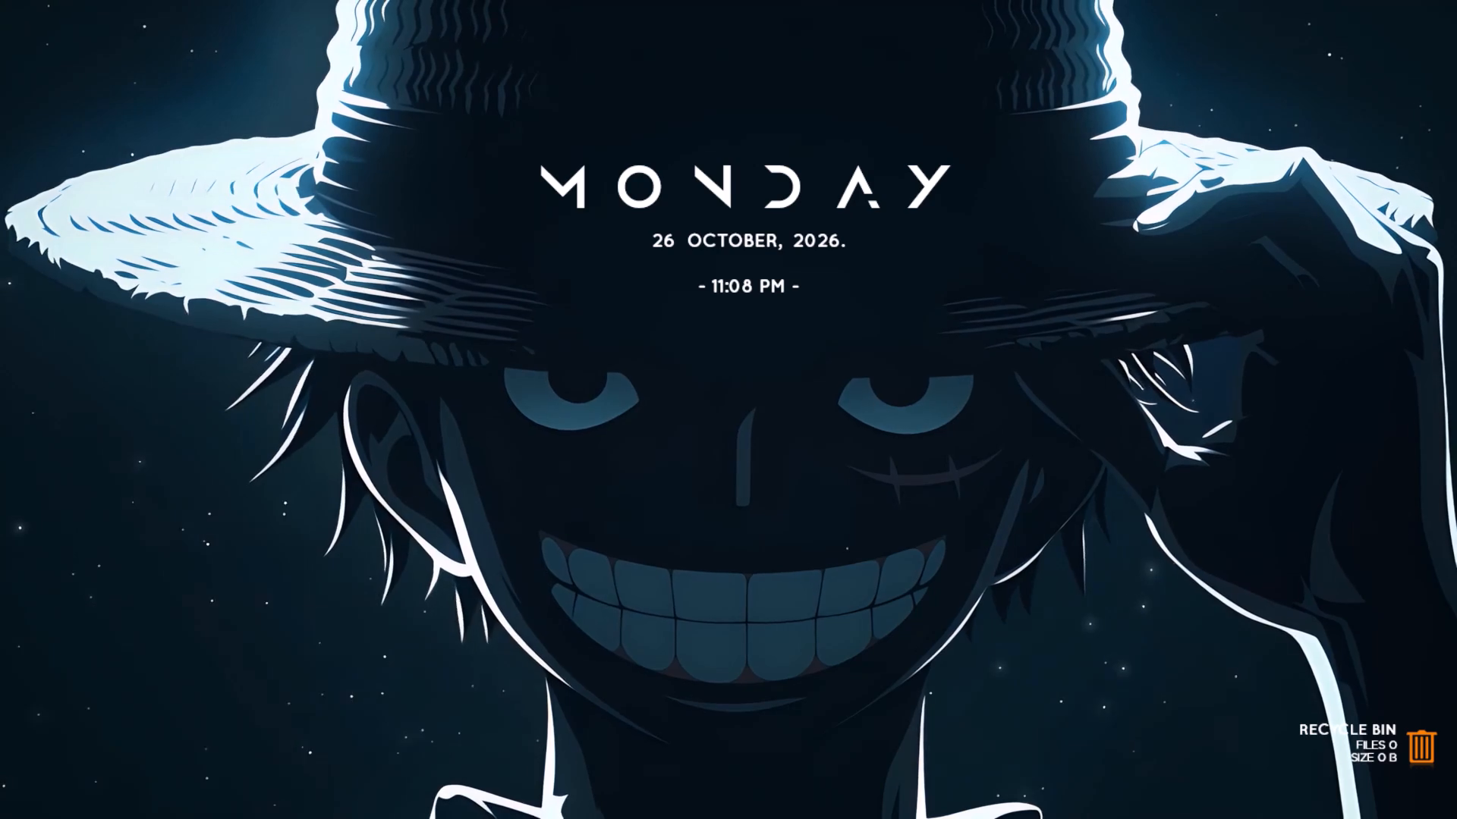
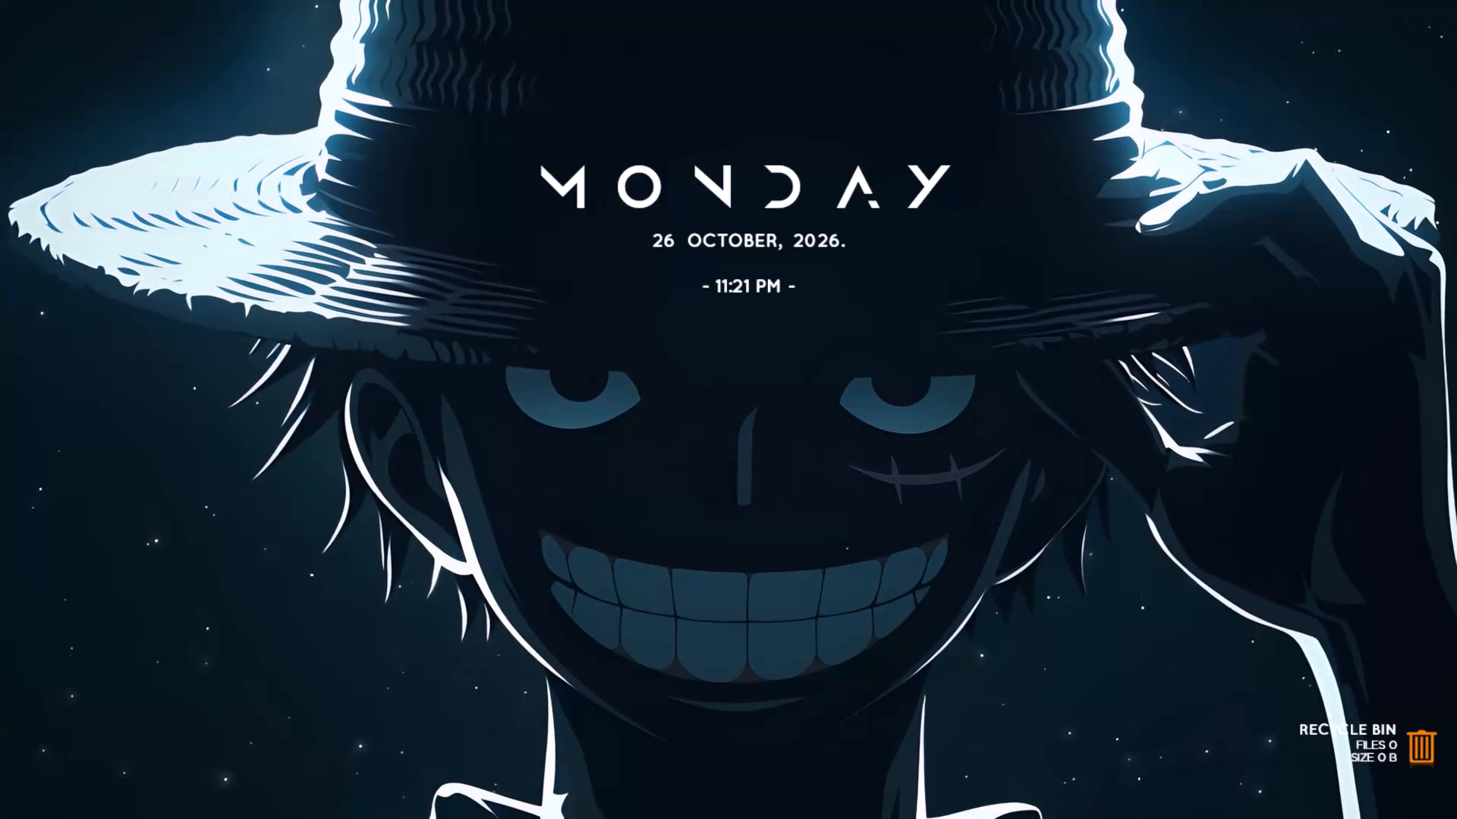
Open Chrome and bring the malicious software removal tool forward to check its full scan progress.
left_click(692, 783)
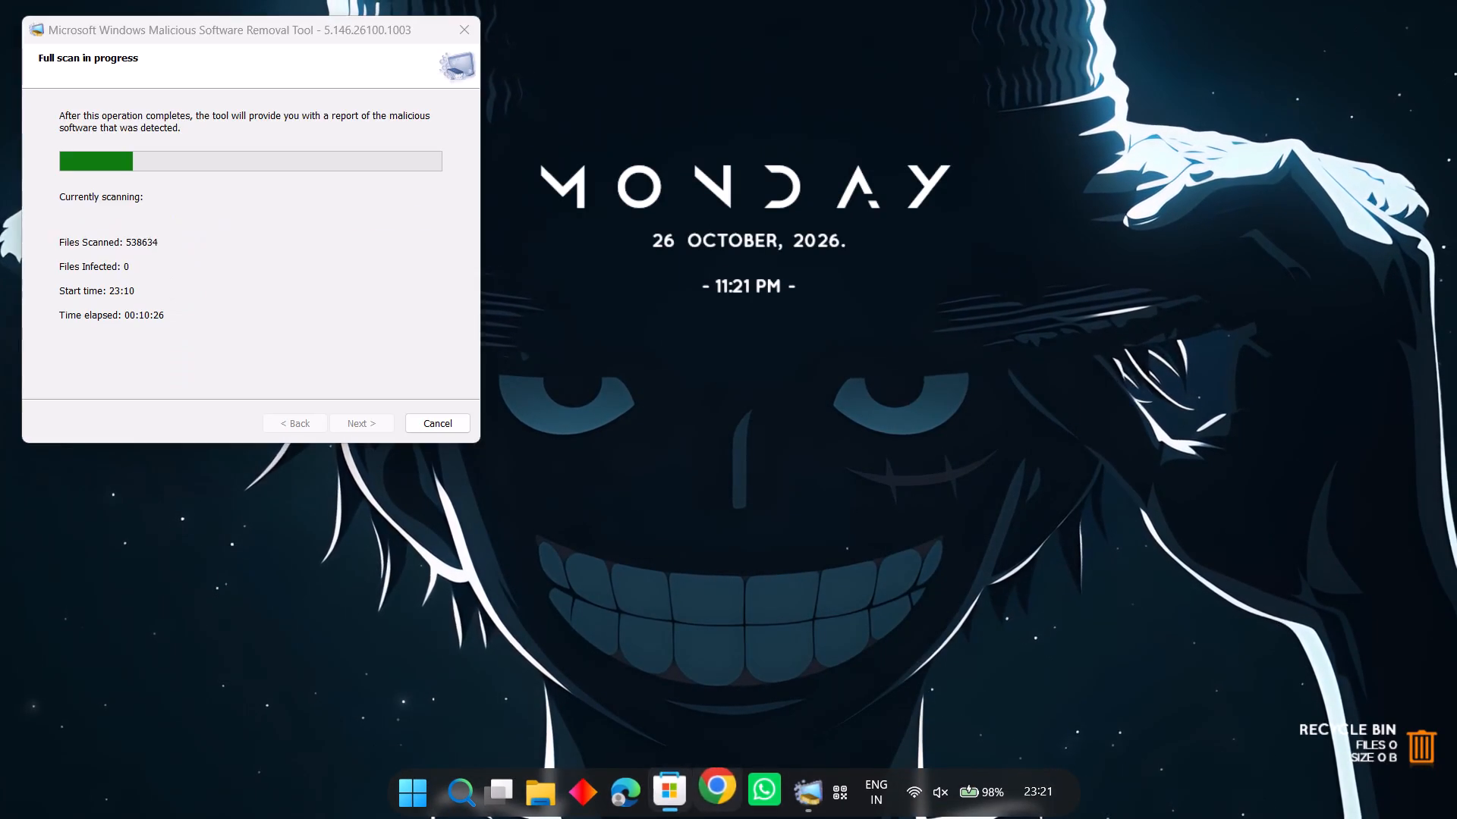
left_click(712, 788)
left_click(795, 790)
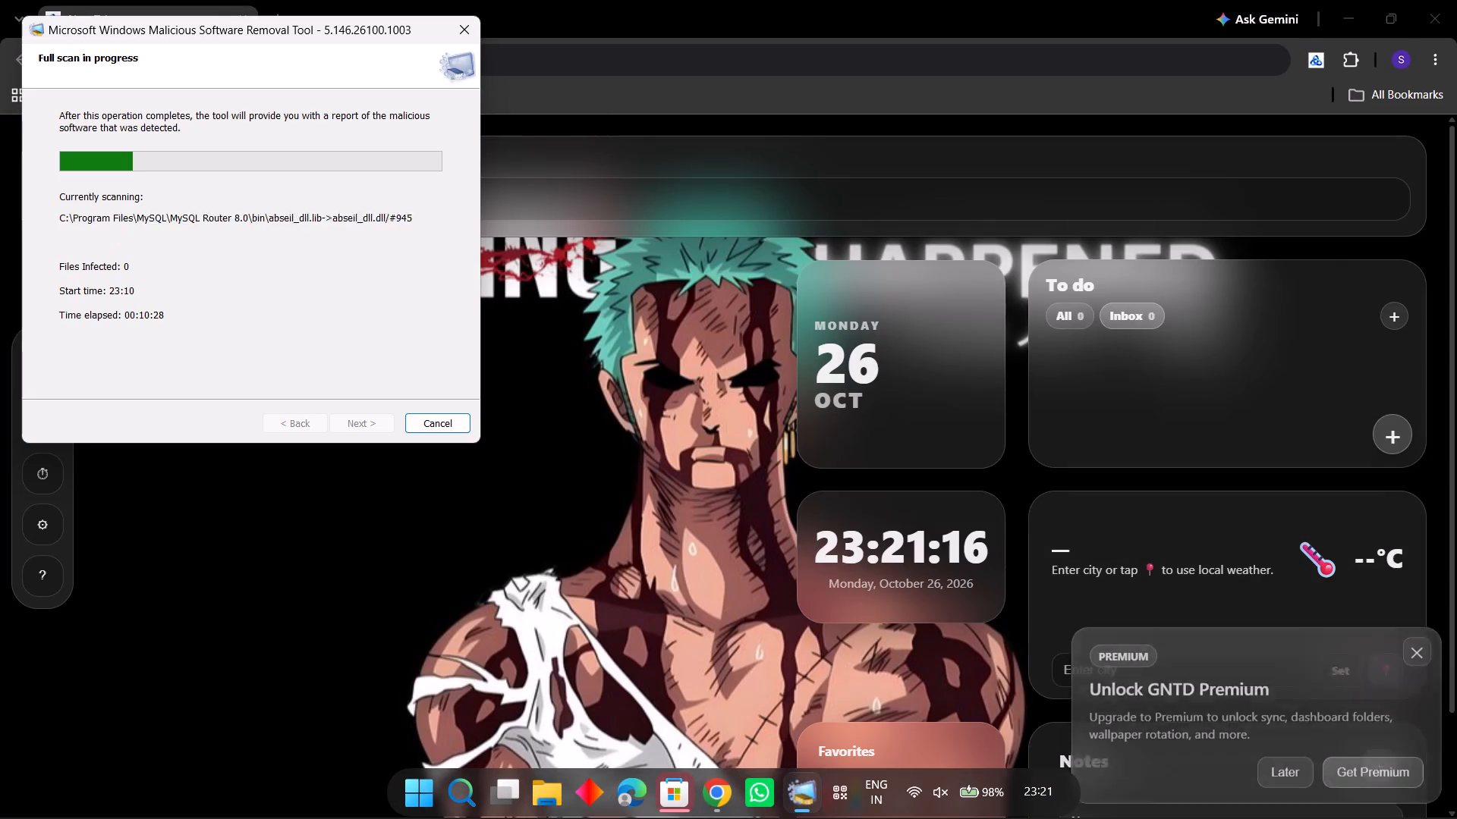
Switch to Microsoft Store, look through the trending games and apps on its home page, and close it.
left_click(675, 798)
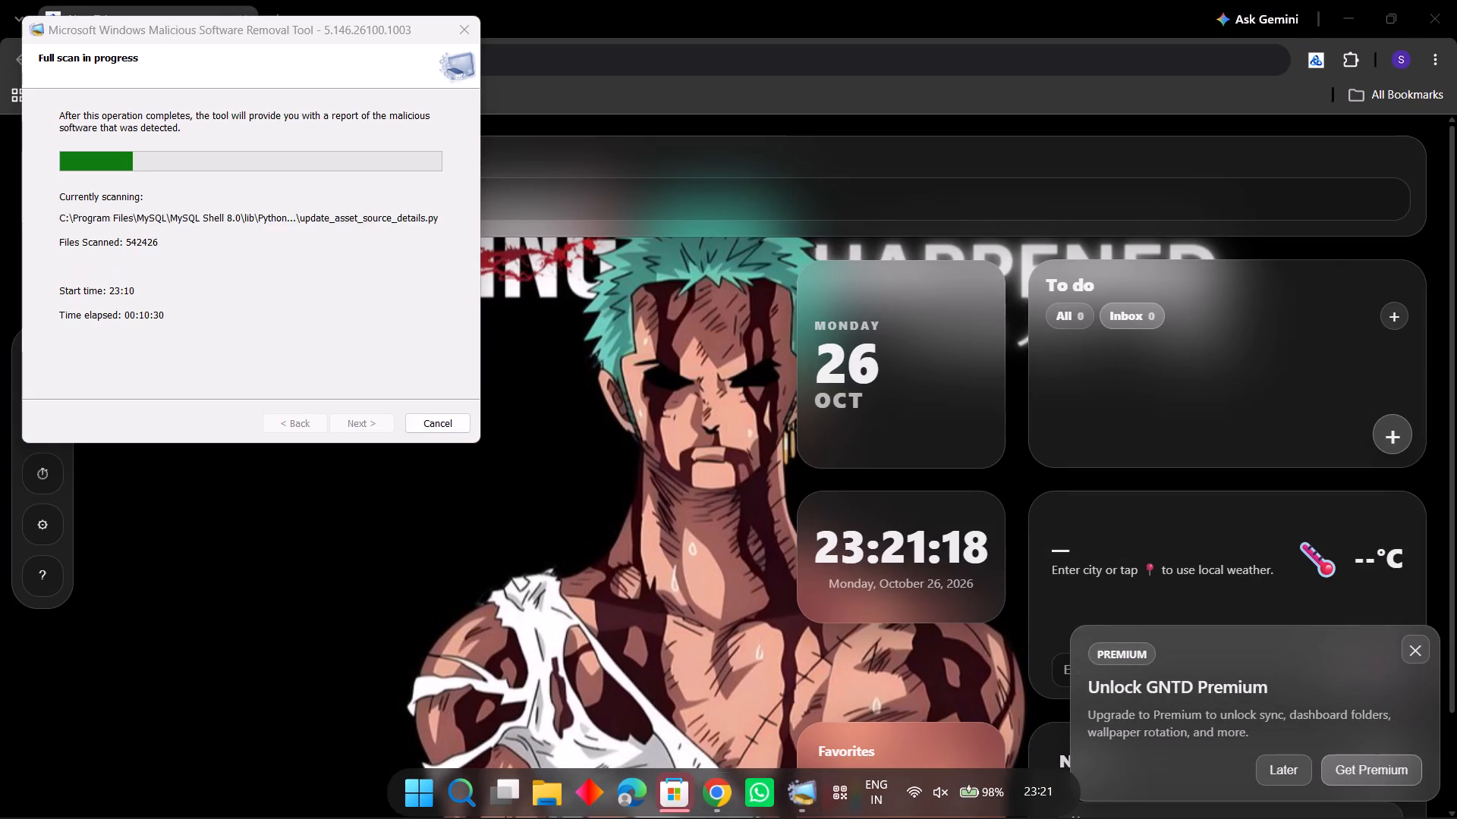
scroll(1030, 278, "down", 2)
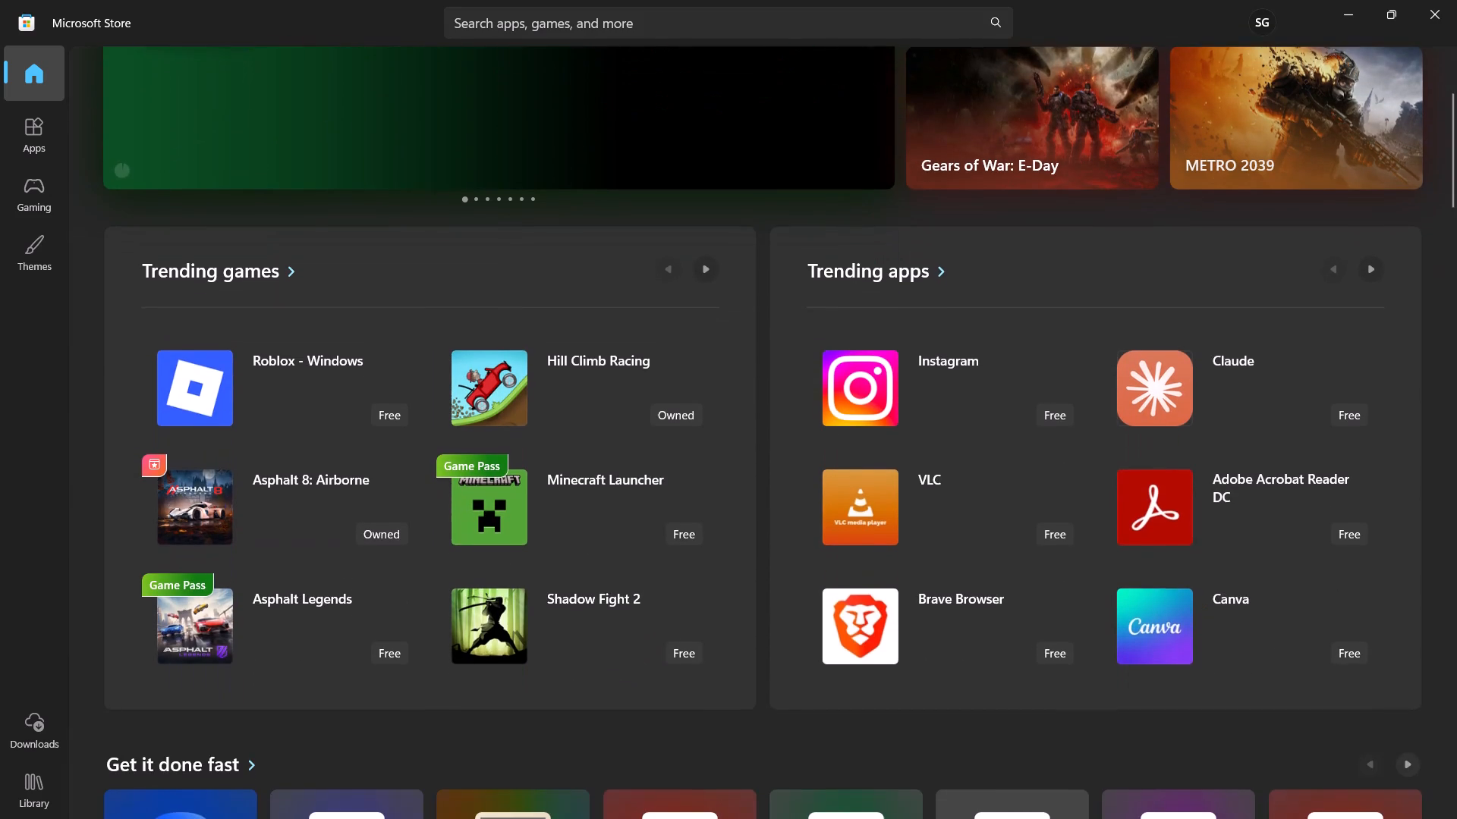
scroll(1030, 278, "down", 1)
scroll(763, 469, "down", 1)
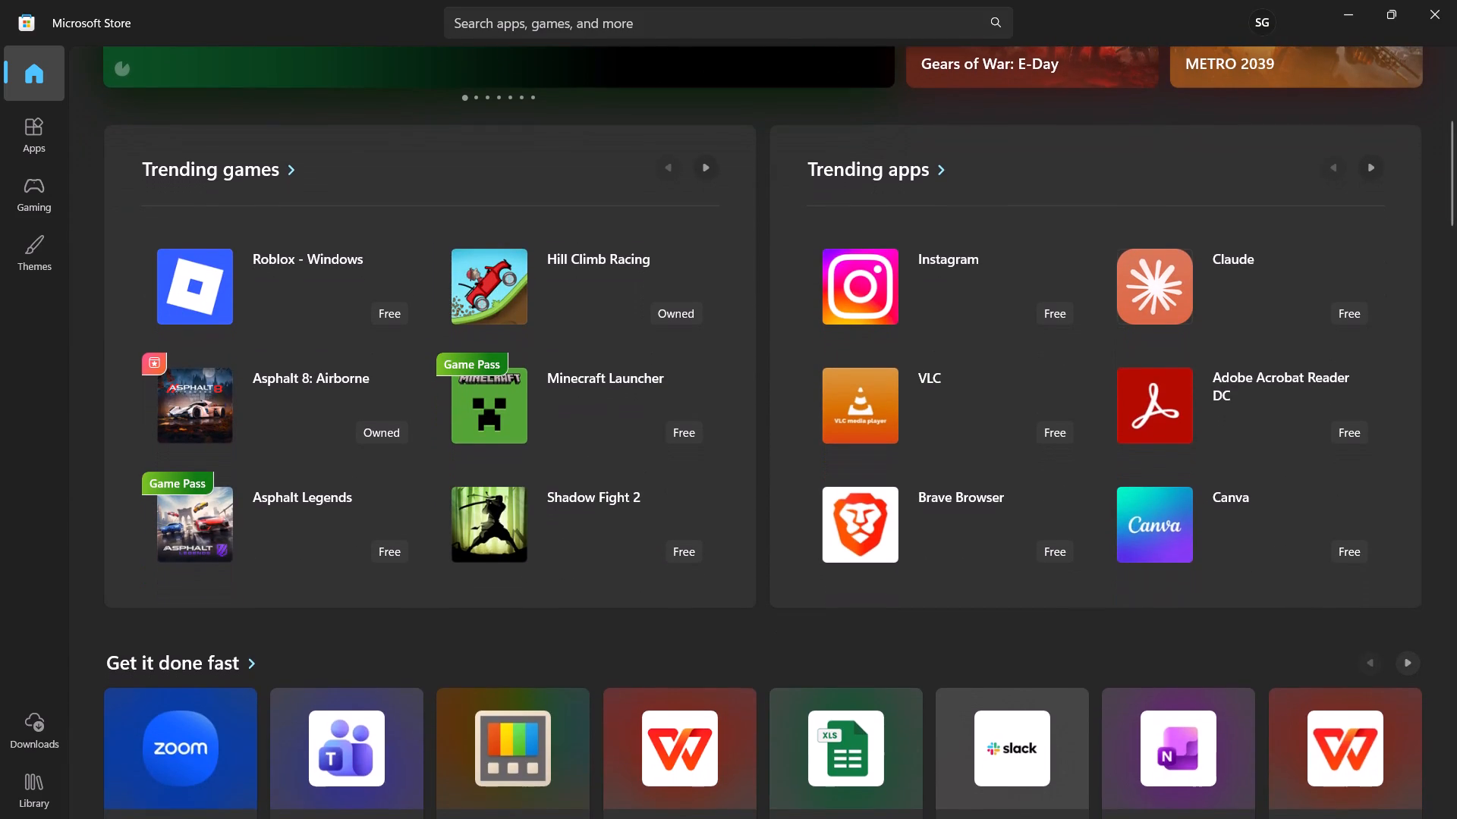
scroll(763, 469, "down", 1)
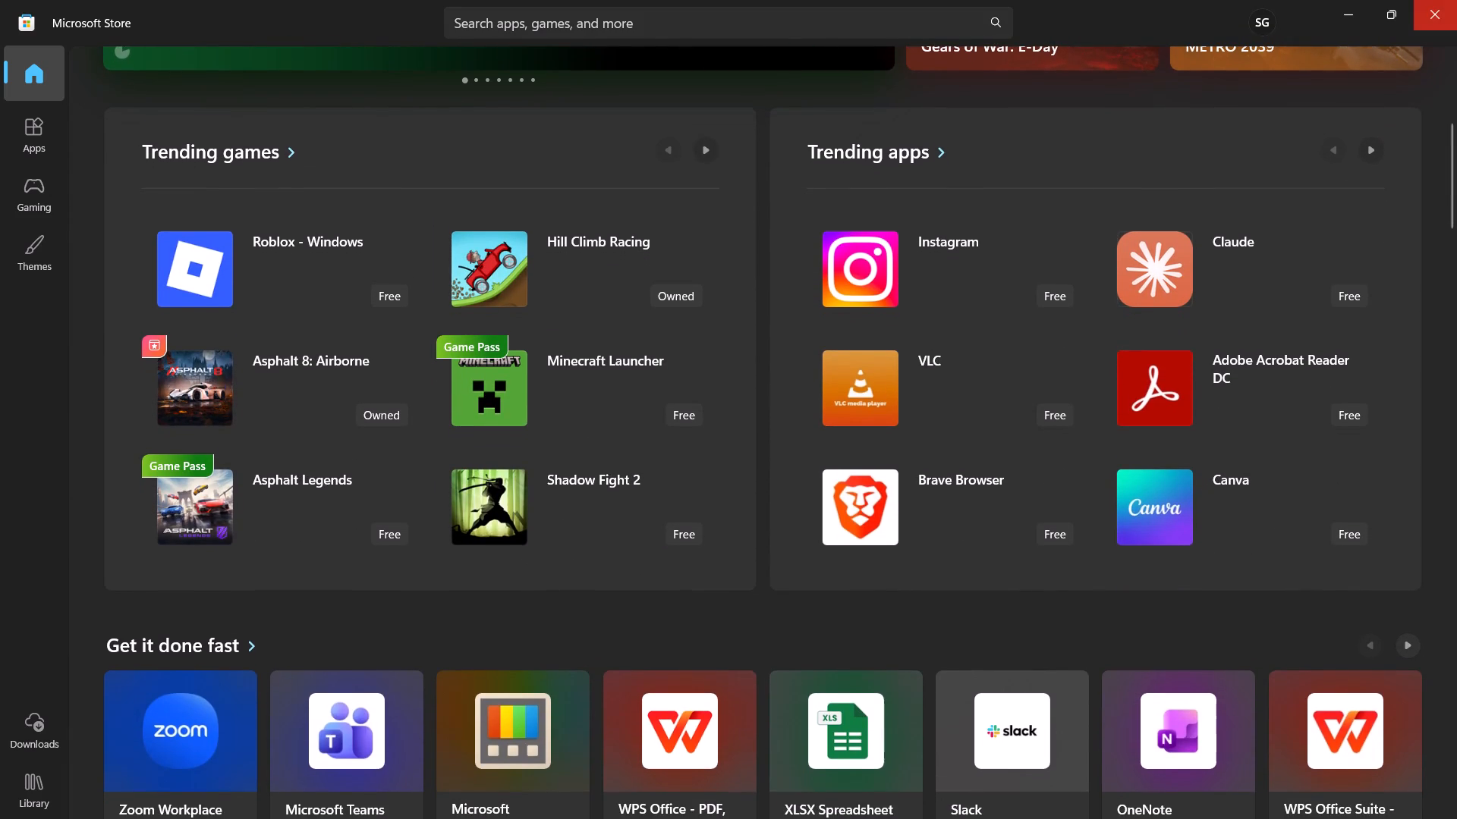
left_click(1456, 0)
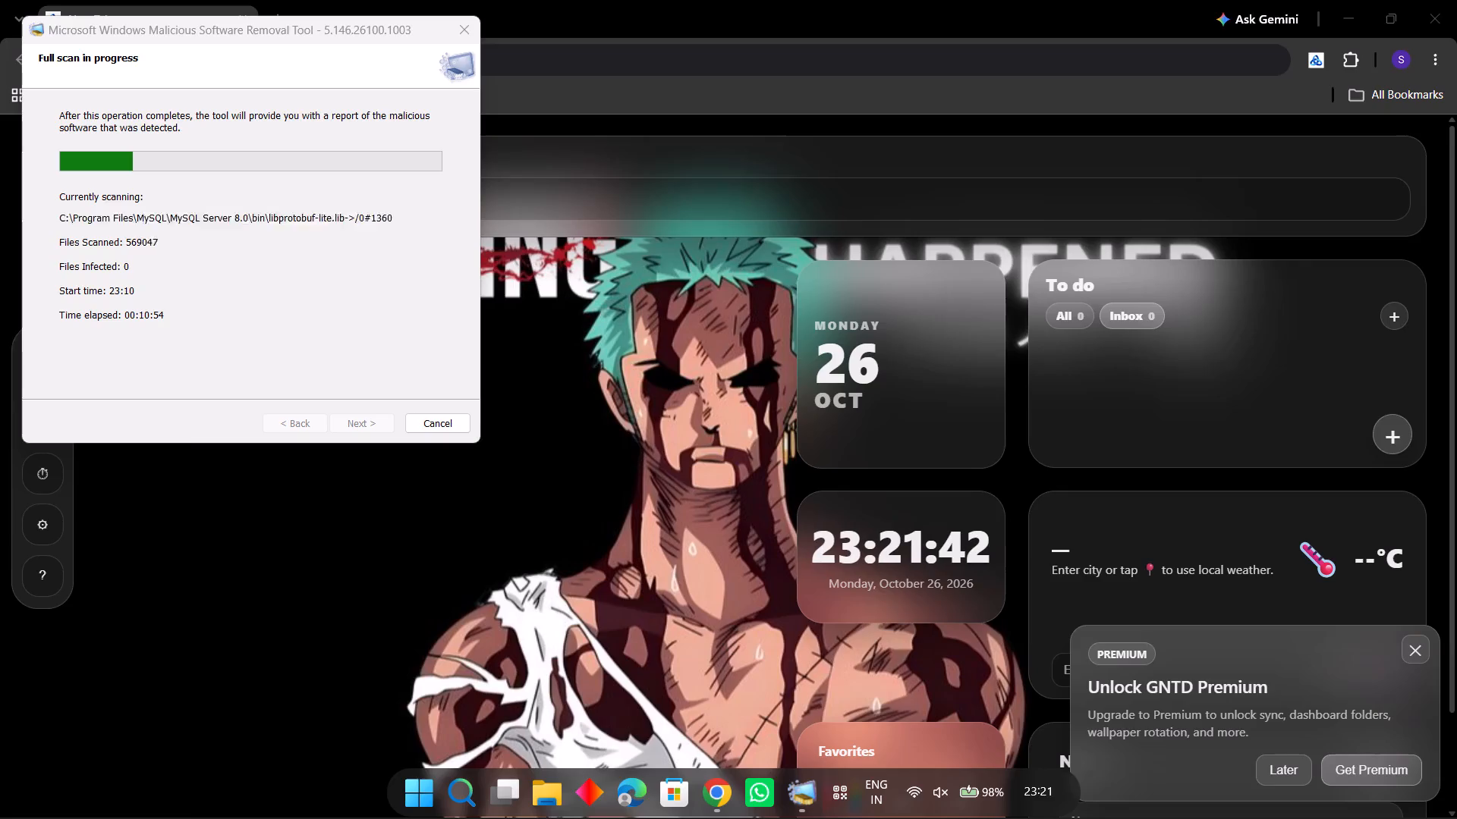
Search Windows for "wh" and open the top match.
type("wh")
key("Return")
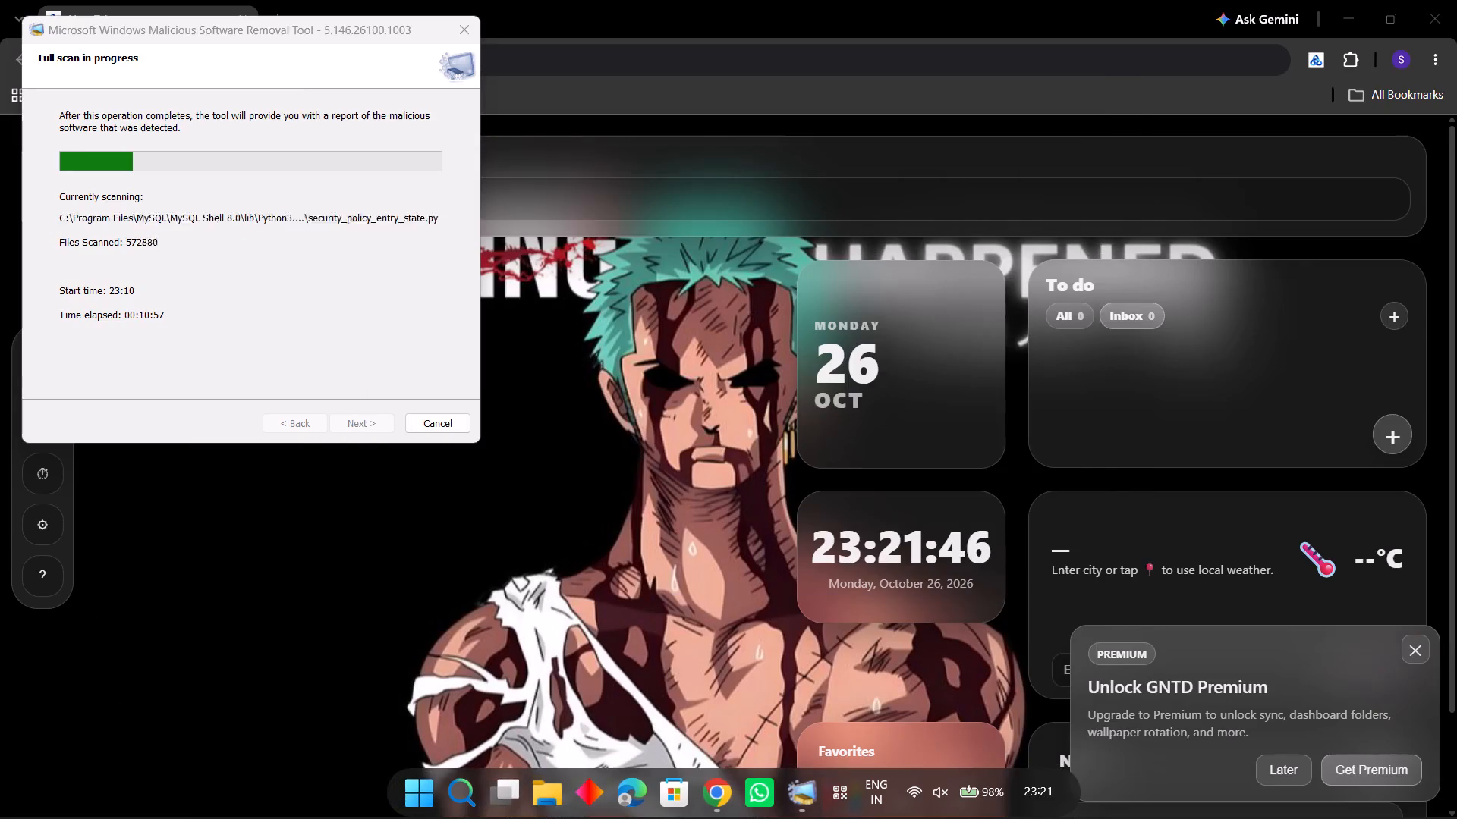